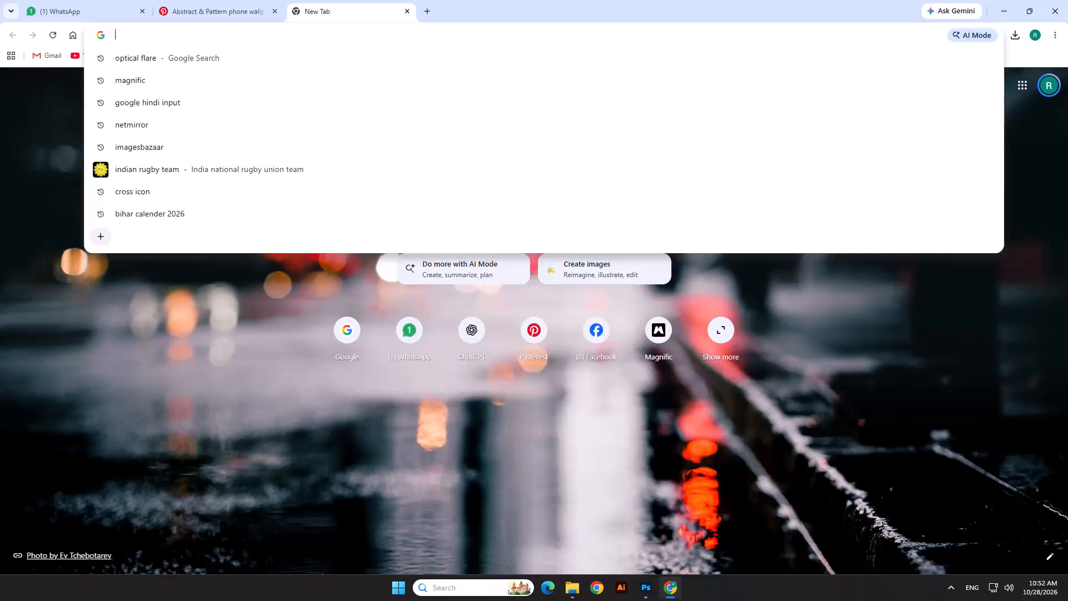
Open Notepad full screen and paste the copied Chhath festival text into a new note.
{"action": "key", "text": "n"}
{"action": "left_click", "coordinate": [525, 160]}
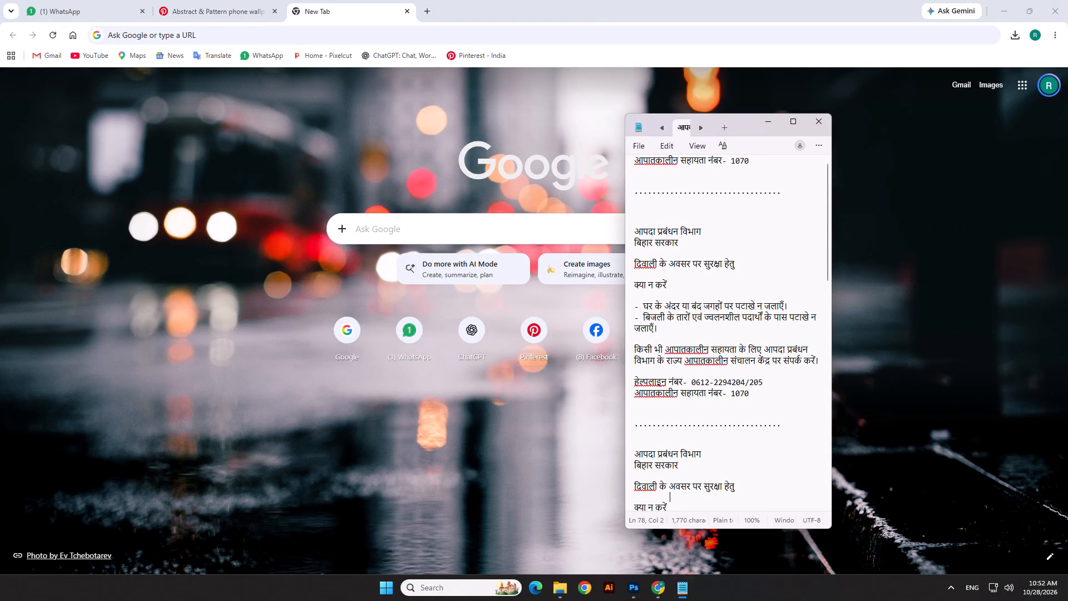
{"action": "left_click", "coordinate": [790, 126]}
{"action": "left_click", "coordinate": [445, 10]}
{"action": "left_click", "coordinate": [432, 171]}
{"action": "key", "text": "ctrl+v"}
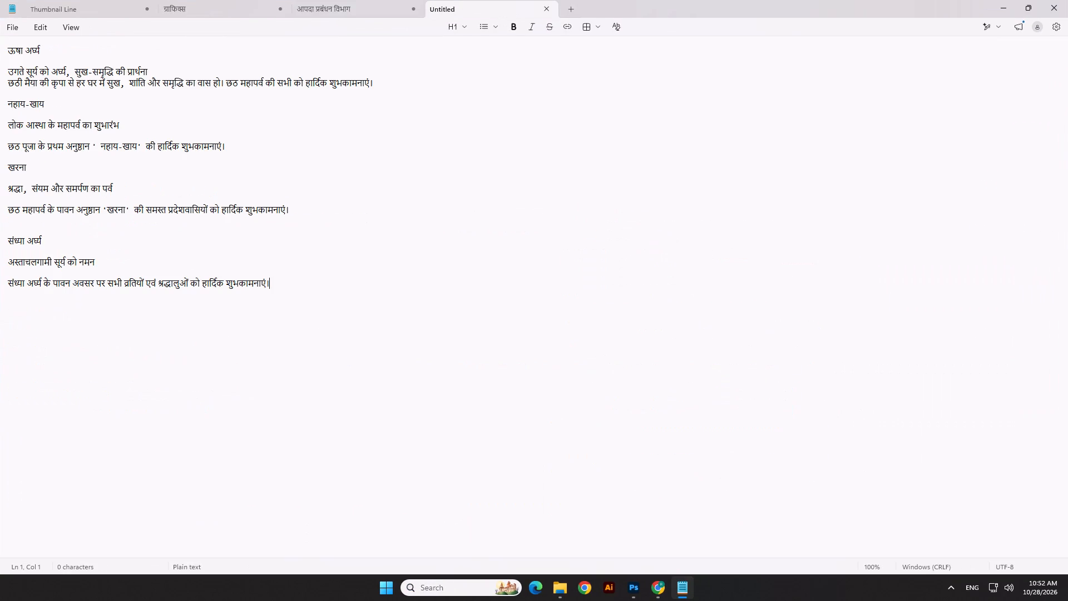
Close the old notes आपदा प्रबंधन विभाग and ग्राफिक्स without saving them.
{"action": "left_click", "coordinate": [322, 0]}
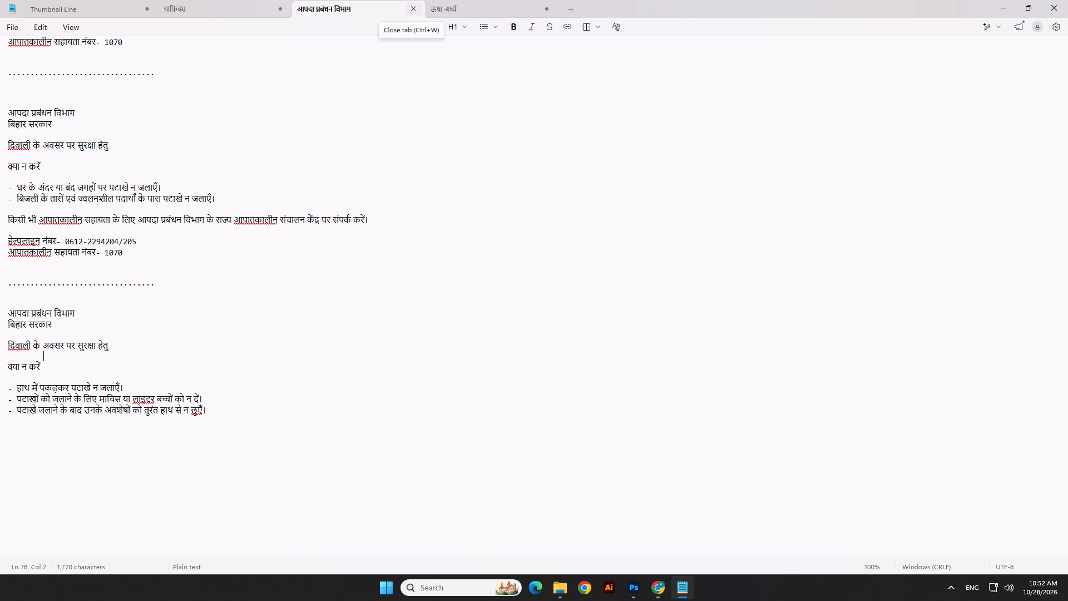
{"action": "left_click", "coordinate": [412, 10]}
{"action": "left_click", "coordinate": [536, 321]}
{"action": "left_click", "coordinate": [215, 0]}
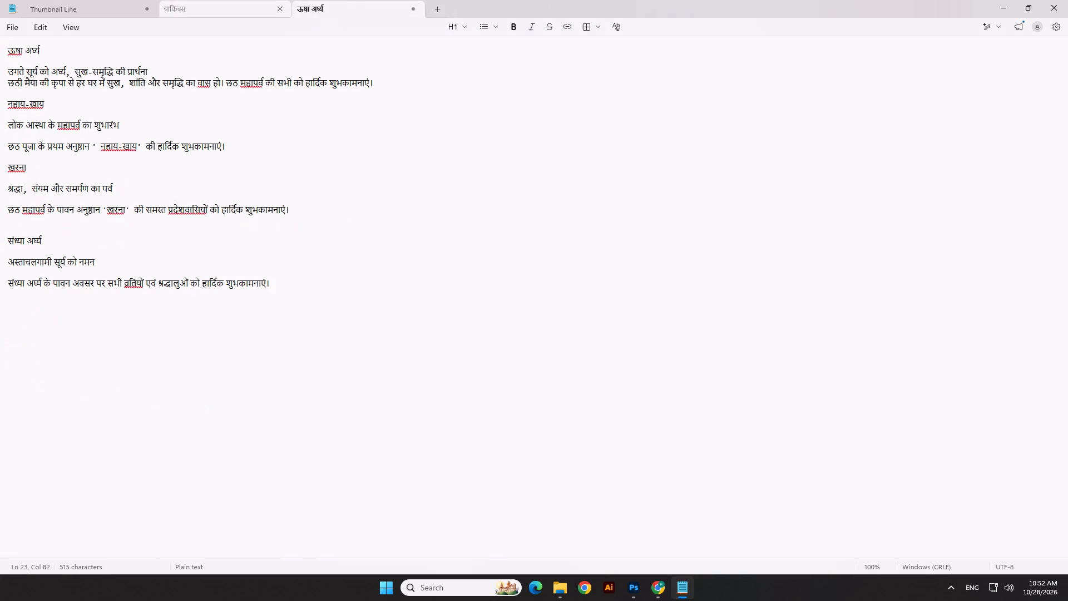
{"action": "left_click", "coordinate": [117, 0]}
{"action": "left_click", "coordinate": [250, 3]}
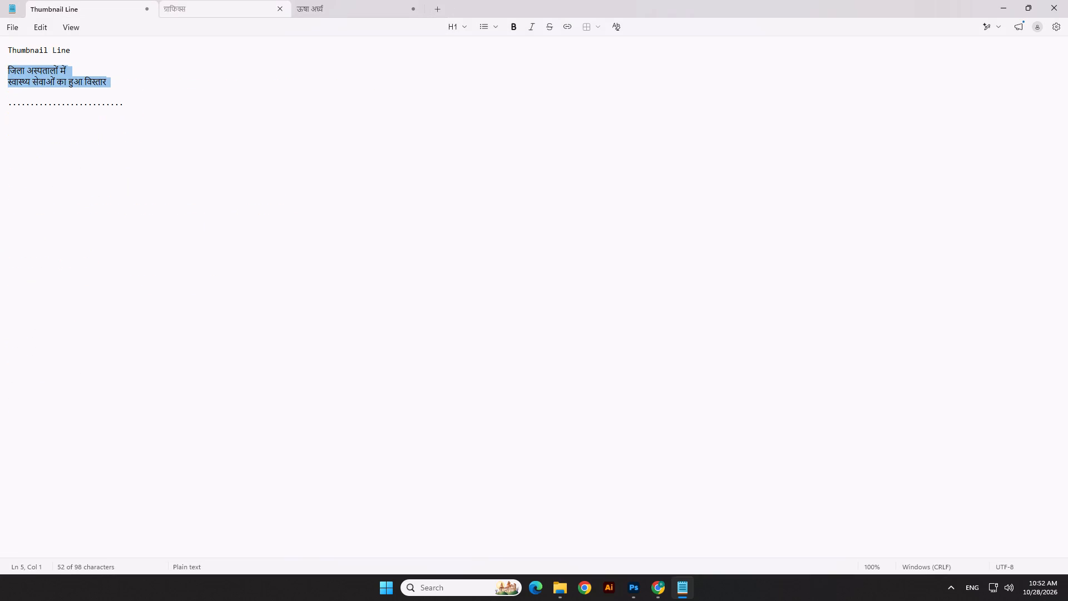
{"action": "left_click", "coordinate": [280, 7]}
{"action": "left_click", "coordinate": [525, 313]}
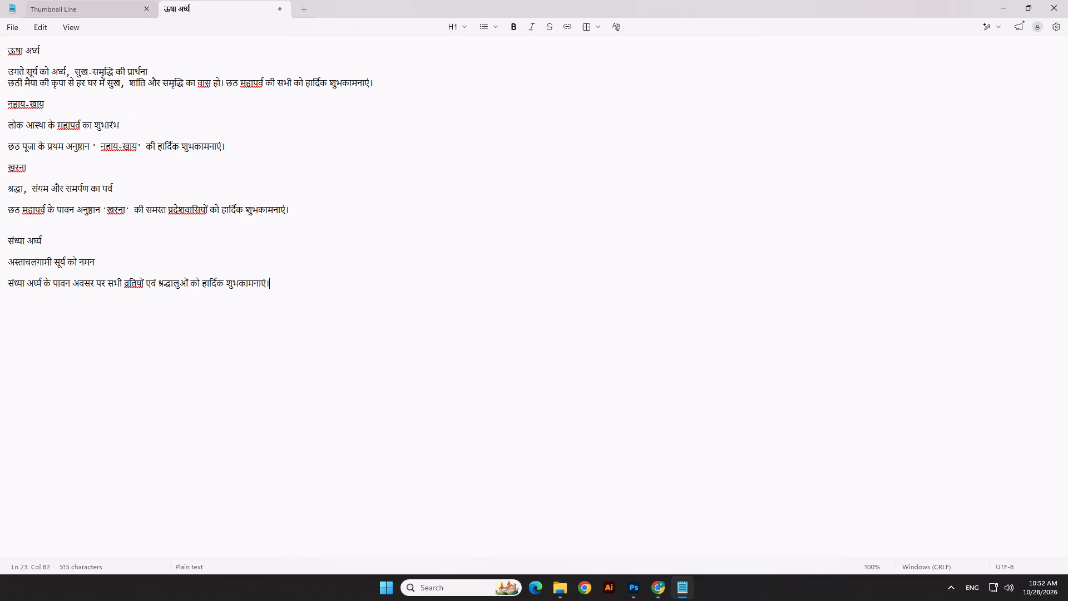
Move the ऊषा अर्घ्य section from the start of the Chhath note to below the संध्या अर्घ्य section.
{"action": "left_click", "coordinate": [72, 0]}
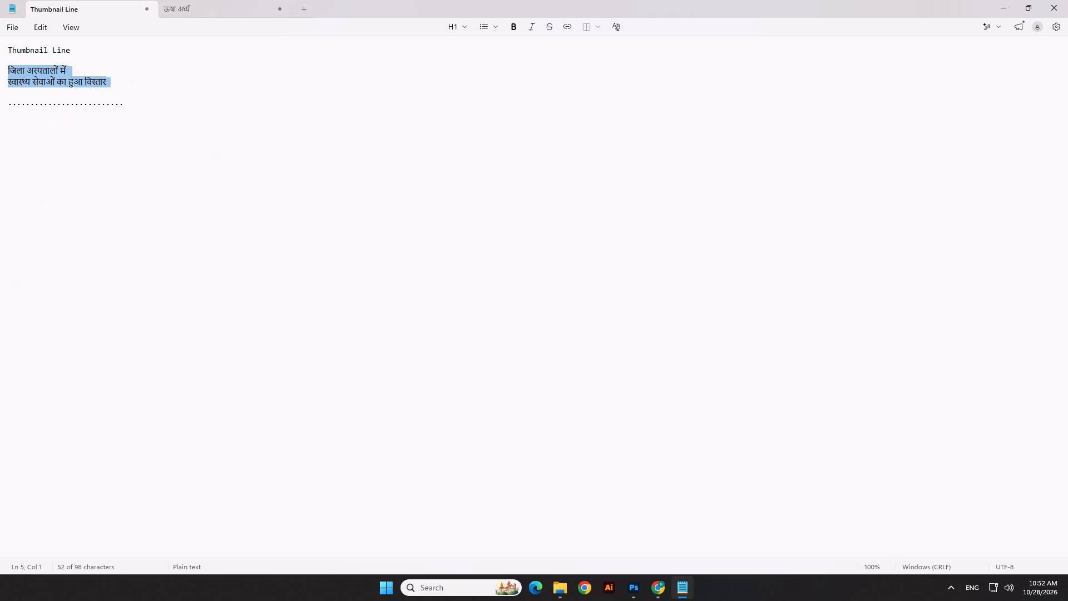
{"action": "left_click", "coordinate": [250, 0]}
{"action": "left_click", "coordinate": [370, 341]}
{"action": "scroll", "coordinate": [12, 23], "scroll_direction": "up", "scroll_amount": 3}
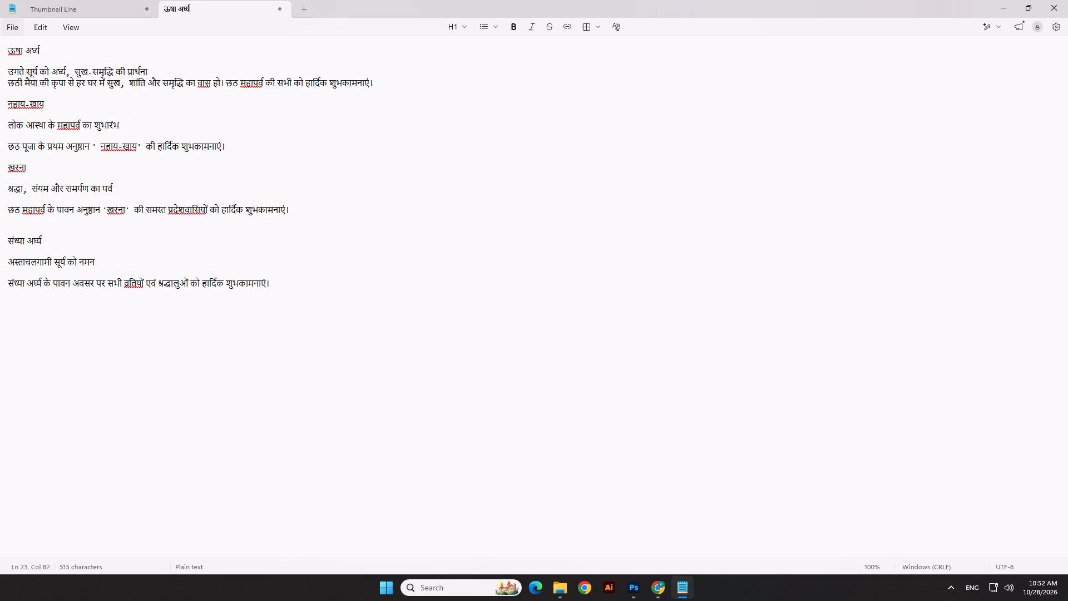
{"action": "scroll", "coordinate": [55, 83], "scroll_direction": "up", "scroll_amount": 6, "text": "ctrl"}
{"action": "left_click", "coordinate": [478, 231]}
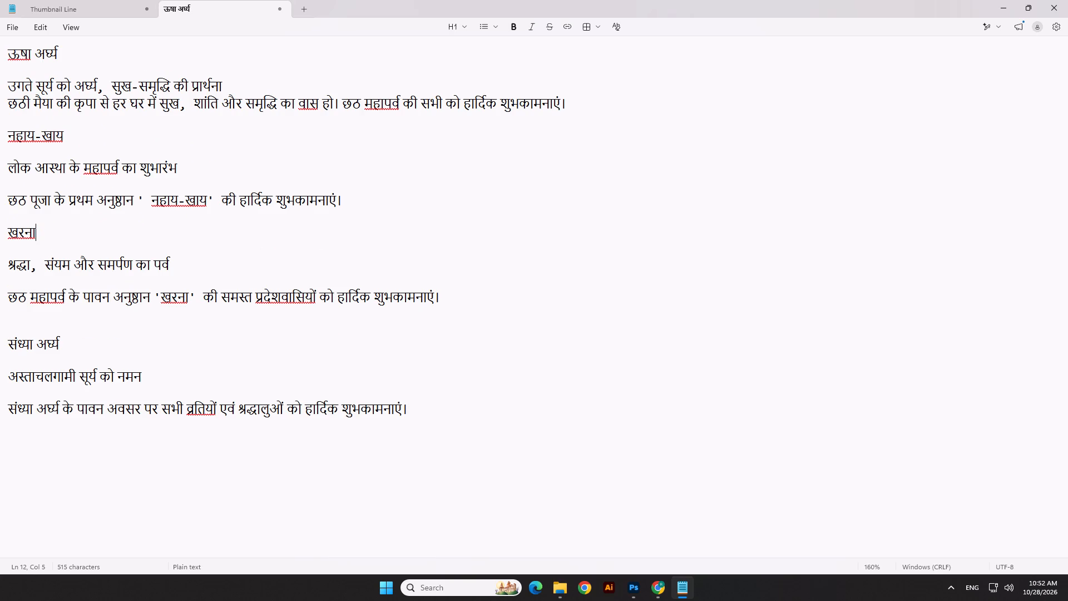
{"action": "left_click", "coordinate": [475, 237]}
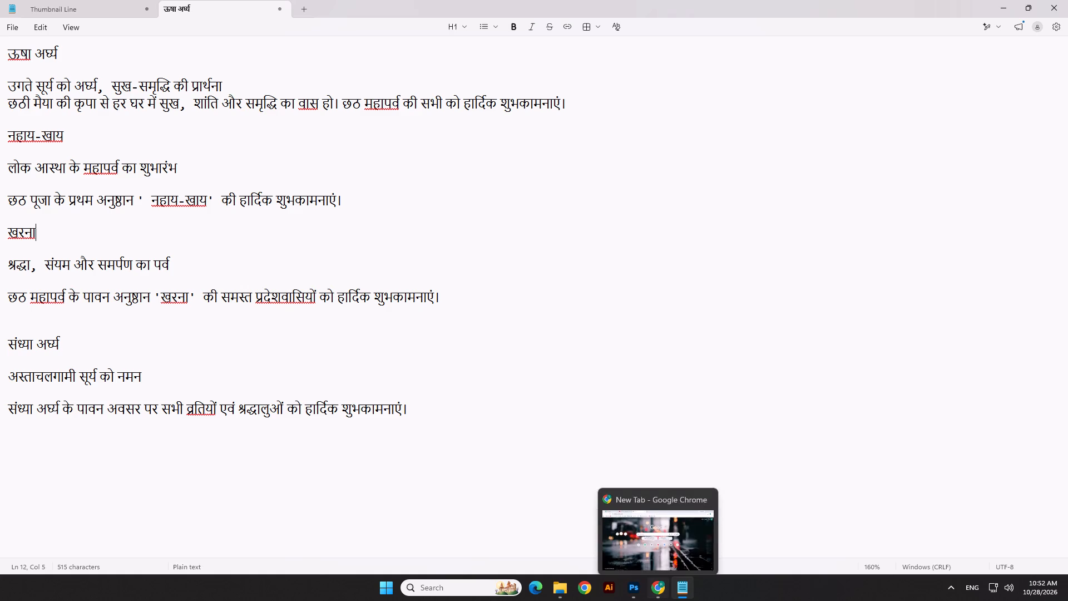
{"action": "left_click_drag", "start_coordinate": [569, 104], "coordinate": [0, 60]}
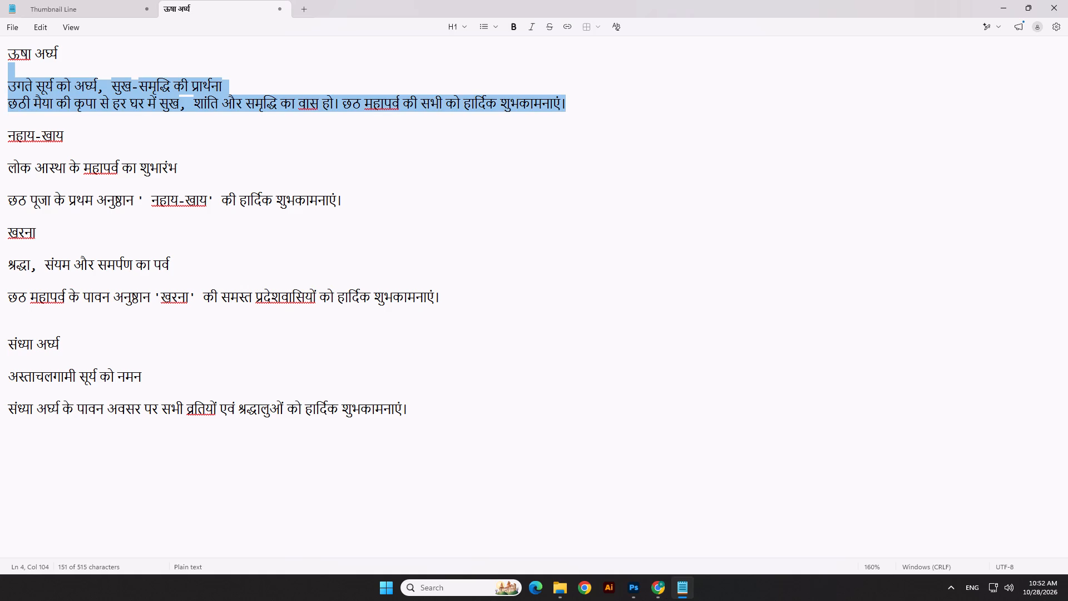
{"action": "left_click_drag", "start_coordinate": [0, 60], "coordinate": [0, 42]}
{"action": "key", "text": "ctrl+x"}
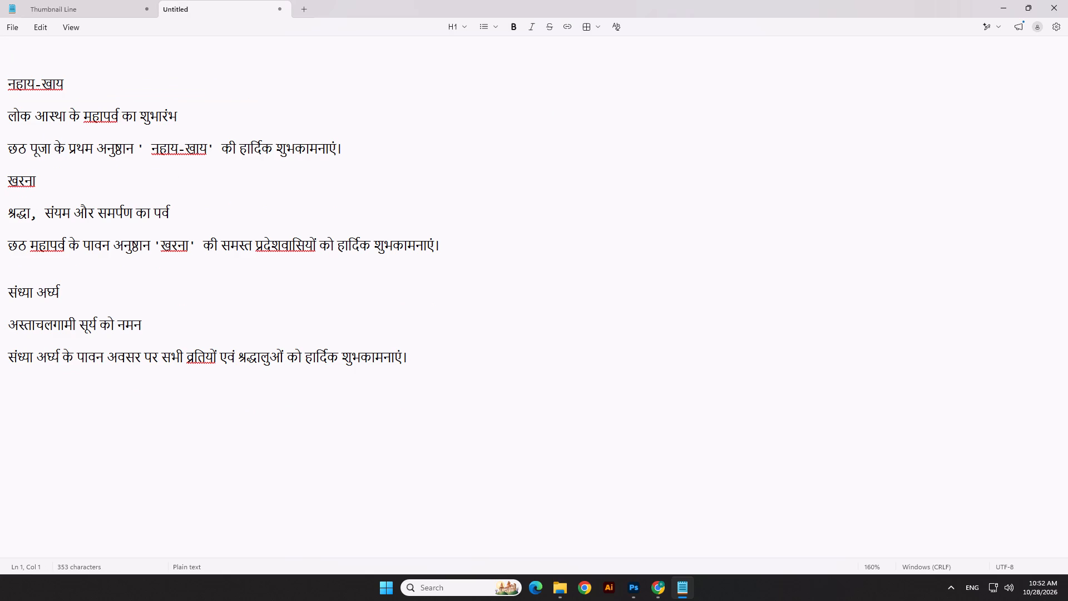
{"action": "left_click", "coordinate": [432, 361]}
{"action": "key", "text": "shift+Return"}
{"action": "key", "text": "shift+Return"}
{"action": "key", "text": "shift+Return"}
{"action": "key", "text": "ctrl+v"}
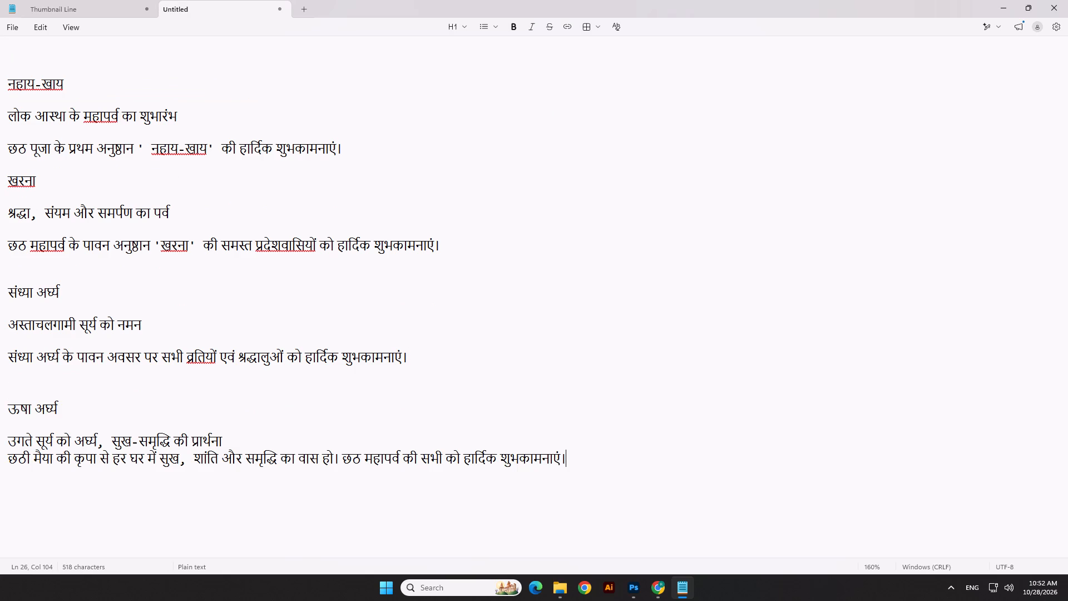
Add a dotted separator line between the संध्या अर्घ्य and ऊषा अर्घ्य sections, removing the extra blank line.
{"action": "left_click", "coordinate": [433, 358]}
{"action": "key", "text": "Return"}
{"action": "key", "text": "Return"}
{"action": "key", "text": "Return"}
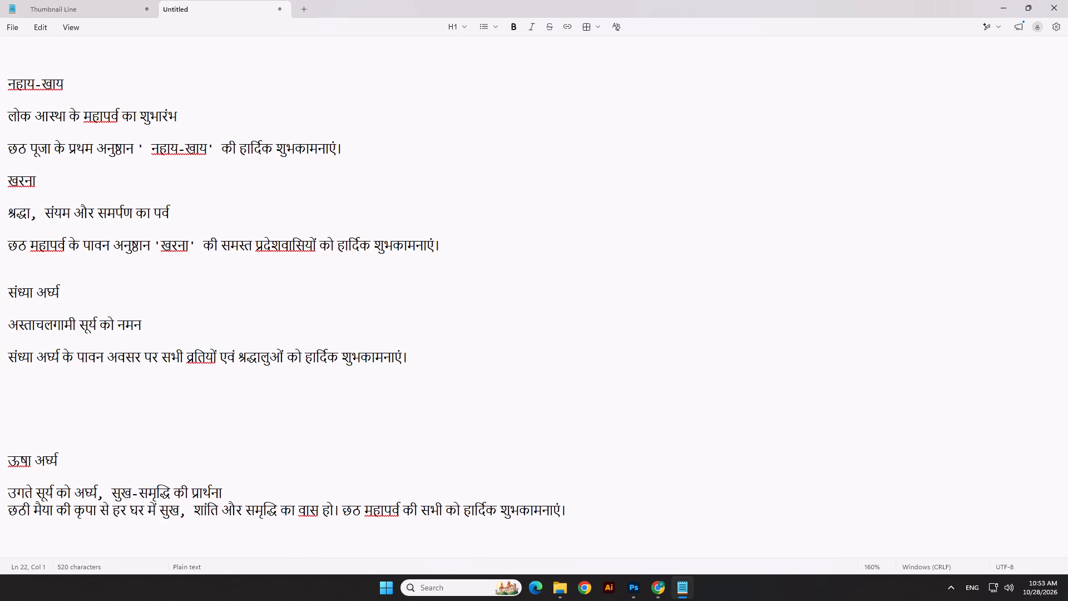
{"action": "key", "text": "BackSpace"}
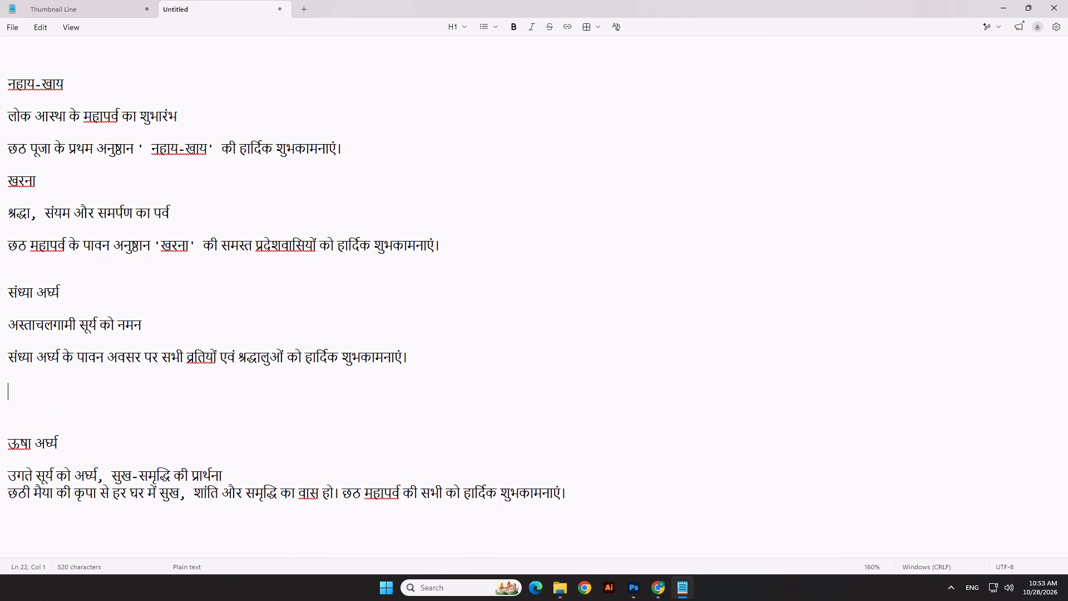
{"action": "key", "text": "period"}
{"action": "key", "text": "period"}
{"action": "key", "text": "period"}
{"action": "key", "text": "period"}
{"action": "key", "text": "period"}
{"action": "key", "text": "period"}
{"action": "key", "text": "period"}
{"action": "key", "text": "period"}
{"action": "key", "text": "period"}
{"action": "key", "text": "period"}
{"action": "key", "text": "period"}
{"action": "key", "text": "period"}
{"action": "key", "text": "period"}
{"action": "key", "text": "period"}
{"action": "key", "text": "period"}
{"action": "key", "text": "period"}
{"action": "key", "text": "period"}
{"action": "key", "text": "period"}
{"action": "key", "text": "period"}
{"action": "key", "text": "period"}
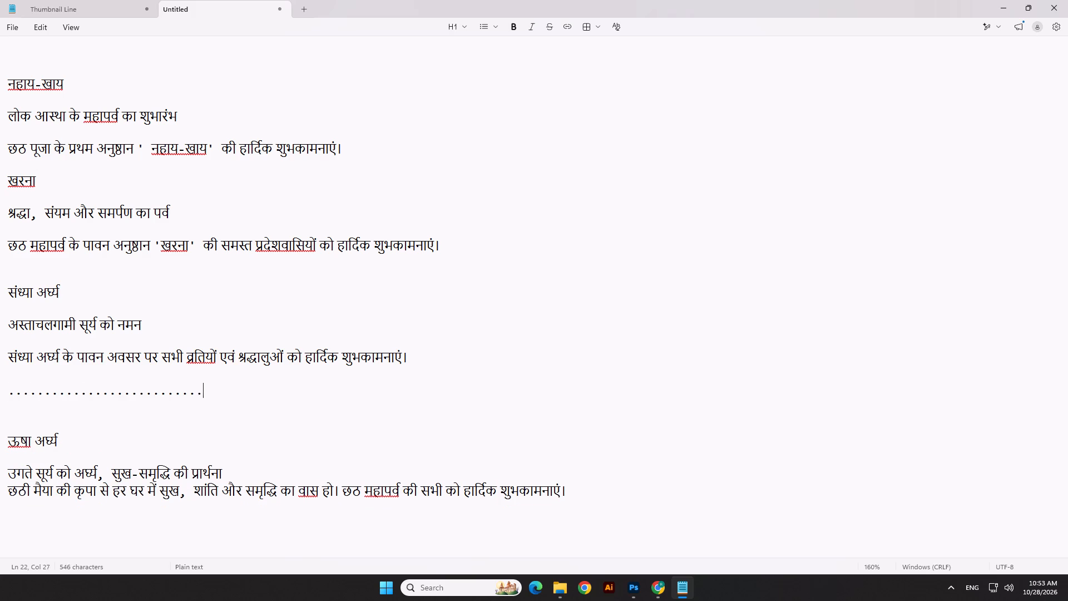
{"action": "key", "text": "Delete"}
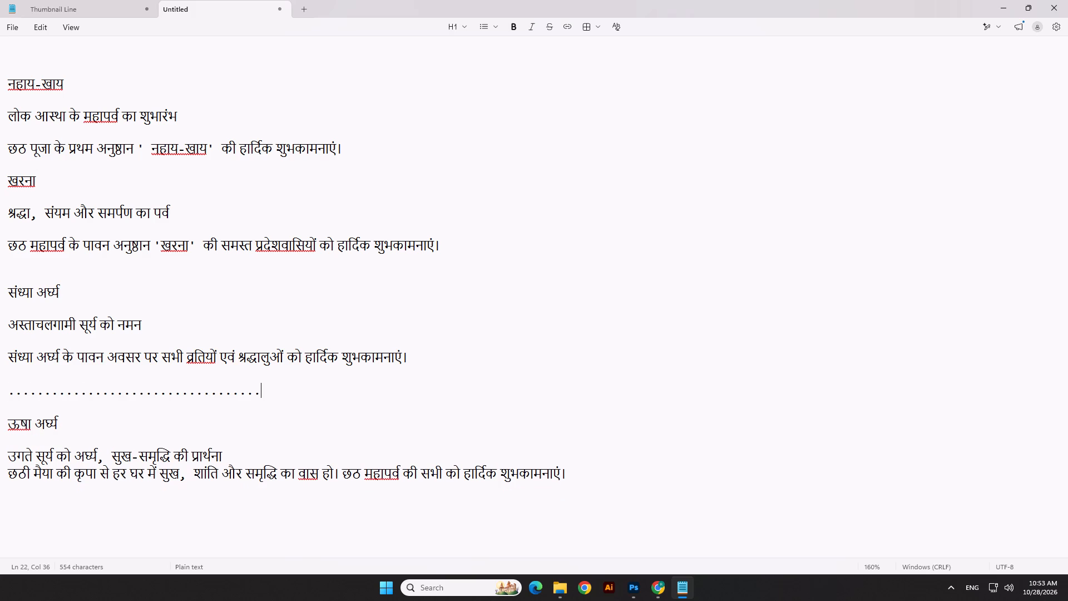
Add a dotted separator line between the खरना and संध्या अर्घ्य sections.
{"action": "left_click", "coordinate": [452, 248]}
{"action": "key", "text": "Return"}
{"action": "key", "text": "Return"}
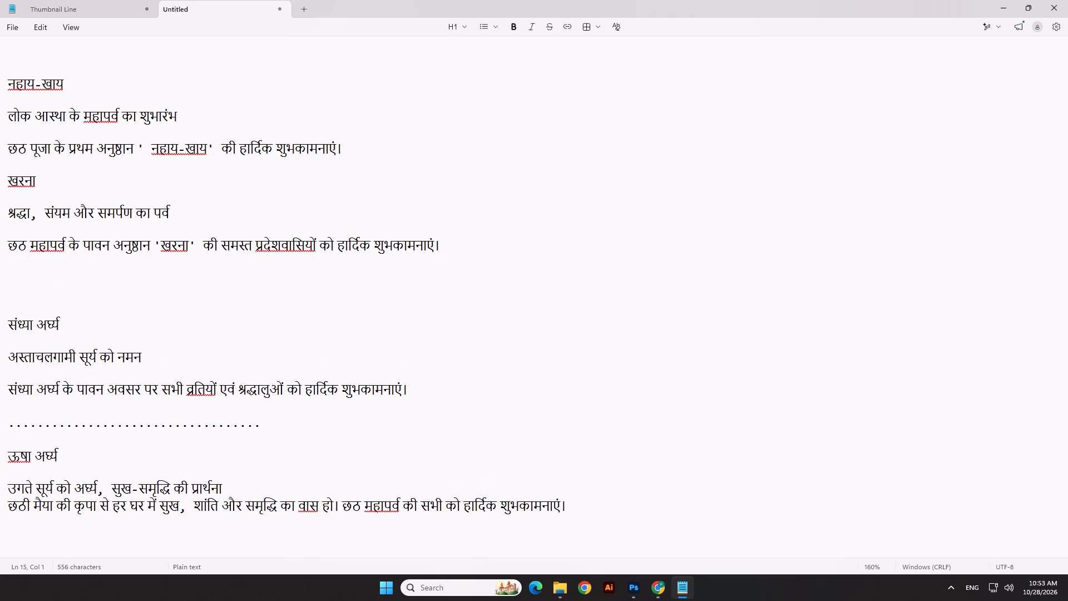
{"action": "key", "text": "period"}
{"action": "key", "text": "period"}
{"action": "key", "text": "period"}
{"action": "key", "text": "period"}
{"action": "key", "text": "period"}
{"action": "key", "text": "period"}
{"action": "key", "text": "period"}
{"action": "key", "text": "period"}
{"action": "key", "text": "period"}
{"action": "key", "text": "period"}
{"action": "key", "text": "period"}
{"action": "key", "text": "period"}
{"action": "key", "text": "period"}
{"action": "key", "text": "period"}
{"action": "key", "text": "period"}
{"action": "key", "text": "period"}
{"action": "key", "text": "period"}
{"action": "key", "text": "period"}
{"action": "key", "text": "period"}
{"action": "key", "text": "period"}
{"action": "type", "text": ".."}
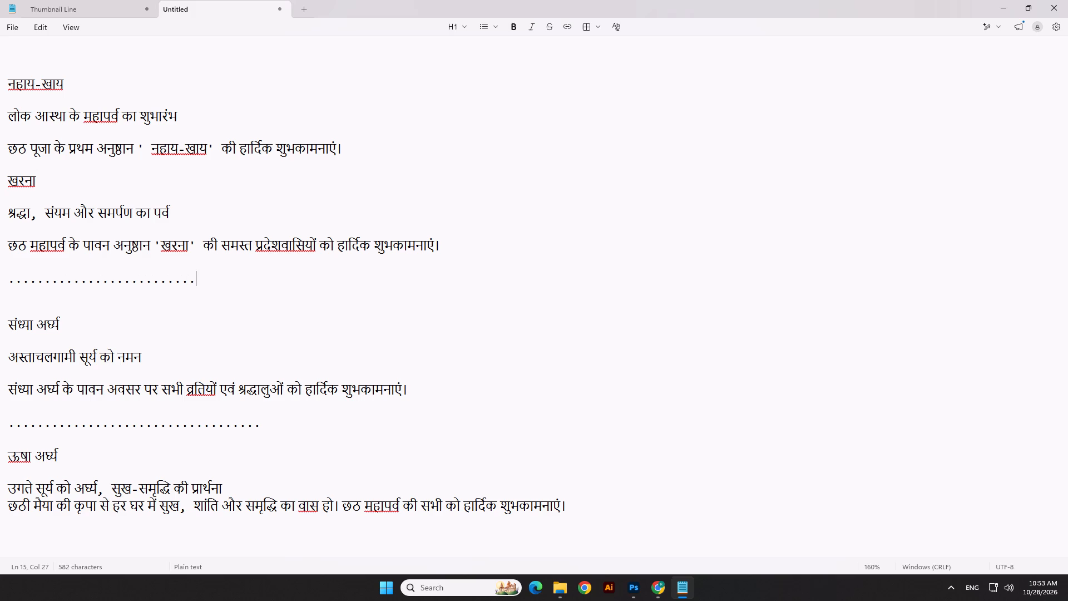
{"action": "key", "text": "period"}
{"action": "key", "text": "period"}
Add a dotted separator line between the नहाय-खाय and खरना sections.
{"action": "left_click", "coordinate": [374, 142]}
{"action": "key", "text": "Return"}
{"action": "key", "text": "Return"}
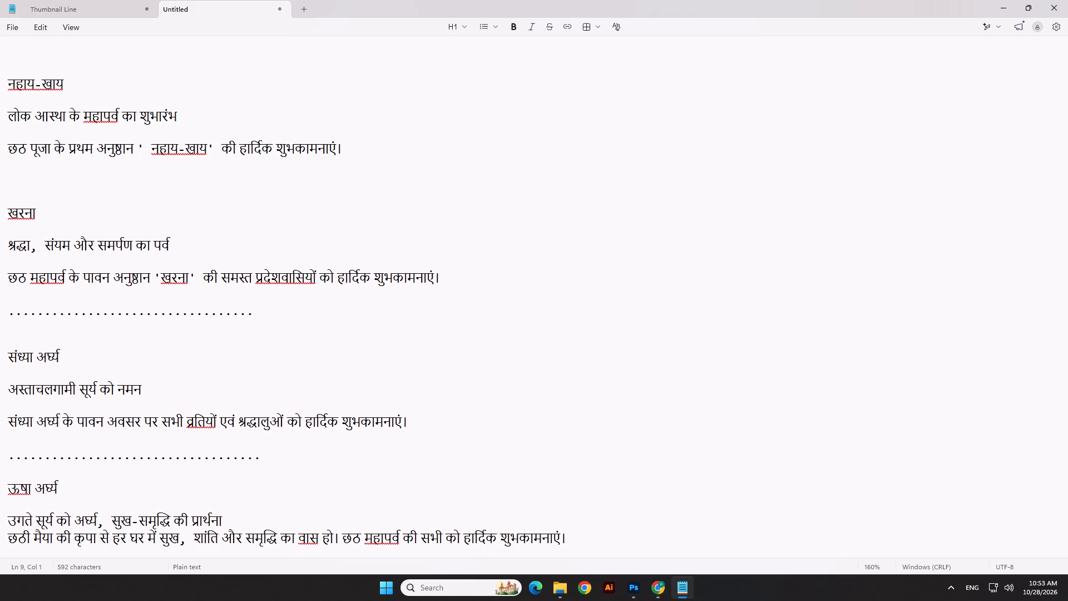
{"action": "key", "text": "period"}
{"action": "key", "text": "period"}
{"action": "key", "text": "period"}
{"action": "key", "text": "period"}
{"action": "key", "text": "period"}
{"action": "key", "text": "period"}
{"action": "key", "text": "period"}
{"action": "key", "text": "period"}
{"action": "key", "text": "period"}
{"action": "key", "text": "period"}
{"action": "key", "text": "period"}
{"action": "key", "text": "period"}
{"action": "key", "text": "period"}
{"action": "key", "text": "period"}
{"action": "key", "text": "period"}
{"action": "key", "text": "period"}
{"action": "key", "text": "period"}
{"action": "key", "text": "period"}
{"action": "key", "text": "period"}
{"action": "key", "text": "period"}
{"action": "key", "text": "BackSpace"}
Delete the blank lines above नहाय-खाय so that heading starts the note.
{"action": "left_click", "coordinate": [9, 75]}
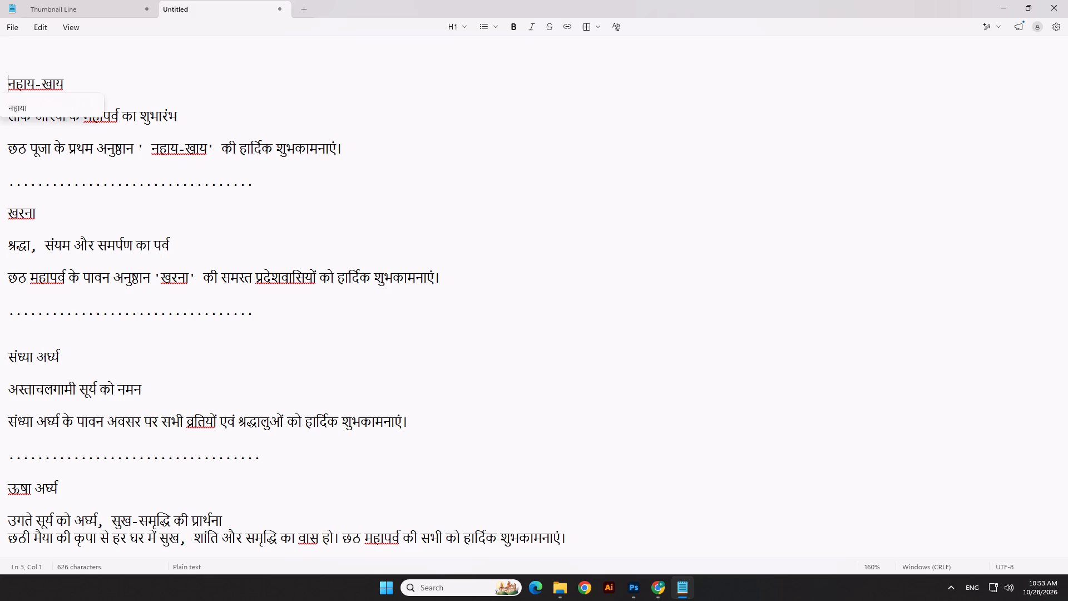
{"action": "key", "text": "BackSpace"}
{"action": "key", "text": "BackSpace"}
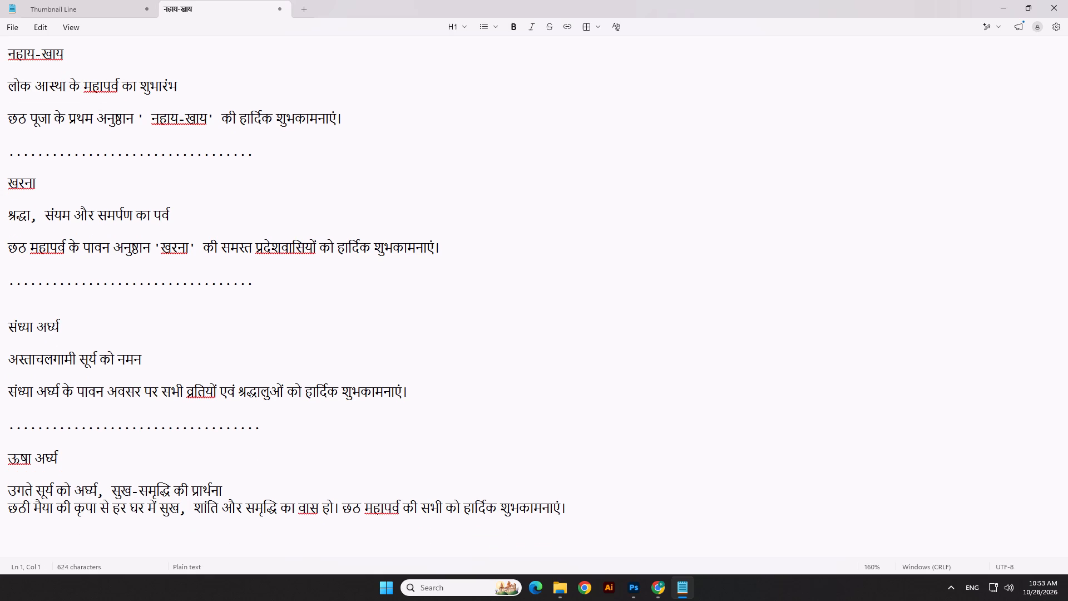
Switch to Chrome, search Pinterest for "chhath puja creative ads" and browse the design references.
{"action": "left_click", "coordinate": [662, 594]}
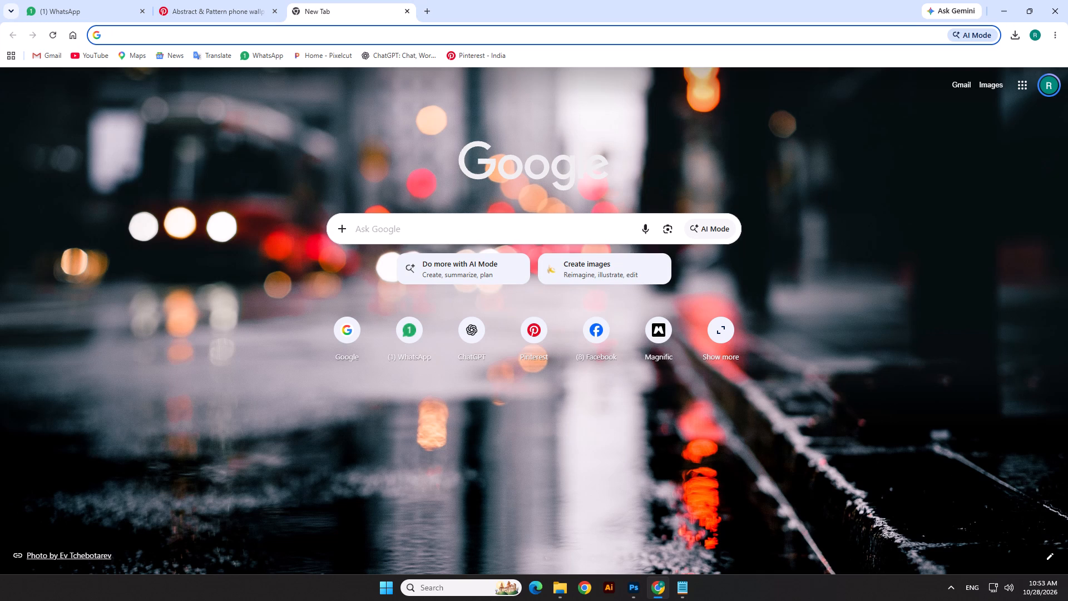
{"action": "left_click", "coordinate": [286, 0]}
{"action": "left_click", "coordinate": [262, 5]}
{"action": "left_click", "coordinate": [387, 85]}
{"action": "type", "text": "chhath puja c"}
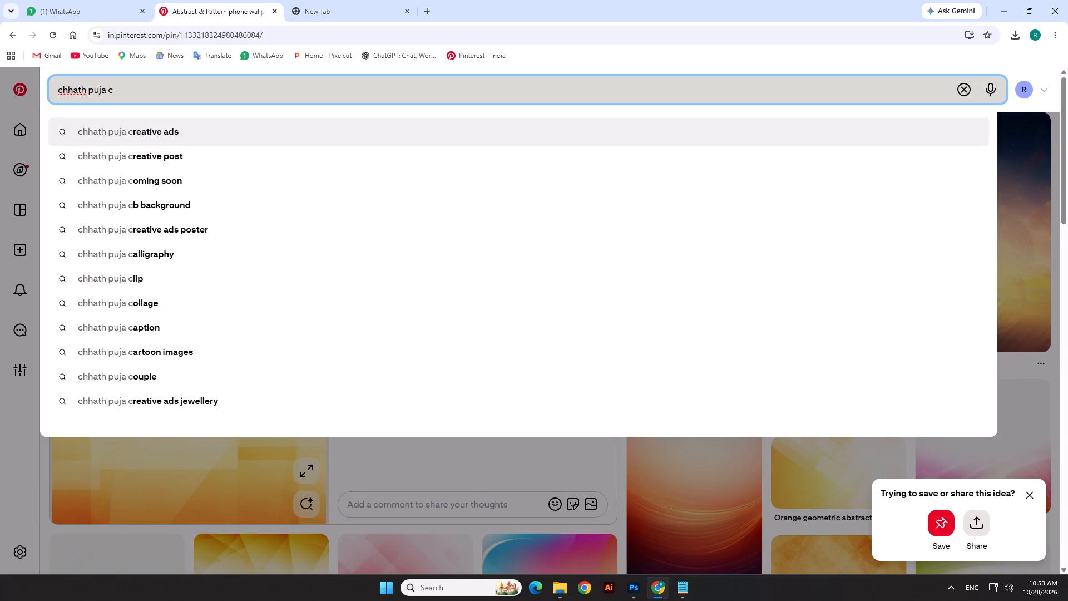
{"action": "left_click", "coordinate": [229, 127]}
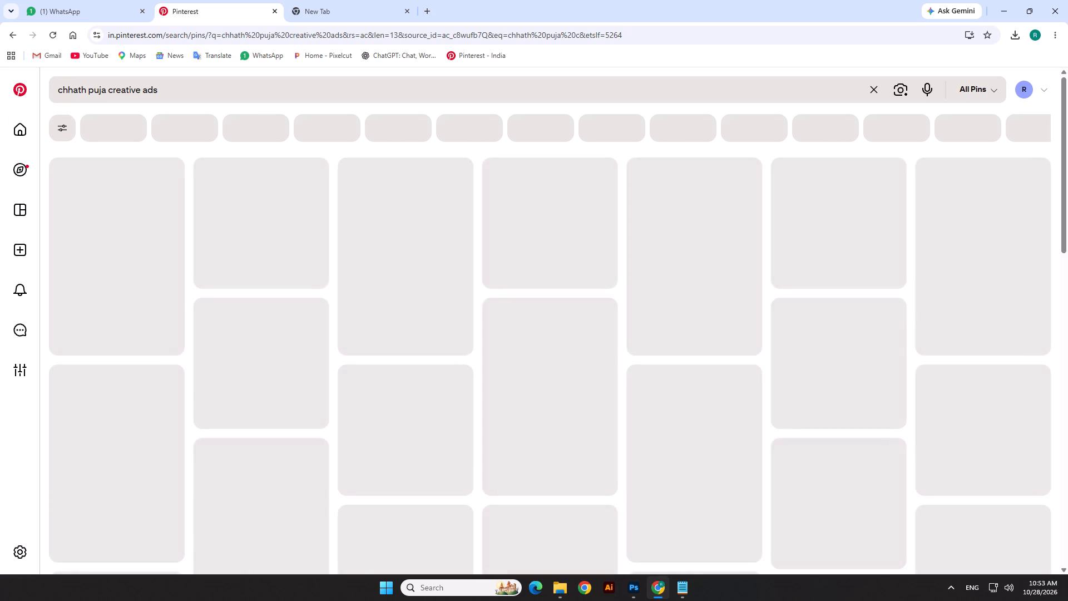
{"action": "scroll", "coordinate": [598, 259], "scroll_direction": "down", "scroll_amount": 3}
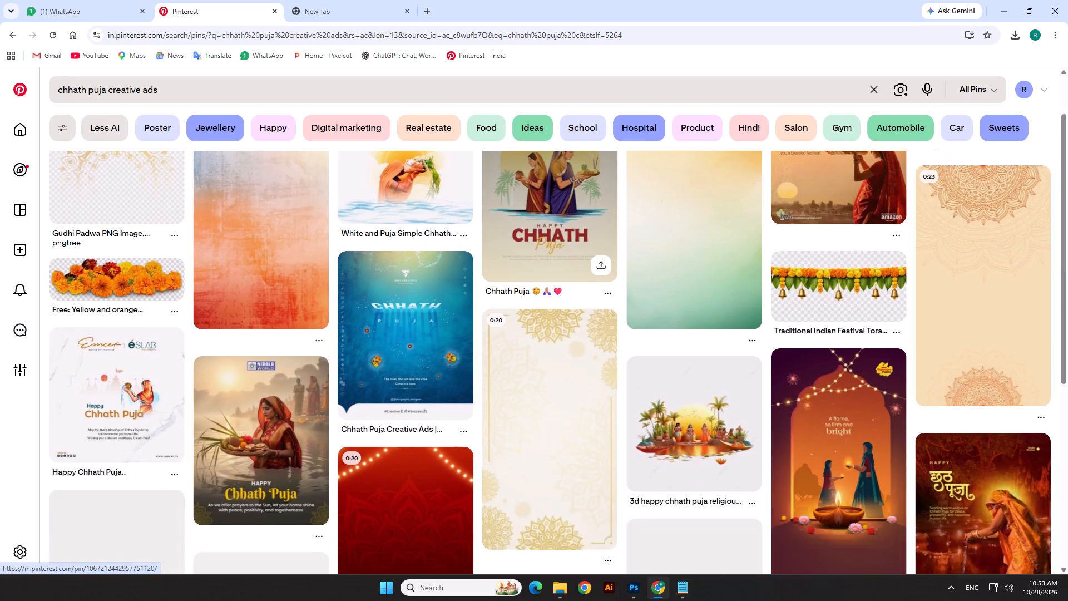
{"action": "scroll", "coordinate": [598, 259], "scroll_direction": "down", "scroll_amount": 3}
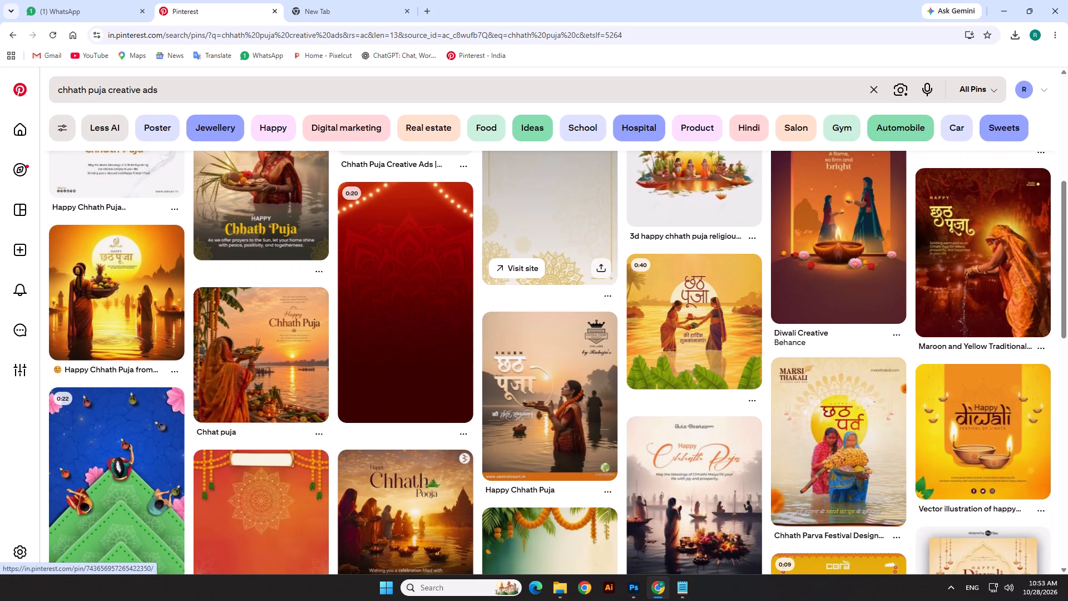
Open the Google homepage in the empty browser tab and bring up its search box for a new search.
{"action": "left_click", "coordinate": [345, 13]}
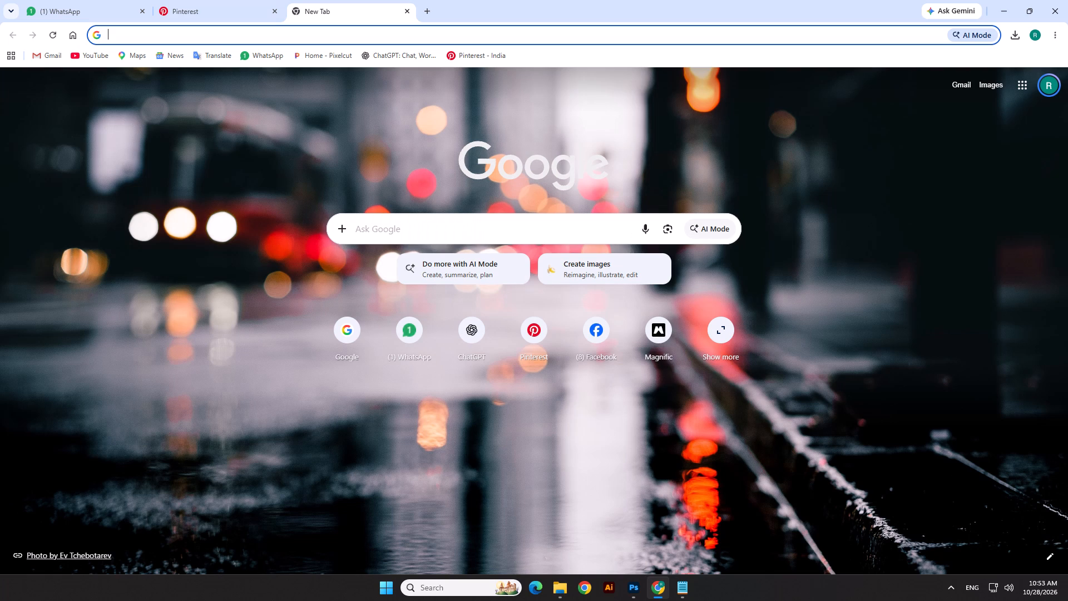
{"action": "left_click", "coordinate": [77, 34]}
{"action": "left_click", "coordinate": [423, 295]}
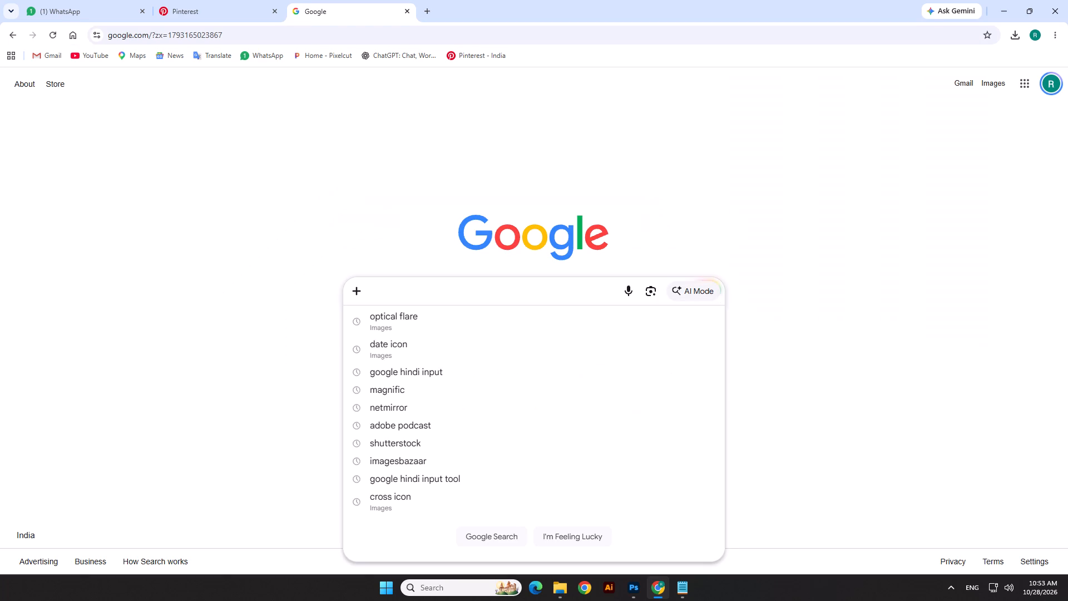
Search Google for "nahay khay creative ads" and show the image results.
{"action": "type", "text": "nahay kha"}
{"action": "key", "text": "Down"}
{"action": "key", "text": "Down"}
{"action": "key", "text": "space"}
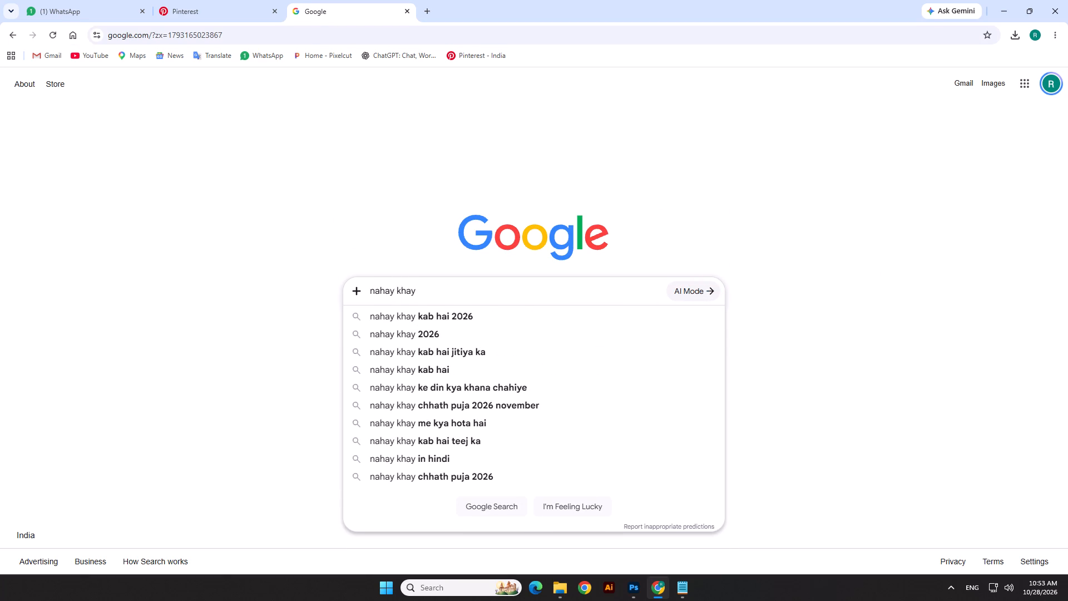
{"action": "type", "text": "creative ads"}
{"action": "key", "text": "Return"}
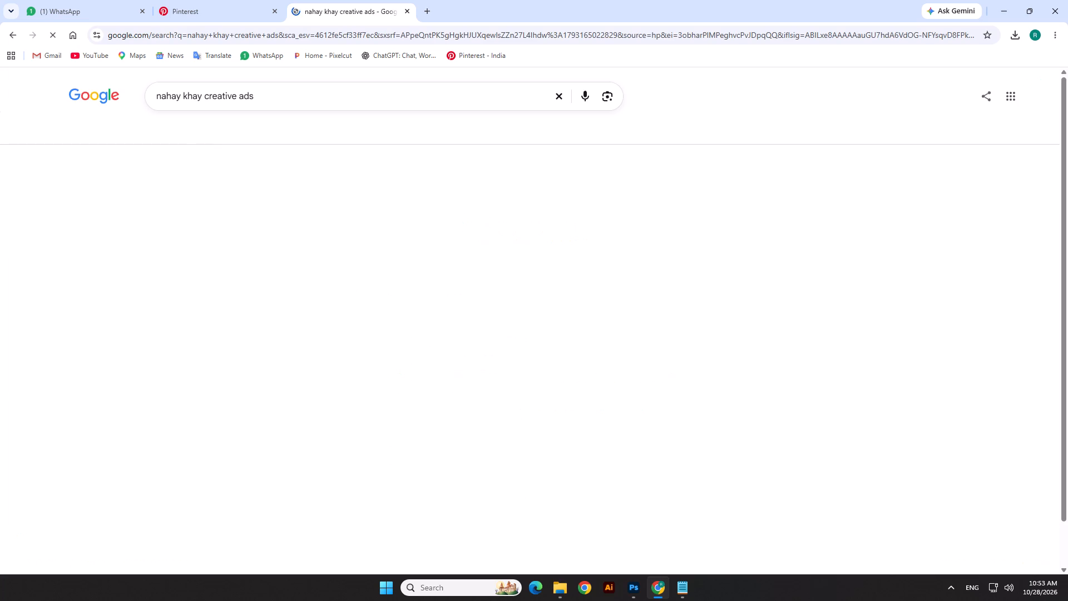
{"action": "left_click", "coordinate": [231, 130]}
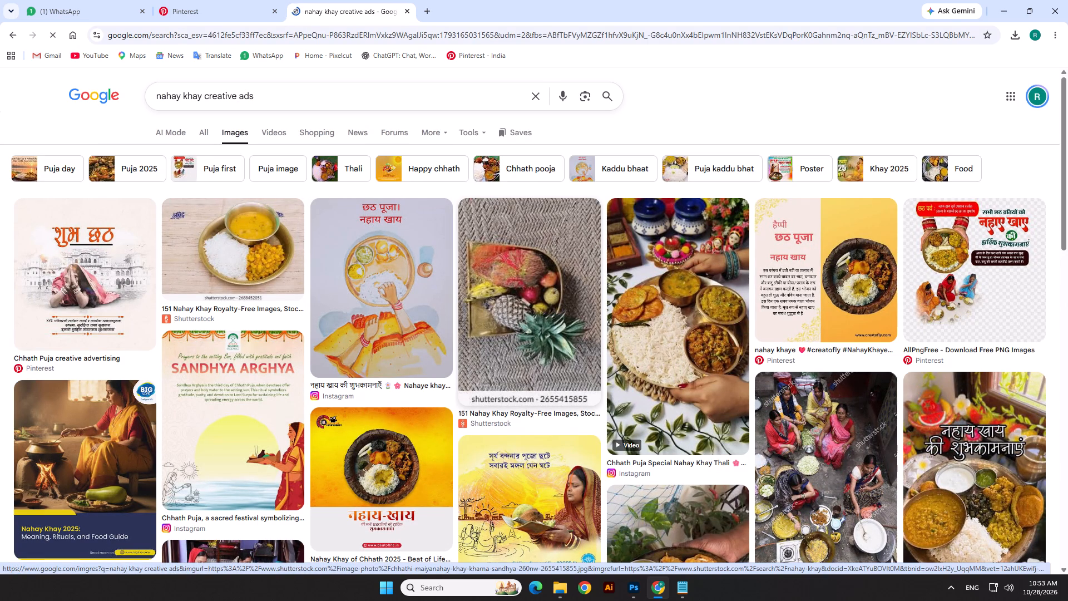
Browse the image results for Nahay Khay poster designs to use as creative references.
{"action": "scroll", "coordinate": [540, 236], "scroll_direction": "down", "scroll_amount": 2}
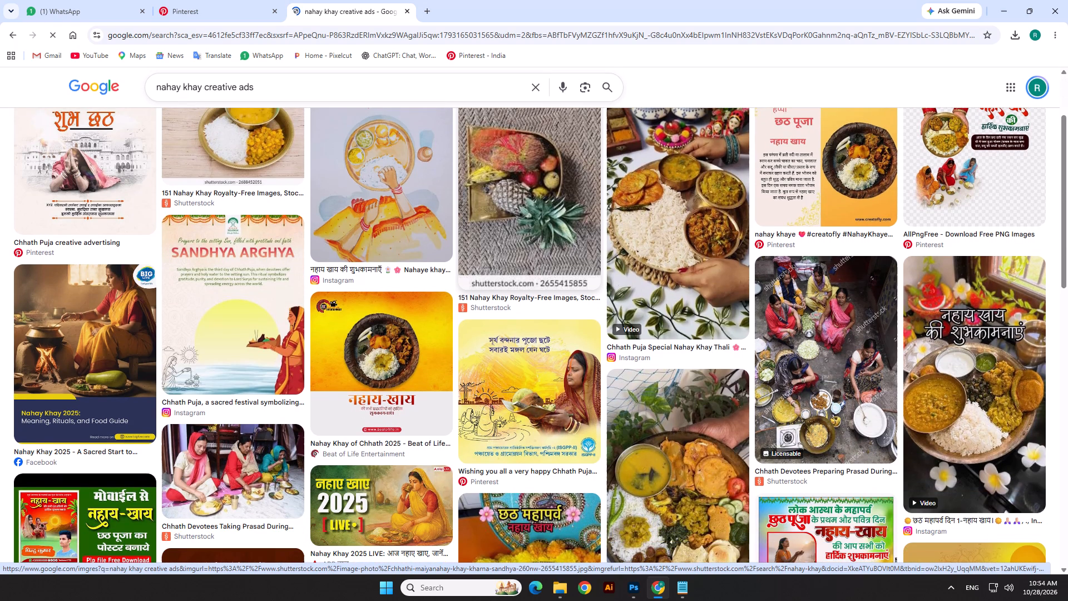
{"action": "scroll", "coordinate": [537, 237], "scroll_direction": "down", "scroll_amount": 2}
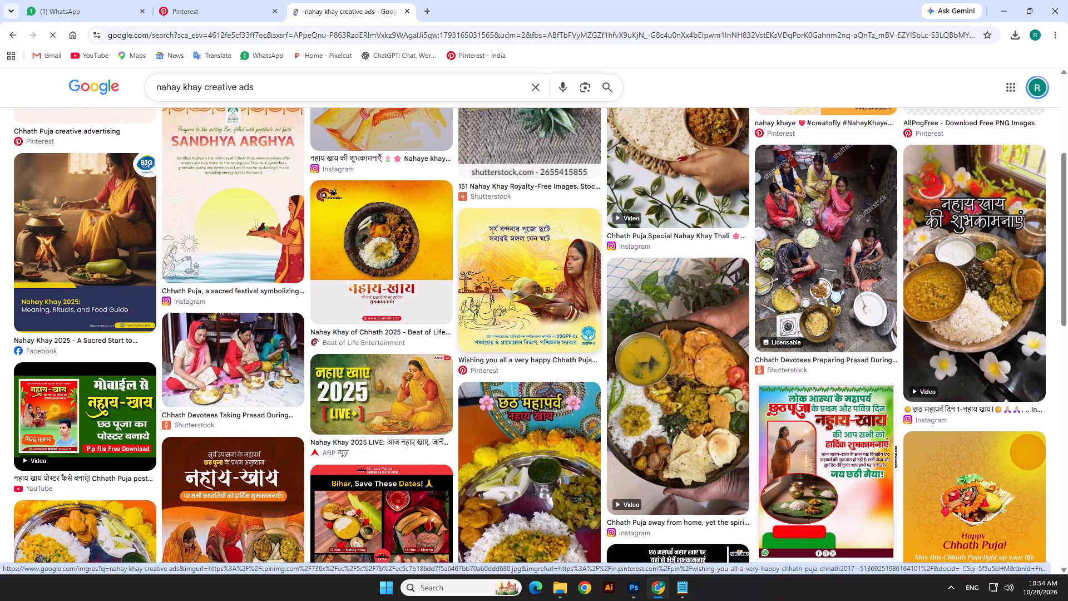
{"action": "scroll", "coordinate": [804, 280], "scroll_direction": "down", "scroll_amount": 1}
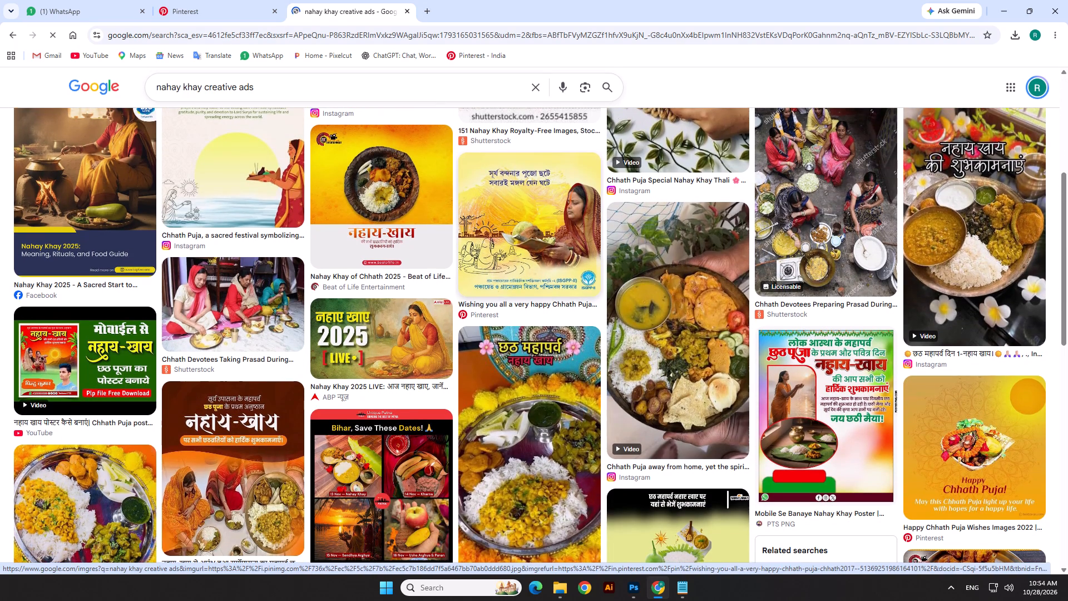
{"action": "scroll", "coordinate": [416, 267], "scroll_direction": "down", "scroll_amount": 1}
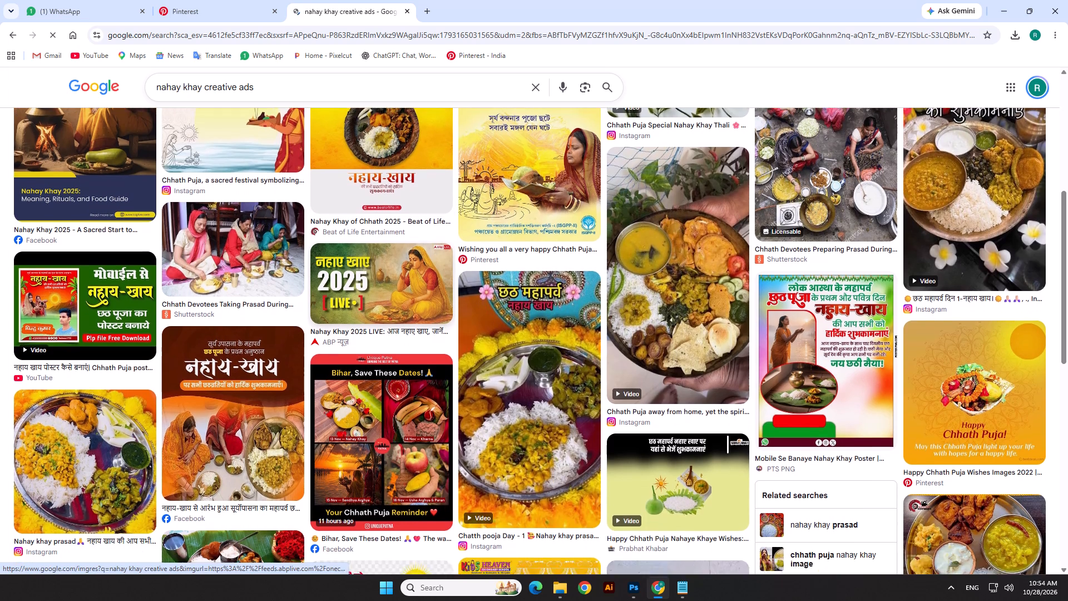
{"action": "scroll", "coordinate": [416, 267], "scroll_direction": "down", "scroll_amount": 4}
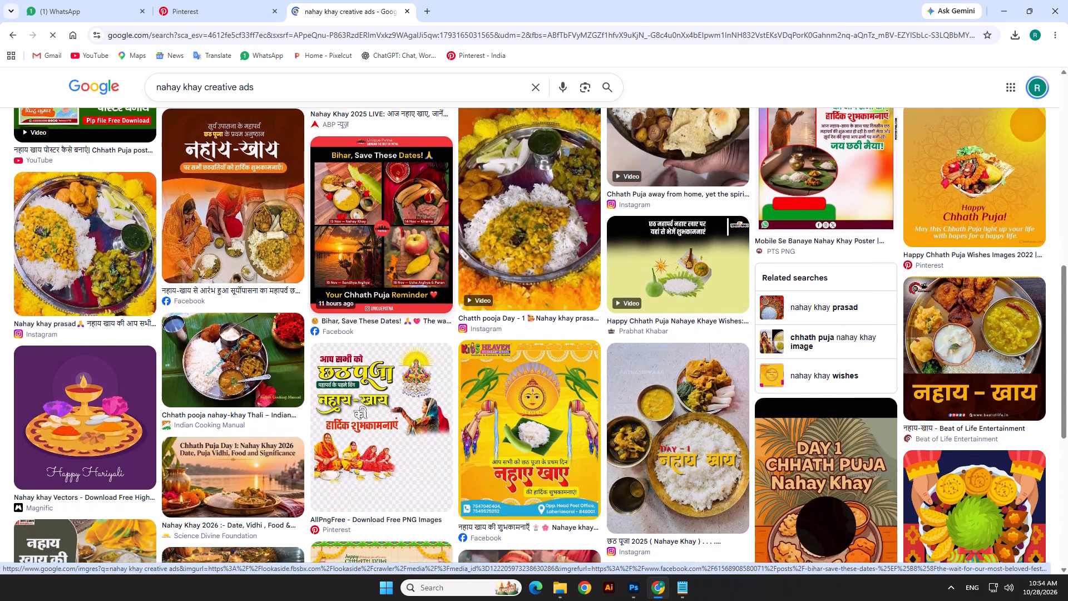
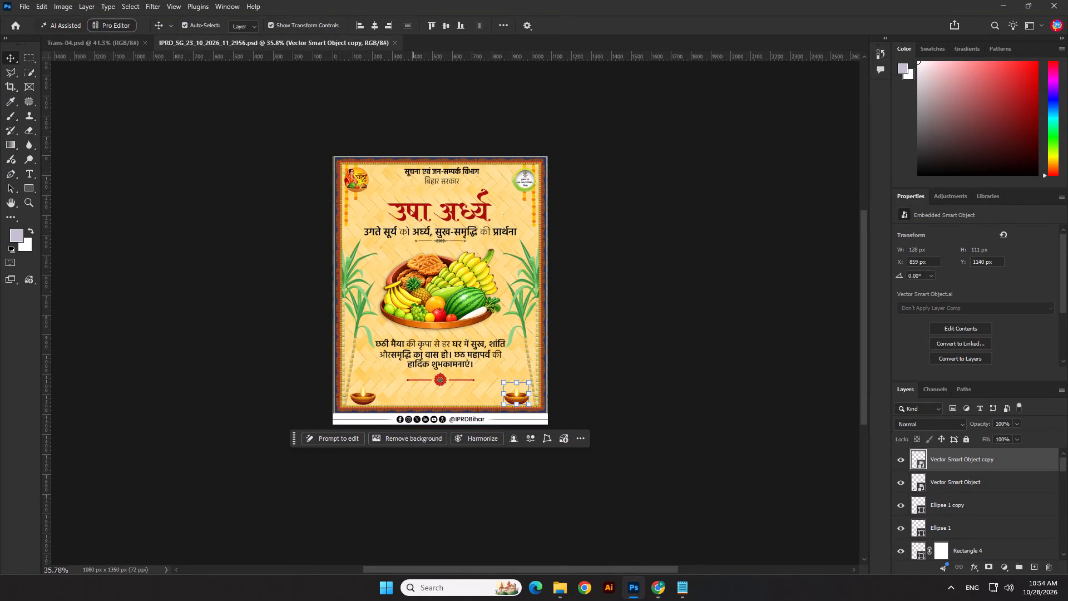
Close the उषा अर्घ्य creative IPRD_SG_23_10_2026_11_2956.psd and switch to the Downloads folder in File Explorer.
{"action": "left_click", "coordinate": [392, 41]}
{"action": "key", "text": "alt+Tab"}
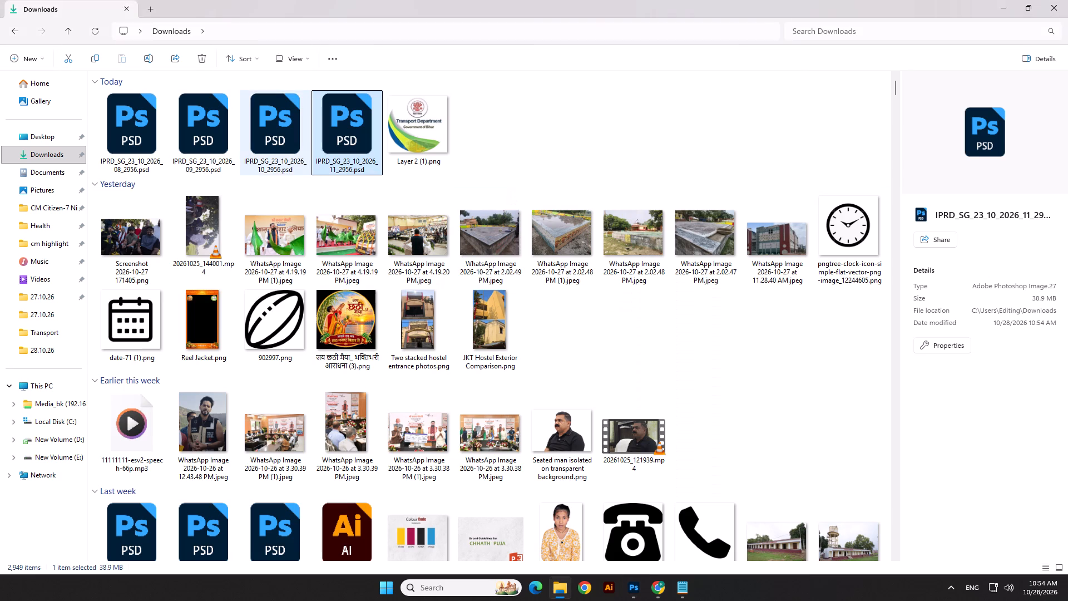
Open IPRD_SG_23_10_2026_10_2956.psd from Downloads in Photoshop, review the whole poster design, and close the file.
{"action": "double_click", "coordinate": [276, 140]}
{"action": "scroll", "coordinate": [508, 275], "scroll_direction": "down", "scroll_amount": 4}
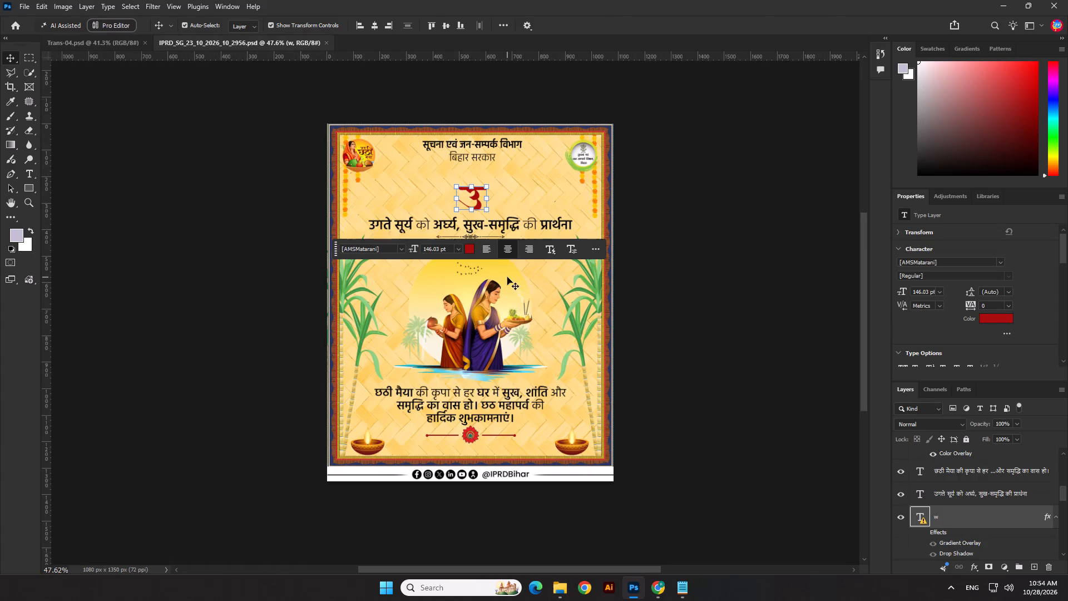
{"action": "key", "text": "ctrl+z"}
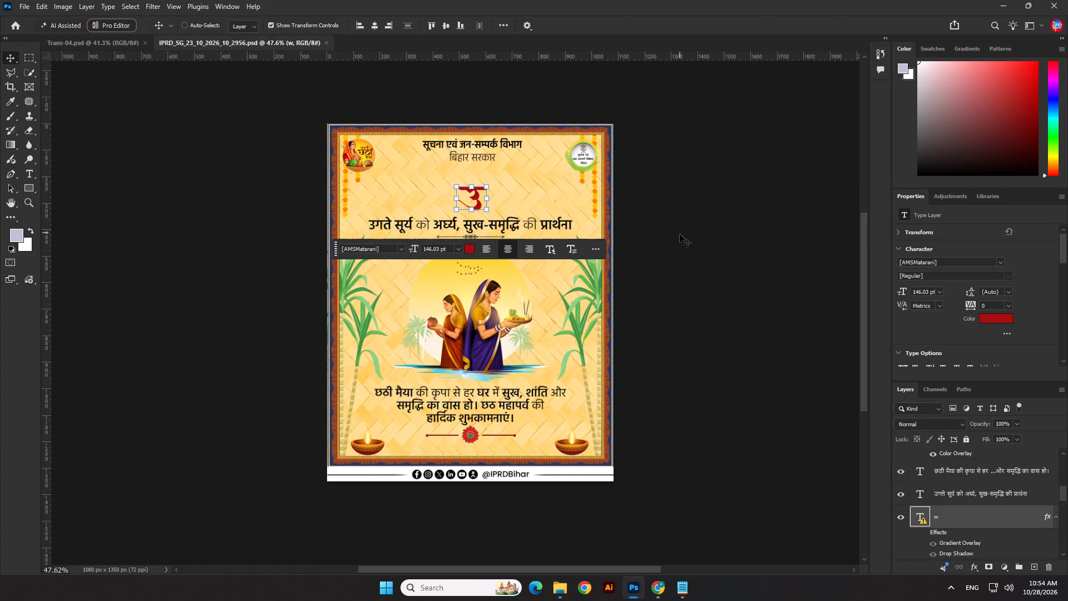
{"action": "left_click", "coordinate": [680, 234]}
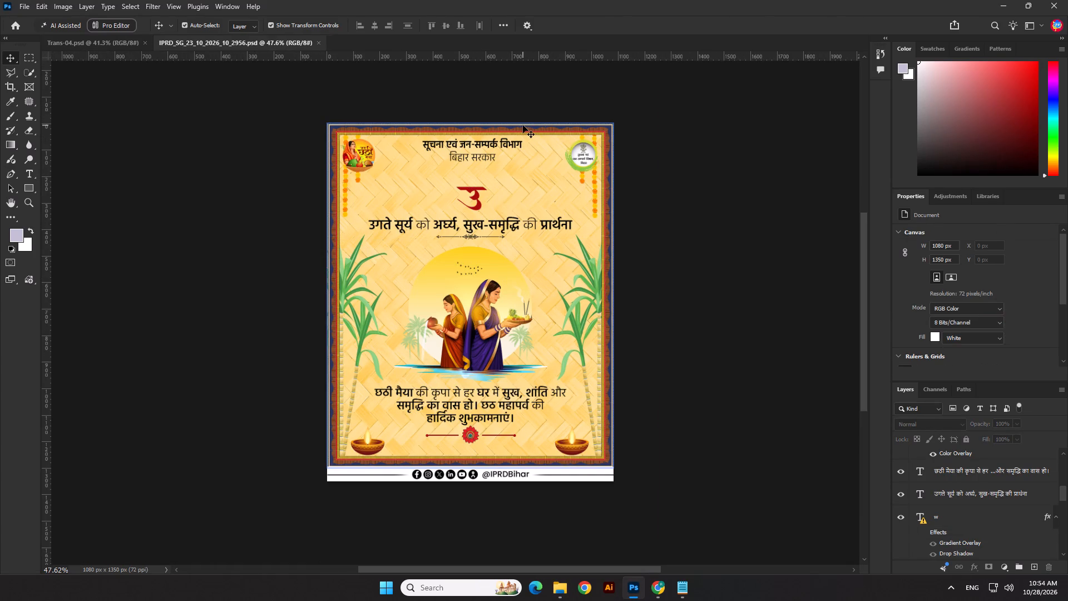
{"action": "left_click", "coordinate": [321, 46]}
{"action": "left_click", "coordinate": [320, 42]}
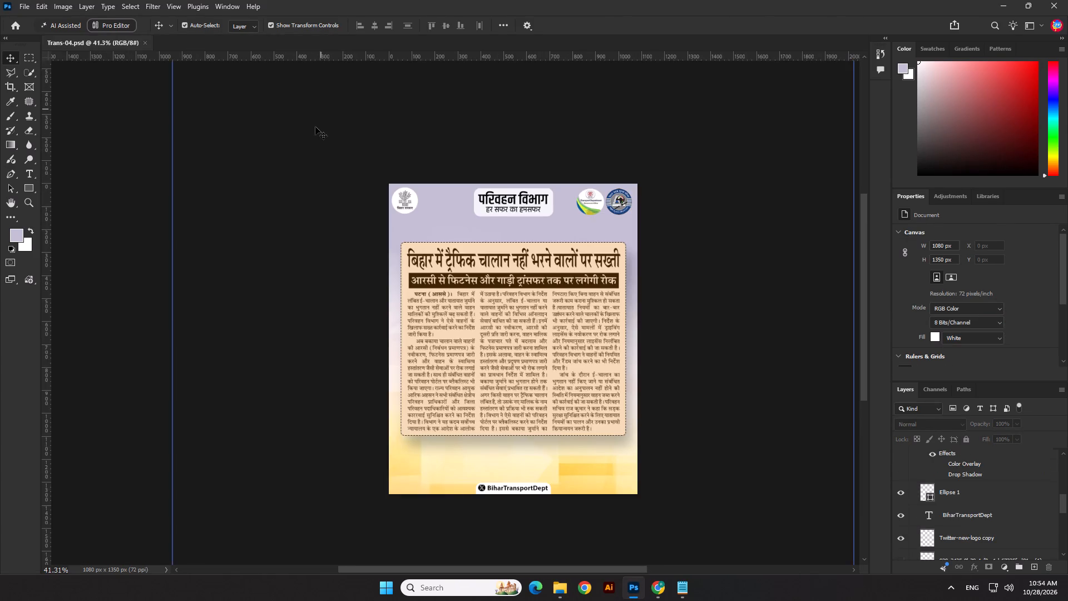
Return to the Downloads folder, open IPRD_SG_23_10_2026_09_2956.psd in Photoshop to view the full poster, and close it.
{"action": "key", "text": "alt+Tab"}
{"action": "double_click", "coordinate": [185, 151]}
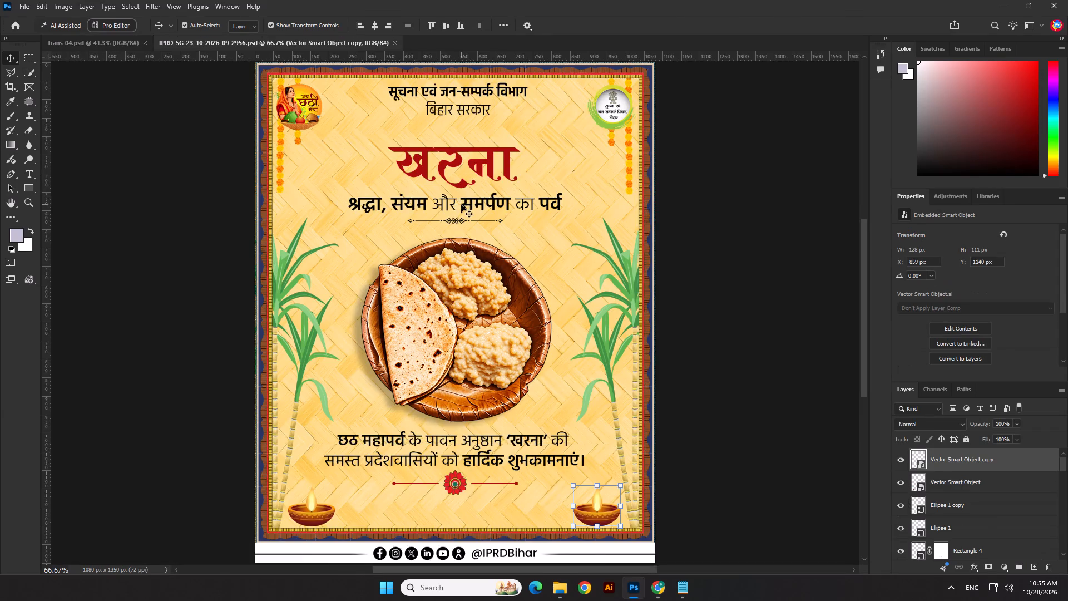
{"action": "scroll", "coordinate": [462, 210], "scroll_direction": "down", "scroll_amount": 4}
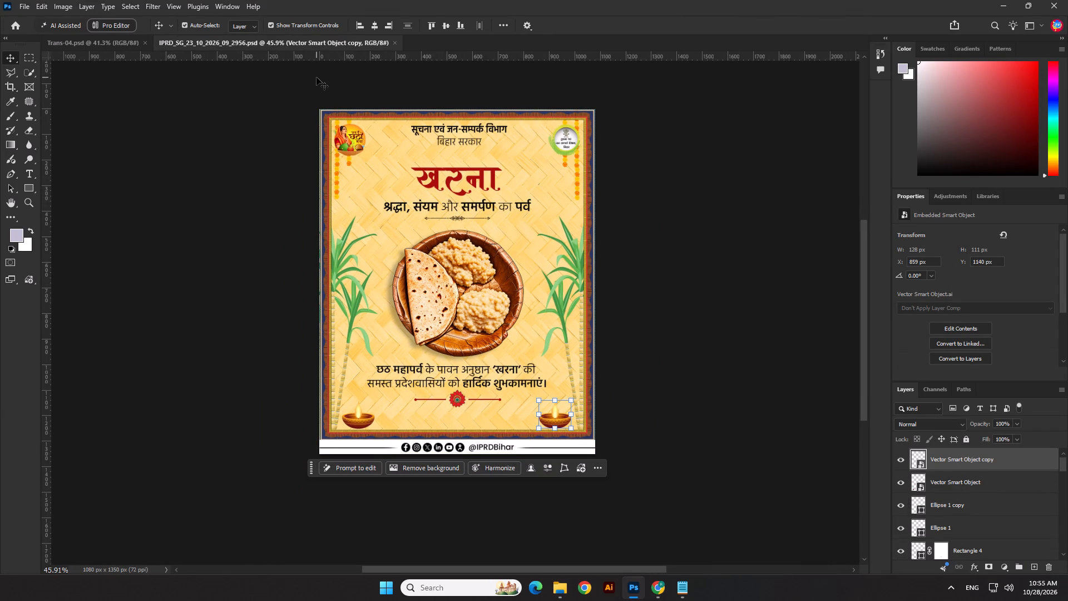
{"action": "left_click", "coordinate": [394, 42]}
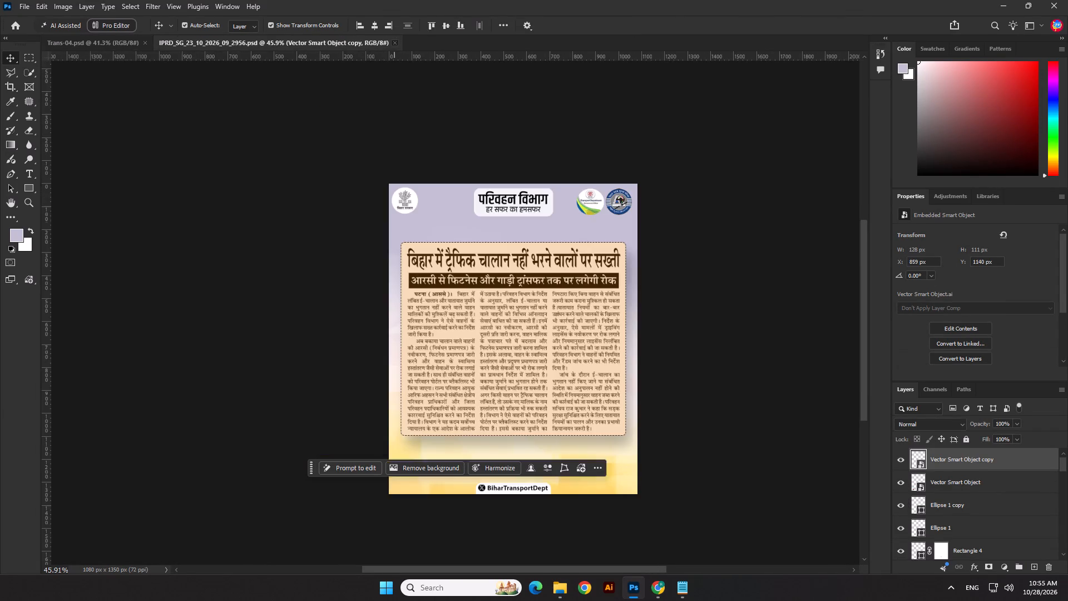
Return to the Downloads folder, open IPRD_SG_23_10_2026_08_2956.psd in Photoshop, and view the whole poster.
{"action": "key", "text": "alt+Tab"}
{"action": "double_click", "coordinate": [151, 134]}
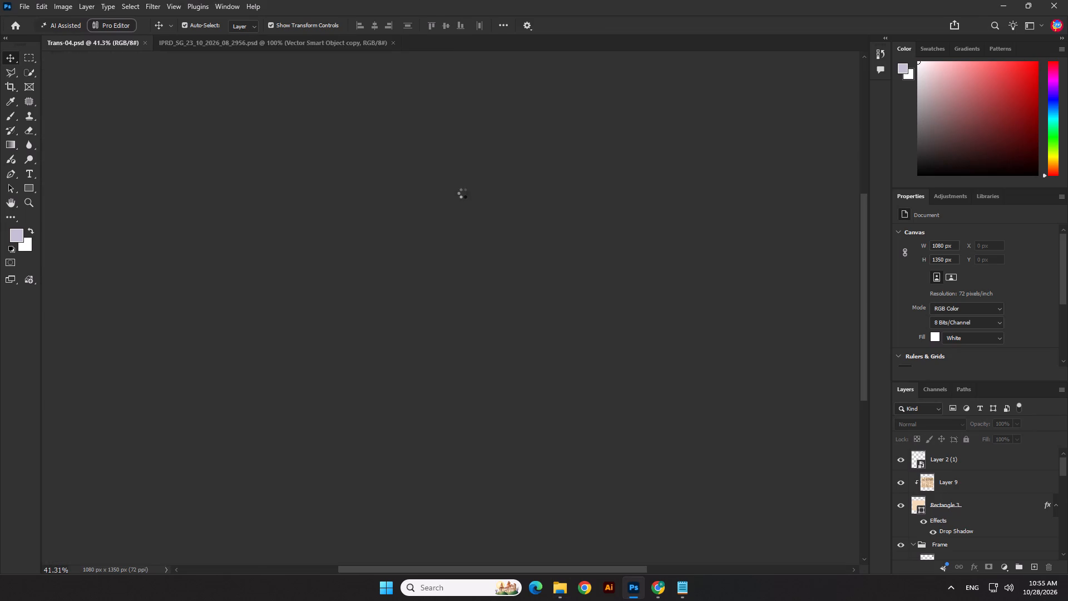
{"action": "scroll", "coordinate": [454, 229], "scroll_direction": "down", "scroll_amount": 5}
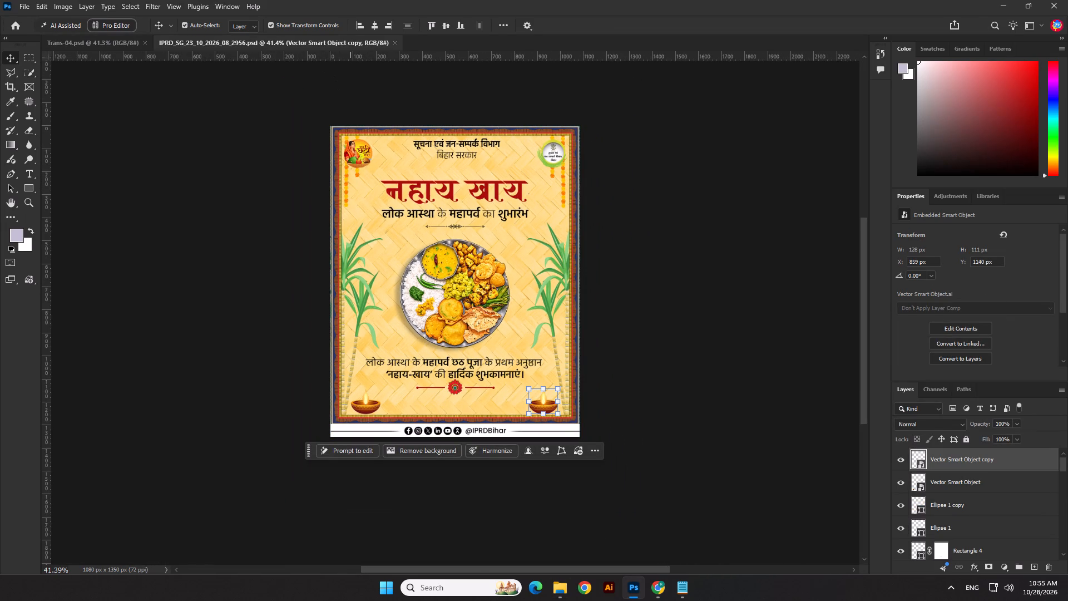
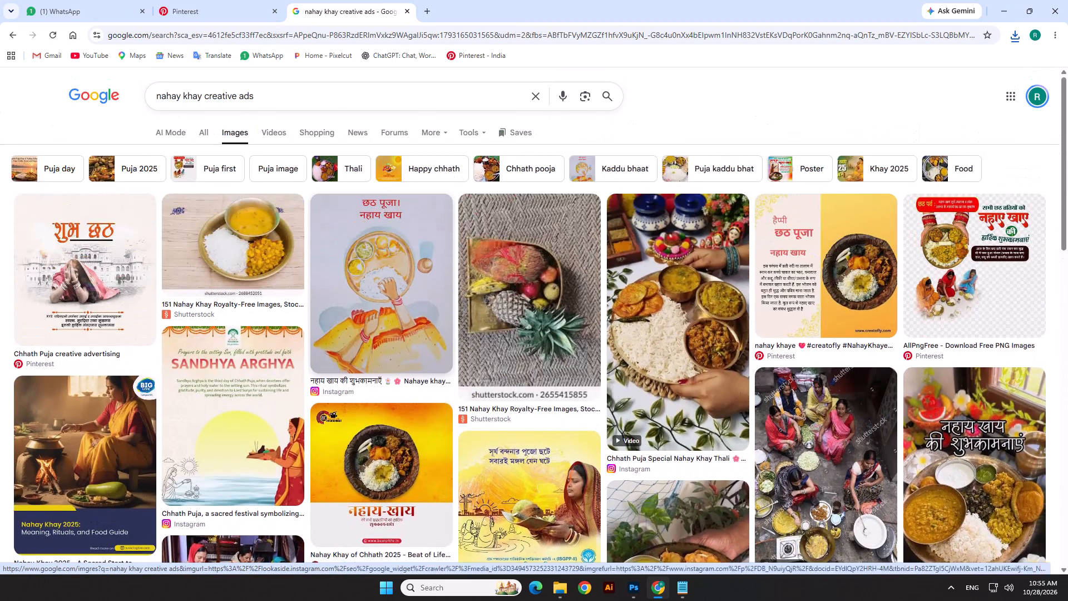
Open the "Nahay Khay 2025: Meaning, Rituals, and Food Guide" image result and browse its related Chhath Puja designs for reference.
{"action": "left_click", "coordinate": [101, 432]}
{"action": "scroll", "coordinate": [691, 282], "scroll_direction": "down", "scroll_amount": 4}
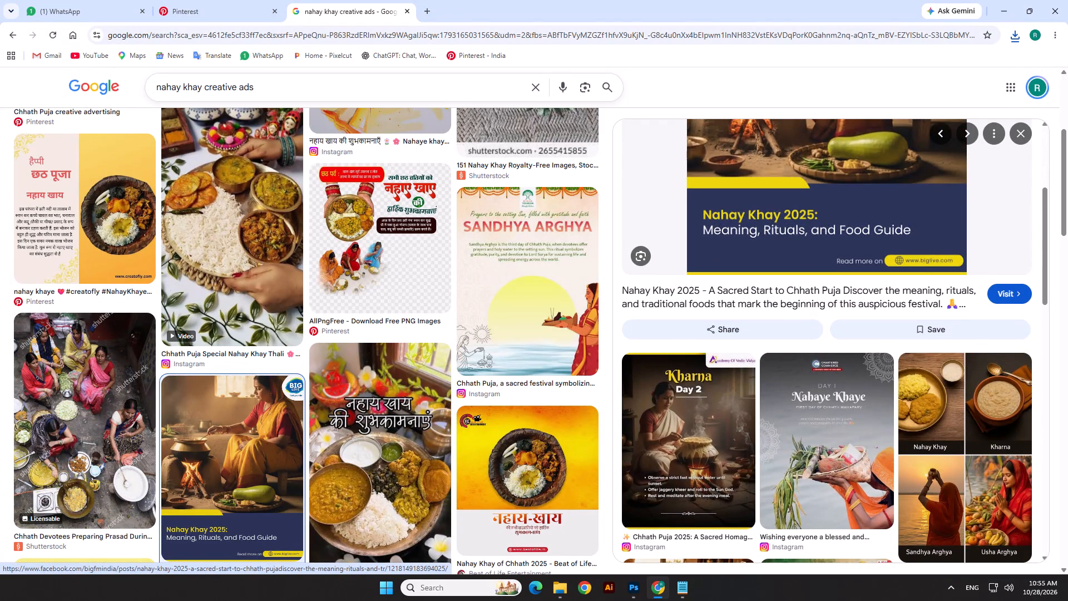
{"action": "scroll", "coordinate": [755, 312], "scroll_direction": "down", "scroll_amount": 1}
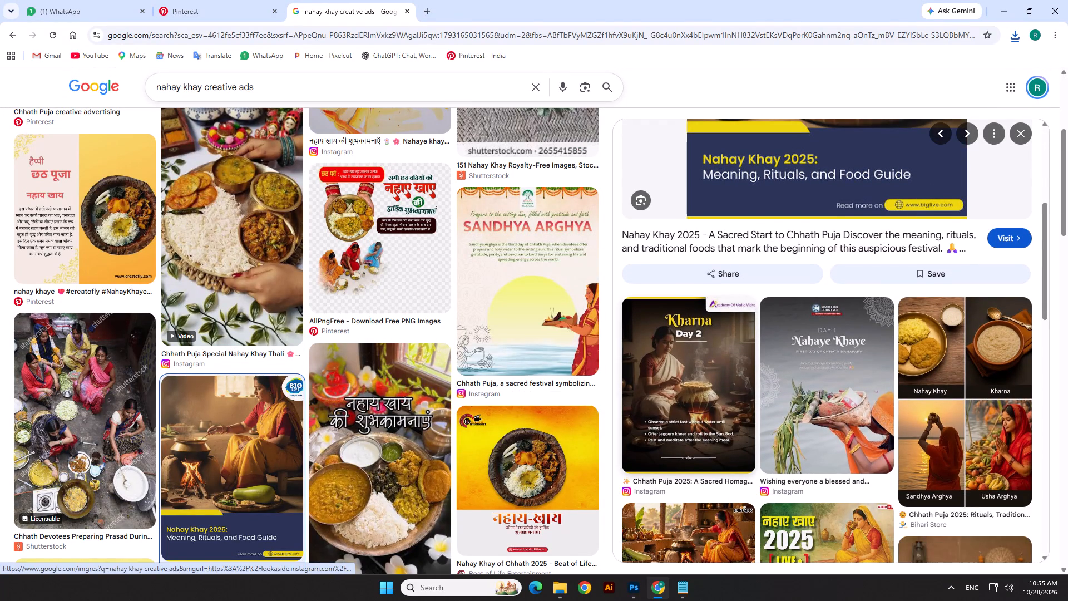
{"action": "scroll", "coordinate": [714, 351], "scroll_direction": "down", "scroll_amount": 2}
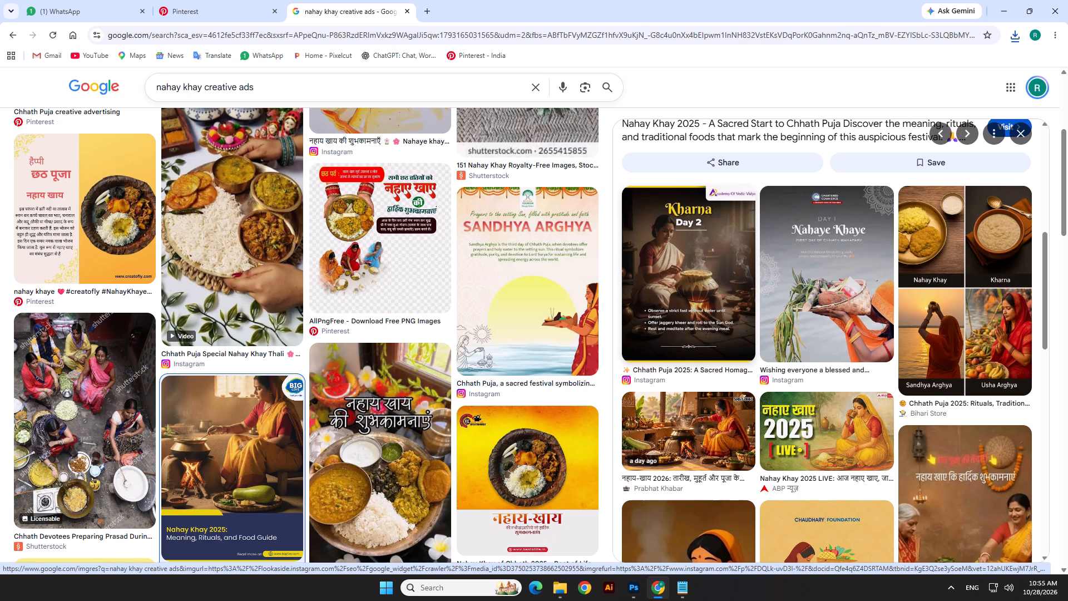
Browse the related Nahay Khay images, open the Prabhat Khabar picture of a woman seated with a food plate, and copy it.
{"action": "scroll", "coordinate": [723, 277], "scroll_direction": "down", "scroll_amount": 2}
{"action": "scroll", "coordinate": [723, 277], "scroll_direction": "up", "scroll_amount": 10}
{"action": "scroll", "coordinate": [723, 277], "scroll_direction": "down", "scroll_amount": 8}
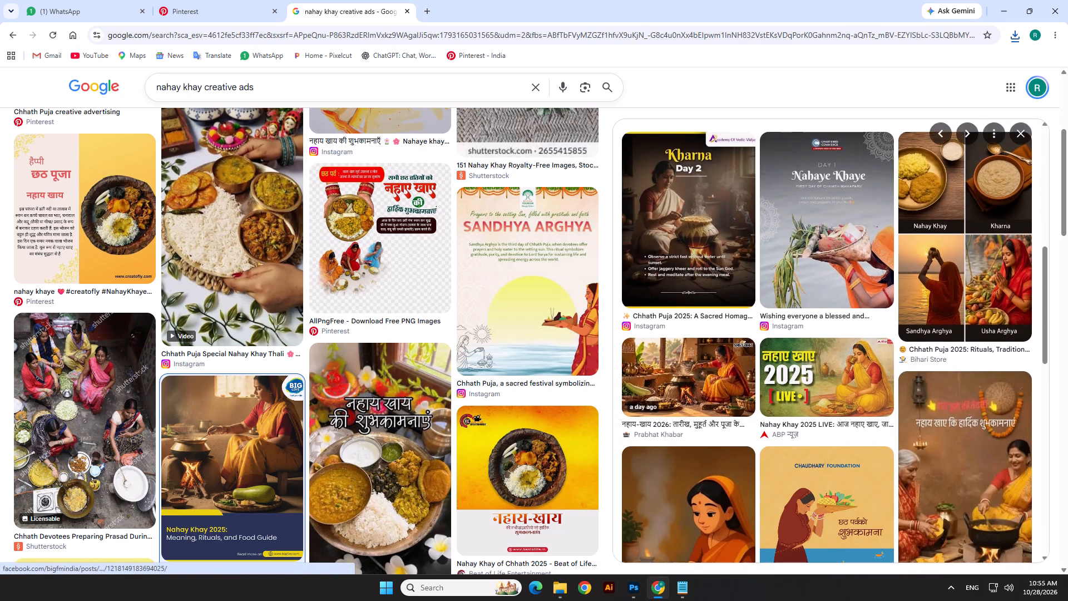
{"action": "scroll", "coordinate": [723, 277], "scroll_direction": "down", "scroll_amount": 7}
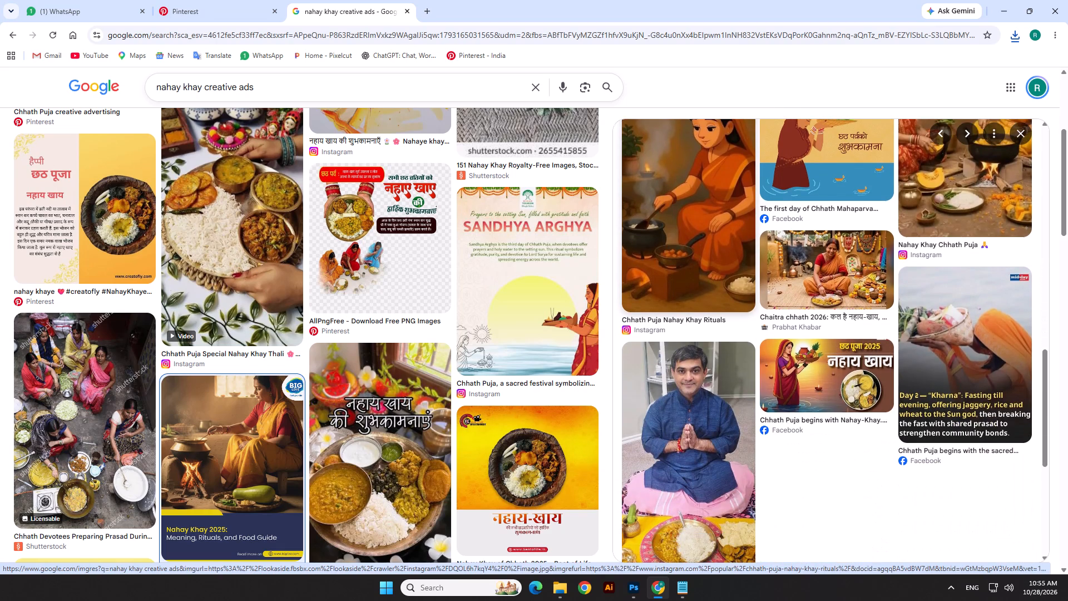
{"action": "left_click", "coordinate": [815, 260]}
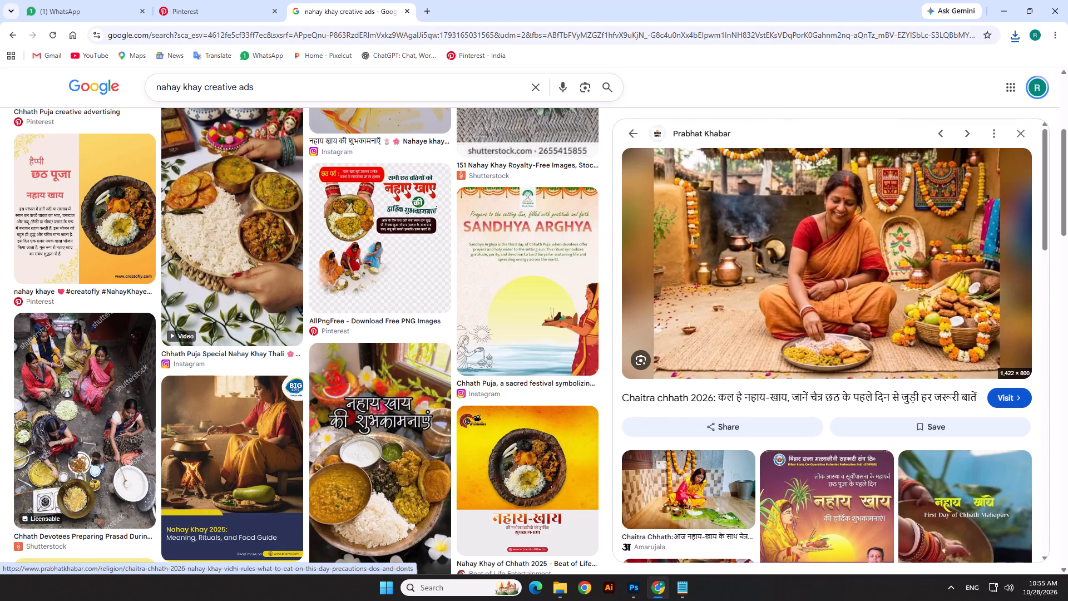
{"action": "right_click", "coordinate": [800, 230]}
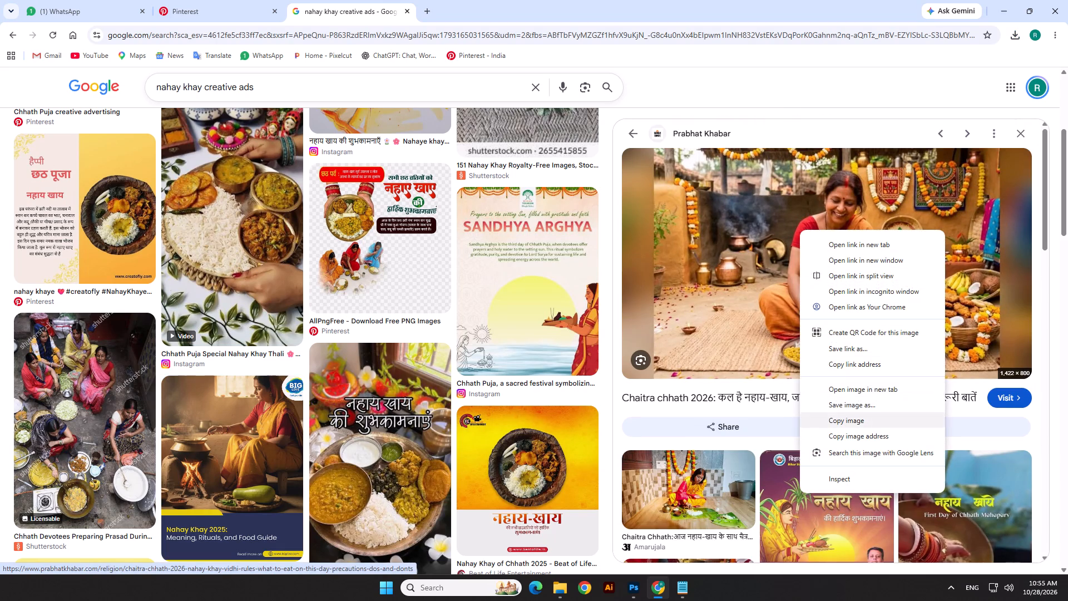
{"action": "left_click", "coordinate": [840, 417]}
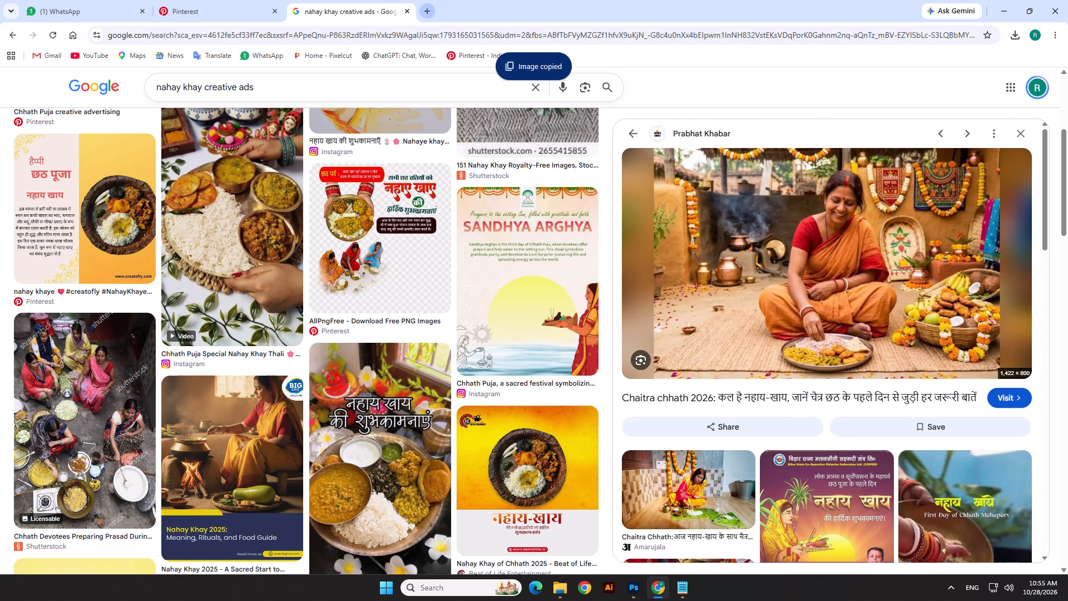
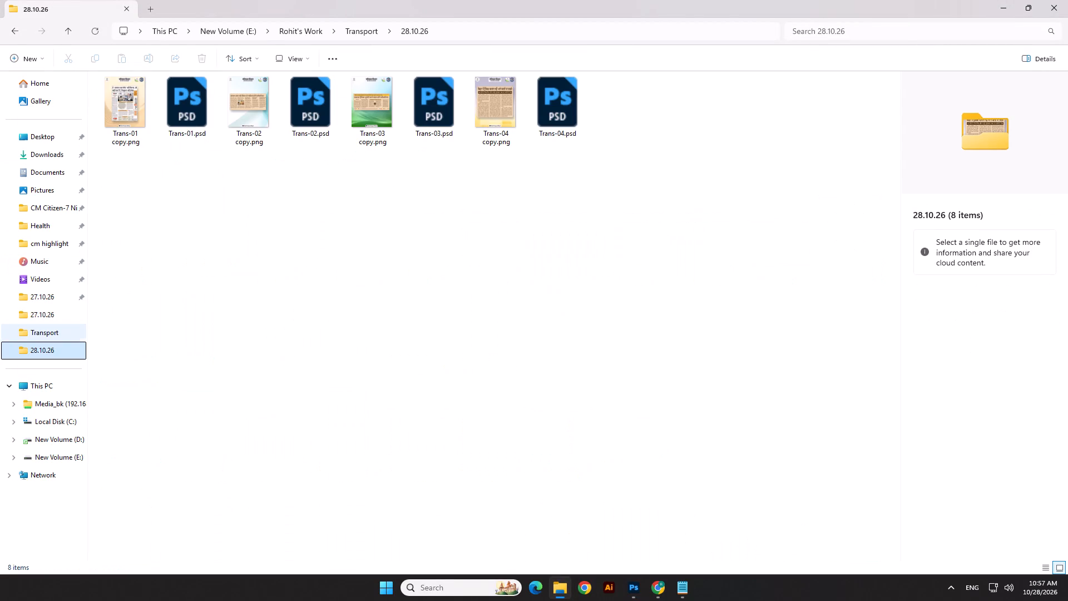
Browse to the root of the New Volume (E:) drive in File Explorer.
{"action": "left_click", "coordinate": [50, 386]}
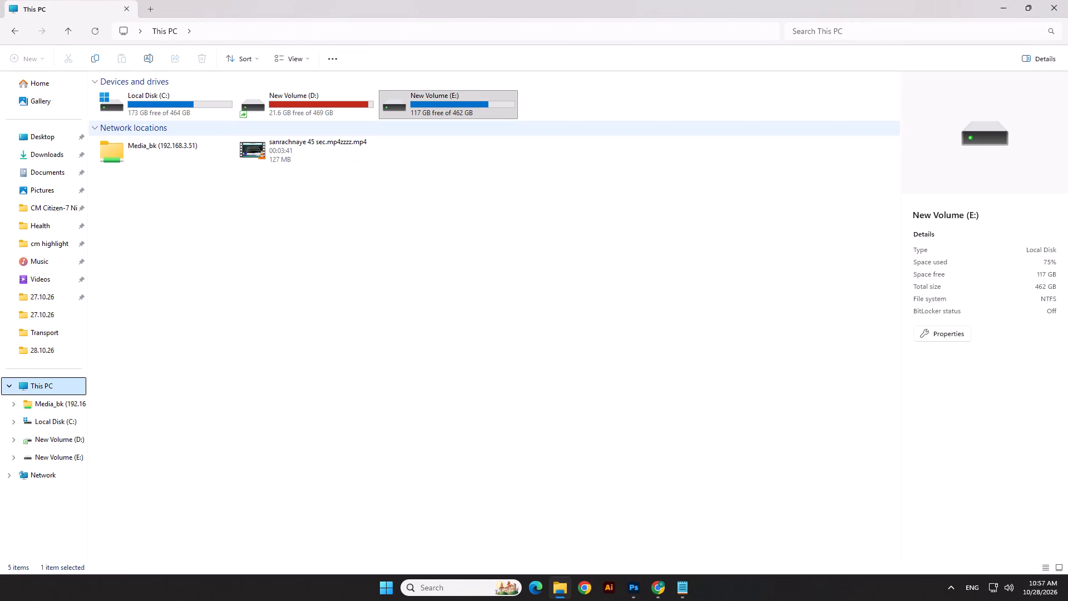
{"action": "left_click", "coordinate": [464, 129]}
{"action": "left_click", "coordinate": [466, 121]}
{"action": "left_click", "coordinate": [461, 87]}
{"action": "left_click", "coordinate": [451, 119]}
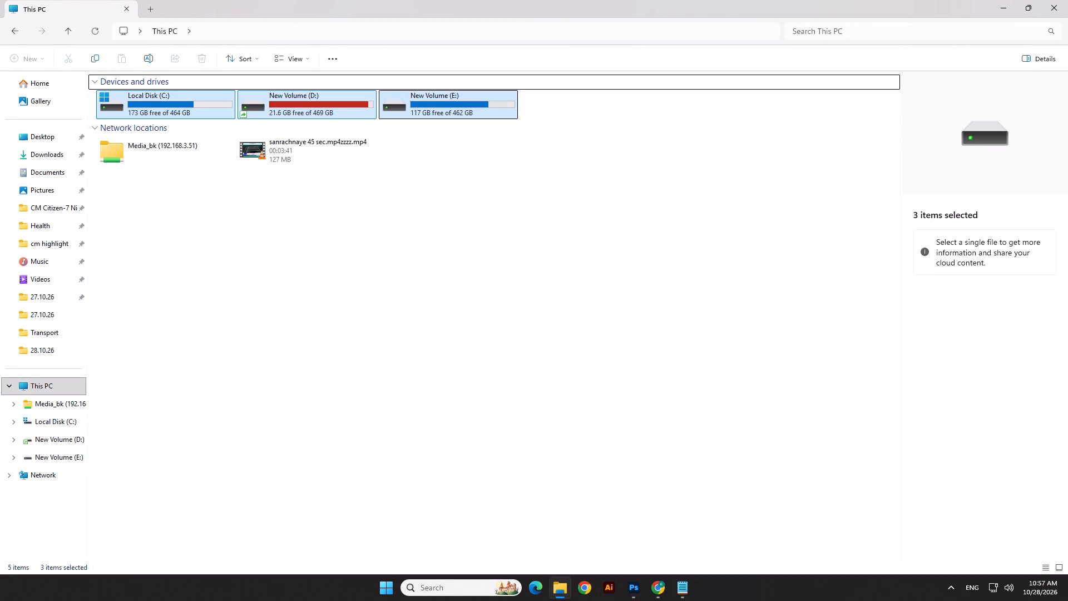
{"action": "double_click", "coordinate": [453, 110]}
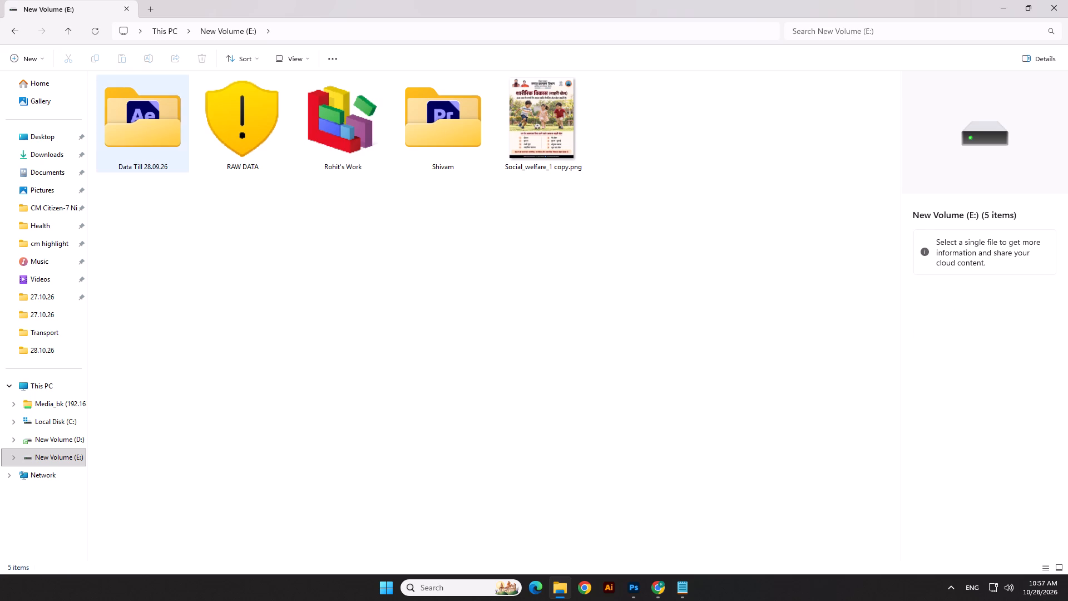
Create a folder named 28.10.26 in Rohit's Work > IPRD > October on drive E and open it.
{"action": "double_click", "coordinate": [253, 115]}
{"action": "left_click", "coordinate": [9, 27]}
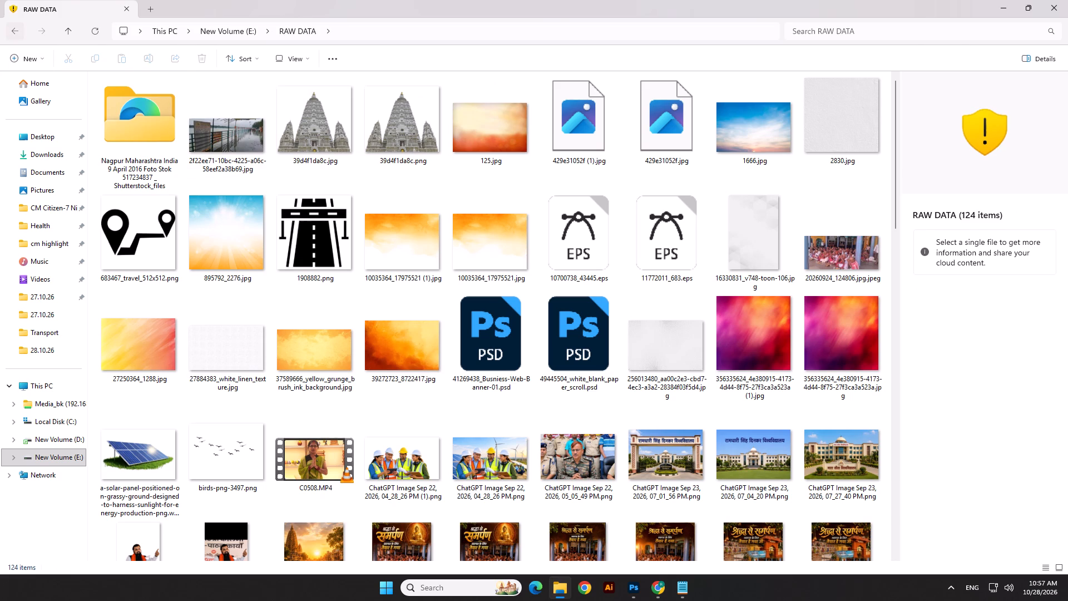
{"action": "double_click", "coordinate": [361, 134]}
{"action": "double_click", "coordinate": [607, 107]}
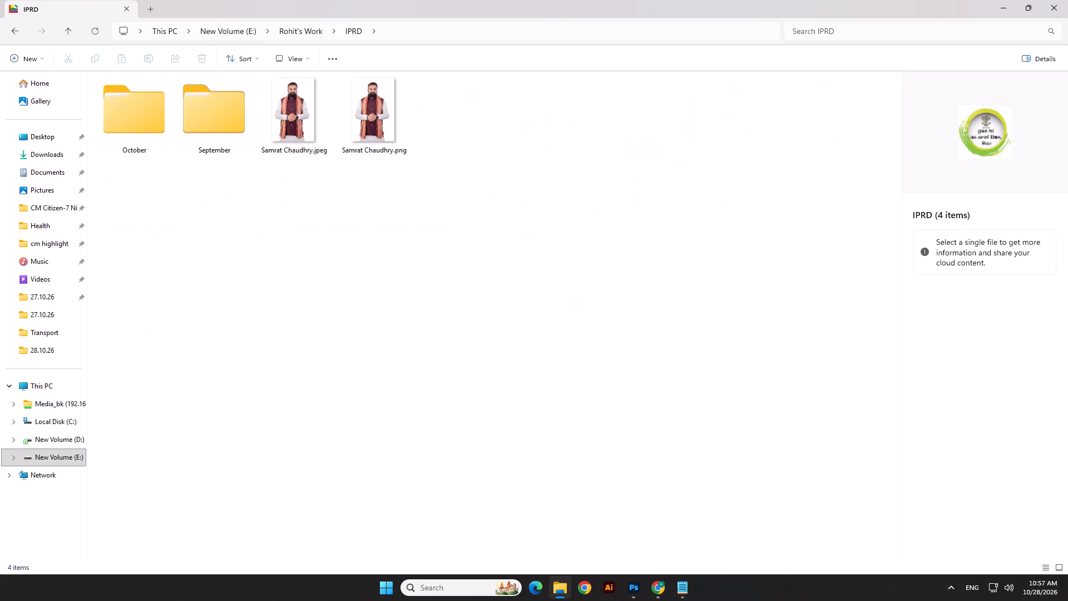
{"action": "left_click", "coordinate": [561, 272]}
{"action": "double_click", "coordinate": [167, 126]}
{"action": "left_click", "coordinate": [615, 299]}
{"action": "right_click", "coordinate": [614, 298]}
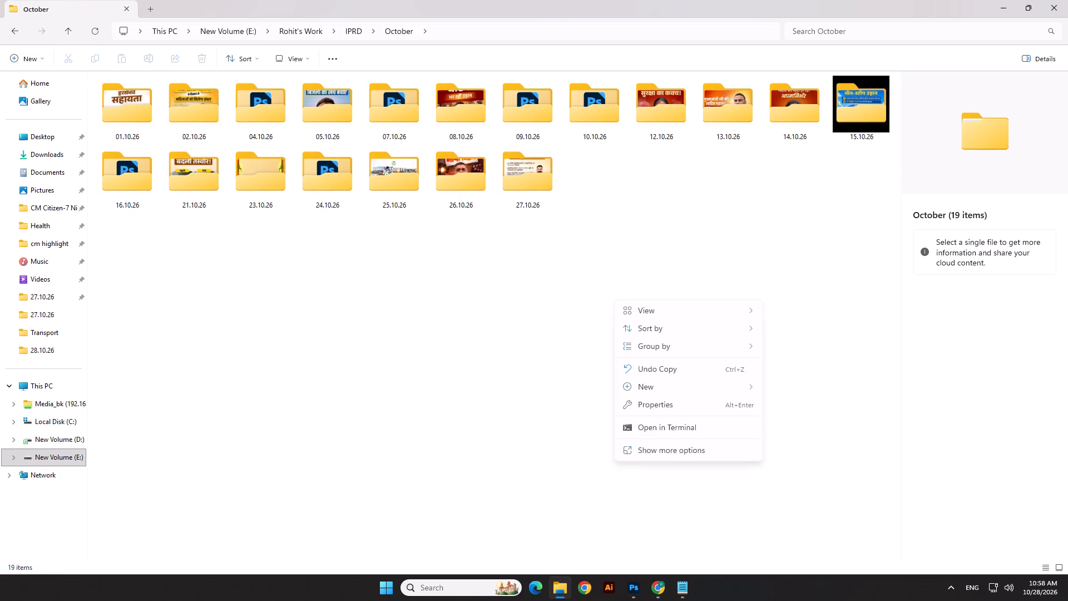
{"action": "left_click", "coordinate": [674, 380]}
{"action": "left_click", "coordinate": [794, 392]}
{"action": "type", "text": "28.10.26"}
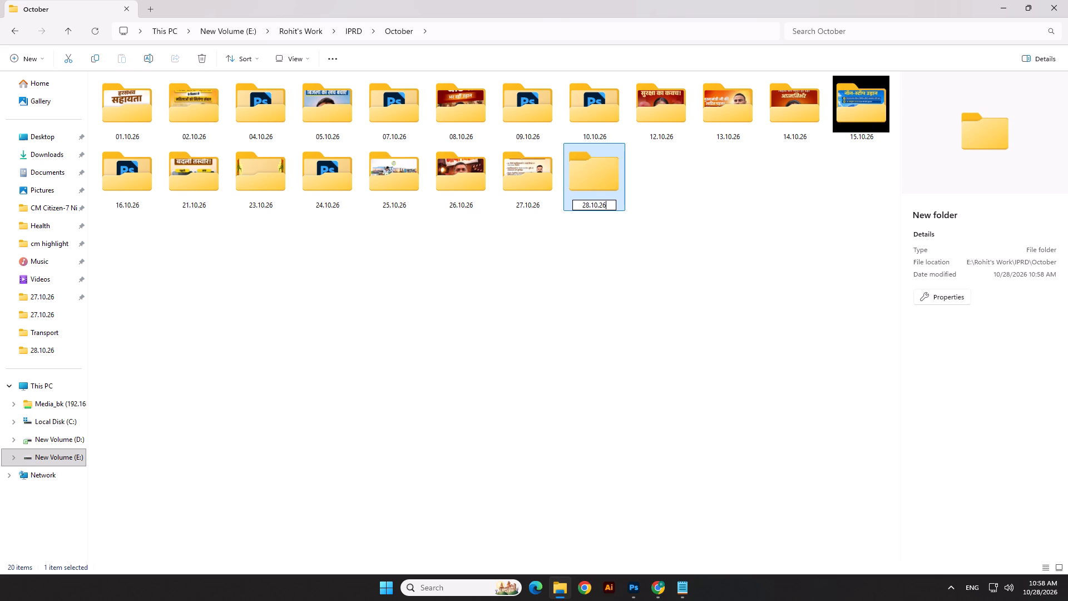
{"action": "key", "text": "Return"}
{"action": "key", "text": "Return"}
Copy IPRD_SG.psd from the 27.10.26 folder into the 28.10.26 folder.
{"action": "left_click", "coordinate": [15, 29]}
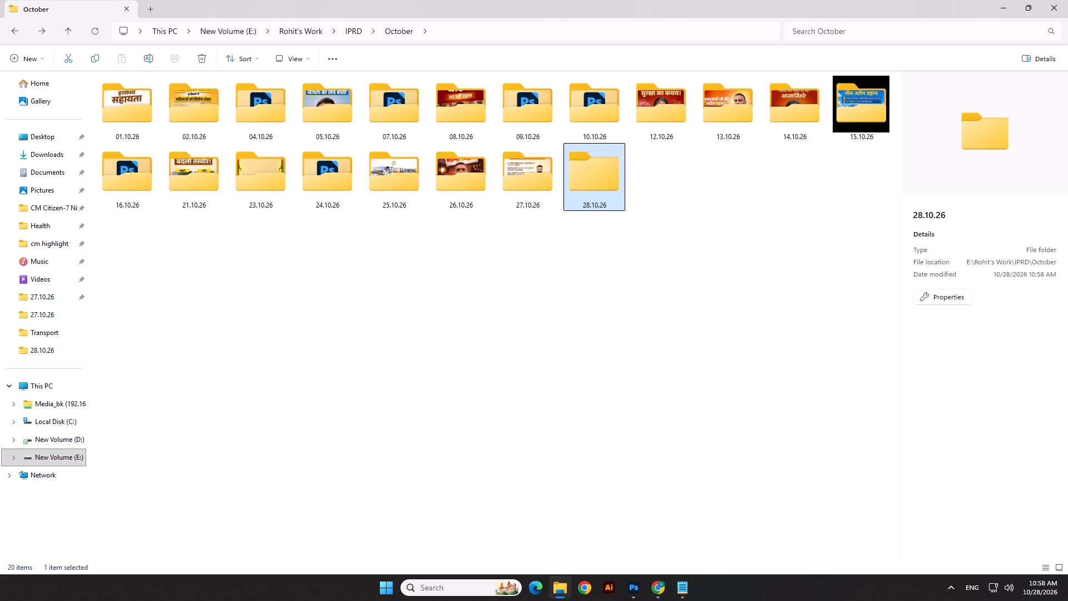
{"action": "double_click", "coordinate": [534, 190]}
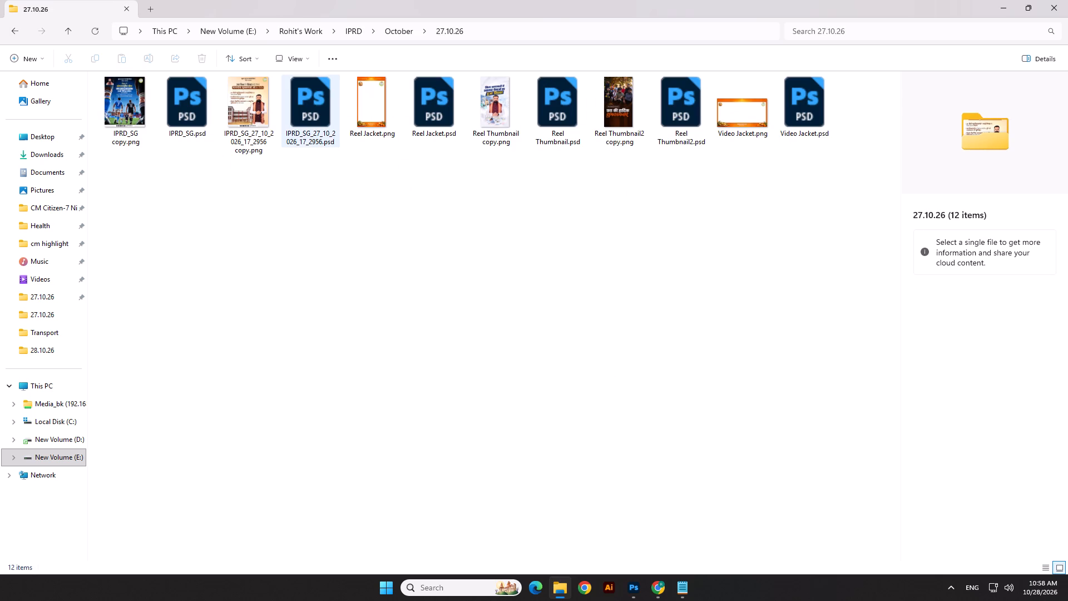
{"action": "left_click", "coordinate": [174, 104]}
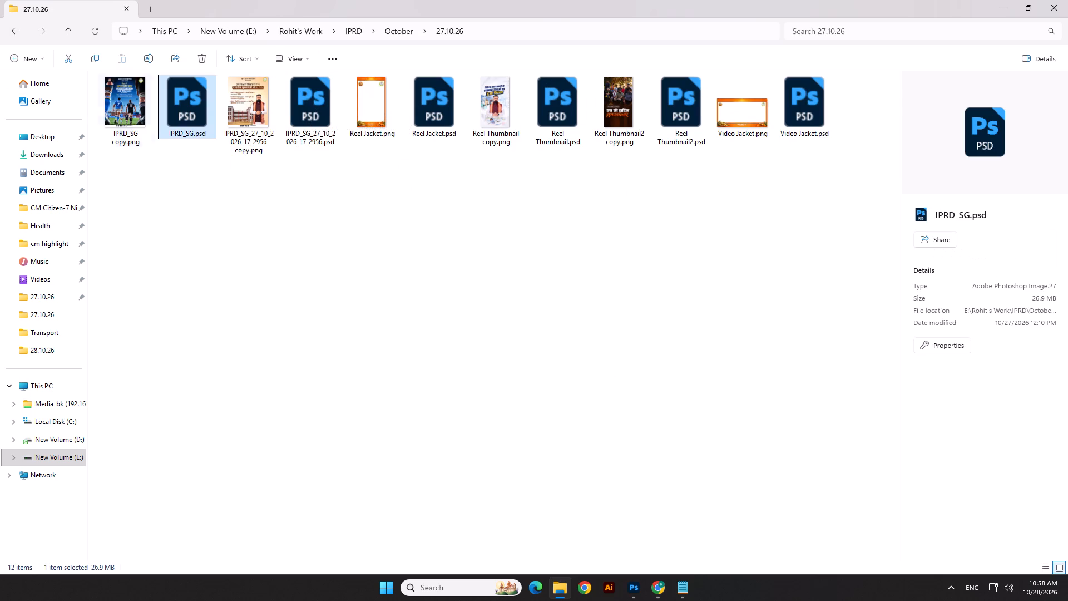
{"action": "key", "text": "ctrl+c"}
{"action": "key", "text": "ctrl+c"}
{"action": "left_click", "coordinate": [8, 35]}
{"action": "double_click", "coordinate": [595, 190]}
{"action": "key", "text": "ctrl+v"}
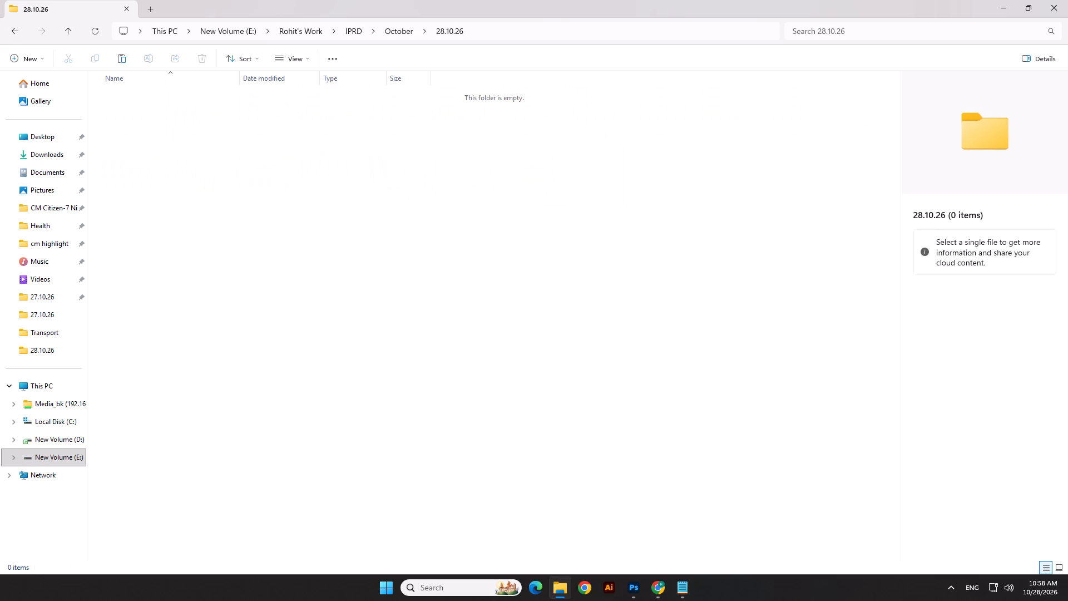
Rename the copied PSD as IPRD_नहाय-खाय, replacing SG with the heading copied from the Notepad text.
{"action": "left_click", "coordinate": [685, 583]}
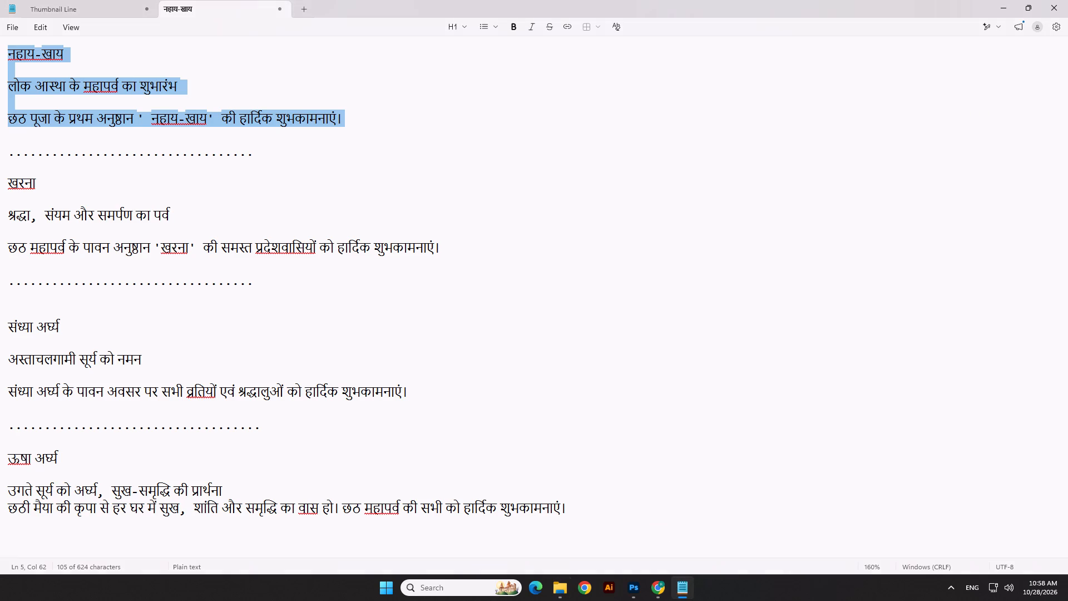
{"action": "left_click", "coordinate": [57, 53]}
{"action": "left_click_drag", "start_coordinate": [65, 53], "coordinate": [0, 62]}
{"action": "key", "text": "ctrl+c"}
{"action": "key", "text": "alt+Tab"}
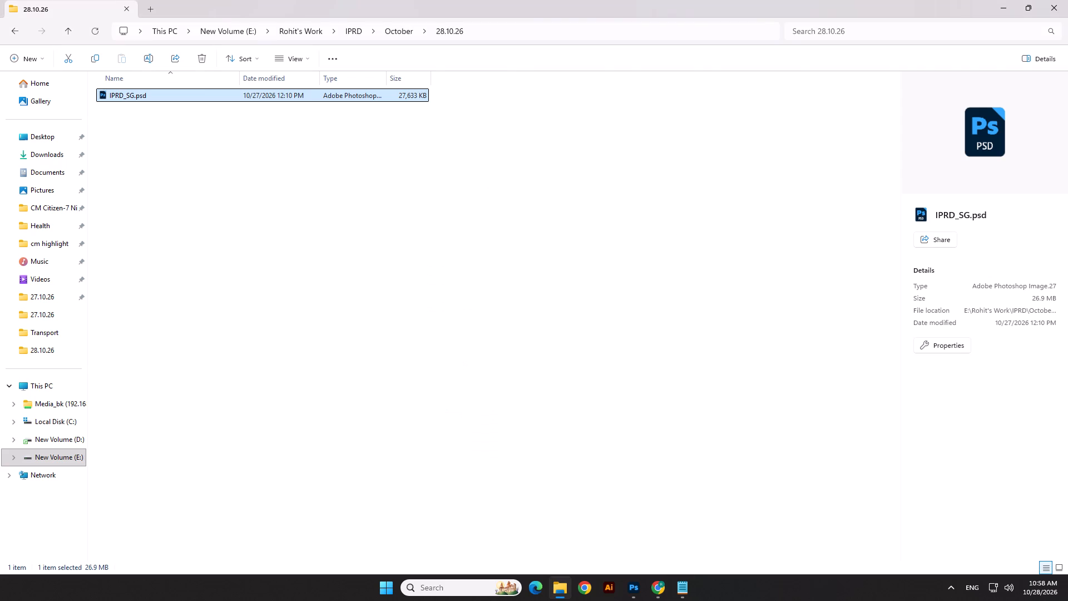
{"action": "left_click", "coordinate": [123, 96]}
{"action": "left_click", "coordinate": [128, 96]}
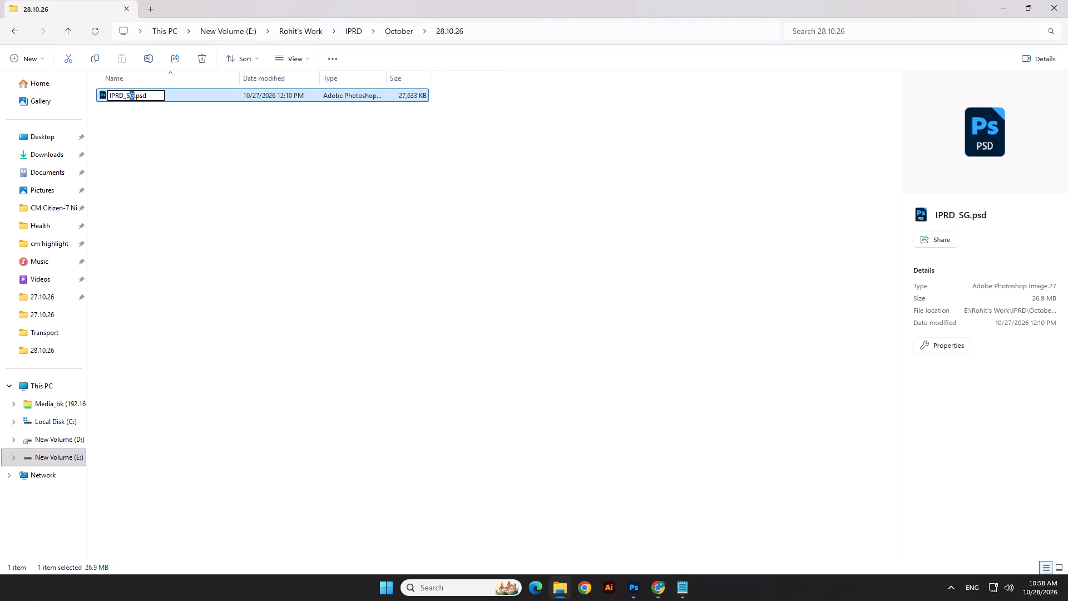
{"action": "left_click_drag", "start_coordinate": [126, 95], "coordinate": [133, 95]}
{"action": "key", "text": "ctrl+v"}
{"action": "left_click", "coordinate": [191, 211]}
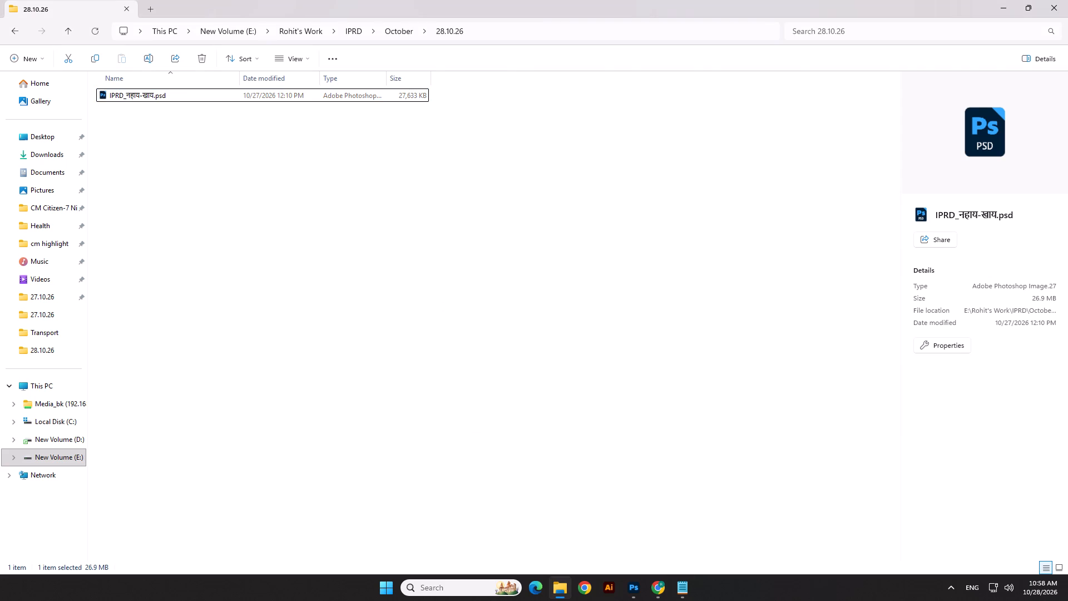
Open IPRD_नहाय-खाय.psd in Photoshop and delete the rugby artwork and its event text, keeping the locked header, portrait, logo and footer.
{"action": "double_click", "coordinate": [111, 94]}
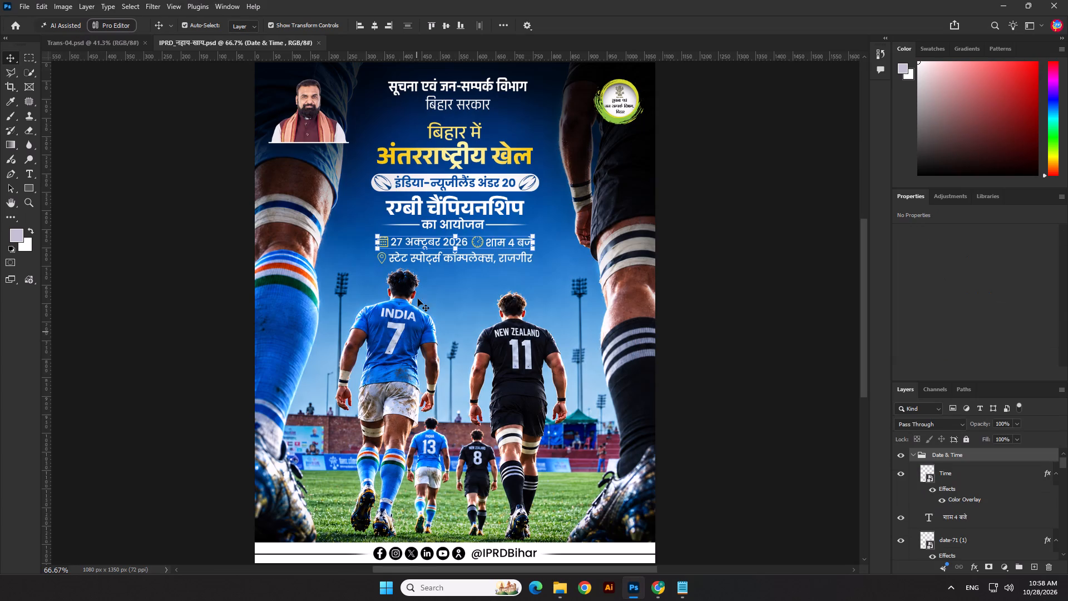
{"action": "scroll", "coordinate": [417, 316], "scroll_direction": "down", "scroll_amount": 3}
{"action": "scroll", "coordinate": [606, 359], "scroll_direction": "down", "scroll_amount": 2}
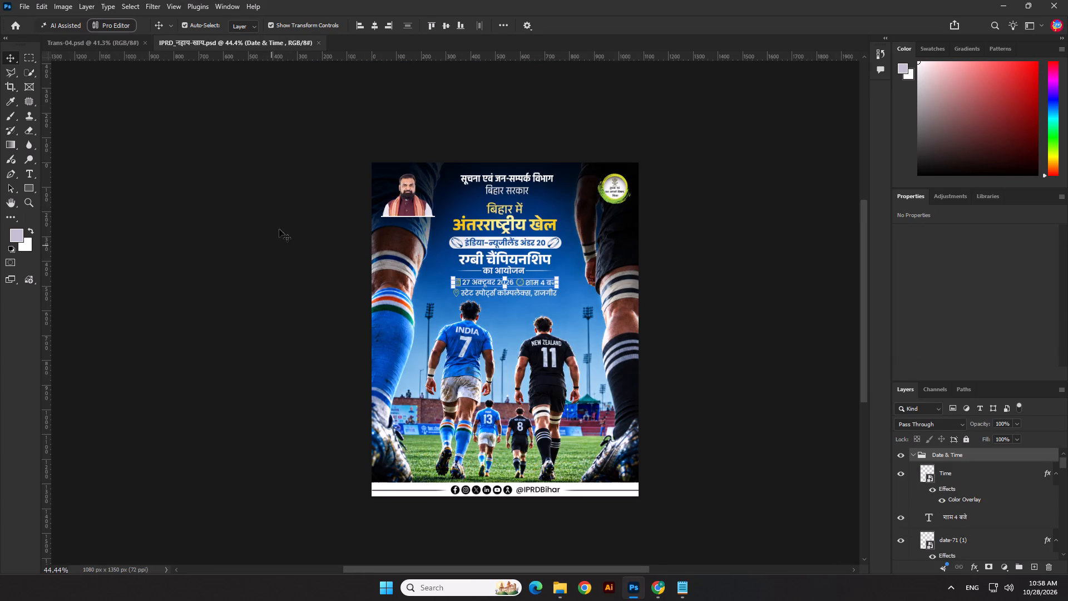
{"action": "left_click_drag", "start_coordinate": [279, 228], "coordinate": [746, 442]}
{"action": "key", "text": "Delete"}
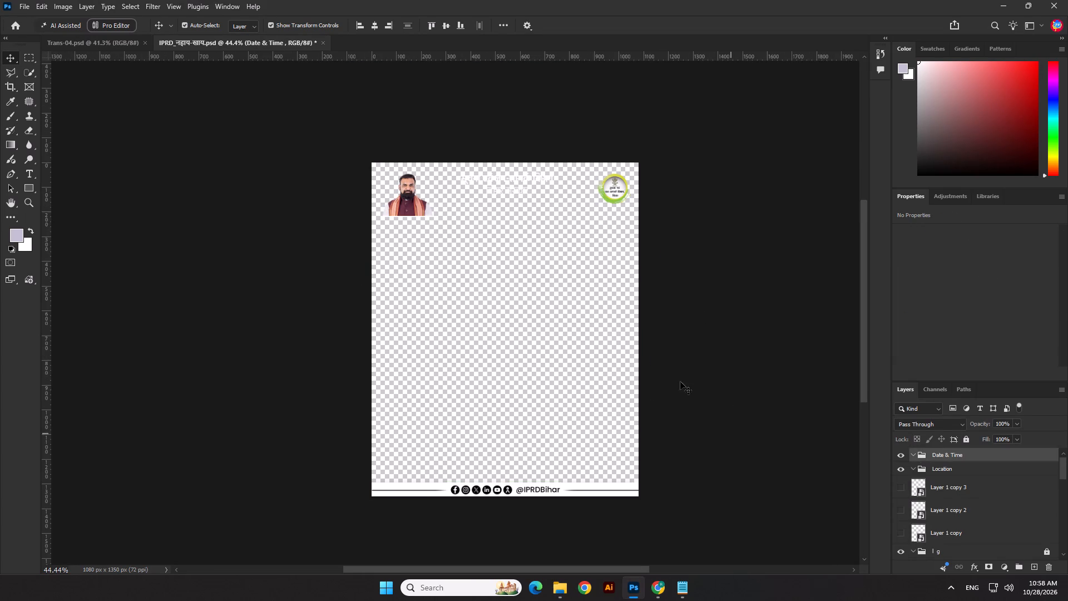
Delete the leftover Date & Time and Location groups and the hidden Layer 1 copies, collapse the locked group, and save the document.
{"action": "key", "text": "Delete"}
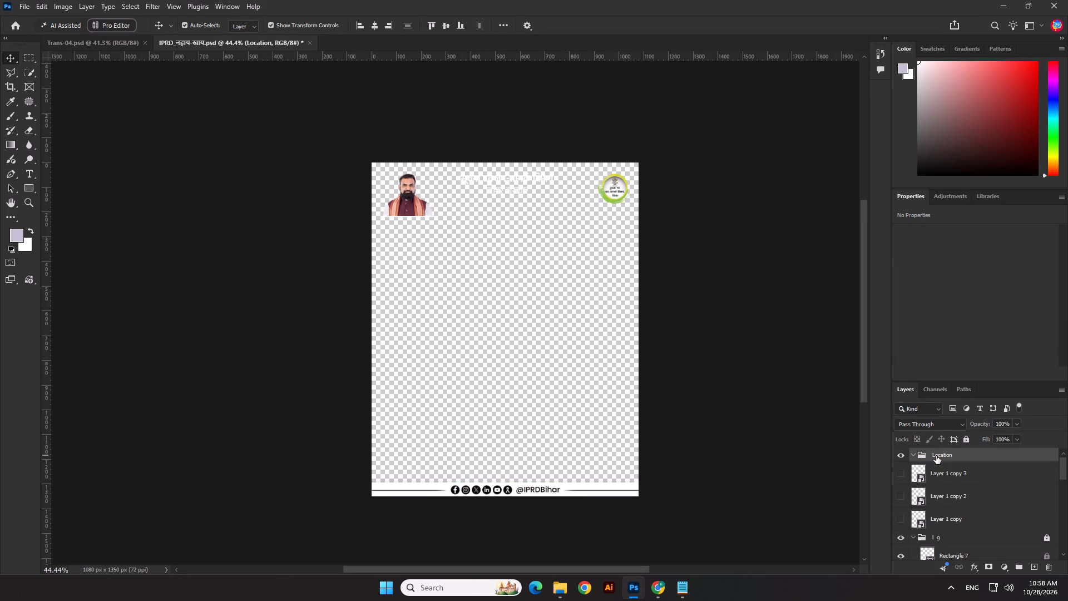
{"action": "key", "text": "Delete"}
{"action": "key", "text": "Delete"}
{"action": "key", "text": "Delete"}
{"action": "key", "text": "Delete"}
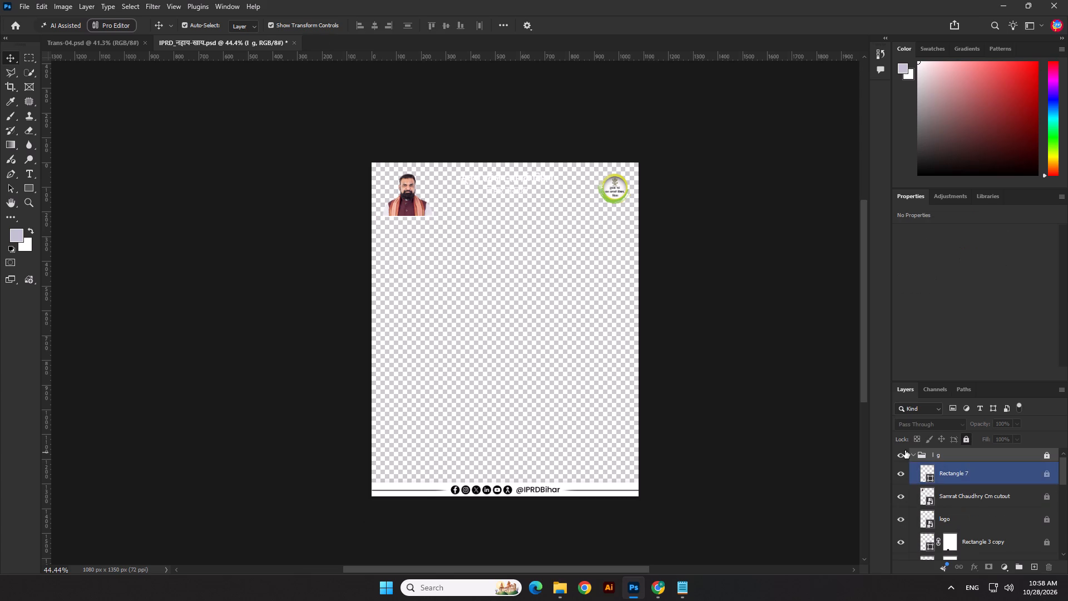
{"action": "left_click", "coordinate": [913, 456]}
{"action": "left_click", "coordinate": [764, 466]}
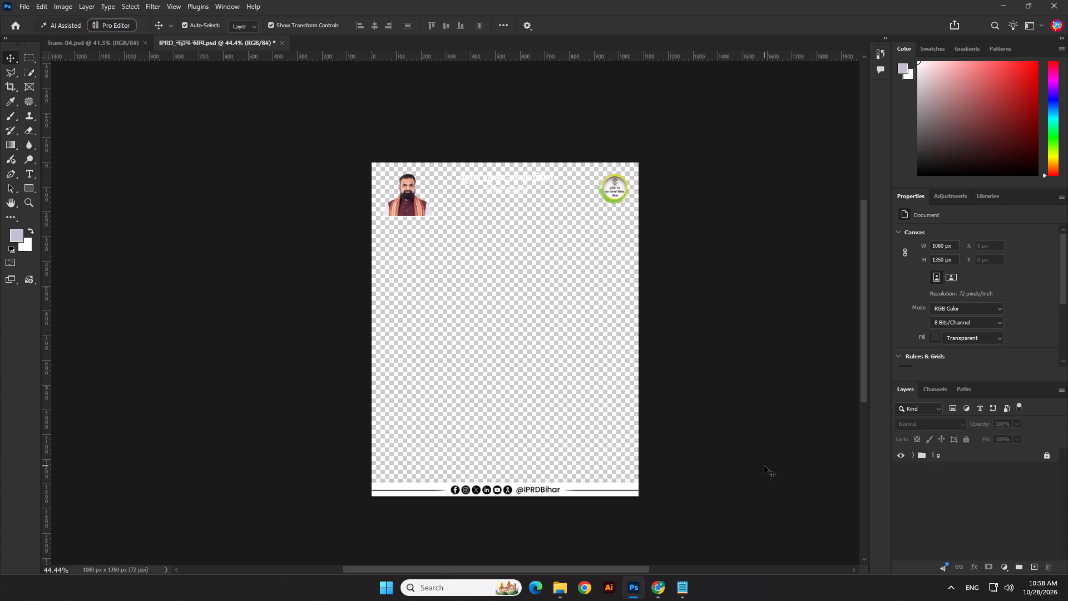
{"action": "key", "text": "ctrl+s"}
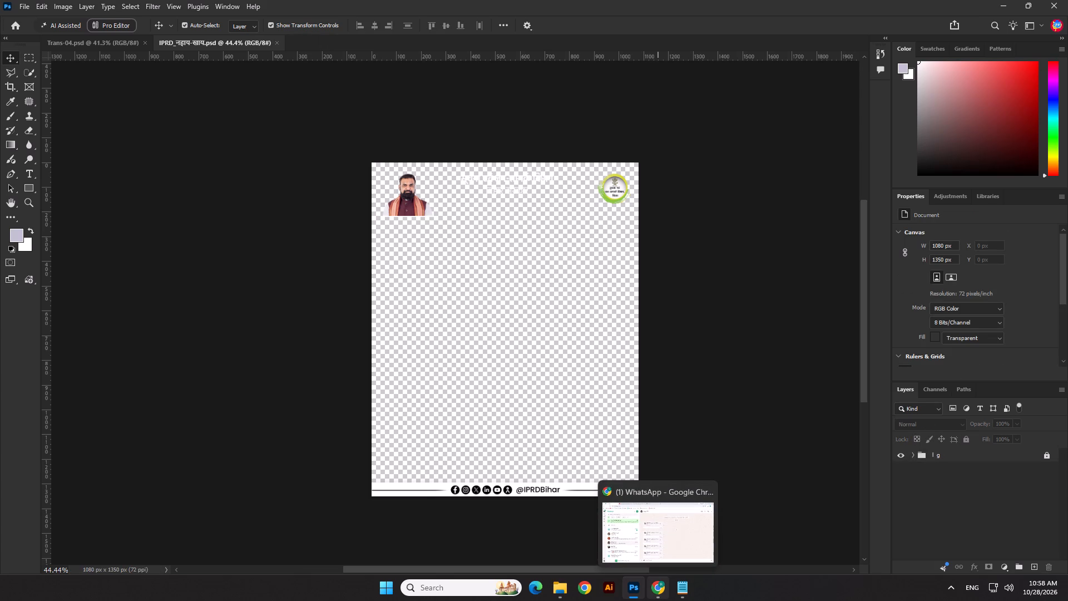
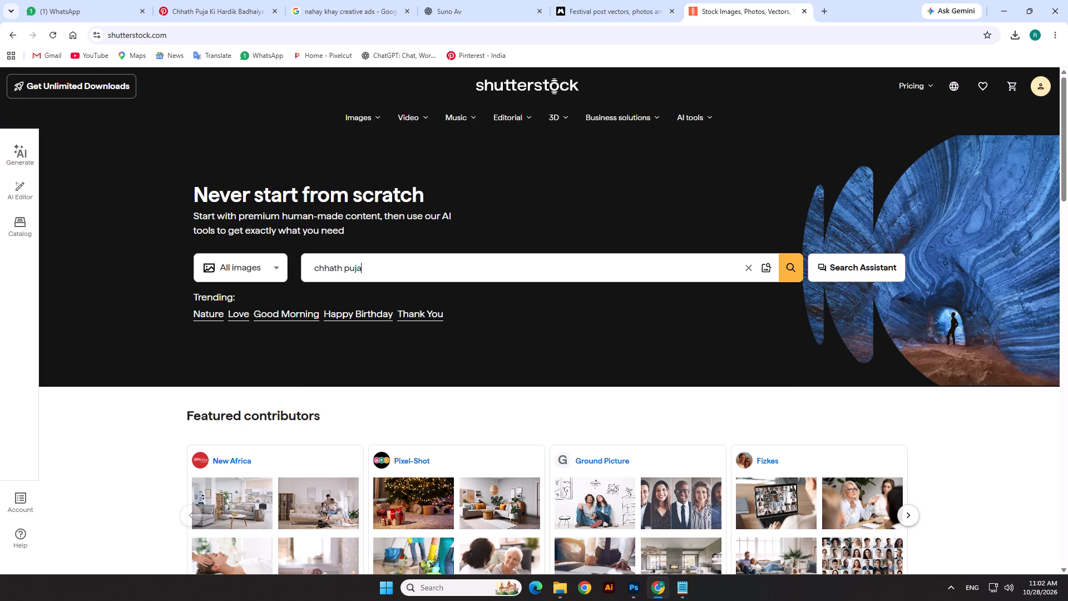
Search Shutterstock for "chhath puja" and open the Nahai Khai ritual food photo in a new tab.
{"action": "left_click", "coordinate": [269, 276]}
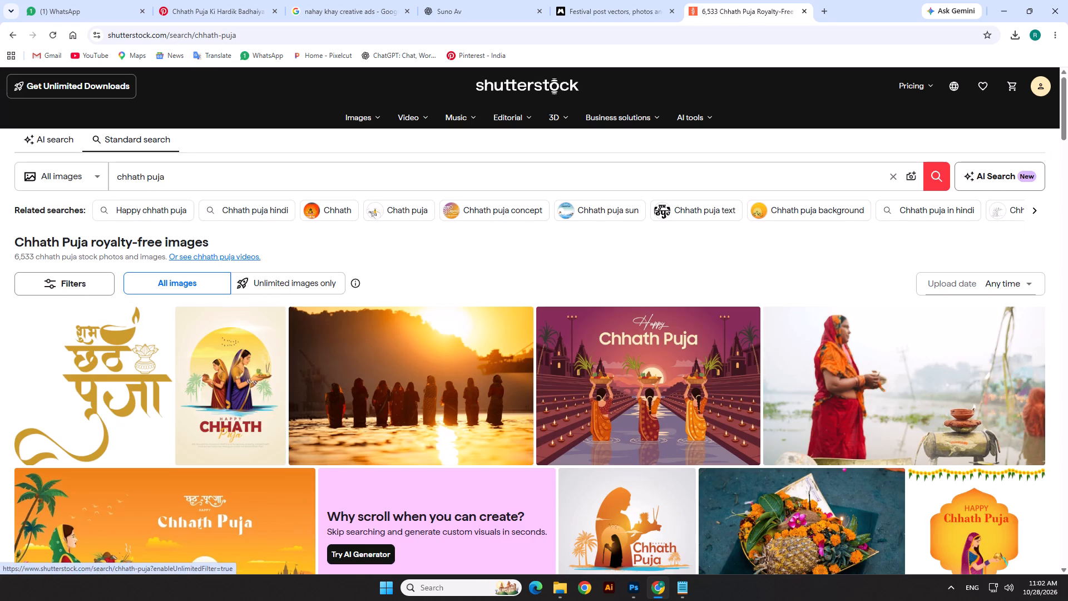
{"action": "scroll", "coordinate": [257, 318], "scroll_direction": "down", "scroll_amount": 5}
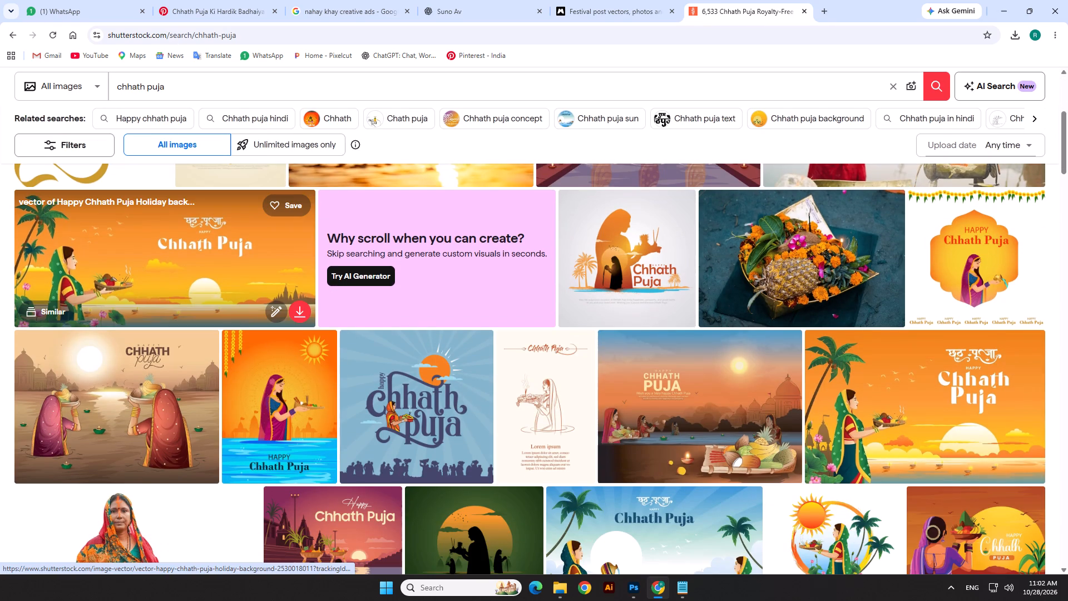
{"action": "scroll", "coordinate": [270, 307], "scroll_direction": "down", "scroll_amount": 5}
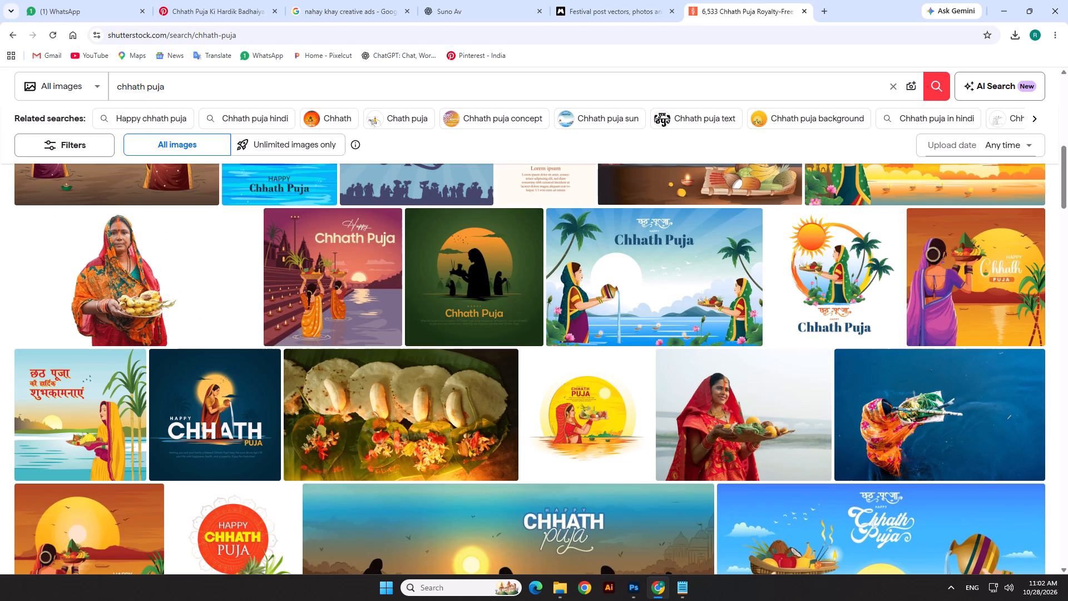
{"action": "scroll", "coordinate": [281, 369], "scroll_direction": "down", "scroll_amount": 2}
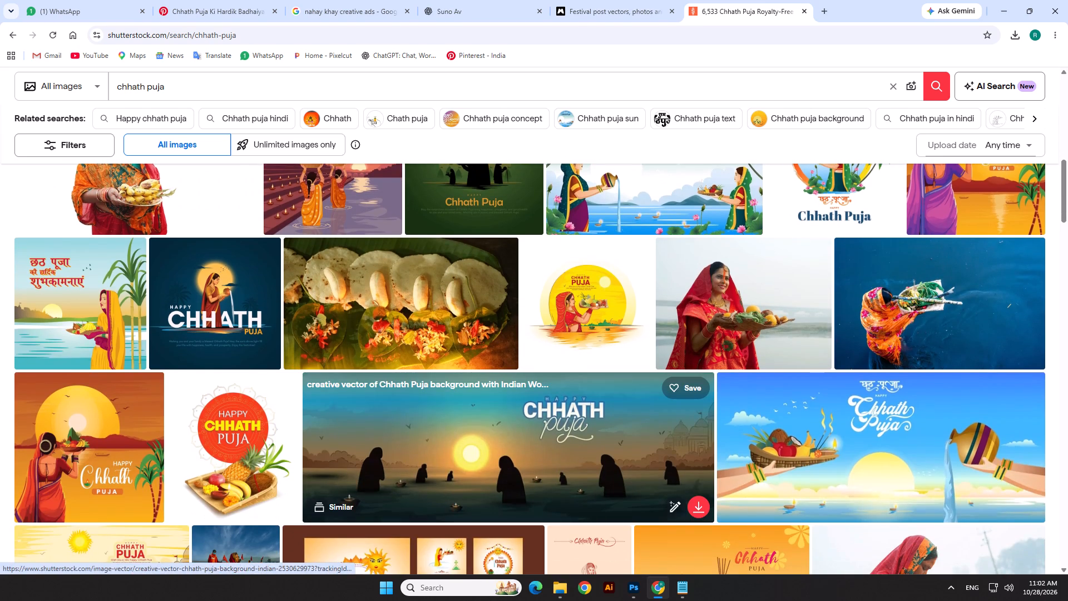
{"action": "scroll", "coordinate": [657, 411], "scroll_direction": "down", "scroll_amount": 2}
{"action": "scroll", "coordinate": [505, 303], "scroll_direction": "up", "scroll_amount": 1}
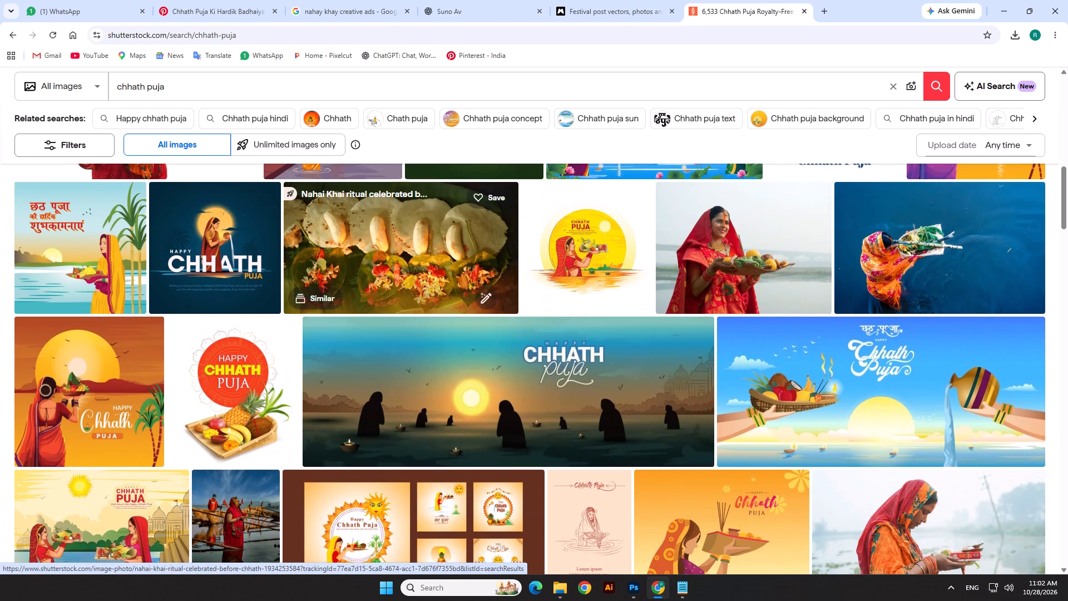
{"action": "right_click", "coordinate": [429, 267]}
{"action": "left_click", "coordinate": [443, 275]}
Browse the remaining "chhath puja" results, examining the illustrations and photos for artwork suited to the Nahay Khay creative.
{"action": "scroll", "coordinate": [437, 325], "scroll_direction": "down", "scroll_amount": 3}
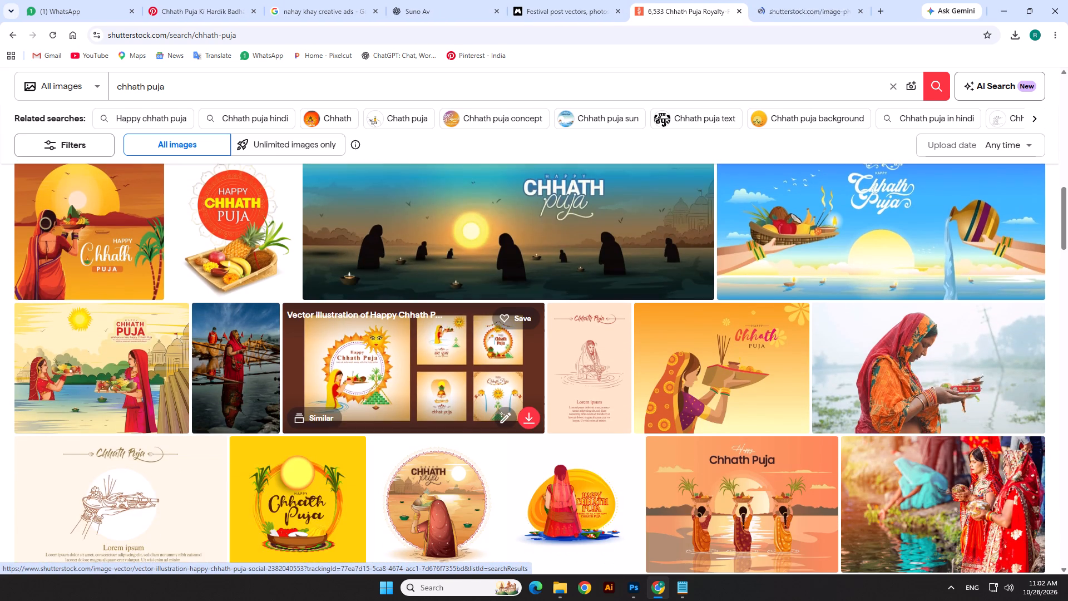
{"action": "scroll", "coordinate": [436, 334], "scroll_direction": "down", "scroll_amount": 5}
{"action": "scroll", "coordinate": [436, 334], "scroll_direction": "up", "scroll_amount": 3}
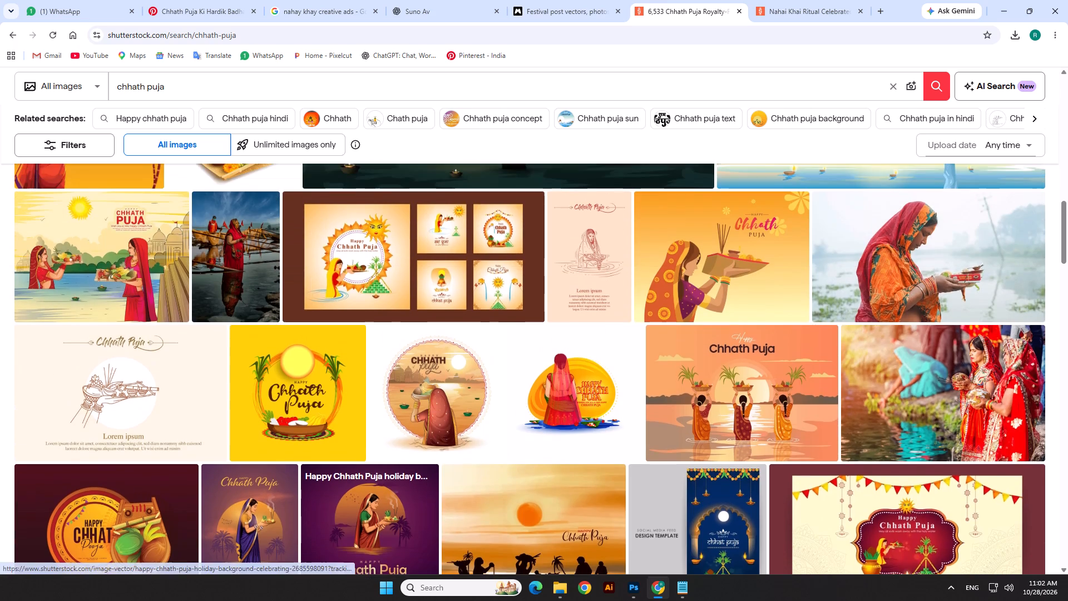
{"action": "scroll", "coordinate": [436, 334], "scroll_direction": "down", "scroll_amount": 6}
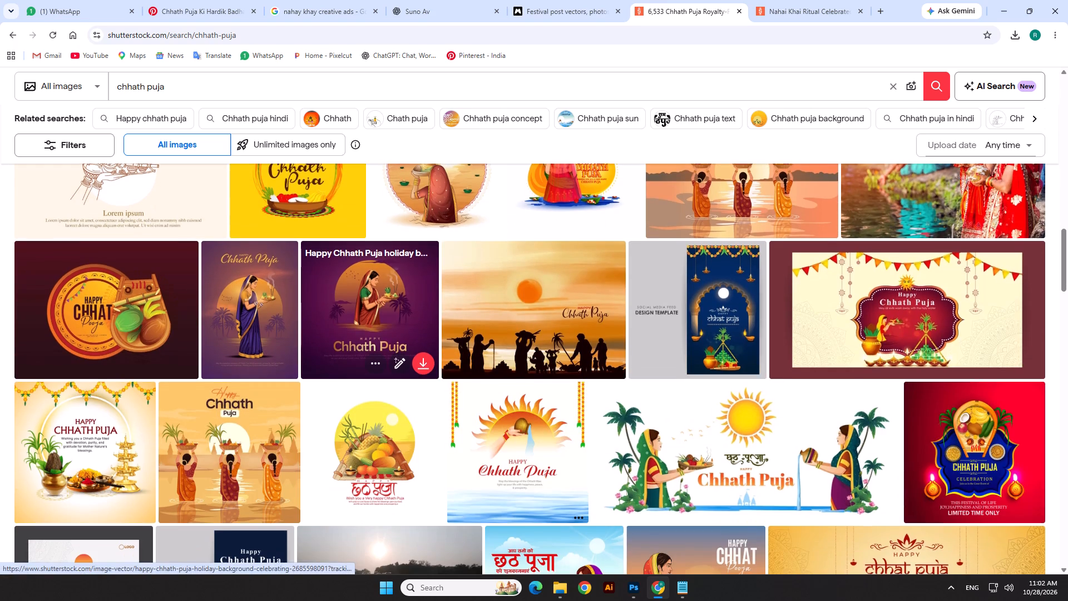
{"action": "scroll", "coordinate": [436, 334], "scroll_direction": "down", "scroll_amount": 2}
{"action": "scroll", "coordinate": [436, 334], "scroll_direction": "up", "scroll_amount": 1}
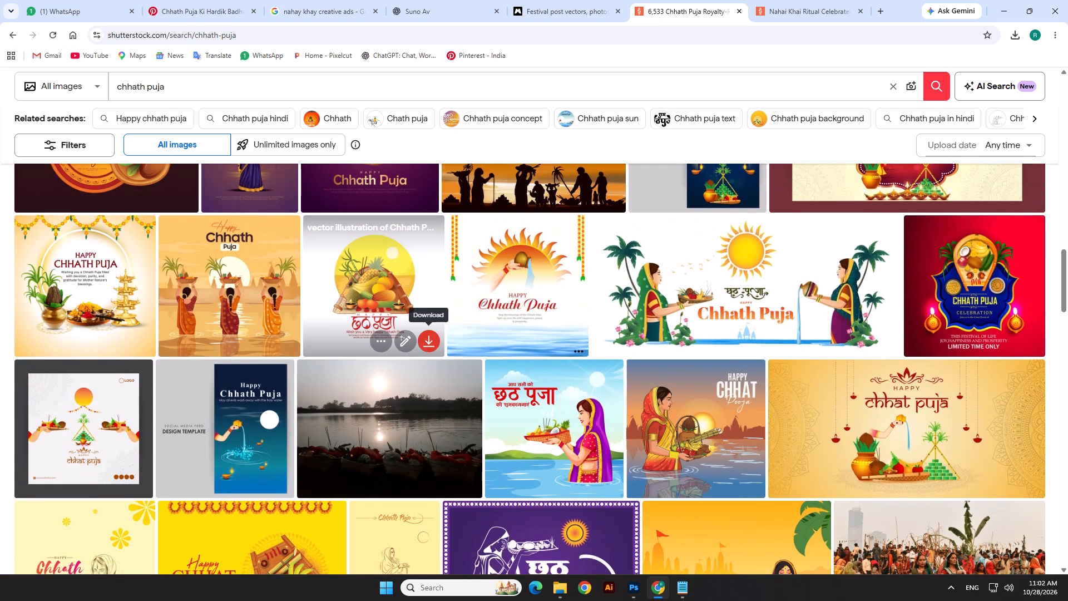
{"action": "scroll", "coordinate": [436, 334], "scroll_direction": "down", "scroll_amount": 4}
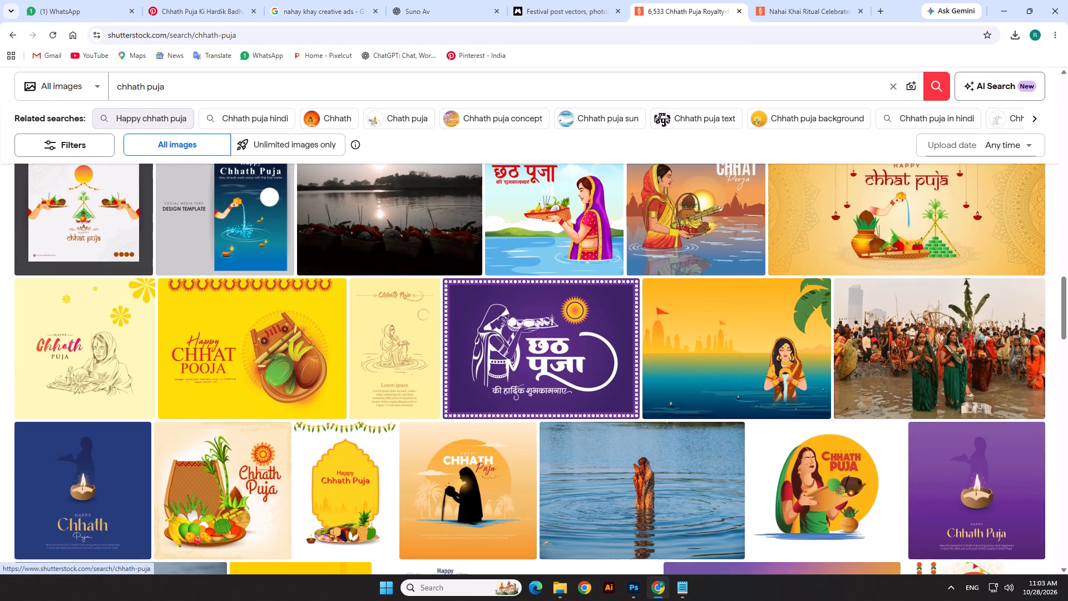
{"action": "scroll", "coordinate": [185, 147], "scroll_direction": "up", "scroll_amount": 2}
{"action": "left_click", "coordinate": [179, 146]}
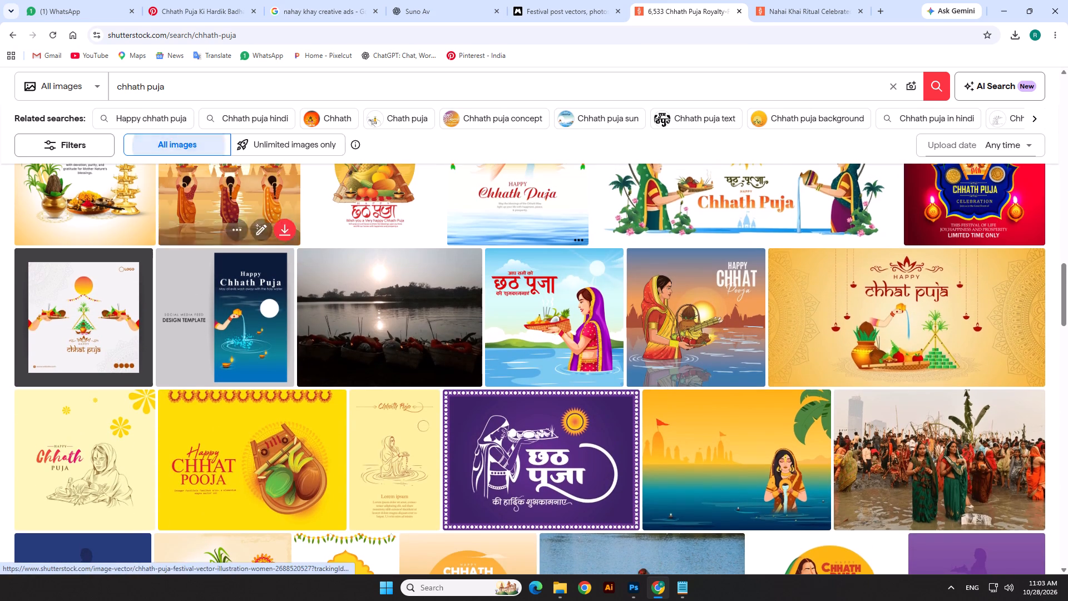
Open the search filters and limit the "chhath puja" results to the Vectors image type.
{"action": "left_click", "coordinate": [96, 284]}
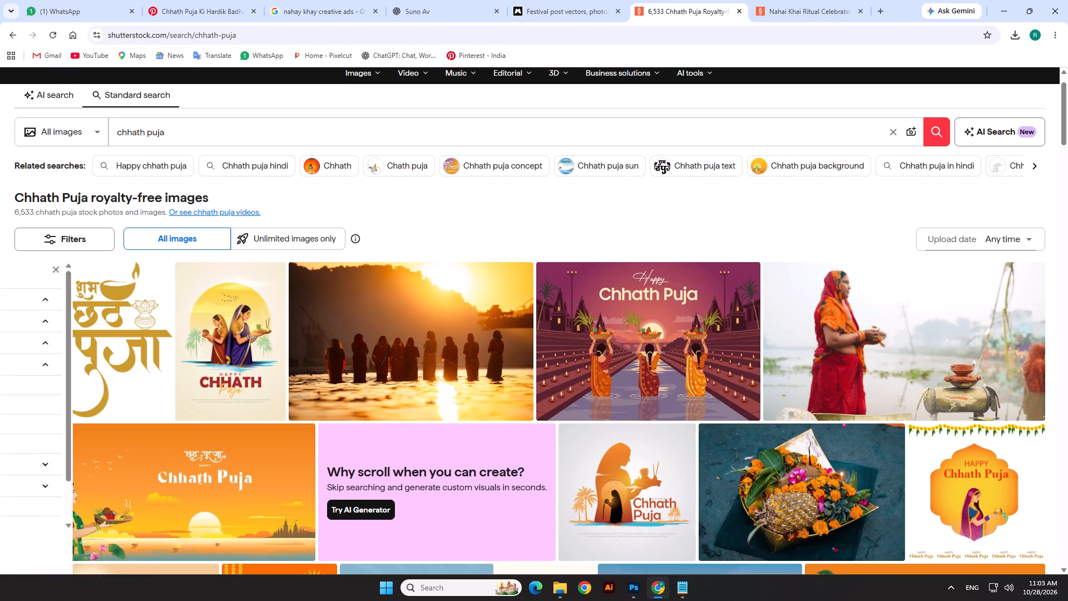
{"action": "scroll", "coordinate": [104, 447], "scroll_direction": "down", "scroll_amount": 1}
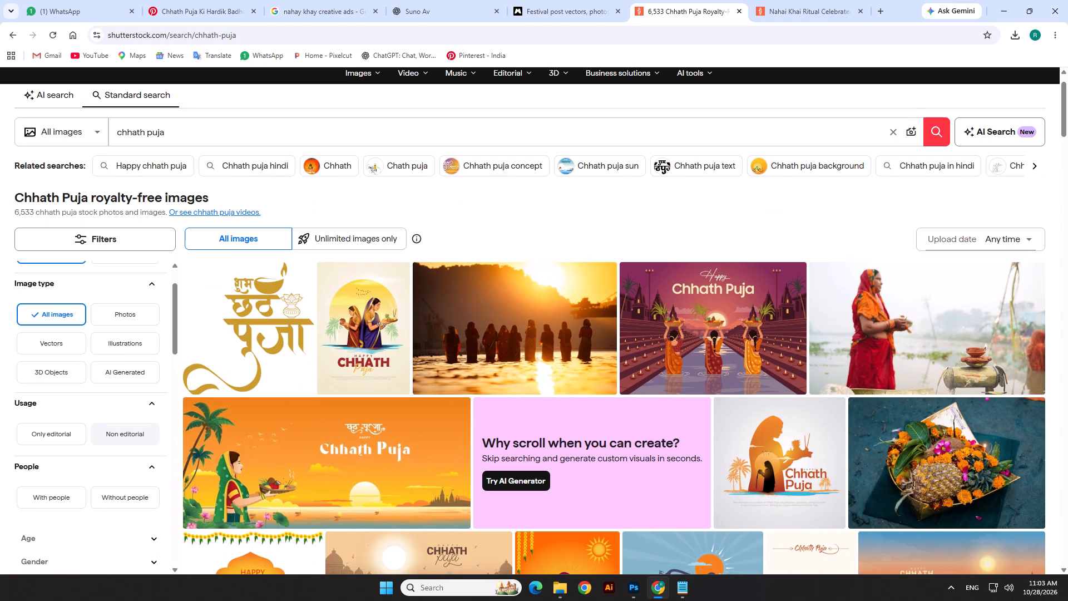
{"action": "left_click", "coordinate": [128, 349]}
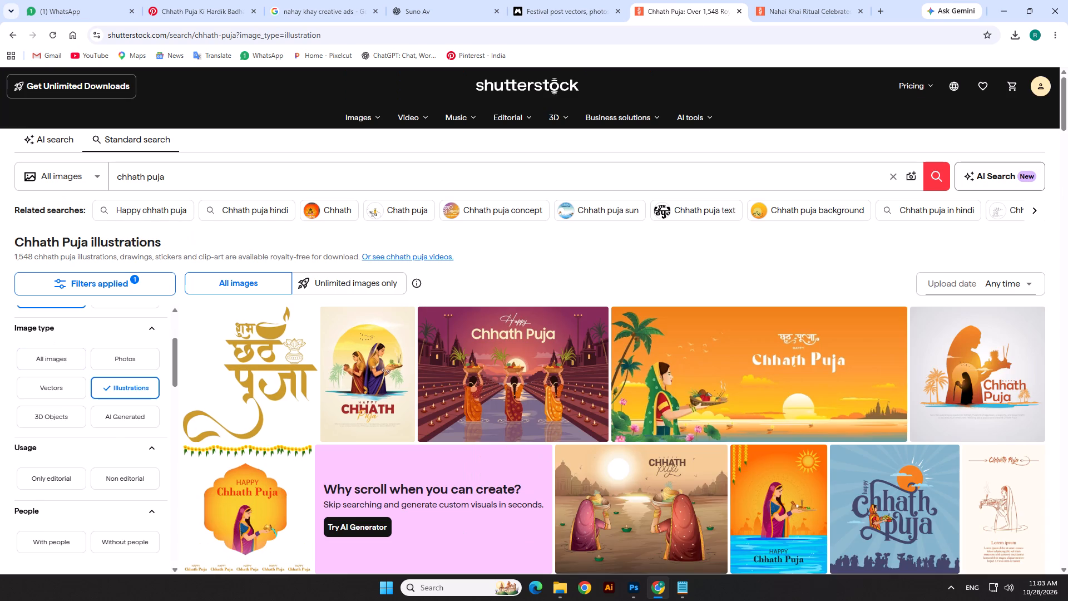
{"action": "left_click", "coordinate": [56, 380]}
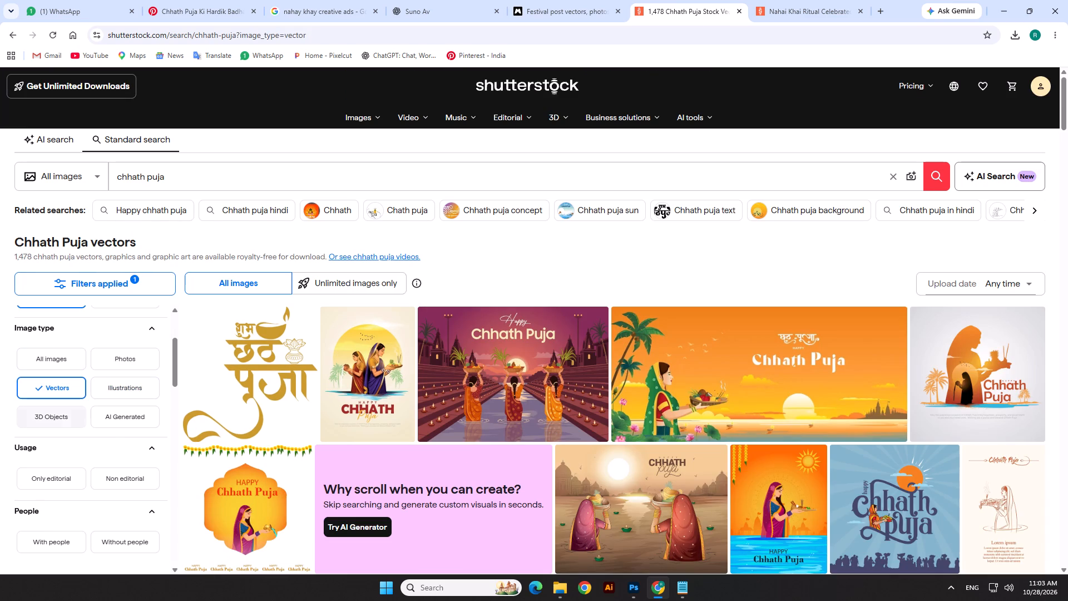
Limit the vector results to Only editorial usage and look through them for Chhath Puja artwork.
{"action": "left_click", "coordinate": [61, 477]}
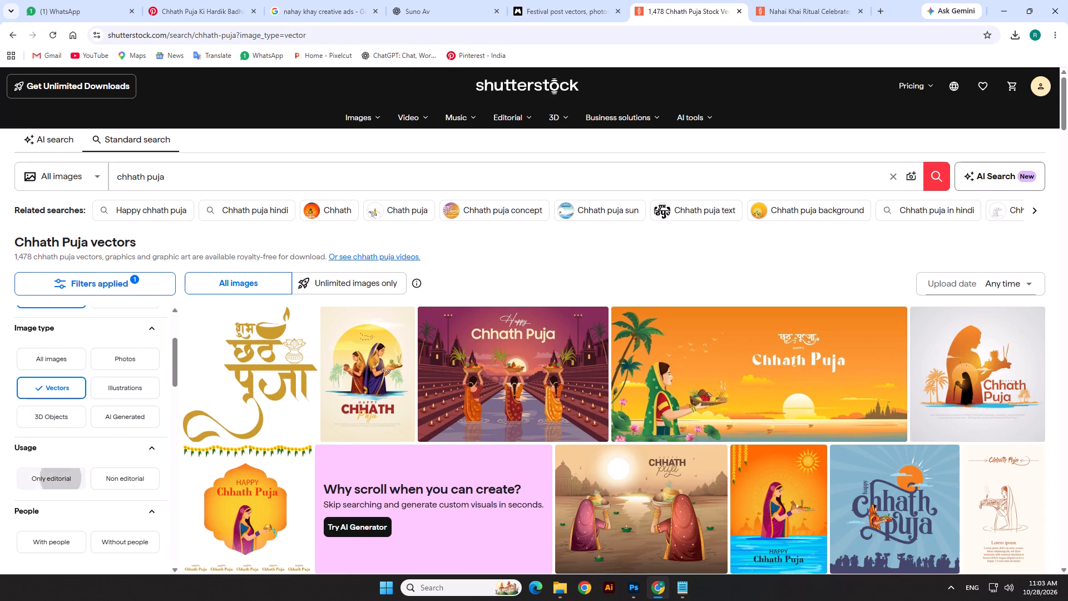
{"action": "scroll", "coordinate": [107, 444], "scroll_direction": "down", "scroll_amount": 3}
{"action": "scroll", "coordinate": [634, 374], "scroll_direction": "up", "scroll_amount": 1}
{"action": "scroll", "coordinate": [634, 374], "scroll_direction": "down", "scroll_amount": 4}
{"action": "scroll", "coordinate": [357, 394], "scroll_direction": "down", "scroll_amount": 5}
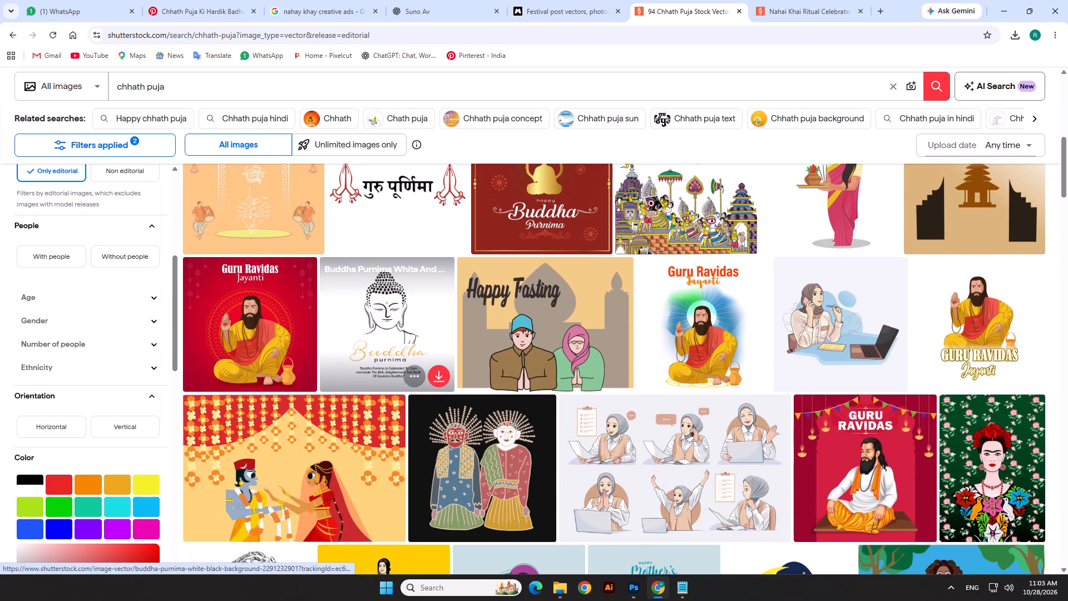
Switch to the related search "chhath puja hindi" and open the dark blue Chhath Puja social media template with arch and lamps.
{"action": "left_click", "coordinate": [274, 124]}
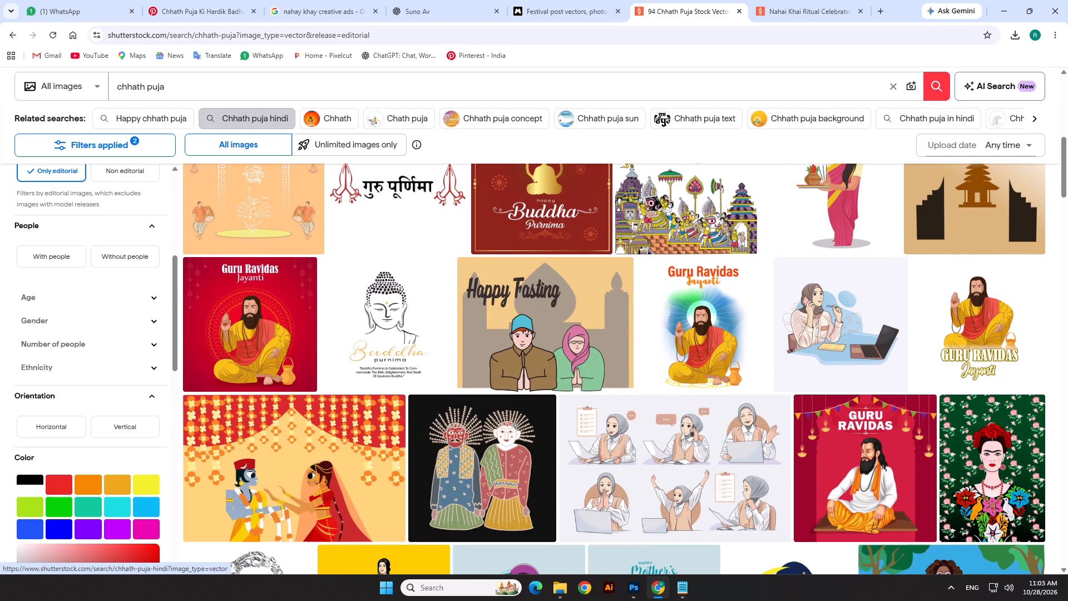
{"action": "scroll", "coordinate": [329, 297], "scroll_direction": "down", "scroll_amount": 3}
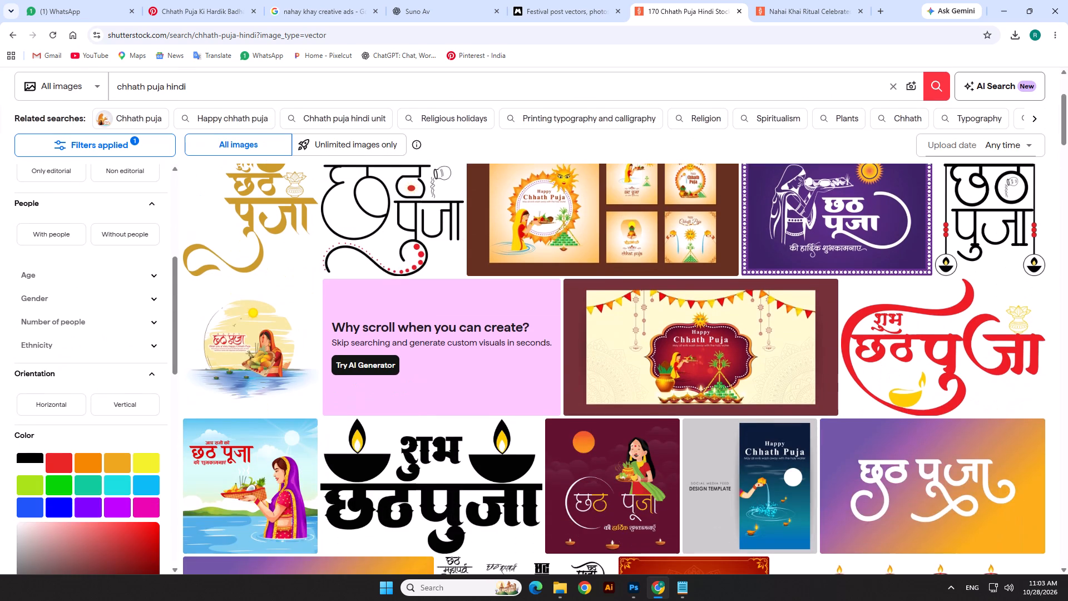
{"action": "scroll", "coordinate": [329, 297], "scroll_direction": "up", "scroll_amount": 1}
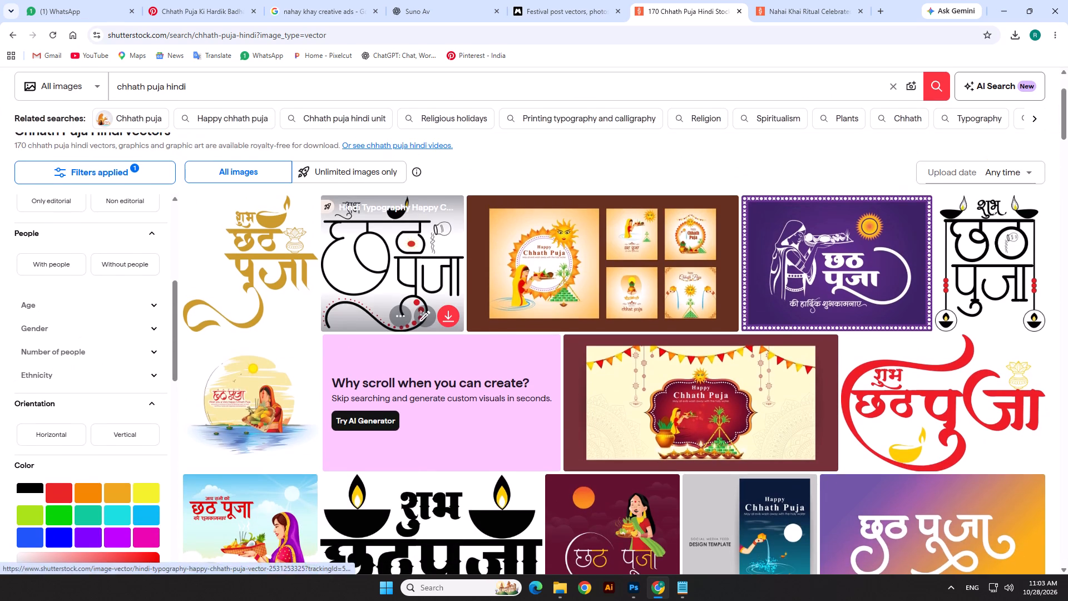
{"action": "scroll", "coordinate": [329, 297], "scroll_direction": "down", "scroll_amount": 6}
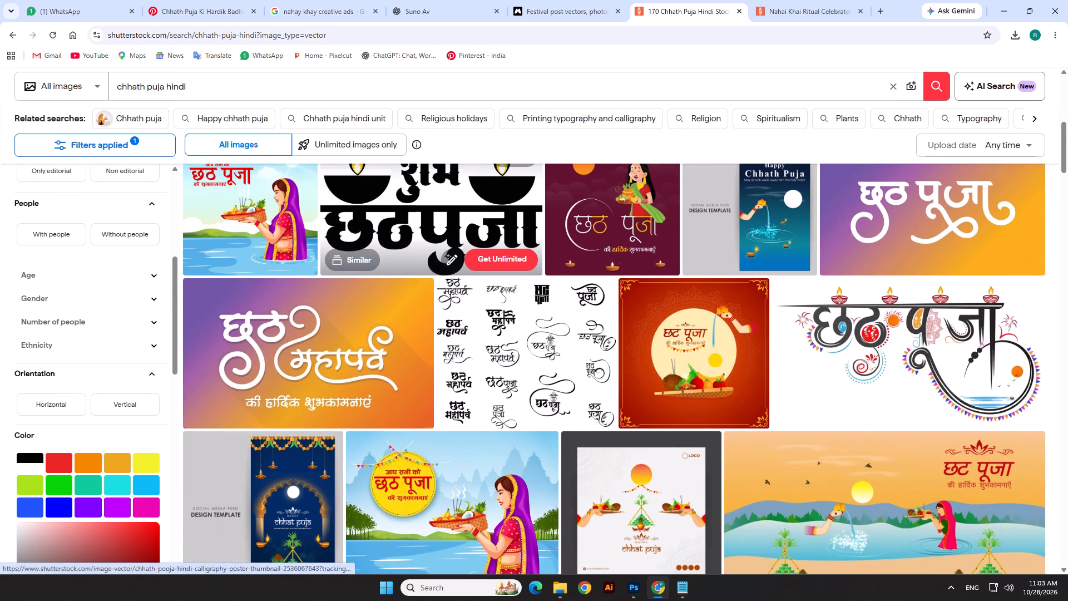
{"action": "scroll", "coordinate": [329, 297], "scroll_direction": "down", "scroll_amount": 4}
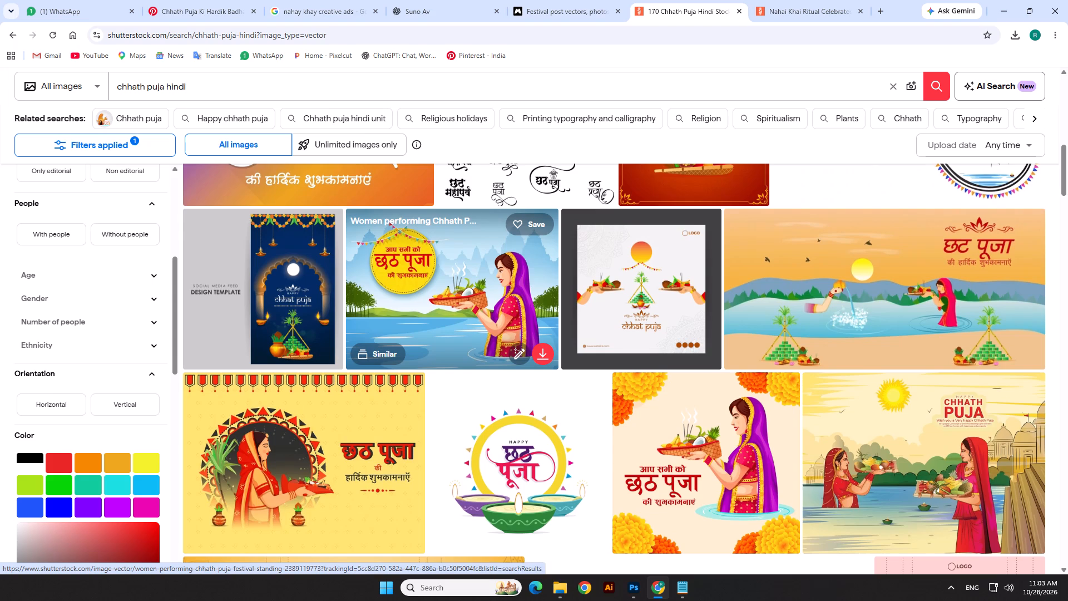
{"action": "left_click", "coordinate": [268, 263]}
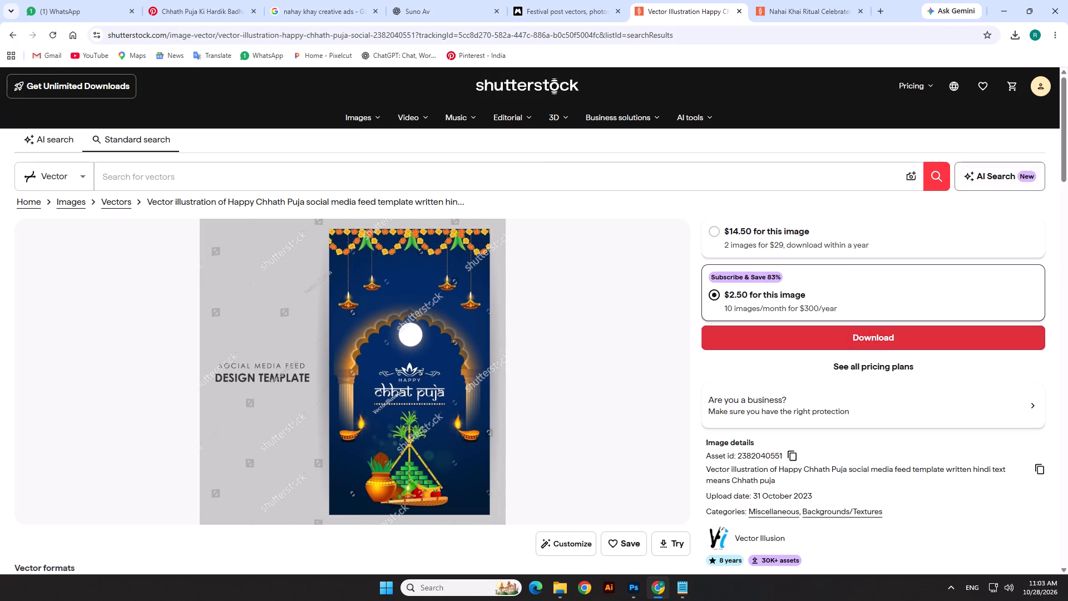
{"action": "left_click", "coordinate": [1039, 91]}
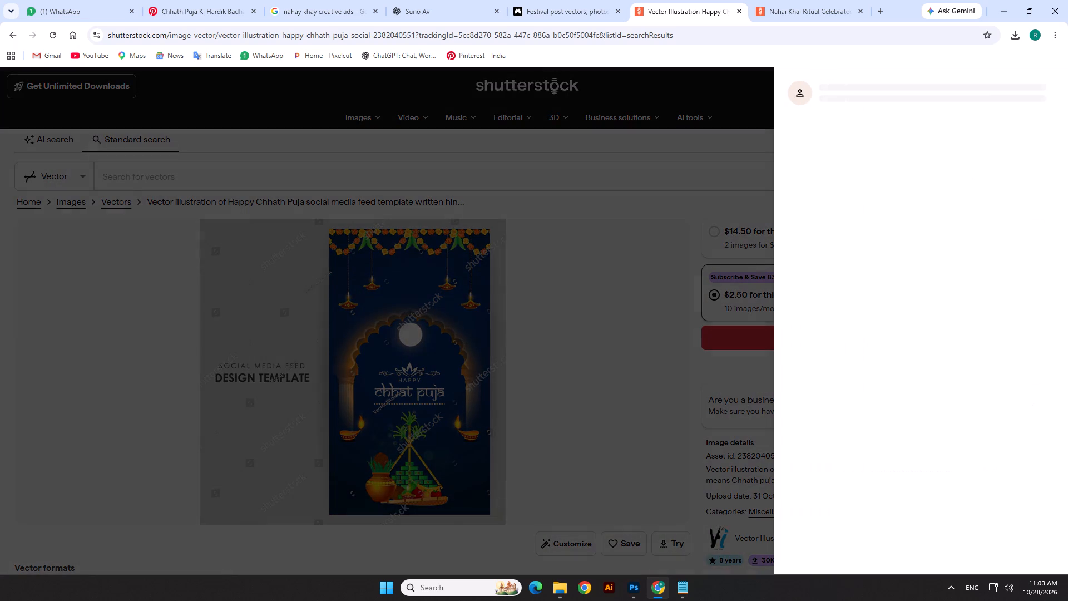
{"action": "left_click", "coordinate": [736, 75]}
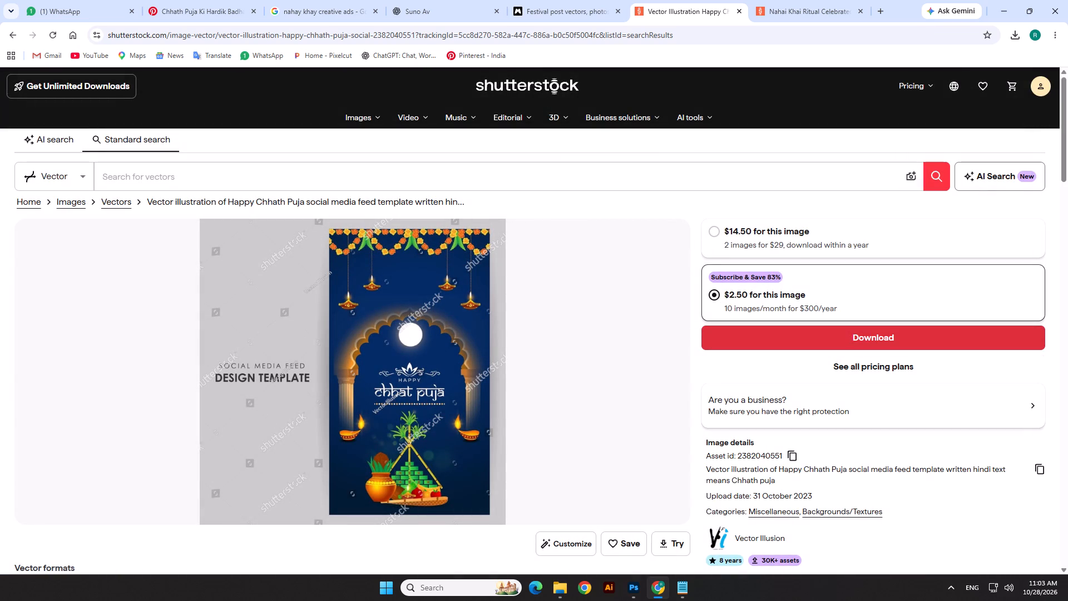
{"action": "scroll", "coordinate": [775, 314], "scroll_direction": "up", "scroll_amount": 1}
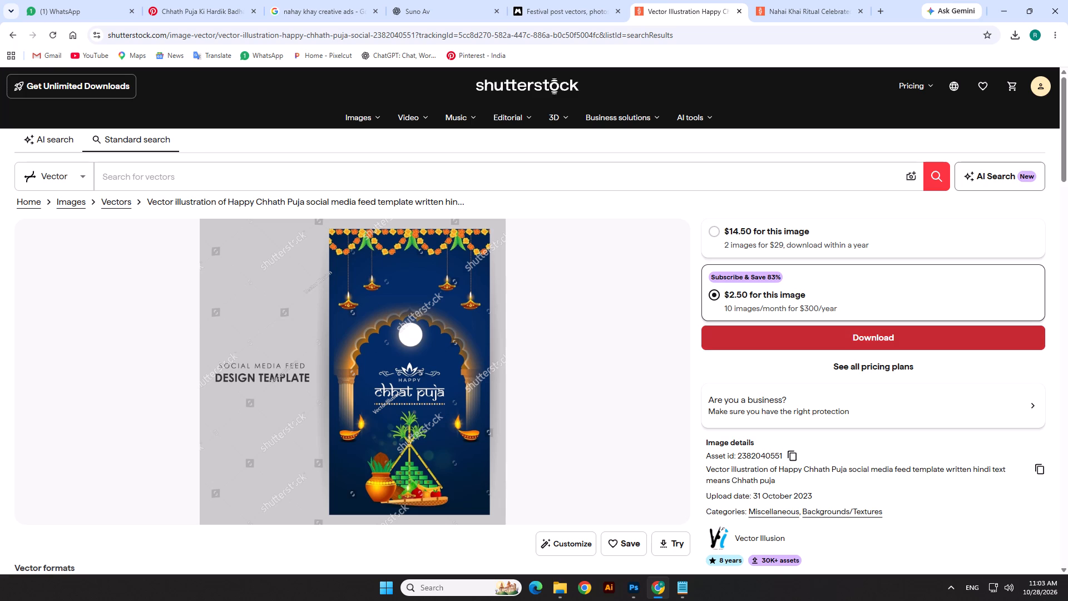
Choose the $2.50 subscription option for the blue Chhath Puja template and request its download.
{"action": "left_click", "coordinate": [797, 243]}
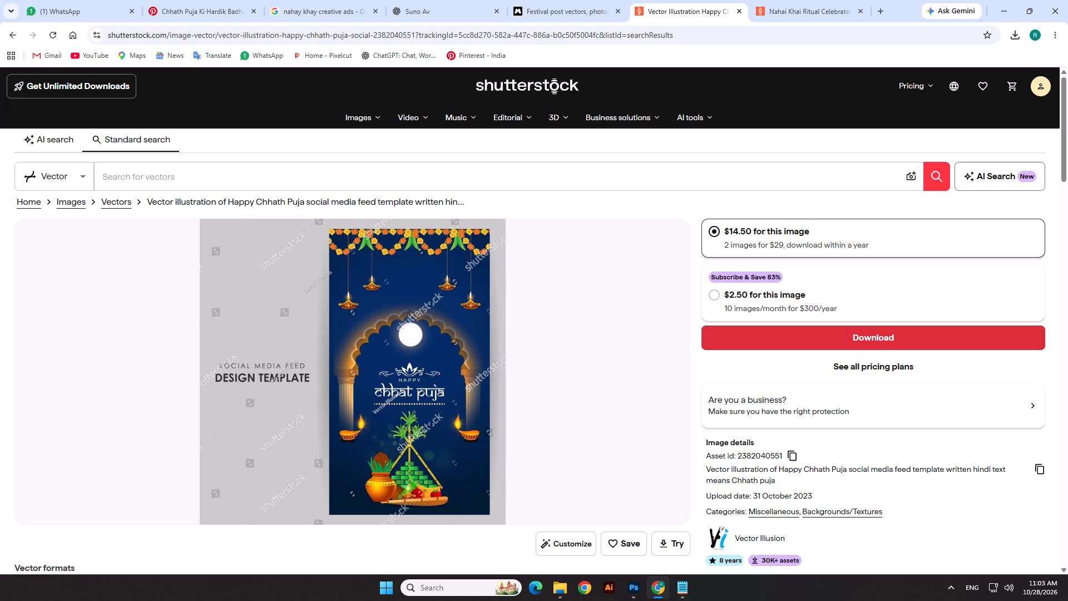
{"action": "left_click", "coordinate": [773, 302]}
{"action": "left_click", "coordinate": [777, 339]}
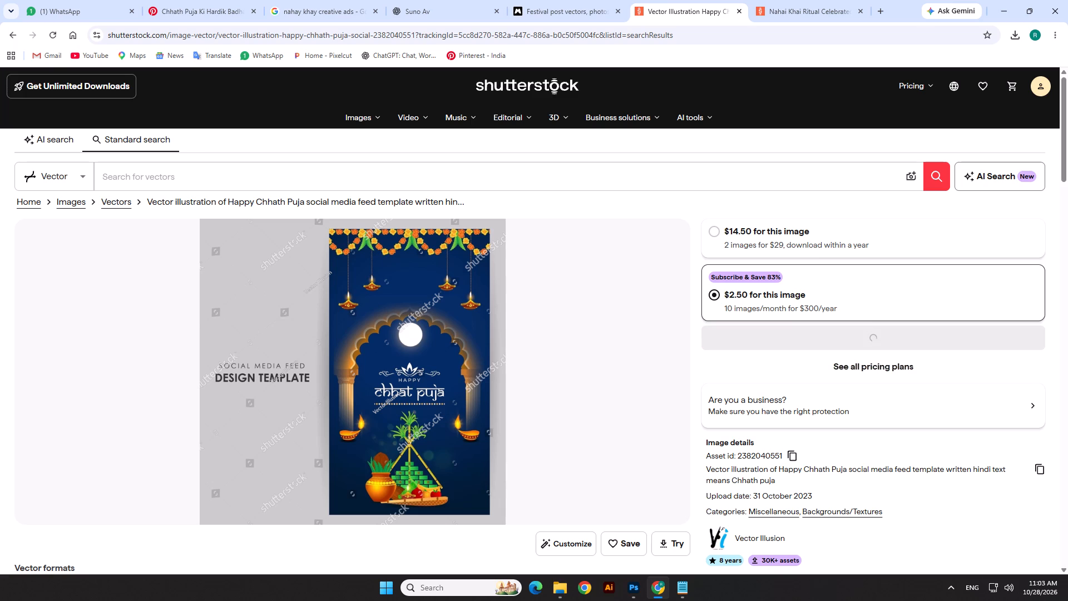
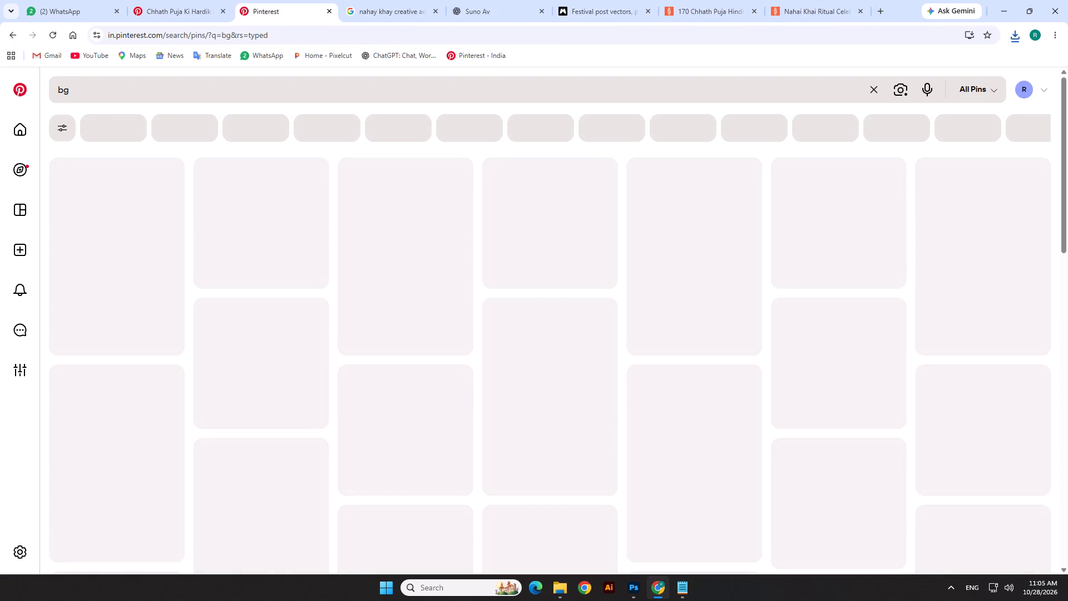
Look through the background results and open the peach "overly" pin with the faint grid.
{"action": "scroll", "coordinate": [289, 314], "scroll_direction": "down", "scroll_amount": 7}
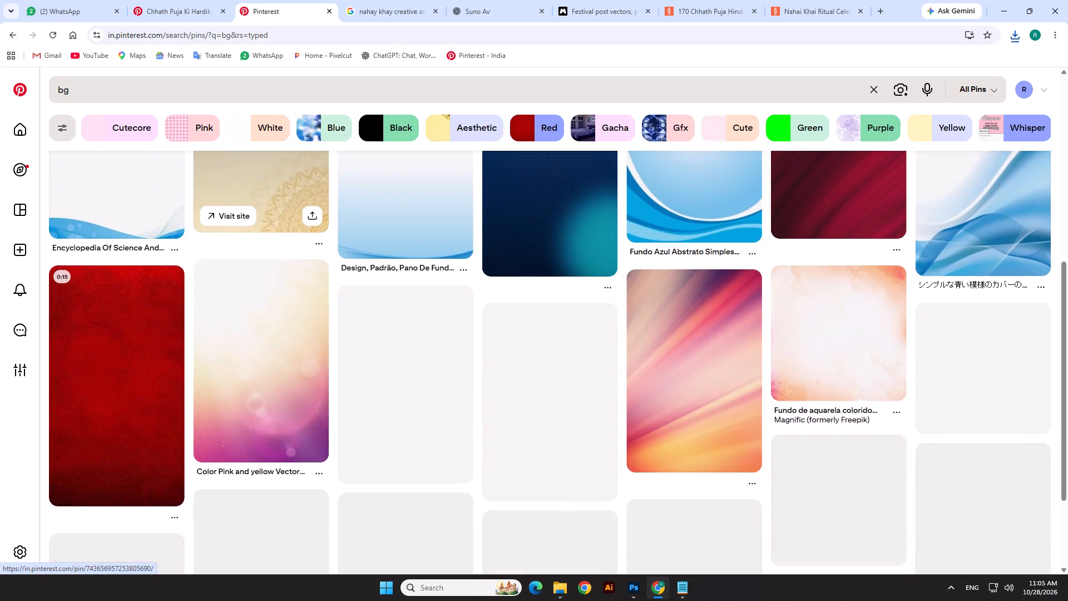
{"action": "scroll", "coordinate": [298, 333], "scroll_direction": "down", "scroll_amount": 9}
{"action": "scroll", "coordinate": [541, 365], "scroll_direction": "down", "scroll_amount": 3}
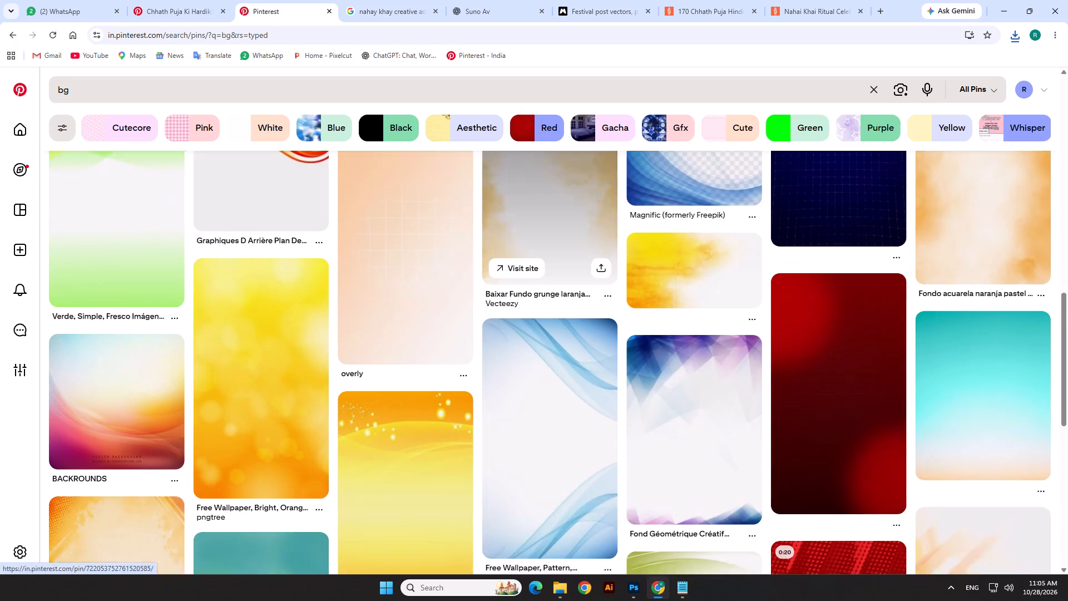
{"action": "scroll", "coordinate": [542, 365], "scroll_direction": "up", "scroll_amount": 2}
{"action": "left_click", "coordinate": [403, 296]}
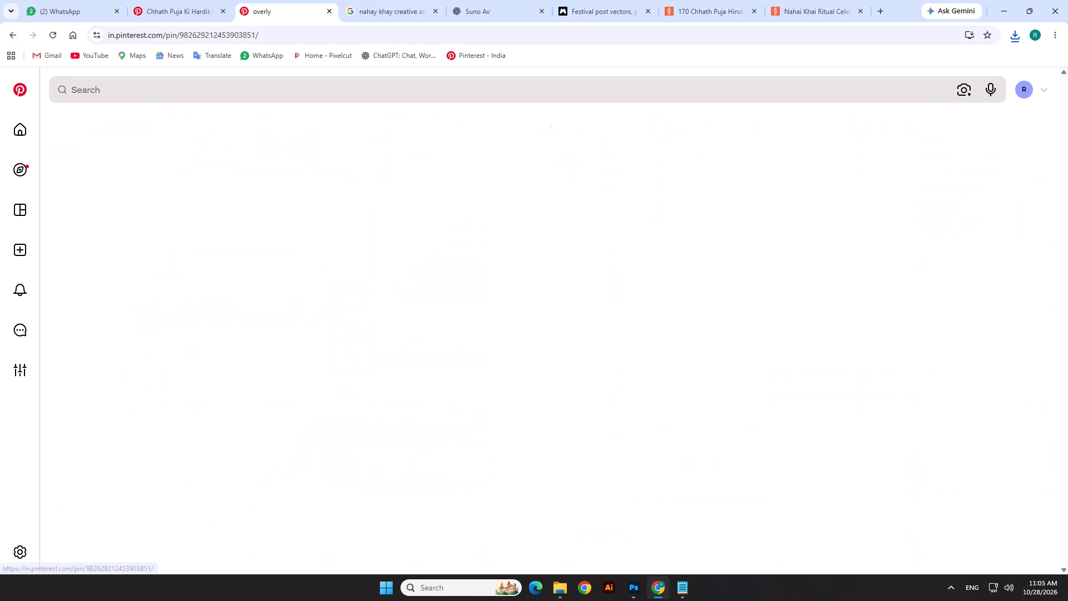
Examine the related pins below the peach background for a suitable greeting backdrop.
{"action": "scroll", "coordinate": [741, 351], "scroll_direction": "down", "scroll_amount": 7}
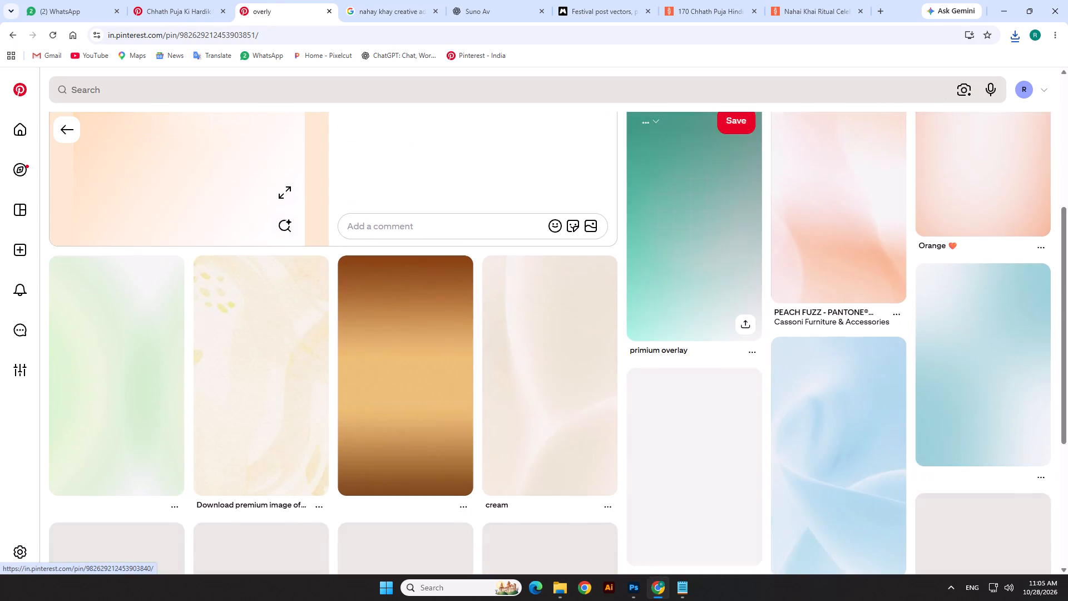
{"action": "scroll", "coordinate": [741, 351], "scroll_direction": "down", "scroll_amount": 5}
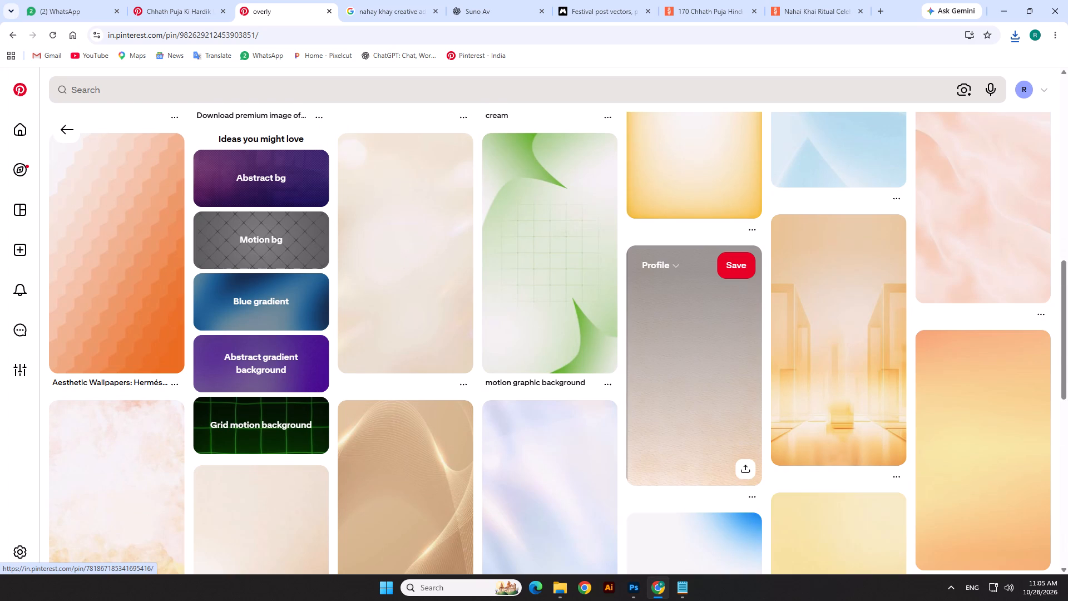
{"action": "scroll", "coordinate": [741, 351], "scroll_direction": "up", "scroll_amount": 2}
{"action": "scroll", "coordinate": [741, 351], "scroll_direction": "down", "scroll_amount": 12}
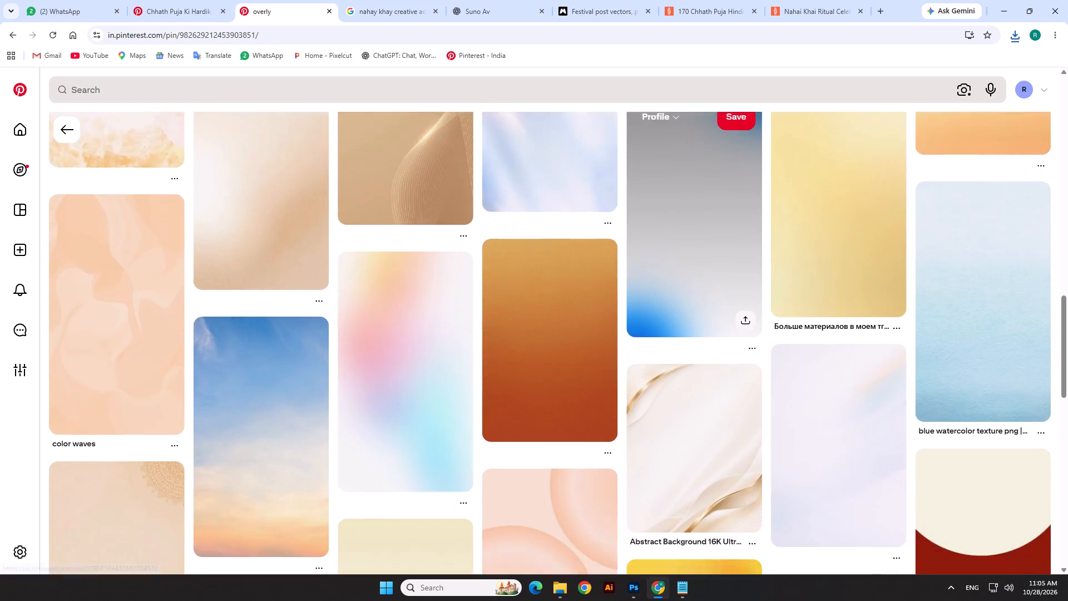
{"action": "scroll", "coordinate": [741, 351], "scroll_direction": "down", "scroll_amount": 11}
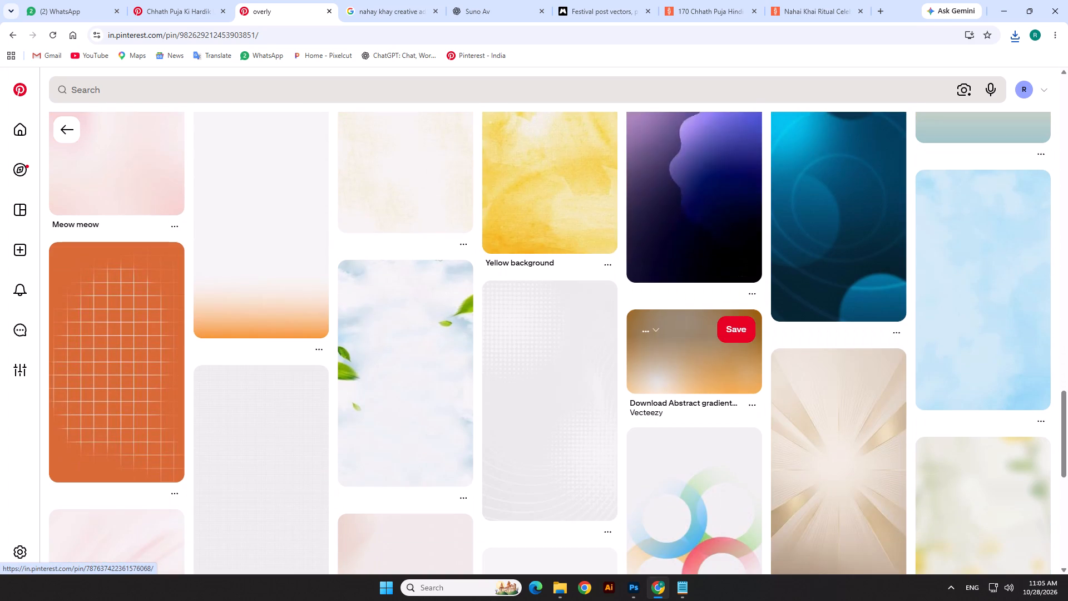
{"action": "scroll", "coordinate": [431, 356], "scroll_direction": "down", "scroll_amount": 6}
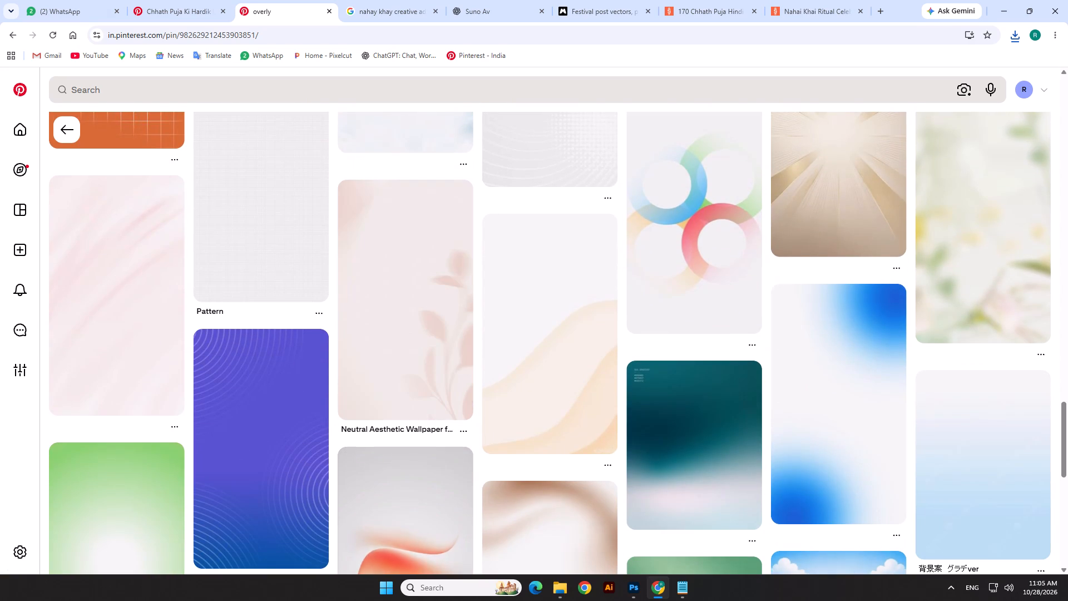
Return to the "bg" results and open the orange and cream "Dark Abstract Background" pin.
{"action": "left_click", "coordinate": [6, 30]}
{"action": "scroll", "coordinate": [347, 284], "scroll_direction": "down", "scroll_amount": 1}
{"action": "scroll", "coordinate": [347, 284], "scroll_direction": "up", "scroll_amount": 1}
{"action": "scroll", "coordinate": [347, 284], "scroll_direction": "down", "scroll_amount": 4}
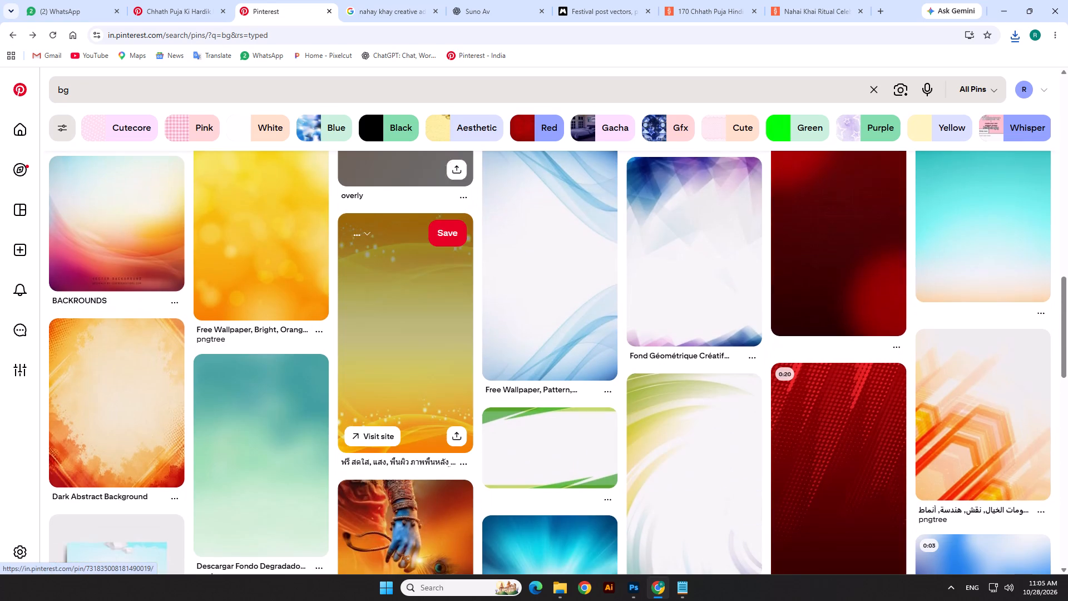
{"action": "scroll", "coordinate": [347, 284], "scroll_direction": "down", "scroll_amount": 2}
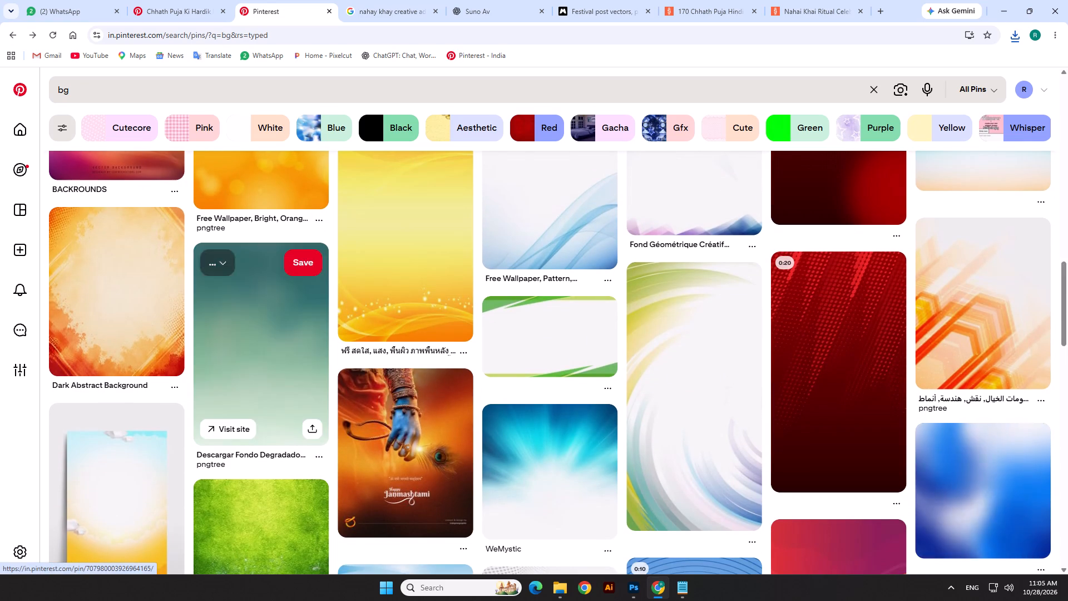
{"action": "left_click", "coordinate": [169, 268]}
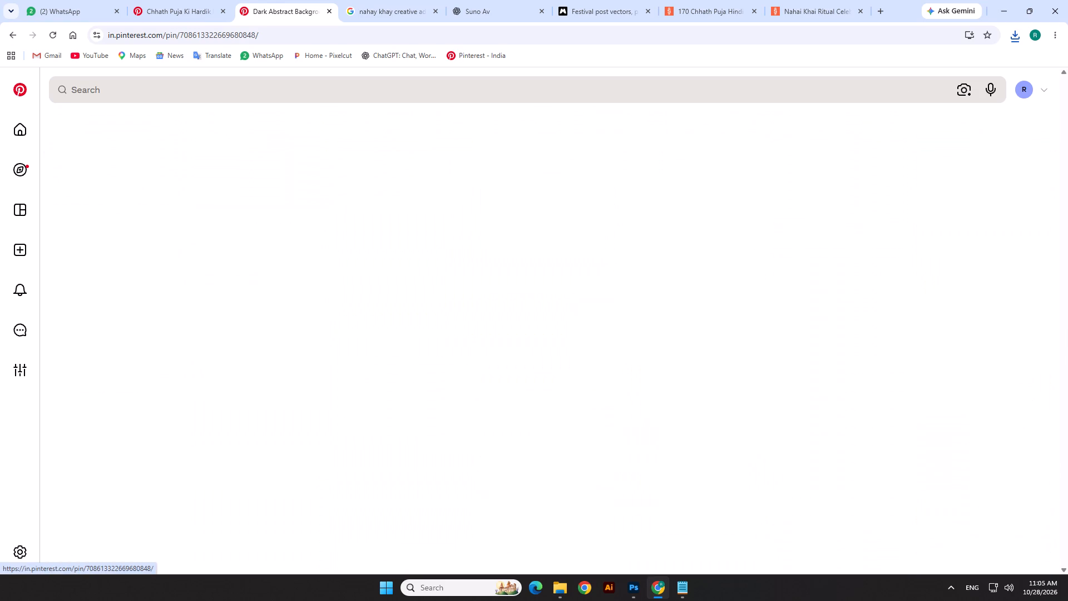
Copy the orange and cream abstract background image and paste it into the IPRD_नहाय-खाय.psd document in Photoshop.
{"action": "right_click", "coordinate": [220, 258]}
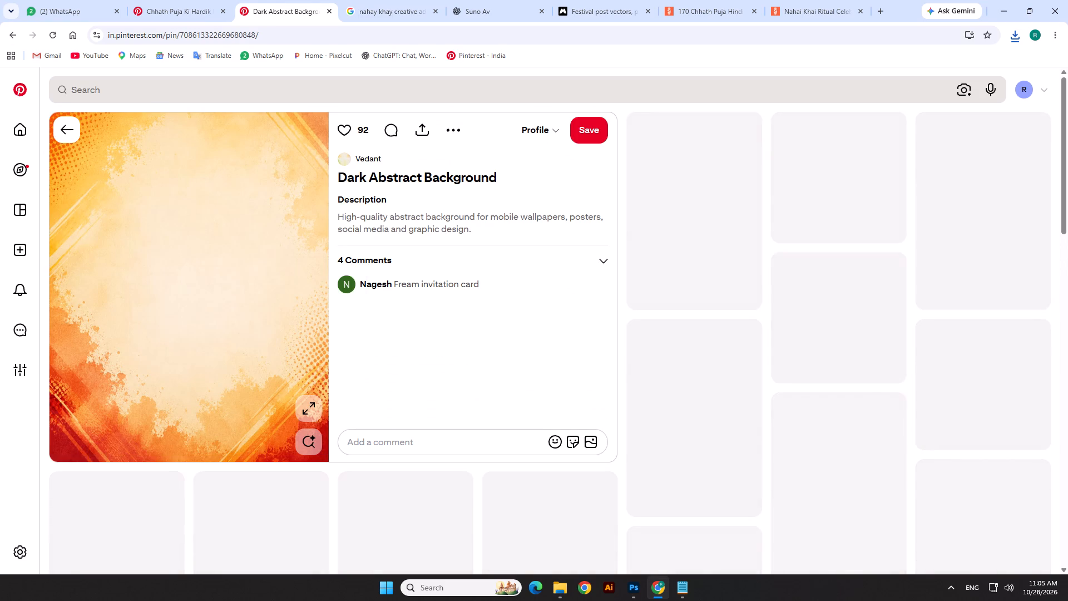
{"action": "left_click", "coordinate": [258, 299]}
{"action": "left_click", "coordinate": [644, 582]}
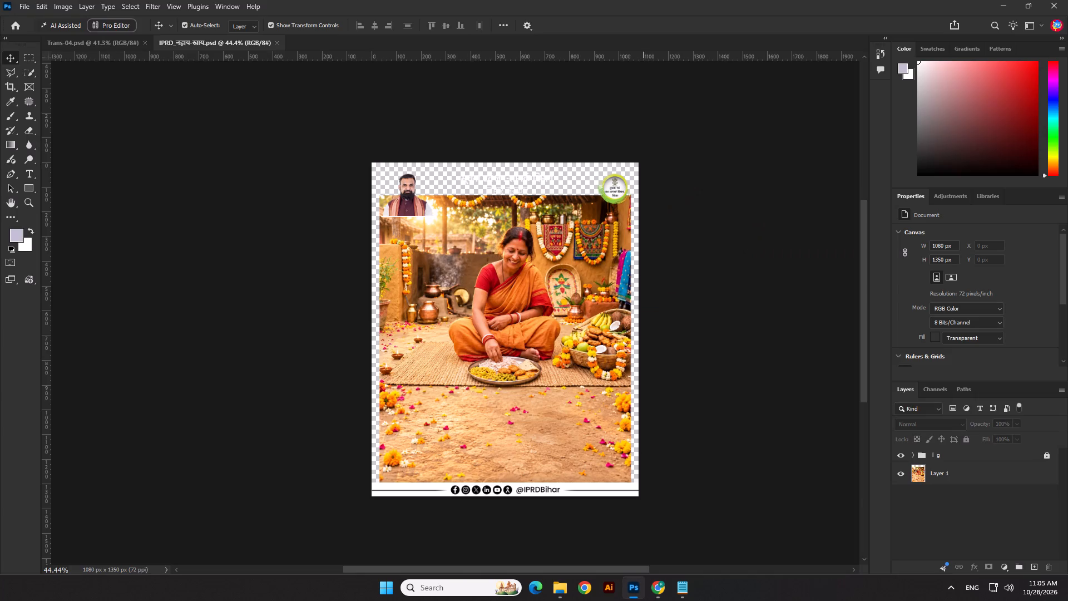
{"action": "left_click", "coordinate": [1011, 480]}
{"action": "key", "text": "ctrl+v"}
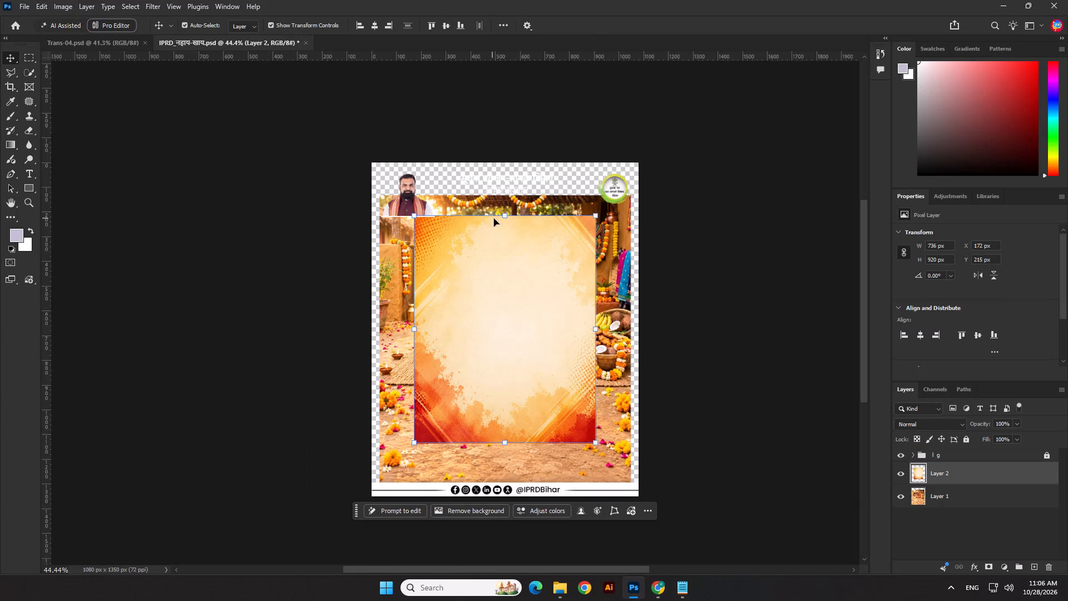
Scale the pasted background to fill the 1080 x 1350 px canvas and place its layer beneath the cooking-scene photo.
{"action": "left_click_drag", "start_coordinate": [503, 216], "coordinate": [517, 159]}
{"action": "left_click_drag", "start_coordinate": [506, 439], "coordinate": [512, 494]}
{"action": "key", "text": "backslash"}
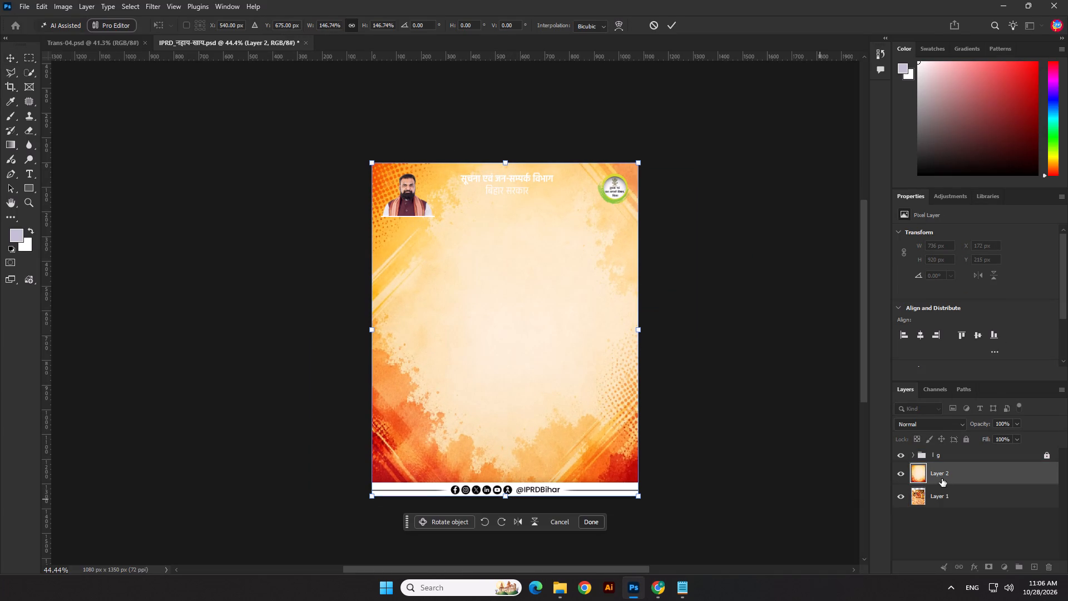
{"action": "left_click_drag", "start_coordinate": [942, 479], "coordinate": [940, 501]}
{"action": "left_click", "coordinate": [764, 358]}
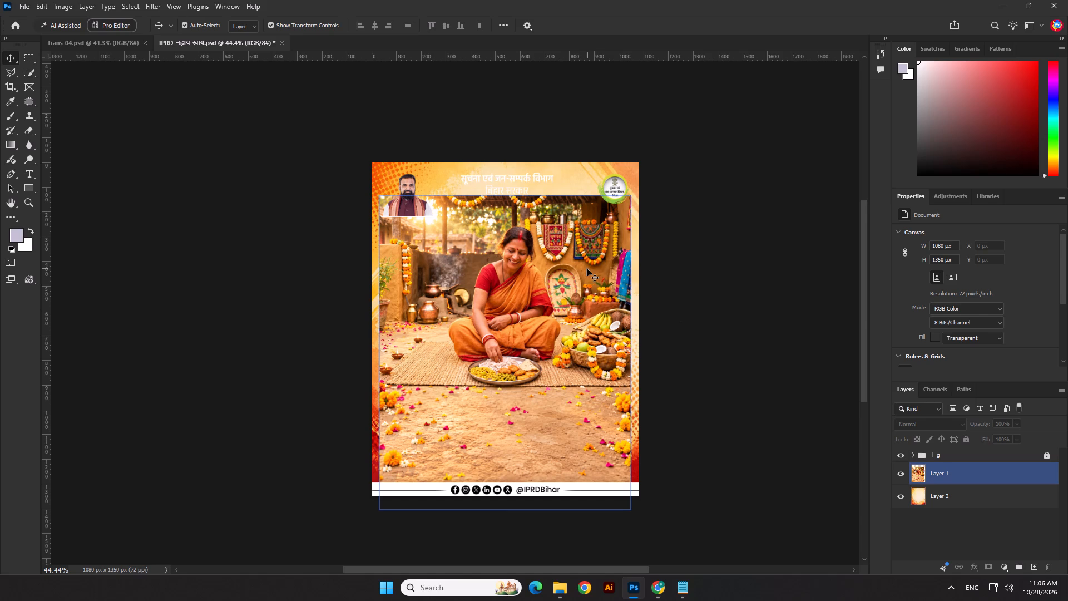
{"action": "left_click", "coordinate": [720, 278]}
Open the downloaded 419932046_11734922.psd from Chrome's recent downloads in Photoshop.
{"action": "left_click", "coordinate": [652, 587]}
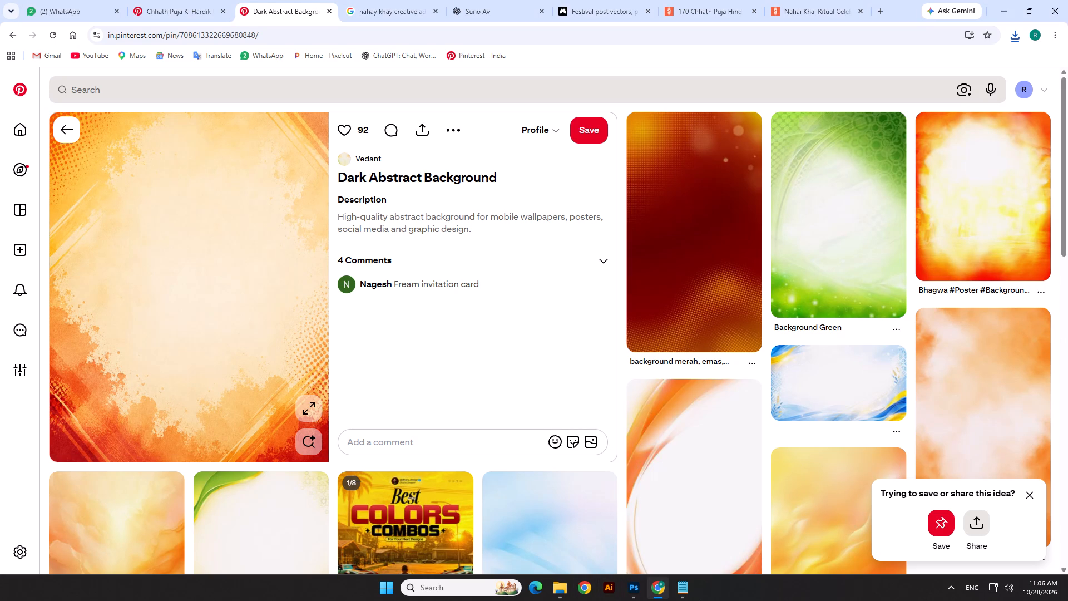
{"action": "left_click", "coordinate": [640, 589]}
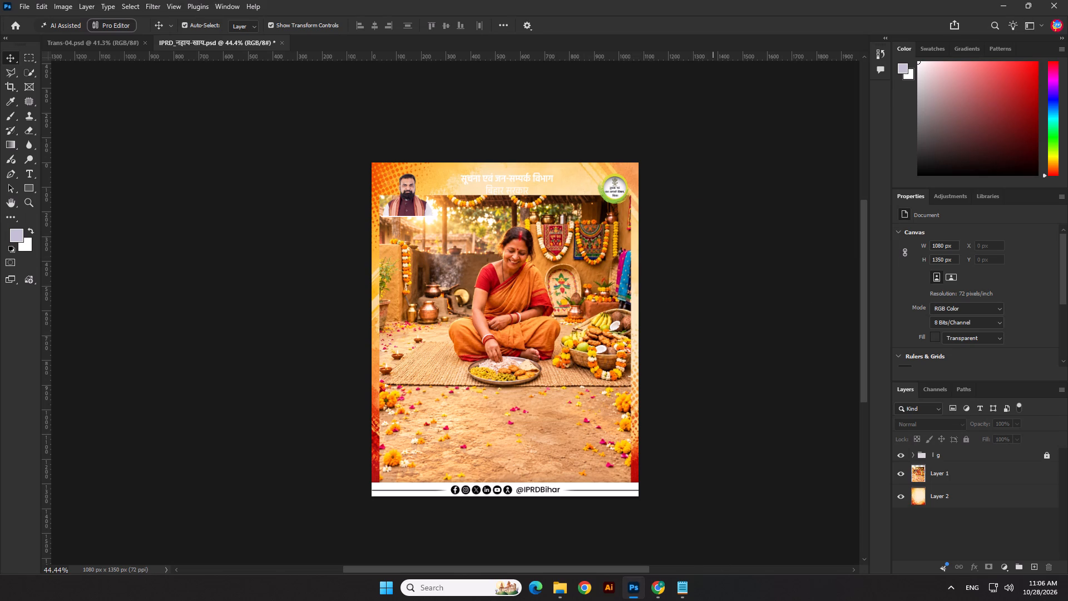
{"action": "left_click", "coordinate": [663, 587]}
{"action": "left_click", "coordinate": [1017, 33]}
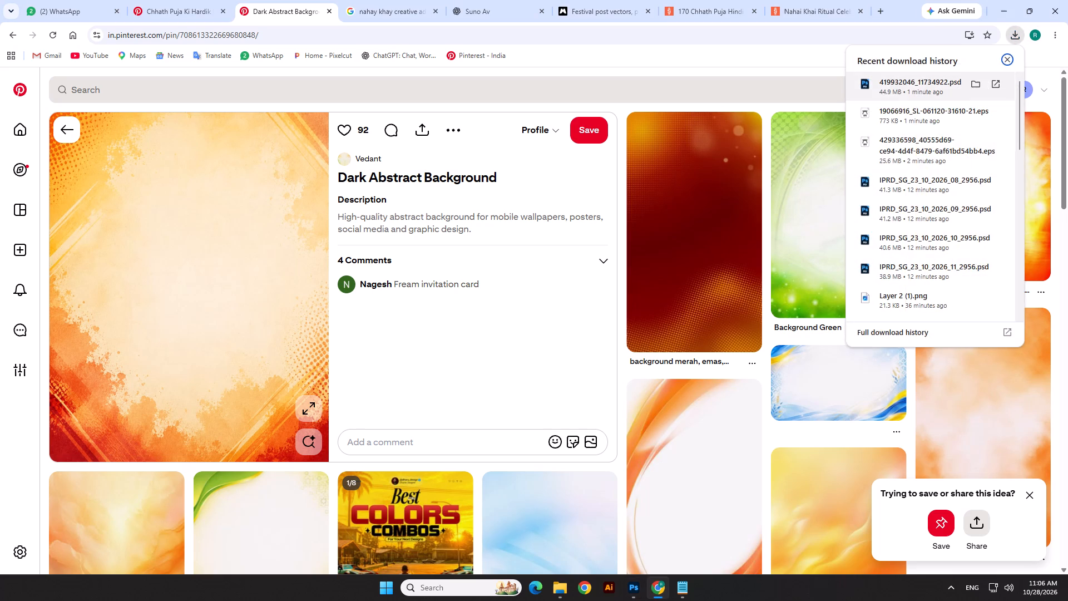
{"action": "left_click", "coordinate": [910, 88]}
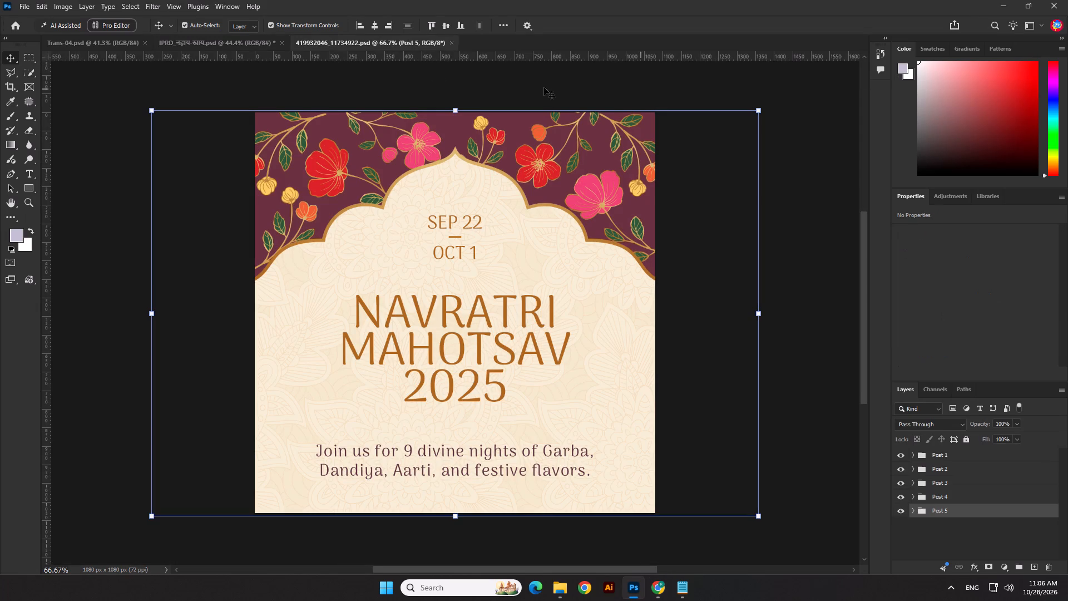
Close the Trans-04.psd document and save the IPRD_नहाय-खाय.psd creative.
{"action": "left_click", "coordinate": [206, 34]}
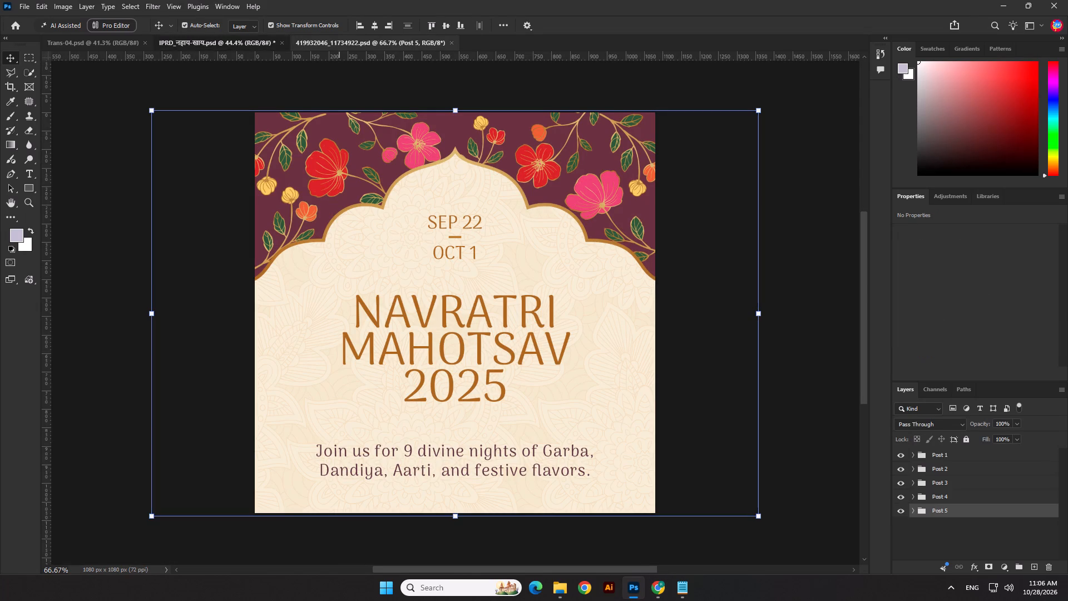
{"action": "left_click", "coordinate": [206, 37]}
{"action": "left_click", "coordinate": [126, 42]}
{"action": "left_click", "coordinate": [146, 43]}
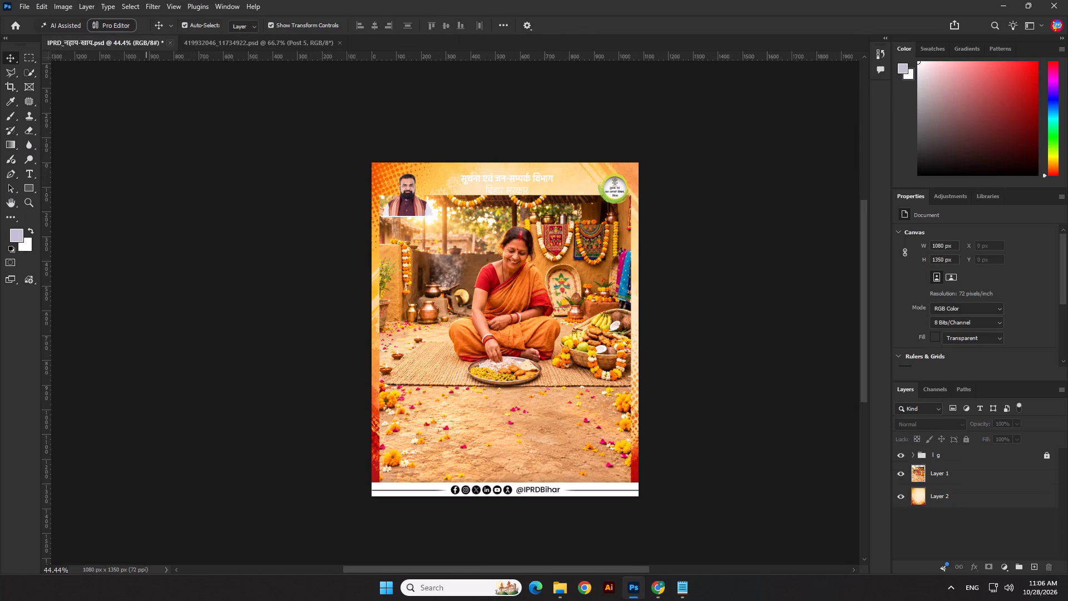
{"action": "left_click", "coordinate": [147, 45]}
{"action": "key", "text": "ctrl+s"}
Copy the cream arch panel from the Navratri template and place it above the photo layer in the Nahay Khay creative.
{"action": "left_click", "coordinate": [275, 48]}
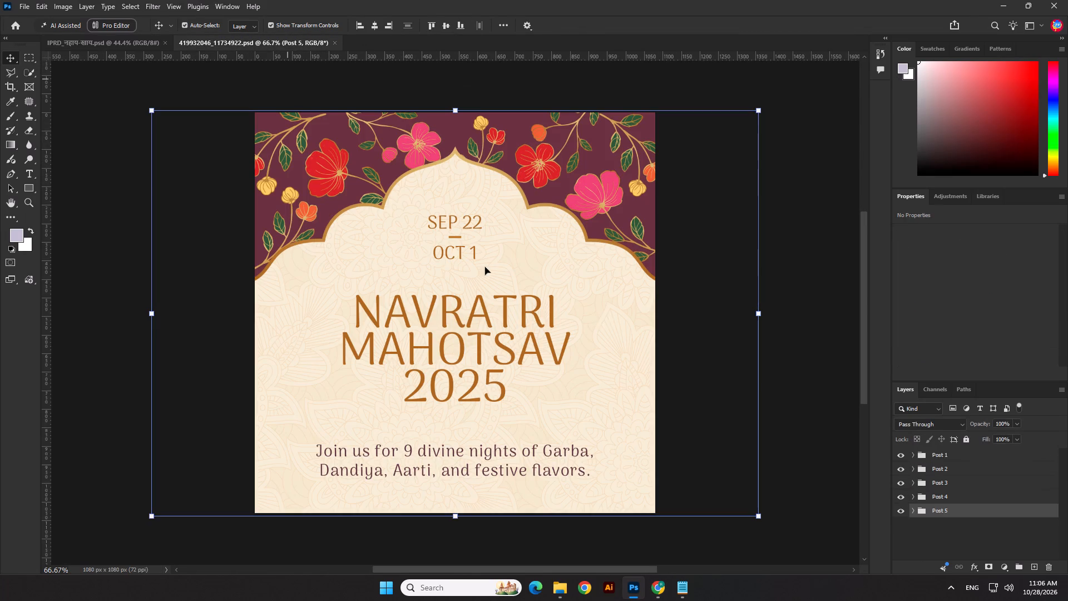
{"action": "left_click", "coordinate": [626, 270]}
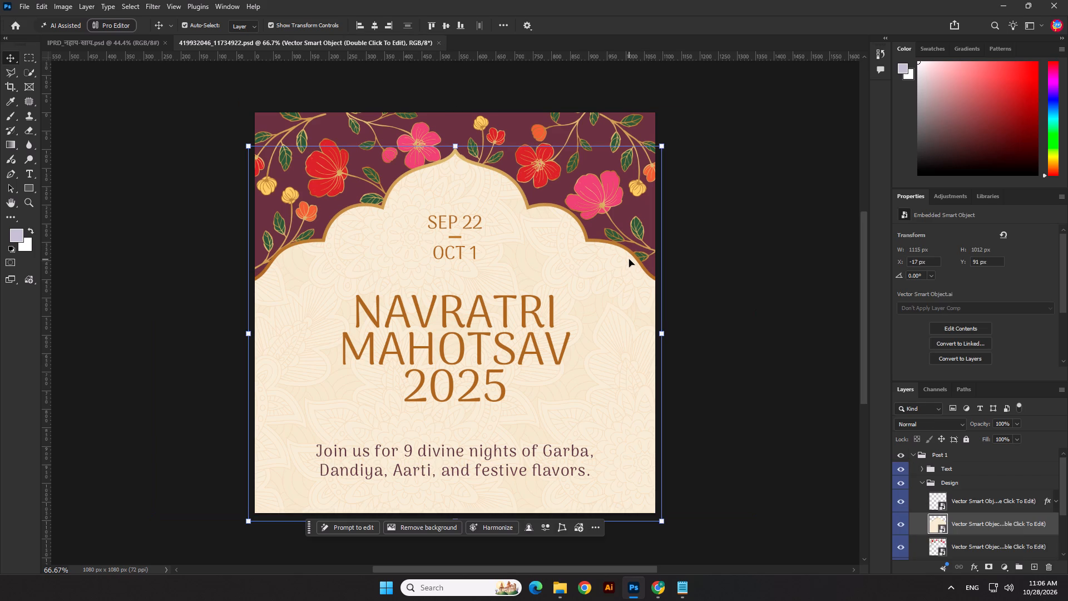
{"action": "left_click", "coordinate": [902, 528]}
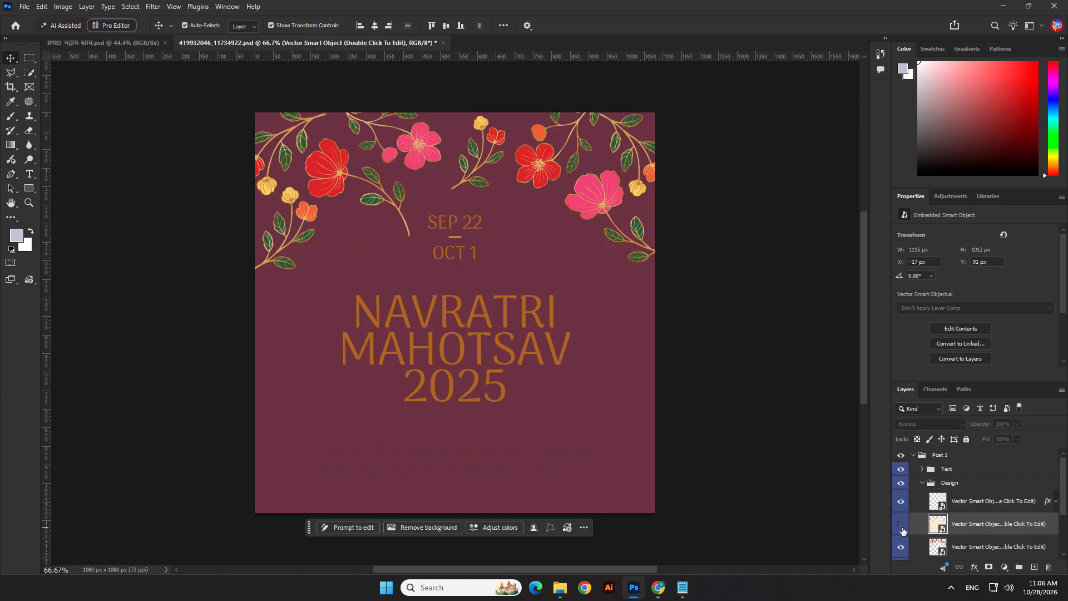
{"action": "left_click", "coordinate": [902, 528]}
{"action": "key", "text": "ctrl+c"}
{"action": "key", "text": "ctrl+c"}
{"action": "key", "text": "ctrl+c"}
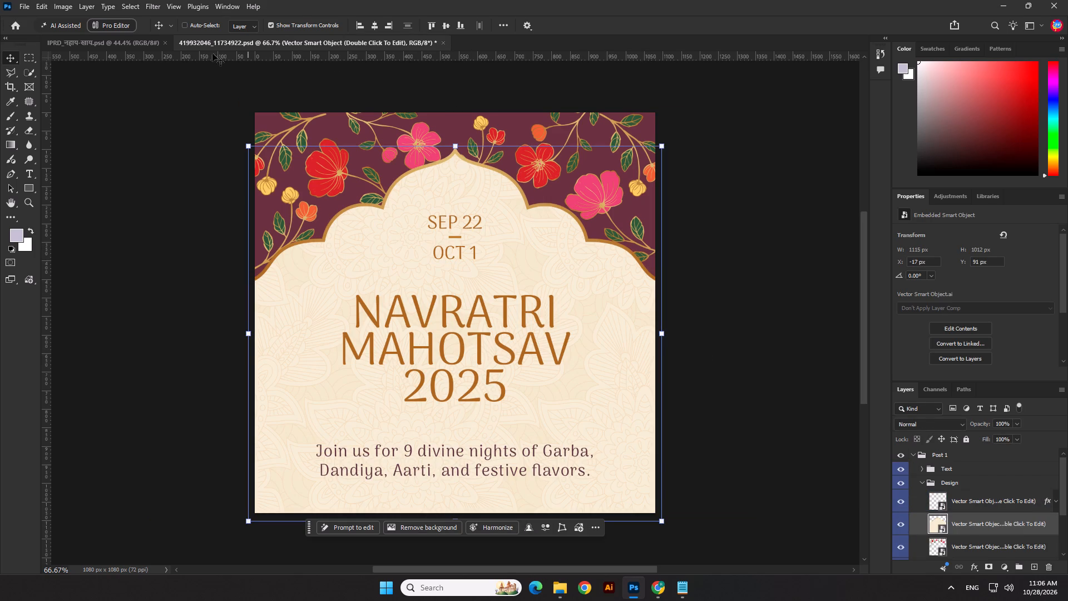
{"action": "left_click", "coordinate": [154, 42]}
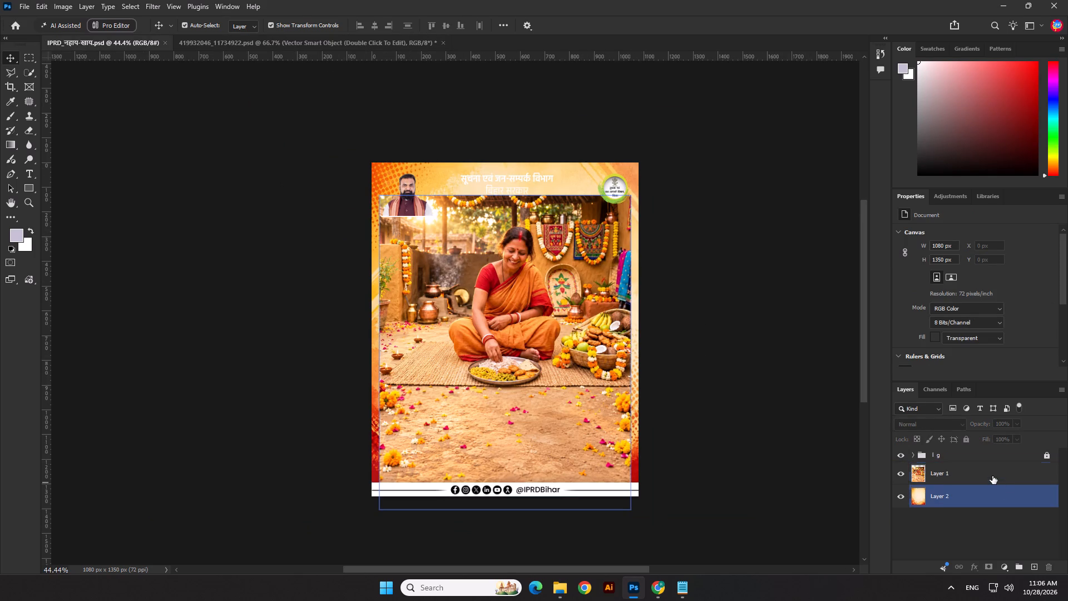
{"action": "left_click", "coordinate": [991, 473]}
{"action": "key", "text": "ctrl+v"}
{"action": "left_click_drag", "start_coordinate": [514, 267], "coordinate": [512, 253]}
Open the arch panel's vector smart object contents in Illustrator, launching without diagnostics.
{"action": "double_click", "coordinate": [920, 477]}
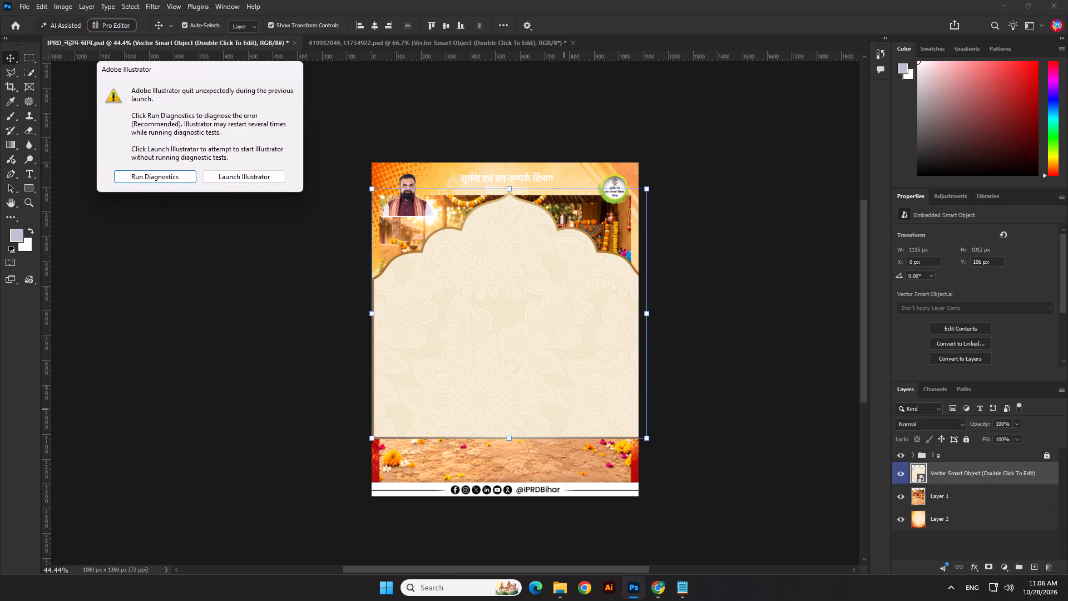
{"action": "left_click", "coordinate": [231, 177]}
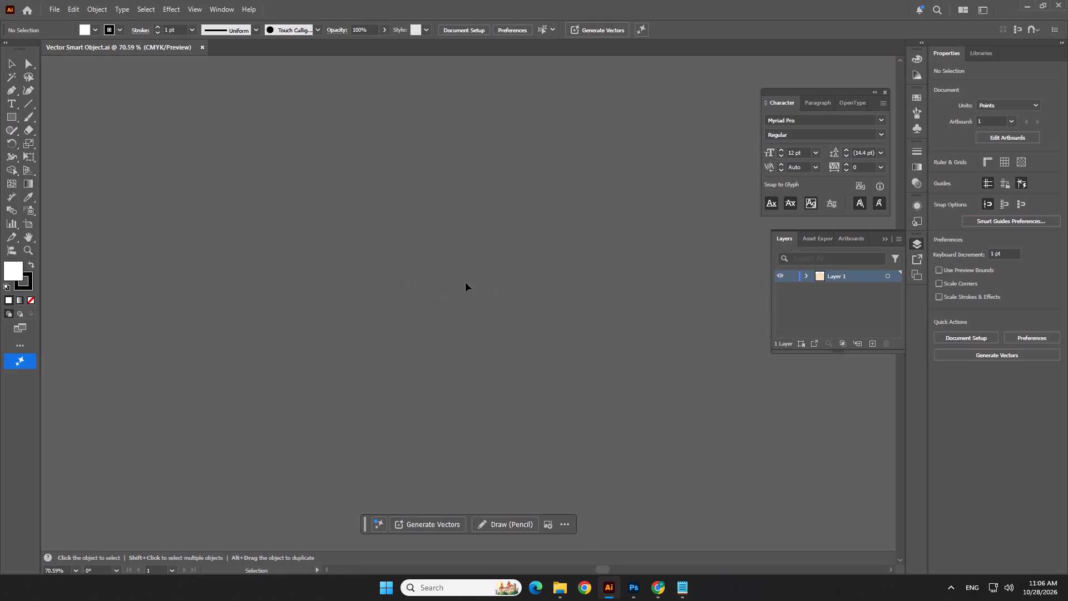
Ungroup the arch artwork and shift its selected paths slightly up and left on the artboard.
{"action": "scroll", "coordinate": [467, 285], "scroll_direction": "down", "scroll_amount": 9}
{"action": "scroll", "coordinate": [606, 388], "scroll_direction": "up", "scroll_amount": 3}
{"action": "scroll", "coordinate": [416, 306], "scroll_direction": "up", "scroll_amount": 3}
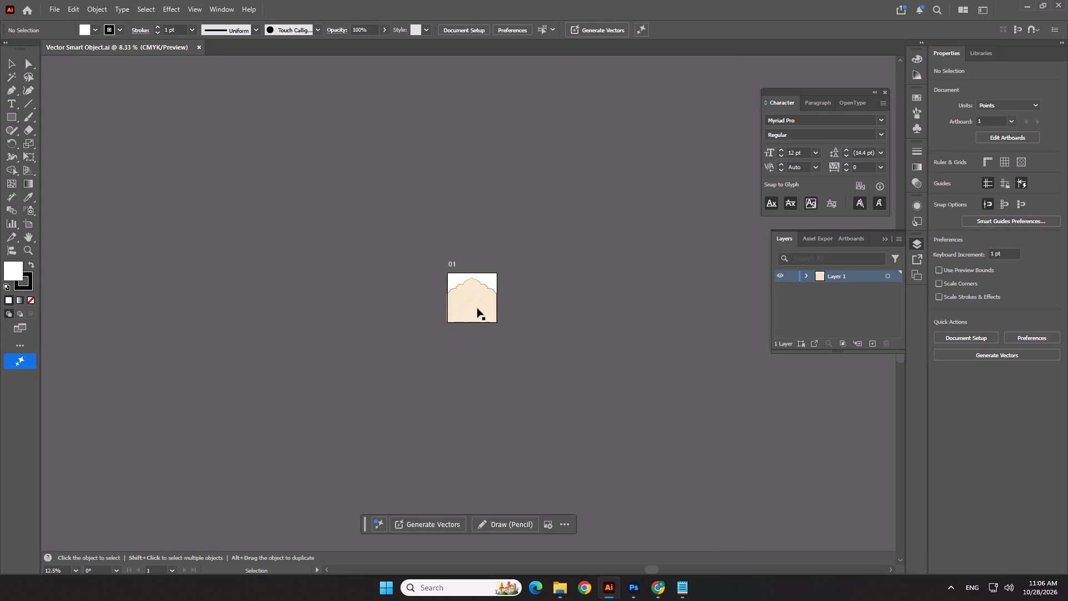
{"action": "scroll", "coordinate": [477, 308], "scroll_direction": "up", "scroll_amount": 3}
{"action": "left_click", "coordinate": [489, 306]}
{"action": "right_click", "coordinate": [489, 306]}
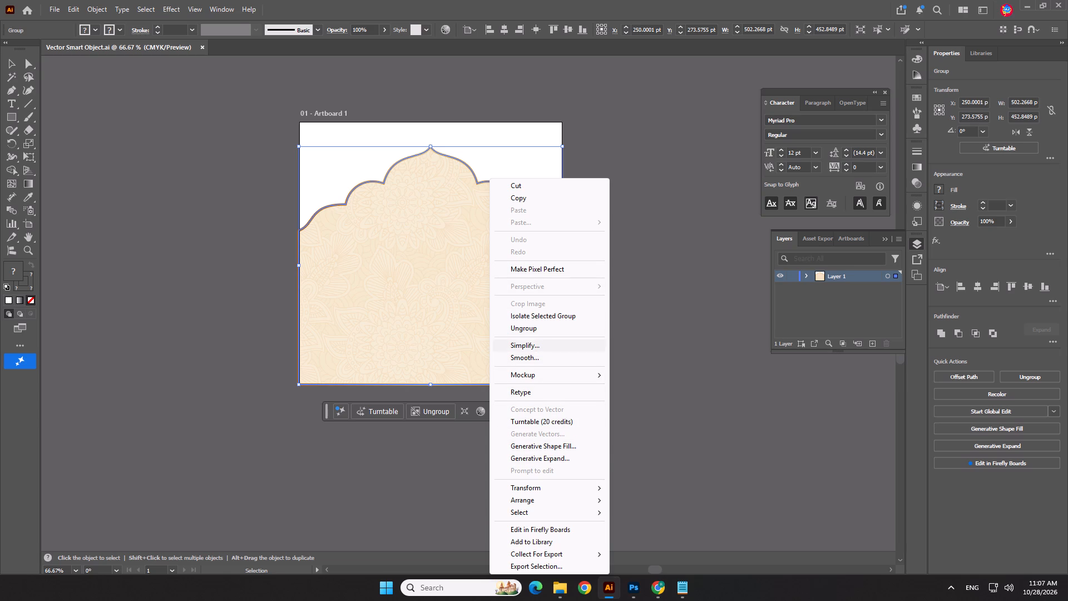
{"action": "left_click", "coordinate": [533, 328]}
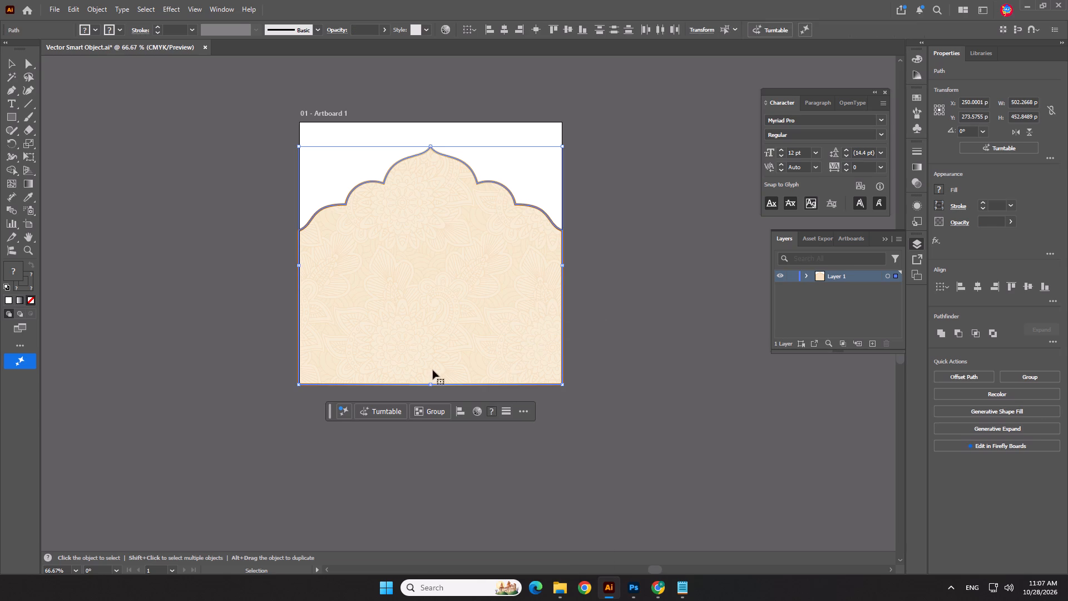
{"action": "left_click_drag", "start_coordinate": [433, 370], "coordinate": [427, 351]}
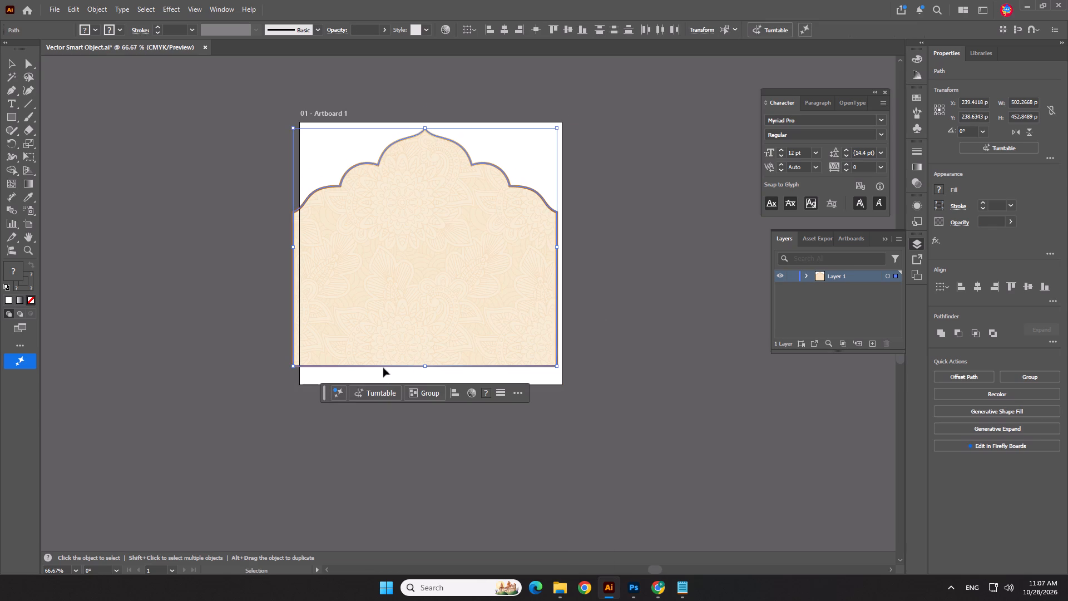
{"action": "left_click", "coordinate": [384, 366]}
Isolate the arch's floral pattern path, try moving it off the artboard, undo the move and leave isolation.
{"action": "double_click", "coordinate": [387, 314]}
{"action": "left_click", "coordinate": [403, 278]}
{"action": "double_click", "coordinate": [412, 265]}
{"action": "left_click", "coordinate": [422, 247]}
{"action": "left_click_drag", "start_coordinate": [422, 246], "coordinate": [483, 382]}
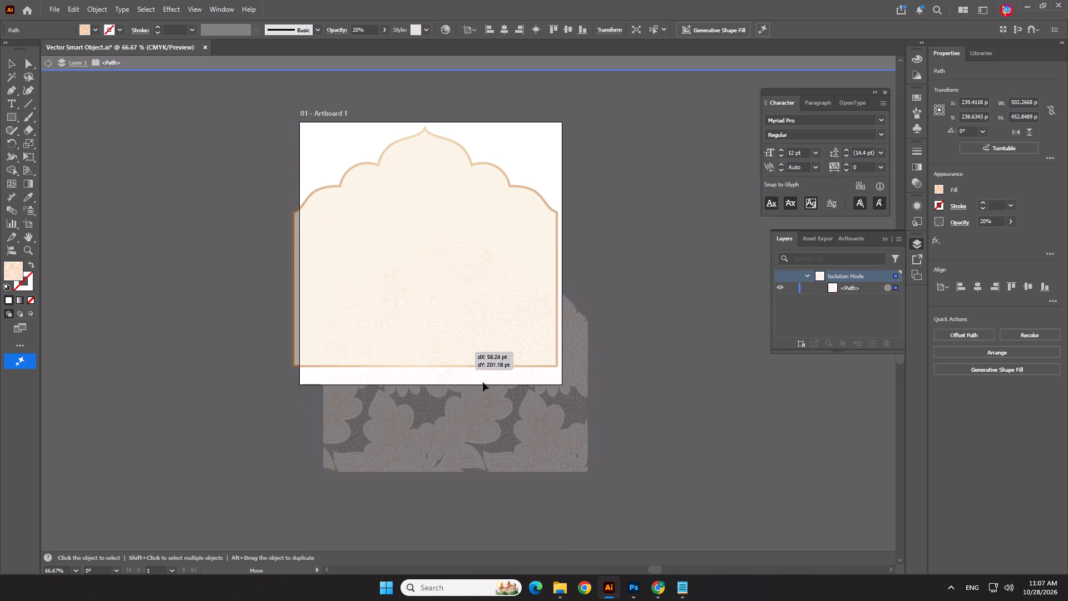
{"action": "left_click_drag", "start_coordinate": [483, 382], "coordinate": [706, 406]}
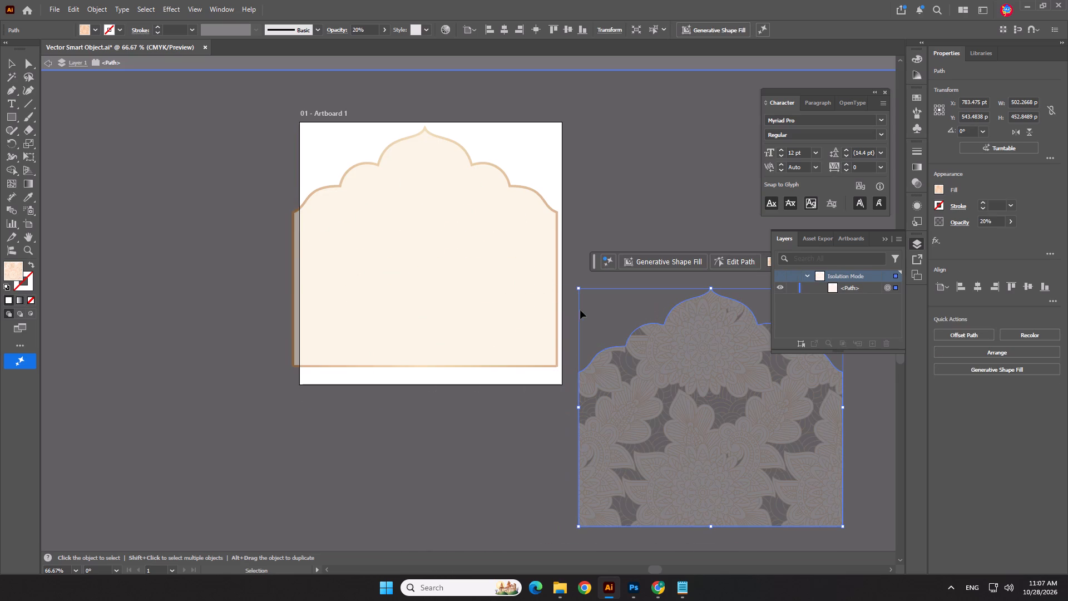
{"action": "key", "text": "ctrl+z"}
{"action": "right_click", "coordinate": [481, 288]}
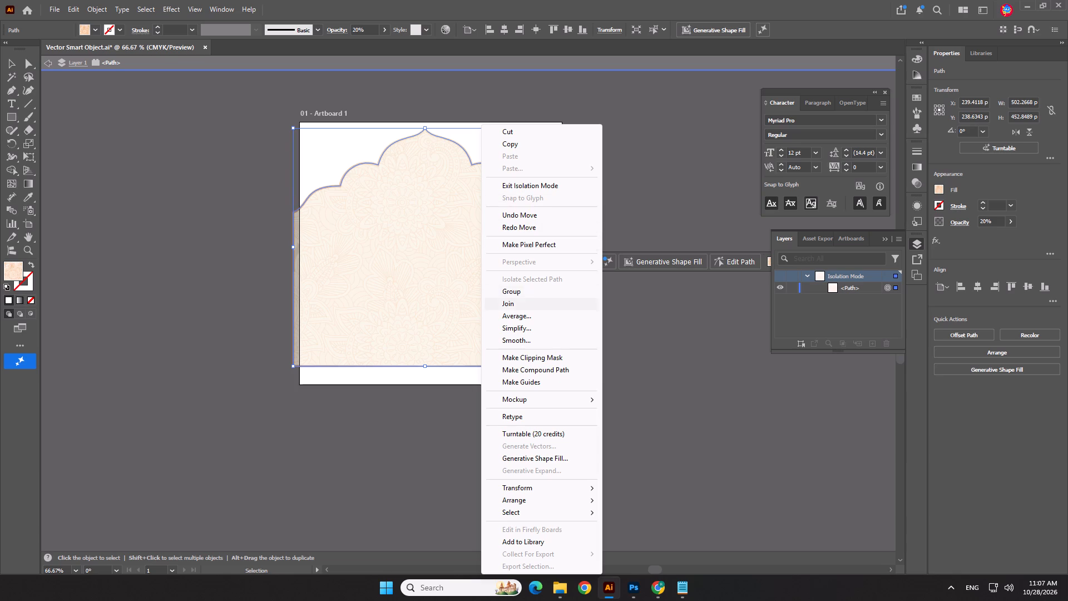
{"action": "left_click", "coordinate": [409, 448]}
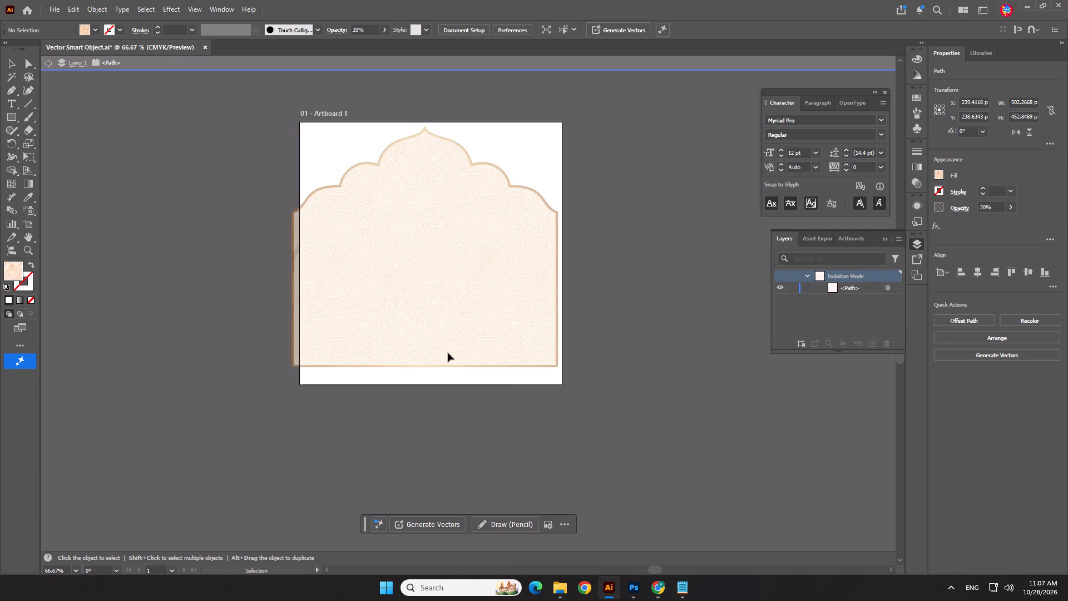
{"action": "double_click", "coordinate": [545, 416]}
Expand Layer 1 and toggle its paths' visibility to examine which hold the arch's outline, floral pattern and cream fill.
{"action": "left_click", "coordinate": [475, 297]}
{"action": "right_click", "coordinate": [475, 297]}
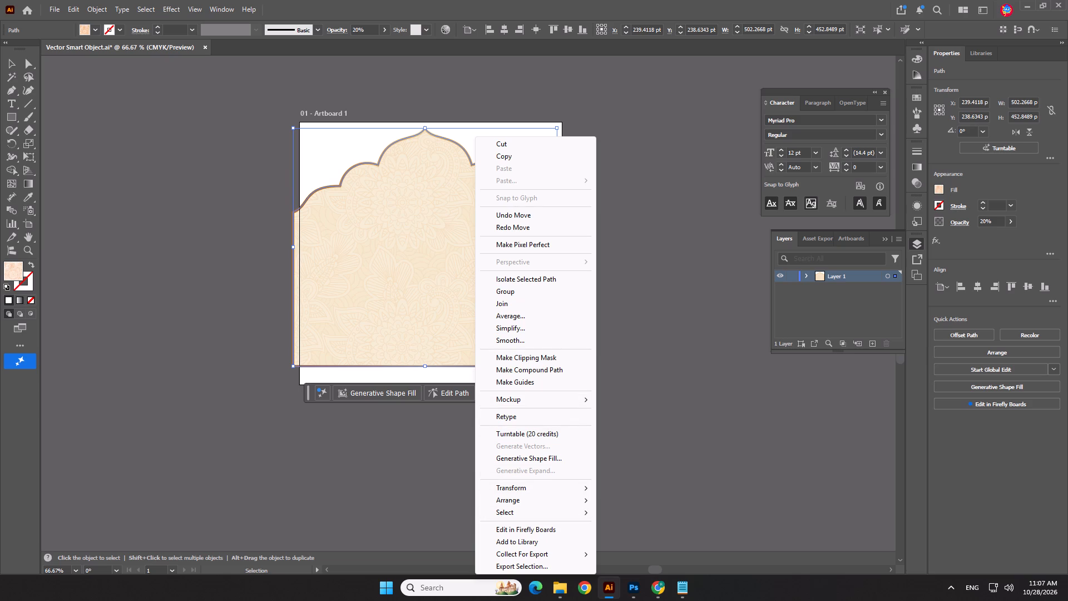
{"action": "left_click", "coordinate": [806, 279]}
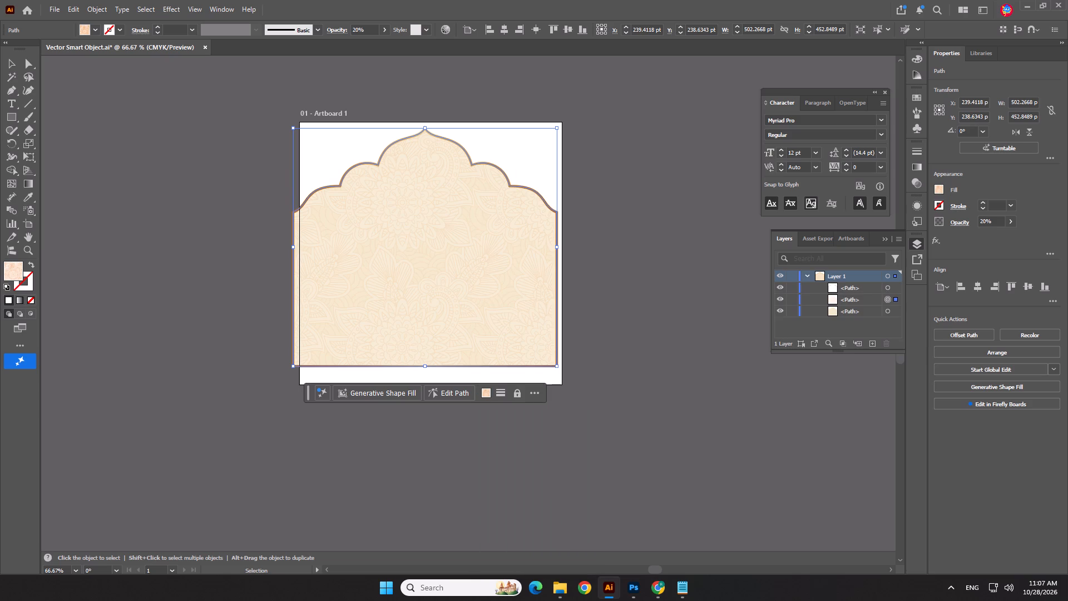
{"action": "left_click", "coordinate": [785, 287]}
{"action": "left_click", "coordinate": [782, 287]}
{"action": "left_click", "coordinate": [782, 287]}
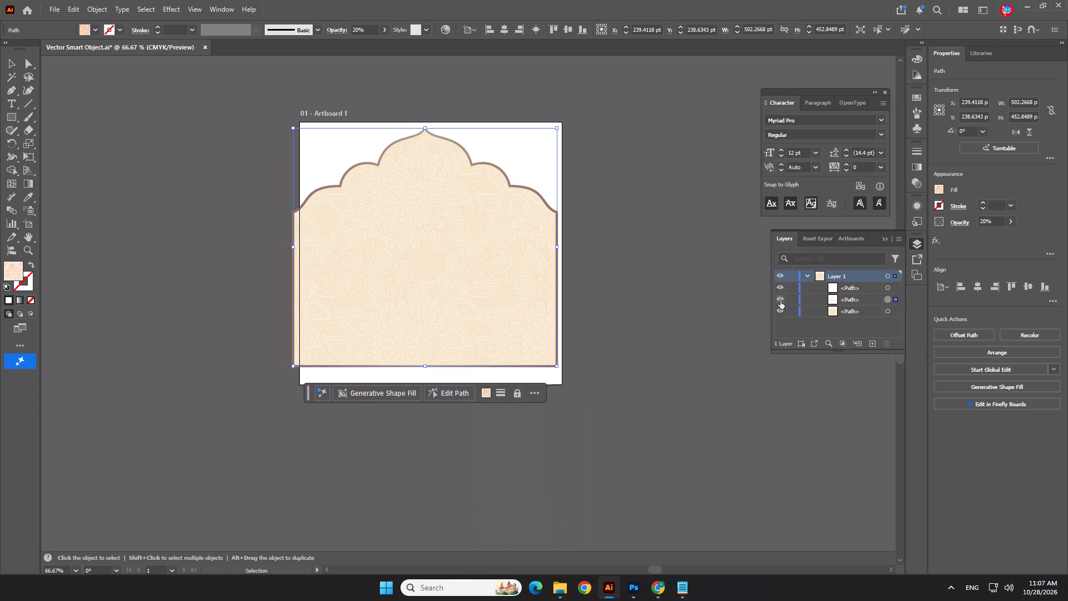
{"action": "double_click", "coordinate": [781, 299]}
{"action": "left_click", "coordinate": [778, 314]}
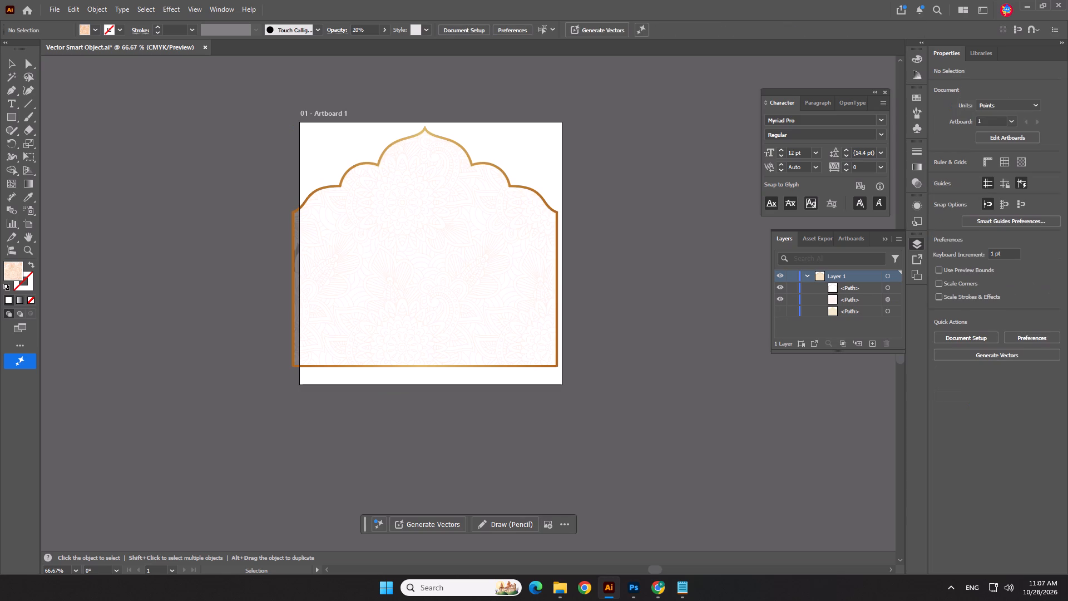
{"action": "left_click", "coordinate": [778, 315]}
{"action": "left_click", "coordinate": [777, 314]}
{"action": "left_click", "coordinate": [780, 299]}
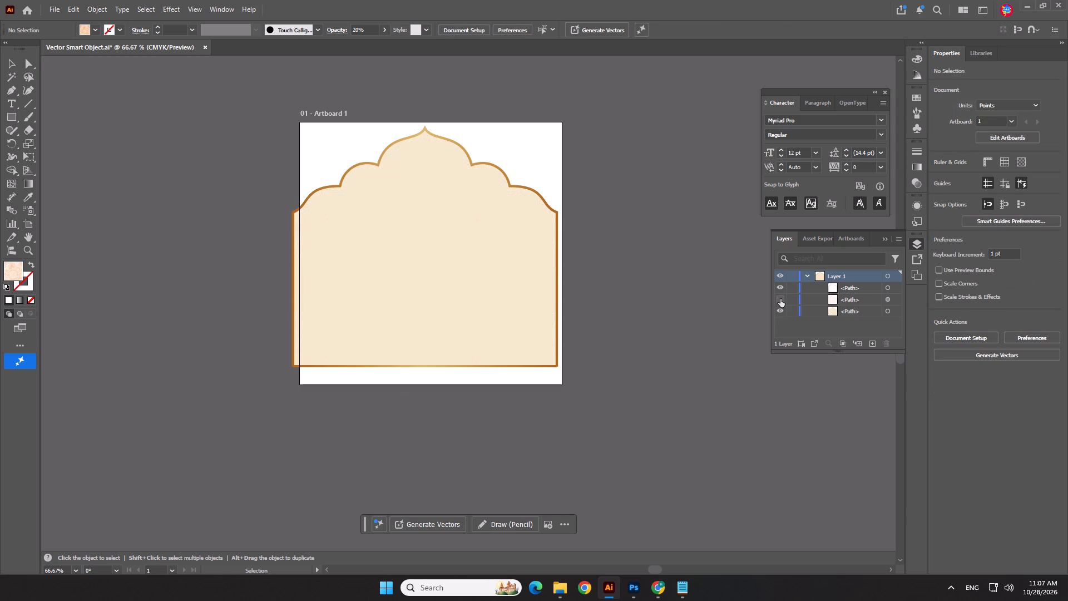
{"action": "left_click", "coordinate": [853, 299]}
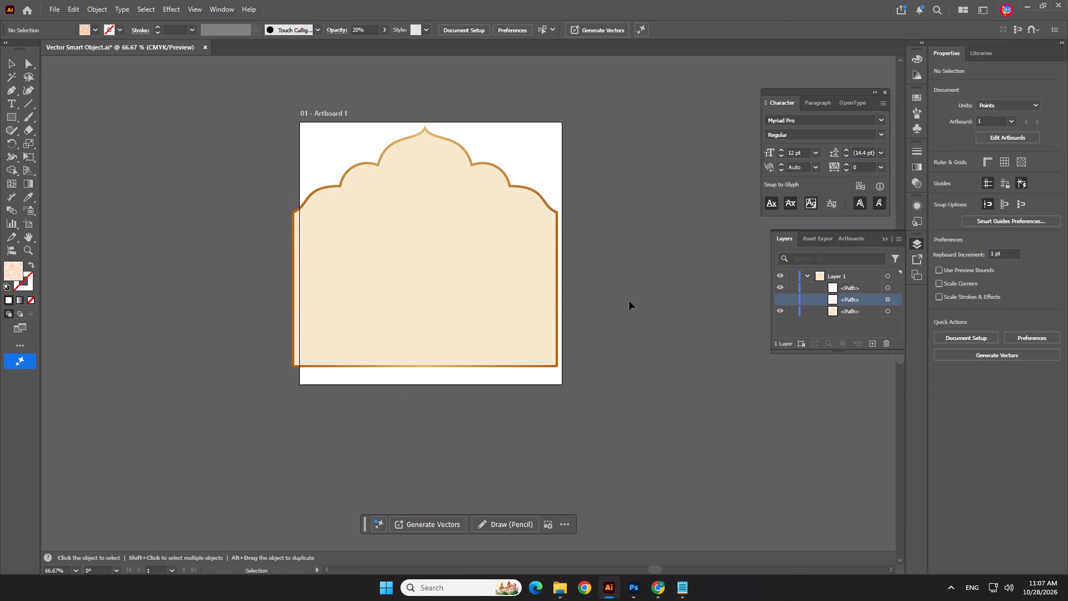
{"action": "left_click", "coordinate": [781, 299]}
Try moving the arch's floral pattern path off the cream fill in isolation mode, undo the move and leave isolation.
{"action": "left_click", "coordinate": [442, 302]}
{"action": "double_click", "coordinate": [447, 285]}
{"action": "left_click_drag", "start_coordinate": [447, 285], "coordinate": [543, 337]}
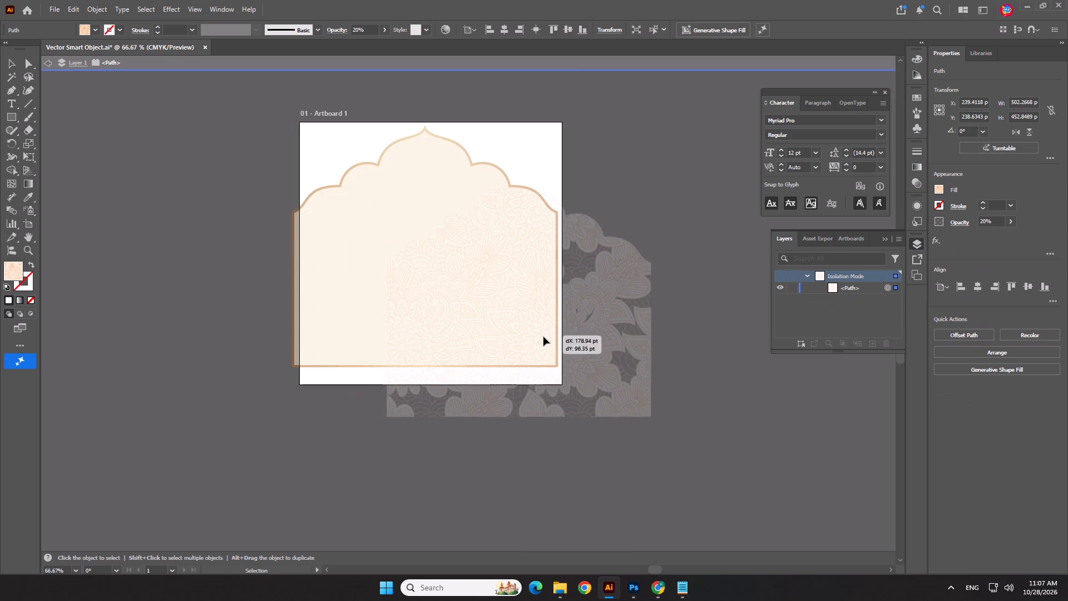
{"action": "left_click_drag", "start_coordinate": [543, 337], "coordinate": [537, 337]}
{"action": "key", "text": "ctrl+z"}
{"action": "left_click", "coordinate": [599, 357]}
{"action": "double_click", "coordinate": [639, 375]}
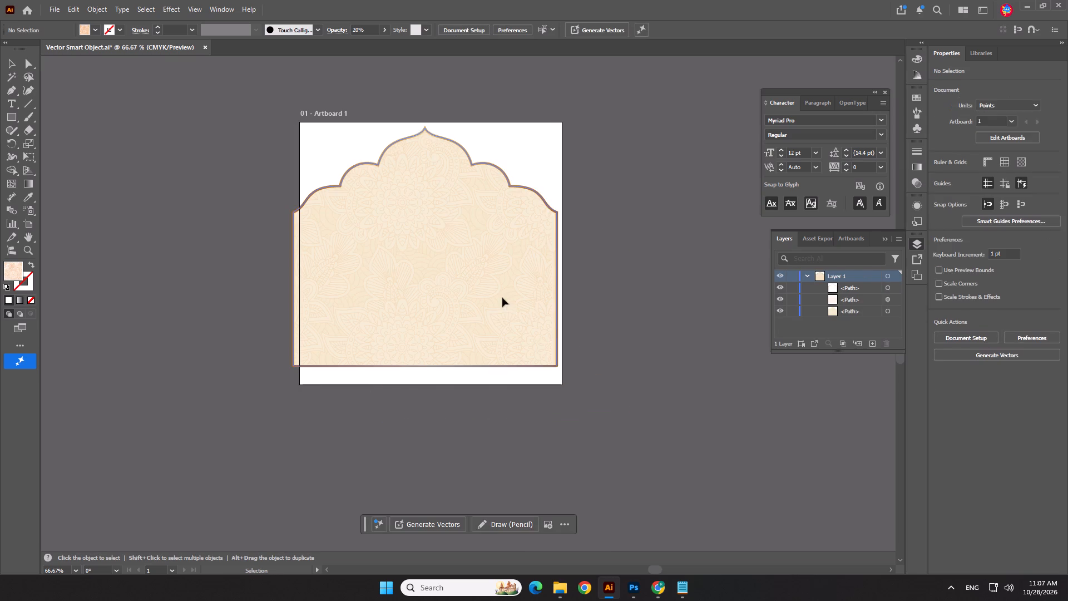
Move the floral pattern path out of the arch onto the empty canvas below and beside the artboard, and deselect it.
{"action": "left_click", "coordinate": [502, 298]}
{"action": "right_click", "coordinate": [502, 298]}
{"action": "left_click", "coordinate": [417, 329]}
{"action": "left_click_drag", "start_coordinate": [408, 278], "coordinate": [726, 447]}
{"action": "scroll", "coordinate": [417, 185], "scroll_direction": "down", "scroll_amount": 5}
{"action": "scroll", "coordinate": [284, 224], "scroll_direction": "up", "scroll_amount": 4}
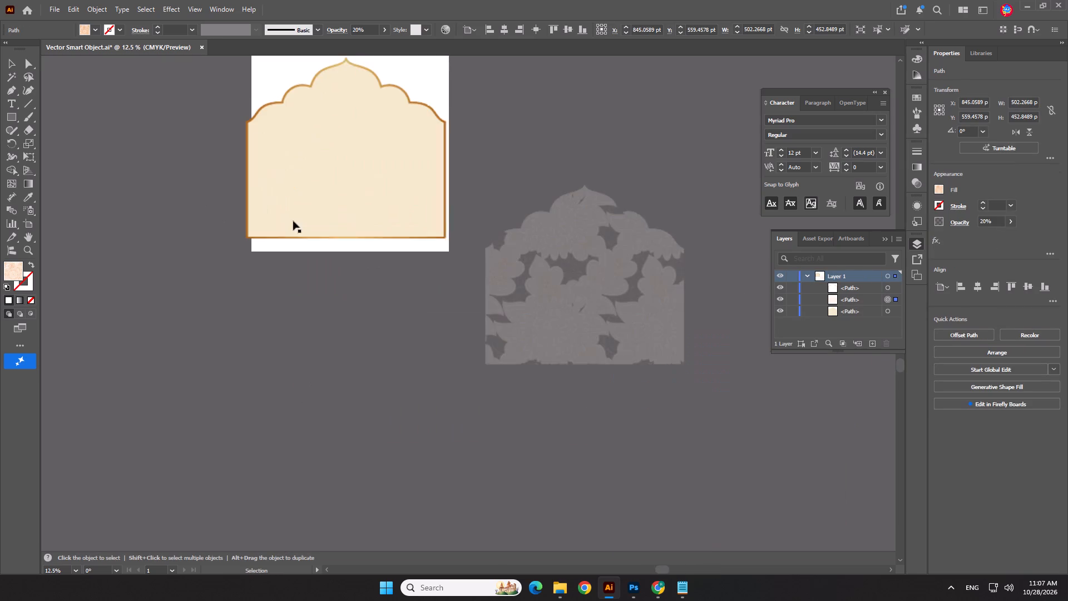
{"action": "scroll", "coordinate": [466, 253], "scroll_direction": "up", "scroll_amount": 1}
{"action": "left_click_drag", "start_coordinate": [532, 275], "coordinate": [446, 333]}
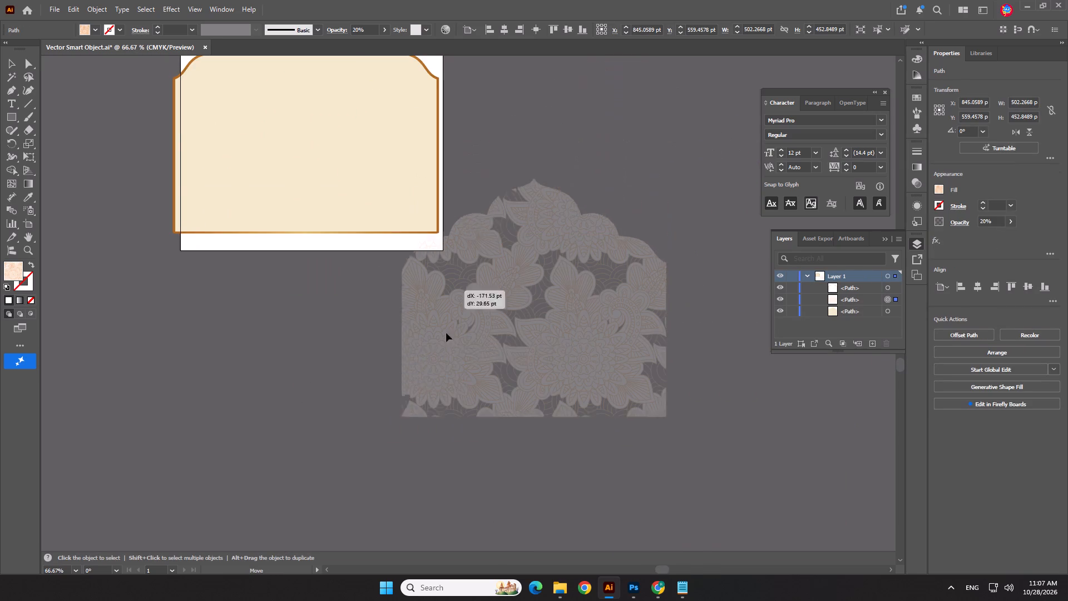
{"action": "left_click_drag", "start_coordinate": [446, 333], "coordinate": [502, 310]}
{"action": "right_click", "coordinate": [523, 325]}
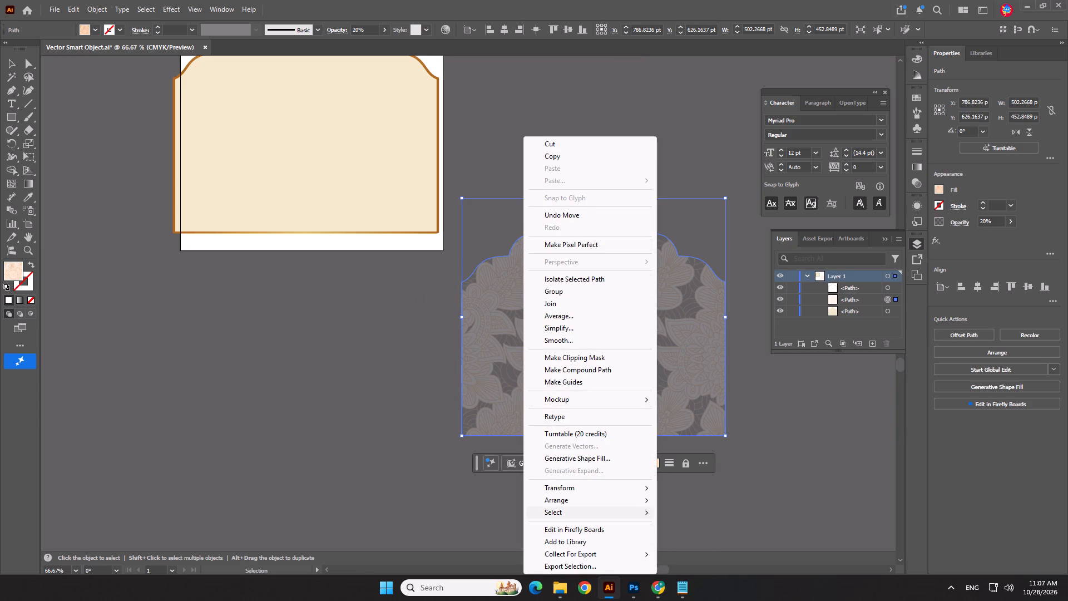
{"action": "left_click", "coordinate": [380, 503]}
Switch to the IPRD_नहाय-खाय.psd document in Photoshop.
{"action": "key", "text": "alt+Tab"}
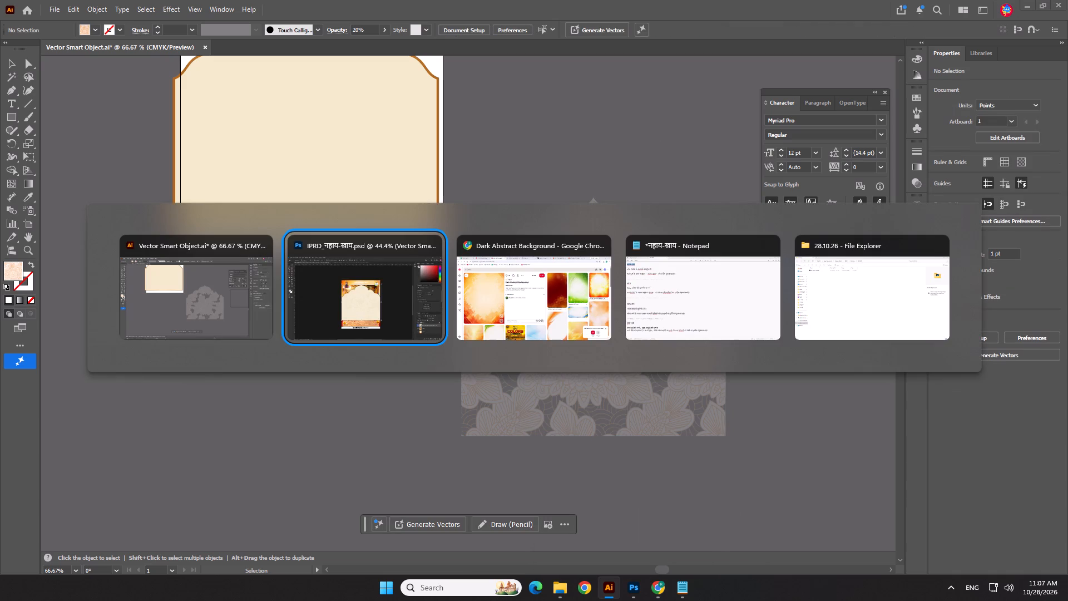
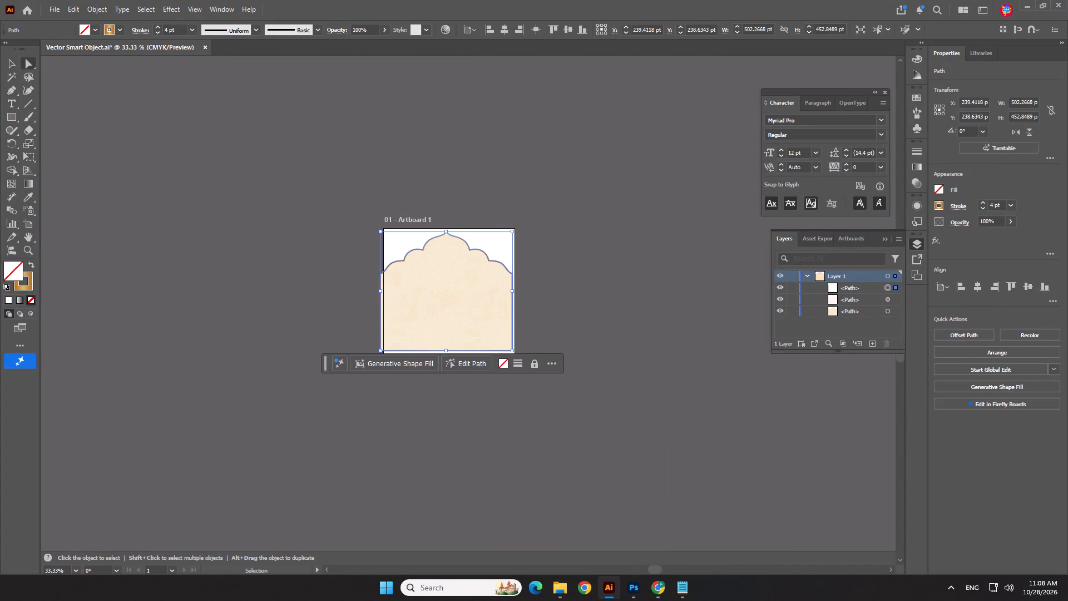
Delete the floral pattern path from the arch artwork, keeping its outline and cream fill paths.
{"action": "scroll", "coordinate": [497, 349], "scroll_direction": "up", "scroll_amount": 3}
{"action": "left_click", "coordinate": [460, 294]}
{"action": "key", "text": "Delete"}
{"action": "scroll", "coordinate": [460, 294], "scroll_direction": "down", "scroll_amount": 2}
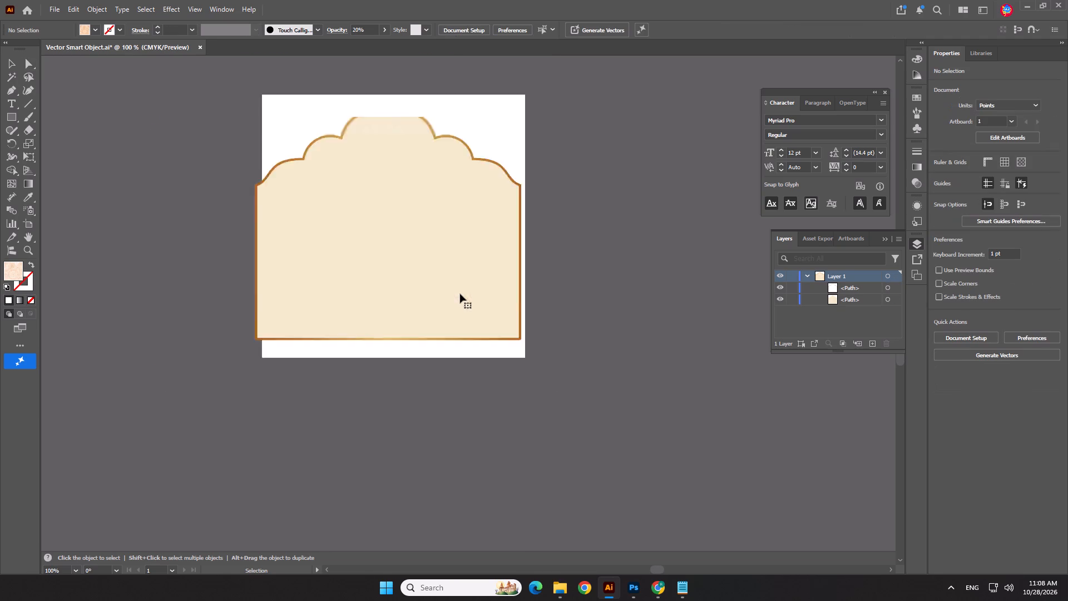
Directly select the arch paths' bottom anchor points and move them straight down, extending the panel to about 723 pt tall.
{"action": "scroll", "coordinate": [460, 294], "scroll_direction": "down", "scroll_amount": 2}
{"action": "left_click", "coordinate": [27, 60]}
{"action": "scroll", "coordinate": [457, 324], "scroll_direction": "up", "scroll_amount": 5}
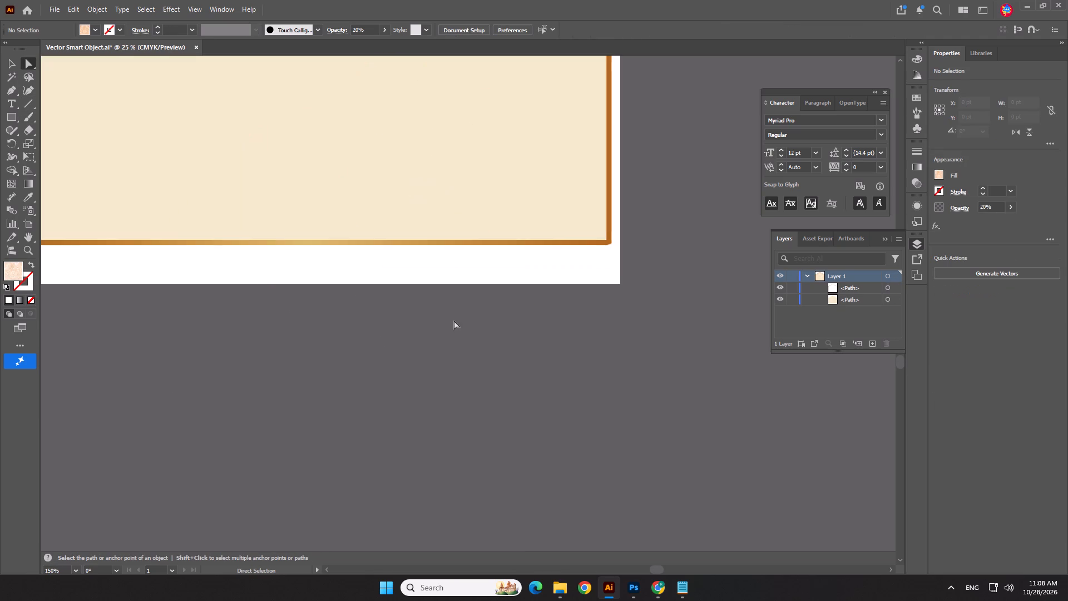
{"action": "scroll", "coordinate": [424, 304], "scroll_direction": "down", "scroll_amount": 3}
{"action": "left_click_drag", "start_coordinate": [233, 263], "coordinate": [577, 329]}
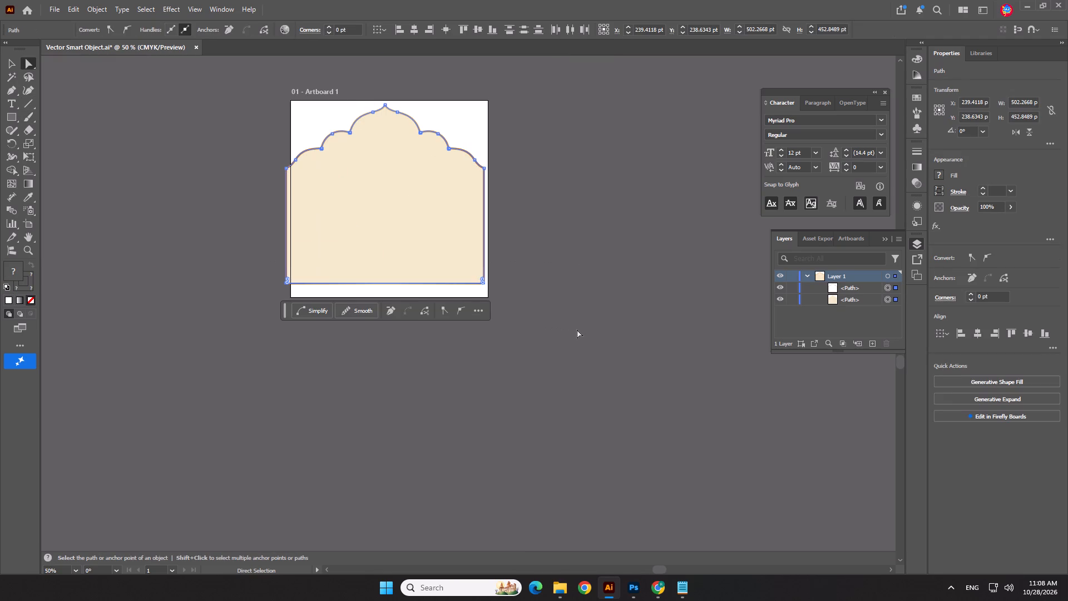
{"action": "key", "text": "shift+Down"}
{"action": "key", "text": "shift+Down"}
{"action": "key", "text": "shift+Down"}
{"action": "key", "text": "shift+Down"}
{"action": "key", "text": "shift+Down"}
{"action": "key", "text": "shift+Down"}
{"action": "key", "text": "shift+Down"}
{"action": "key", "text": "shift+Down"}
{"action": "key", "text": "shift+Down"}
{"action": "key", "text": "shift+Down"}
{"action": "key", "text": "shift+Down"}
{"action": "key", "text": "shift+Down"}
{"action": "key", "text": "shift+Down"}
{"action": "key", "text": "shift+Down"}
{"action": "key", "text": "shift+Down"}
{"action": "key", "text": "shift+Down"}
{"action": "key", "text": "shift+Down"}
{"action": "key", "text": "shift+Down"}
{"action": "key", "text": "shift+Down"}
{"action": "key", "text": "shift+Down"}
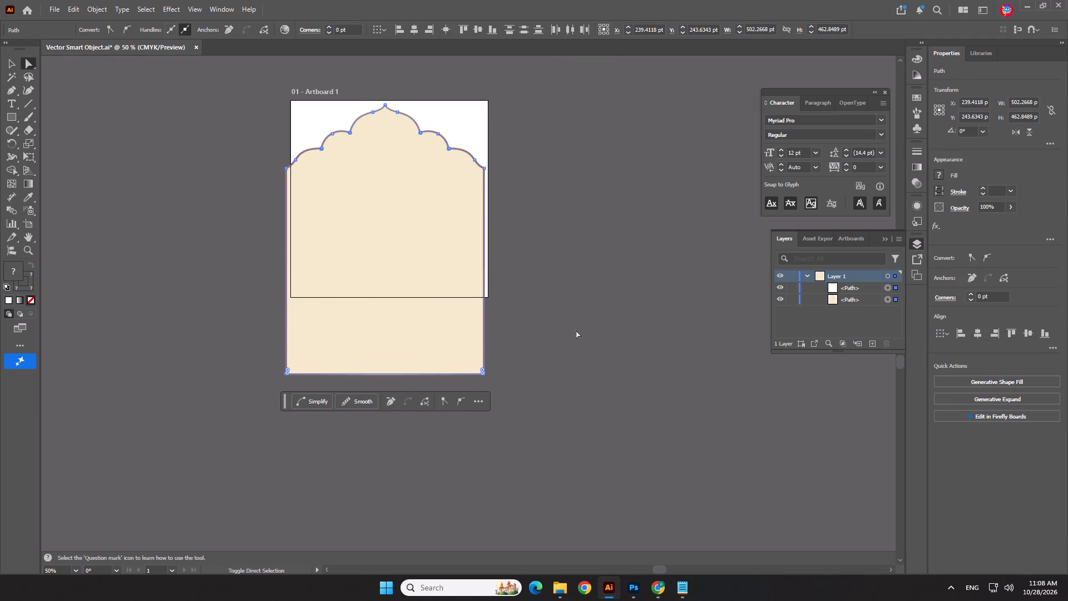
{"action": "key", "text": "shift+Down"}
{"action": "key", "text": "shift+Down"}
{"action": "key", "text": "shift+Down"}
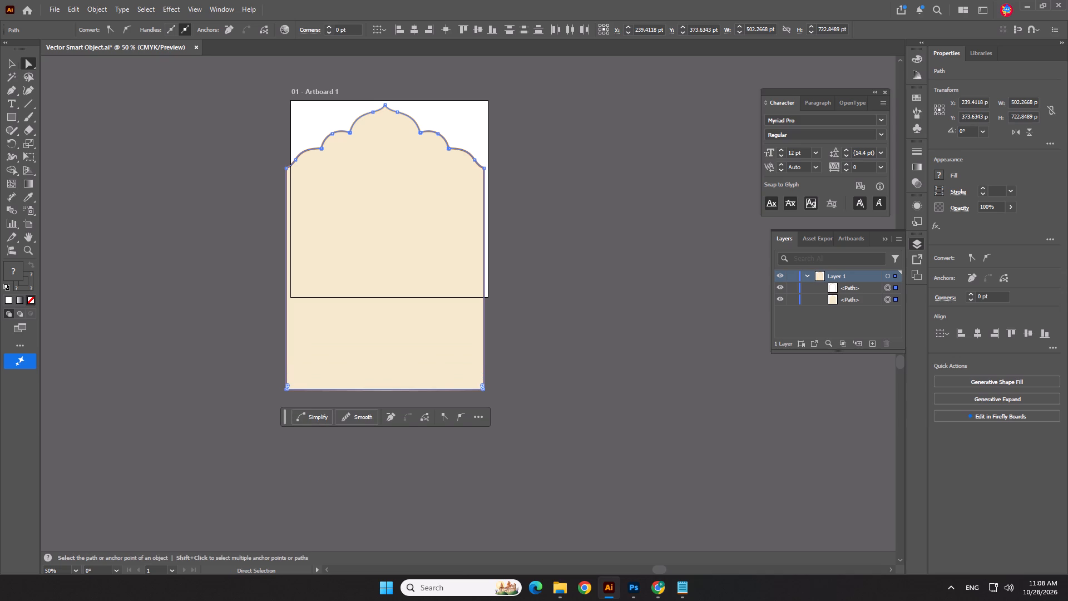
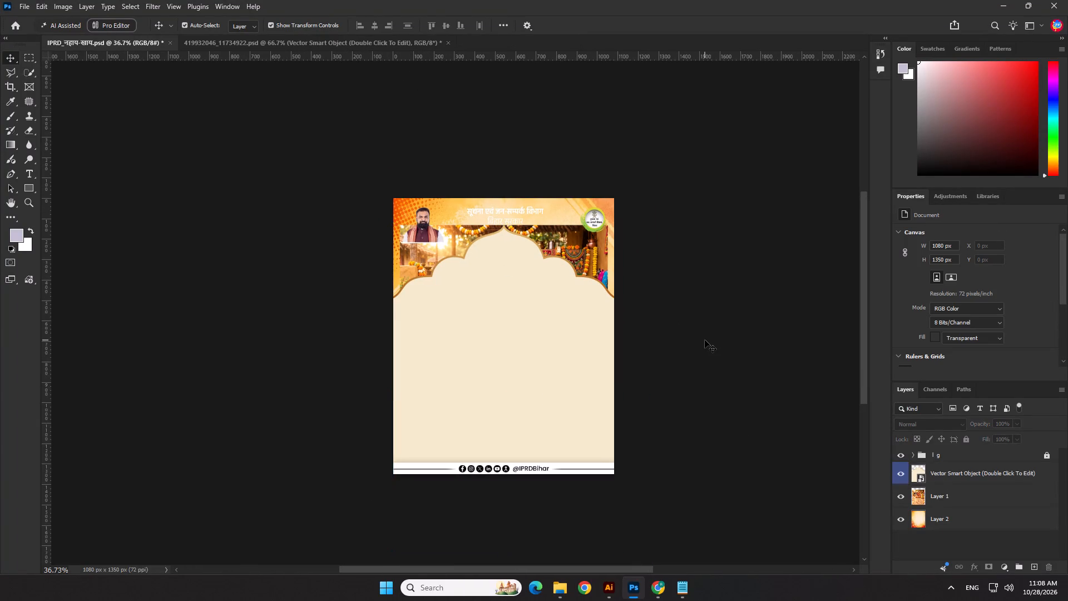
Open the arch smart object's contents in Illustrator, cut out its brown outline path, save, and return to Photoshop.
{"action": "left_click", "coordinate": [599, 350]}
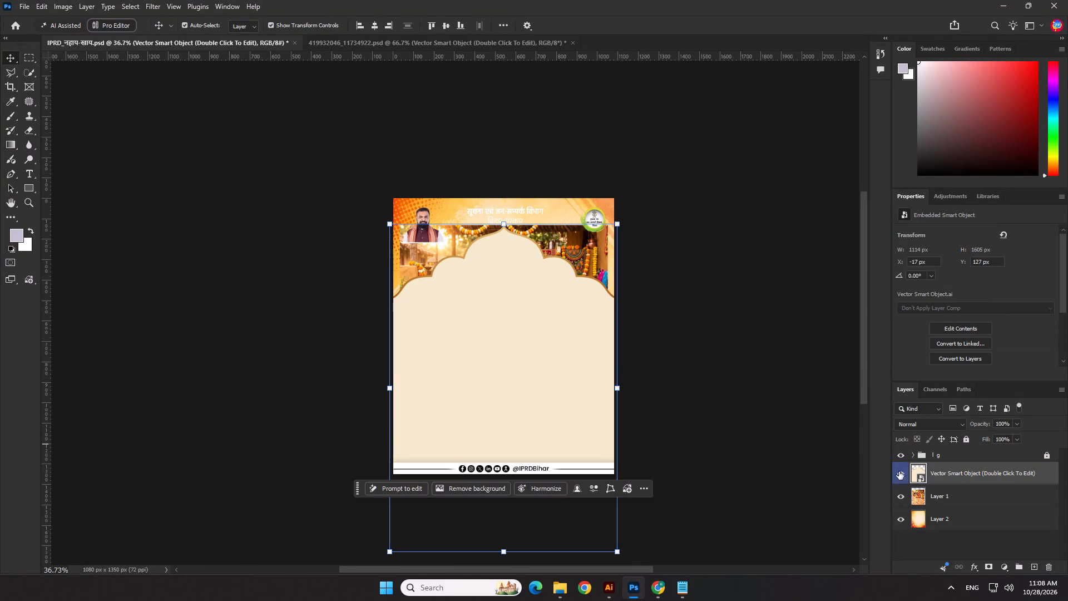
{"action": "double_click", "coordinate": [921, 481]}
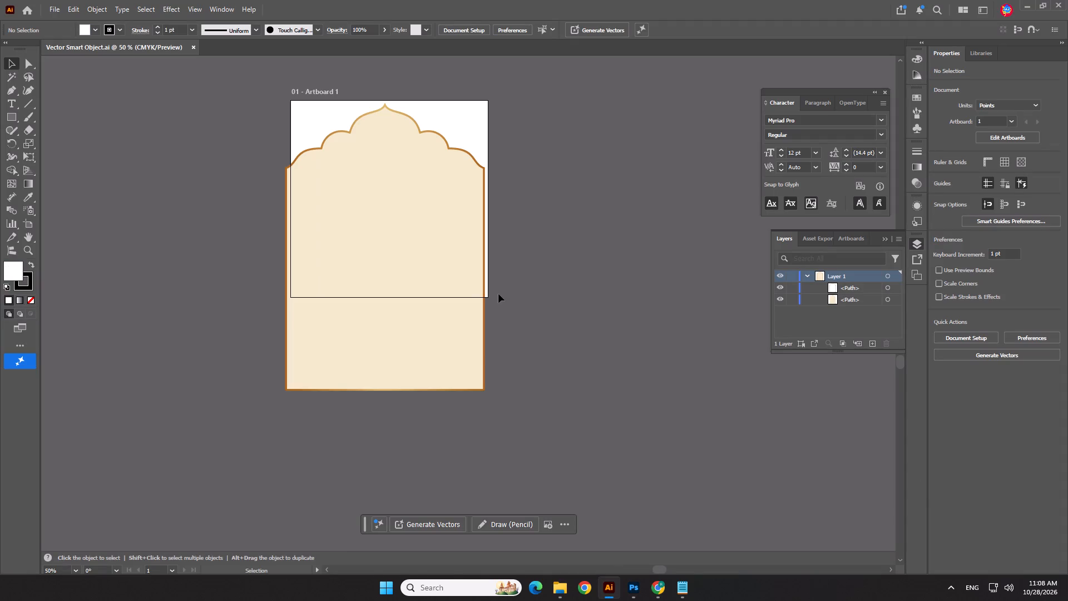
{"action": "left_click", "coordinate": [485, 283]}
{"action": "key", "text": "ctrl+x"}
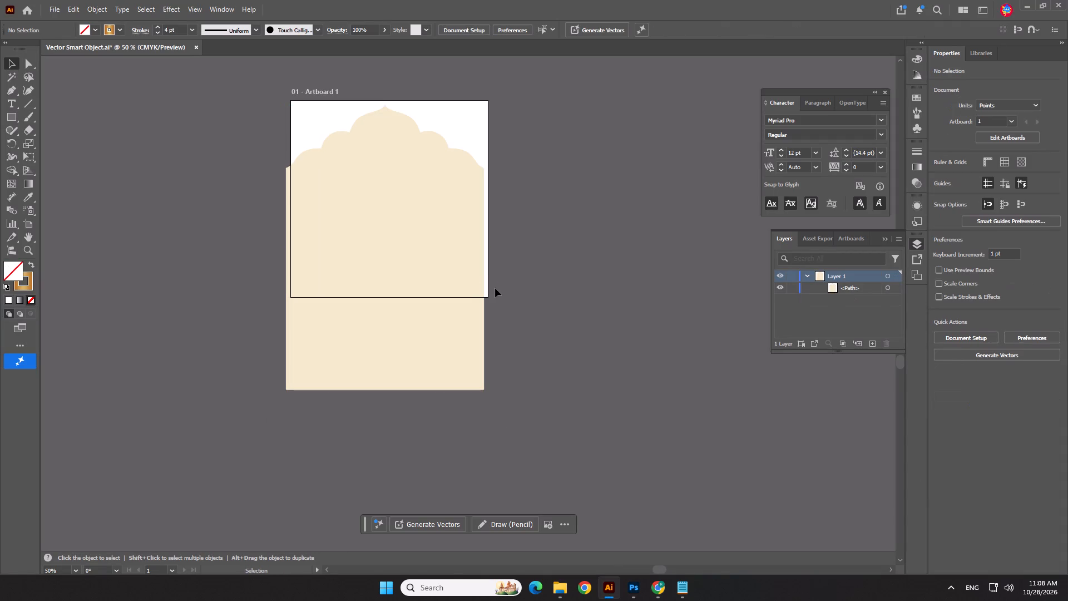
{"action": "left_click", "coordinate": [532, 326]}
{"action": "key", "text": "ctrl+s"}
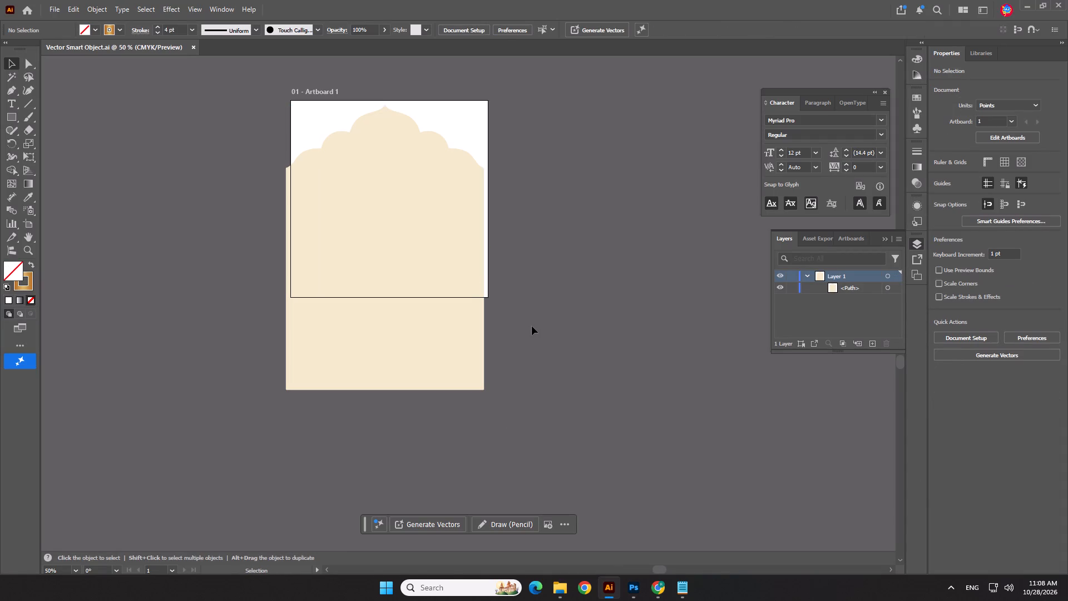
{"action": "left_click", "coordinate": [532, 326]}
{"action": "key", "text": "alt+Tab"}
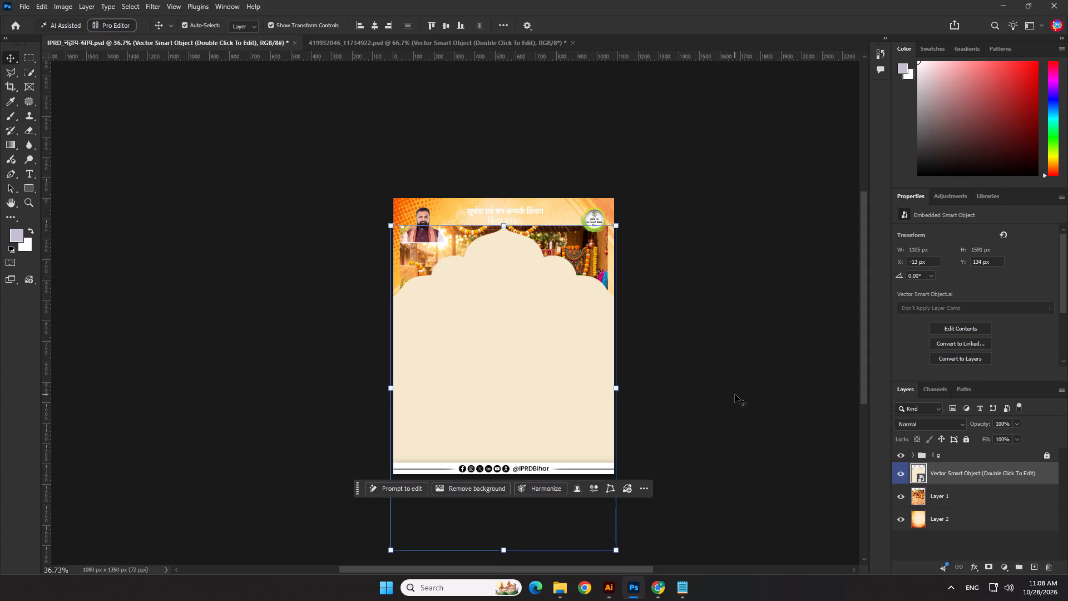
Paste the cut arch outline into the Nahay Khay creative as a smart object.
{"action": "key", "text": "ctrl+v"}
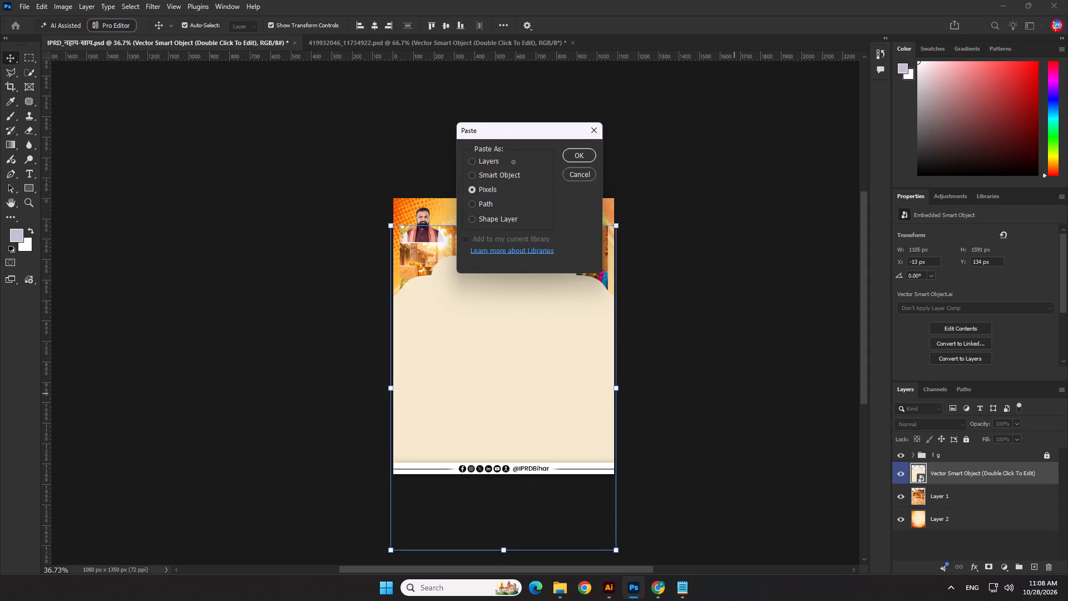
{"action": "left_click", "coordinate": [502, 176]}
{"action": "left_click", "coordinate": [578, 156]}
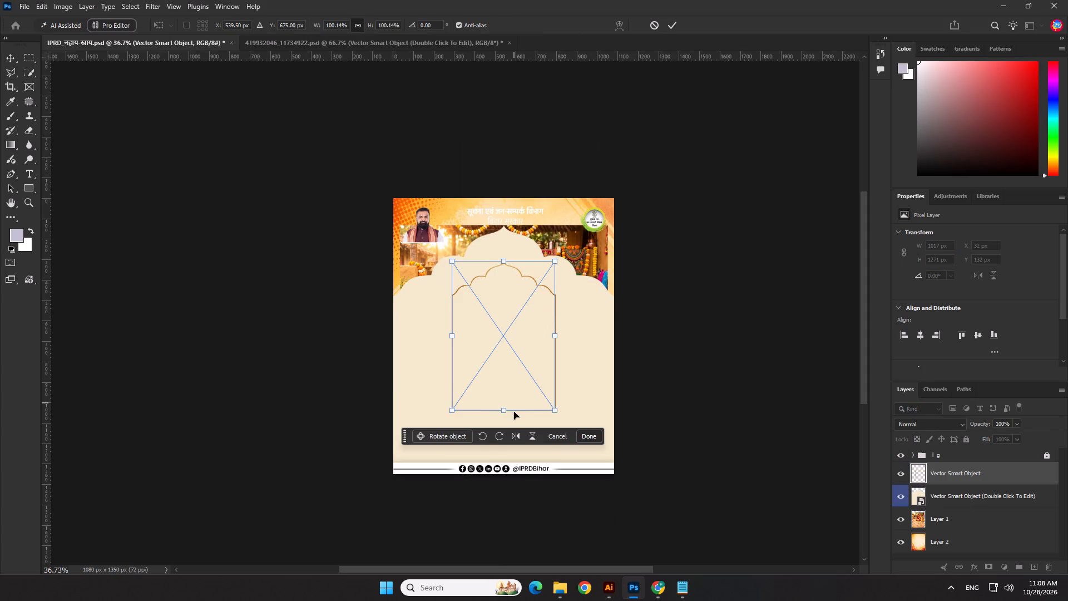
Scale the pasted arch outline proportionally to about 214% so that it spans the canvas width and matches the cream arch.
{"action": "left_click_drag", "start_coordinate": [512, 412], "coordinate": [497, 529]}
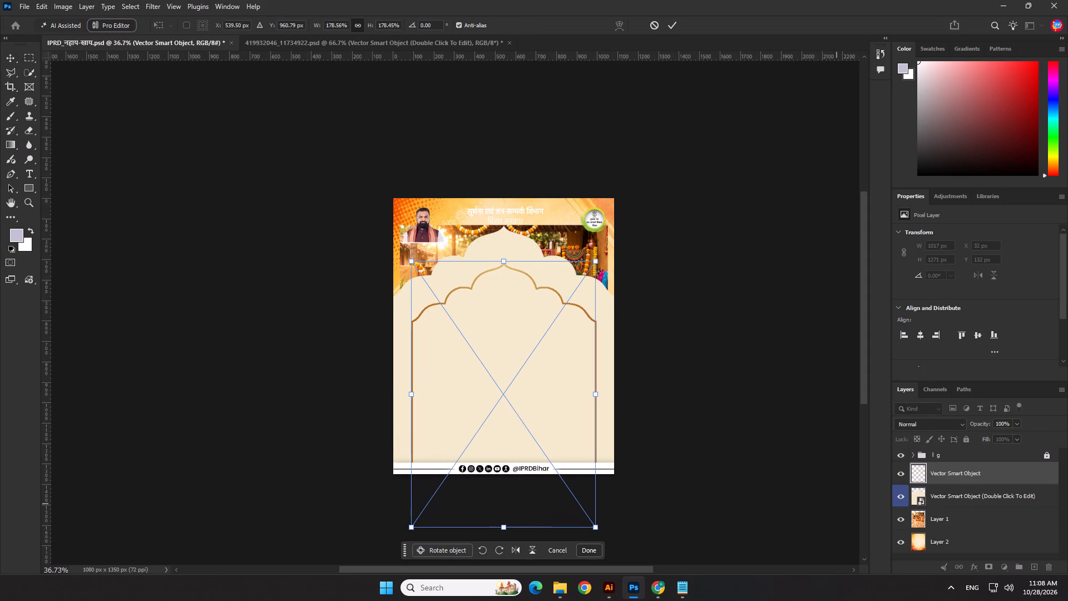
{"action": "scroll", "coordinate": [566, 258], "scroll_direction": "up", "scroll_amount": 3}
{"action": "left_click_drag", "start_coordinate": [482, 262], "coordinate": [485, 213]}
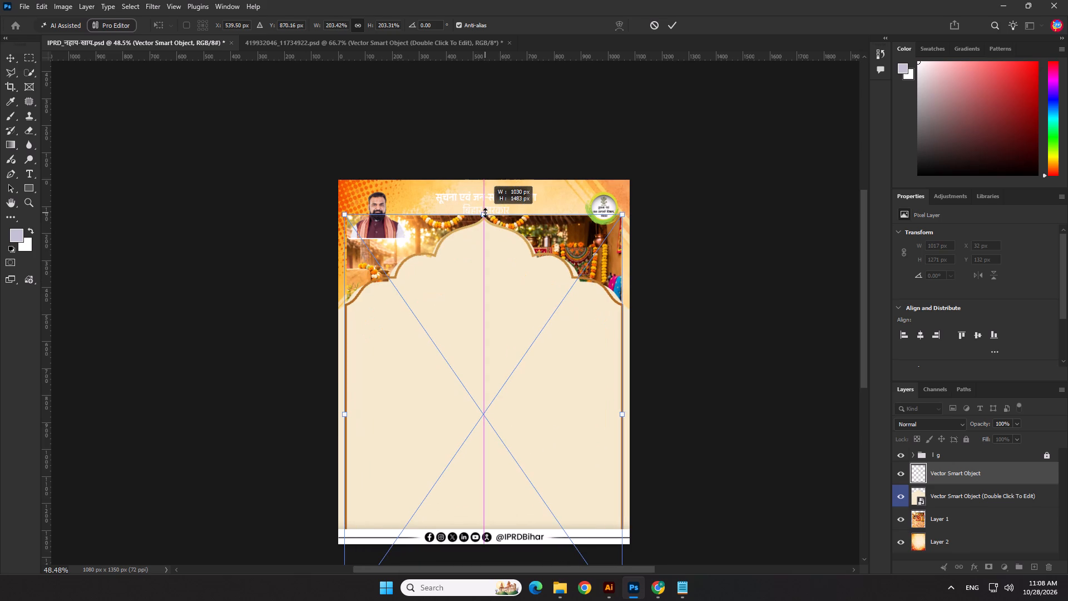
{"action": "left_click_drag", "start_coordinate": [485, 213], "coordinate": [485, 211]}
{"action": "scroll", "coordinate": [472, 300], "scroll_direction": "down", "scroll_amount": 1}
{"action": "scroll", "coordinate": [468, 418], "scroll_direction": "down", "scroll_amount": 3}
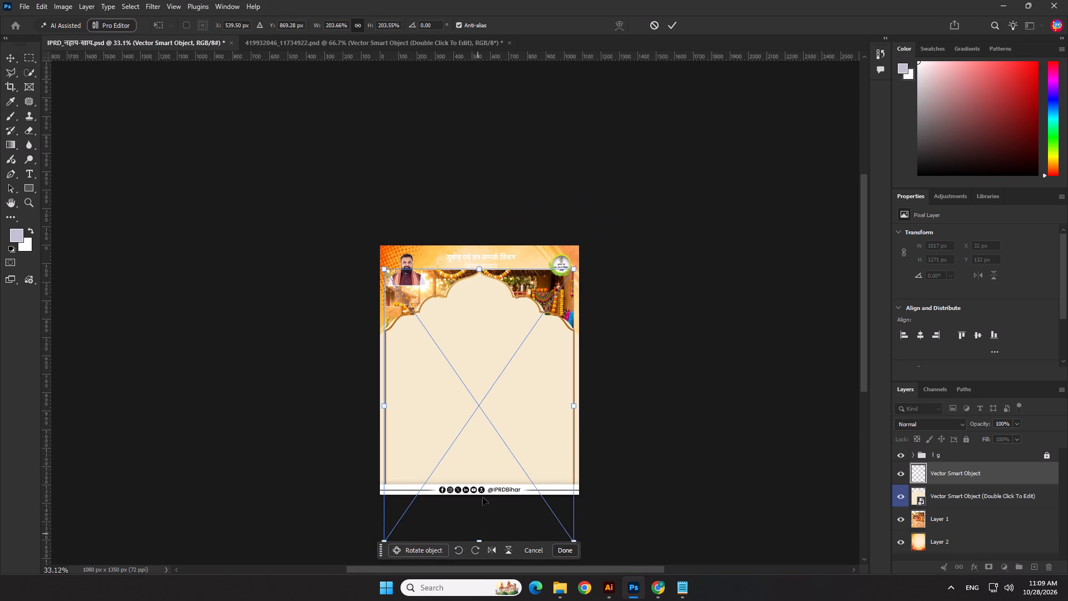
{"action": "scroll", "coordinate": [484, 478], "scroll_direction": "down", "scroll_amount": 3}
{"action": "left_click", "coordinate": [483, 523]}
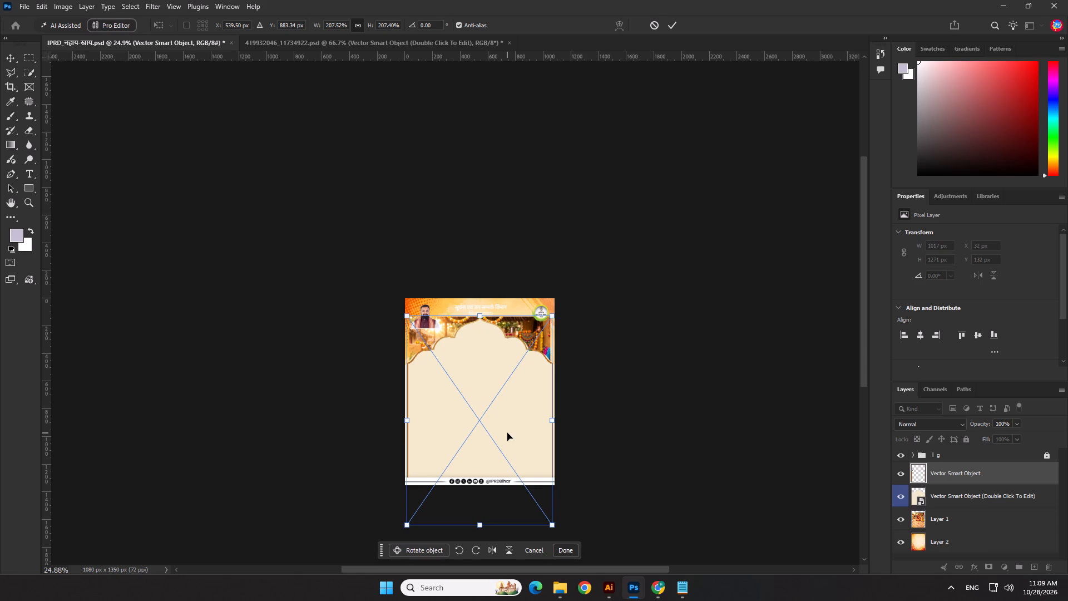
{"action": "scroll", "coordinate": [495, 429], "scroll_direction": "up", "scroll_amount": 3}
{"action": "scroll", "coordinate": [477, 318], "scroll_direction": "up", "scroll_amount": 5}
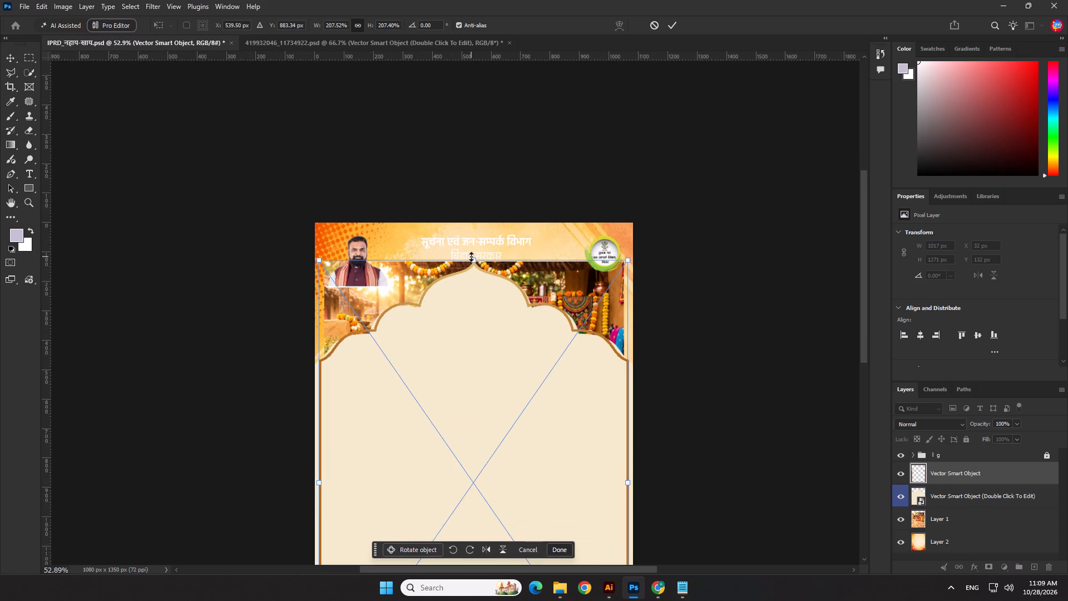
{"action": "scroll", "coordinate": [453, 190], "scroll_direction": "down", "scroll_amount": 7}
{"action": "left_click_drag", "start_coordinate": [466, 516], "coordinate": [466, 523]}
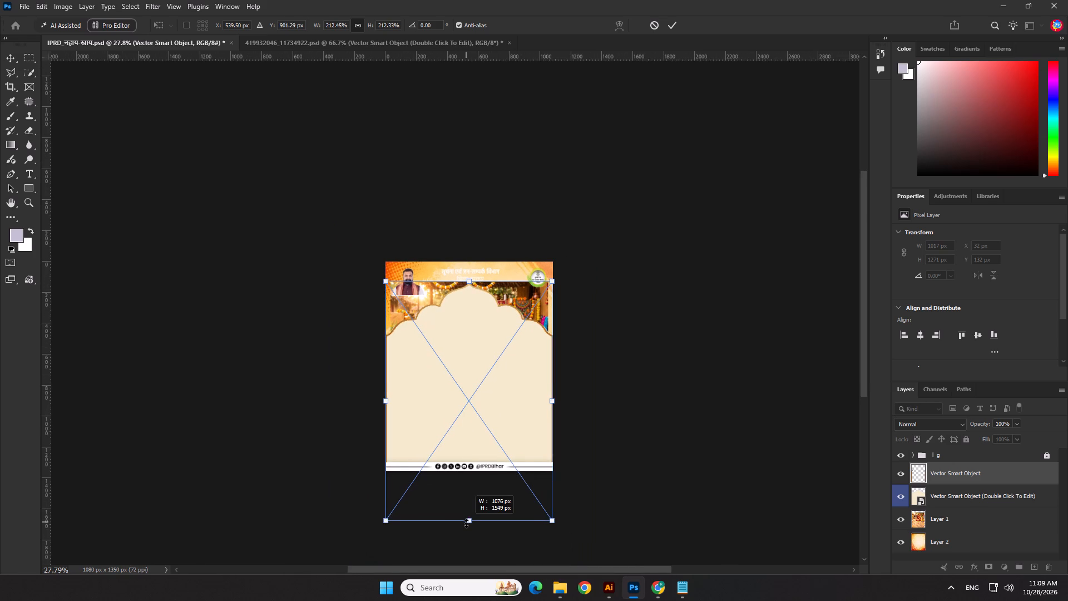
{"action": "left_click_drag", "start_coordinate": [466, 523], "coordinate": [466, 524]}
Nudge the enlarged outline vertically onto the cream arch's edge at about Y 125 px and commit the transform.
{"action": "scroll", "coordinate": [469, 327], "scroll_direction": "up", "scroll_amount": 12}
{"action": "key", "text": "Up"}
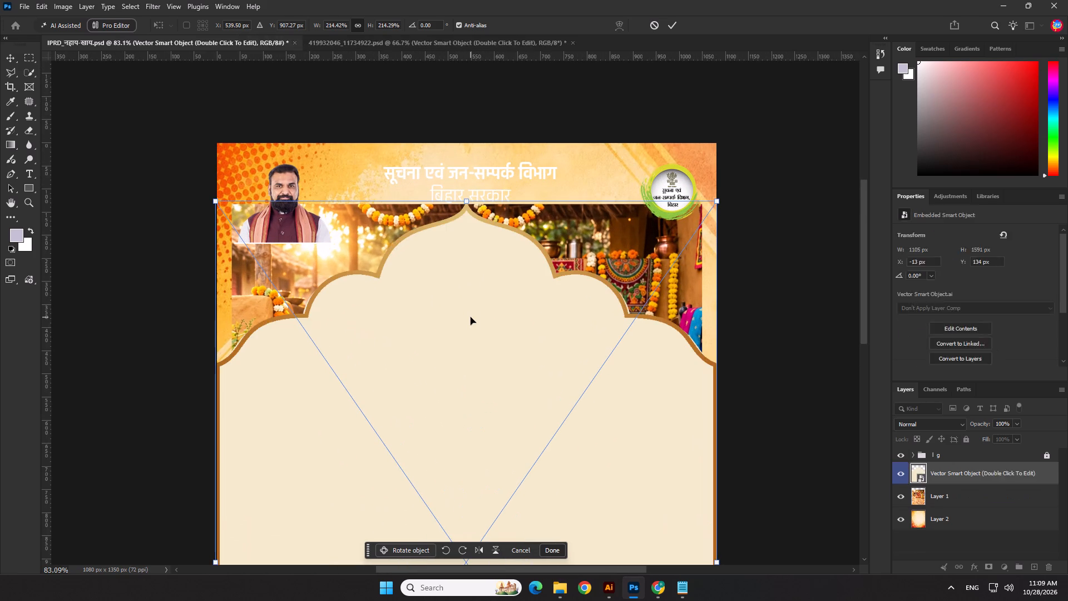
{"action": "key", "text": "Up"}
{"action": "key", "text": "Up"}
{"action": "scroll", "coordinate": [452, 304], "scroll_direction": "down", "scroll_amount": 2}
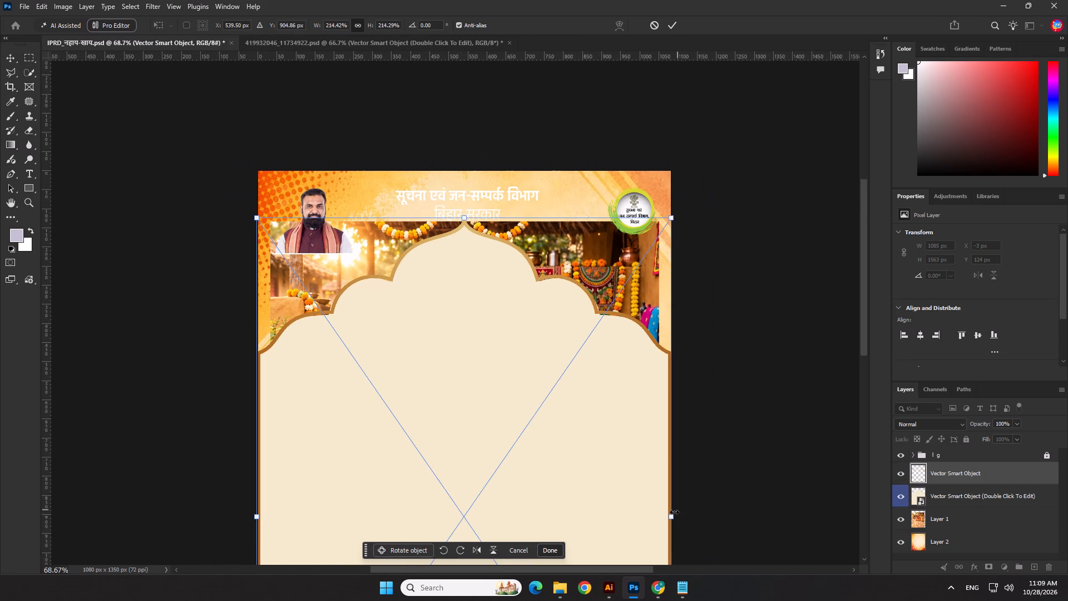
{"action": "left_click", "coordinate": [674, 512]}
{"action": "key", "text": "Down"}
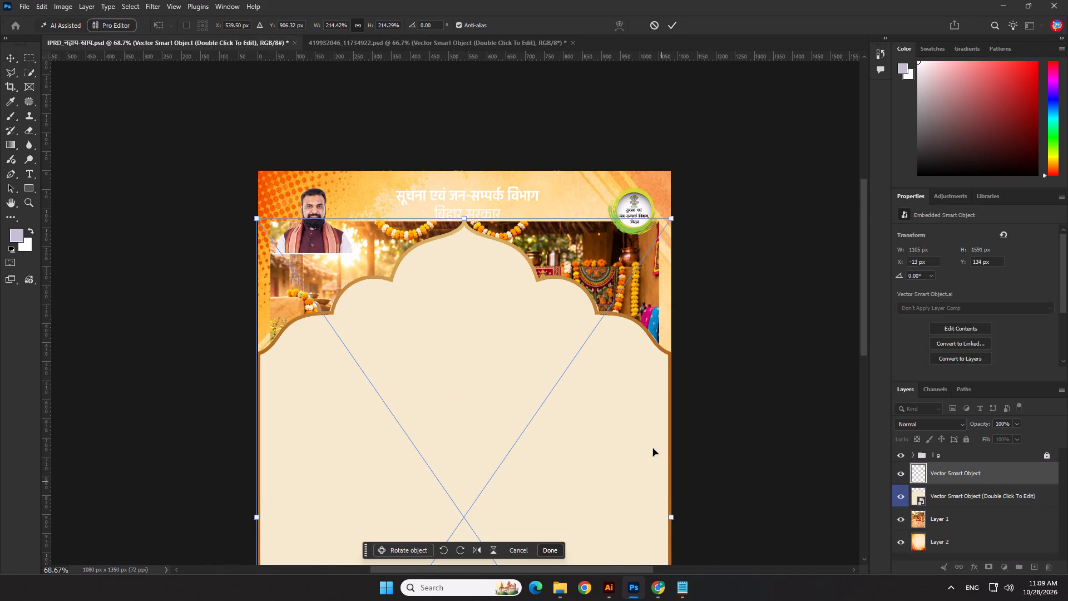
{"action": "key", "text": "Return"}
{"action": "left_click", "coordinate": [377, 29]}
{"action": "left_click", "coordinate": [402, 98]}
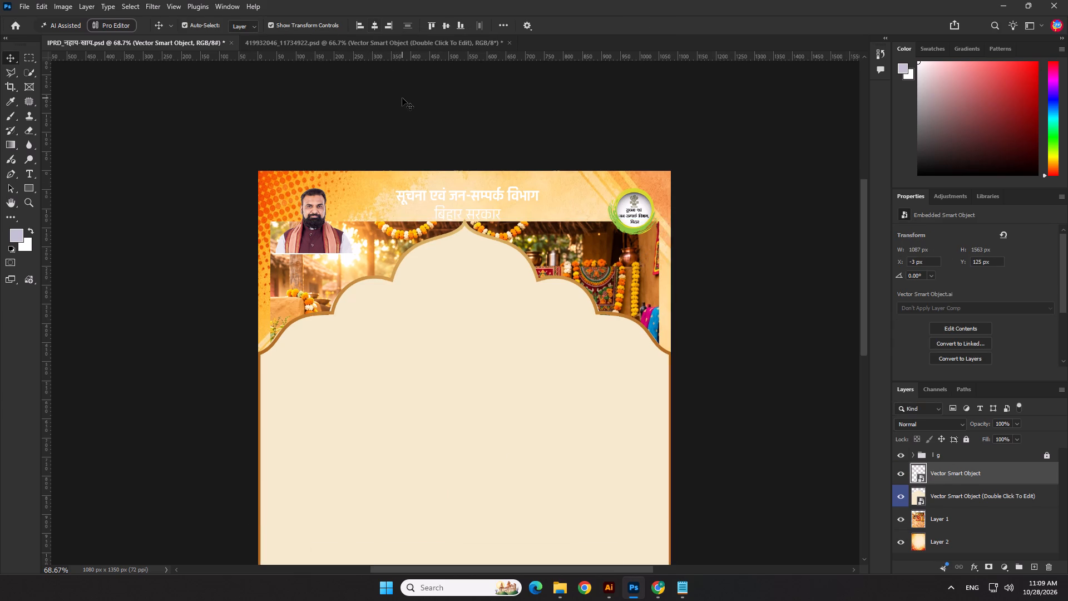
Select the cream arch fill and nudge it vertically beneath the outline to Y 131 px.
{"action": "left_click", "coordinate": [438, 370]}
{"action": "scroll", "coordinate": [512, 222], "scroll_direction": "down", "scroll_amount": 4}
{"action": "key", "text": "Down"}
{"action": "key", "text": "Down"}
{"action": "key", "text": "Down"}
{"action": "key", "text": "Up"}
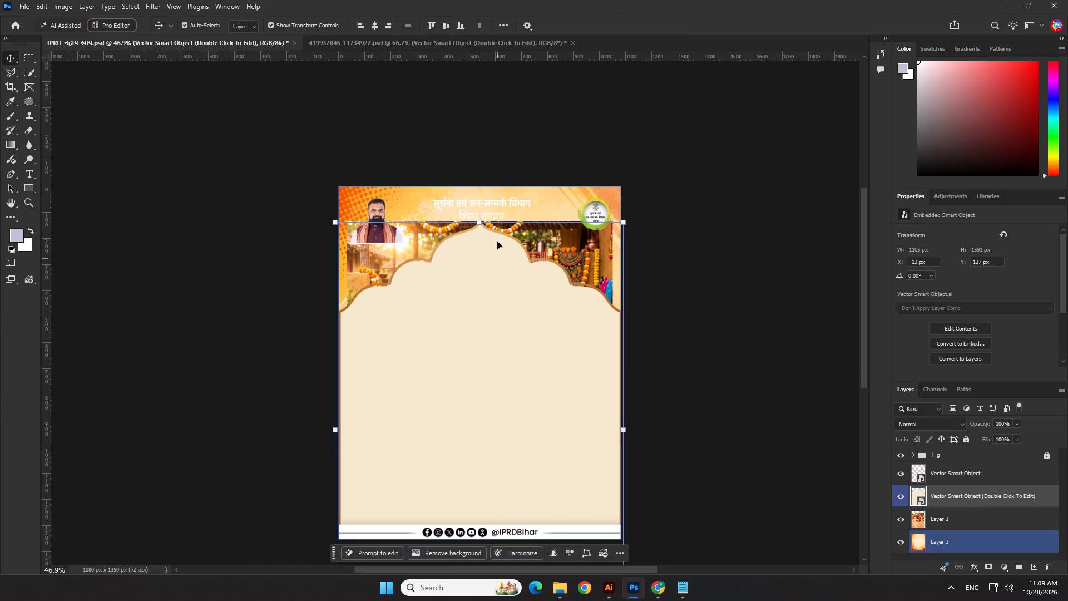
{"action": "key", "text": "Up"}
{"action": "key", "text": "Up"}
{"action": "scroll", "coordinate": [492, 224], "scroll_direction": "up", "scroll_amount": 9}
{"action": "scroll", "coordinate": [293, 278], "scroll_direction": "down", "scroll_amount": 1}
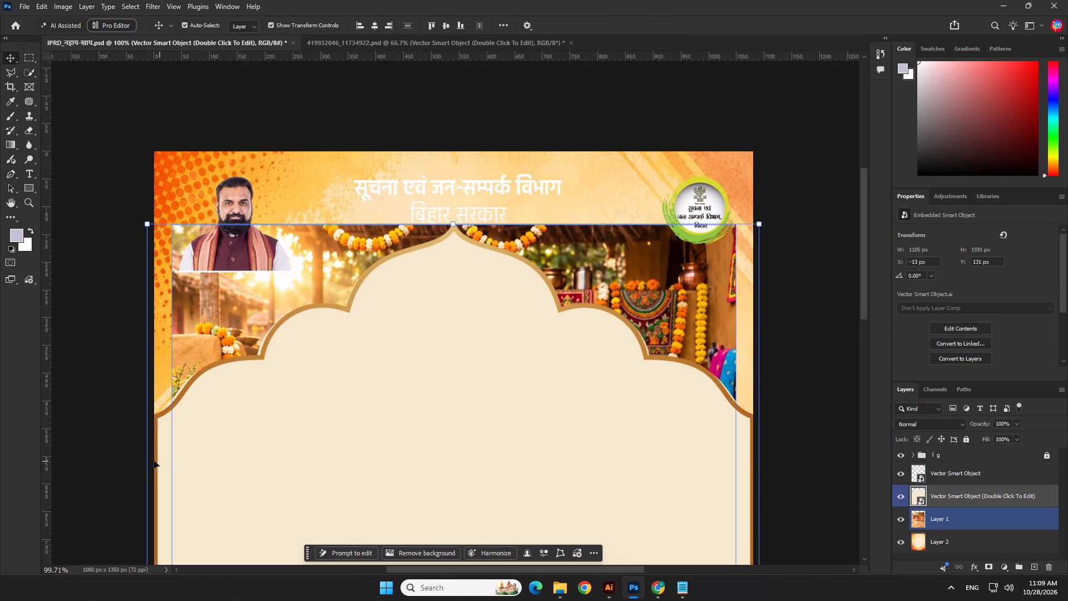
Shrink the cream arch fill to about 1083 px wide and nudge it up inside the outline to Y 137 px.
{"action": "left_click_drag", "start_coordinate": [145, 460], "coordinate": [150, 459]}
{"action": "left_click_drag", "start_coordinate": [763, 459], "coordinate": [762, 459]}
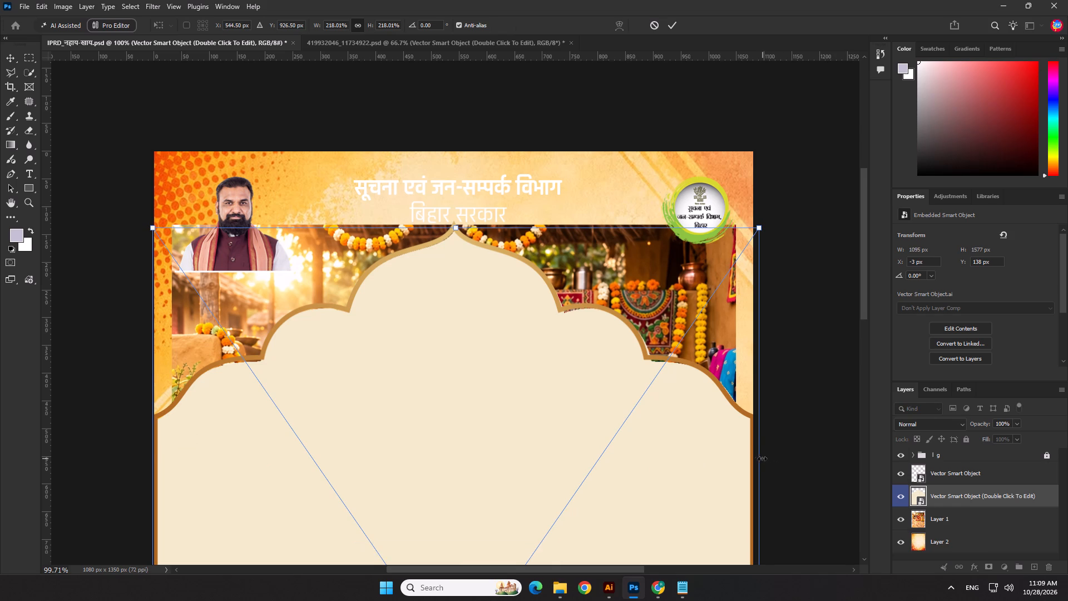
{"action": "left_click_drag", "start_coordinate": [762, 459], "coordinate": [756, 457]}
{"action": "key", "text": "Up"}
{"action": "key", "text": "Up"}
{"action": "key", "text": "Up"}
{"action": "key", "text": "Up"}
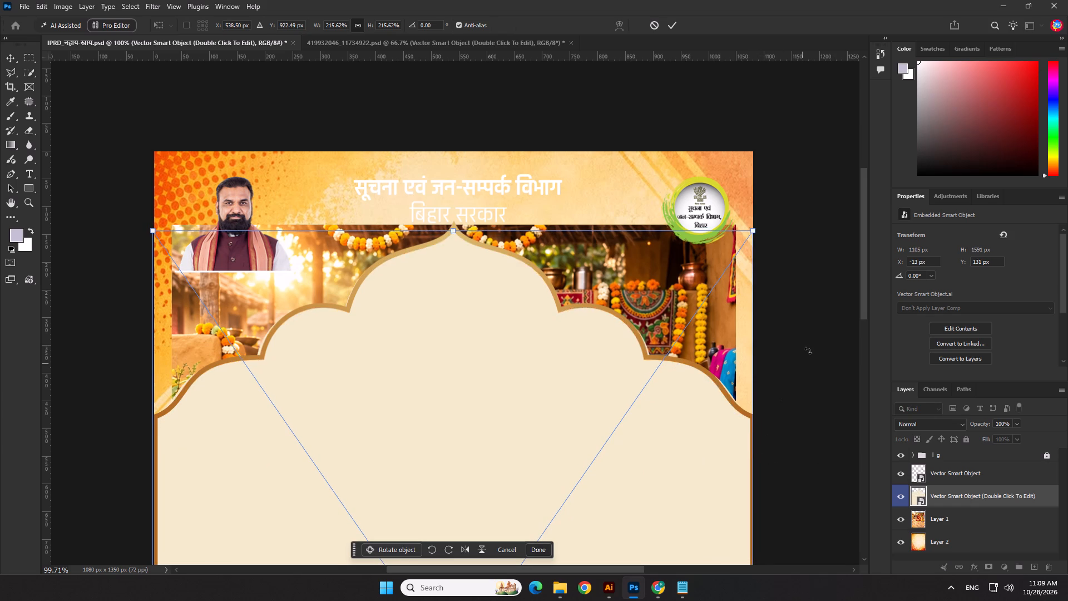
{"action": "key", "text": "Return"}
{"action": "key", "text": "Up"}
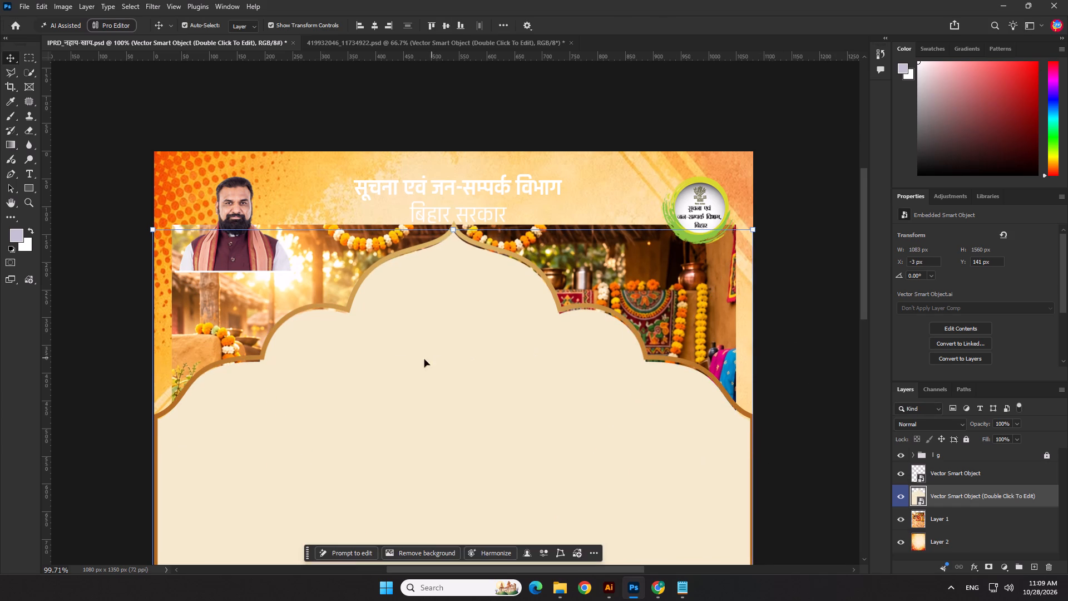
{"action": "key", "text": "Up"}
{"action": "key", "text": "Up"}
{"action": "scroll", "coordinate": [346, 267], "scroll_direction": "down", "scroll_amount": 2}
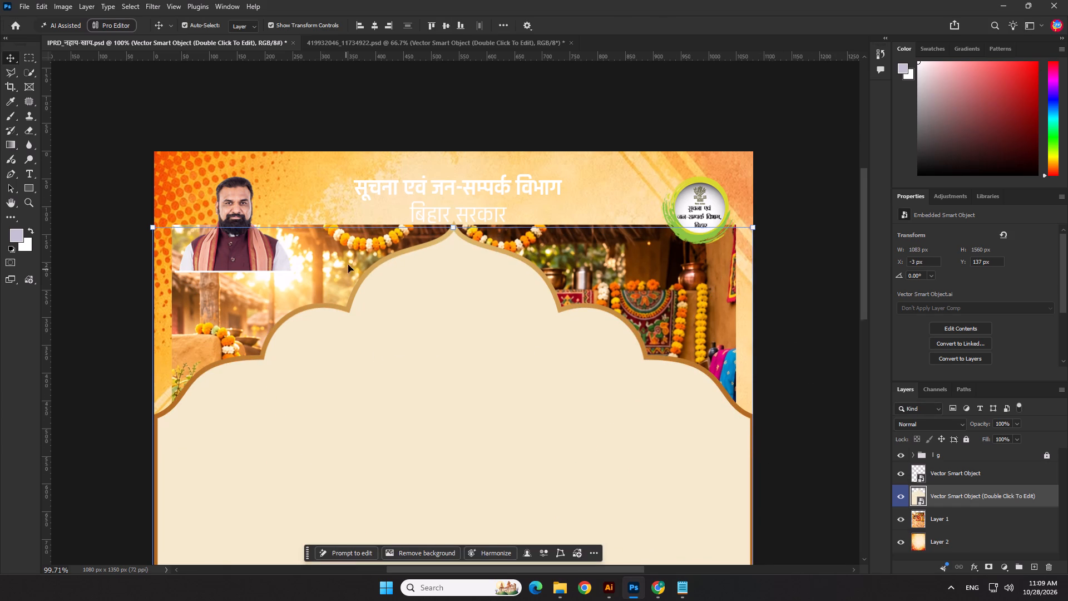
{"action": "scroll", "coordinate": [348, 265], "scroll_direction": "down", "scroll_amount": 3}
{"action": "left_click", "coordinate": [700, 294]}
{"action": "scroll", "coordinate": [611, 366], "scroll_direction": "down", "scroll_amount": 1}
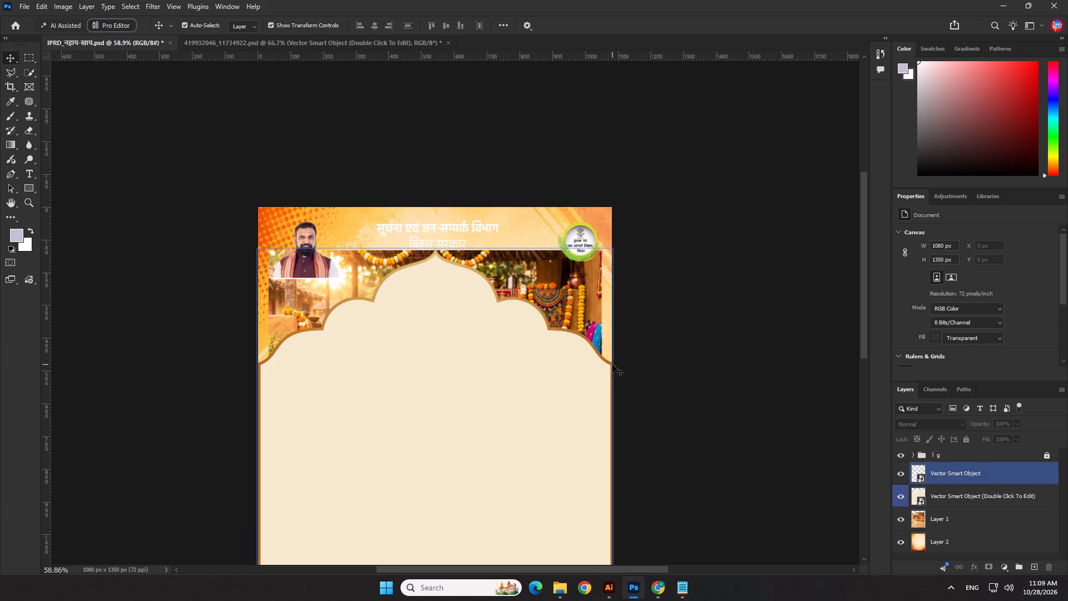
Move the photo on Layer 1 above the cream arch fill and clip it to that shape.
{"action": "left_click", "coordinate": [518, 284]}
{"action": "left_click_drag", "start_coordinate": [960, 522], "coordinate": [960, 498]}
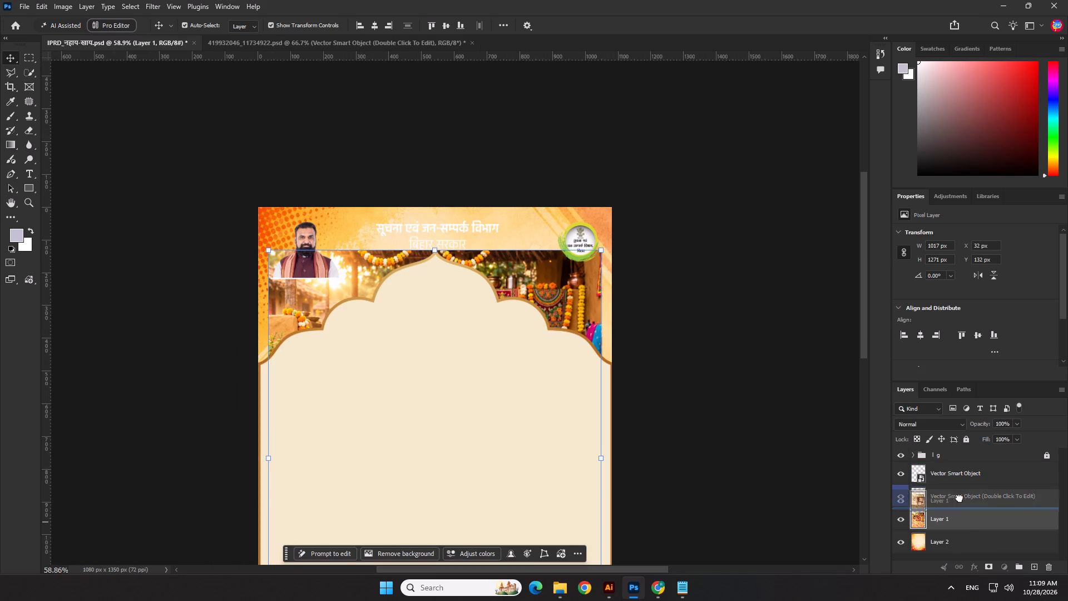
{"action": "left_click_drag", "start_coordinate": [960, 498], "coordinate": [960, 492]}
{"action": "left_click", "coordinate": [946, 506], "text": "alt"}
{"action": "left_click", "coordinate": [728, 399]}
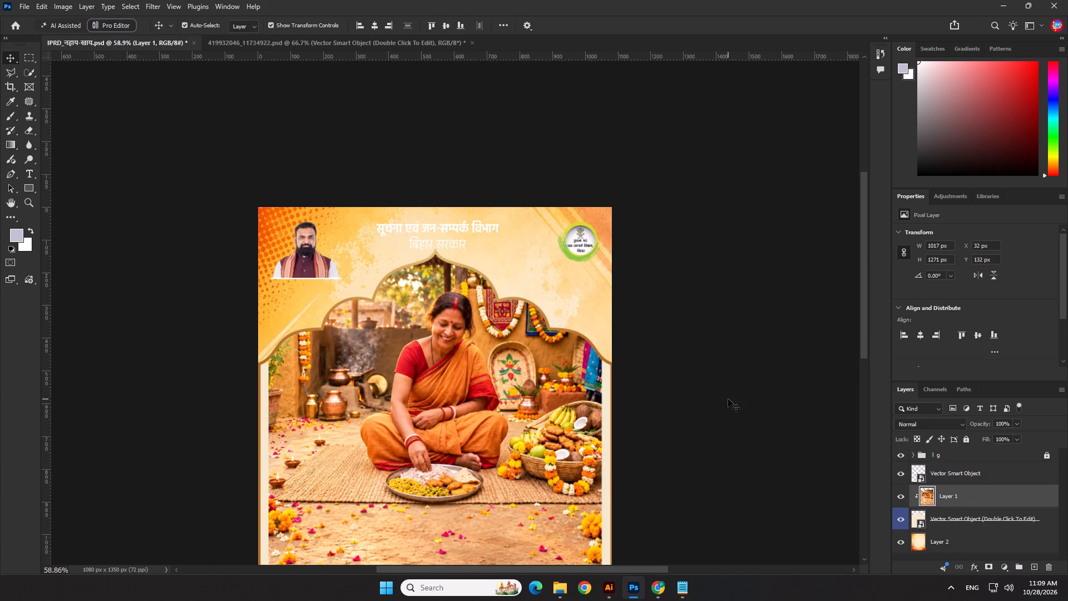
Shift the clipped photo 10 px left and enlarge it to about 108.65% so that it fills the arch.
{"action": "scroll", "coordinate": [577, 230], "scroll_direction": "down", "scroll_amount": 5}
{"action": "left_click", "coordinate": [523, 349]}
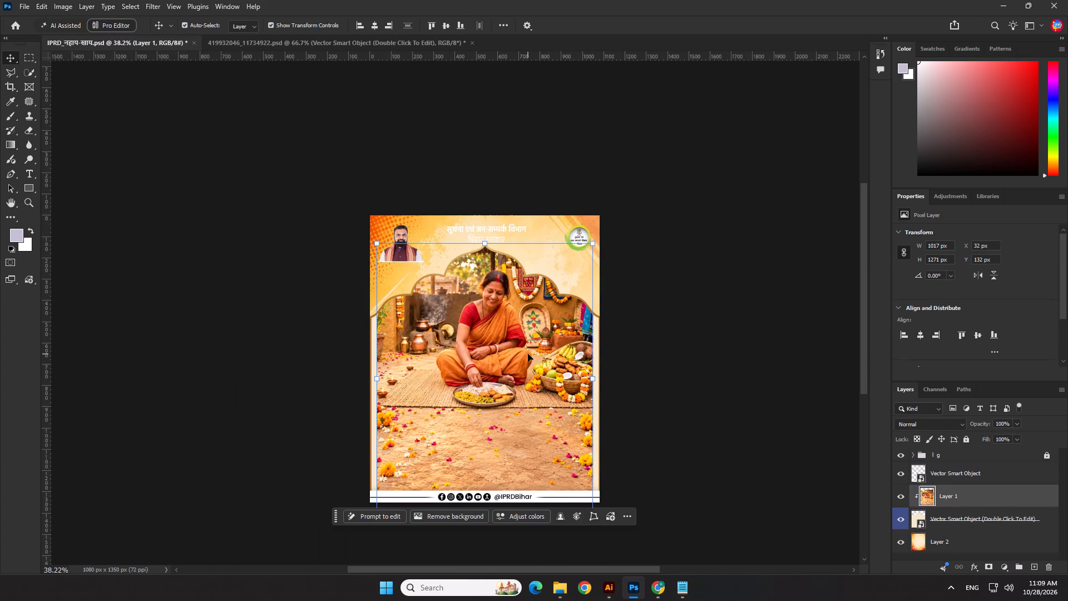
{"action": "key", "text": "shift+Left"}
{"action": "key", "text": "shift+Left"}
{"action": "key", "text": "shift+Right"}
{"action": "scroll", "coordinate": [520, 285], "scroll_direction": "down", "scroll_amount": 3}
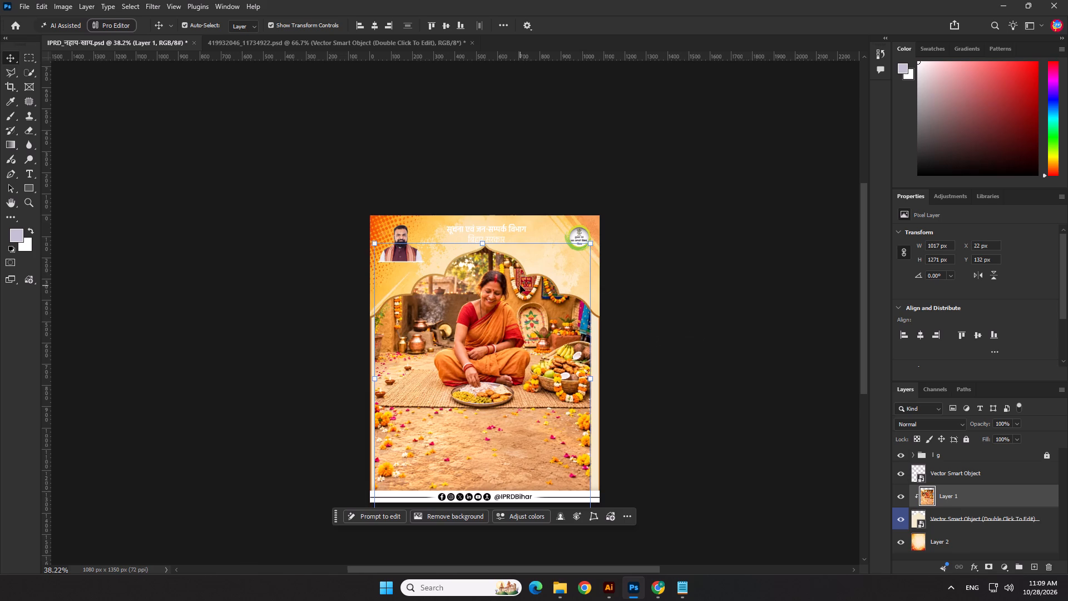
{"action": "scroll", "coordinate": [520, 285], "scroll_direction": "down", "scroll_amount": 1}
{"action": "left_click_drag", "start_coordinate": [493, 440], "coordinate": [493, 457]}
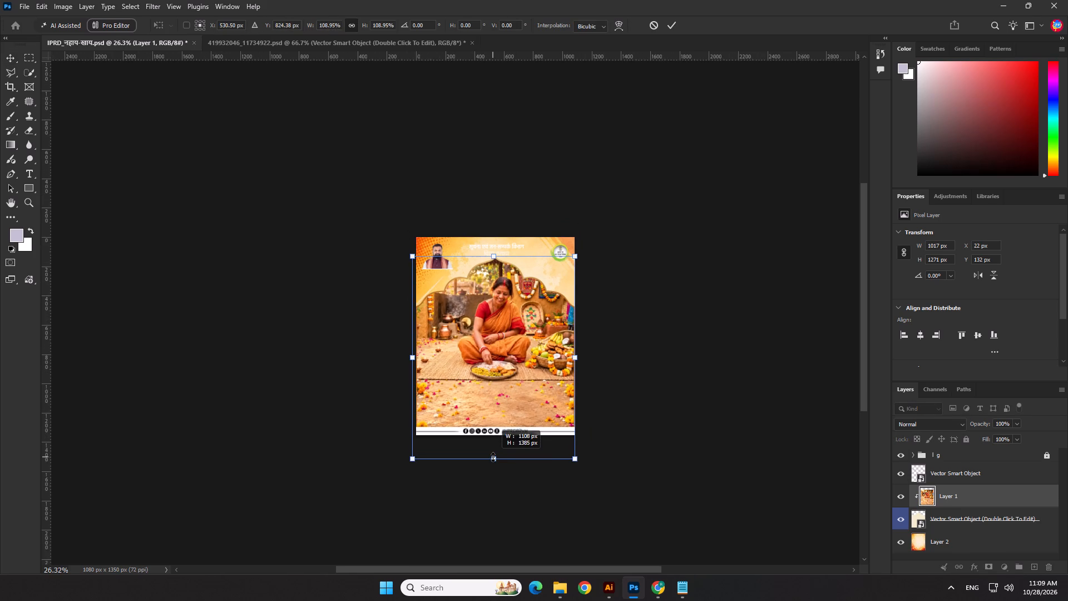
{"action": "left_click_drag", "start_coordinate": [493, 457], "coordinate": [492, 456]}
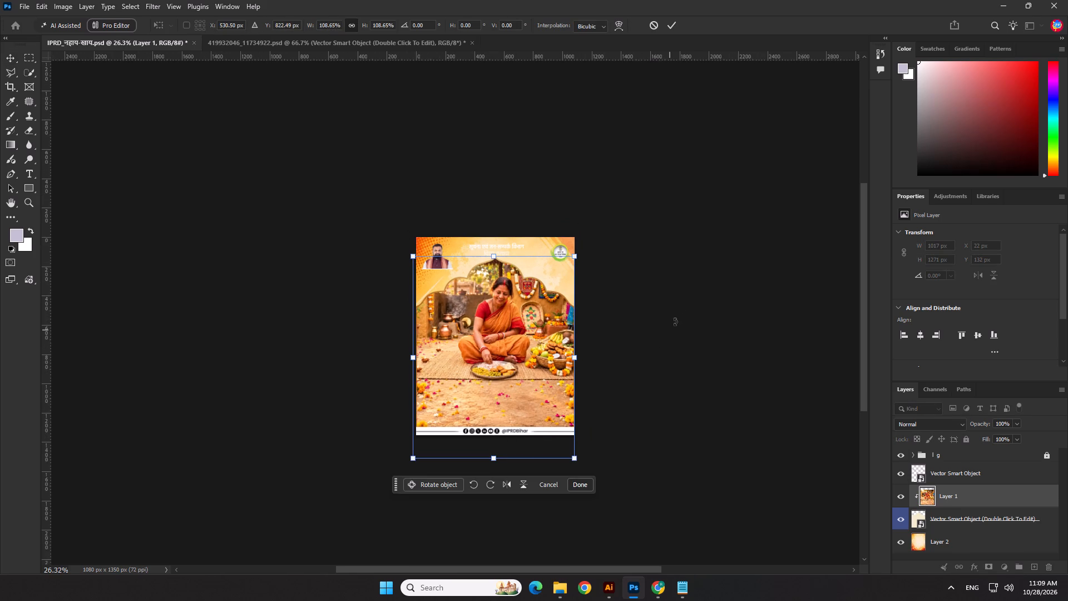
{"action": "key", "text": "Return"}
{"action": "left_click", "coordinate": [681, 313]}
Lasso the pale diagonal streak beside the arch's left shoulder on Layer 2 and remove it with a promptless Generative Fill.
{"action": "scroll", "coordinate": [627, 293], "scroll_direction": "up", "scroll_amount": 5}
{"action": "left_click", "coordinate": [607, 268]}
{"action": "scroll", "coordinate": [459, 218], "scroll_direction": "down", "scroll_amount": 2}
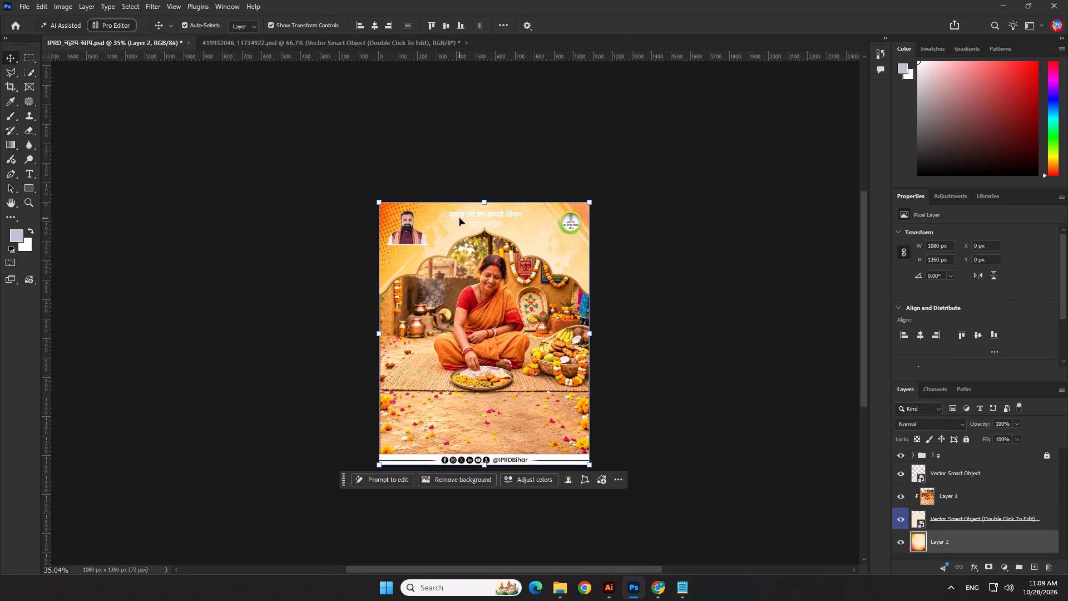
{"action": "scroll", "coordinate": [412, 265], "scroll_direction": "up", "scroll_amount": 3}
{"action": "left_click", "coordinate": [407, 264]}
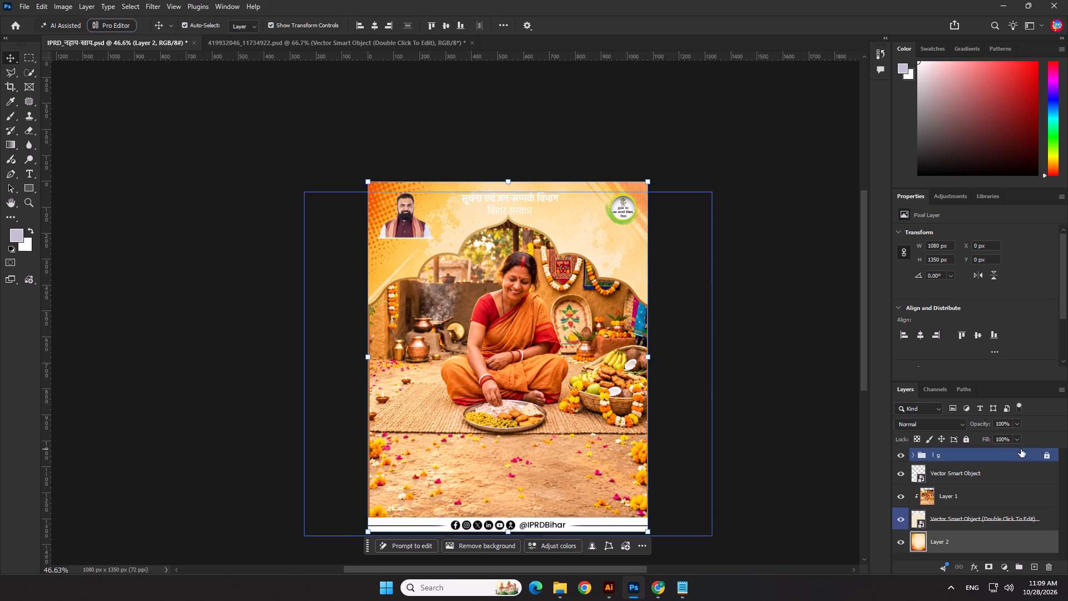
{"action": "left_click", "coordinate": [10, 75]}
{"action": "scroll", "coordinate": [312, 275], "scroll_direction": "up", "scroll_amount": 8}
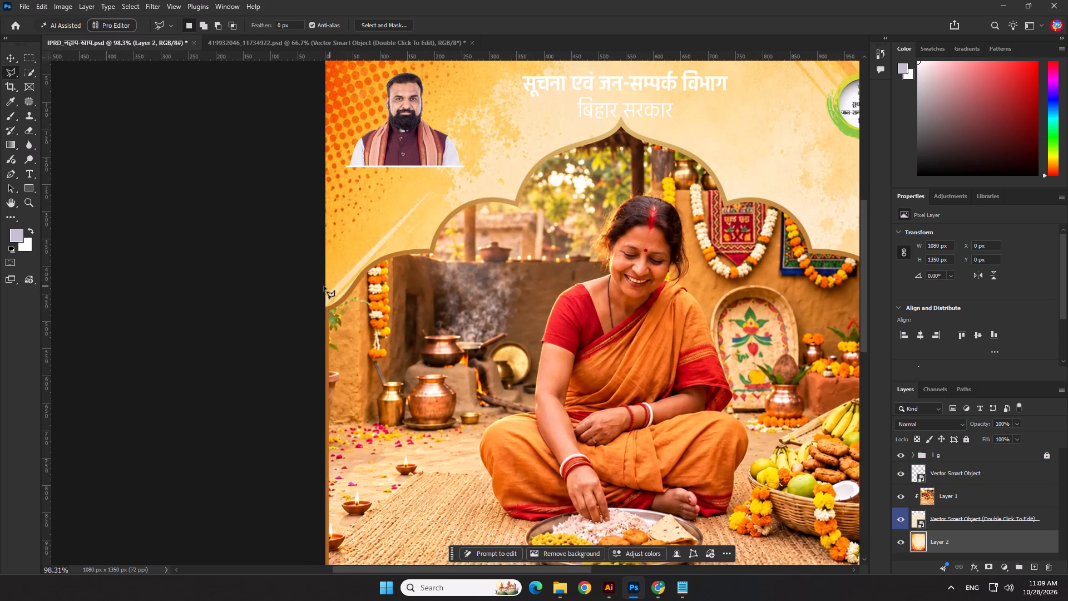
{"action": "left_click", "coordinate": [321, 293]}
{"action": "left_click", "coordinate": [426, 185]}
{"action": "left_click", "coordinate": [433, 195]}
{"action": "left_click", "coordinate": [428, 223]}
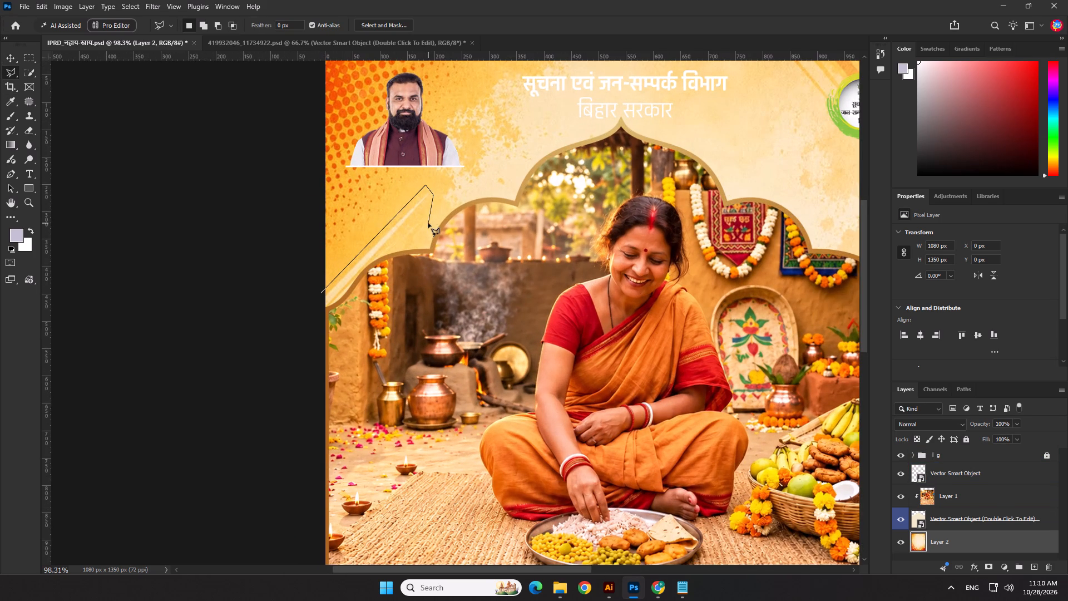
{"action": "left_click", "coordinate": [406, 248]}
{"action": "left_click", "coordinate": [340, 316]}
{"action": "left_click", "coordinate": [314, 317]}
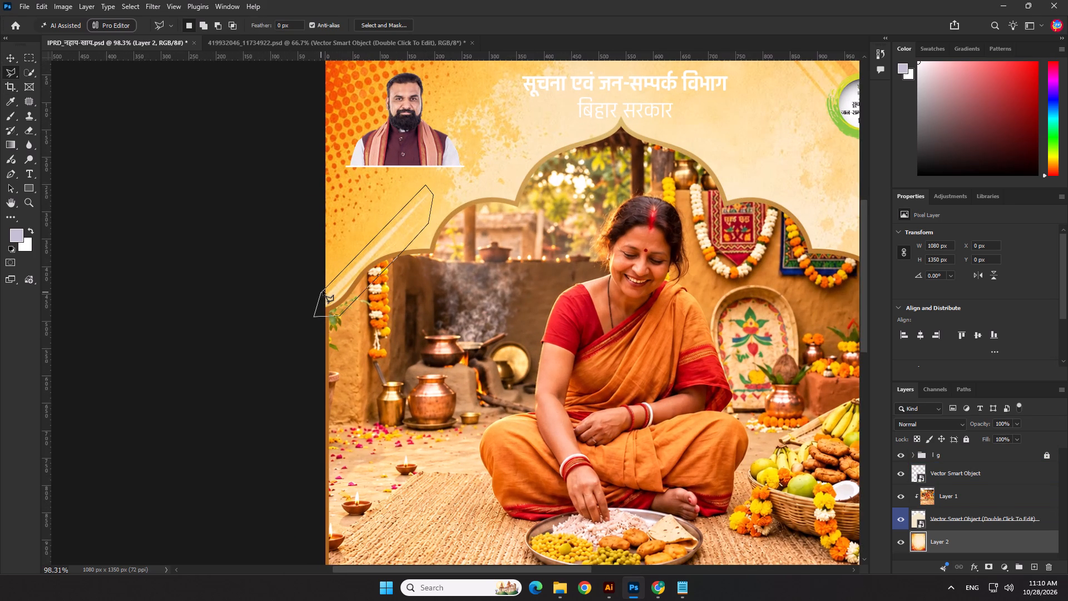
{"action": "double_click", "coordinate": [323, 290]}
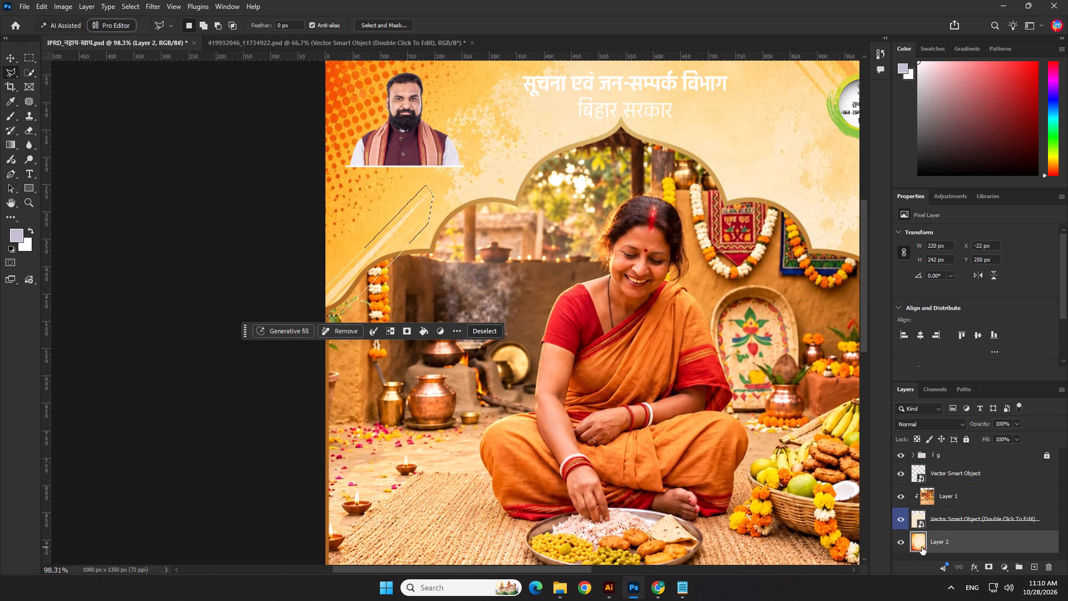
{"action": "left_click", "coordinate": [299, 328]}
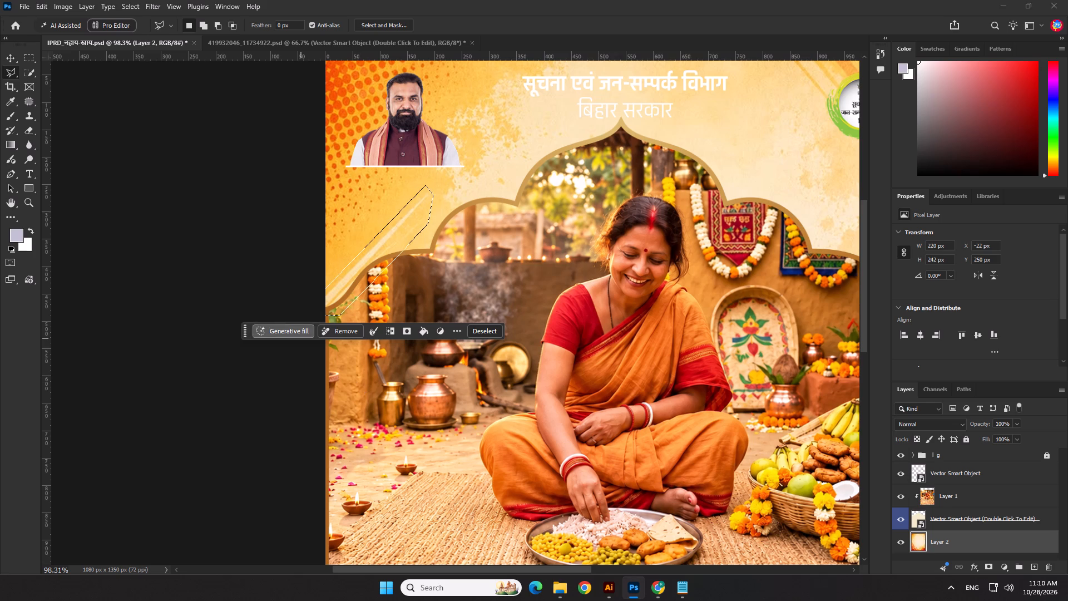
{"action": "left_click", "coordinate": [466, 348]}
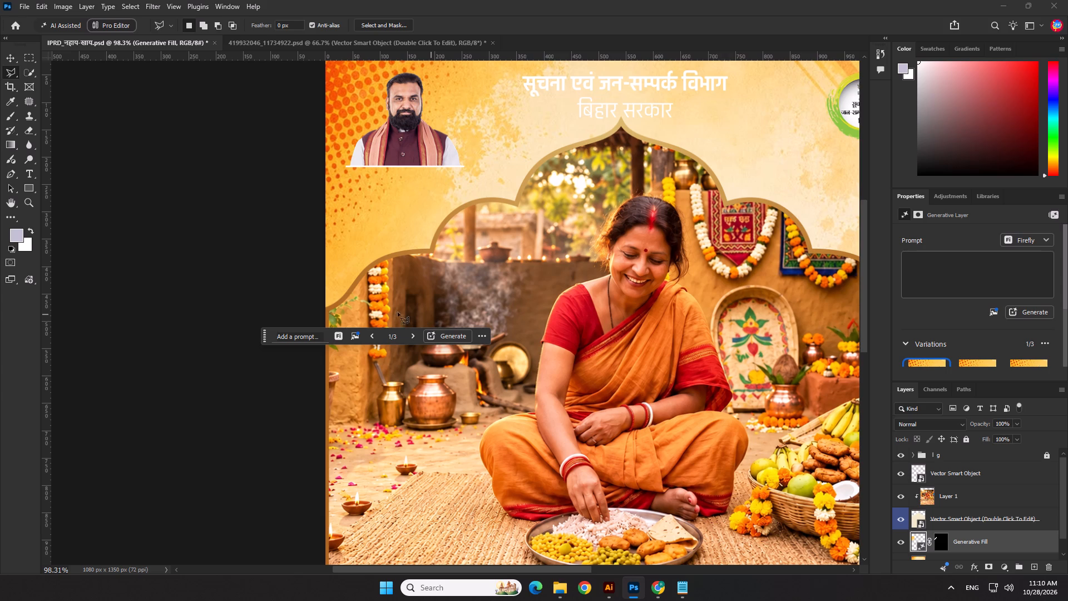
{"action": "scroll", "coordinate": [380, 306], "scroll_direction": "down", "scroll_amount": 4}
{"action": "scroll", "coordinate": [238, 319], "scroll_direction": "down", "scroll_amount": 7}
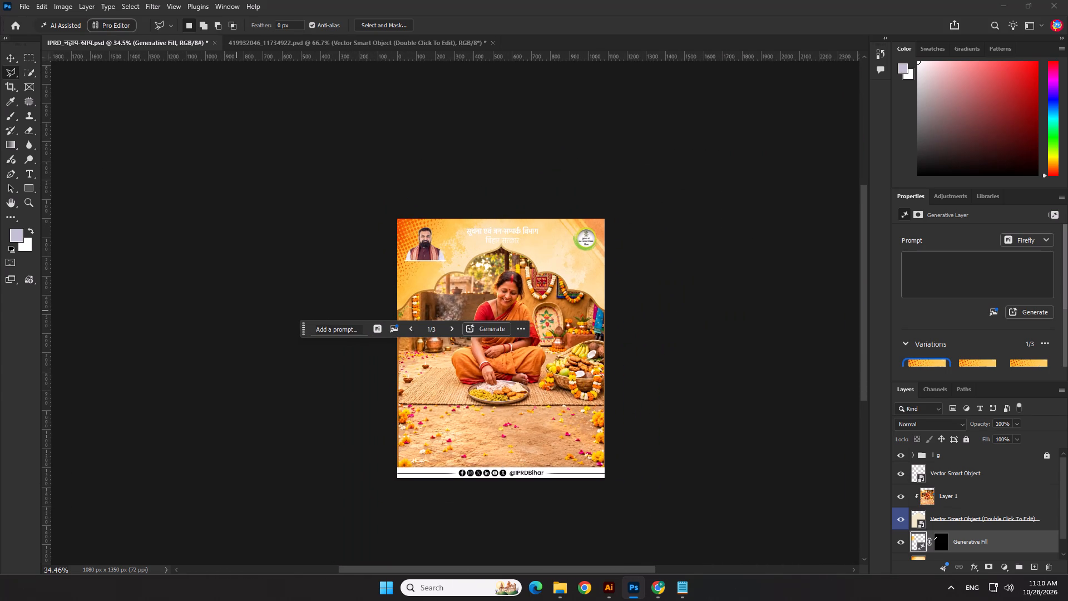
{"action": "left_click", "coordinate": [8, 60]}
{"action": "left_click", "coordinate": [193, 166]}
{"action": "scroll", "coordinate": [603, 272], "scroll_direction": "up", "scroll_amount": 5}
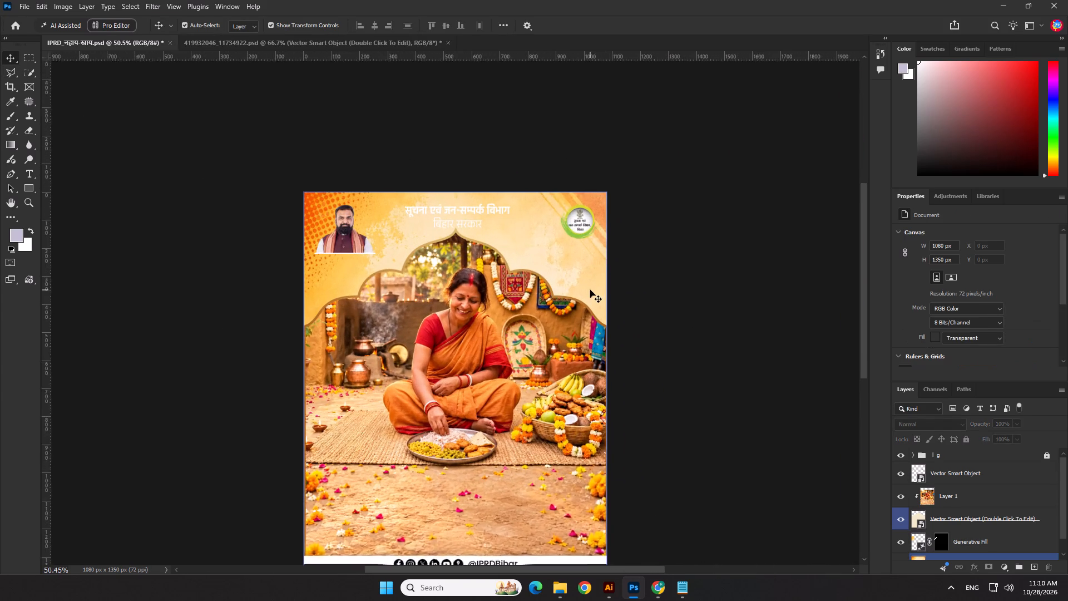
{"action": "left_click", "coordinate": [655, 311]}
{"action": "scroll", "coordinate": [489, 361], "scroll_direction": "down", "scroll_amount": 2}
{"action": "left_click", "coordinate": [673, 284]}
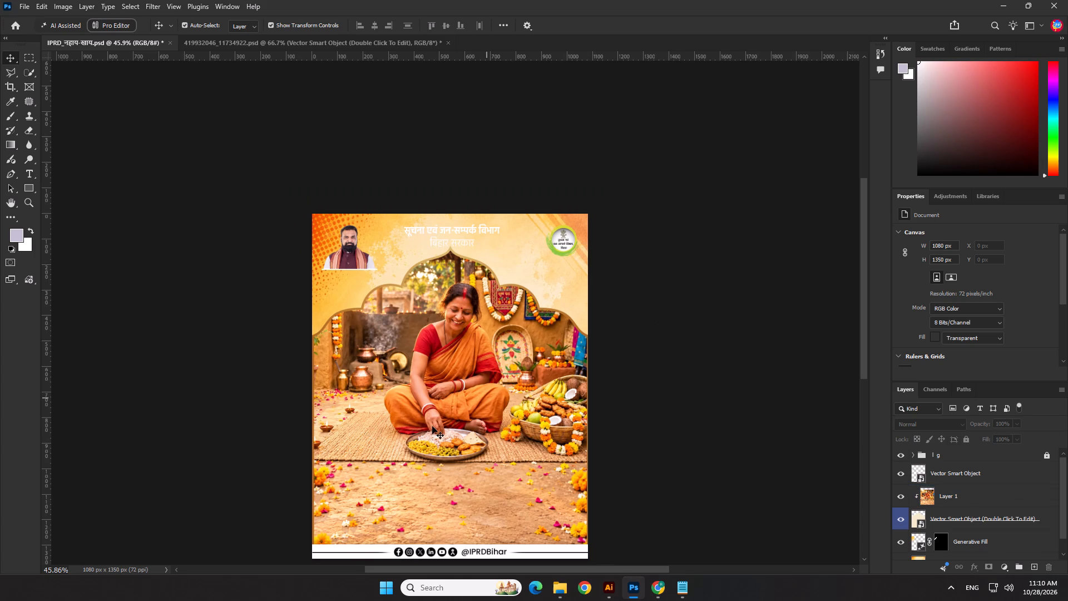
Add a Solid Color fill layer above the photo on Layer 1 and clip it to the arch shape.
{"action": "left_click", "coordinate": [431, 426]}
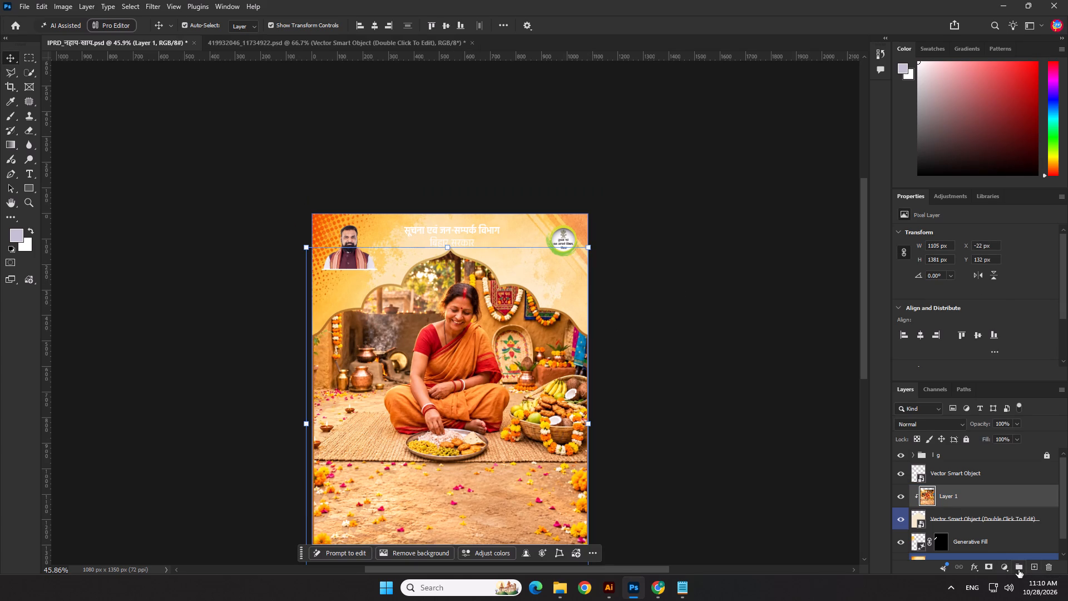
{"action": "left_click", "coordinate": [1006, 568]}
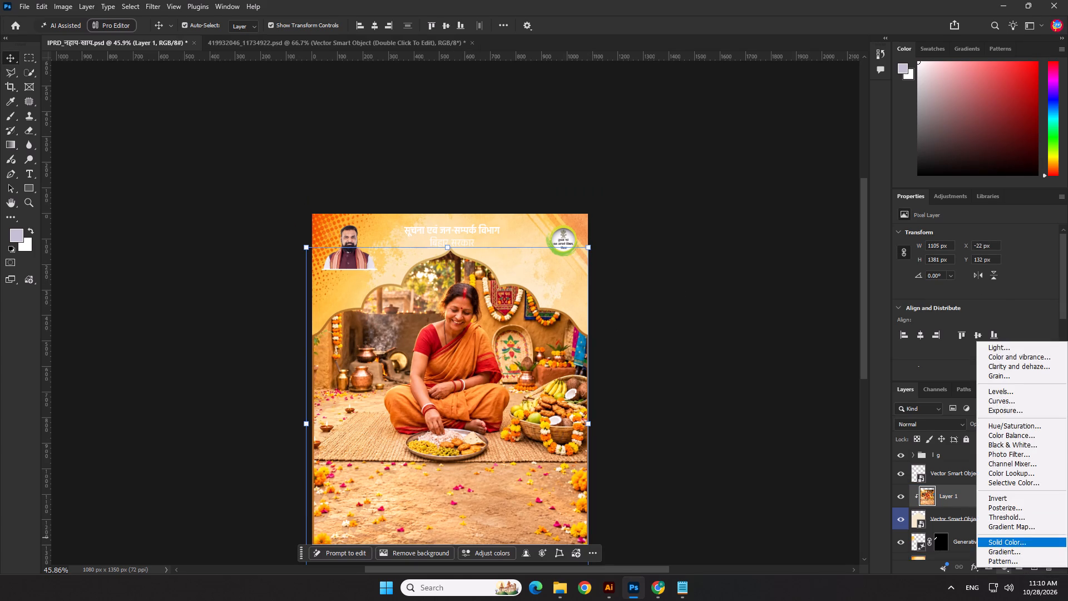
{"action": "left_click", "coordinate": [1001, 543]}
{"action": "left_click", "coordinate": [1035, 373]}
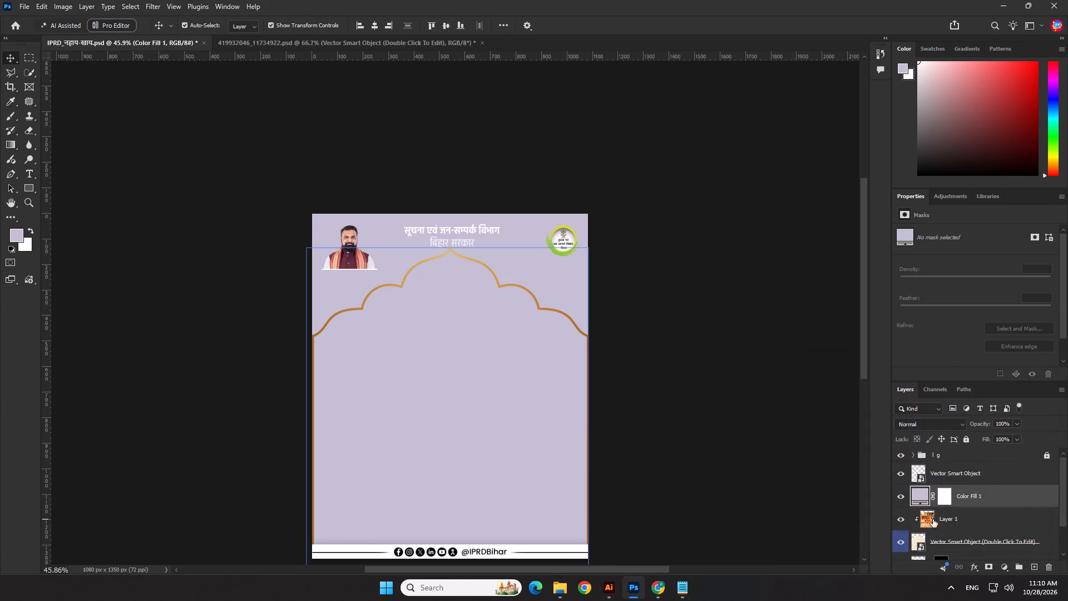
{"action": "left_click", "coordinate": [921, 509], "text": "alt"}
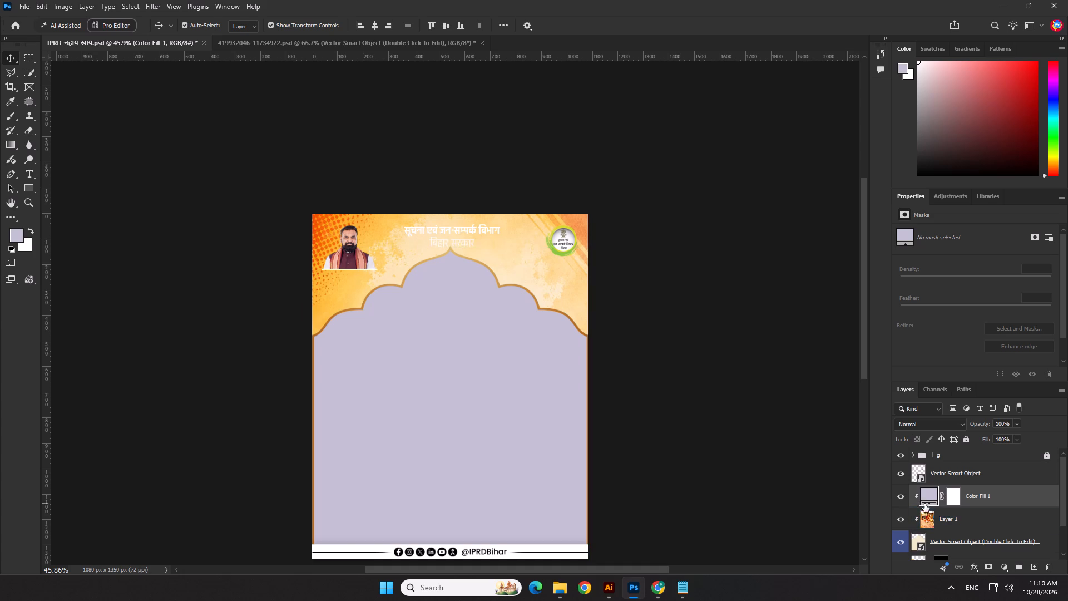
Set the clipped fill layer's colour to a dark brown, derived from orange sampled in the background's upper-left corner.
{"action": "double_click", "coordinate": [926, 492]}
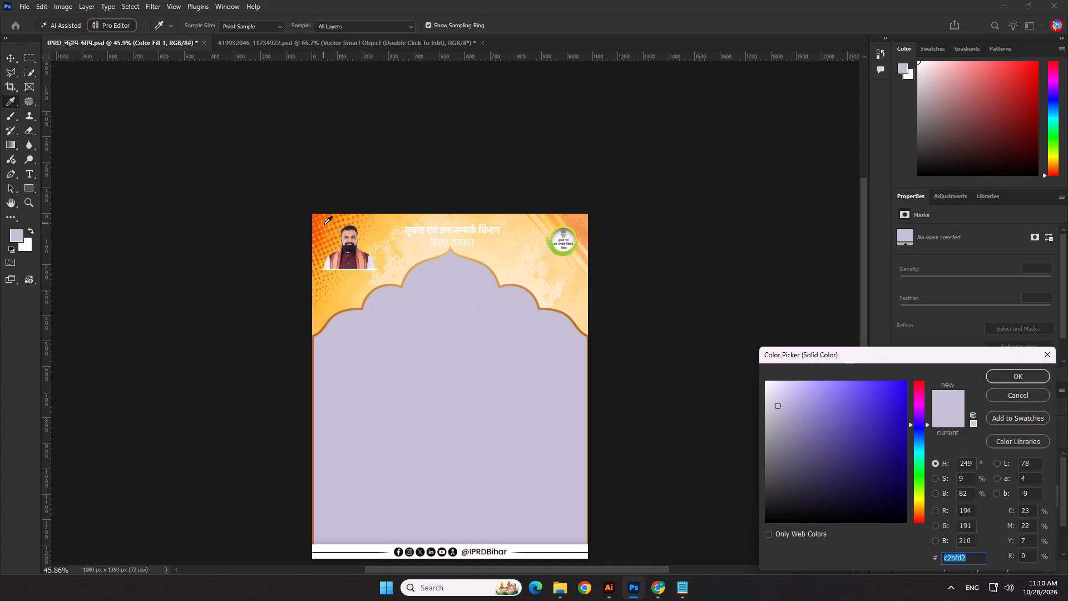
{"action": "left_click", "coordinate": [321, 223]}
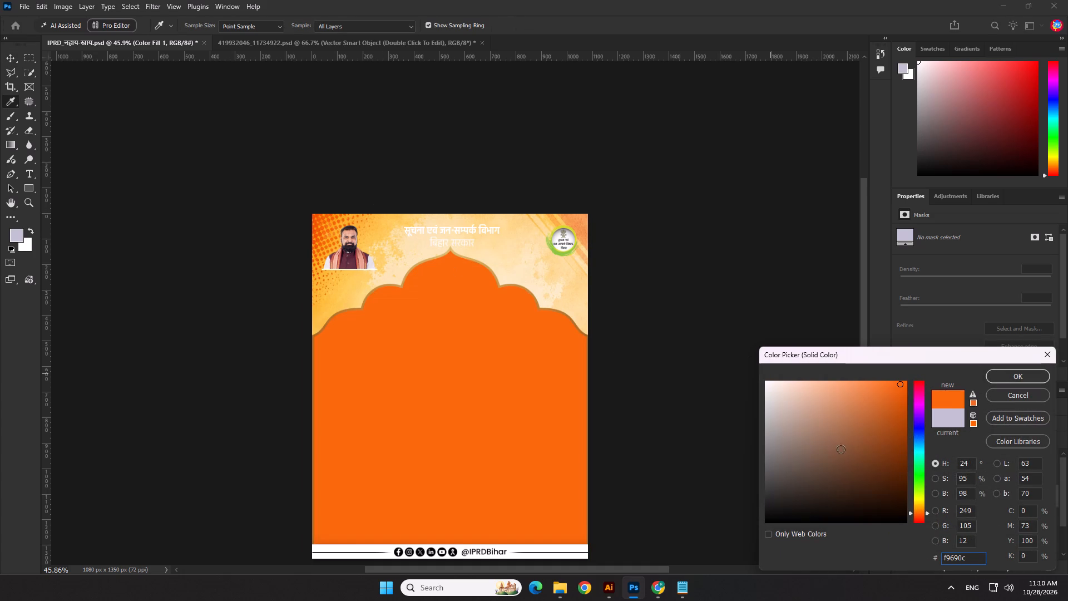
{"action": "left_click", "coordinate": [879, 450]}
{"action": "left_click", "coordinate": [889, 455]}
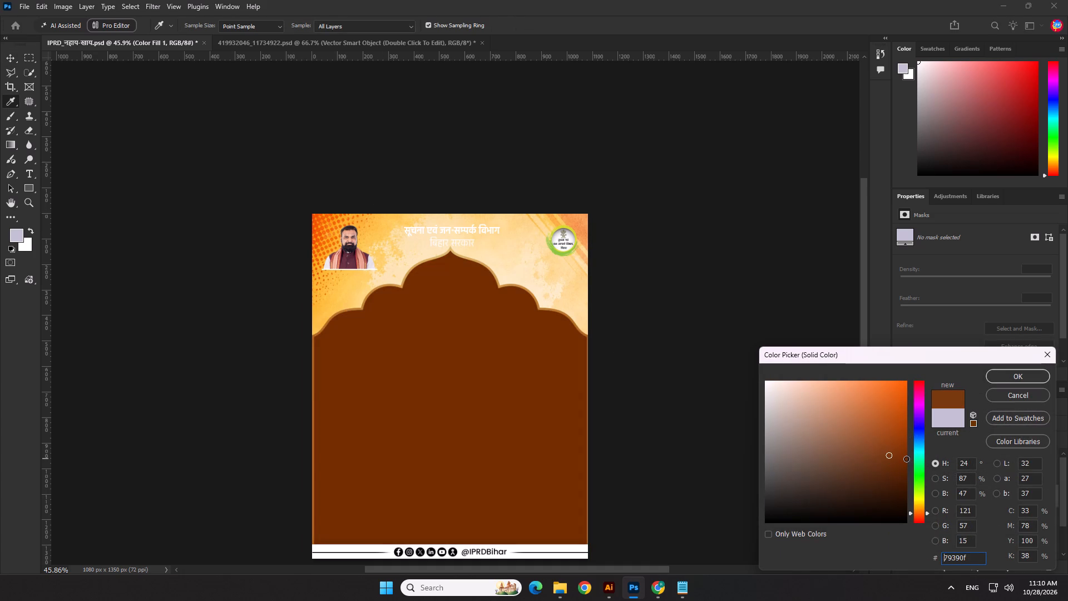
{"action": "left_click", "coordinate": [906, 459]}
{"action": "left_click", "coordinate": [1021, 370]}
Paint black on the brown fill's mask with a 1000 px soft brush to reveal the woman and offerings, keeping a brown fade below.
{"action": "left_click", "coordinate": [958, 494]}
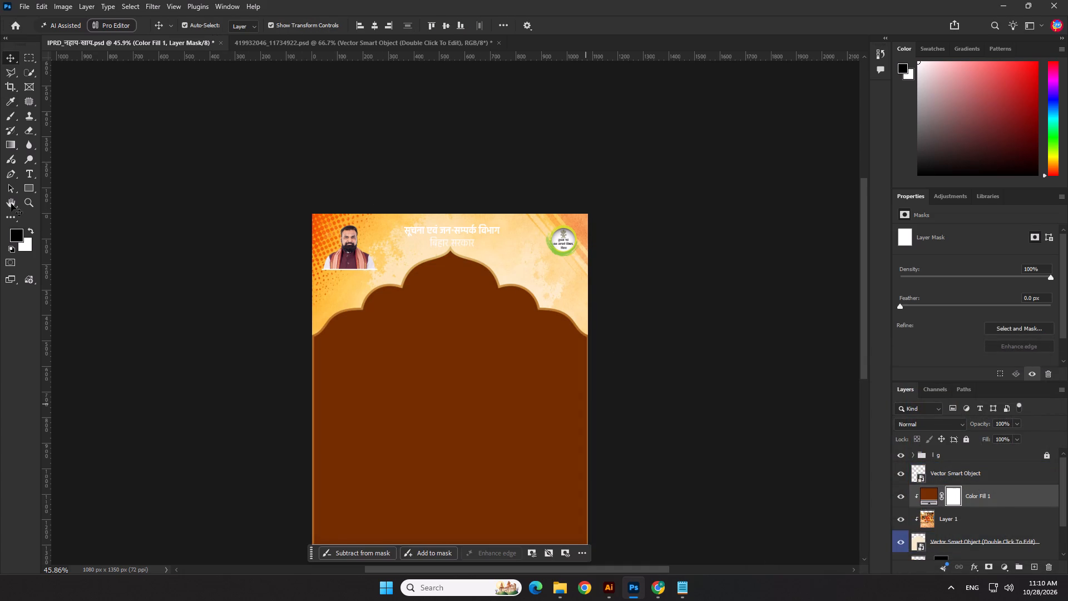
{"action": "left_click", "coordinate": [13, 111]}
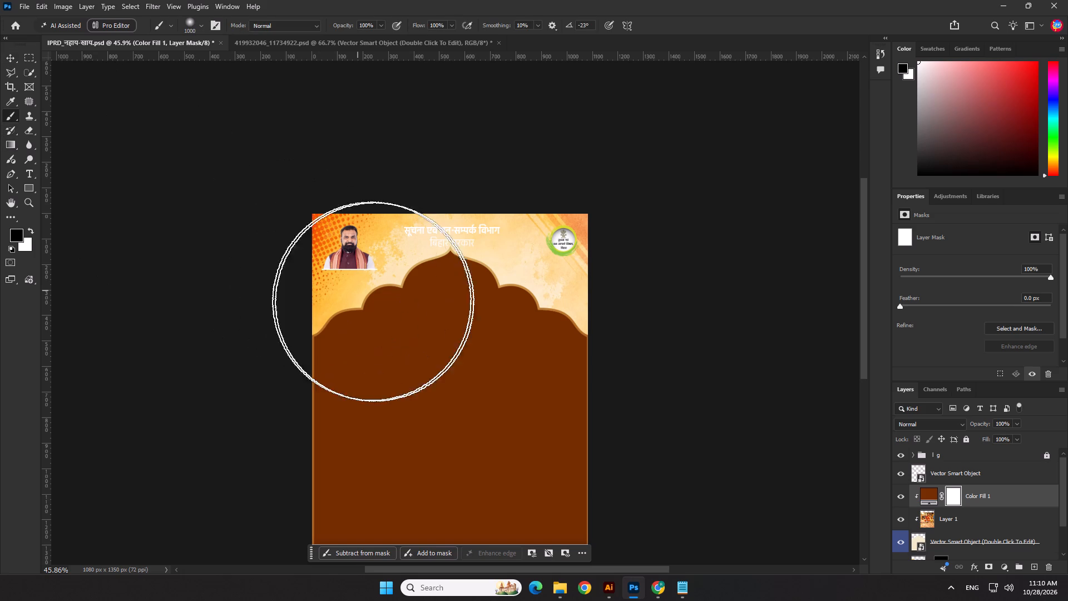
{"action": "left_click", "coordinate": [476, 327]}
{"action": "left_click_drag", "start_coordinate": [477, 287], "coordinate": [439, 291]}
{"action": "left_click", "coordinate": [357, 317]}
{"action": "left_click", "coordinate": [571, 341]}
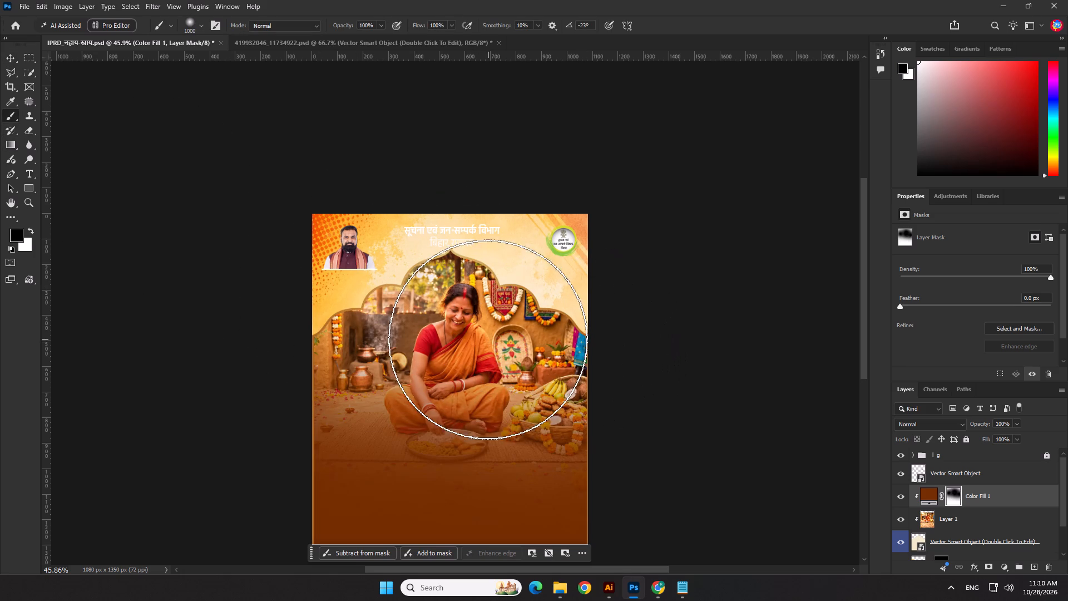
{"action": "left_click", "coordinate": [464, 334]}
{"action": "scroll", "coordinate": [477, 228], "scroll_direction": "down", "scroll_amount": 5}
{"action": "scroll", "coordinate": [441, 327], "scroll_direction": "up", "scroll_amount": 3}
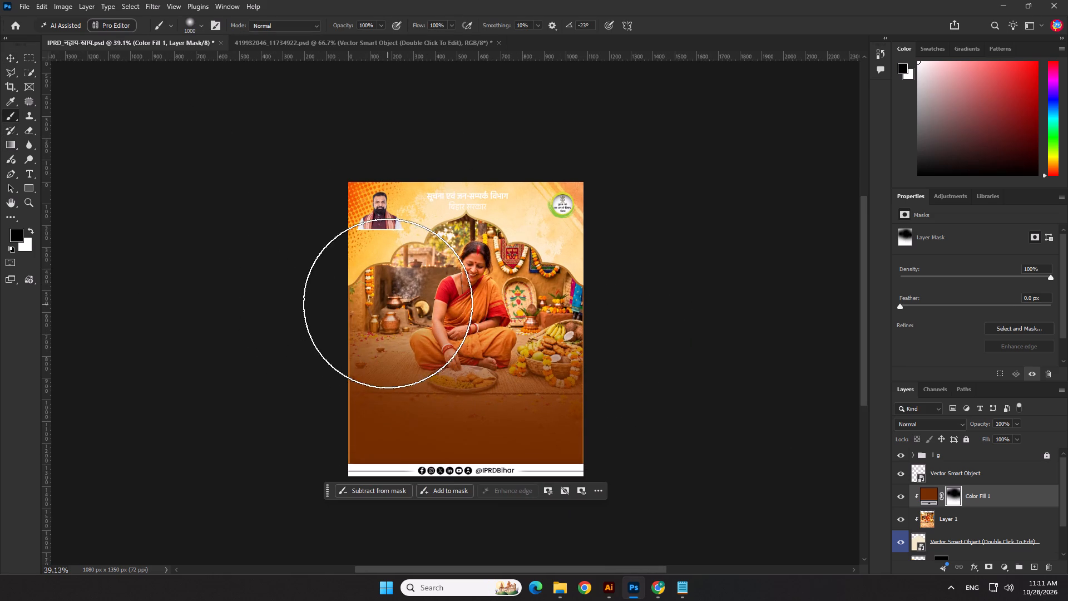
{"action": "left_click", "coordinate": [388, 303]}
{"action": "left_click", "coordinate": [532, 319]}
{"action": "left_click", "coordinate": [454, 287]}
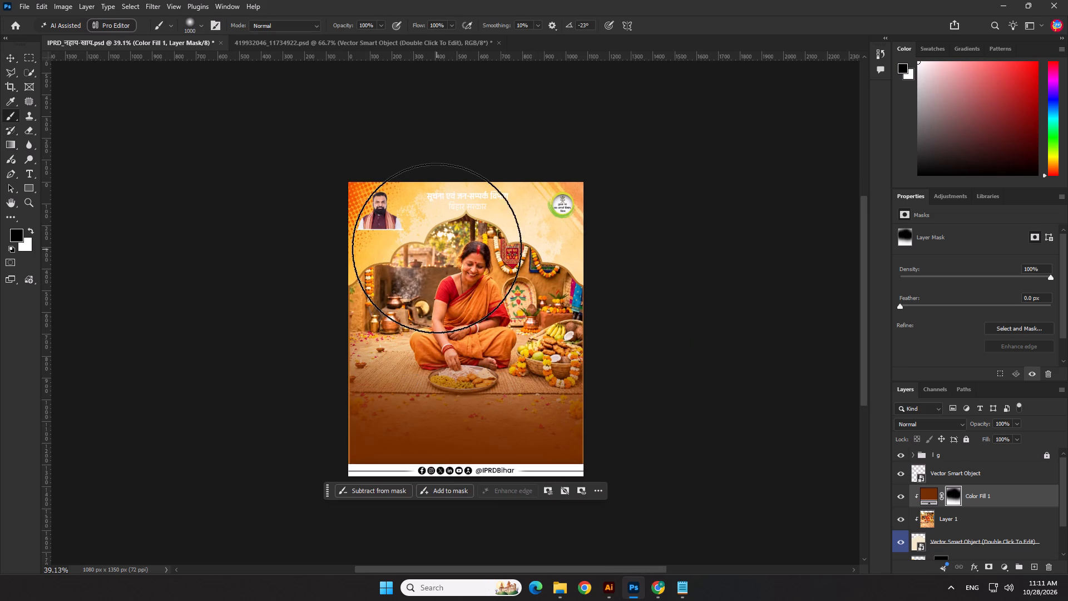
{"action": "left_click", "coordinate": [437, 248]}
{"action": "left_click", "coordinate": [532, 242]}
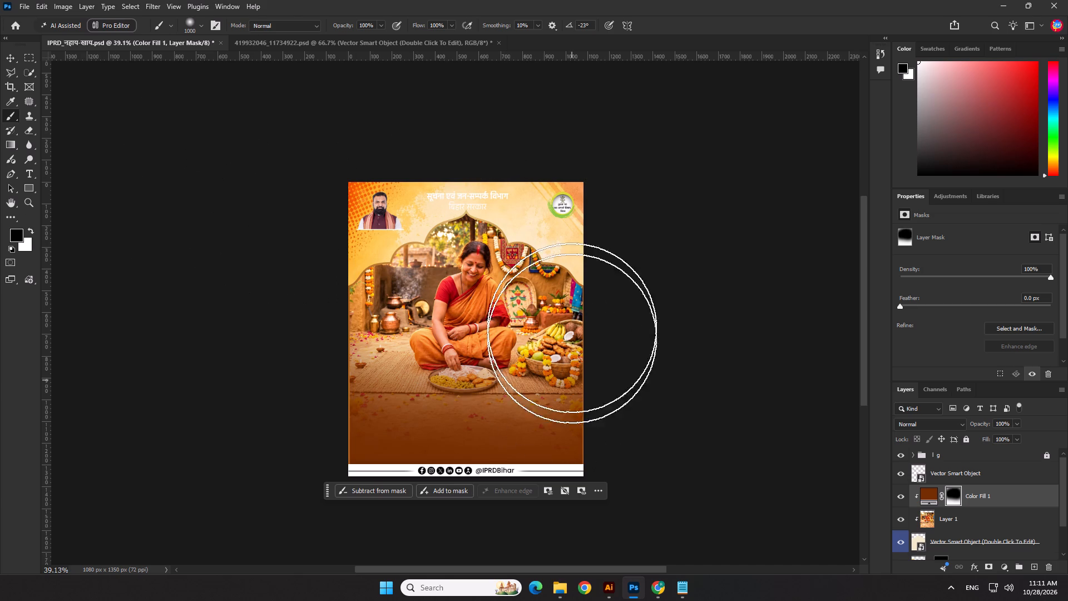
{"action": "double_click", "coordinate": [448, 247]}
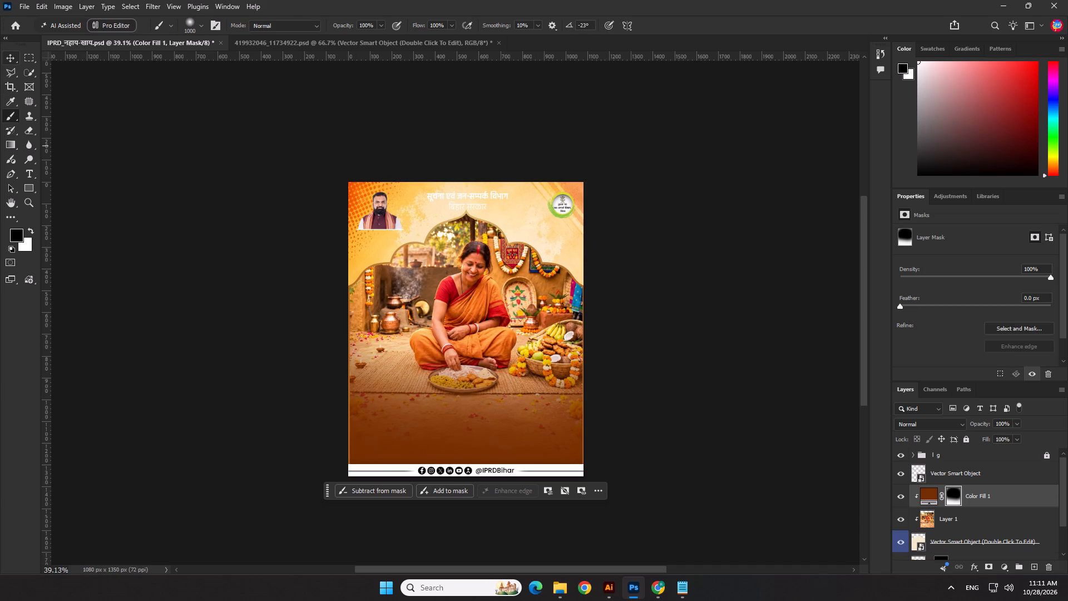
{"action": "left_click", "coordinate": [9, 58]}
{"action": "left_click", "coordinate": [107, 204]}
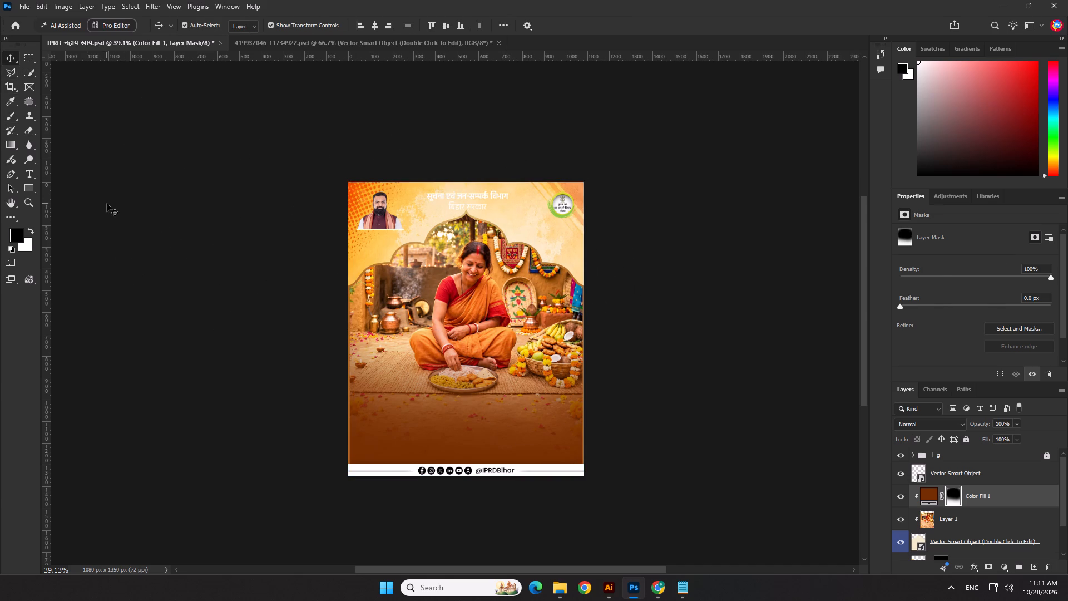
Select the arch outline and the cream arch fill together and enlarge both to 102.30%.
{"action": "left_click", "coordinate": [960, 471]}
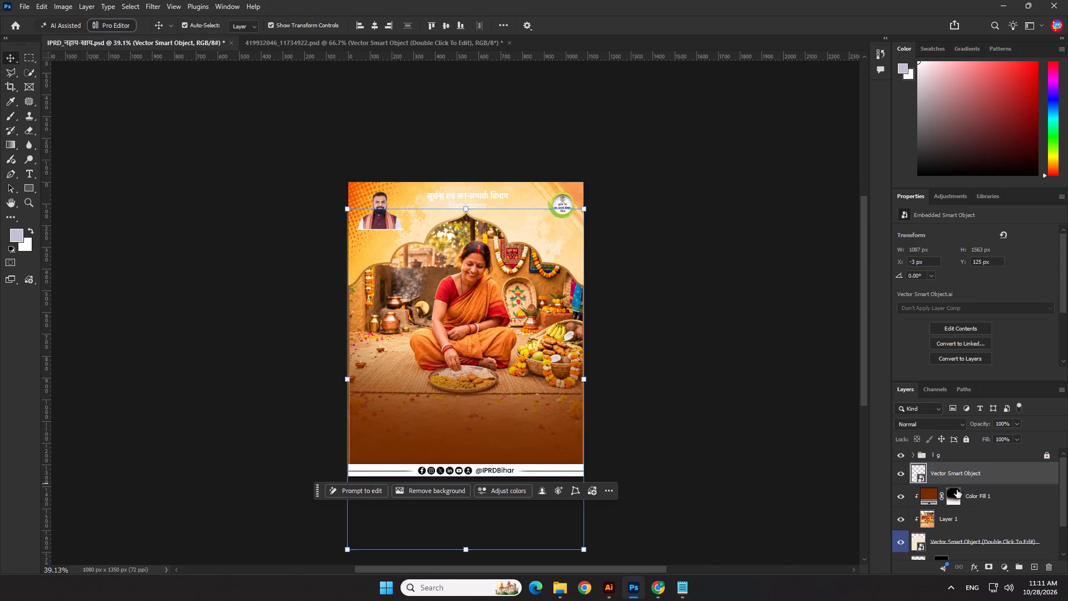
{"action": "scroll", "coordinate": [953, 501], "scroll_direction": "down", "scroll_amount": 1}
{"action": "left_click", "coordinate": [952, 531]}
{"action": "scroll", "coordinate": [952, 531], "scroll_direction": "down", "scroll_amount": 2}
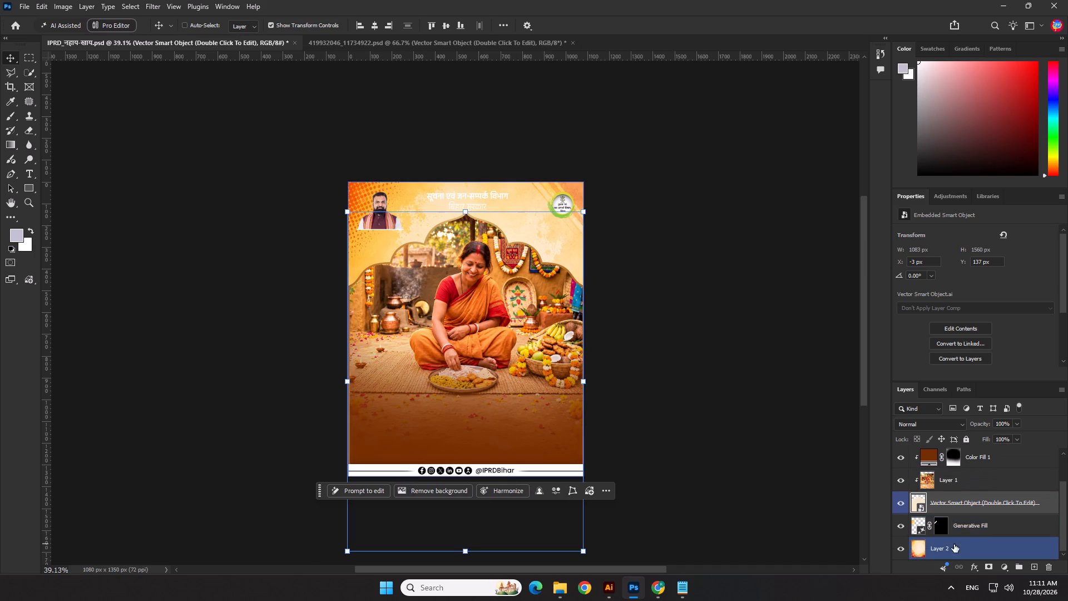
{"action": "left_click", "coordinate": [959, 533], "text": "ctrl"}
{"action": "scroll", "coordinate": [563, 393], "scroll_direction": "down", "scroll_amount": 1}
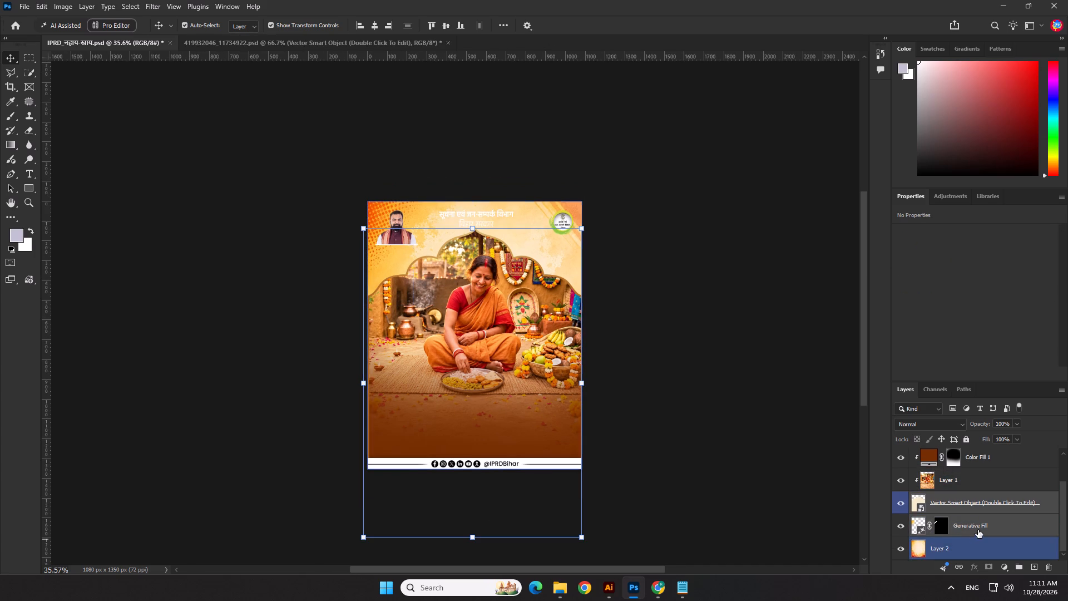
{"action": "left_click", "coordinate": [978, 530]}
{"action": "left_click", "coordinate": [953, 507]}
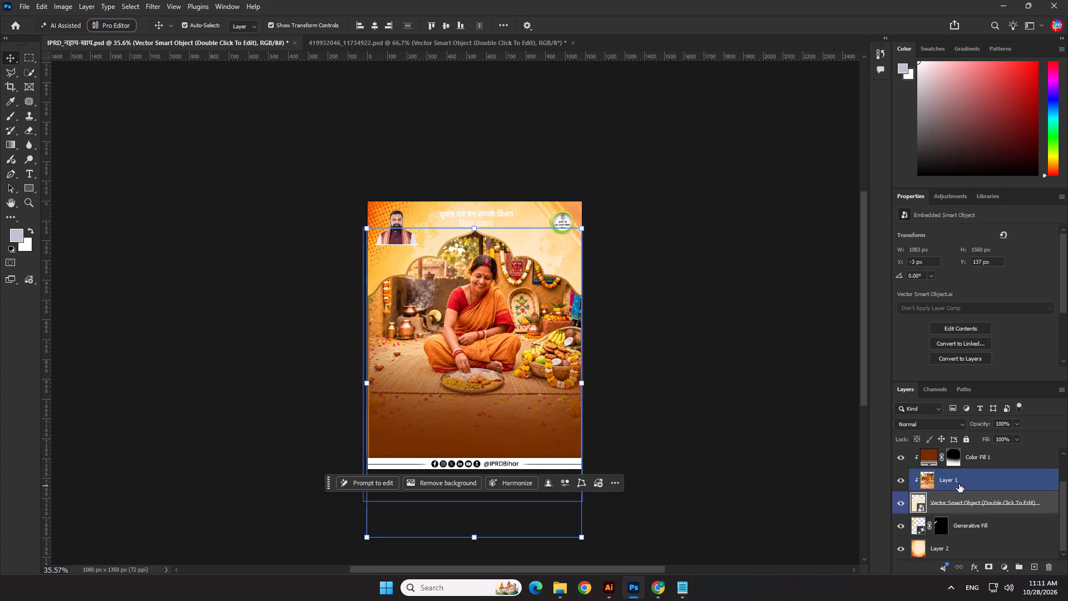
{"action": "scroll", "coordinate": [959, 484], "scroll_direction": "up", "scroll_amount": 2}
{"action": "left_click", "coordinate": [961, 466], "text": "ctrl"}
{"action": "scroll", "coordinate": [526, 231], "scroll_direction": "down", "scroll_amount": 4}
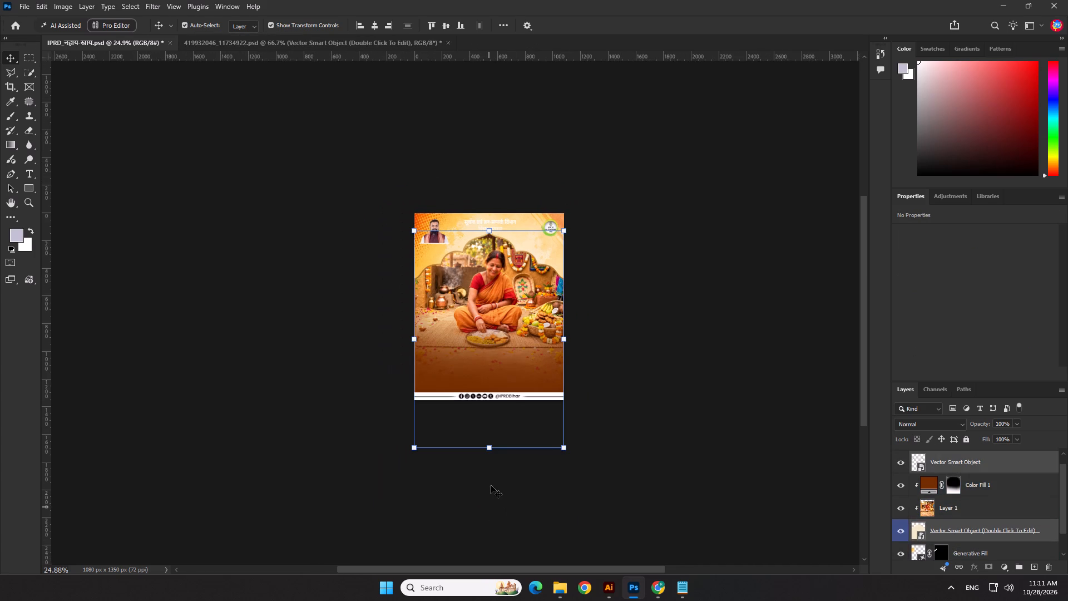
{"action": "left_click_drag", "start_coordinate": [492, 450], "coordinate": [492, 455]}
{"action": "scroll", "coordinate": [491, 316], "scroll_direction": "up", "scroll_amount": 7}
{"action": "key", "text": "shift+Up"}
{"action": "key", "text": "shift+Down"}
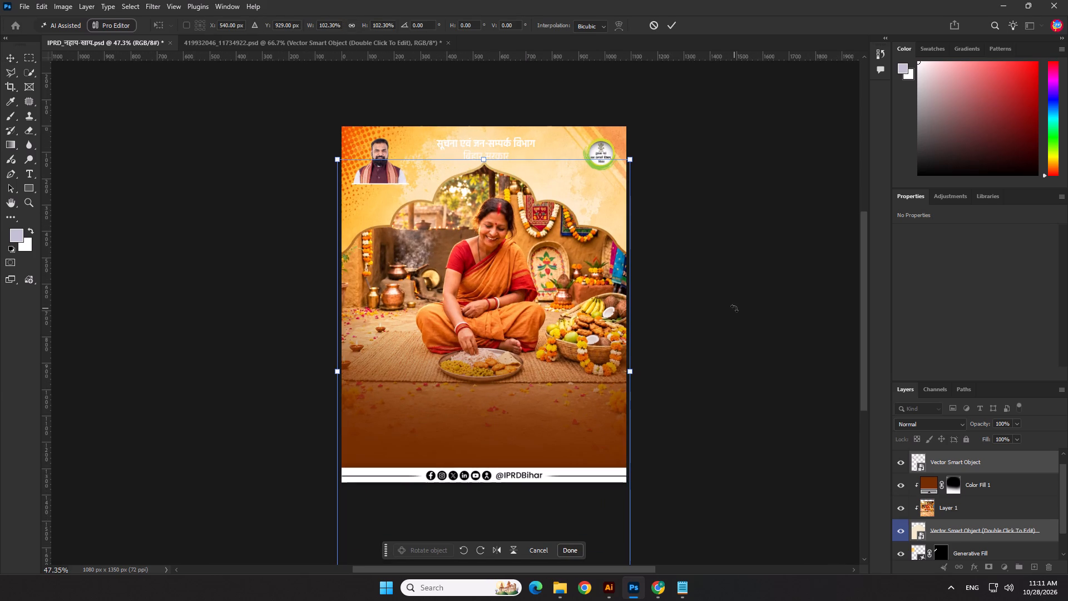
{"action": "key", "text": "Return"}
{"action": "left_click", "coordinate": [734, 308]}
Unlock the "l g" layer group that holds the header portrait, logo and department title.
{"action": "scroll", "coordinate": [492, 138], "scroll_direction": "up", "scroll_amount": 2}
{"action": "left_click", "coordinate": [495, 140]}
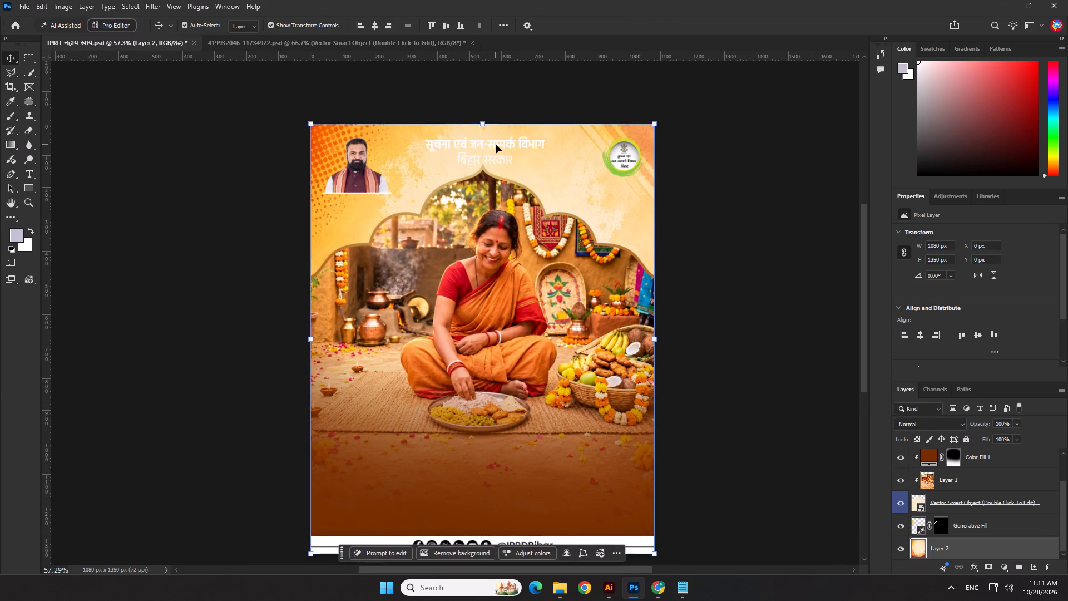
{"action": "left_click", "coordinate": [496, 145]}
{"action": "left_click", "coordinate": [503, 145]}
{"action": "scroll", "coordinate": [933, 491], "scroll_direction": "up", "scroll_amount": 7}
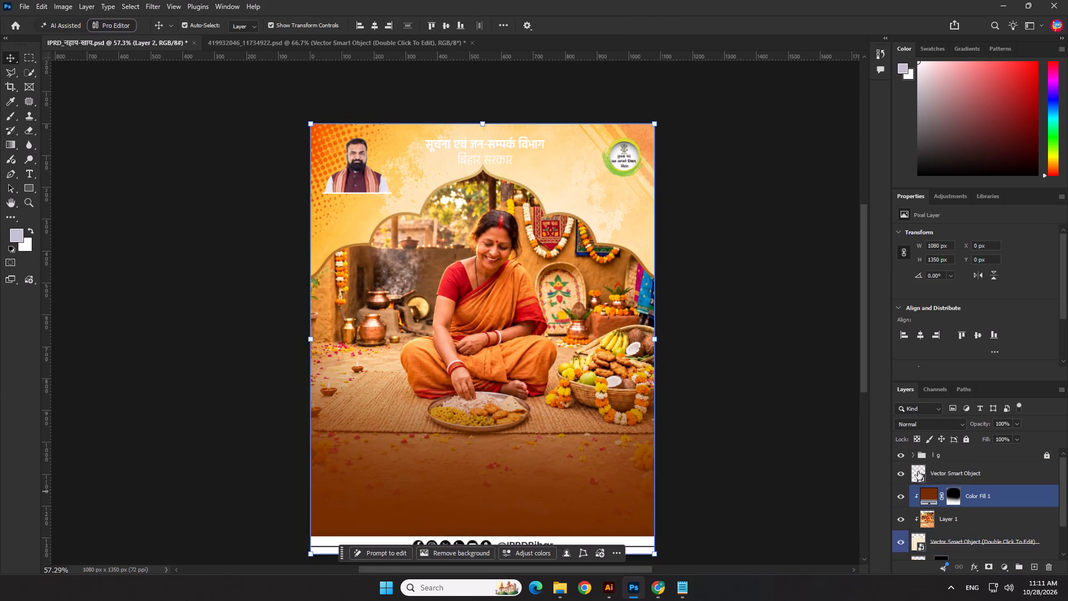
{"action": "left_click", "coordinate": [913, 456]}
{"action": "left_click", "coordinate": [1041, 456]}
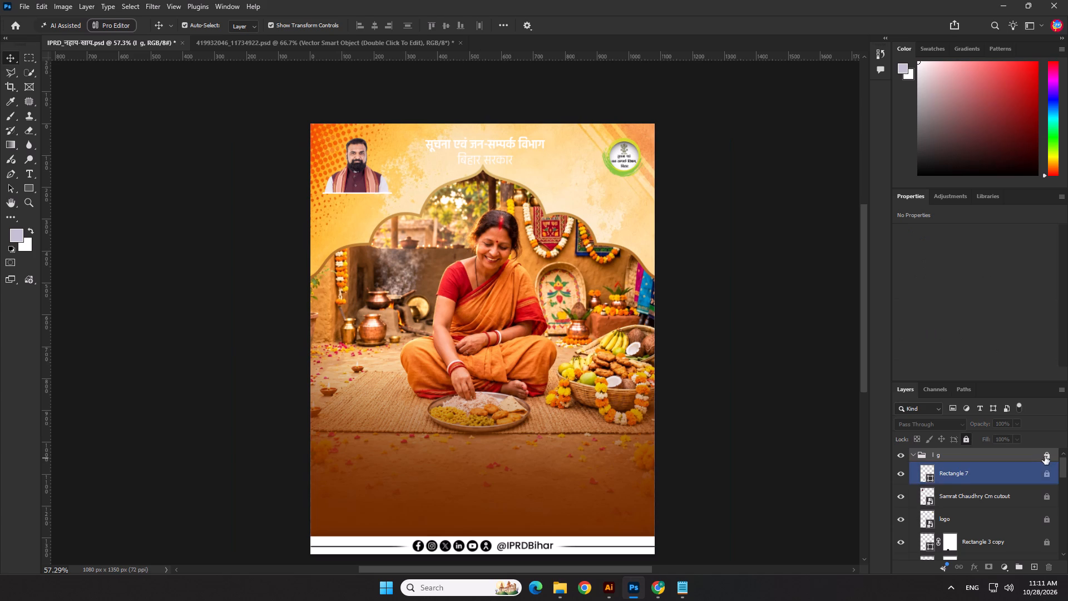
{"action": "left_click", "coordinate": [1044, 456]}
{"action": "left_click", "coordinate": [758, 394]}
Set the header text "सूचना एवं जन-सम्पर्क विभाग बिहार सरकार" to black (000000).
{"action": "left_click", "coordinate": [481, 146]}
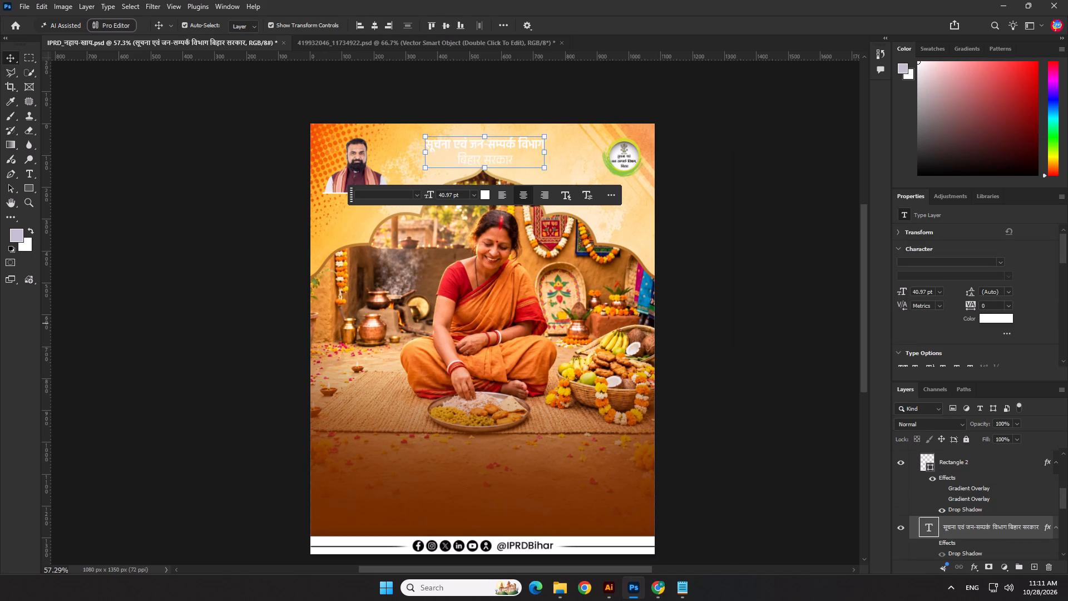
{"action": "left_click", "coordinate": [1003, 316]}
{"action": "left_click_drag", "start_coordinate": [799, 456], "coordinate": [780, 553]}
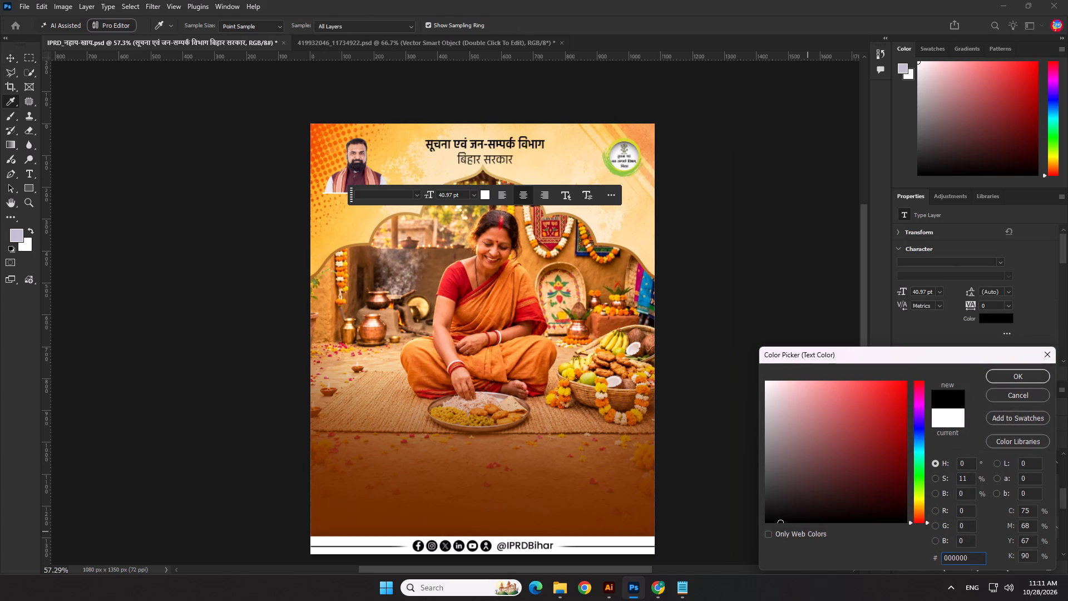
{"action": "left_click", "coordinate": [1000, 374]}
{"action": "left_click", "coordinate": [789, 352]}
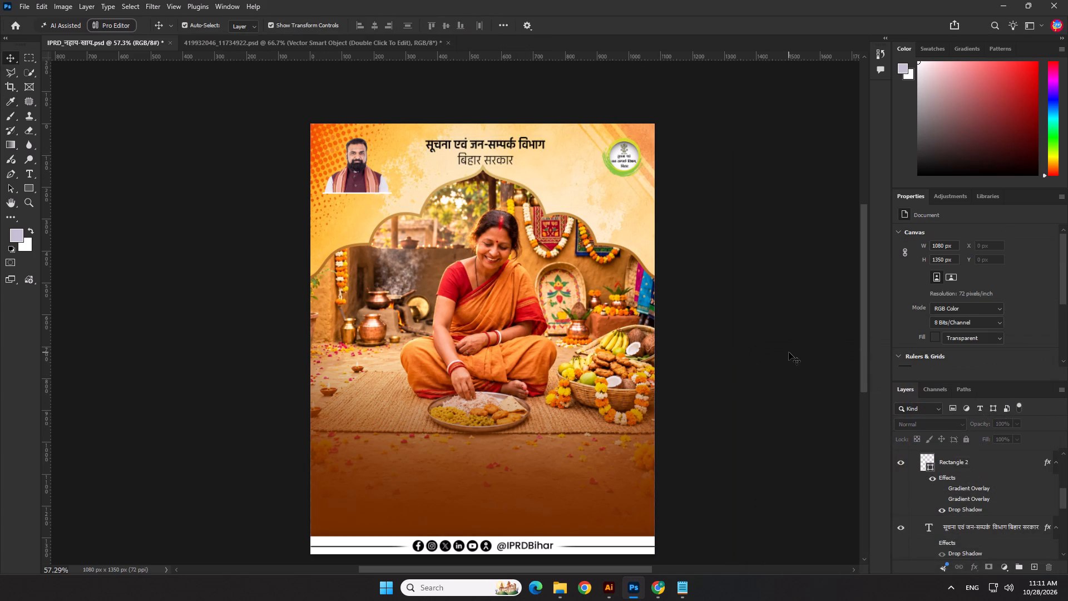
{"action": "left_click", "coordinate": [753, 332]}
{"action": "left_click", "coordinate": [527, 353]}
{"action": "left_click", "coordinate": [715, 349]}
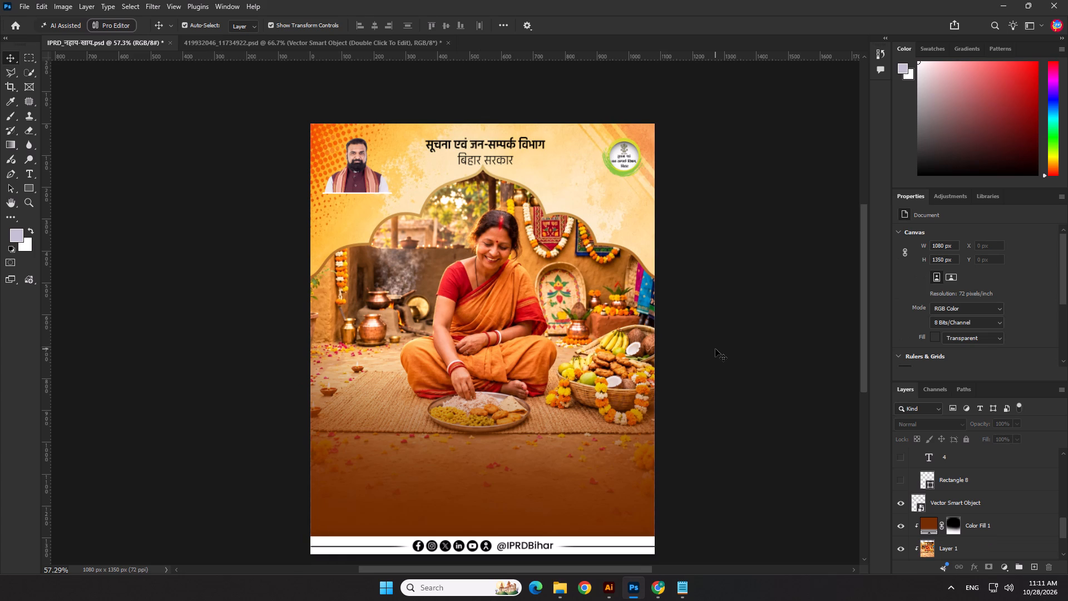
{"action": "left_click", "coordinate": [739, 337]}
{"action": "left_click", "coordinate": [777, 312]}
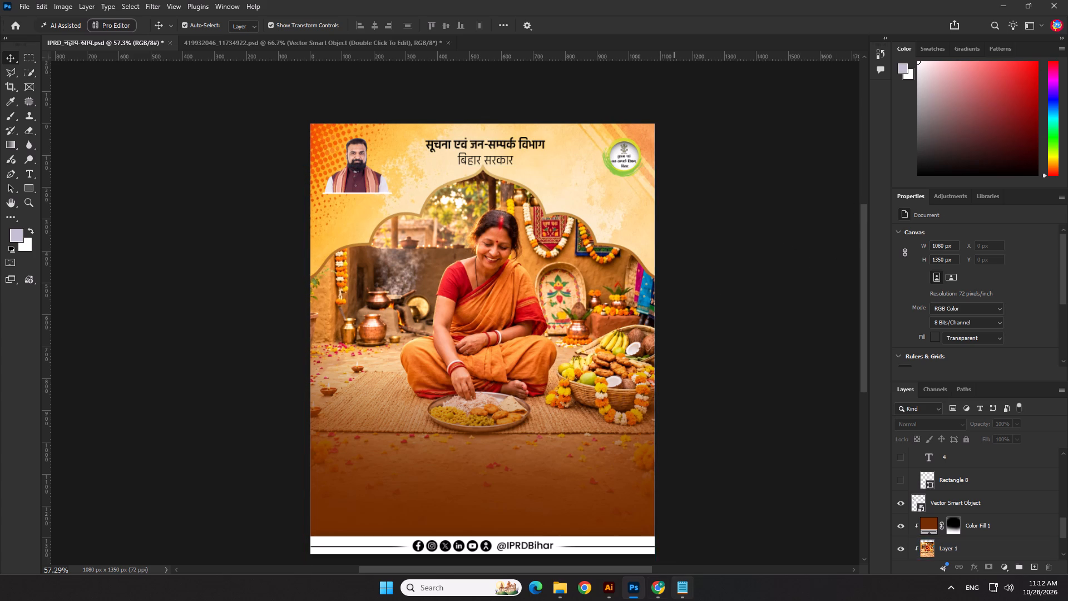
Switch to Notepad and copy the first heading "नहाय-खाय" from the greeting text notes.
{"action": "left_click", "coordinate": [677, 600]}
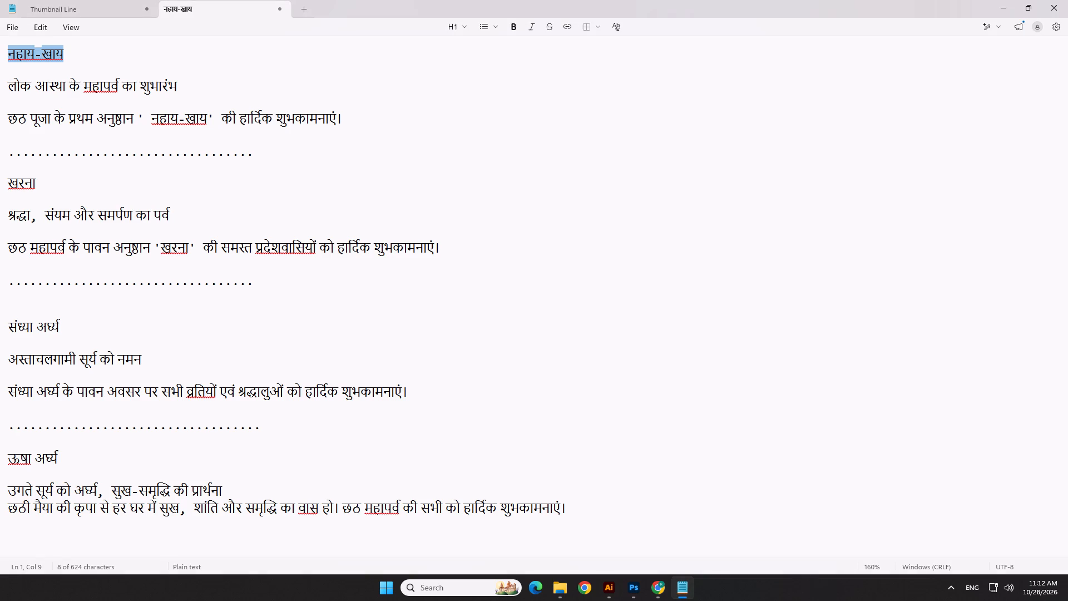
{"action": "left_click", "coordinate": [12, 84]}
{"action": "left_click_drag", "start_coordinate": [64, 51], "coordinate": [16, 52]}
{"action": "left_click_drag", "start_coordinate": [16, 52], "coordinate": [6, 51]}
{"action": "key", "text": "ctrl+c"}
{"action": "key", "text": "ctrl+c"}
{"action": "key", "text": "ctrl+c"}
{"action": "left_click", "coordinate": [626, 332]}
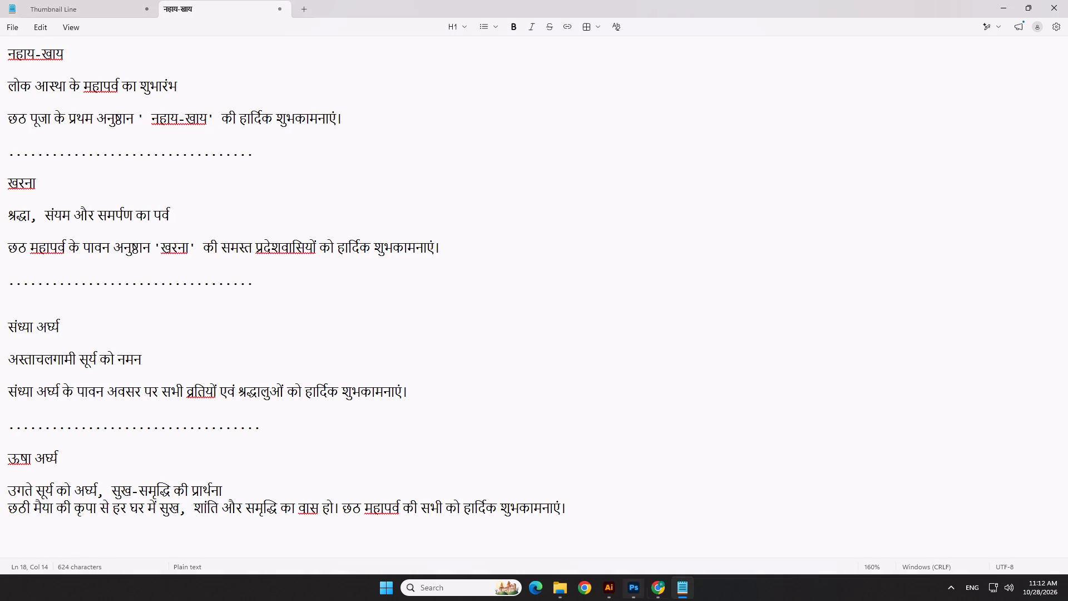
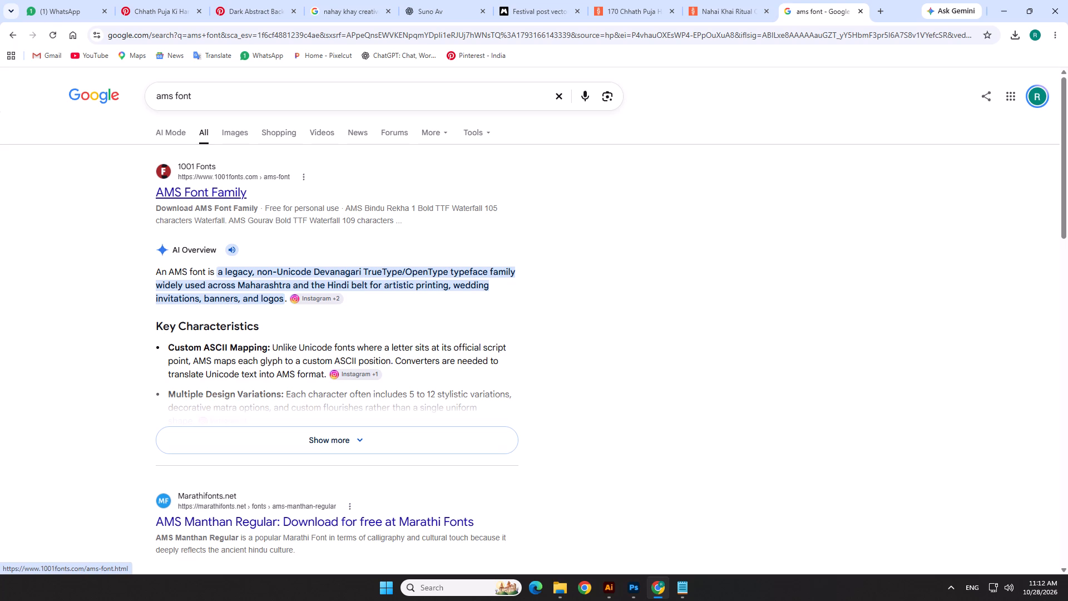
Open the AMS Font Family page on 1001 Fonts and download the font family.
{"action": "left_click", "coordinate": [214, 199]}
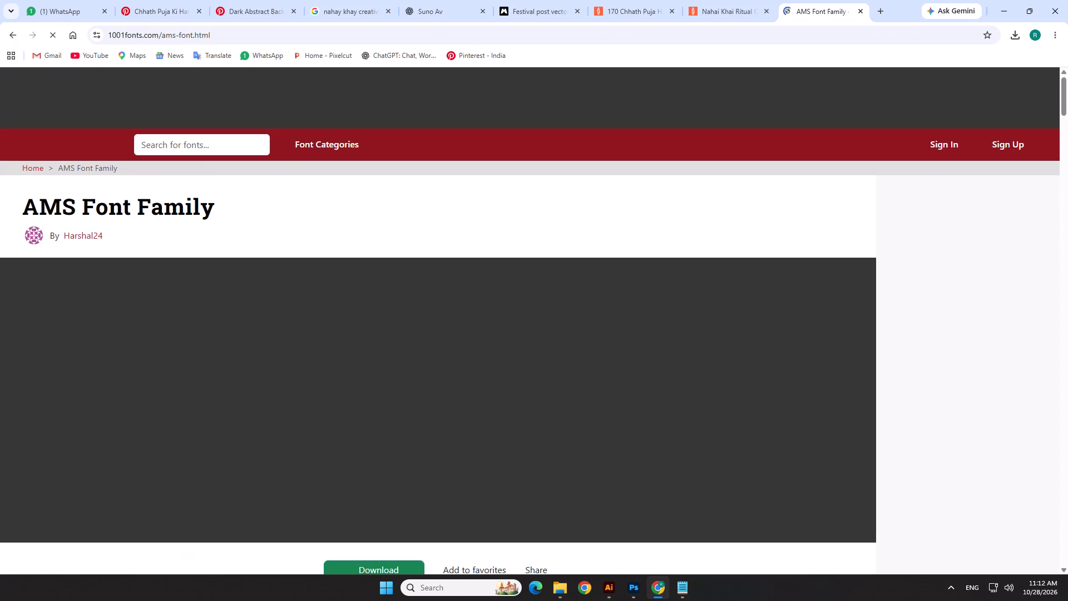
{"action": "scroll", "coordinate": [522, 271], "scroll_direction": "down", "scroll_amount": 3}
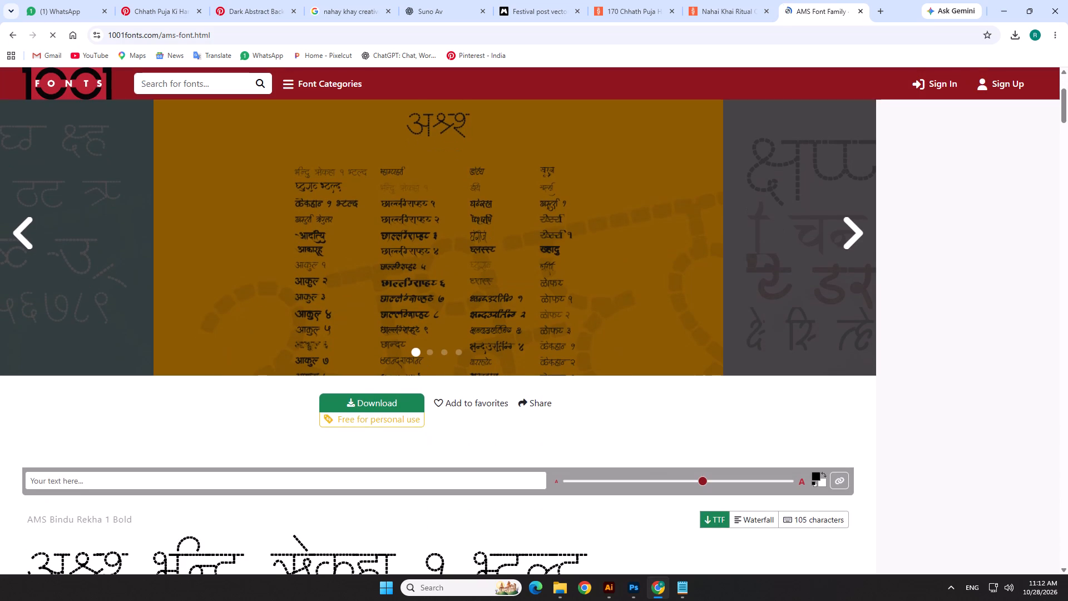
{"action": "scroll", "coordinate": [525, 304], "scroll_direction": "down", "scroll_amount": 7}
{"action": "scroll", "coordinate": [729, 362], "scroll_direction": "down", "scroll_amount": 1}
{"action": "scroll", "coordinate": [729, 363], "scroll_direction": "up", "scroll_amount": 7}
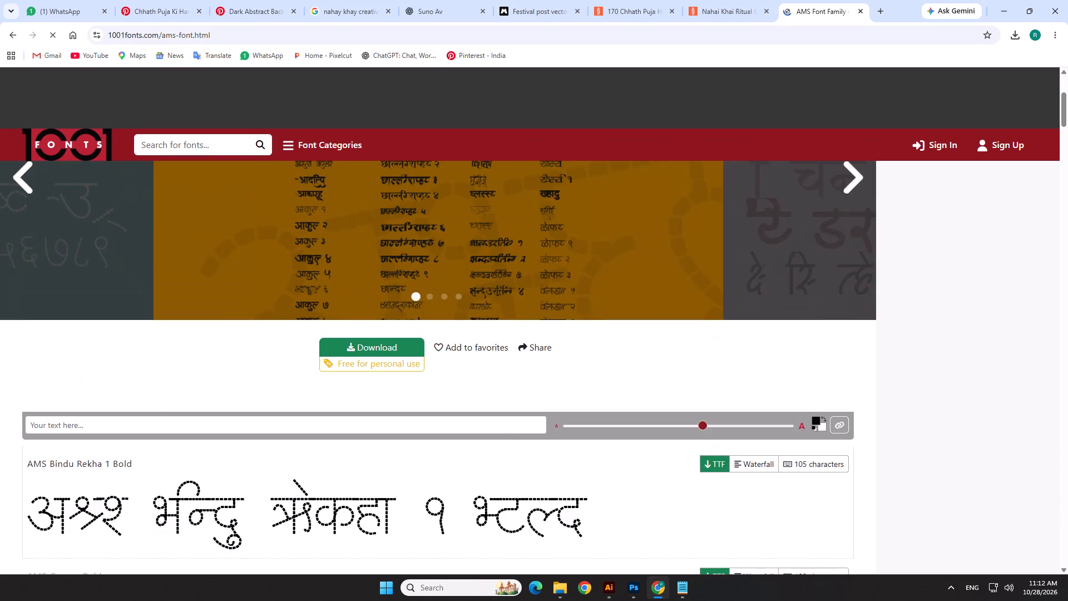
{"action": "scroll", "coordinate": [730, 363], "scroll_direction": "up", "scroll_amount": 1}
{"action": "left_click", "coordinate": [392, 402]}
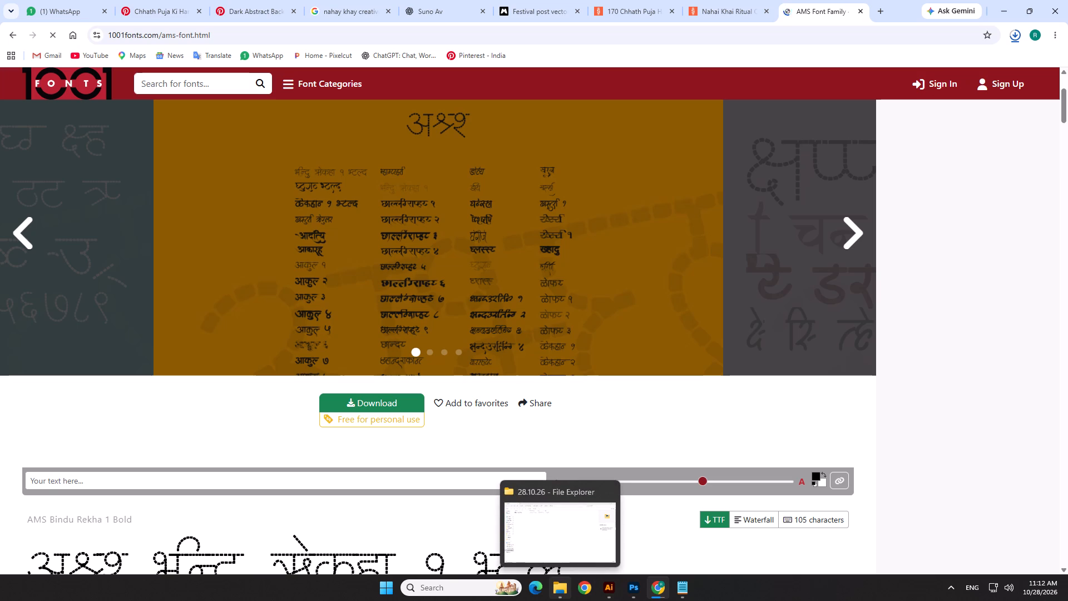
Switch to Photoshop and save the Nahay Khay creative.
{"action": "left_click", "coordinate": [638, 590]}
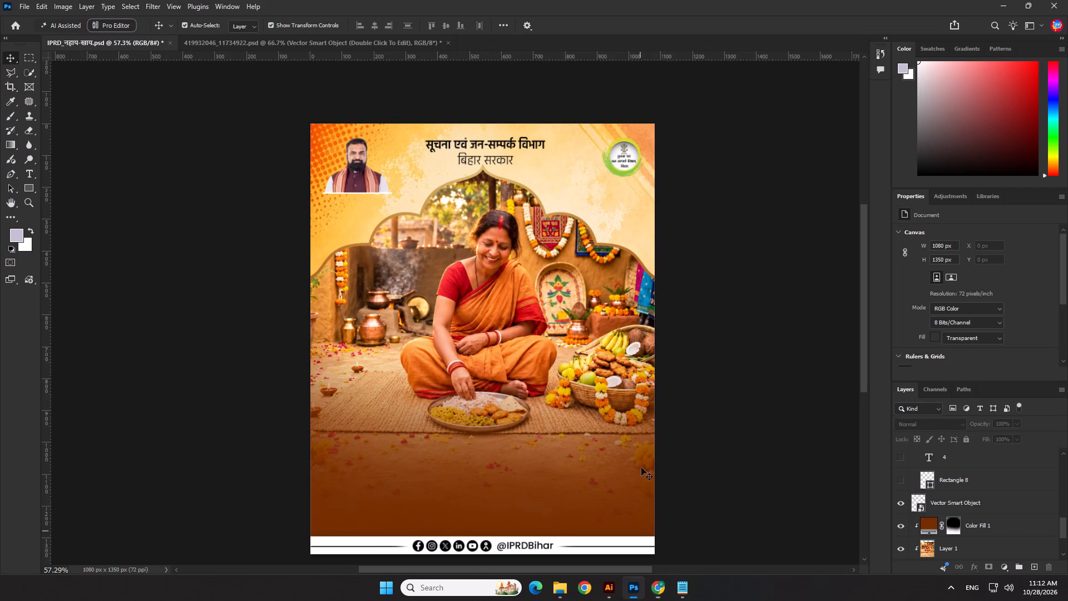
{"action": "scroll", "coordinate": [651, 424], "scroll_direction": "down", "scroll_amount": 3}
{"action": "key", "text": "ctrl+s"}
{"action": "left_click", "coordinate": [714, 342]}
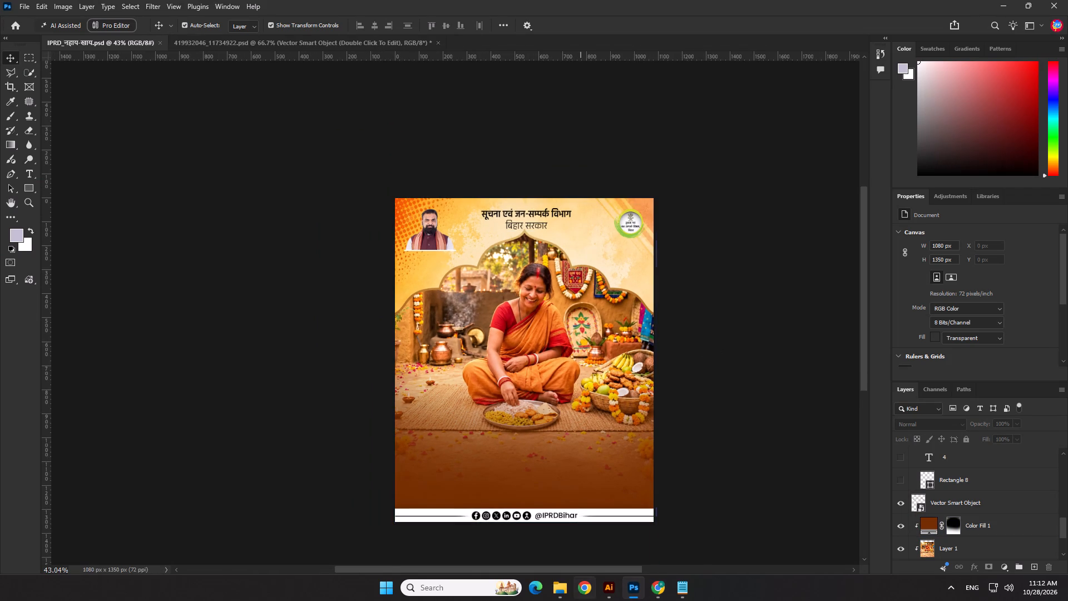
{"action": "left_click", "coordinate": [565, 587]}
{"action": "left_click", "coordinate": [47, 152]}
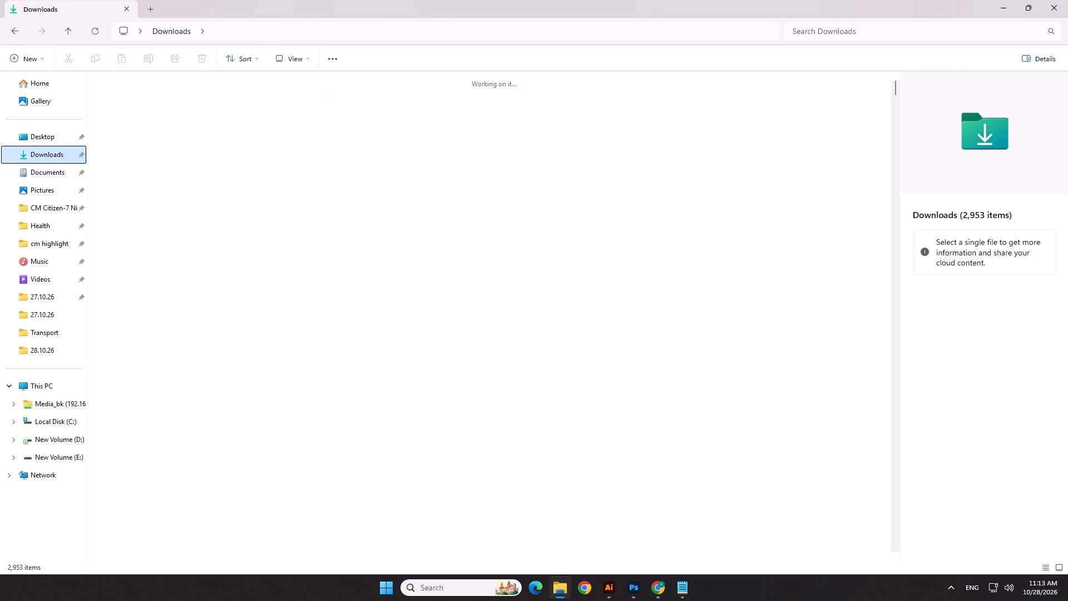
{"action": "double_click", "coordinate": [286, 133]}
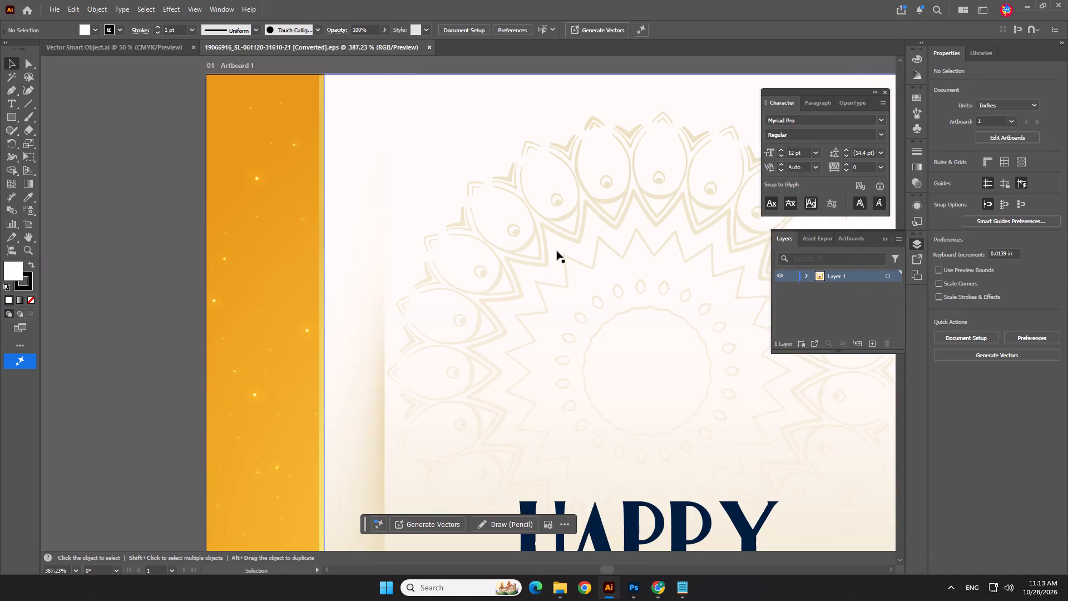
{"action": "scroll", "coordinate": [507, 244], "scroll_direction": "down", "scroll_amount": 5}
{"action": "scroll", "coordinate": [383, 270], "scroll_direction": "up", "scroll_amount": 2}
{"action": "left_click", "coordinate": [218, 223]}
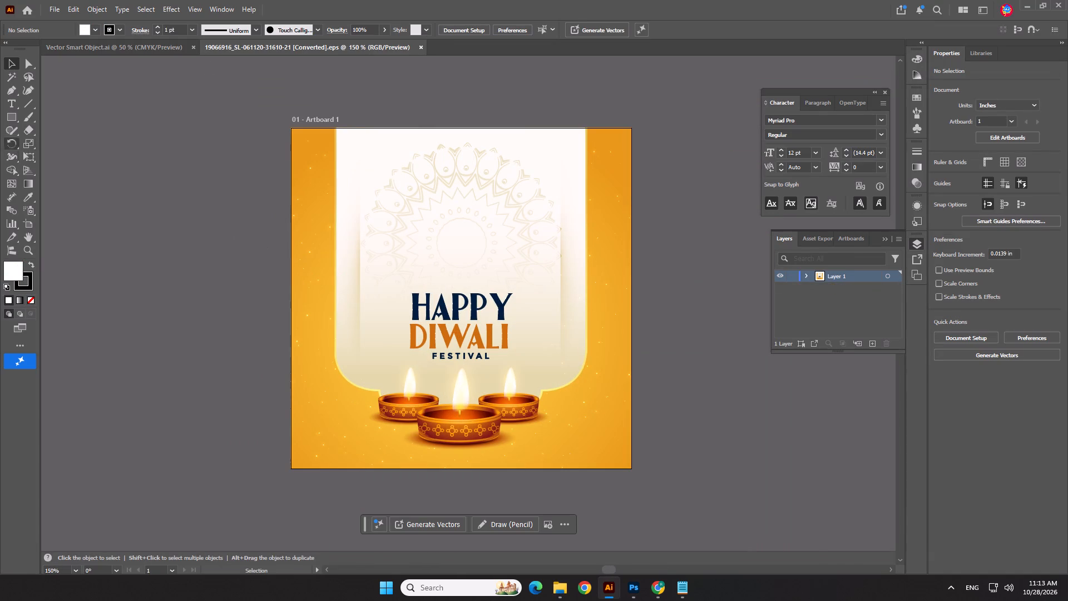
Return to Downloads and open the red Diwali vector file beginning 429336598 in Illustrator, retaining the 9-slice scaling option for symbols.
{"action": "key", "text": "alt+Tab"}
{"action": "double_click", "coordinate": [340, 122]}
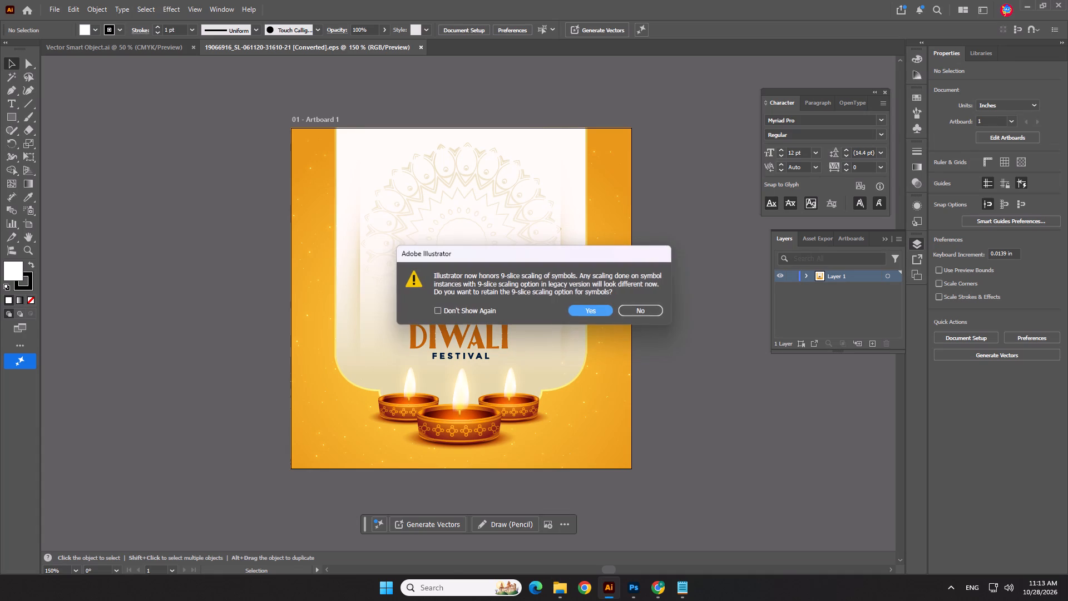
{"action": "left_click", "coordinate": [586, 313]}
{"action": "scroll", "coordinate": [500, 267], "scroll_direction": "down", "scroll_amount": 9}
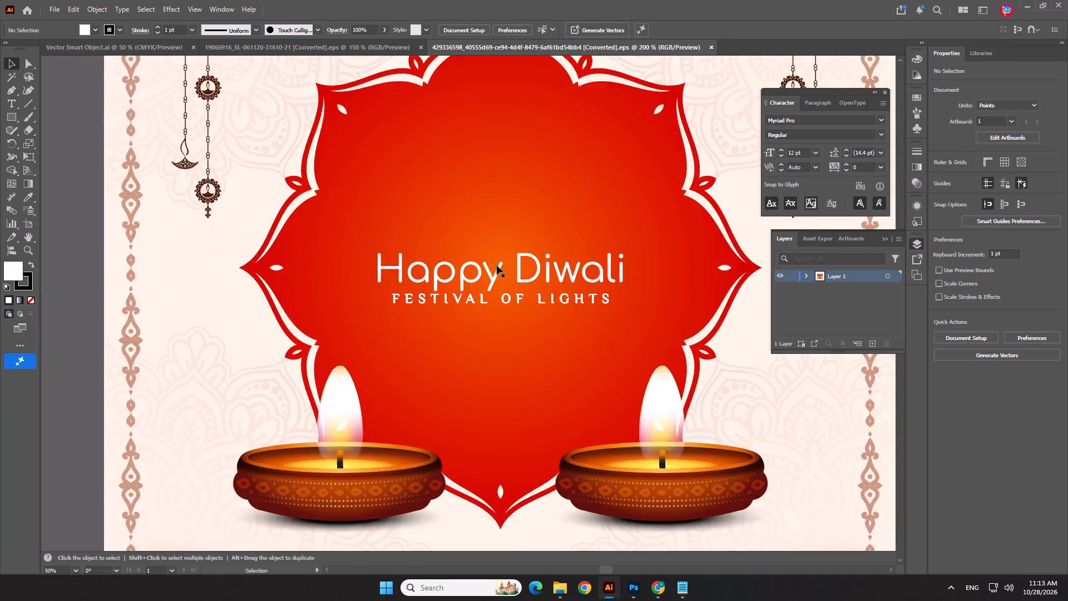
{"action": "scroll", "coordinate": [497, 265], "scroll_direction": "down", "scroll_amount": 3}
{"action": "scroll", "coordinate": [416, 231], "scroll_direction": "up", "scroll_amount": 2}
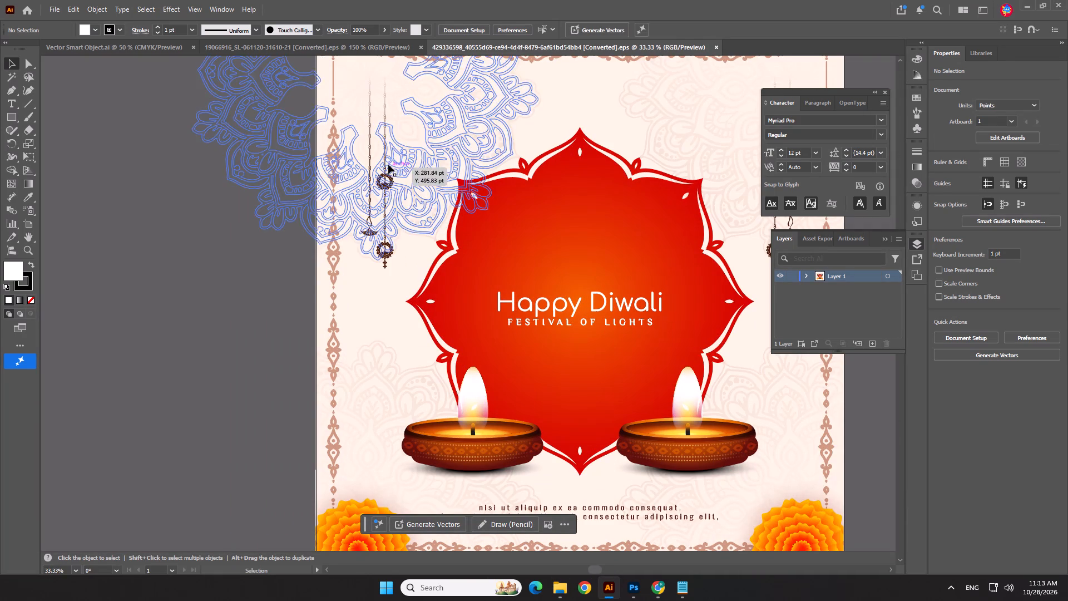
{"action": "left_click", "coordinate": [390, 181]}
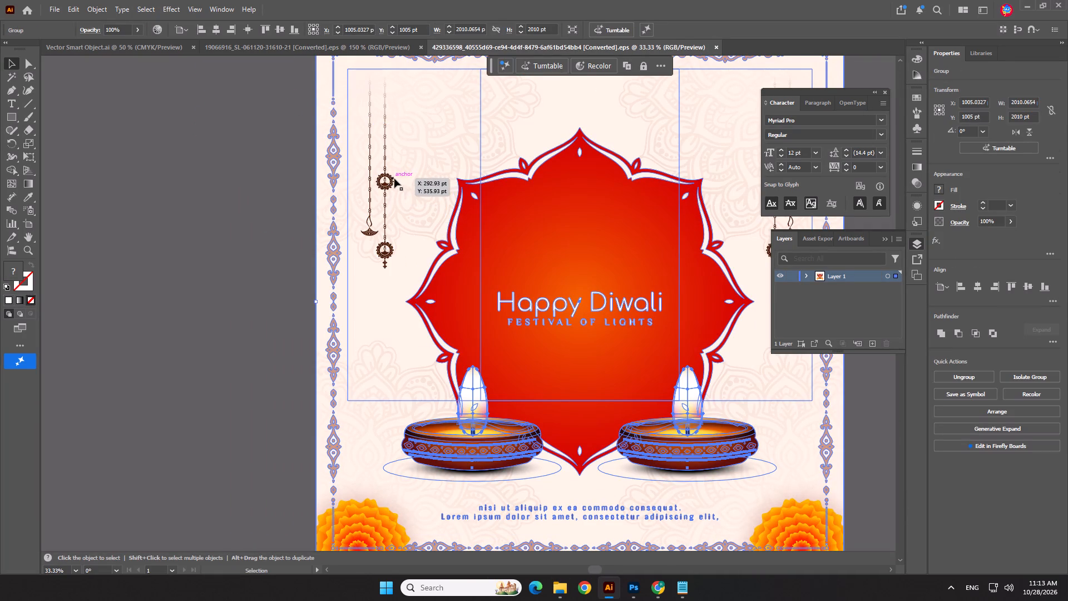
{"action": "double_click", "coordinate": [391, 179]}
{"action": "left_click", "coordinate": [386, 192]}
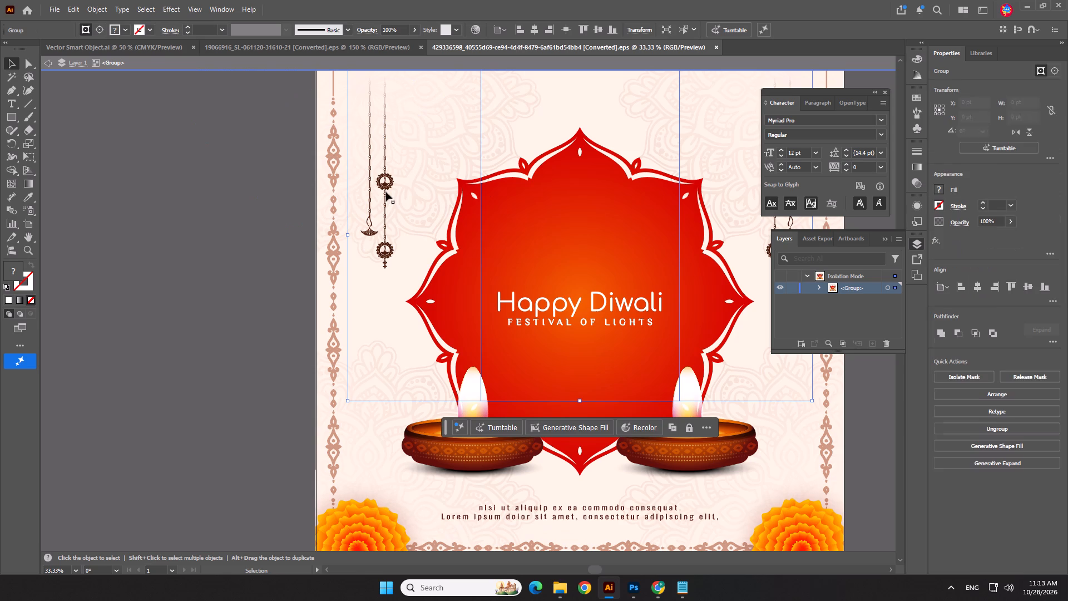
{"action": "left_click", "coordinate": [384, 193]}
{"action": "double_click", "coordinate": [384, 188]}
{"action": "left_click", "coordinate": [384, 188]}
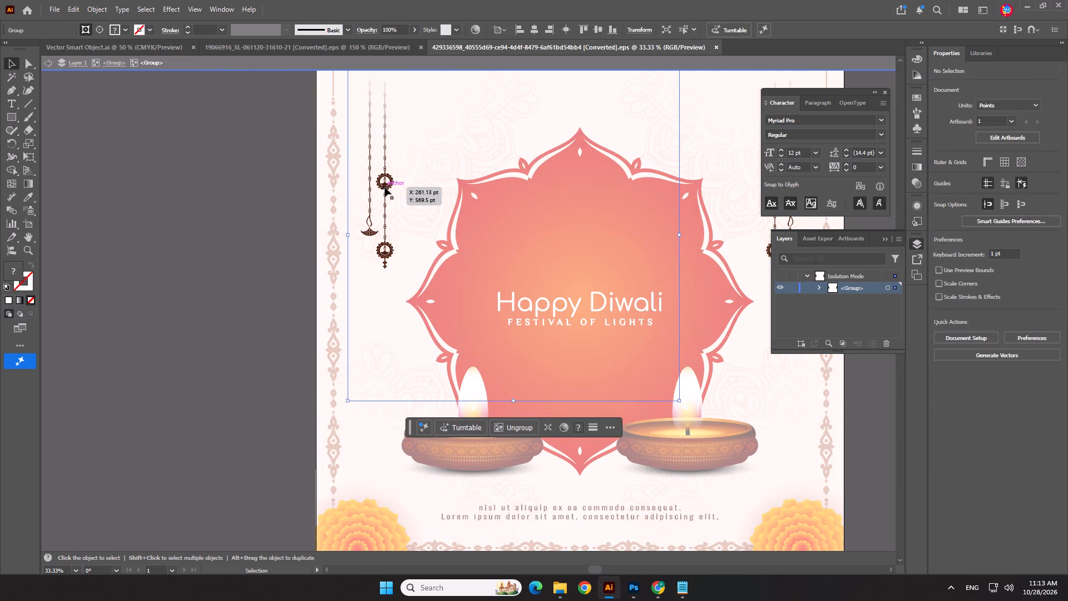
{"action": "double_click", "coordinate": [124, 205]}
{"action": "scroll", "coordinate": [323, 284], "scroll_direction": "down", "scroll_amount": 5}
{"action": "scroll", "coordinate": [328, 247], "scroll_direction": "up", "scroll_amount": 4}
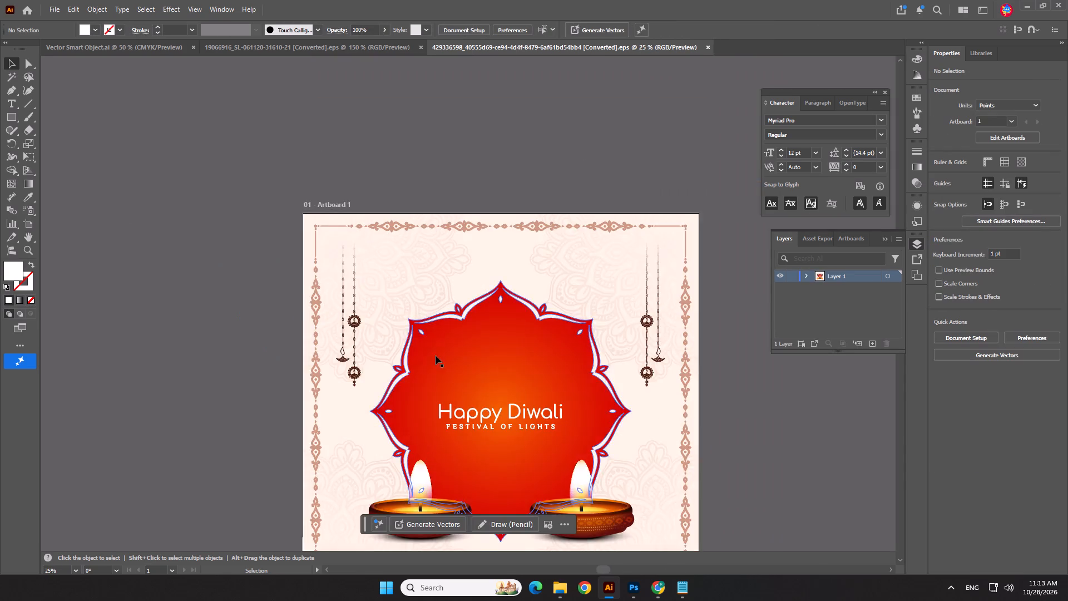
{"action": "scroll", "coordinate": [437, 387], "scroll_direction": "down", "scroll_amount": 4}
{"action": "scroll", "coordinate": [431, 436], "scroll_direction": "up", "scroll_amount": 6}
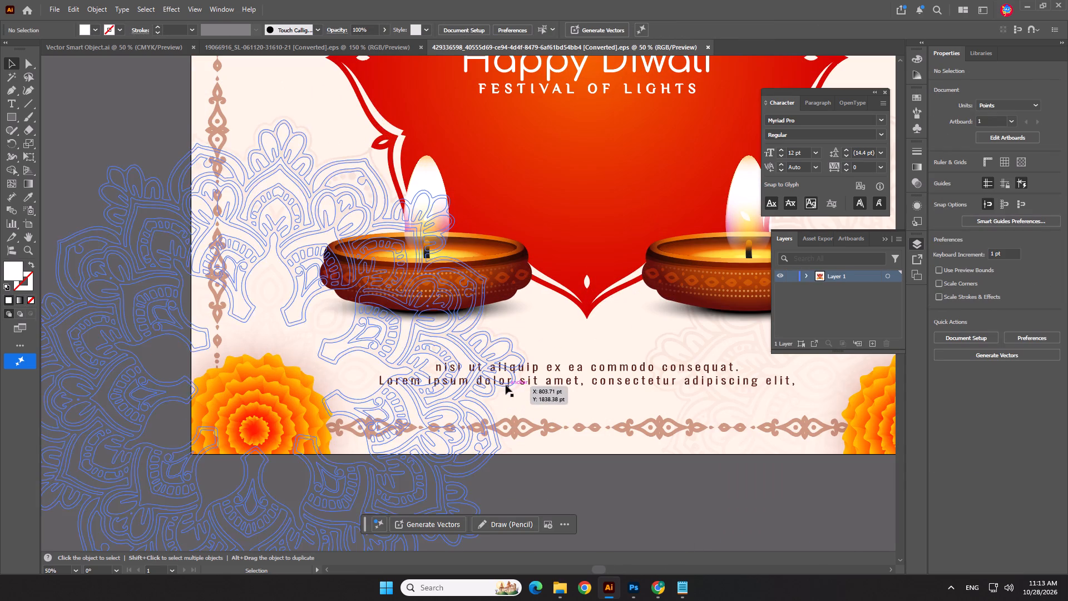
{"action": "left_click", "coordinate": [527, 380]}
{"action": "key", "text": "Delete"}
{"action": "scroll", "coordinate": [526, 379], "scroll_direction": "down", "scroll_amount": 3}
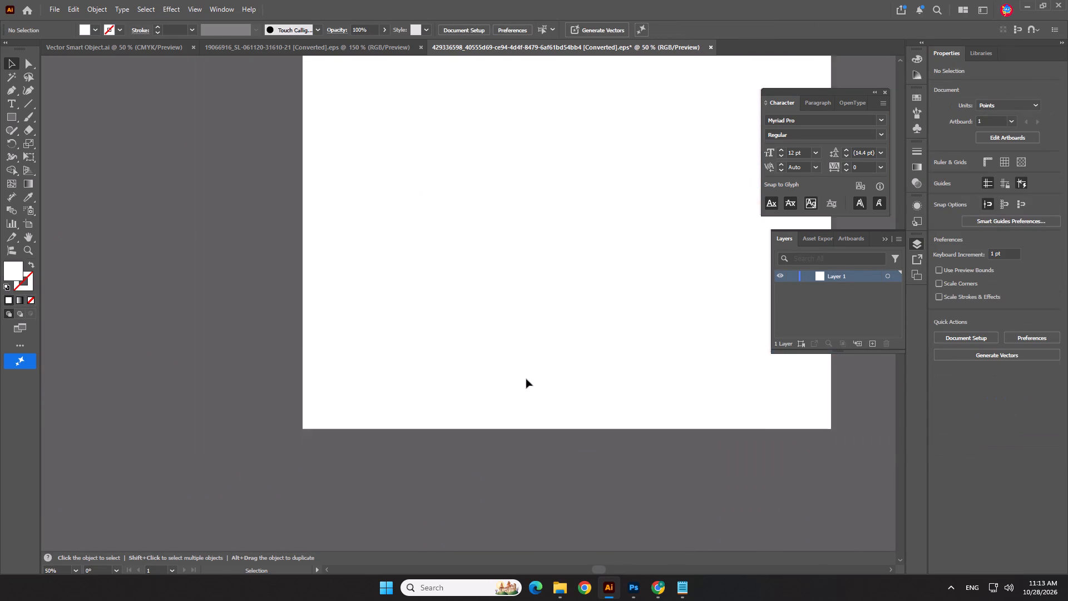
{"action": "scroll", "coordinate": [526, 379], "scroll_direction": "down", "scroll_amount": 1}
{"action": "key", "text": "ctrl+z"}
Ungroup all levels of the Diwali artwork on the artboard.
{"action": "left_click", "coordinate": [531, 359]}
{"action": "right_click", "coordinate": [531, 359]}
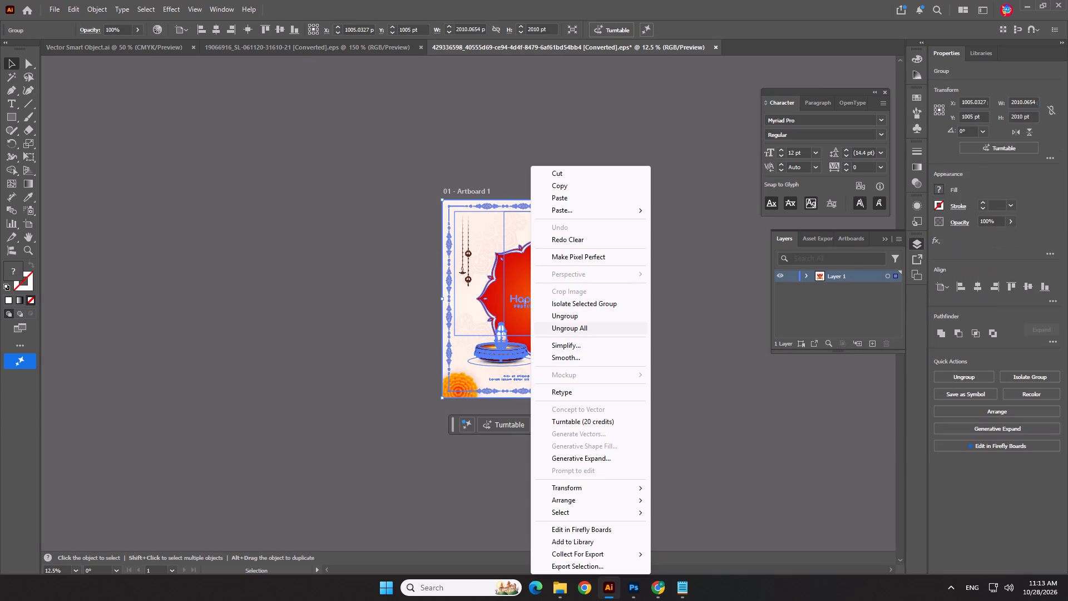
{"action": "left_click", "coordinate": [558, 333]}
{"action": "left_click", "coordinate": [349, 320]}
Delete the cream background pattern, the black-and-white gradient shapes behind the red frame, and the gradient piece over the right diya.
{"action": "scroll", "coordinate": [557, 282], "scroll_direction": "up", "scroll_amount": 2}
{"action": "left_click", "coordinate": [519, 167]}
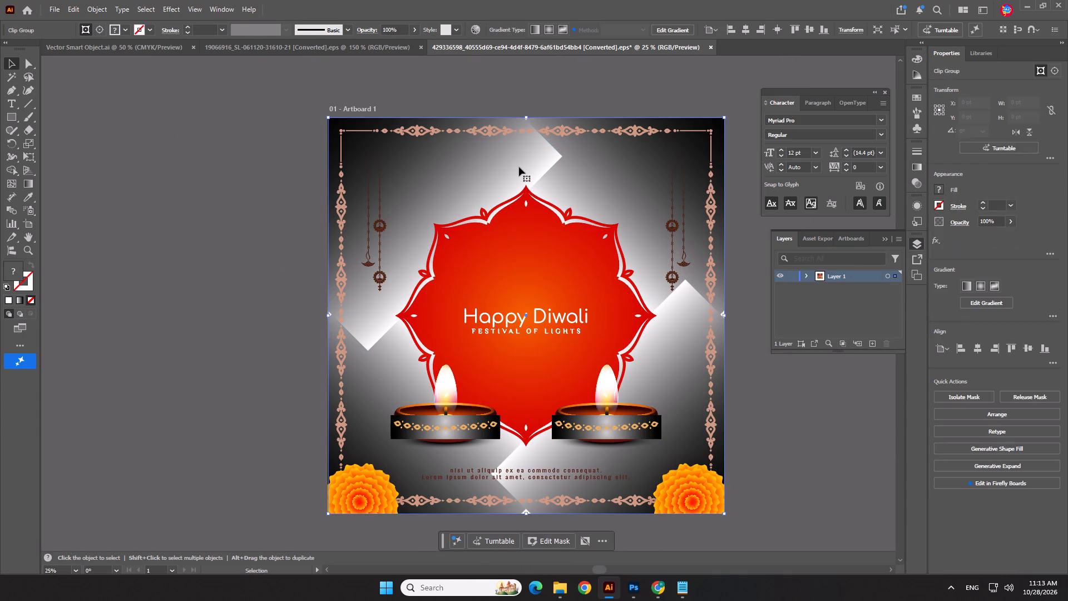
{"action": "left_click", "coordinate": [525, 165]}
{"action": "key", "text": "Delete"}
{"action": "left_click", "coordinate": [589, 173]}
{"action": "key", "text": "Delete"}
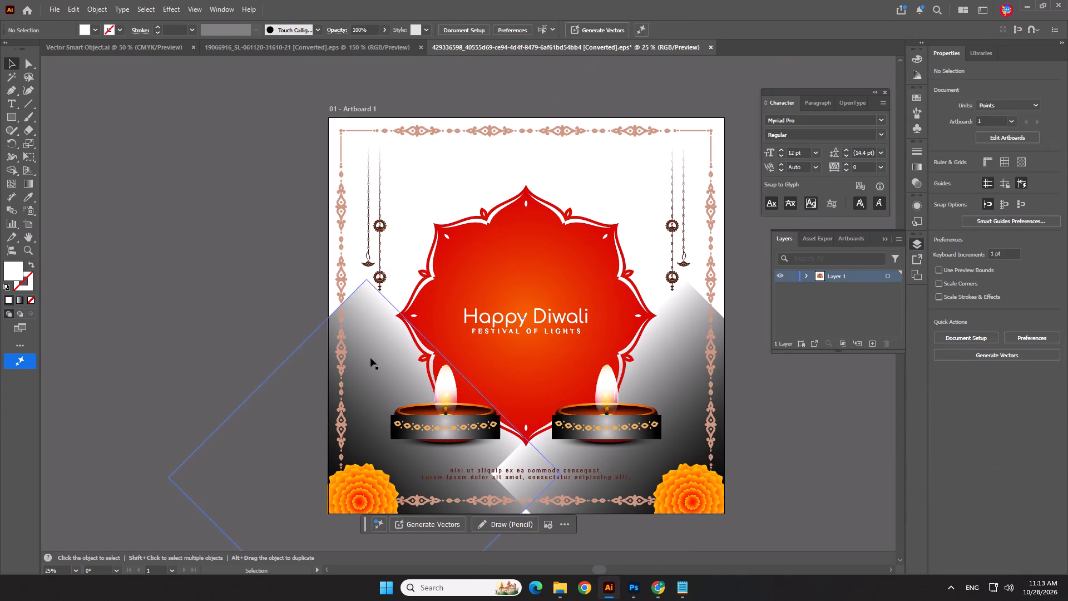
{"action": "left_click", "coordinate": [370, 358]}
{"action": "key", "text": "Delete"}
{"action": "left_click", "coordinate": [682, 373]}
{"action": "key", "text": "Delete"}
{"action": "left_click", "coordinate": [602, 417]}
{"action": "key", "text": "Delete"}
{"action": "left_click", "coordinate": [617, 425]}
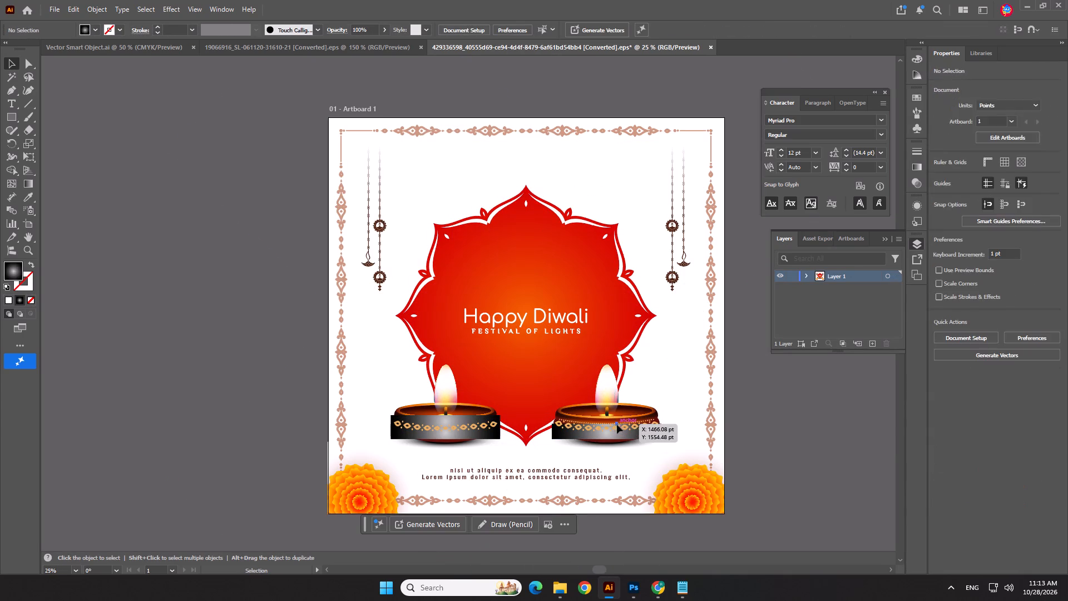
{"action": "key", "text": "Delete"}
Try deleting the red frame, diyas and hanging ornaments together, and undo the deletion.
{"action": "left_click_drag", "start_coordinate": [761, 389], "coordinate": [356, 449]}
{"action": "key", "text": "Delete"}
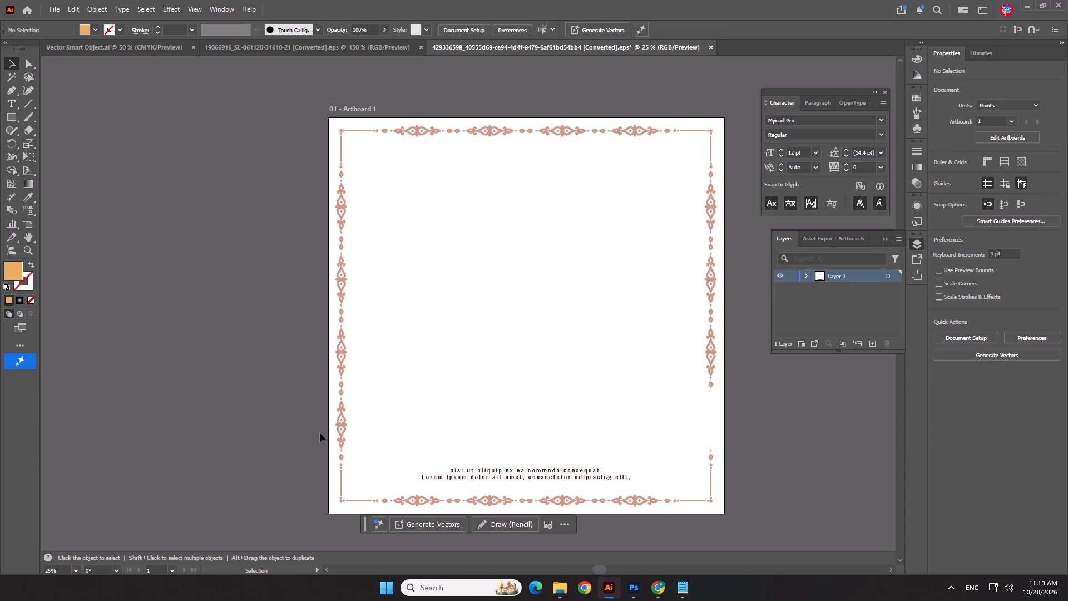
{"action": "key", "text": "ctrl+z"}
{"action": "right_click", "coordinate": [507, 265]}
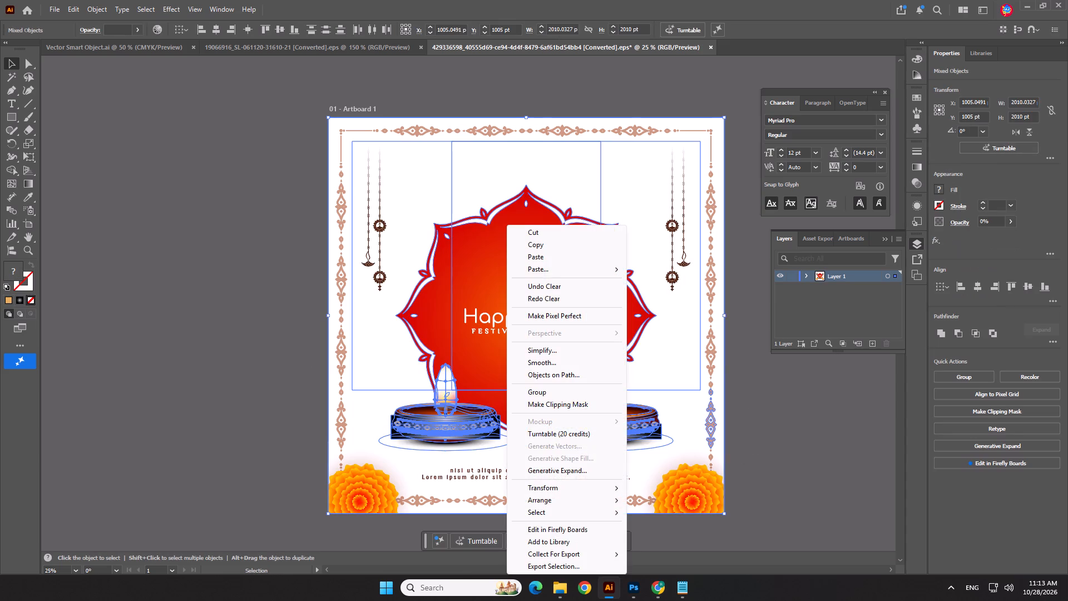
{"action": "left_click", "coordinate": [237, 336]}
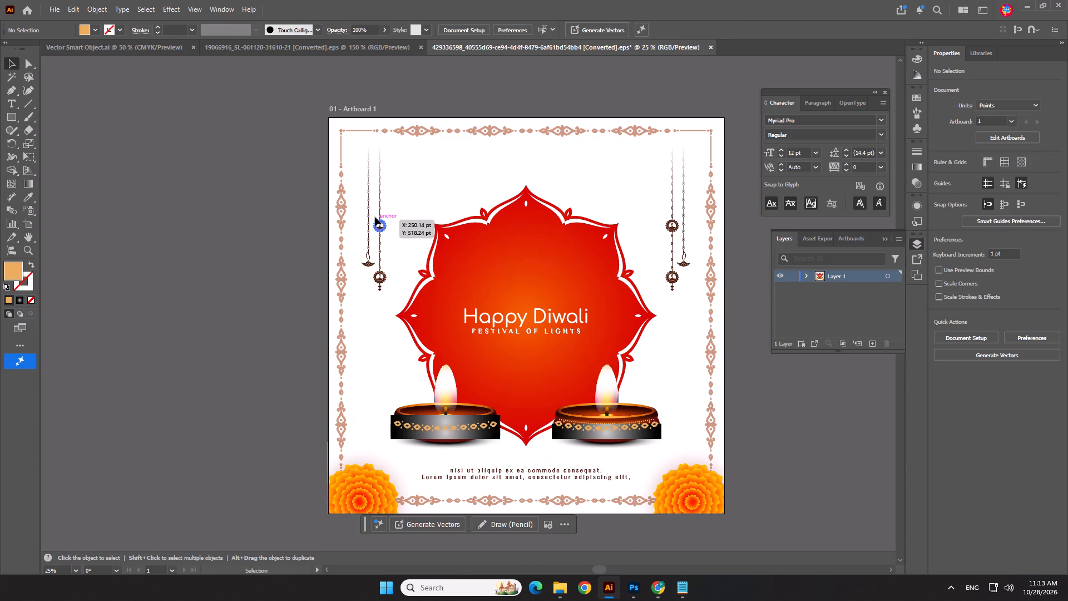
Isolate the left hanging ornament's clip group and move all its contents off the artboard into the empty area to the left.
{"action": "left_click", "coordinate": [379, 221]}
{"action": "left_click_drag", "start_coordinate": [379, 221], "coordinate": [403, 226]}
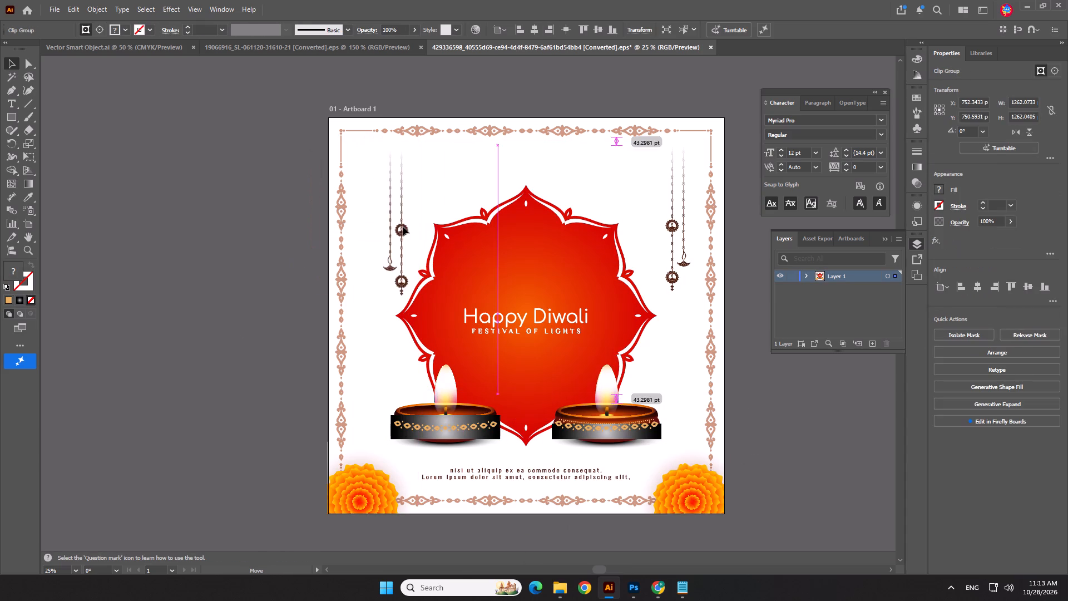
{"action": "left_click_drag", "start_coordinate": [403, 226], "coordinate": [392, 216]}
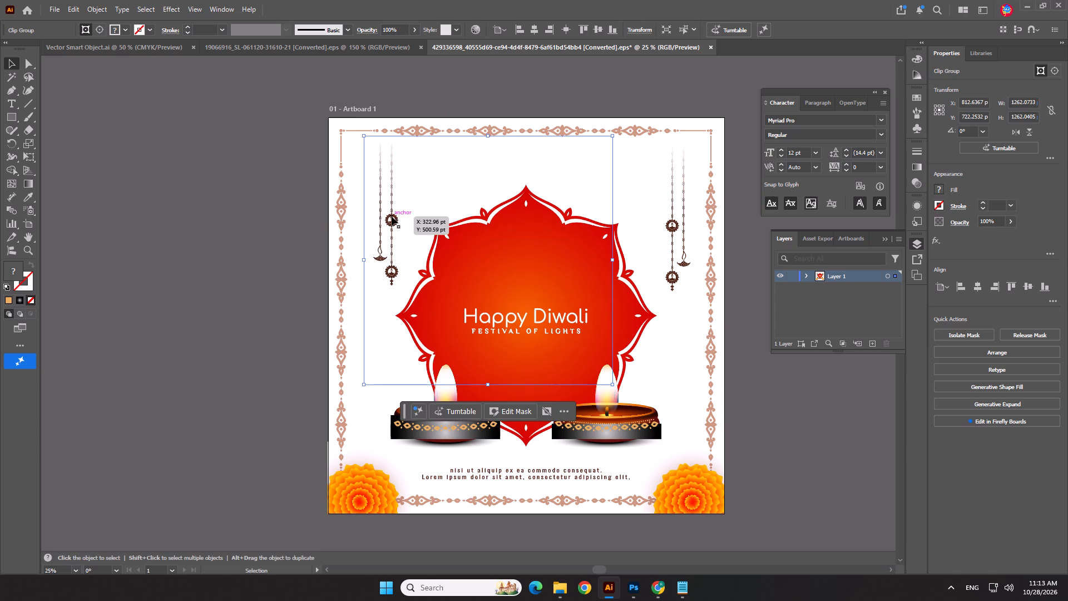
{"action": "triple_click", "coordinate": [392, 216]}
{"action": "left_click", "coordinate": [392, 199], "text": "shift"}
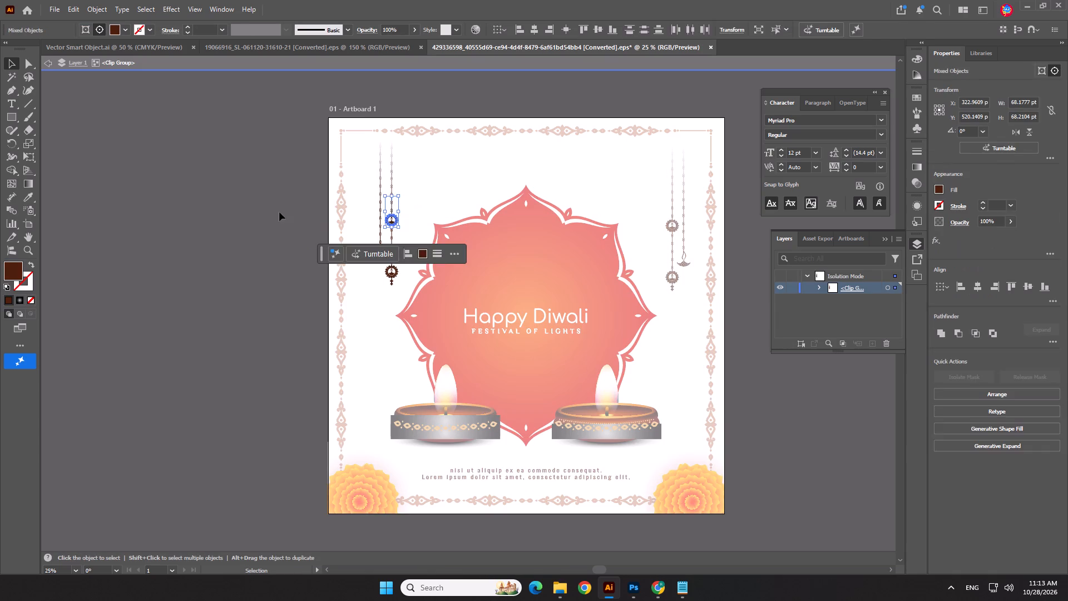
{"action": "left_click", "coordinate": [279, 212]}
{"action": "left_click_drag", "start_coordinate": [295, 93], "coordinate": [437, 309]}
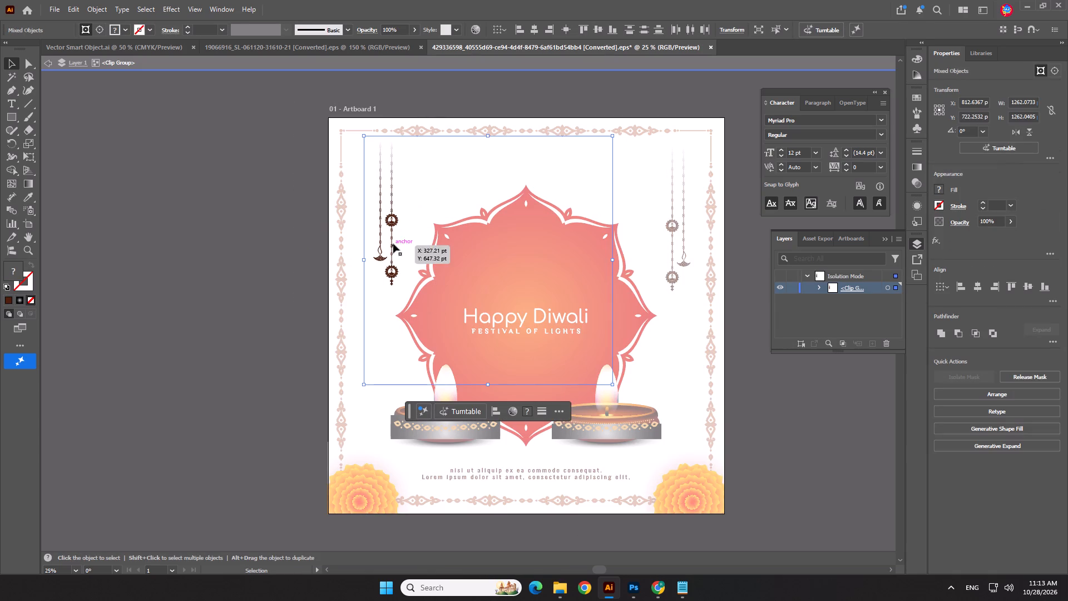
{"action": "left_click_drag", "start_coordinate": [393, 221], "coordinate": [132, 205]}
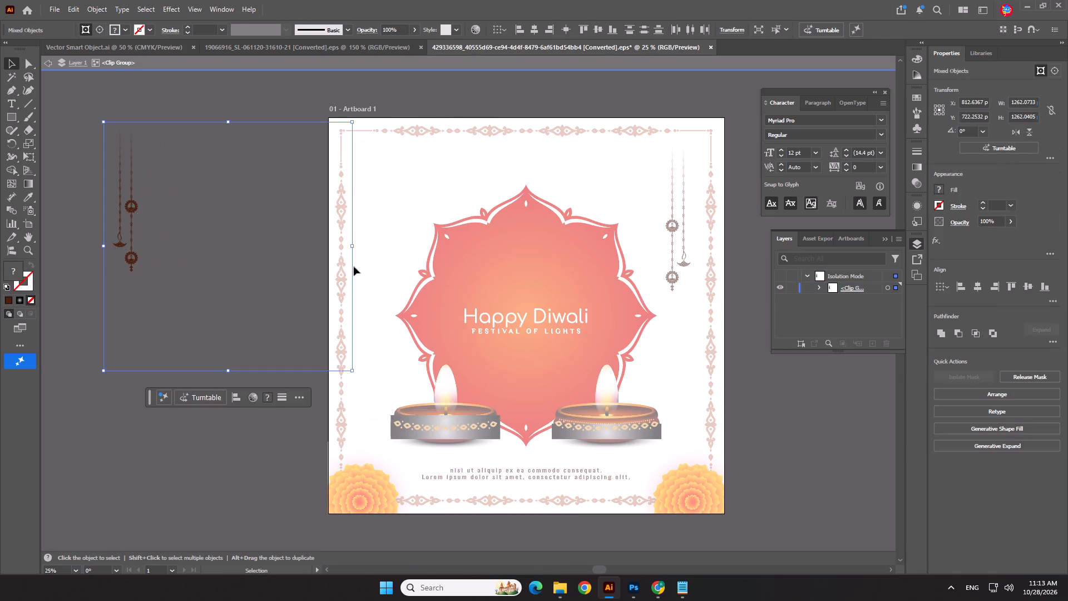
{"action": "scroll", "coordinate": [370, 269], "scroll_direction": "down", "scroll_amount": 3}
{"action": "left_click_drag", "start_coordinate": [289, 260], "coordinate": [258, 257]}
{"action": "left_click", "coordinate": [221, 360]}
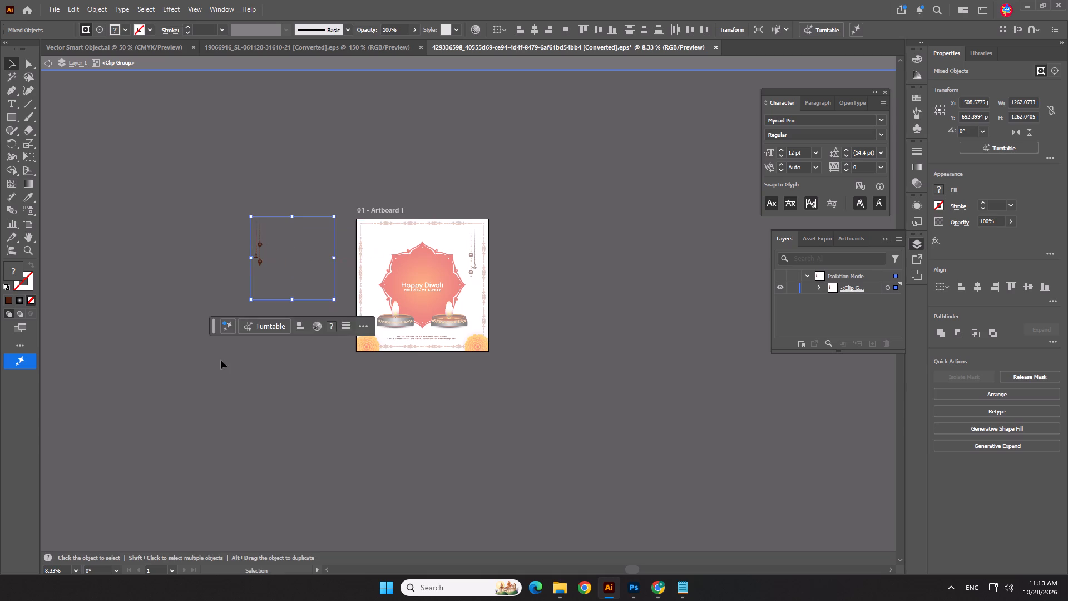
{"action": "left_click", "coordinate": [221, 311]}
Release the clipping mask on the moved hanging ornament and delete the leftover mask shape beside it.
{"action": "scroll", "coordinate": [226, 186], "scroll_direction": "up", "scroll_amount": 4}
{"action": "scroll", "coordinate": [409, 265], "scroll_direction": "down", "scroll_amount": 2}
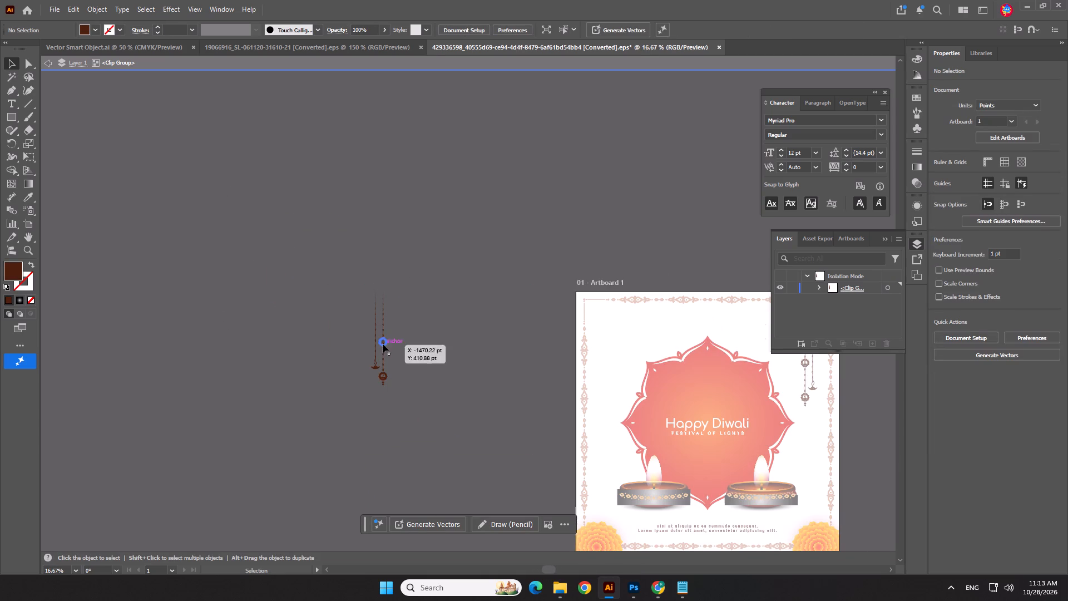
{"action": "left_click", "coordinate": [384, 338]}
{"action": "left_click_drag", "start_coordinate": [309, 224], "coordinate": [492, 437]}
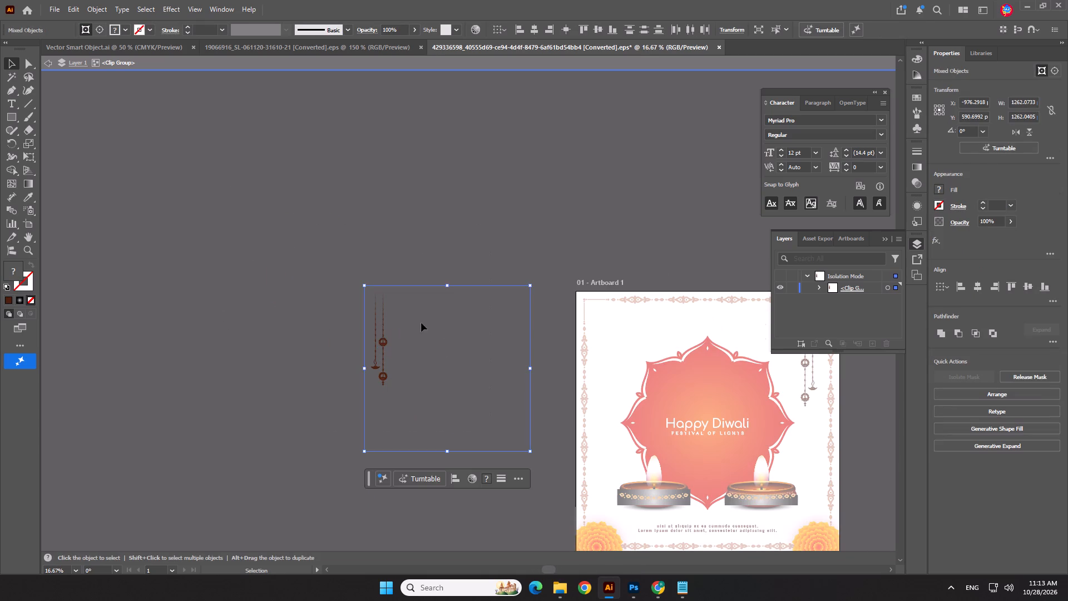
{"action": "right_click", "coordinate": [420, 322]}
{"action": "left_click", "coordinate": [472, 170]}
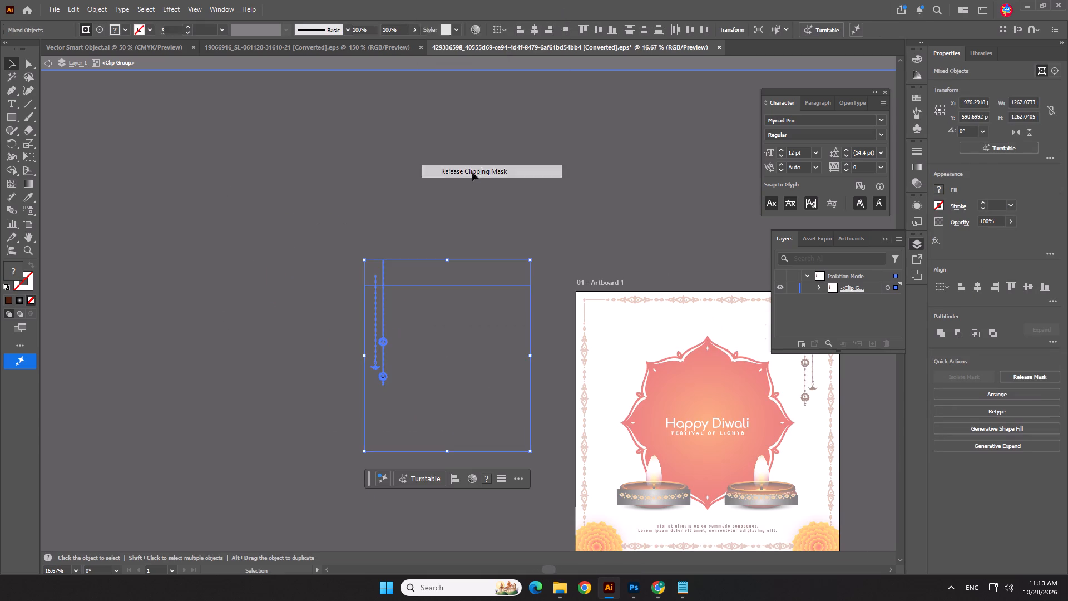
{"action": "left_click", "coordinate": [465, 211]}
{"action": "left_click_drag", "start_coordinate": [439, 247], "coordinate": [527, 425]}
{"action": "key", "text": "Delete"}
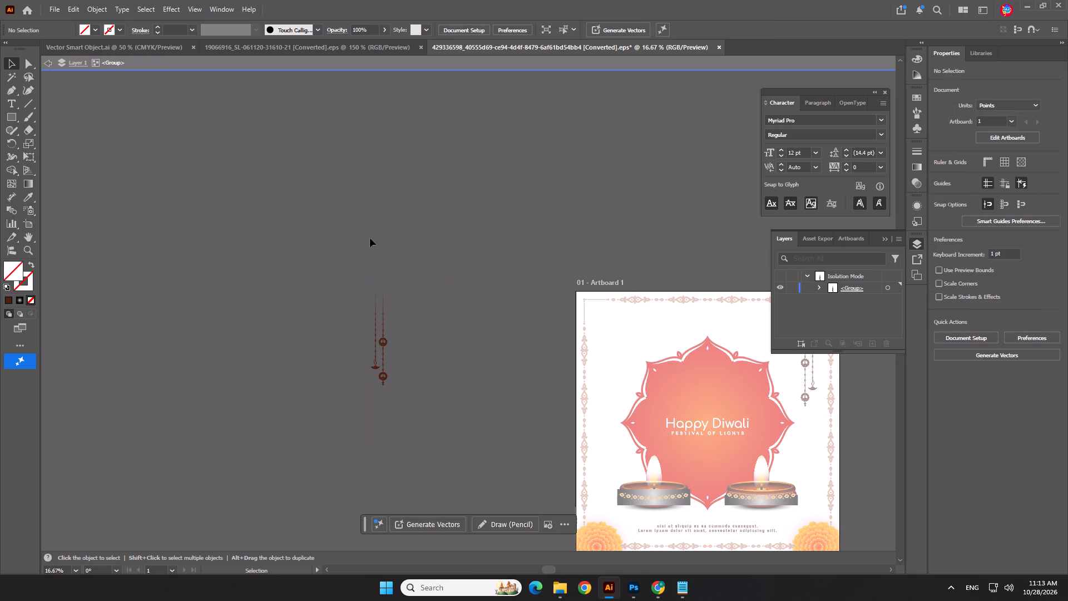
Copy the detached hanging ornament and paste it as a Smart Object into the IPRD_नहाय-खाय.psd poster in Photoshop.
{"action": "left_click_drag", "start_coordinate": [358, 238], "coordinate": [492, 457]}
{"action": "key", "text": "ctrl+c"}
{"action": "key", "text": "ctrl+c"}
{"action": "key", "text": "ctrl+c"}
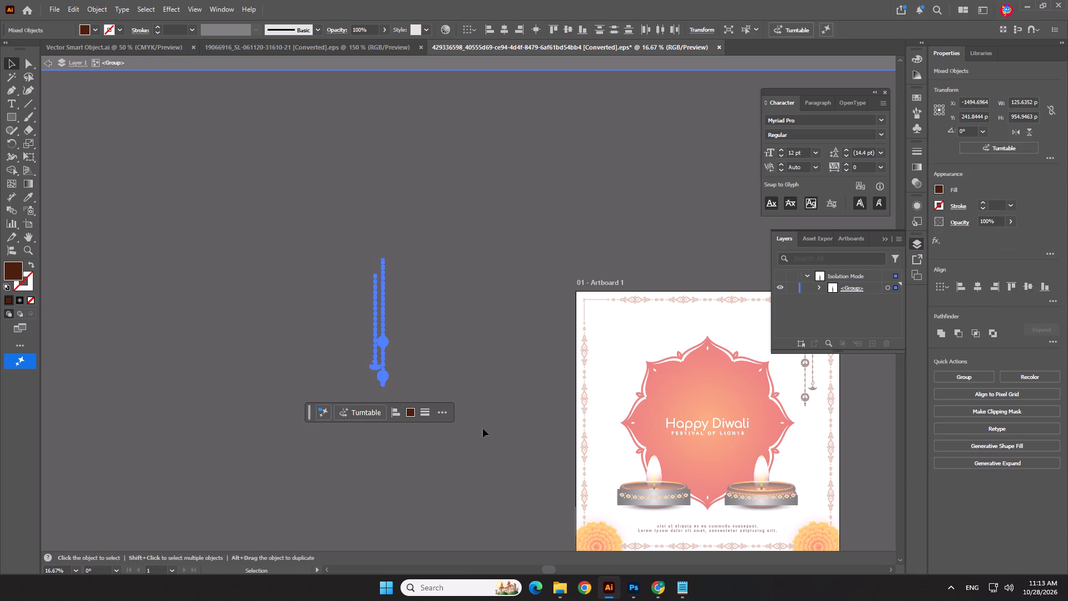
{"action": "key", "text": "alt+Tab"}
{"action": "key", "text": "alt+Tab"}
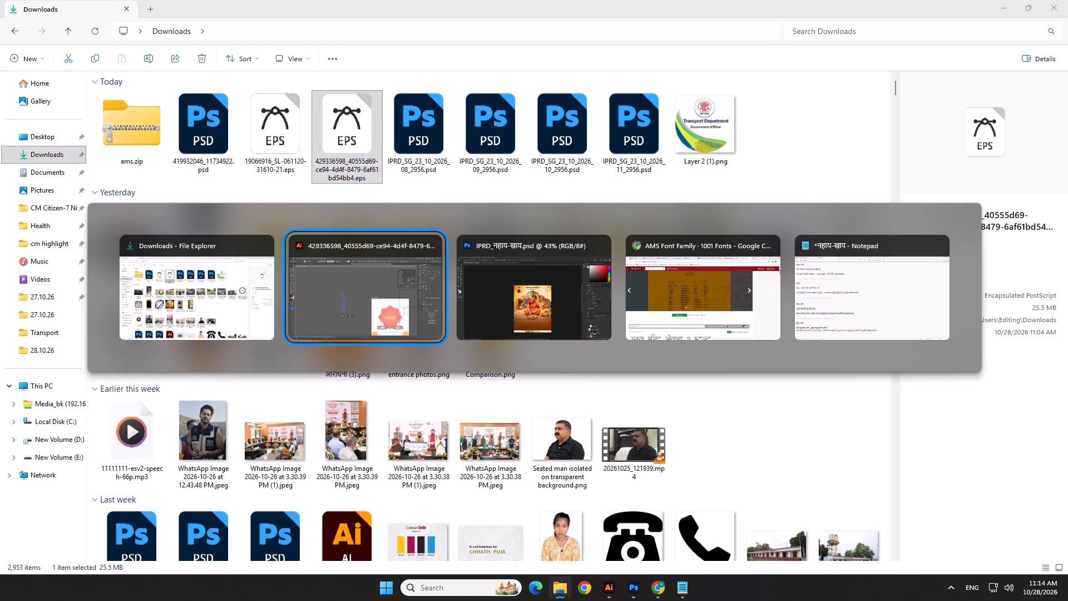
{"action": "key", "text": "alt+Tab"}
{"action": "left_click", "coordinate": [449, 325]}
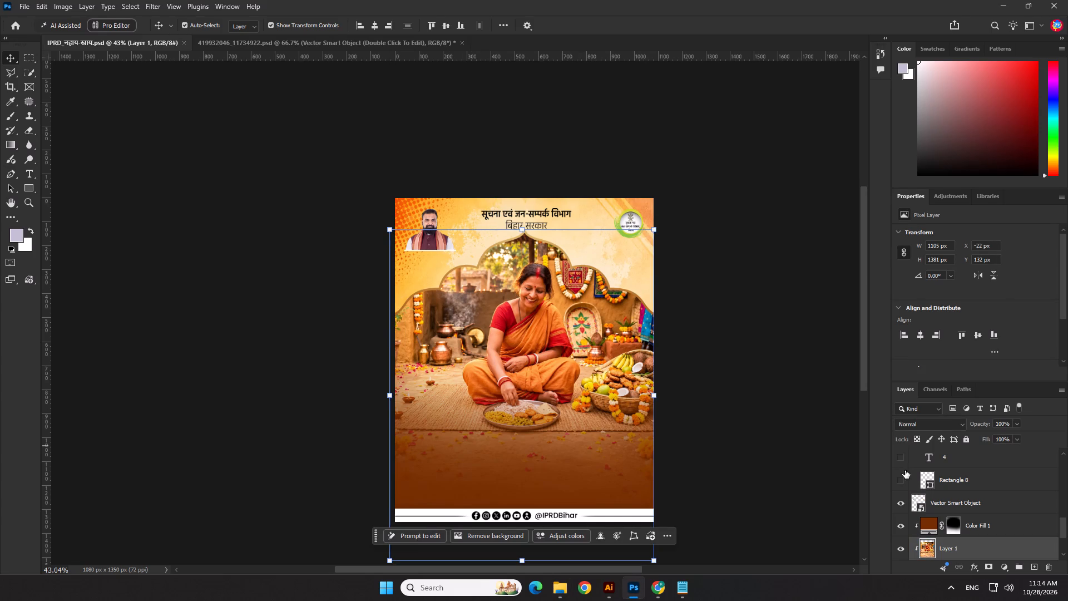
{"action": "key", "text": "ctrl+v"}
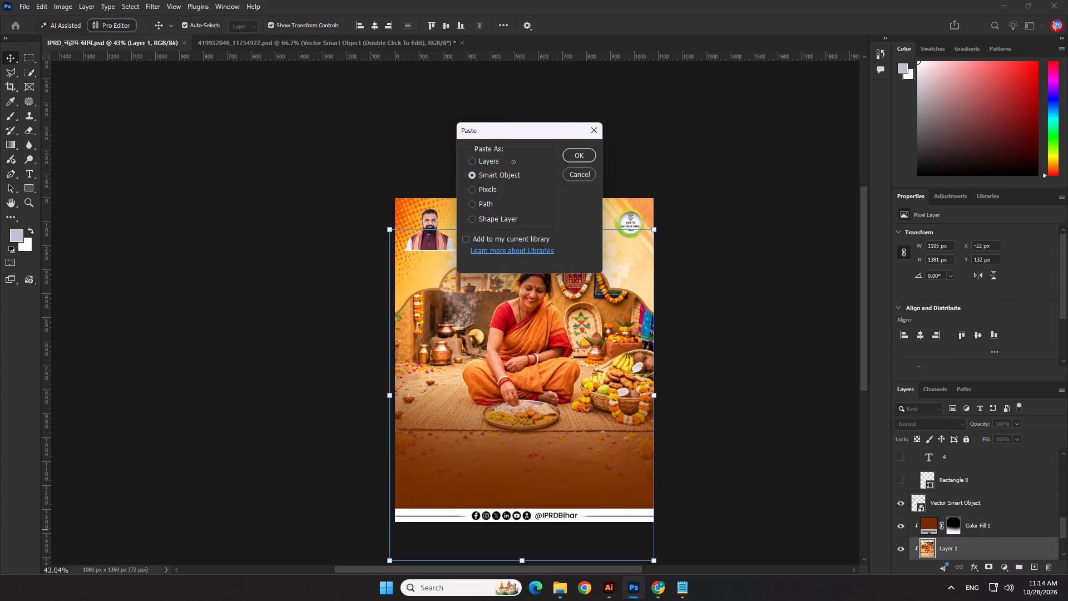
{"action": "left_click", "coordinate": [563, 159]}
Scale the pasted ornament to about 63% and move its layer above the brown Color Fill 1 layer.
{"action": "left_click_drag", "start_coordinate": [525, 244], "coordinate": [522, 279]}
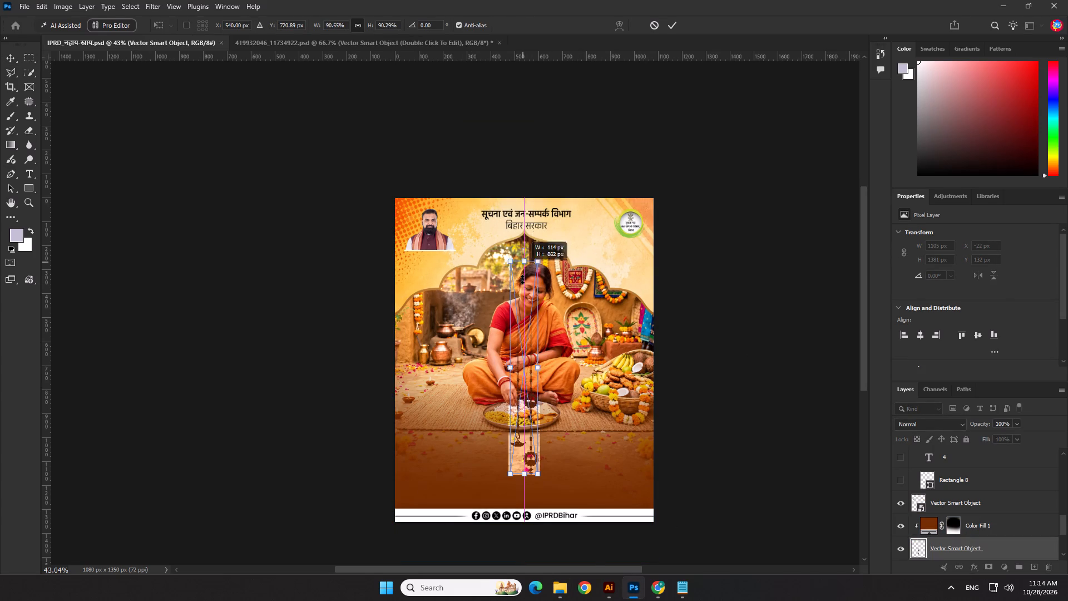
{"action": "left_click_drag", "start_coordinate": [522, 279], "coordinate": [521, 329]}
{"action": "left_click_drag", "start_coordinate": [528, 394], "coordinate": [527, 371]}
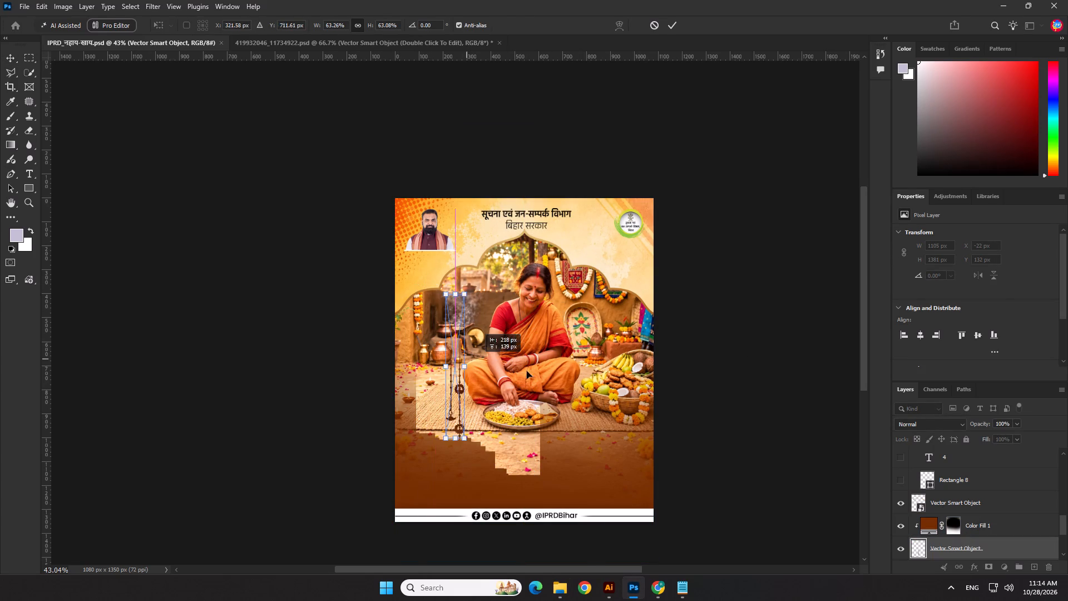
{"action": "left_click_drag", "start_coordinate": [527, 371], "coordinate": [500, 345]}
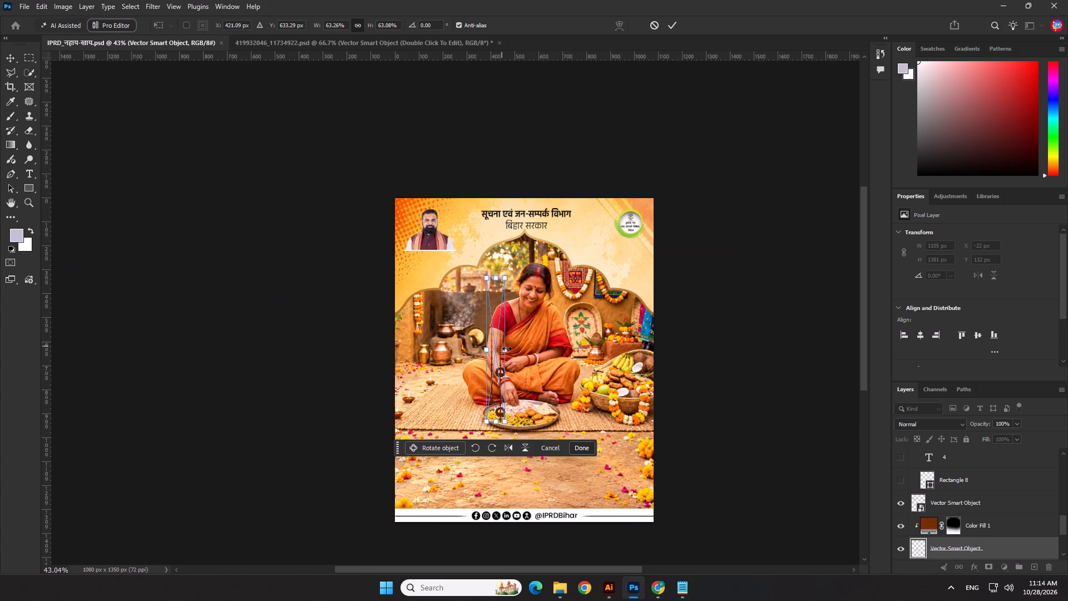
{"action": "left_click_drag", "start_coordinate": [948, 546], "coordinate": [949, 514]}
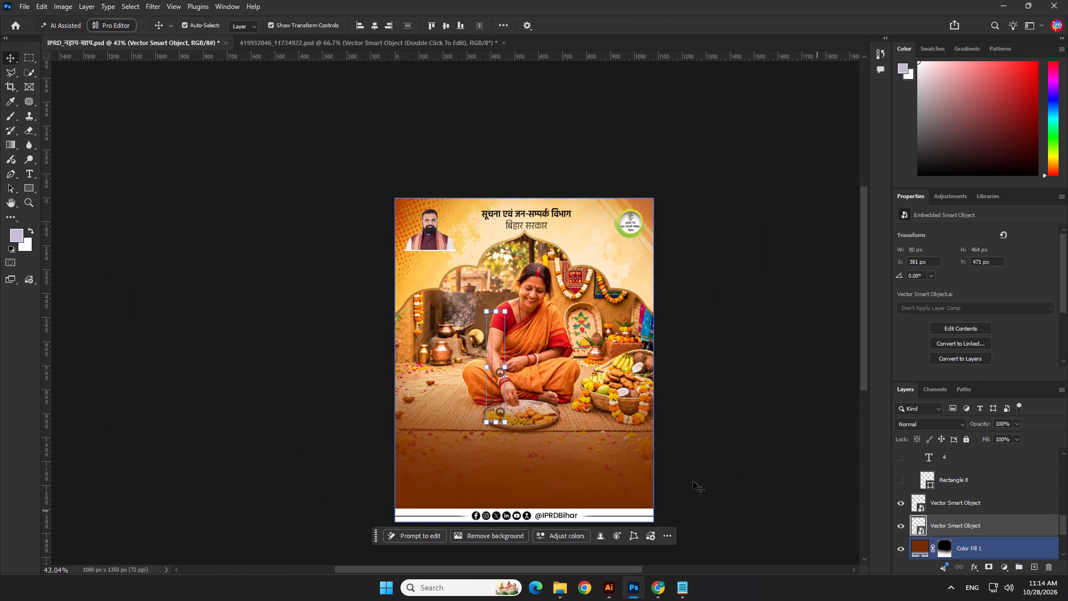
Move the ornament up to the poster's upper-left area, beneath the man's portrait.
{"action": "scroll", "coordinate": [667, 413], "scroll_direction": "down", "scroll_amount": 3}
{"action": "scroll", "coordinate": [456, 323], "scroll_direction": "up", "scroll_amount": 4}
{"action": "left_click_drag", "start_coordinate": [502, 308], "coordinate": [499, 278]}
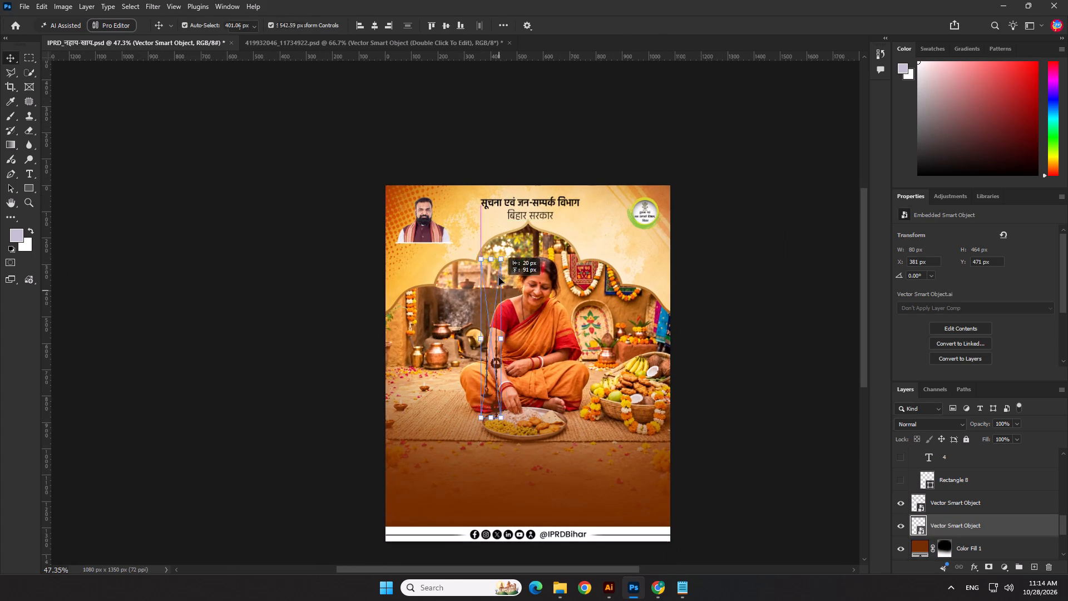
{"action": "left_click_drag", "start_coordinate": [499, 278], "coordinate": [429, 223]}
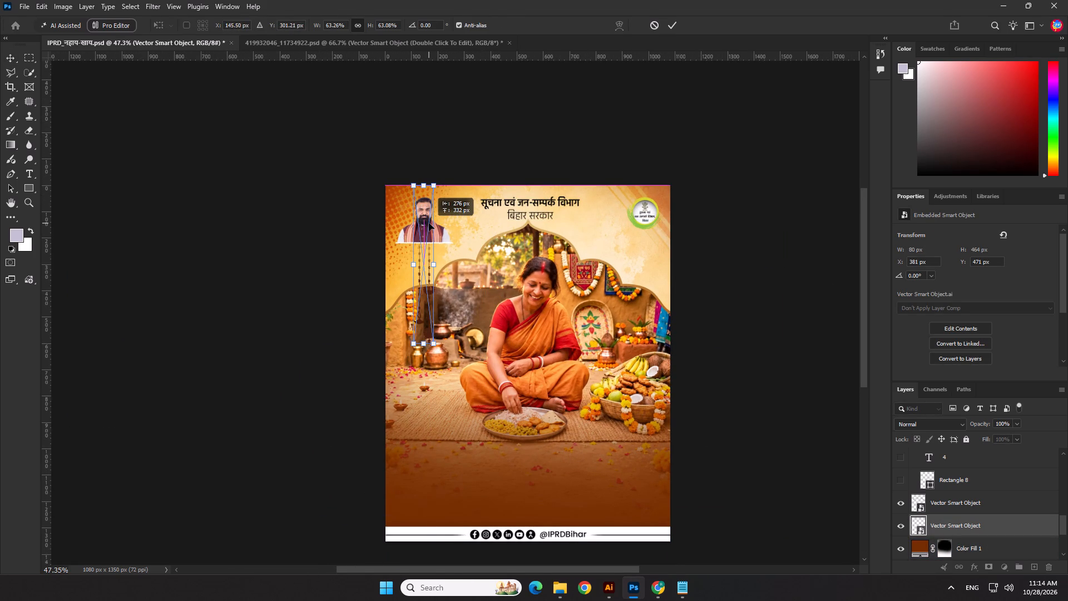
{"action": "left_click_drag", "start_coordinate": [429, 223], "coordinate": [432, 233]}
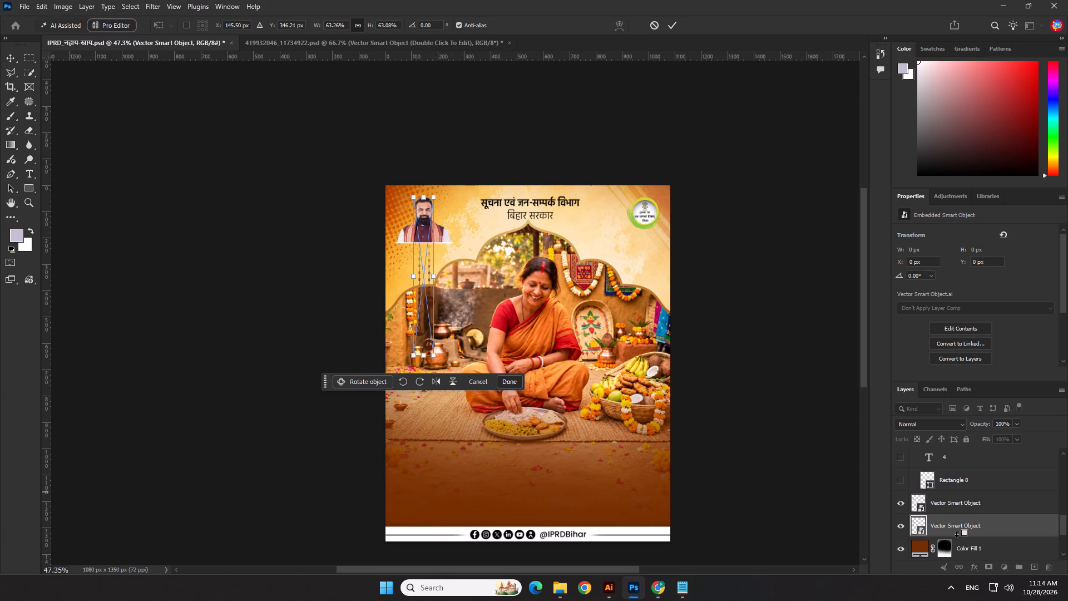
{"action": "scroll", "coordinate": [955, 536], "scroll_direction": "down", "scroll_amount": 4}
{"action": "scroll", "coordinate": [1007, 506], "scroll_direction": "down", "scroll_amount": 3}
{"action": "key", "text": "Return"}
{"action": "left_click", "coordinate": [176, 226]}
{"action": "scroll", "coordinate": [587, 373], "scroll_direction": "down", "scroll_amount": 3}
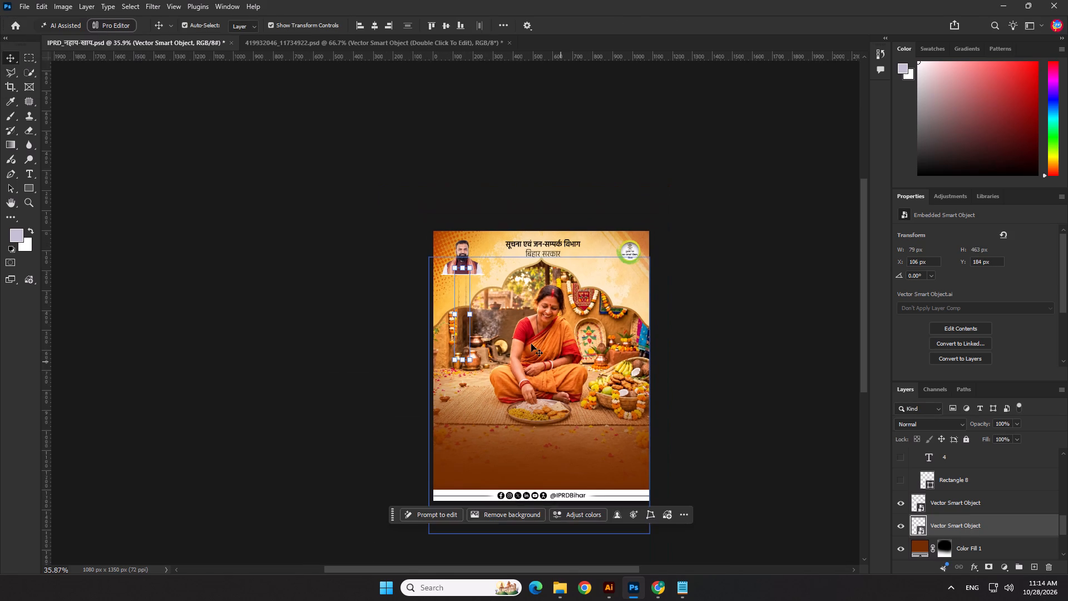
Clip the Color Fill 1 layer and the ornament layer above it into the photo layer's clipping group.
{"action": "scroll", "coordinate": [493, 346], "scroll_direction": "up", "scroll_amount": 1}
{"action": "scroll", "coordinate": [971, 456], "scroll_direction": "down", "scroll_amount": 2}
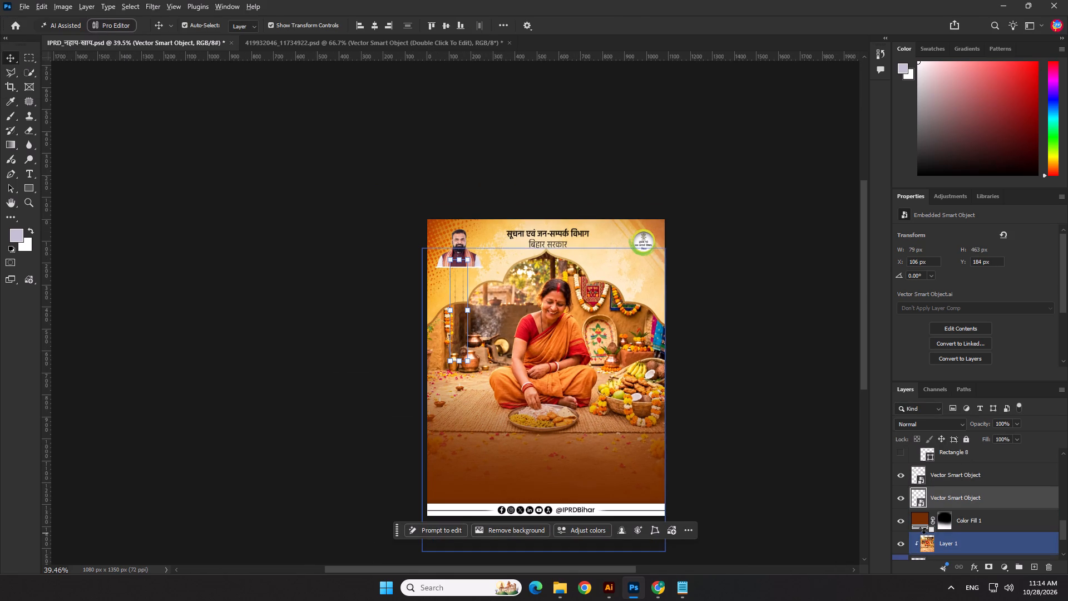
{"action": "left_click", "coordinate": [924, 533], "text": "alt"}
{"action": "left_click", "coordinate": [917, 511], "text": "alt"}
{"action": "left_click", "coordinate": [949, 504]}
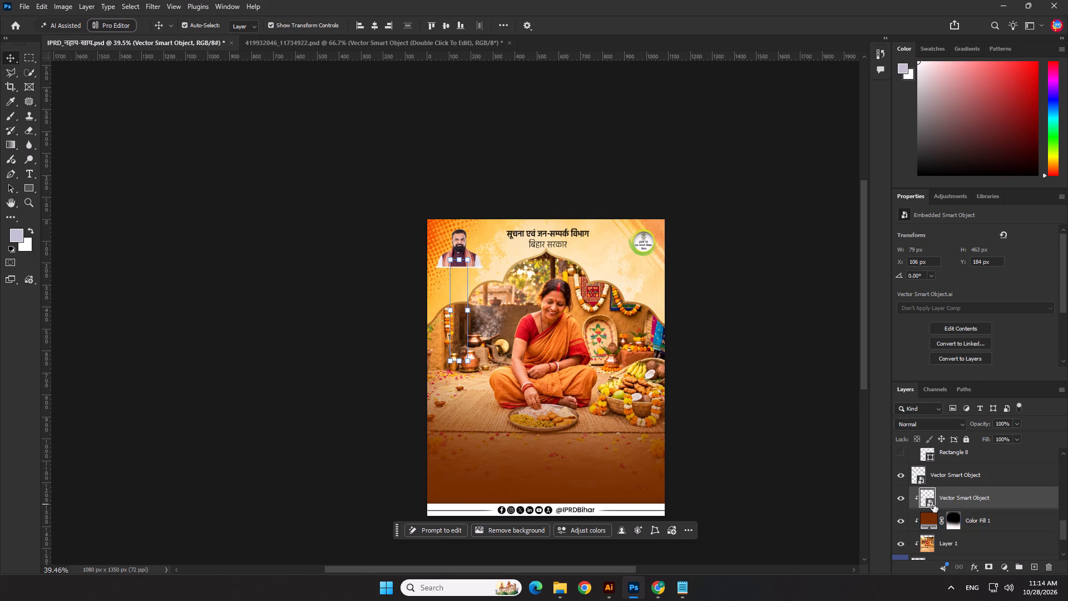
Open the contents of the ornament's smart object for editing in Illustrator.
{"action": "double_click", "coordinate": [931, 504]}
{"action": "scroll", "coordinate": [469, 297], "scroll_direction": "down", "scroll_amount": 6}
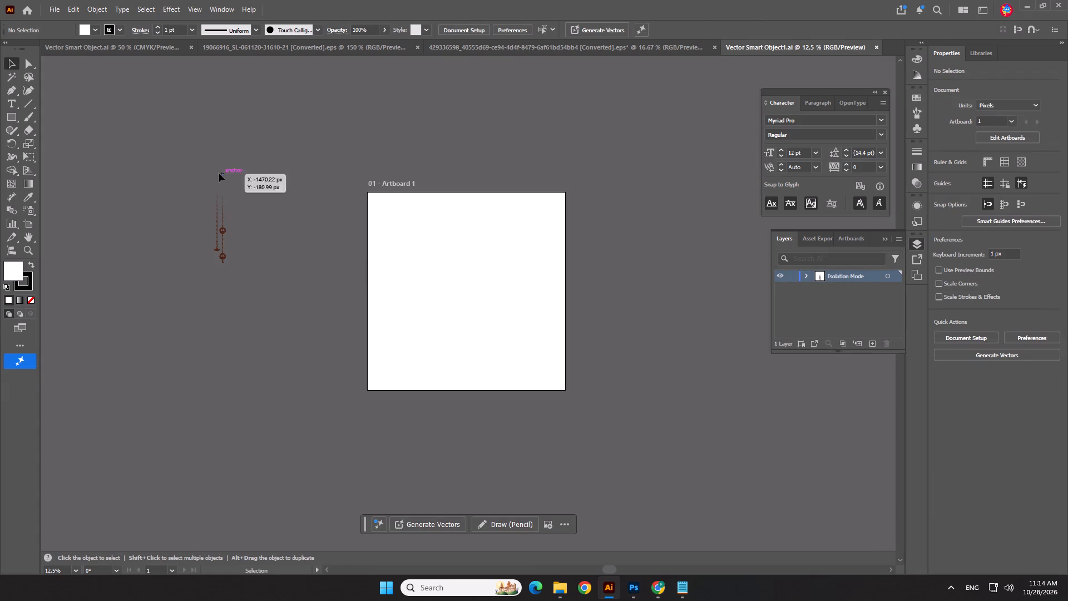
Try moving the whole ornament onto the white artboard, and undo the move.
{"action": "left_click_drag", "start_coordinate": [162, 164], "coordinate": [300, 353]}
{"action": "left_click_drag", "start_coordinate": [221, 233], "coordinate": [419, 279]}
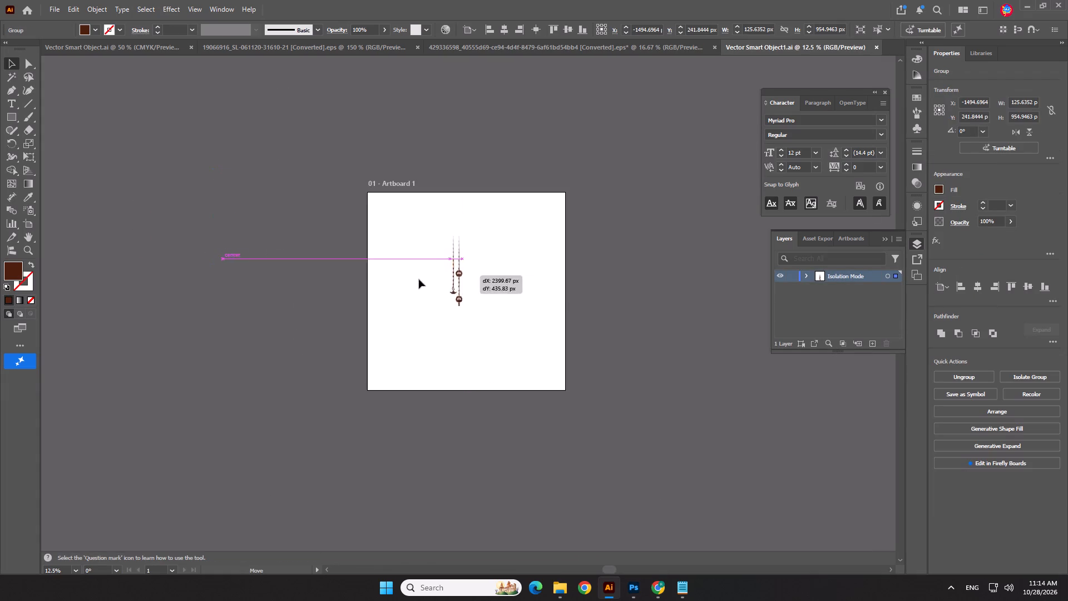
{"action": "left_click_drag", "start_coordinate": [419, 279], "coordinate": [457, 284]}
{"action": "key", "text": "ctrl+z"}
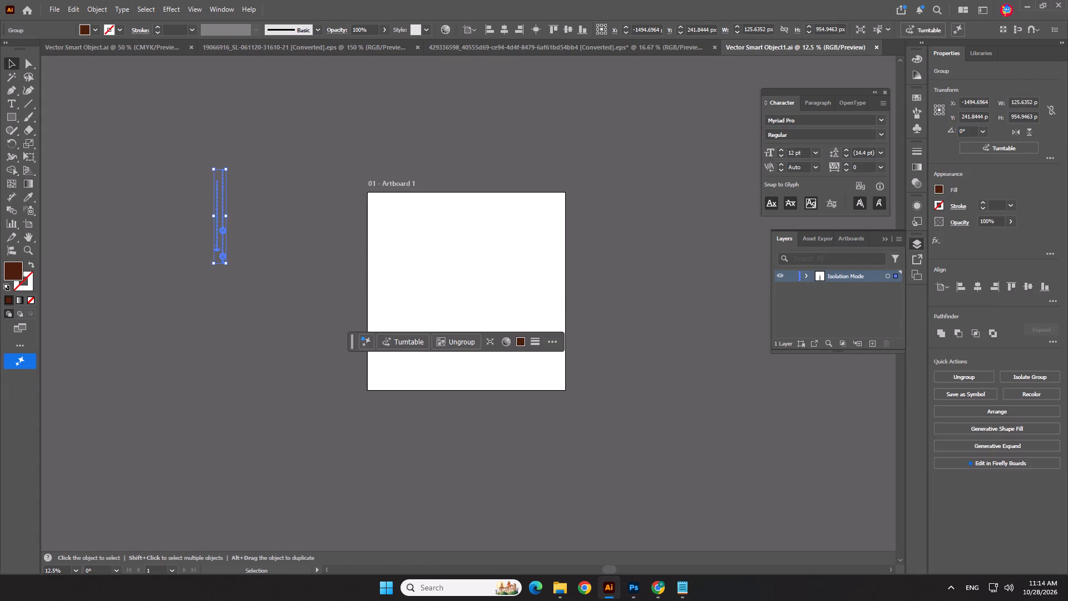
Recolour the whole ornament's fill to white, save the smart object contents and return to the poster in Photoshop.
{"action": "left_click", "coordinate": [12, 274]}
{"action": "double_click", "coordinate": [16, 276]}
{"action": "left_click_drag", "start_coordinate": [692, 289], "coordinate": [568, 152]}
{"action": "left_click", "coordinate": [899, 241]}
{"action": "left_click", "coordinate": [664, 385]}
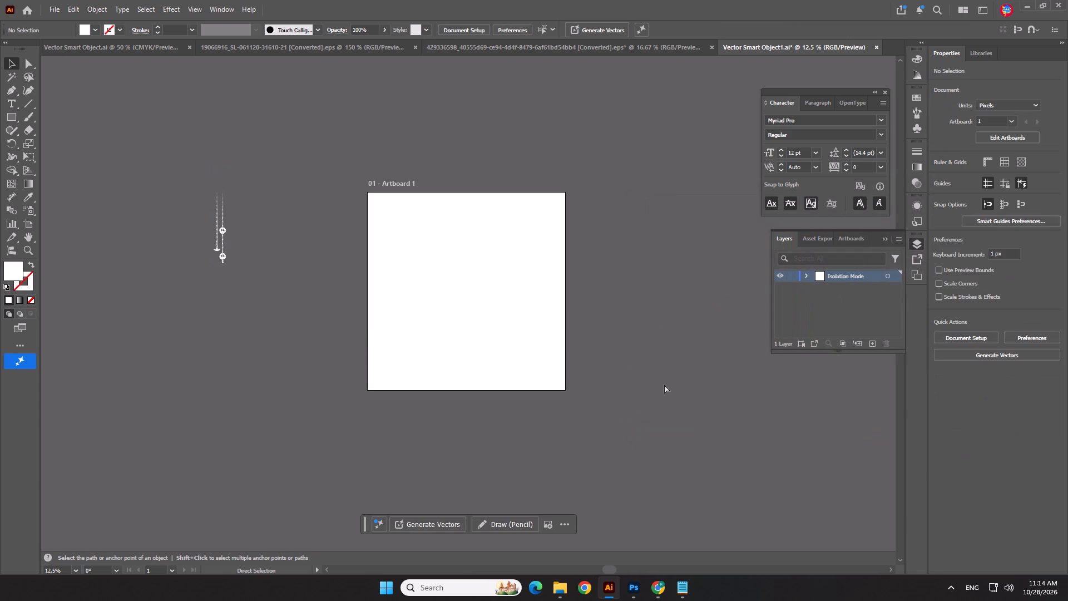
{"action": "key", "text": "ctrl+s"}
{"action": "key", "text": "alt+Tab"}
Move the white ornament down to the poster's lower-left side, over the brown gradient area.
{"action": "left_click", "coordinate": [338, 386]}
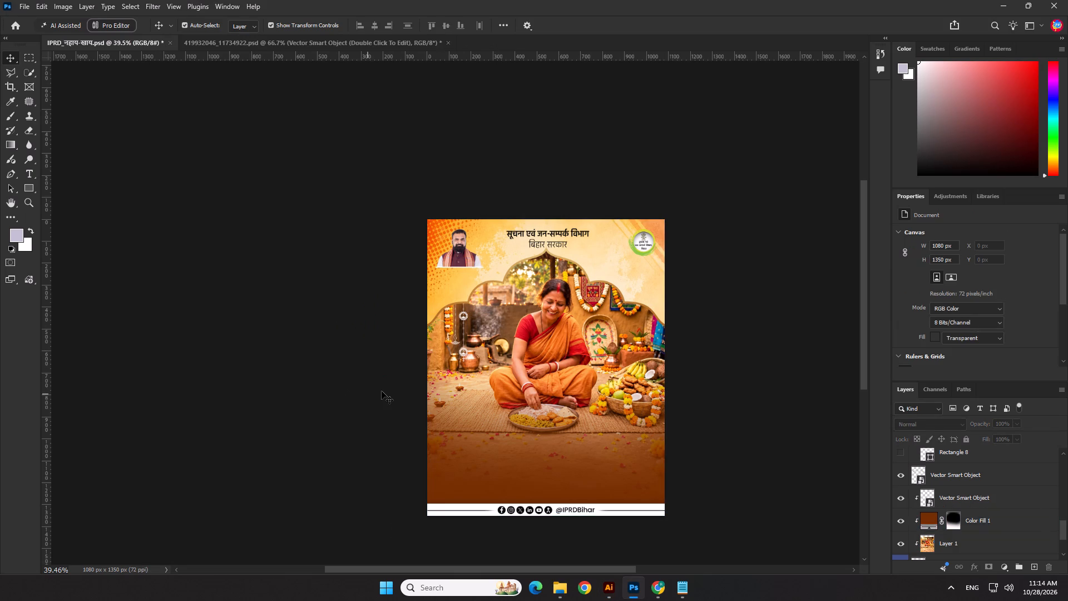
{"action": "scroll", "coordinate": [449, 335], "scroll_direction": "up", "scroll_amount": 4}
{"action": "left_click", "coordinate": [468, 314]}
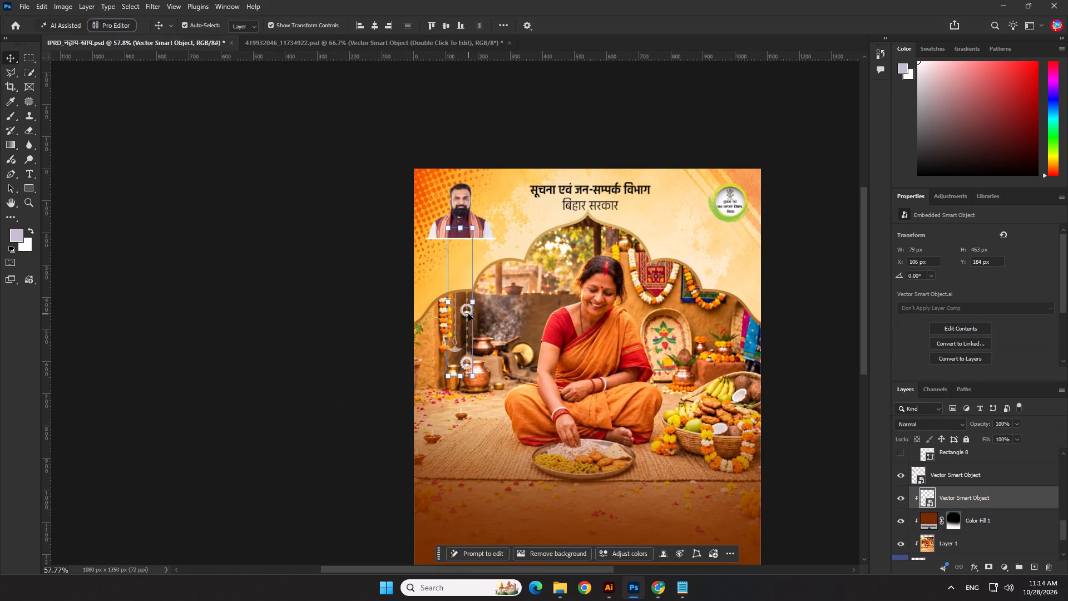
{"action": "left_click_drag", "start_coordinate": [468, 314], "coordinate": [488, 311]}
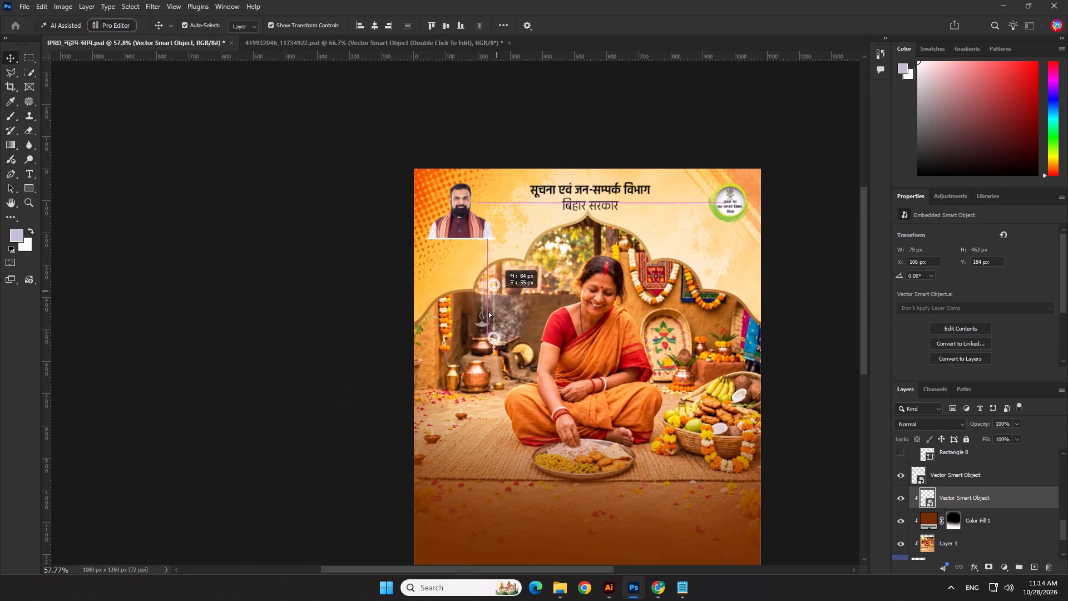
{"action": "left_click_drag", "start_coordinate": [488, 311], "coordinate": [446, 492]}
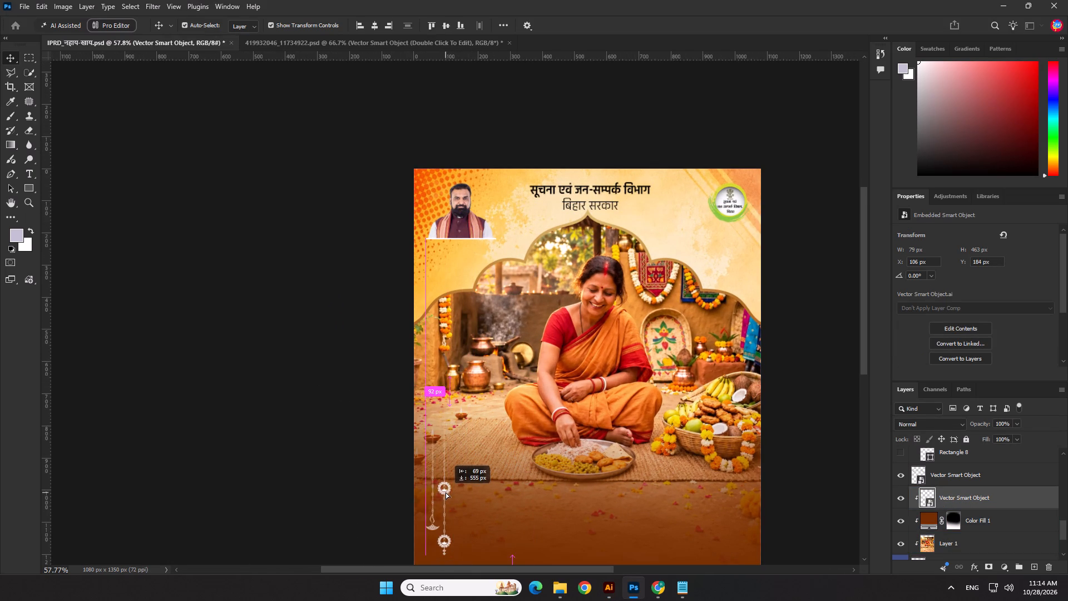
{"action": "left_click_drag", "start_coordinate": [446, 492], "coordinate": [447, 487]}
{"action": "scroll", "coordinate": [443, 339], "scroll_direction": "down", "scroll_amount": 5}
{"action": "key", "text": "Return"}
{"action": "left_click", "coordinate": [317, 462]}
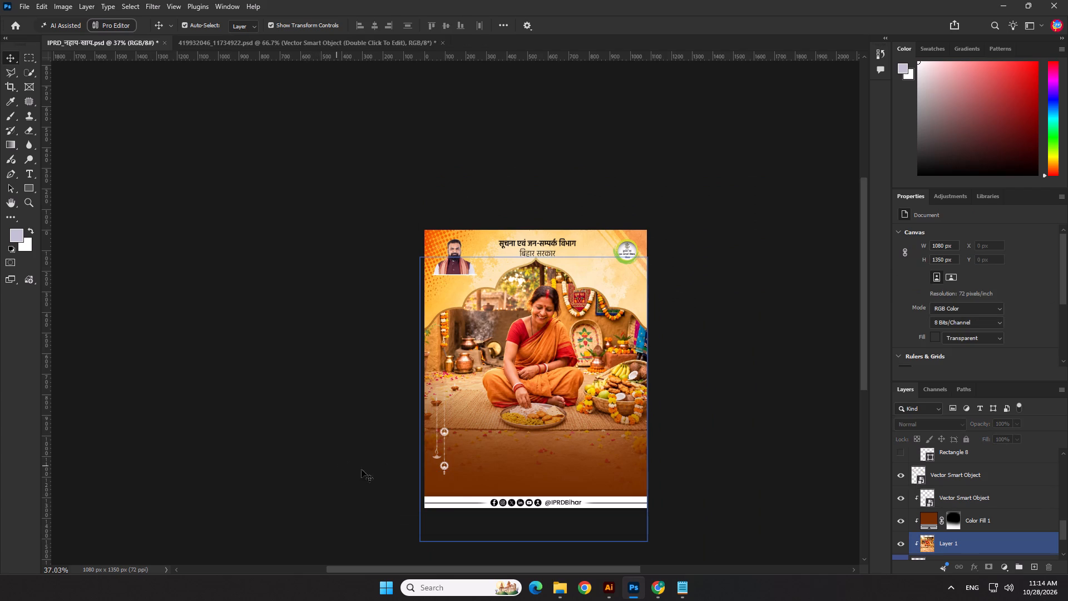
Duplicate the hanging ornament, flip the copy horizontally and place it at the poster's lower-right side, opposite the original.
{"action": "scroll", "coordinate": [418, 464], "scroll_direction": "up", "scroll_amount": 2}
{"action": "left_click", "coordinate": [446, 457]}
{"action": "left_click_drag", "start_coordinate": [443, 459], "coordinate": [489, 461], "text": "alt+shift"}
{"action": "left_click_drag", "start_coordinate": [442, 455], "coordinate": [489, 464]}
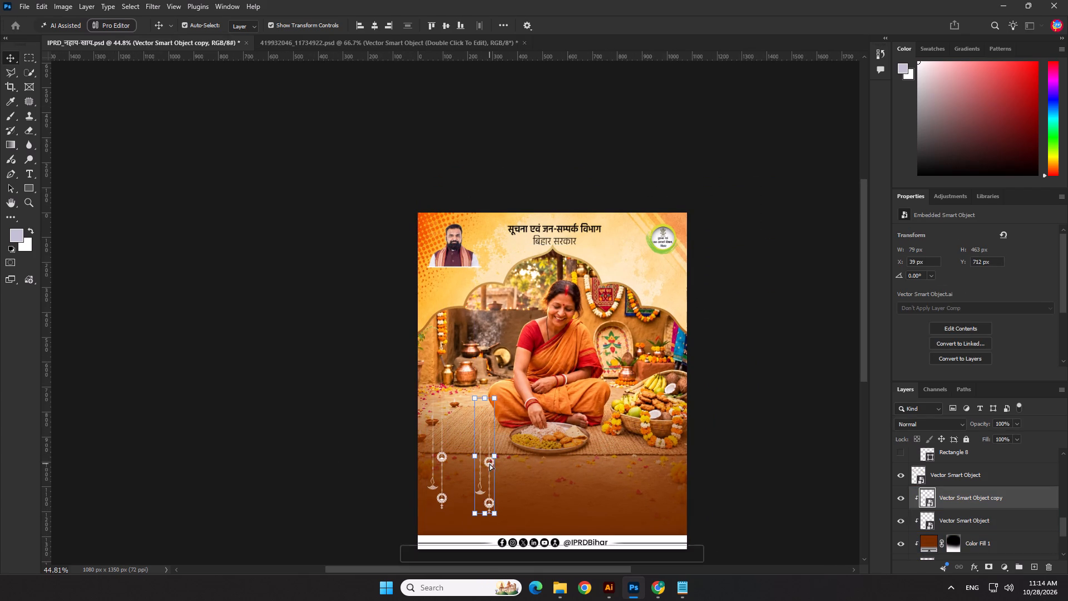
{"action": "key", "text": "ctrl+t"}
{"action": "right_click", "coordinate": [489, 464]}
{"action": "left_click", "coordinate": [528, 447]}
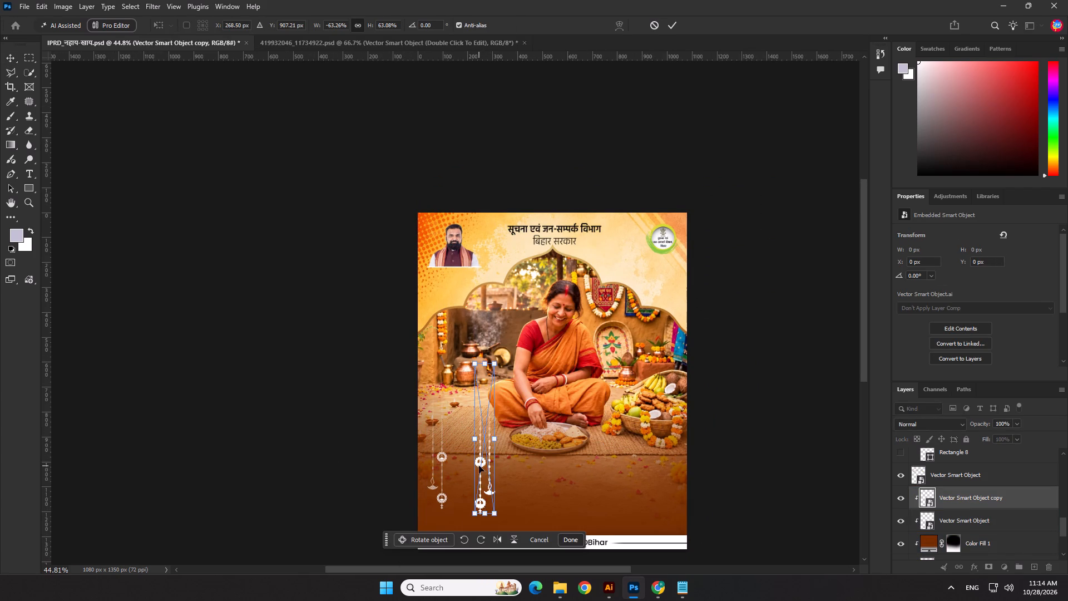
{"action": "left_click_drag", "start_coordinate": [480, 462], "coordinate": [666, 457]}
{"action": "key", "text": "Return"}
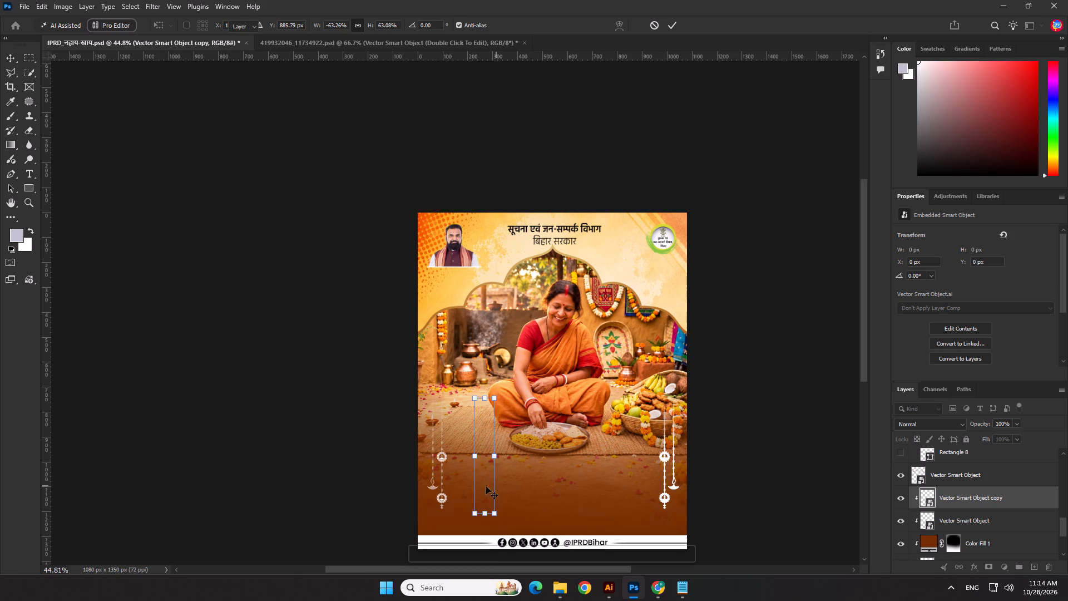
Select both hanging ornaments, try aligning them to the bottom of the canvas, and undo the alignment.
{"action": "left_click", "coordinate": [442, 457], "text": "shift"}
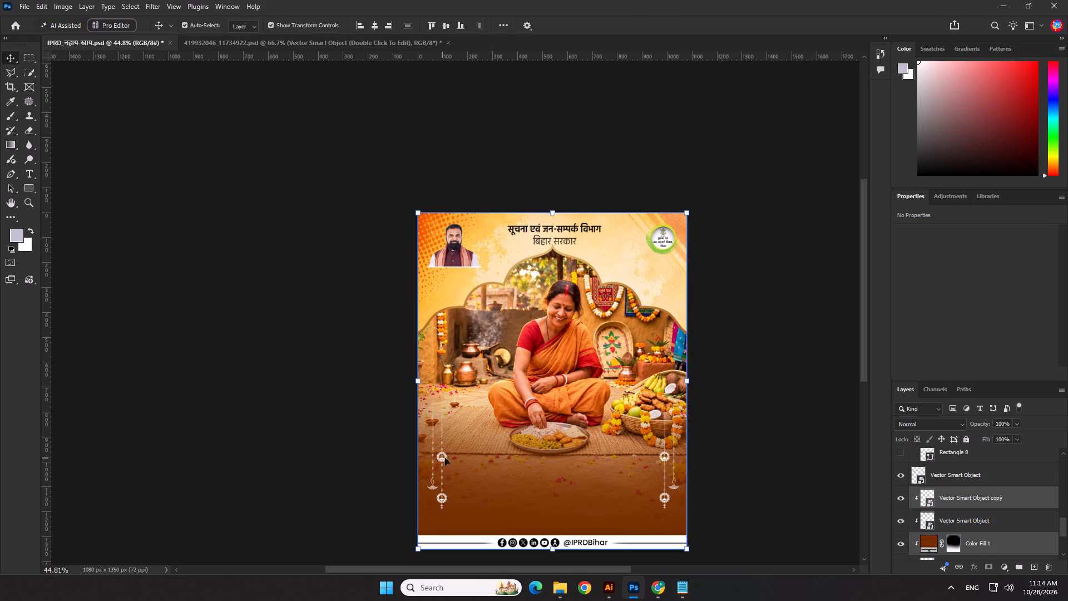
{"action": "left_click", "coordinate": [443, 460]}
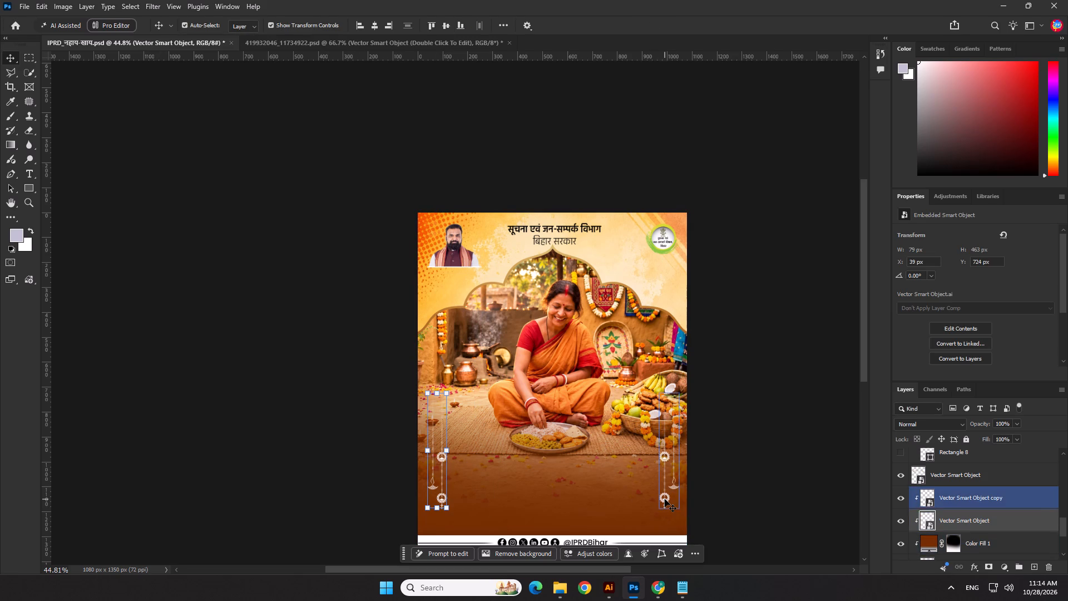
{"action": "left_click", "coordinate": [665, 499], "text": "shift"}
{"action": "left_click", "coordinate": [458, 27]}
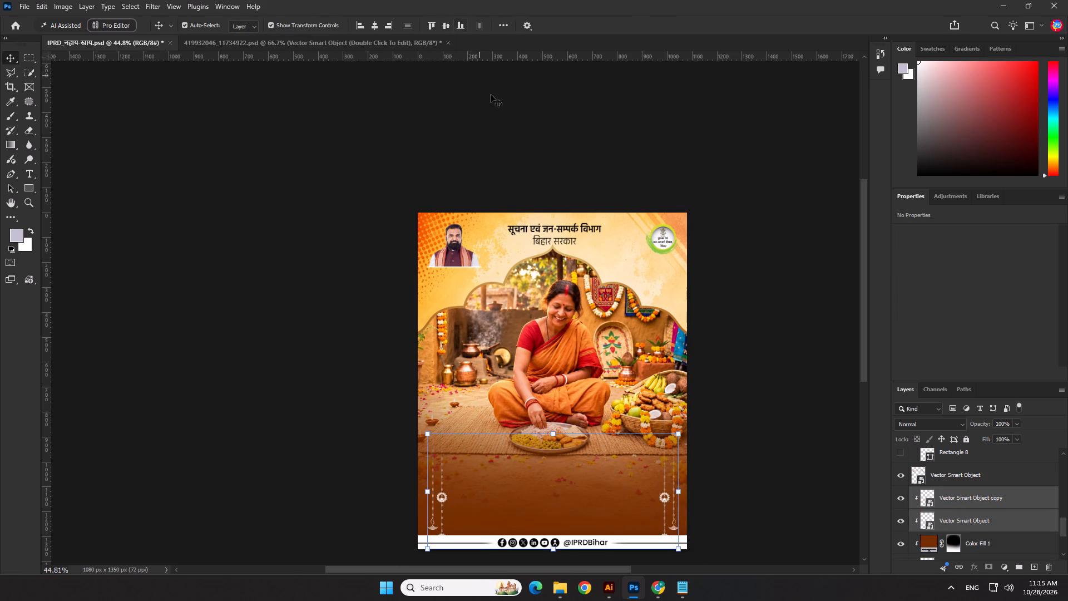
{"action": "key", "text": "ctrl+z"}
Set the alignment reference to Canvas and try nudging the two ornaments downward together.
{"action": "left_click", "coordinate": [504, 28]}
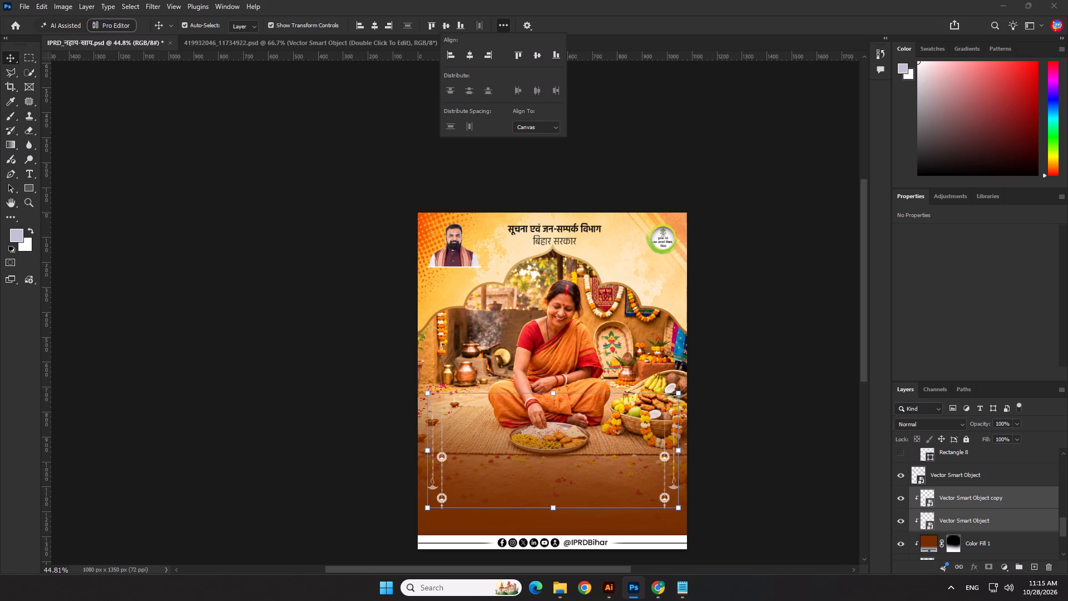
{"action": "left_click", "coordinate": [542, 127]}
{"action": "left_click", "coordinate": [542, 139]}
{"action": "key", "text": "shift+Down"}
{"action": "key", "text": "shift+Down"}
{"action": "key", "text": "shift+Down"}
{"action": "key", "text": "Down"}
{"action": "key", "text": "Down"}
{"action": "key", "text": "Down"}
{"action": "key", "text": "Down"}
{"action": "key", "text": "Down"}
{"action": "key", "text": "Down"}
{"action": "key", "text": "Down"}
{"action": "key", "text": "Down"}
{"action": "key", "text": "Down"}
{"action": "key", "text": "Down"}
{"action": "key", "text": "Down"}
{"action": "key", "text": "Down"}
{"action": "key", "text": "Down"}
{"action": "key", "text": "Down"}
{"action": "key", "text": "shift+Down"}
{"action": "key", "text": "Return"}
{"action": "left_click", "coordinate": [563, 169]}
Reselect both hanging ornaments, set the alignment reference to Selection and align their bottom edges.
{"action": "left_click", "coordinate": [667, 500]}
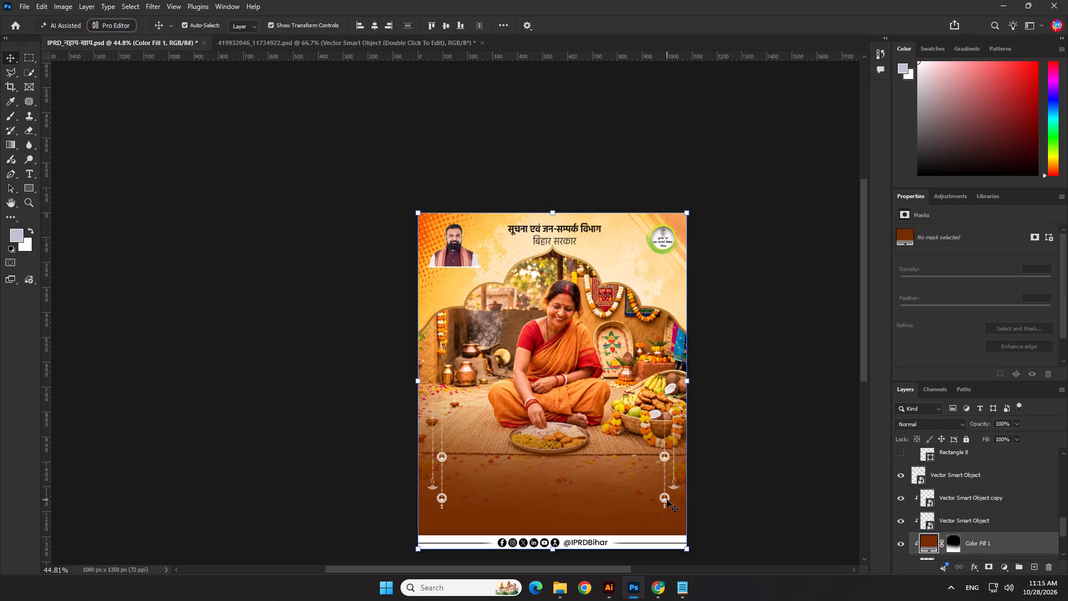
{"action": "left_click", "coordinate": [667, 500]}
{"action": "left_click", "coordinate": [662, 500]}
{"action": "left_click", "coordinate": [943, 518], "text": "ctrl"}
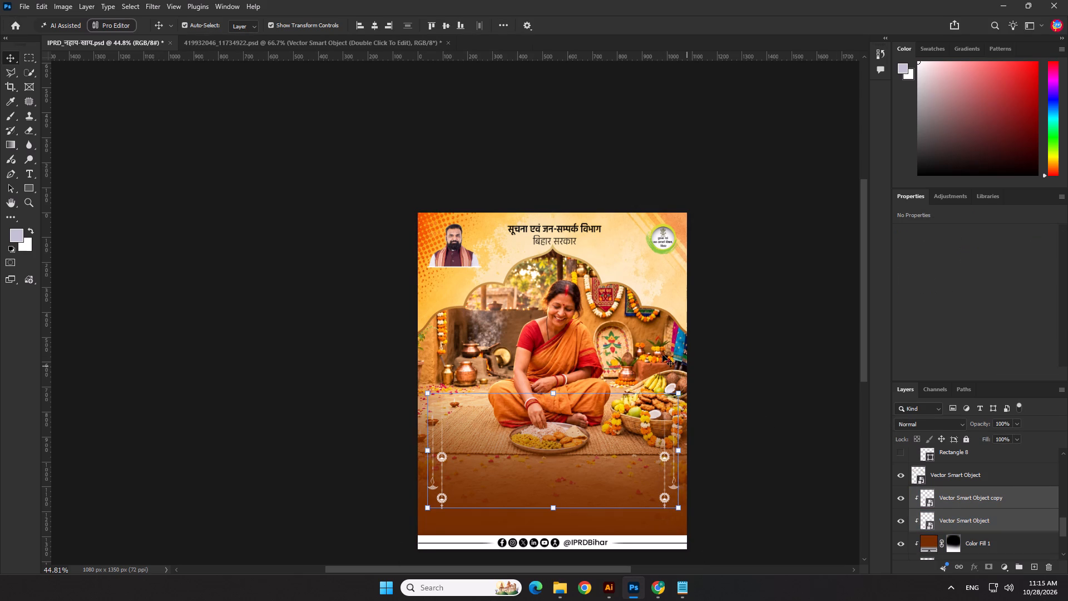
{"action": "left_click", "coordinate": [461, 22]}
{"action": "key", "text": "ctrl+z"}
{"action": "left_click", "coordinate": [504, 21]}
{"action": "left_click", "coordinate": [532, 126]}
{"action": "left_click", "coordinate": [533, 137]}
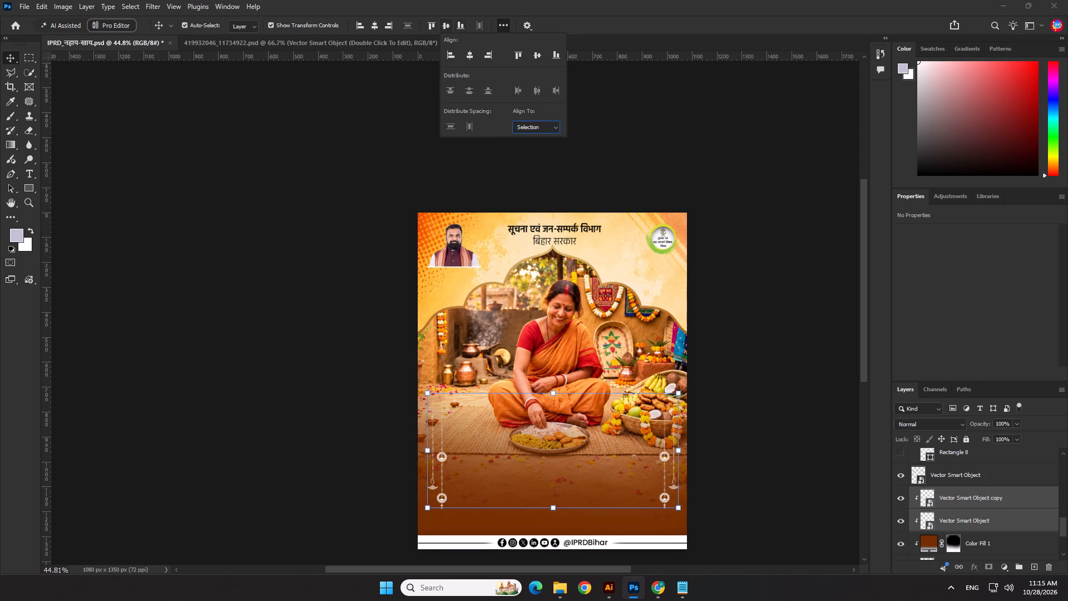
{"action": "double_click", "coordinate": [457, 23]}
Nudge both hanging ornaments down together toward the white footer strip and deselect them.
{"action": "key", "text": "shift+Down"}
{"action": "key", "text": "shift+Down"}
{"action": "key", "text": "shift+Down"}
{"action": "key", "text": "shift+Down"}
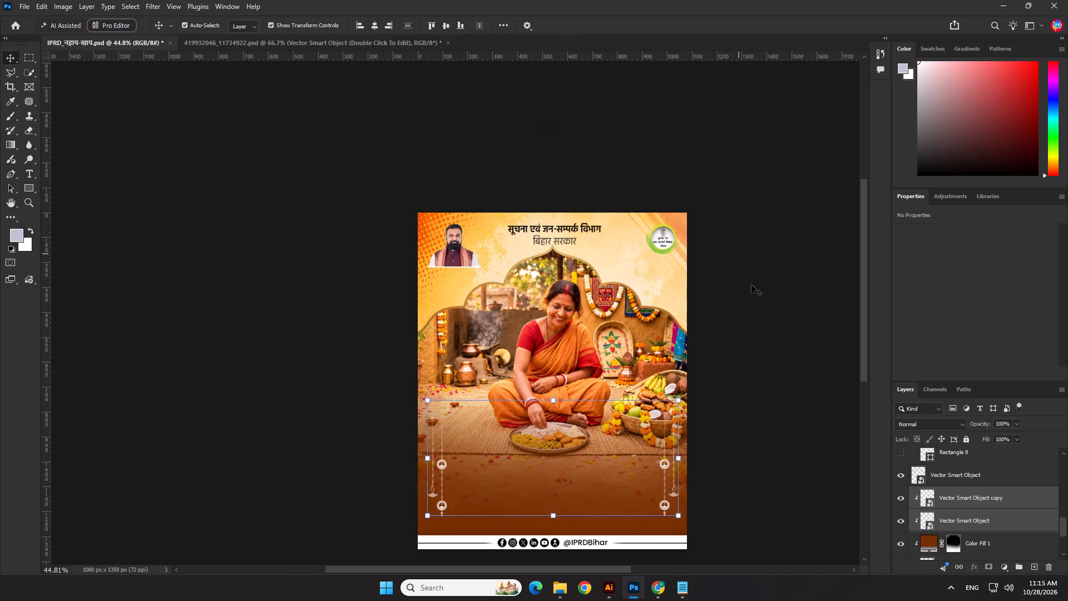
{"action": "key", "text": "shift+Down"}
{"action": "key", "text": "shift+Down"}
{"action": "key", "text": "shift+Down"}
{"action": "left_click", "coordinate": [773, 326]}
{"action": "left_click", "coordinate": [773, 329]}
{"action": "scroll", "coordinate": [721, 227], "scroll_direction": "down", "scroll_amount": 4}
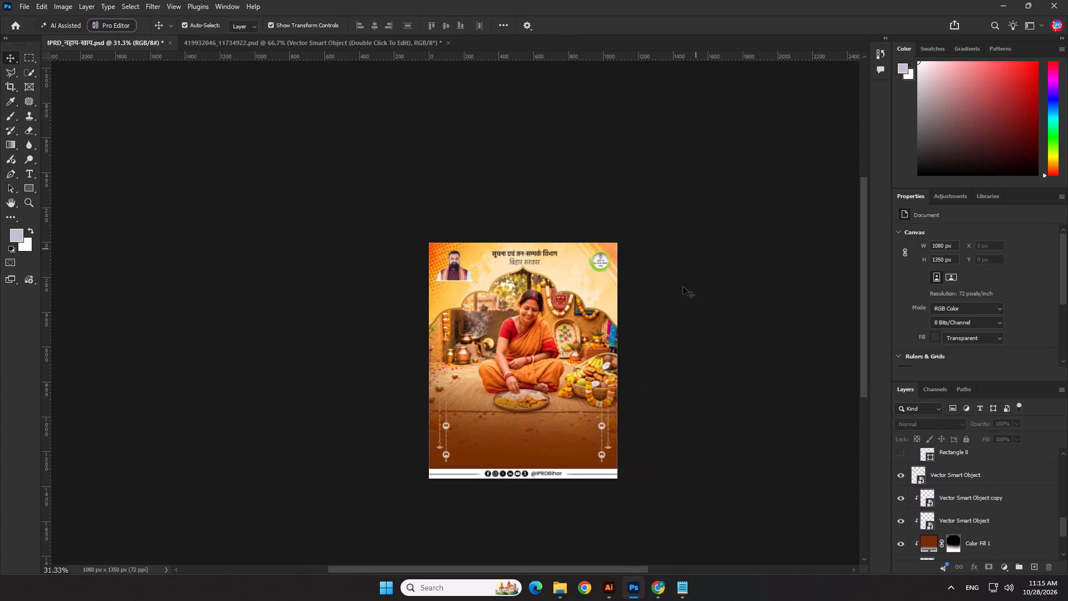
{"action": "scroll", "coordinate": [631, 428], "scroll_direction": "up", "scroll_amount": 2}
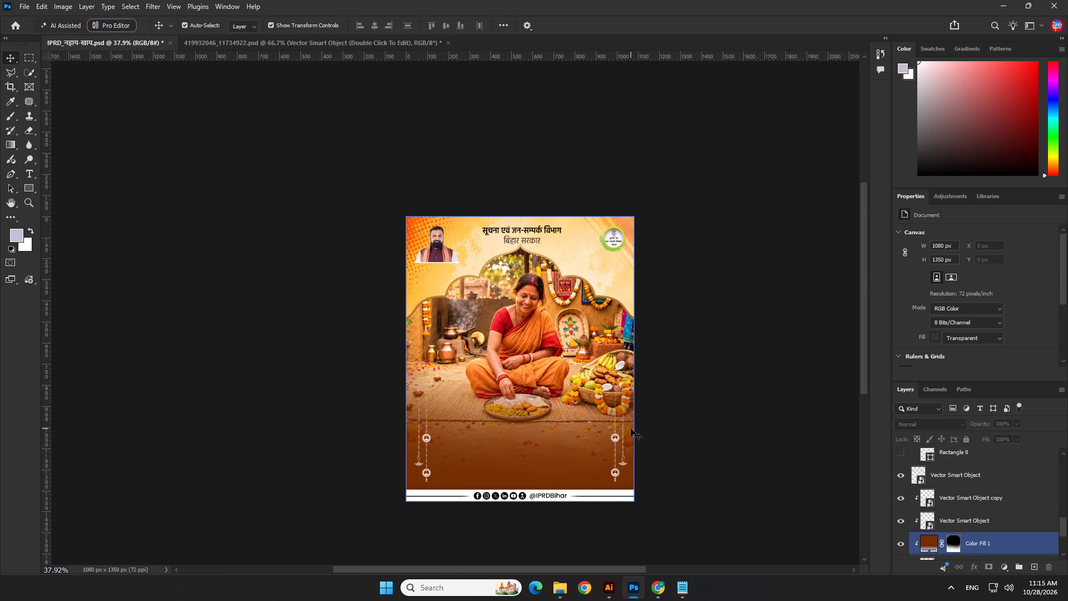
{"action": "left_click", "coordinate": [681, 286]}
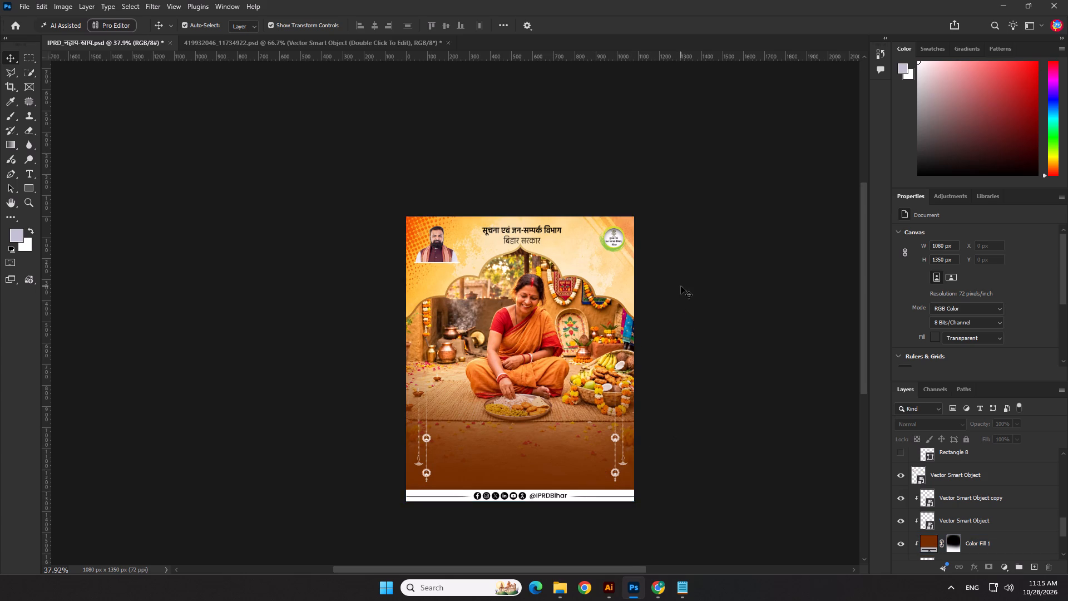
Enlarge the photo of the seated woman to about 101% and nudge it slightly to the right.
{"action": "scroll", "coordinate": [680, 285], "scroll_direction": "up", "scroll_amount": 2}
{"action": "left_click", "coordinate": [514, 329]}
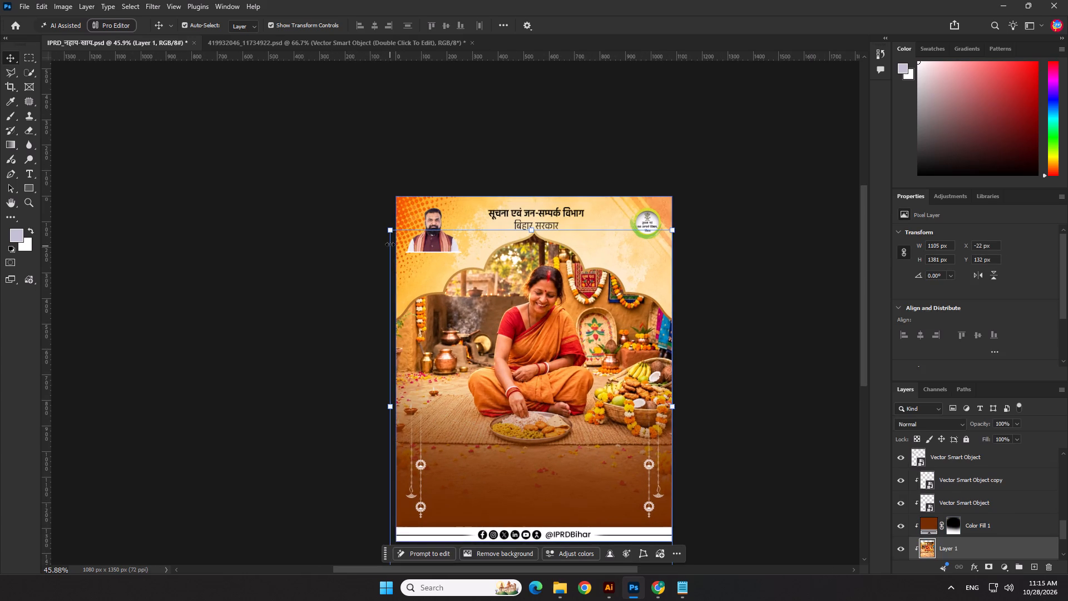
{"action": "left_click_drag", "start_coordinate": [390, 233], "coordinate": [383, 231]}
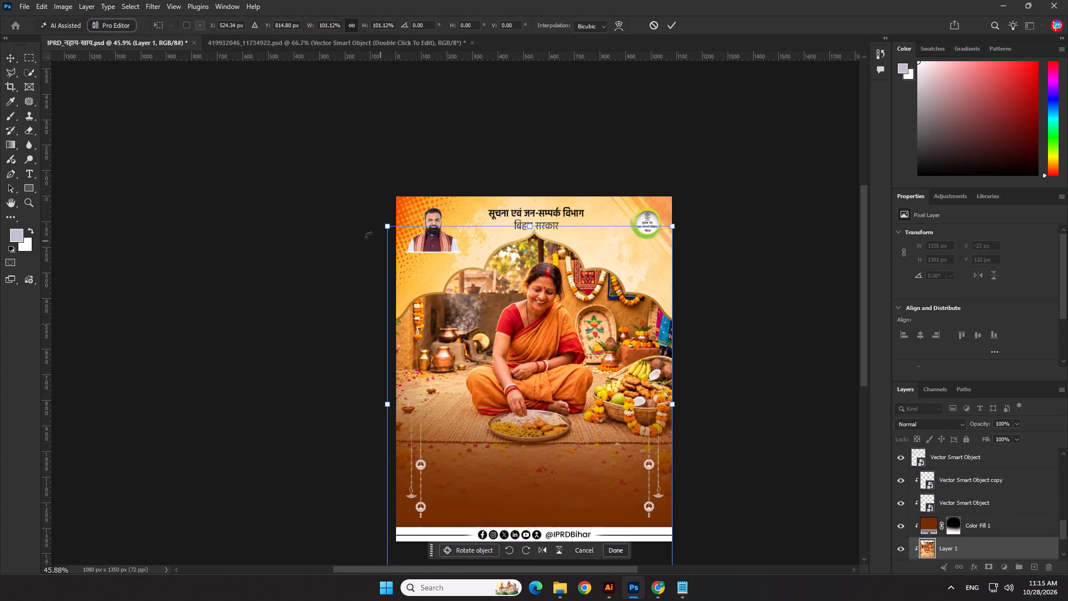
{"action": "key", "text": "Right"}
{"action": "key", "text": "Return"}
{"action": "left_click", "coordinate": [278, 218]}
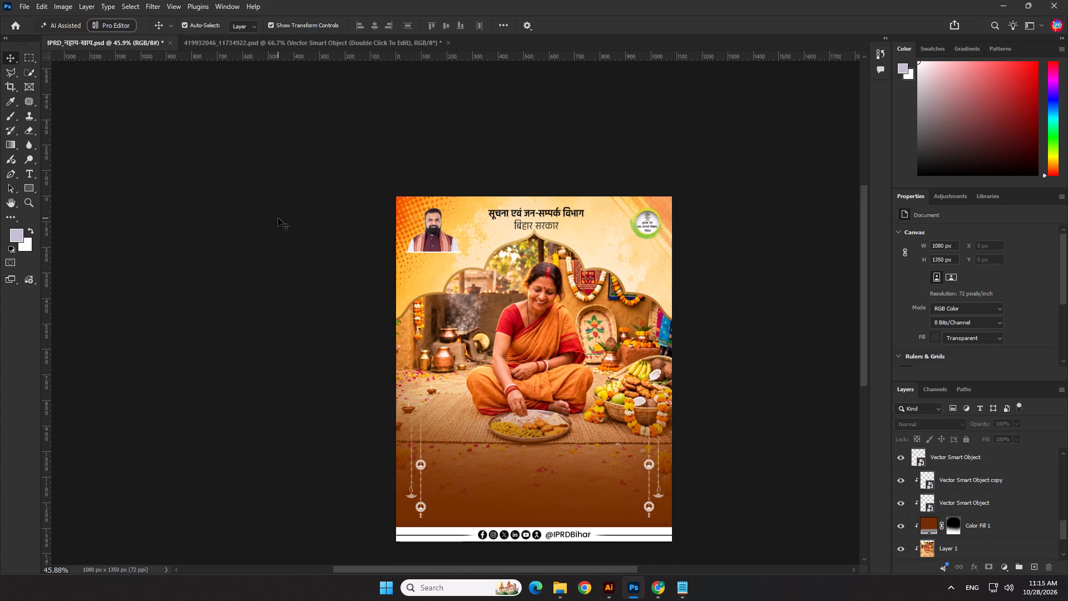
{"action": "left_click", "coordinate": [169, 417]}
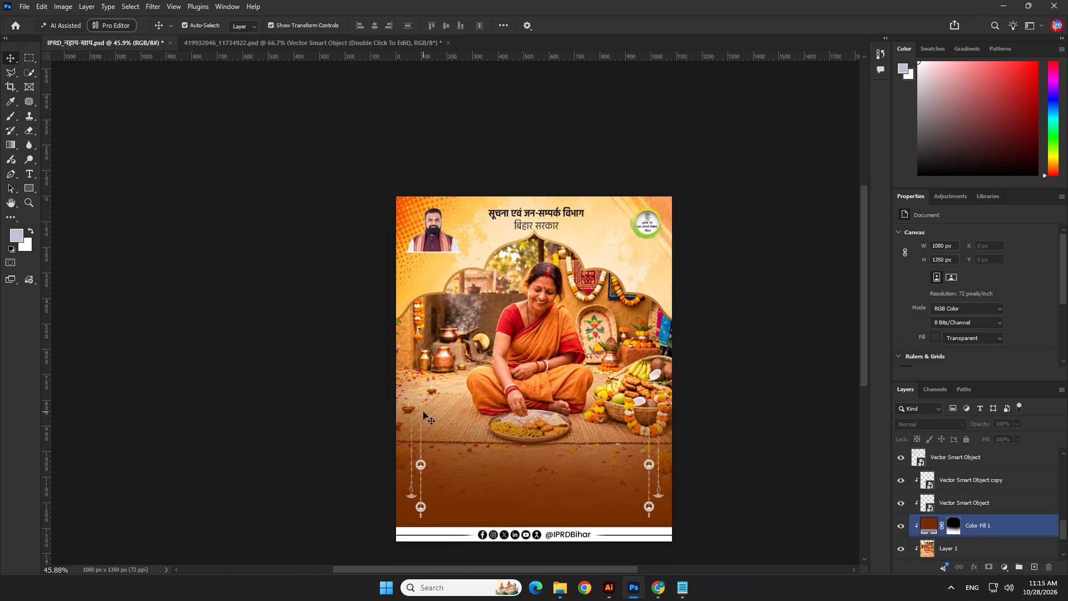
Save the Nahay Khay poster file.
{"action": "scroll", "coordinate": [538, 257], "scroll_direction": "up", "scroll_amount": 1}
{"action": "left_click", "coordinate": [223, 329]}
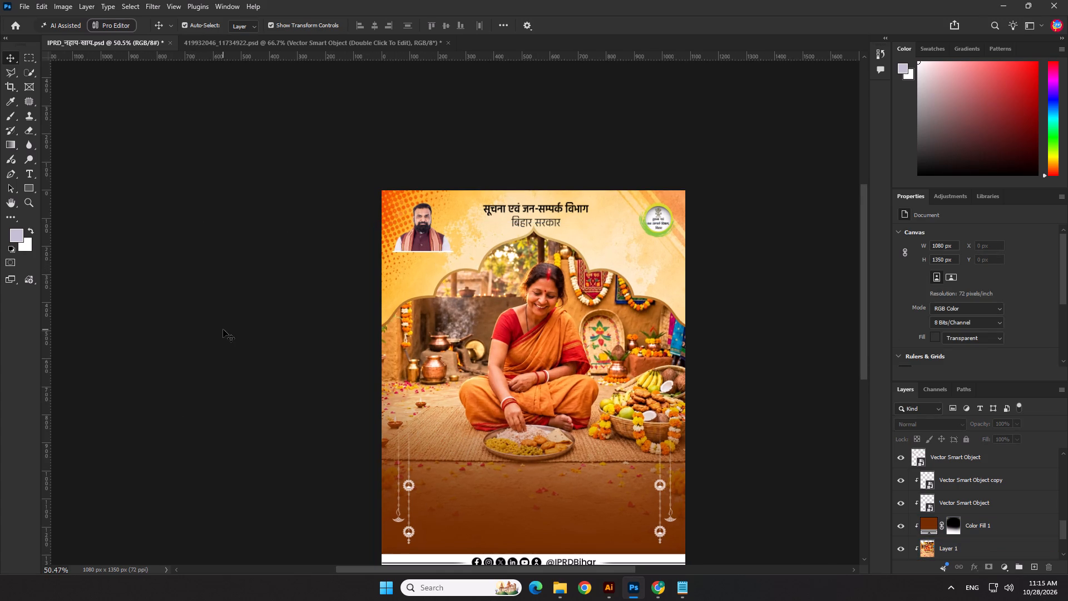
{"action": "key", "text": "ctrl+s"}
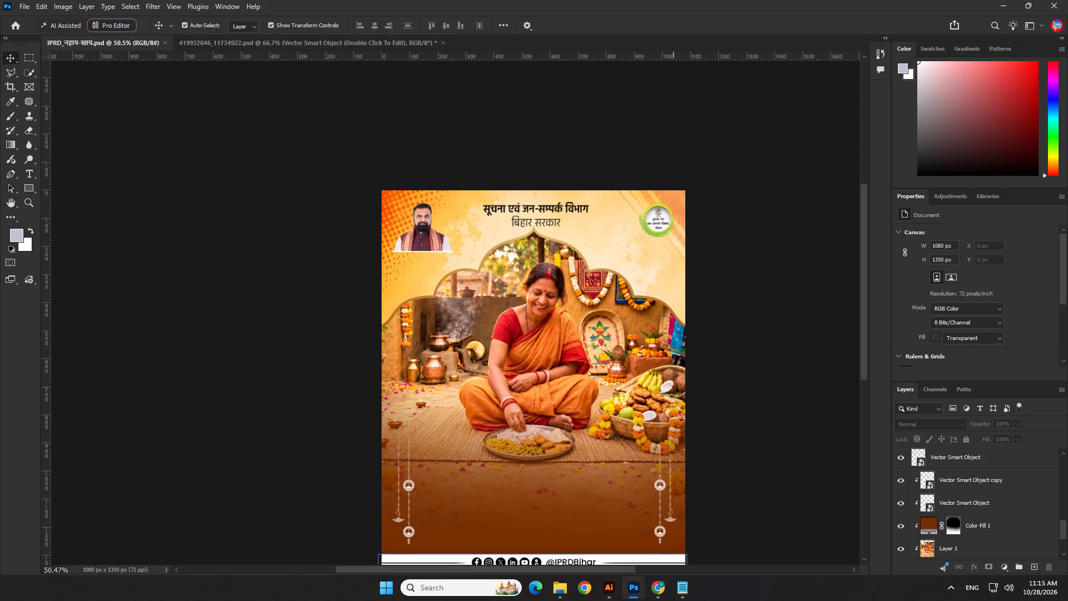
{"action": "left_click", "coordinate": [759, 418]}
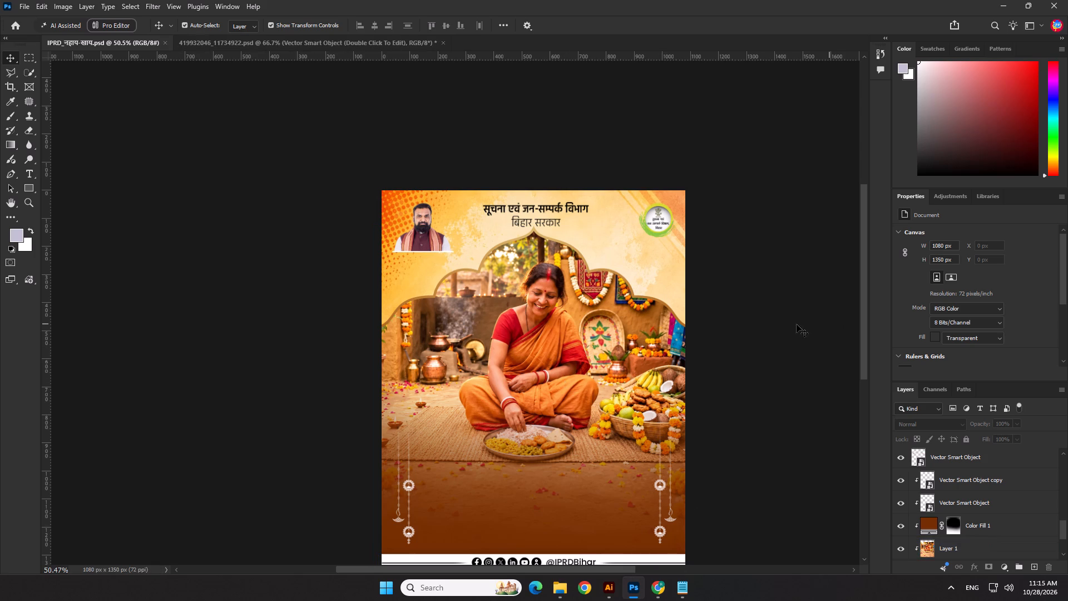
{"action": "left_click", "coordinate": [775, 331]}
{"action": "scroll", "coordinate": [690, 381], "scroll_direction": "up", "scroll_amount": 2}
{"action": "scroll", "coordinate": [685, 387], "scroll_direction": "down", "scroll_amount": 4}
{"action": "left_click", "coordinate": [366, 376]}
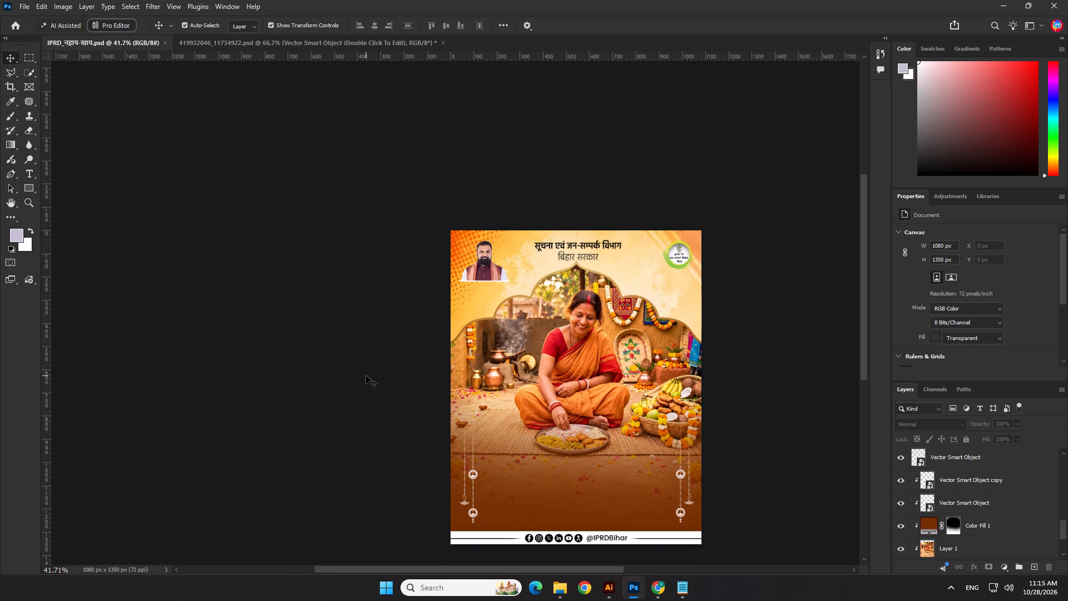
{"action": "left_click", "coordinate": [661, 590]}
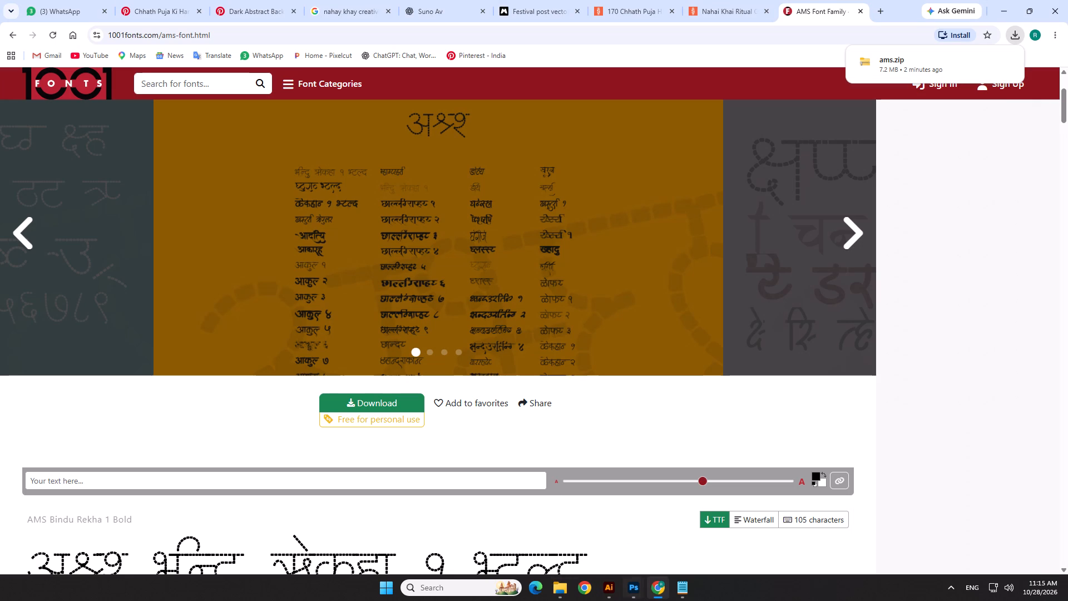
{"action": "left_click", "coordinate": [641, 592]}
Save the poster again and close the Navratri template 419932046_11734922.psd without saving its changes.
{"action": "key", "text": "ctrl+s"}
{"action": "key", "text": "ctrl+s"}
{"action": "left_click", "coordinate": [324, 45]}
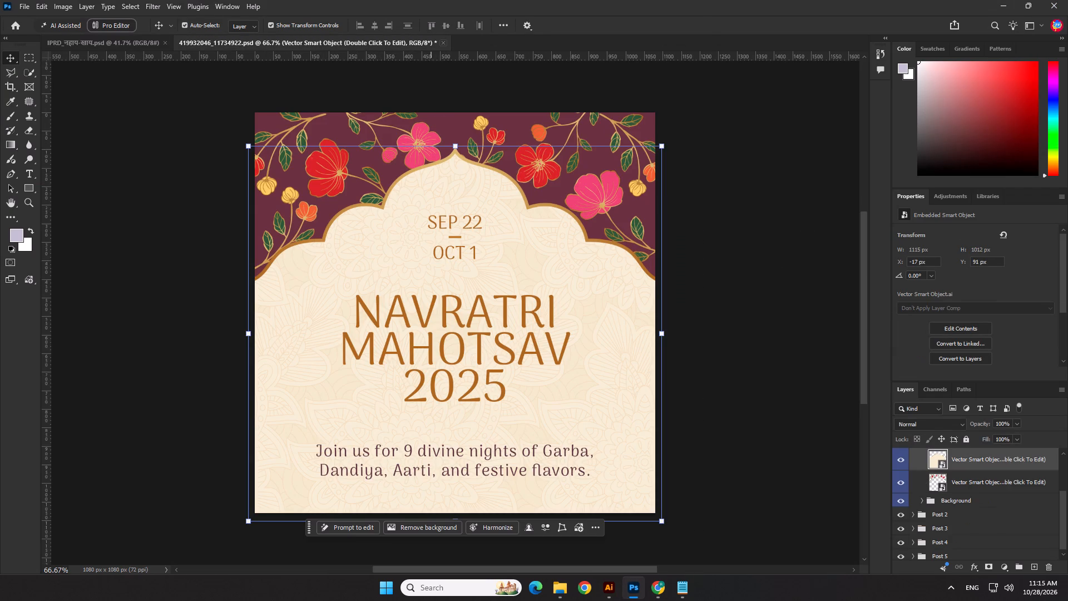
{"action": "left_click", "coordinate": [443, 42]}
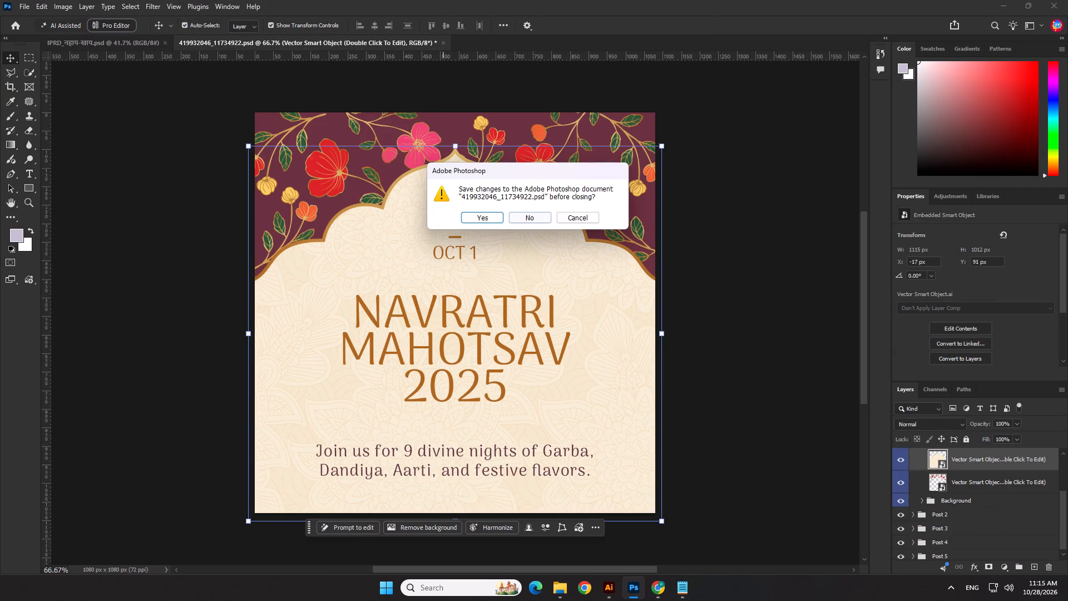
{"action": "left_click", "coordinate": [522, 217]}
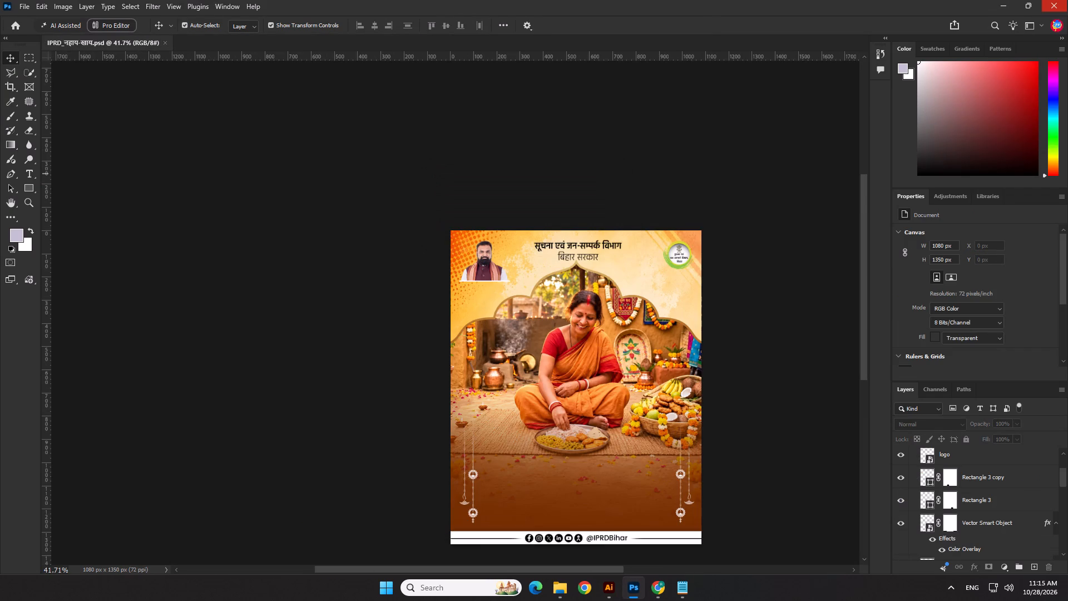
Exit Photoshop and show the desktop.
{"action": "left_click", "coordinate": [1056, 6]}
{"action": "left_click", "coordinate": [1067, 600]}
{"action": "left_click", "coordinate": [119, 159]}
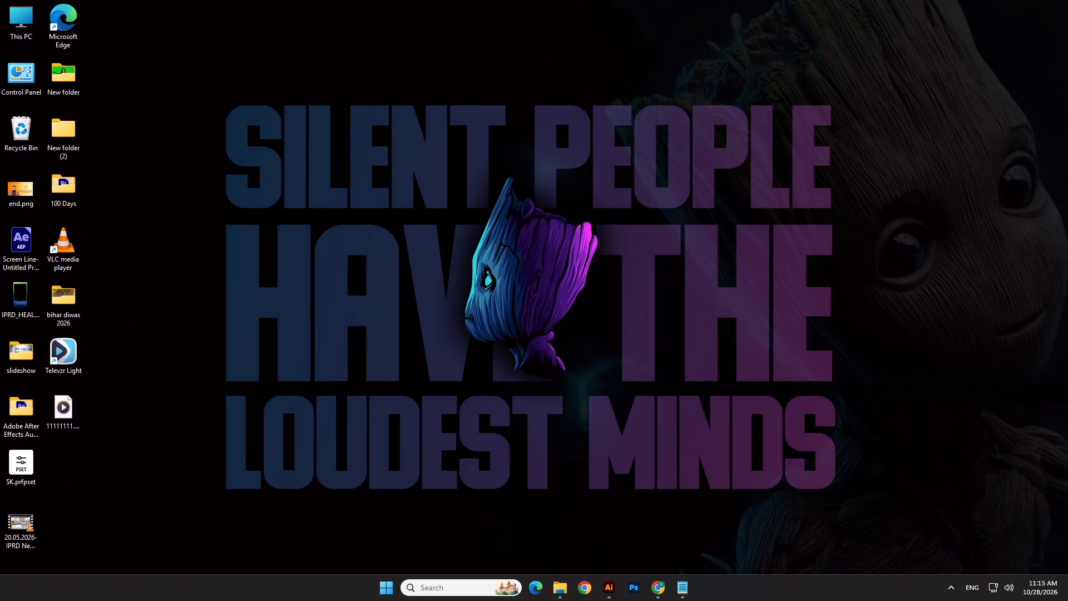
Find the ams.zip font archive in the Downloads folder and extract it with WinRAR into an ams subfolder there.
{"action": "double_click", "coordinate": [19, 23]}
{"action": "left_click", "coordinate": [45, 151]}
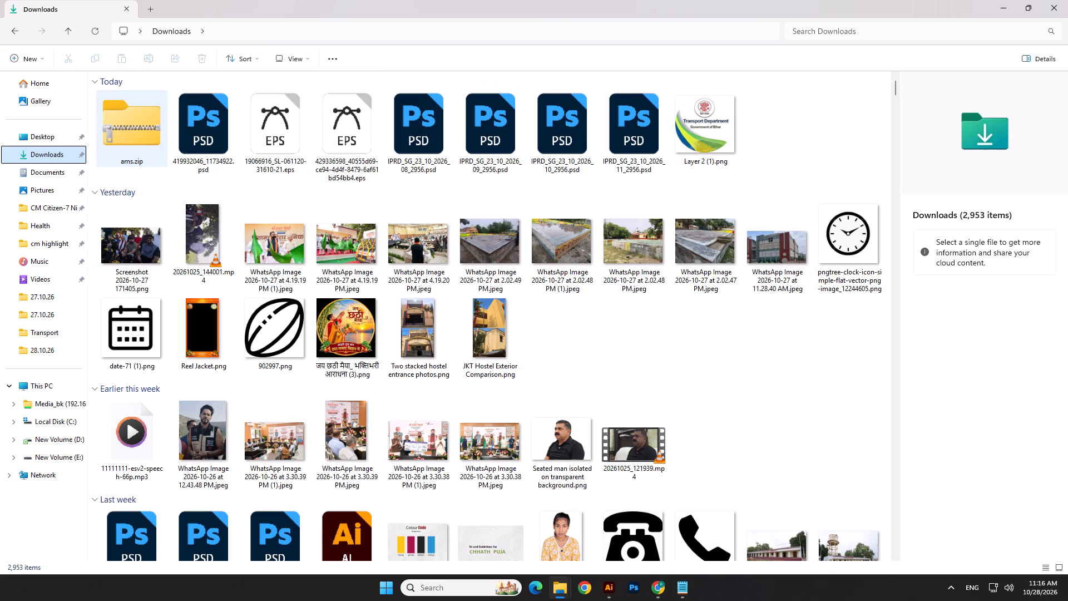
{"action": "left_click", "coordinate": [142, 132]}
{"action": "right_click", "coordinate": [142, 132]}
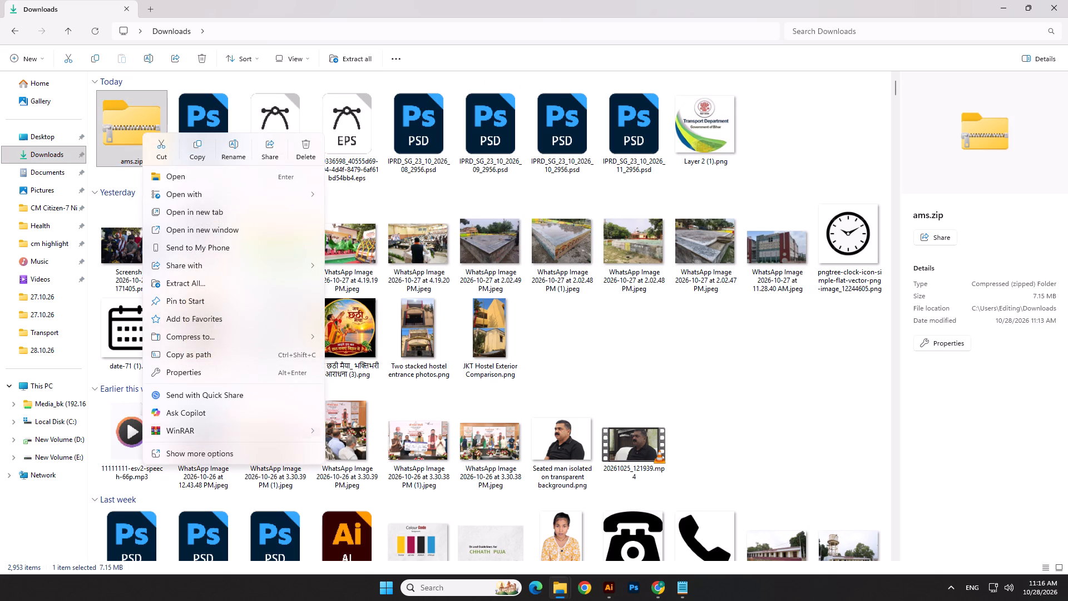
{"action": "left_click", "coordinate": [197, 439]}
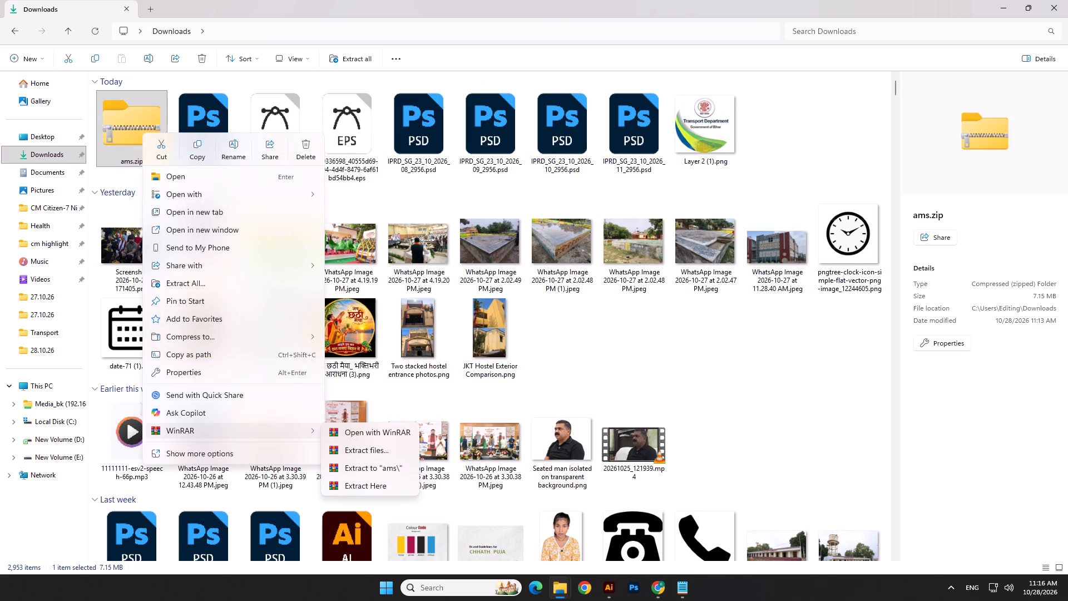
{"action": "left_click", "coordinate": [378, 458]}
{"action": "left_click", "coordinate": [378, 452]}
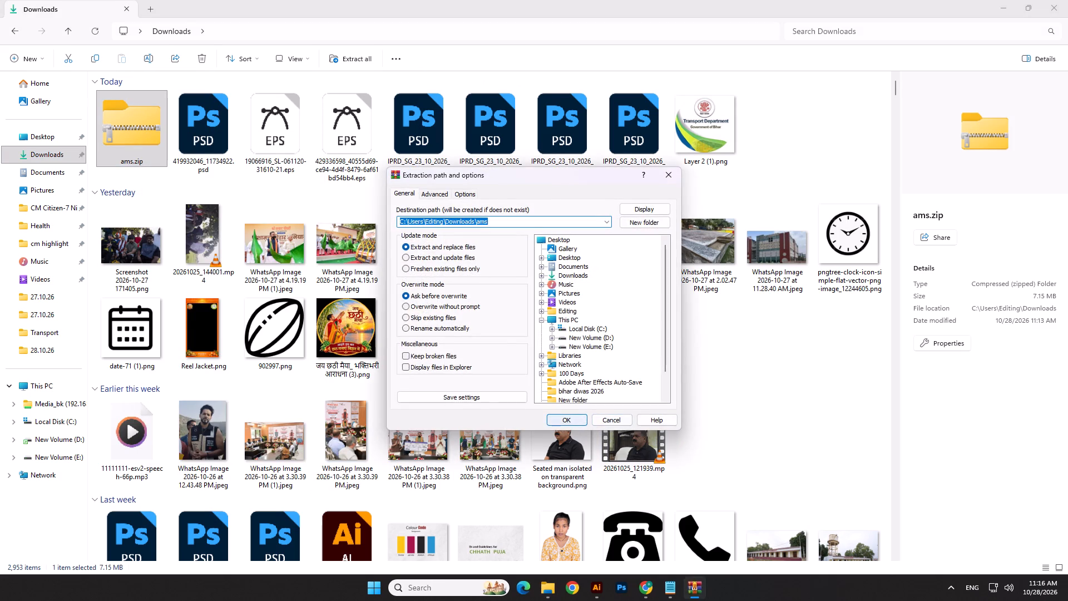
{"action": "left_click", "coordinate": [572, 418]}
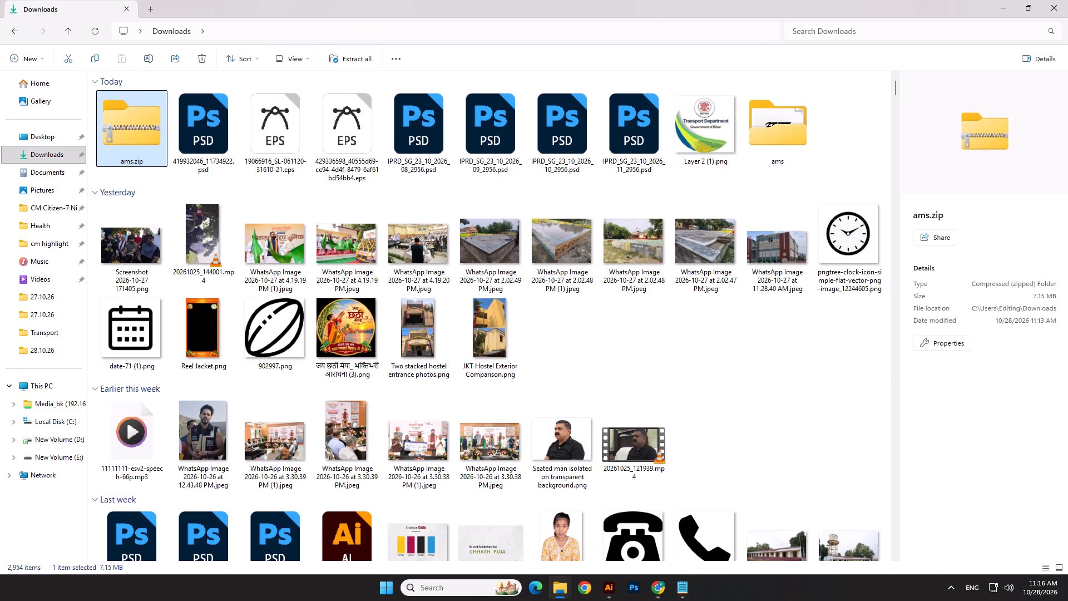
Install all fonts in the extracted ams folder, replacing already installed ones for all current items, and close the folder window.
{"action": "double_click", "coordinate": [774, 112]}
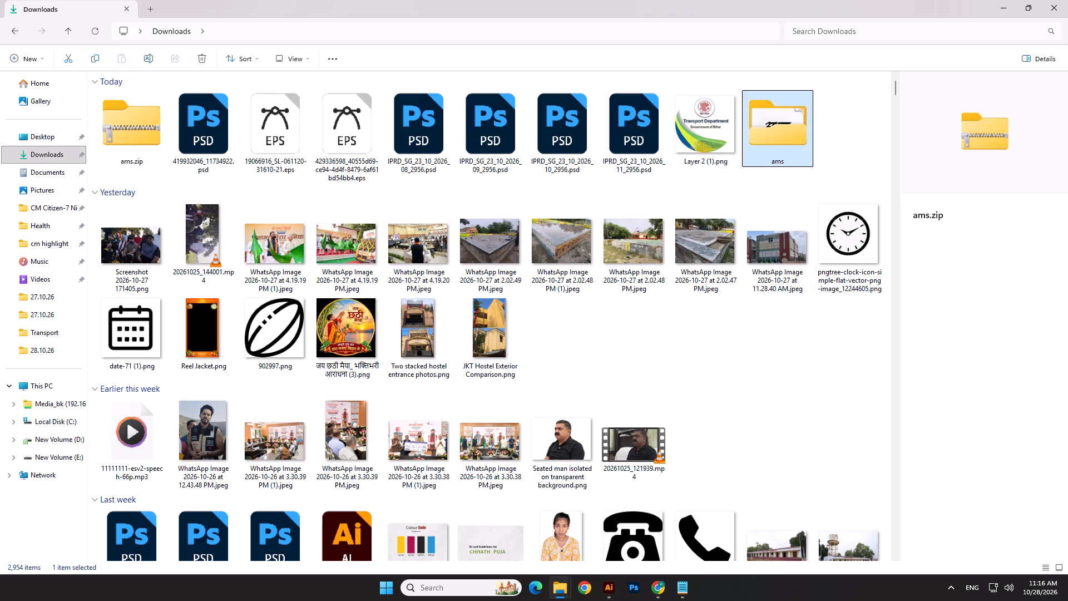
{"action": "left_click", "coordinate": [164, 114]}
{"action": "scroll", "coordinate": [184, 175], "scroll_direction": "down", "scroll_amount": 8}
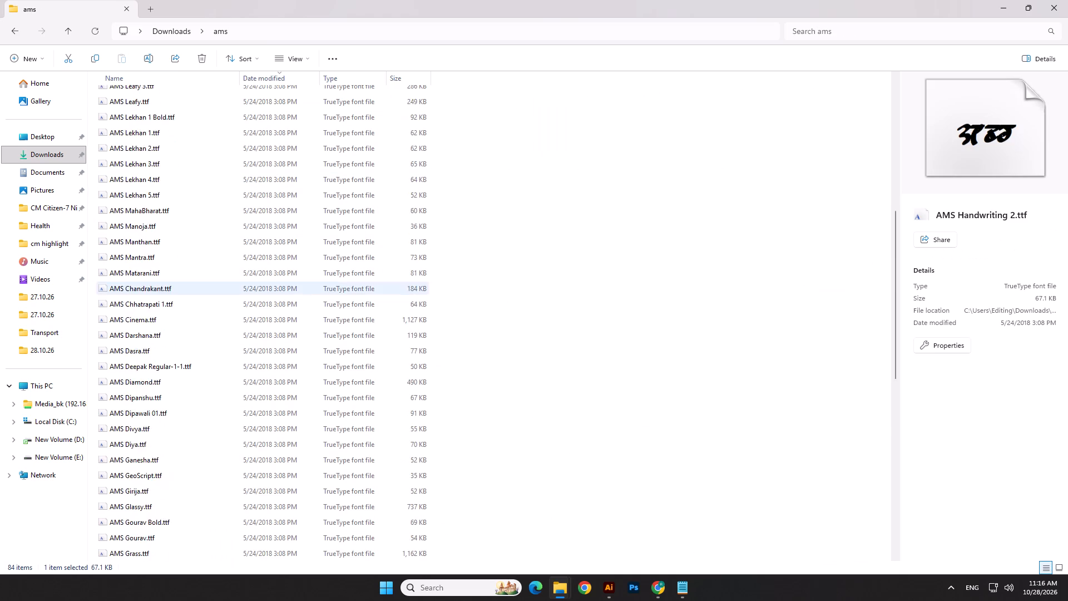
{"action": "scroll", "coordinate": [210, 284], "scroll_direction": "down", "scroll_amount": 5}
{"action": "scroll", "coordinate": [214, 314], "scroll_direction": "up", "scroll_amount": 1, "text": "ctrl"}
{"action": "scroll", "coordinate": [214, 314], "scroll_direction": "down", "scroll_amount": 4, "text": "ctrl"}
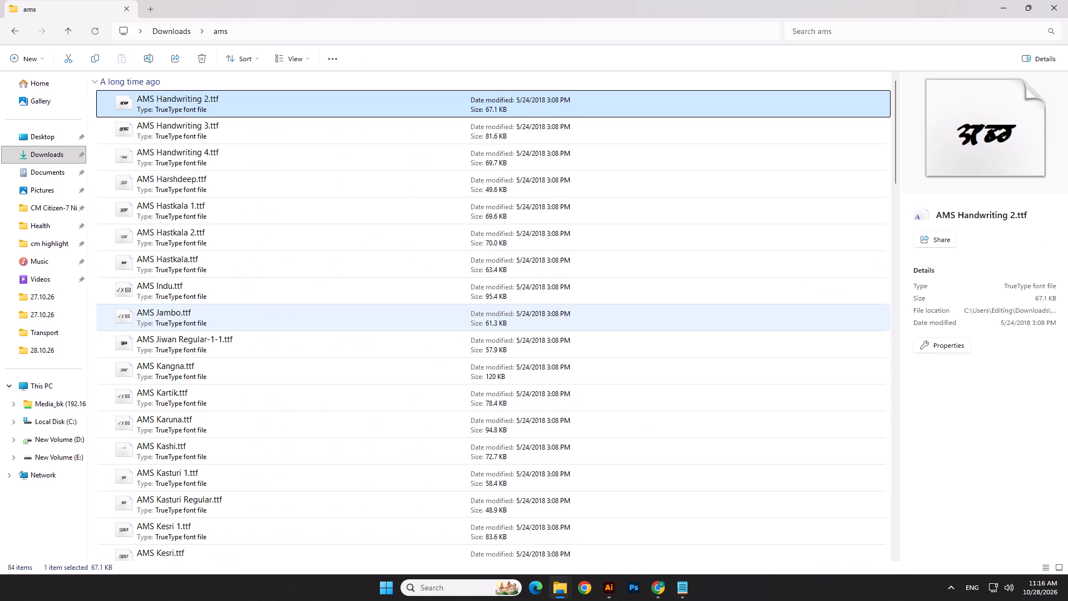
{"action": "key", "text": "ctrl+a"}
{"action": "right_click", "coordinate": [183, 181]}
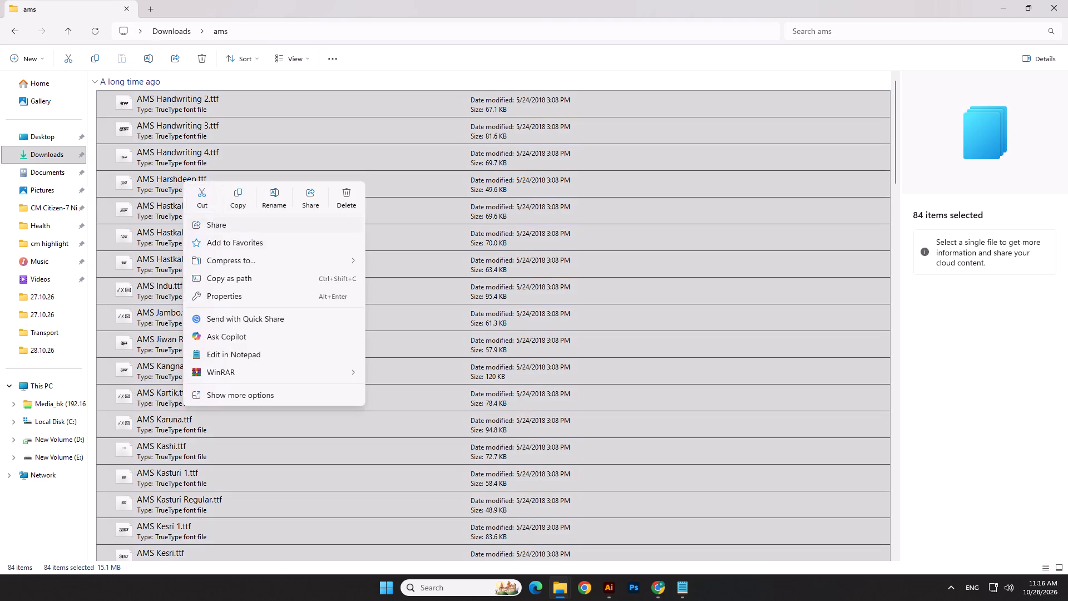
{"action": "left_click", "coordinate": [239, 395]}
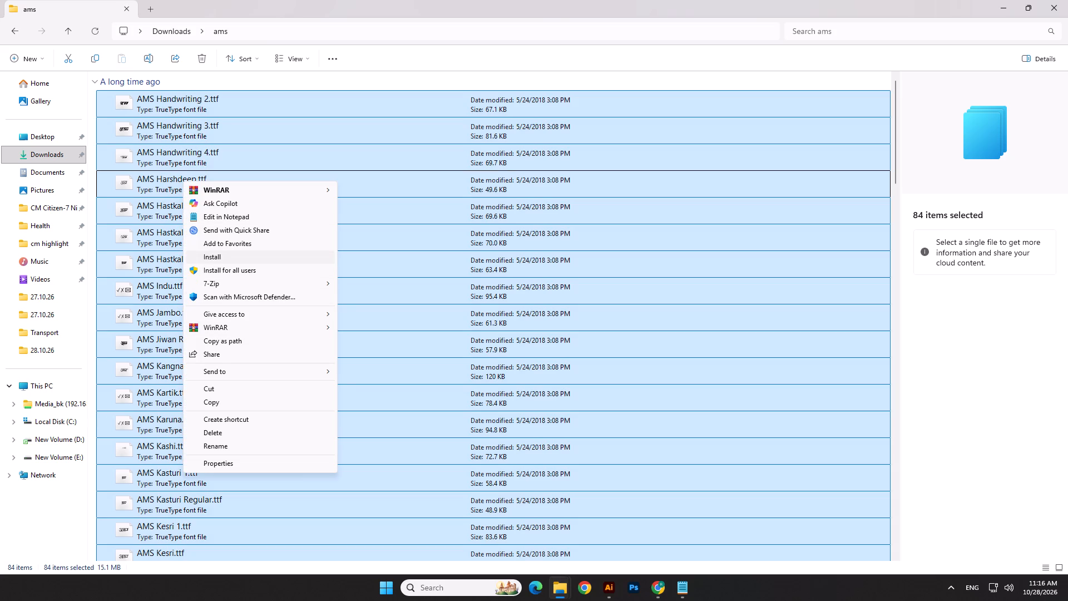
{"action": "left_click", "coordinate": [224, 256]}
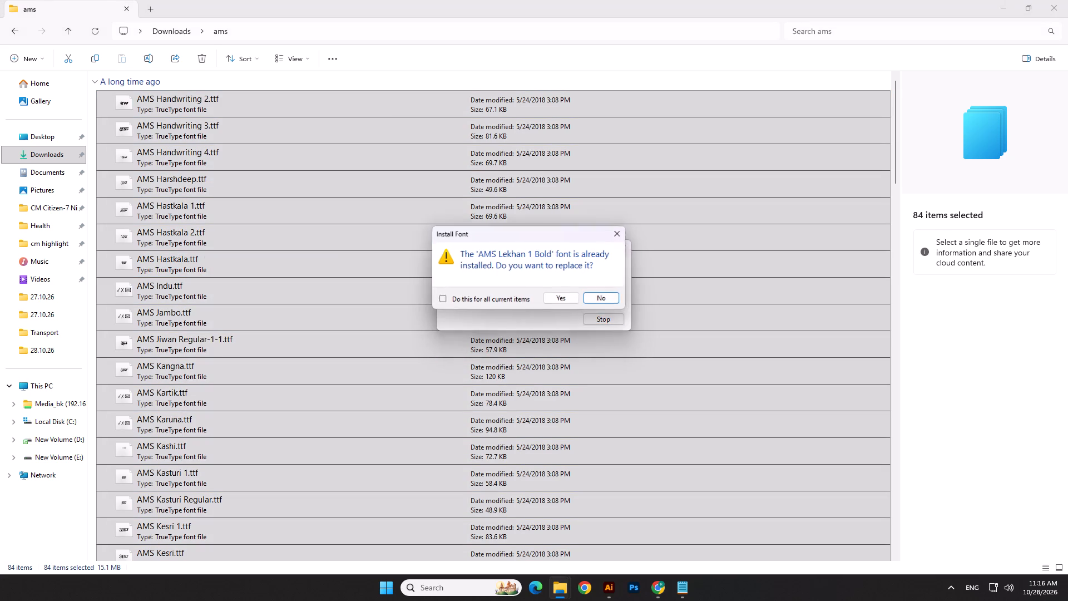
{"action": "left_click", "coordinate": [511, 300]}
{"action": "left_click", "coordinate": [548, 298]}
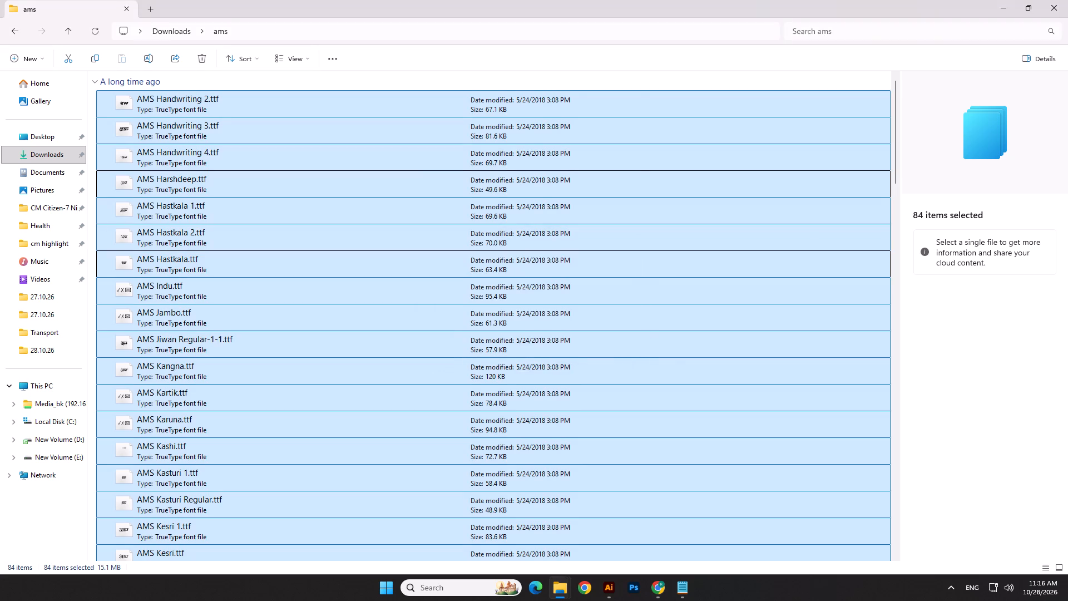
{"action": "left_click", "coordinate": [1057, 8]}
Open the IPRD_नहाय-खाय.psd poster in Photoshop from Rohit's Work > IPRD > October on New Volume (E:).
{"action": "left_click", "coordinate": [556, 589]}
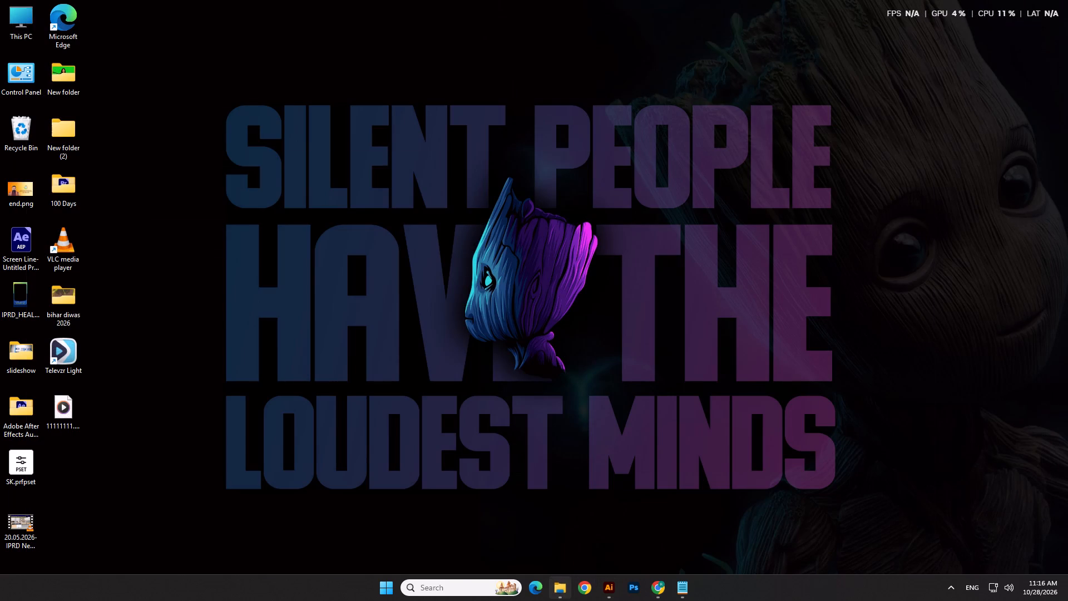
{"action": "left_click", "coordinate": [48, 354]}
{"action": "left_click", "coordinate": [398, 351]}
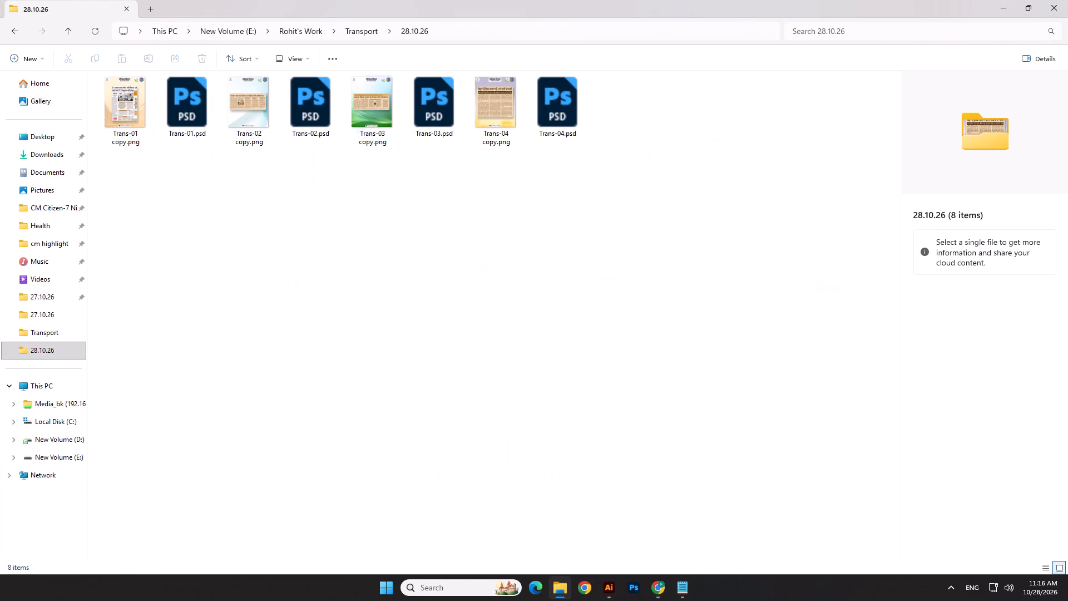
{"action": "left_click", "coordinate": [313, 34]}
{"action": "double_click", "coordinate": [581, 135]}
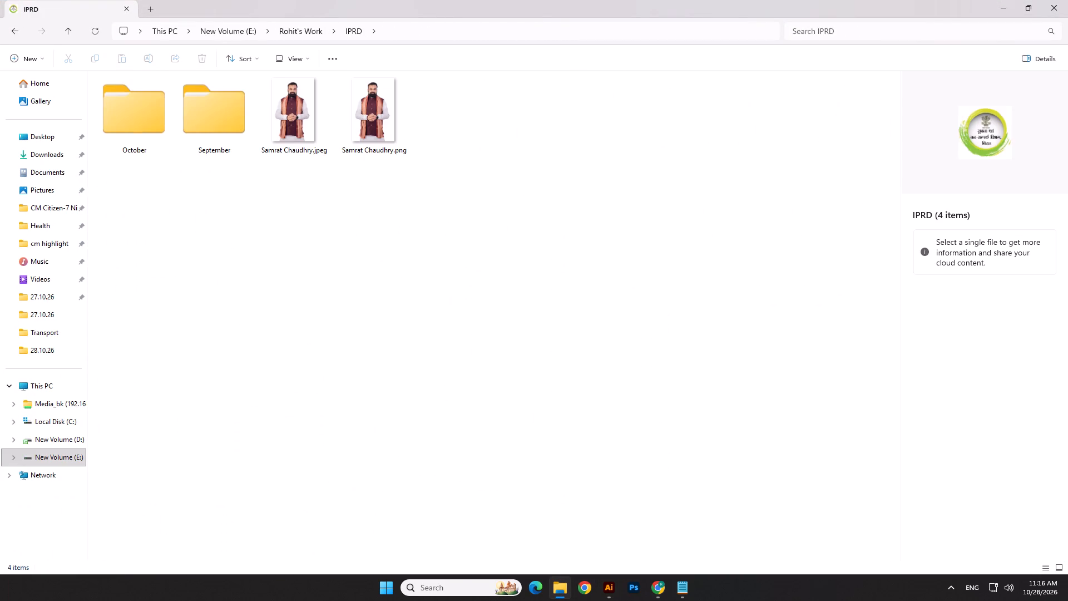
{"action": "double_click", "coordinate": [138, 126]}
{"action": "double_click", "coordinate": [619, 175]}
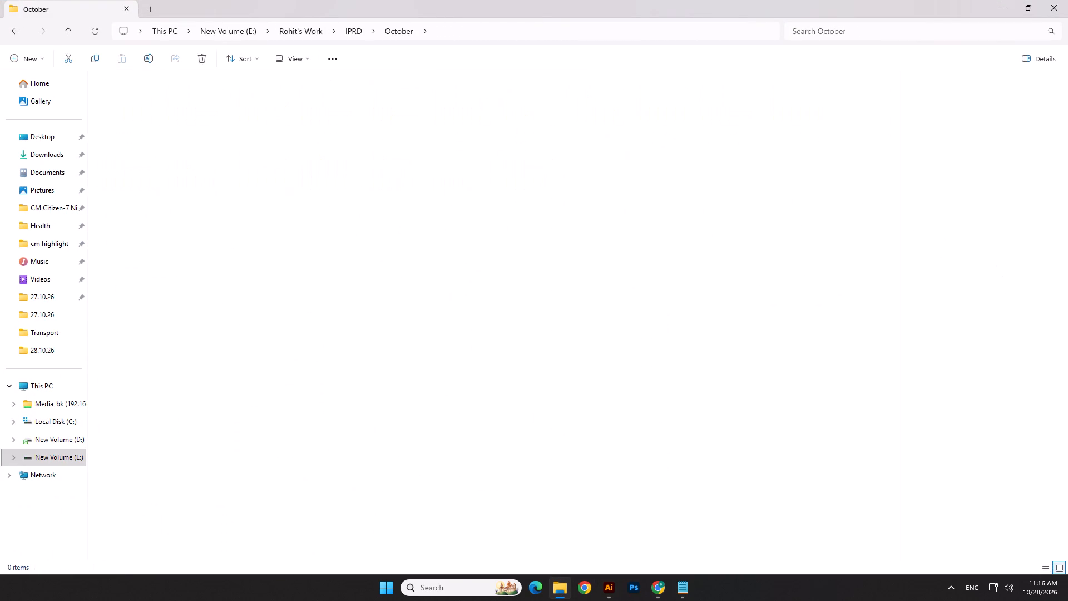
{"action": "double_click", "coordinate": [134, 116]}
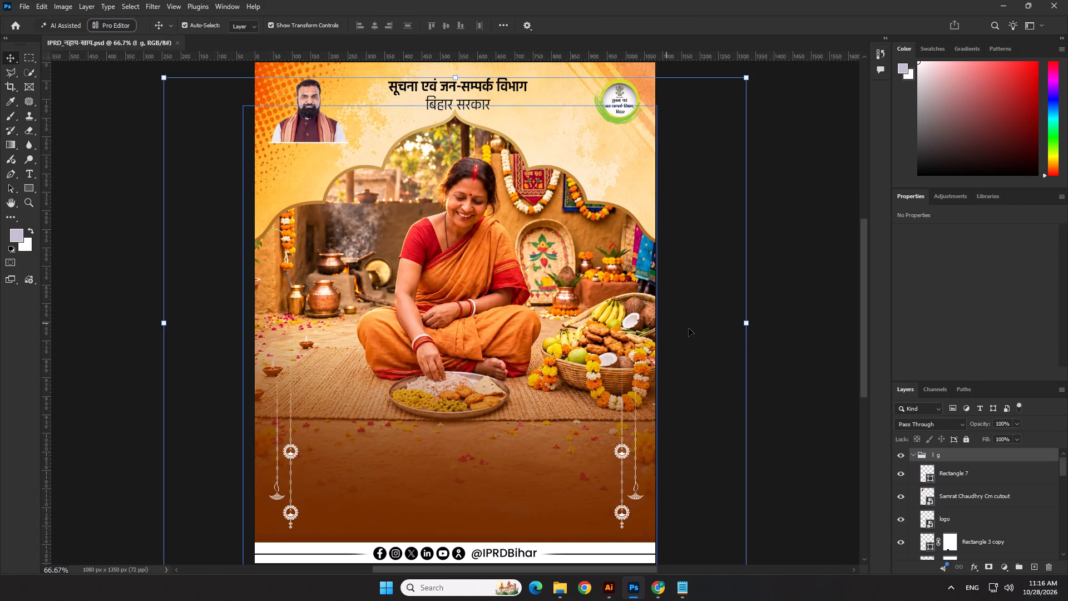
{"action": "left_click", "coordinate": [800, 366]}
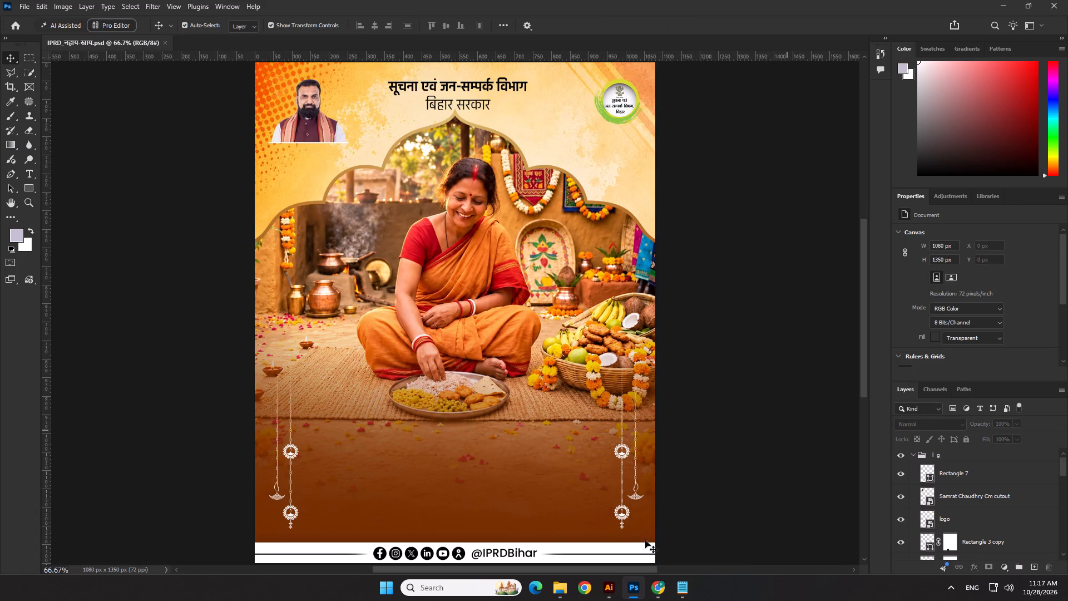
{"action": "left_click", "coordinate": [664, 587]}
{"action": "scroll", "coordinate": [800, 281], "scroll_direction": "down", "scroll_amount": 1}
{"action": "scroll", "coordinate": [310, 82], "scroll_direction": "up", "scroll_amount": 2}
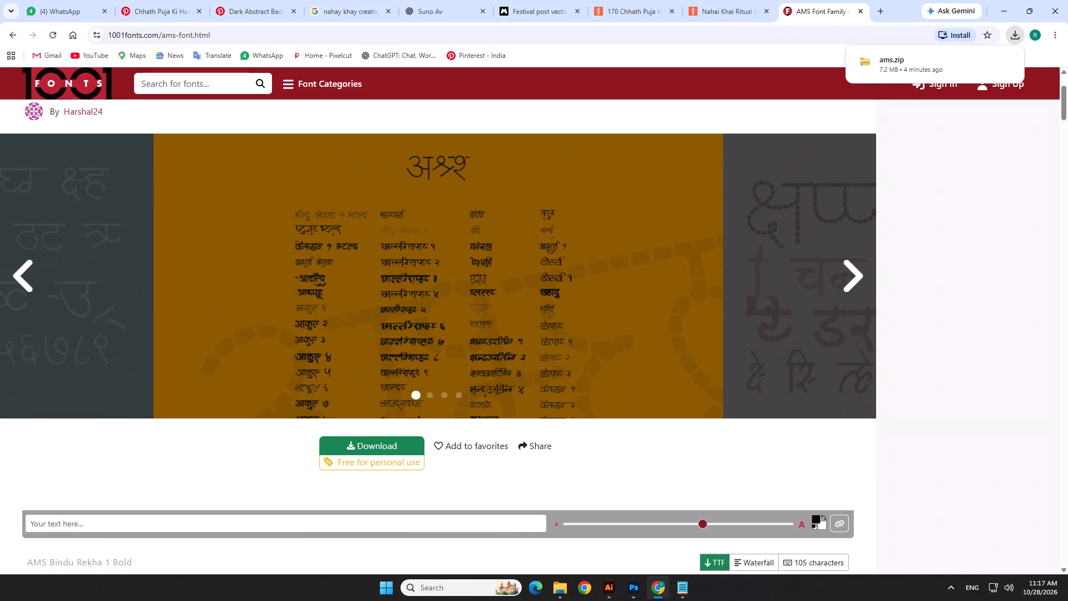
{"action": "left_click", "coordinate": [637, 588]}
Start a new text line below the food plate, browse the AMS fonts and set it to AMS Aaditya Regular.
{"action": "scroll", "coordinate": [823, 417], "scroll_direction": "up", "scroll_amount": 1}
{"action": "scroll", "coordinate": [966, 285], "scroll_direction": "up", "scroll_amount": 2}
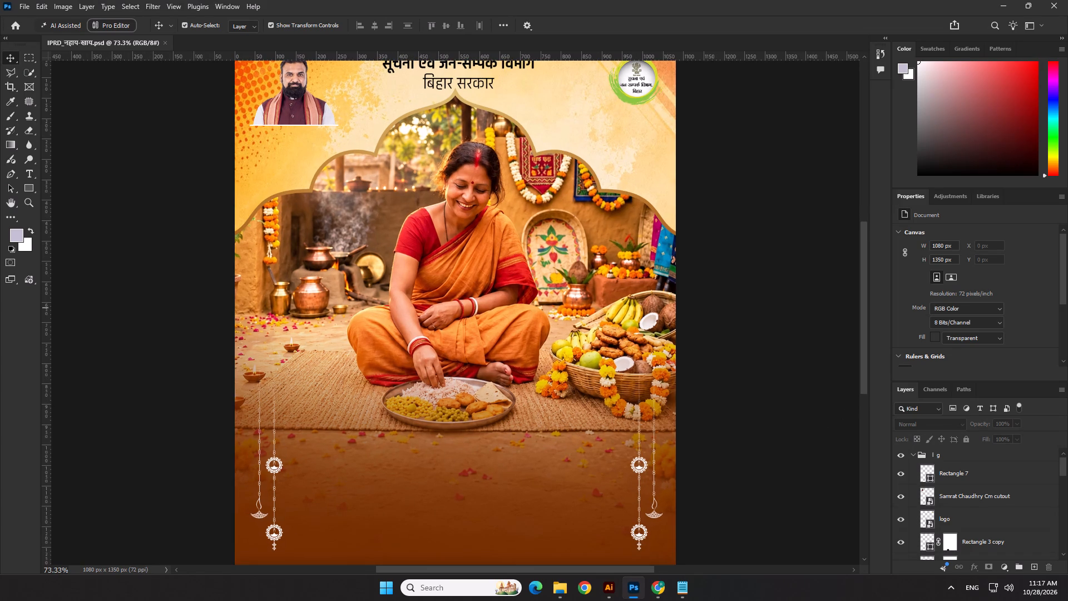
{"action": "left_click", "coordinate": [915, 198]}
{"action": "left_click", "coordinate": [29, 175]}
{"action": "left_click", "coordinate": [411, 455]}
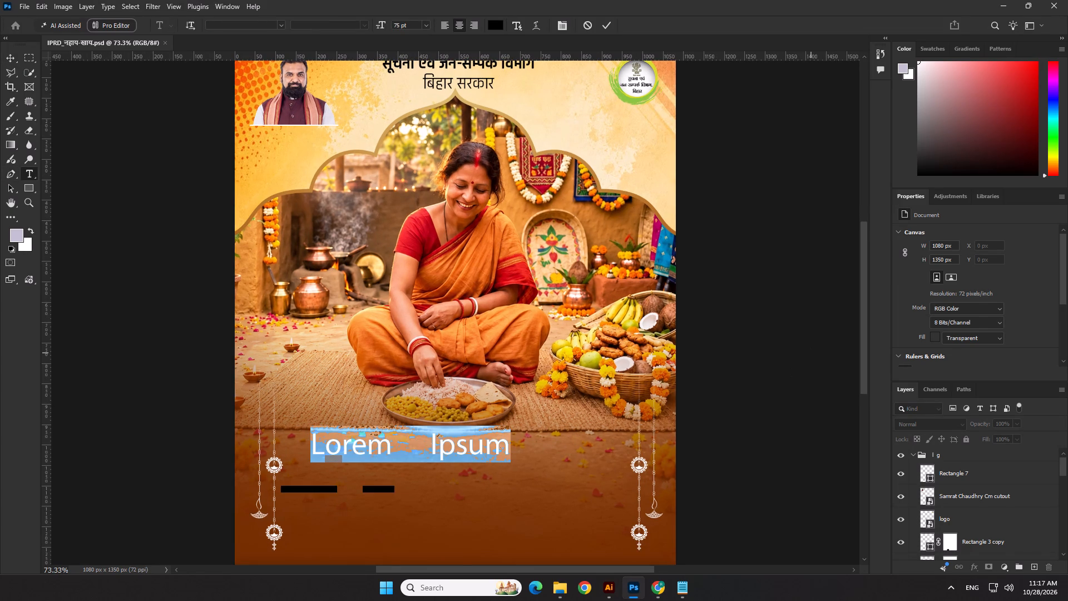
{"action": "left_click", "coordinate": [983, 260]}
{"action": "type", "text": "ams"}
{"action": "scroll", "coordinate": [929, 326], "scroll_direction": "up", "scroll_amount": 1}
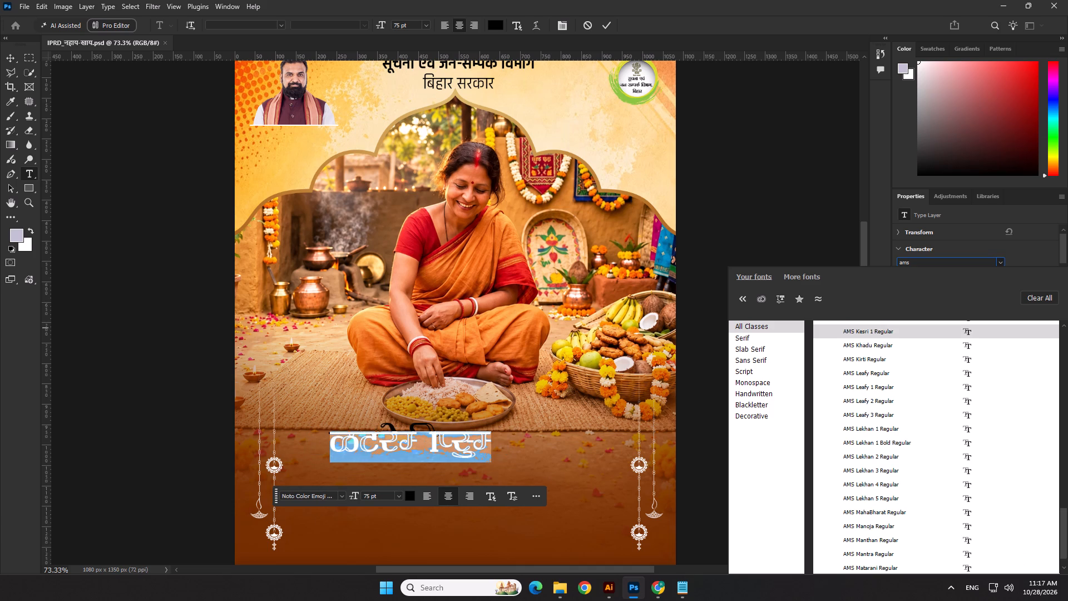
{"action": "scroll", "coordinate": [949, 334], "scroll_direction": "up", "scroll_amount": 20}
{"action": "scroll", "coordinate": [949, 334], "scroll_direction": "up", "scroll_amount": 5}
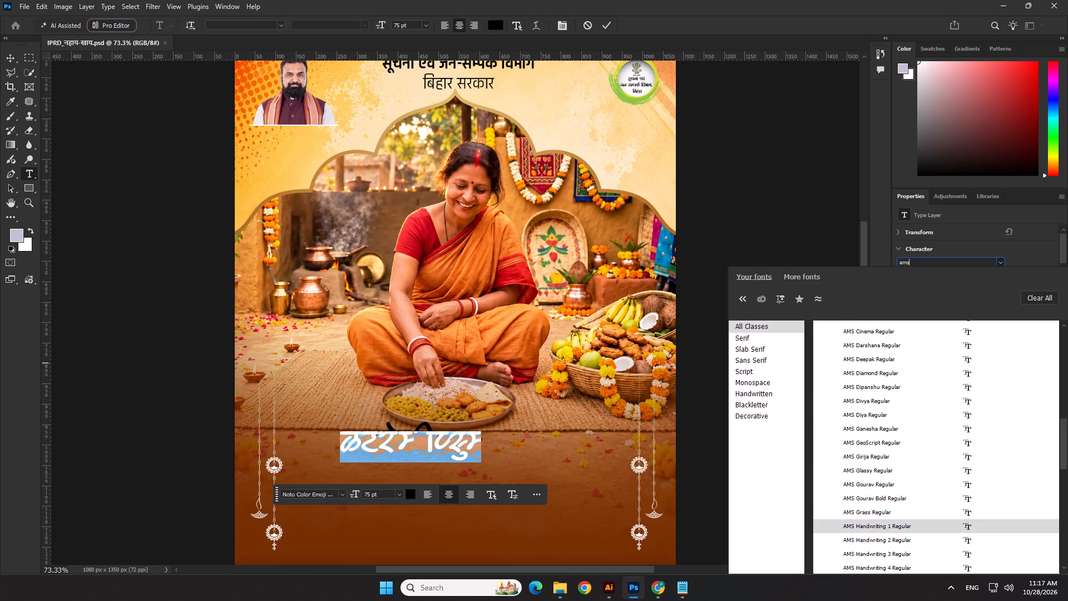
{"action": "scroll", "coordinate": [962, 363], "scroll_direction": "up", "scroll_amount": 12}
{"action": "scroll", "coordinate": [957, 364], "scroll_direction": "up", "scroll_amount": 12}
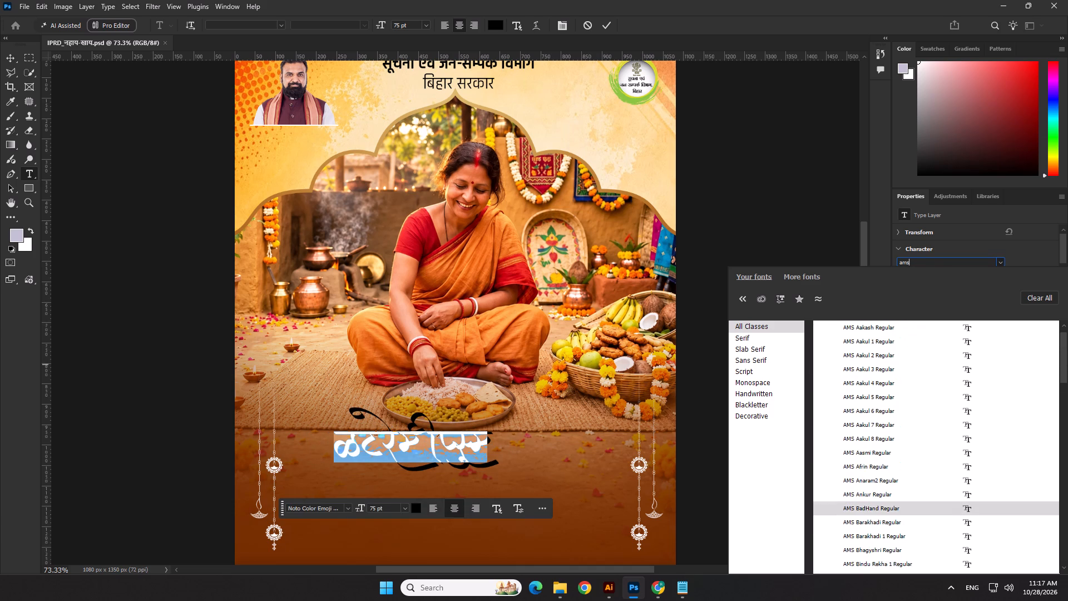
{"action": "scroll", "coordinate": [956, 364], "scroll_direction": "up", "scroll_amount": 6}
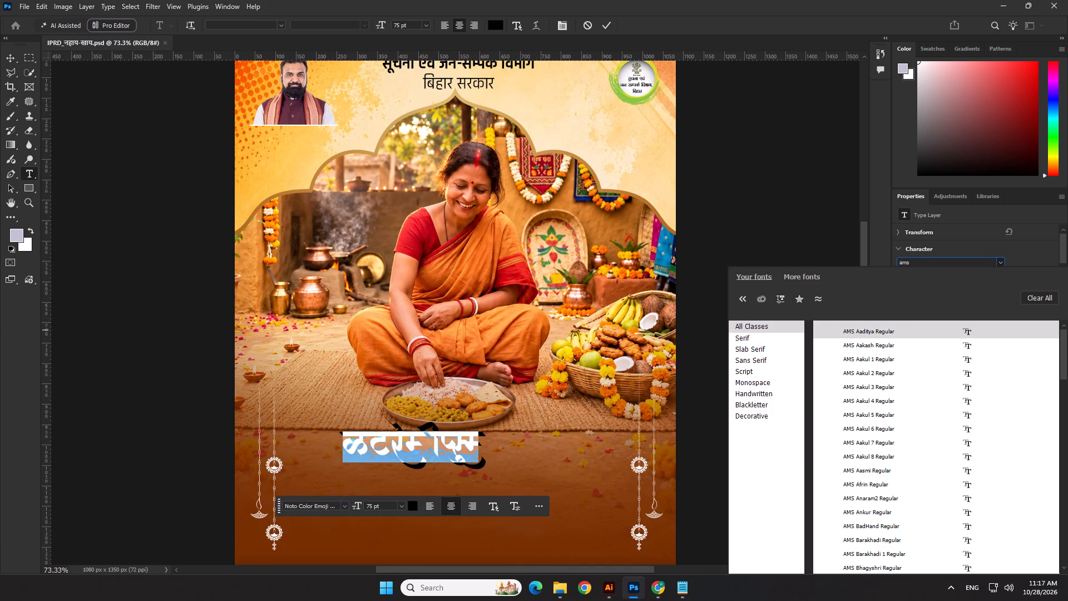
{"action": "left_click", "coordinate": [960, 330]}
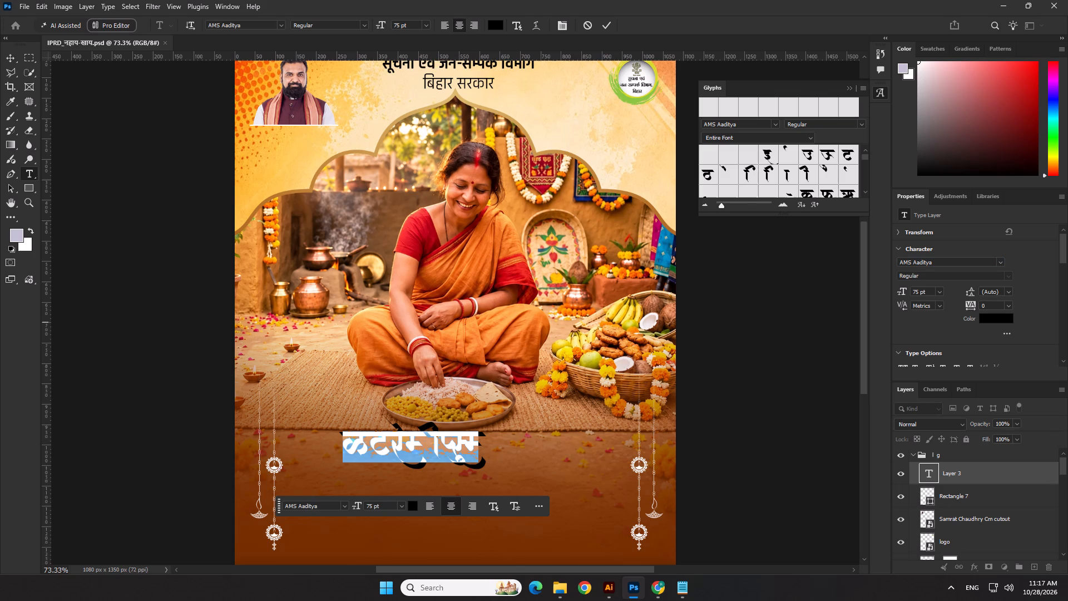
Replace the placeholder text with the Hindi word नहाय, checking the wording against the Notepad notes.
{"action": "type", "text": "Na"}
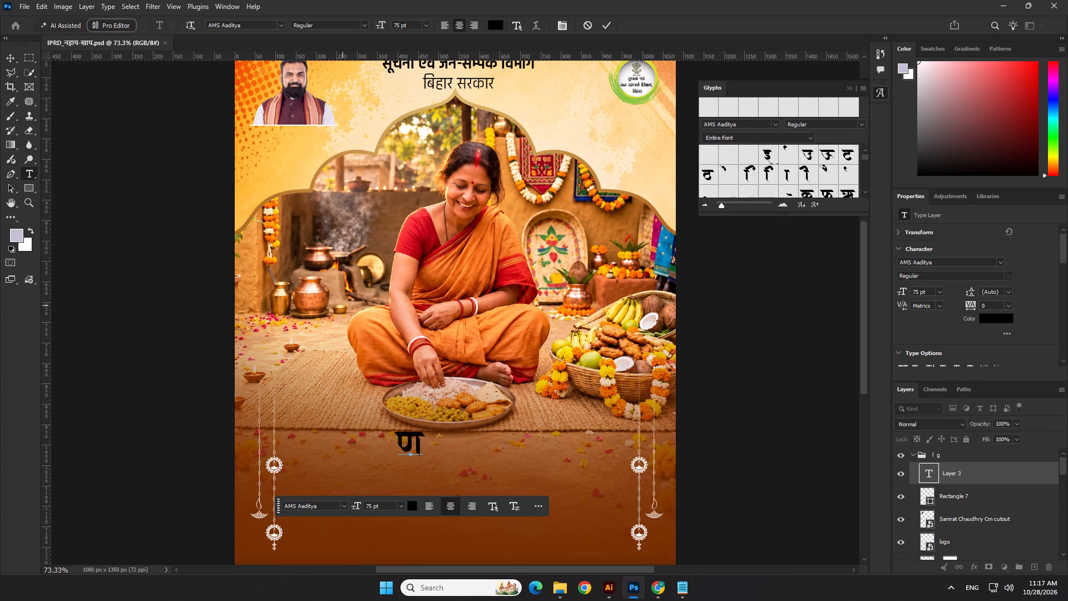
{"action": "key", "text": "BackSpace"}
{"action": "key", "text": "shift+n"}
{"action": "key", "text": "BackSpace"}
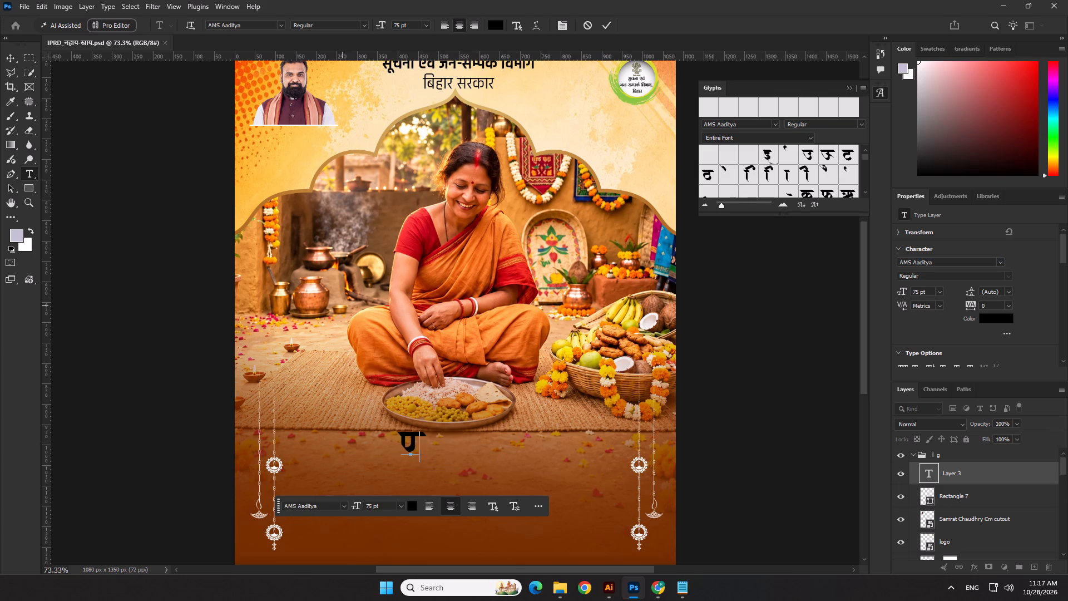
{"action": "key", "text": "BackSpace"}
{"action": "type", "text": "nA"}
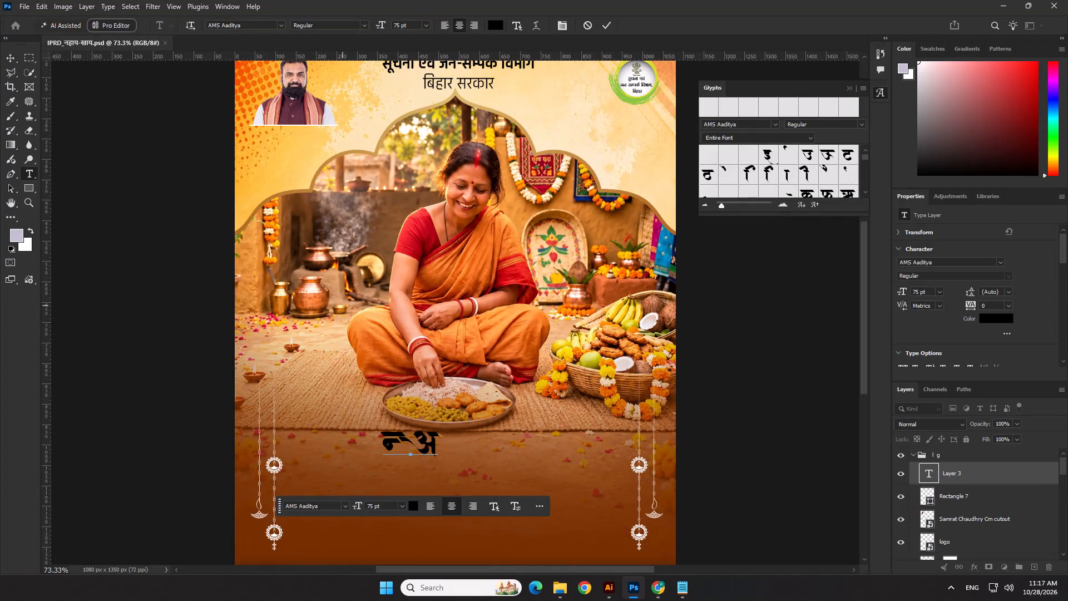
{"action": "key", "text": "BackSpace"}
{"action": "key", "text": "a"}
{"action": "key", "text": "BackSpace"}
{"action": "key", "text": "a"}
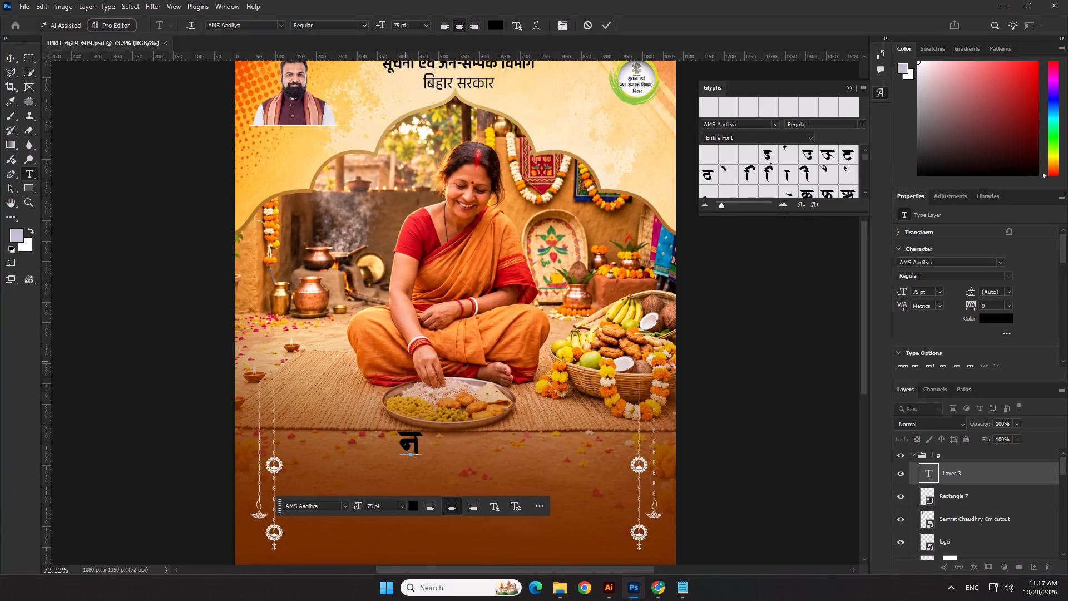
{"action": "left_click", "coordinate": [685, 587]}
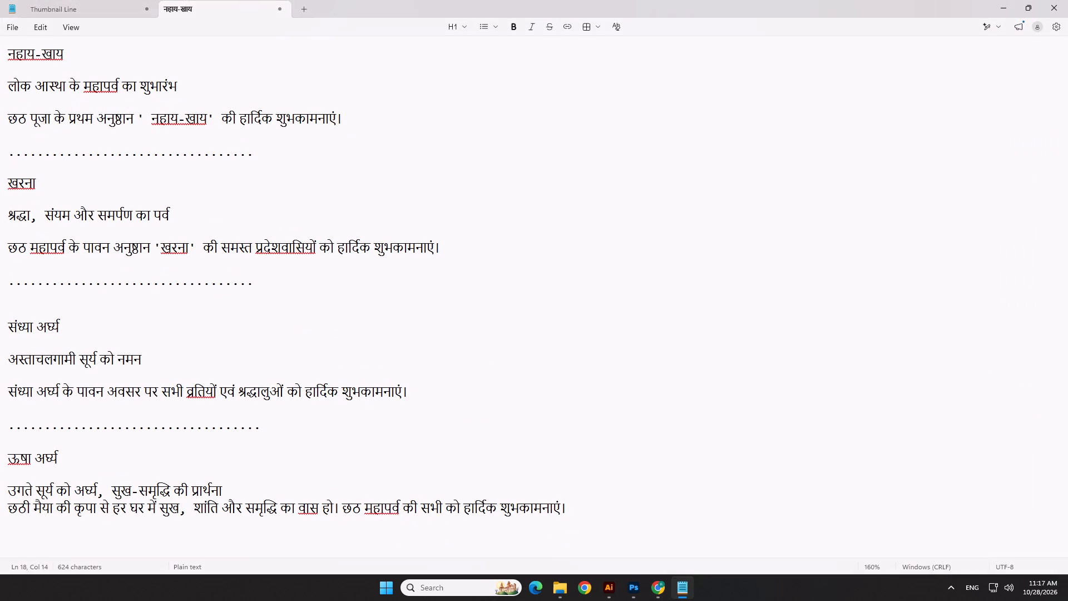
{"action": "left_click", "coordinate": [685, 587]}
{"action": "type", "text": "ha"}
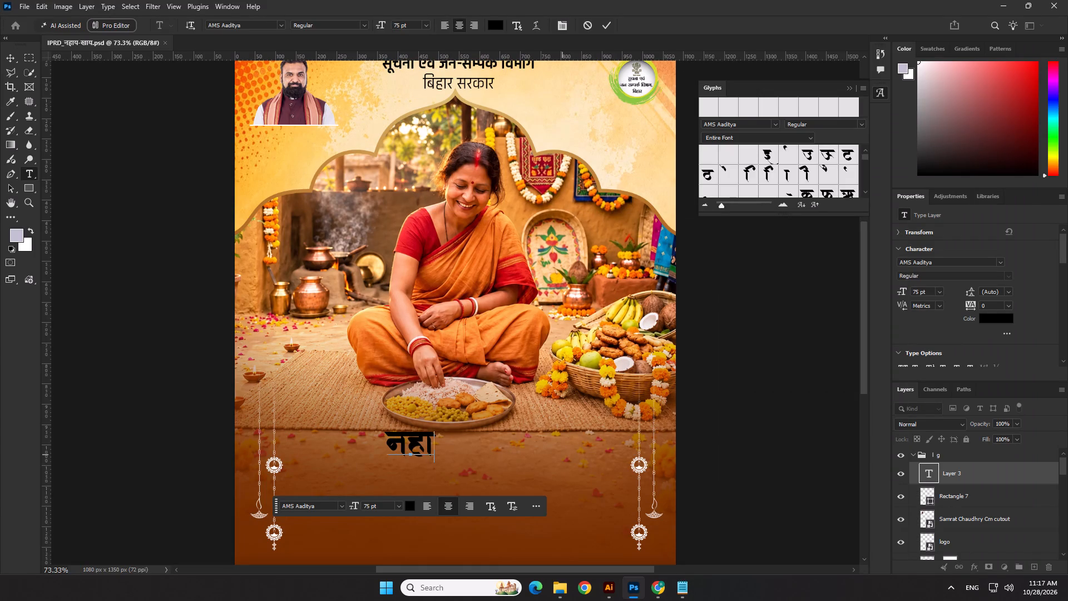
{"action": "key", "text": "u"}
{"action": "key", "text": "BackSpace"}
{"action": "type", "text": "ya"}
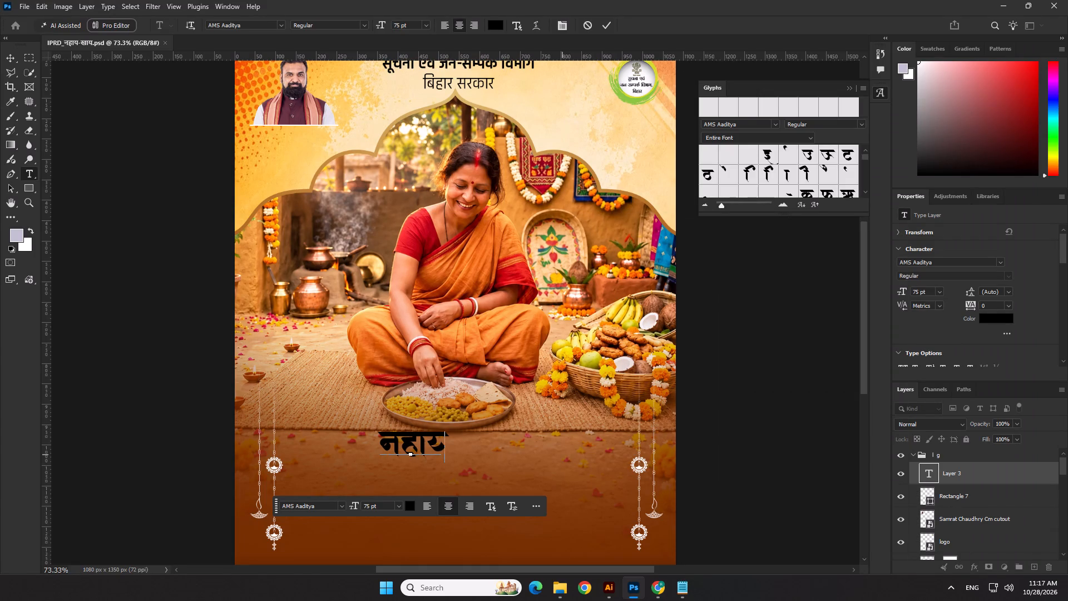
Complete the title as नहाय-खाय with a hyphen between the words, checking it against the Notepad notes.
{"action": "key", "text": "alt+Tab"}
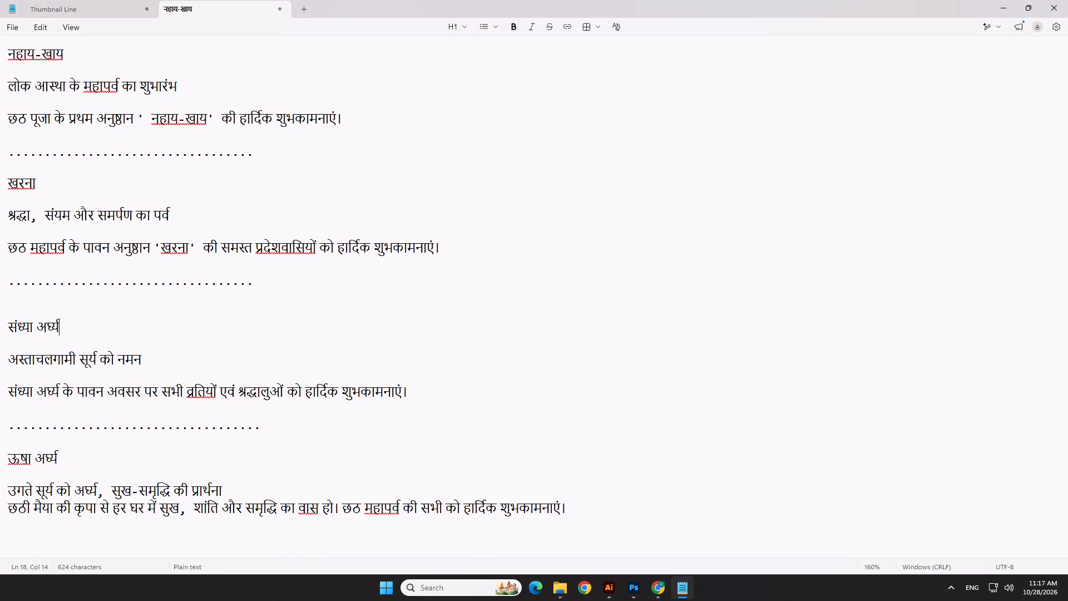
{"action": "key", "text": "alt+Tab"}
{"action": "key", "text": "space"}
{"action": "type", "text": "-"}
{"action": "key", "text": "space"}
{"action": "key", "text": "BackSpace"}
{"action": "key", "text": "BackSpace"}
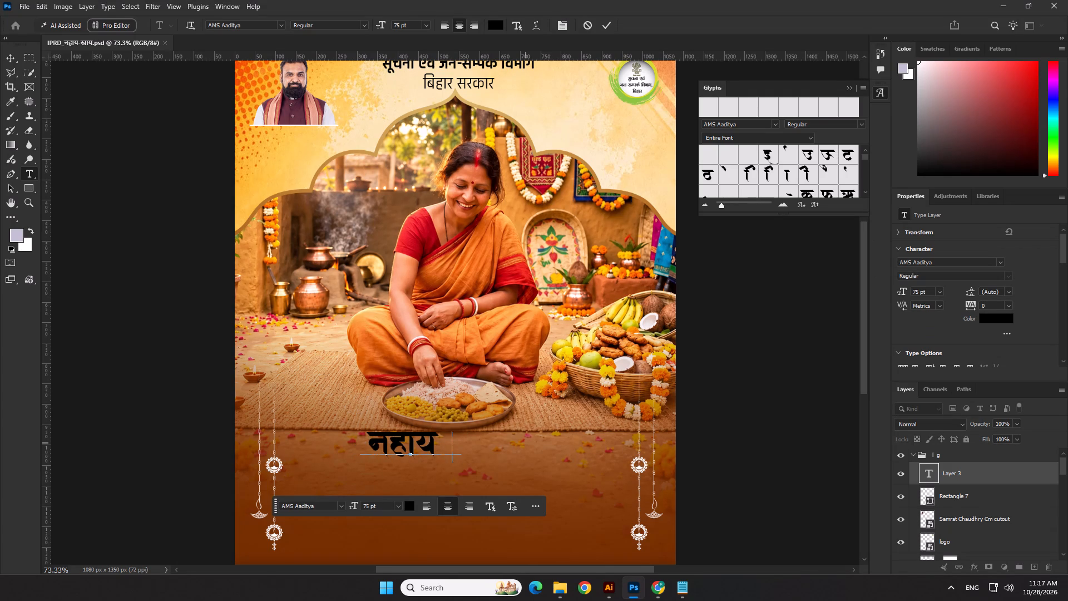
{"action": "key", "text": "BackSpace"}
{"action": "key", "text": "minus"}
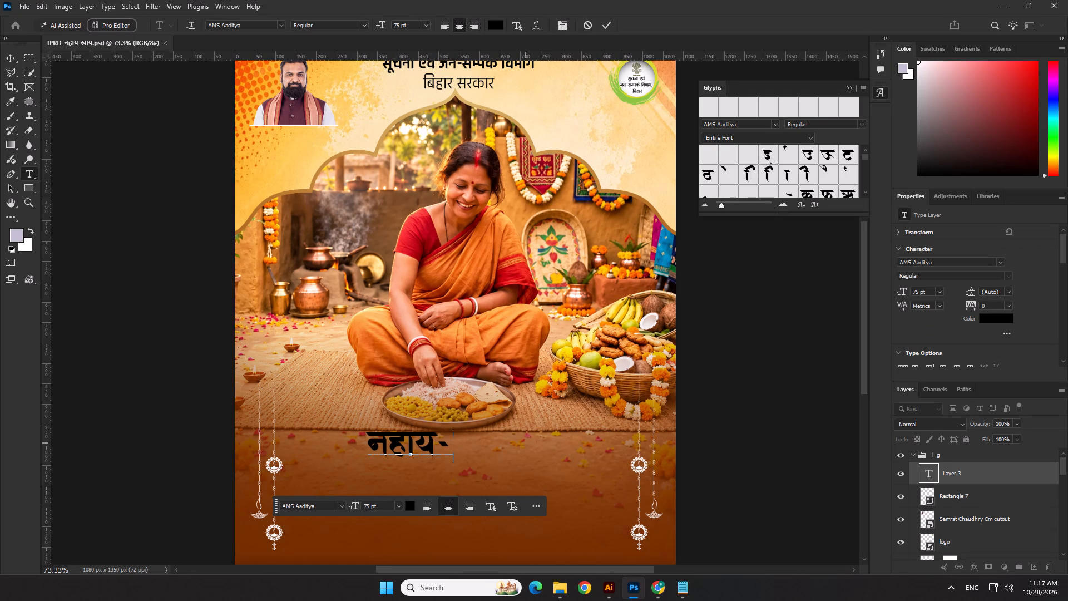
{"action": "key", "text": "shift+k"}
{"action": "key", "text": "BackSpace"}
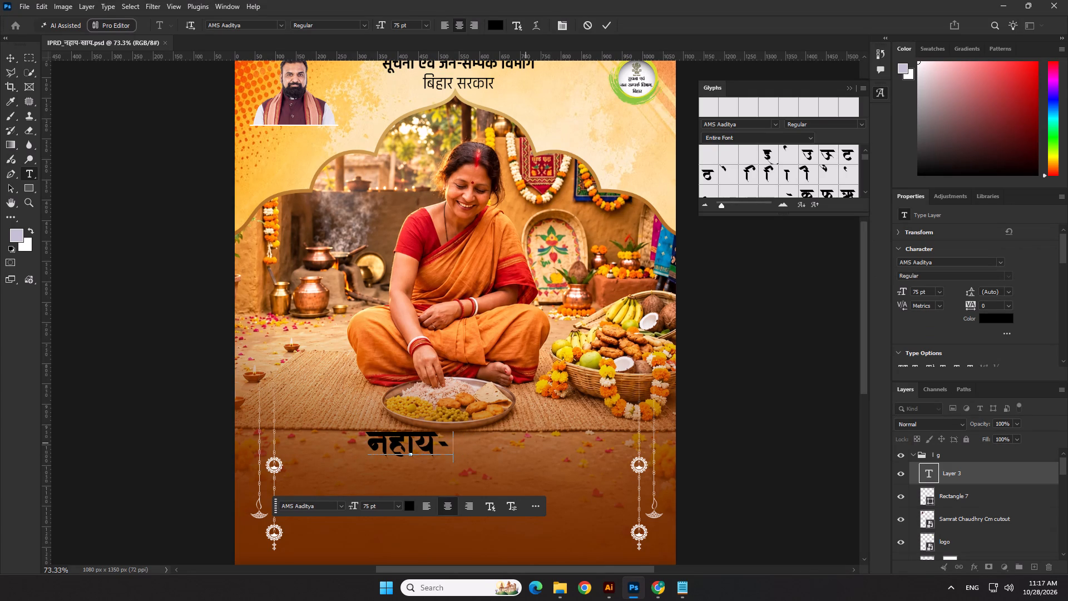
{"action": "type", "text": "Kaa"}
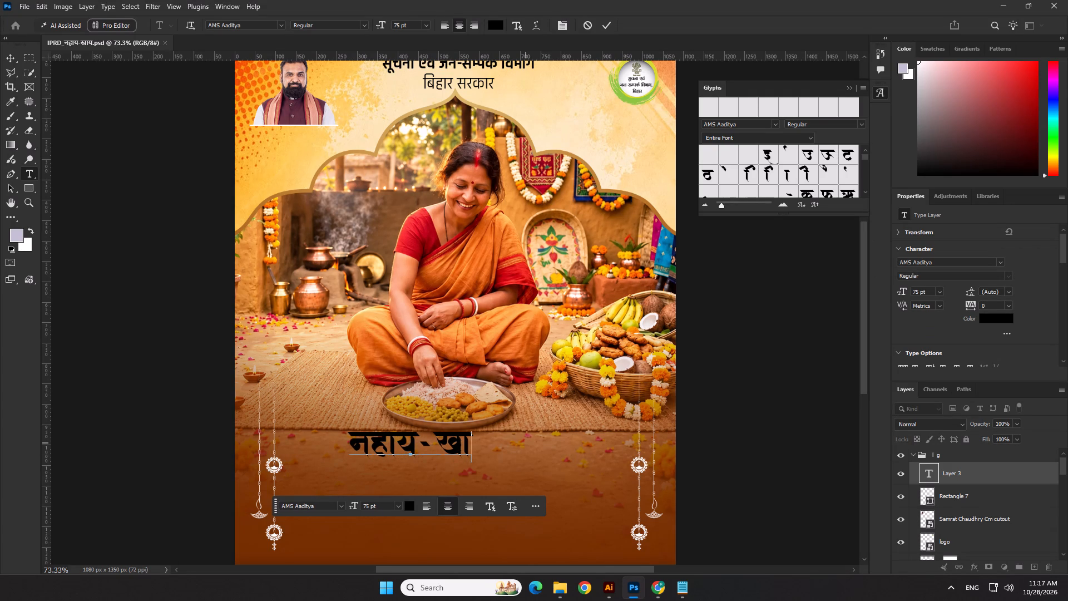
{"action": "type", "text": "ya"}
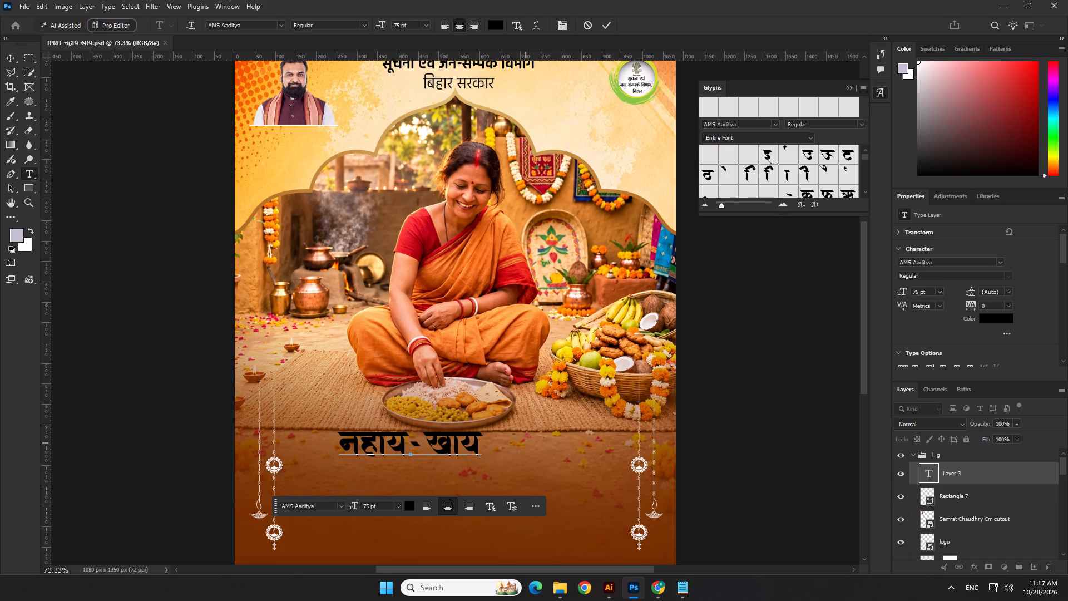
{"action": "key", "text": "alt+Tab"}
{"action": "key", "text": "alt+Tab"}
{"action": "left_click", "coordinate": [14, 53]}
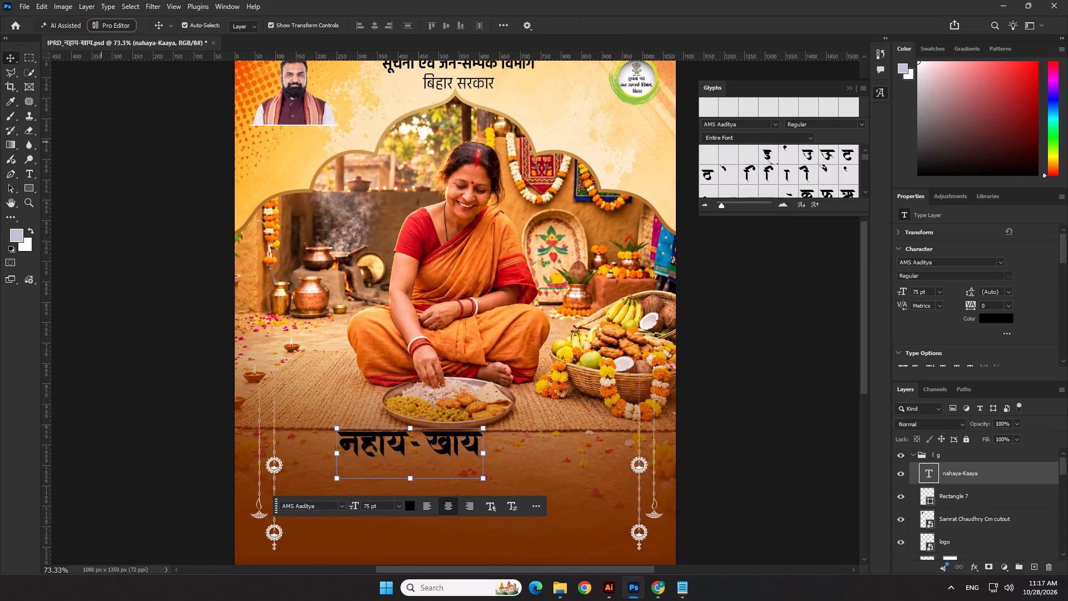
Scale the नहाय-खाय title to about 136% and center it in the dark area beneath the food plate.
{"action": "left_click_drag", "start_coordinate": [484, 447], "coordinate": [539, 447]}
{"action": "left_click_drag", "start_coordinate": [499, 439], "coordinate": [510, 456]}
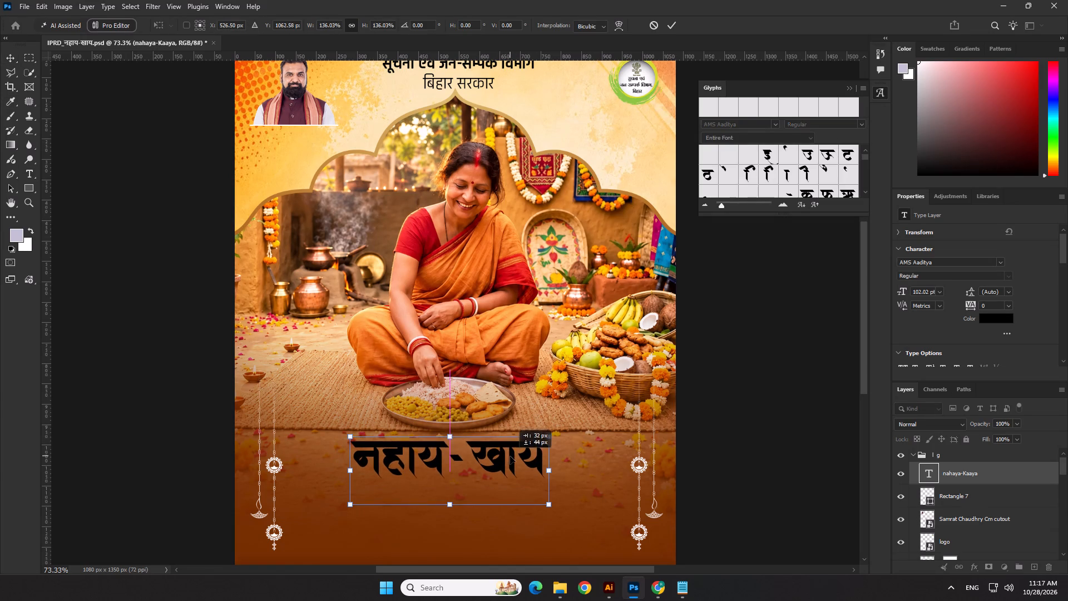
{"action": "left_click_drag", "start_coordinate": [510, 456], "coordinate": [508, 459]}
{"action": "key", "text": "Return"}
Give the नहाय-खाय title a reversed orange-and-white radial Gradient Overlay, not aligned with the layer, with reduced scale and adjusted position.
{"action": "double_click", "coordinate": [1026, 472]}
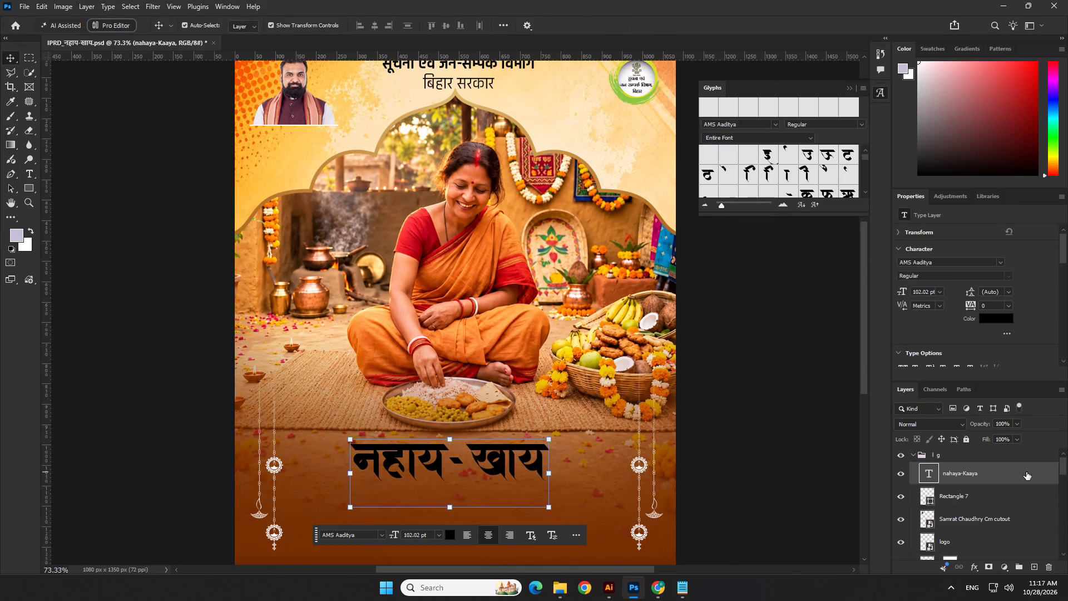
{"action": "left_click", "coordinate": [690, 461]}
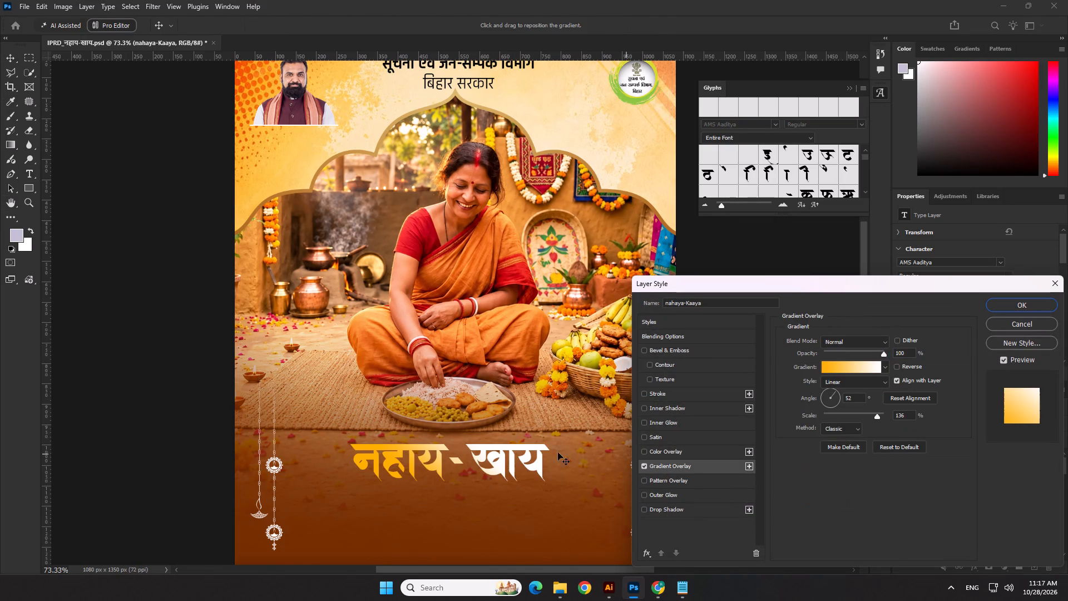
{"action": "left_click_drag", "start_coordinate": [492, 469], "coordinate": [497, 470]}
{"action": "left_click", "coordinate": [845, 380]}
{"action": "left_click", "coordinate": [845, 397]}
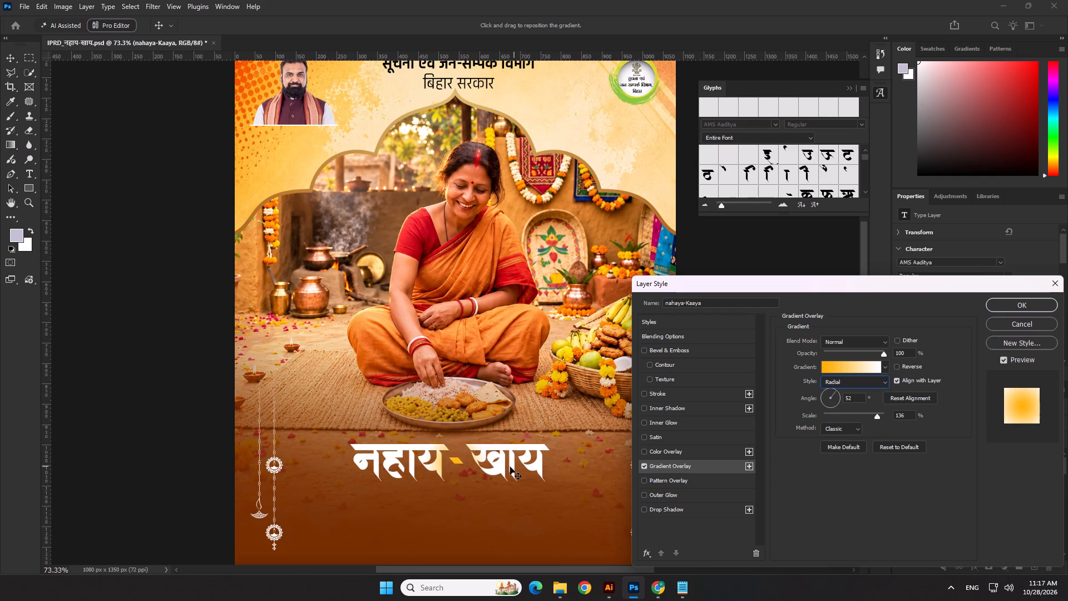
{"action": "left_click", "coordinate": [897, 366]}
{"action": "left_click", "coordinate": [535, 465]}
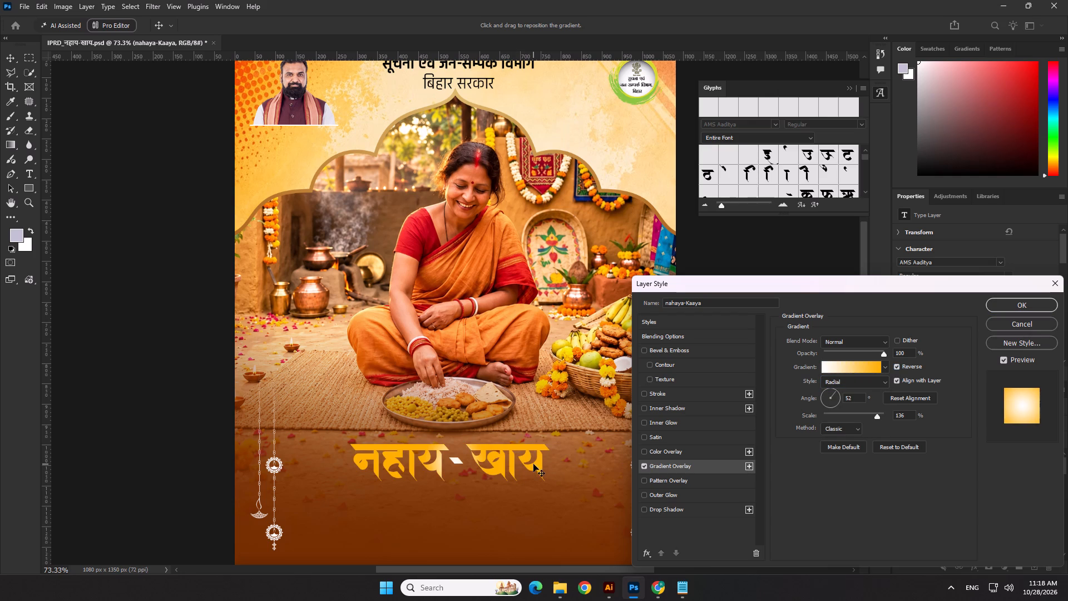
{"action": "left_click", "coordinate": [896, 382]}
{"action": "left_click", "coordinate": [481, 467]}
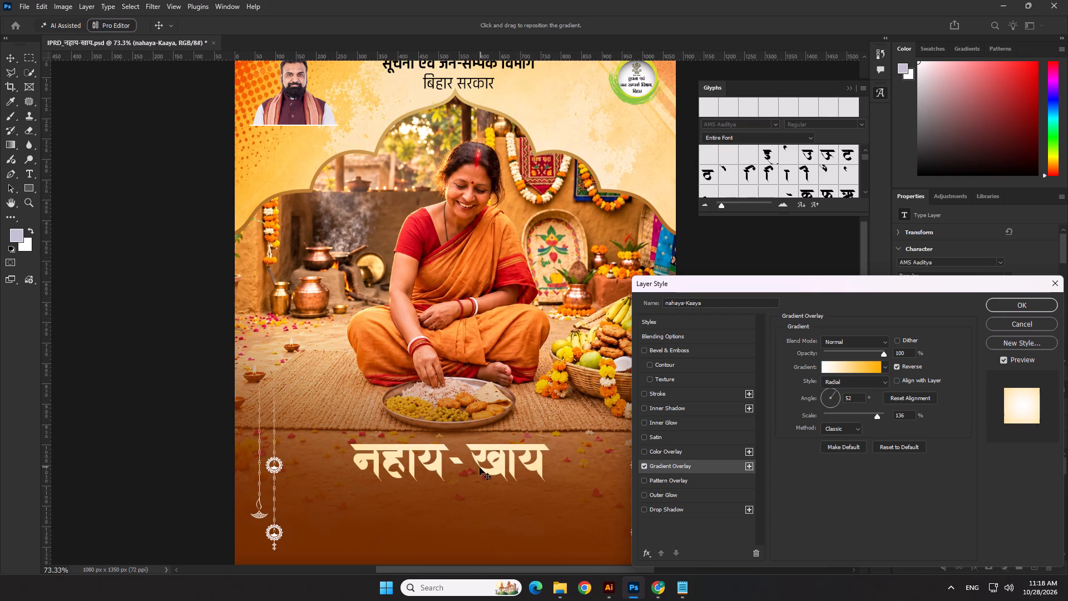
{"action": "left_click", "coordinate": [843, 413]}
{"action": "left_click_drag", "start_coordinate": [842, 412], "coordinate": [842, 414]}
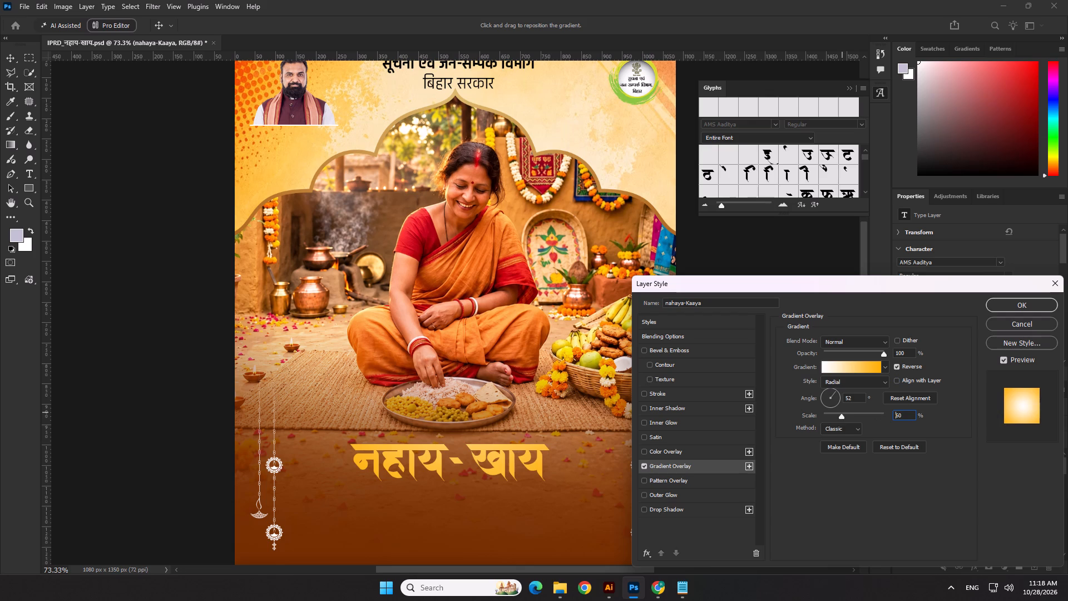
{"action": "left_click_drag", "start_coordinate": [842, 414], "coordinate": [852, 415]}
{"action": "left_click_drag", "start_coordinate": [542, 451], "coordinate": [546, 469]}
{"action": "left_click", "coordinate": [1000, 302]}
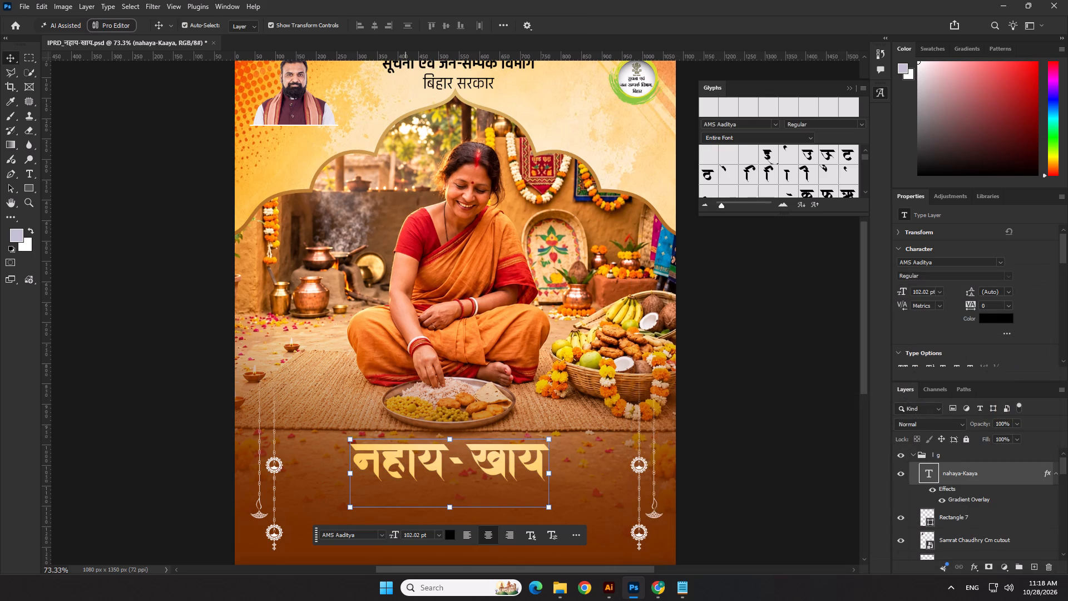
Align the नहाय-खाय title to the horizontal centre of the canvas.
{"action": "left_click", "coordinate": [171, 200]}
{"action": "scroll", "coordinate": [631, 409], "scroll_direction": "down", "scroll_amount": 5}
{"action": "left_click", "coordinate": [561, 444]}
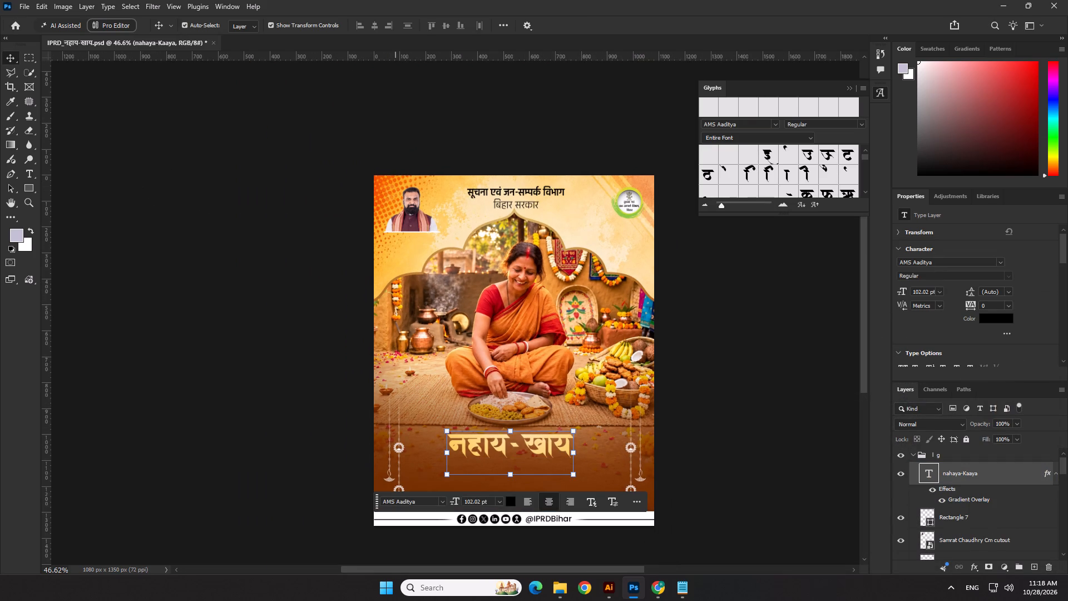
{"action": "left_click", "coordinate": [504, 21]}
{"action": "left_click", "coordinate": [526, 125]}
{"action": "left_click", "coordinate": [526, 149]}
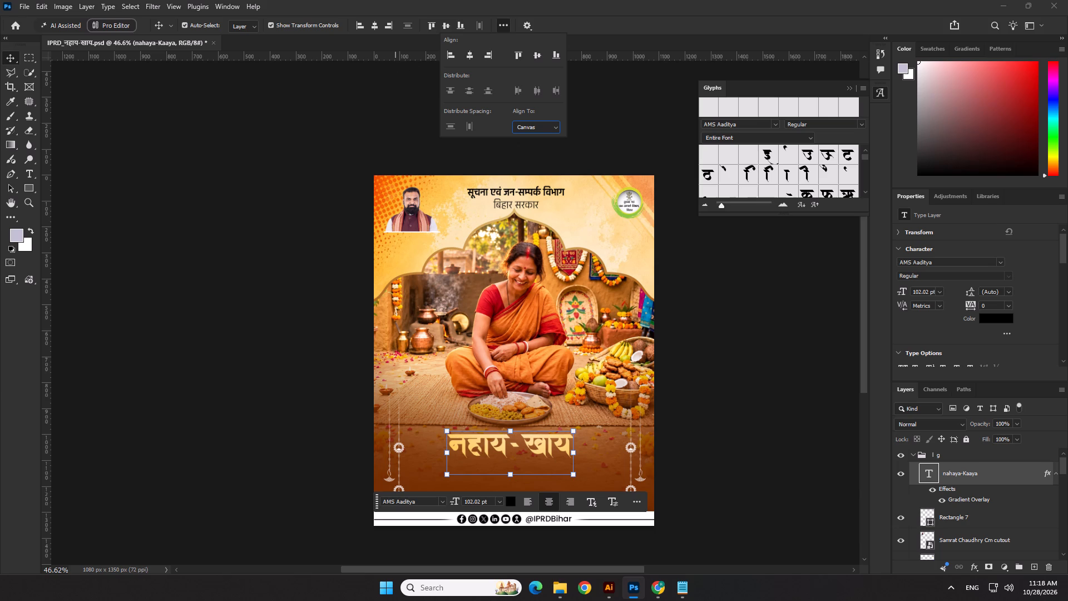
{"action": "left_click", "coordinate": [377, 24]}
{"action": "left_click", "coordinate": [299, 178]}
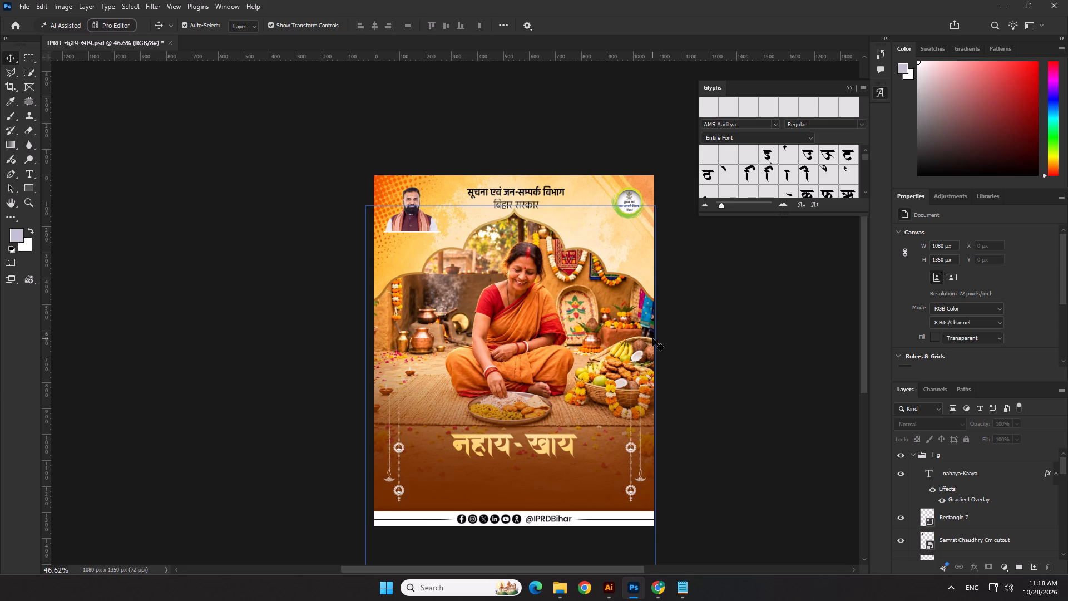
Copy the line लोक आस्था के महापर्व का शुभारंभ from the Notepad notes and return to the poster.
{"action": "left_click", "coordinate": [684, 584]}
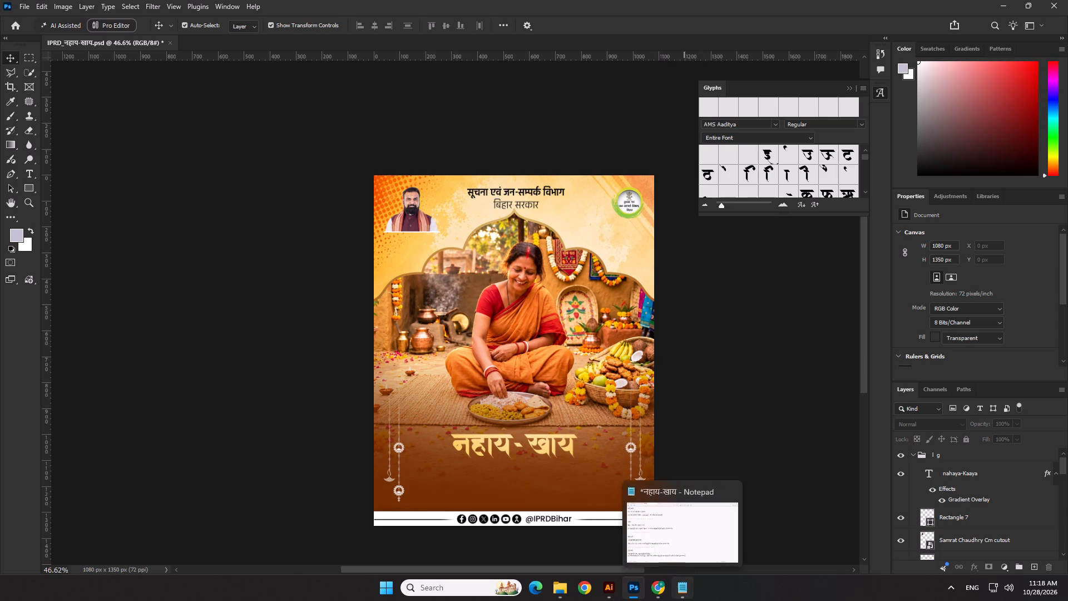
{"action": "scroll", "coordinate": [496, 327], "scroll_direction": "down", "scroll_amount": 3, "text": "ctrl"}
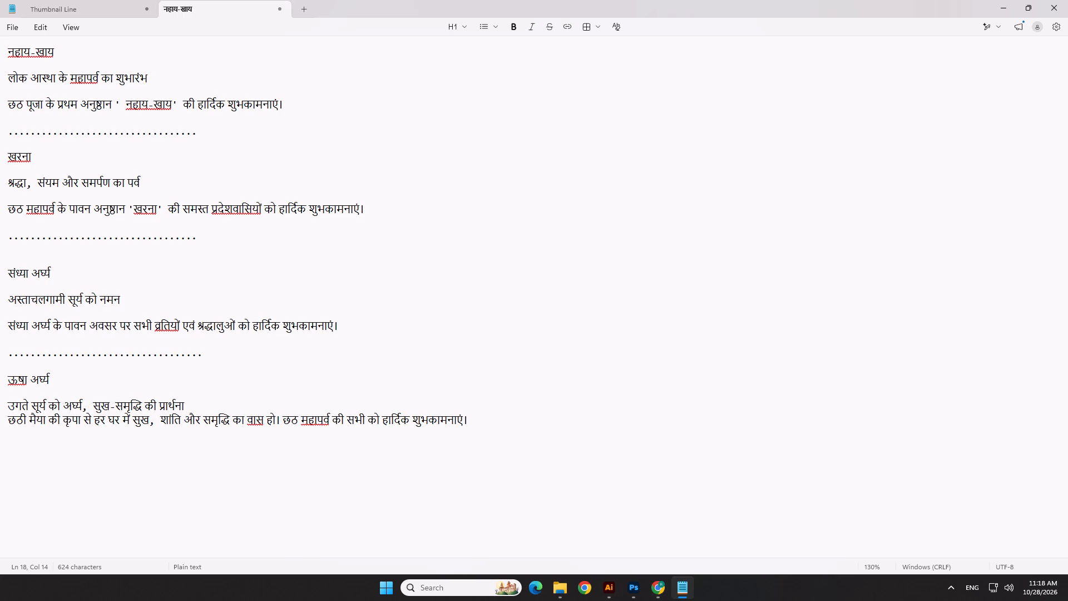
{"action": "key", "text": "alt+Tab"}
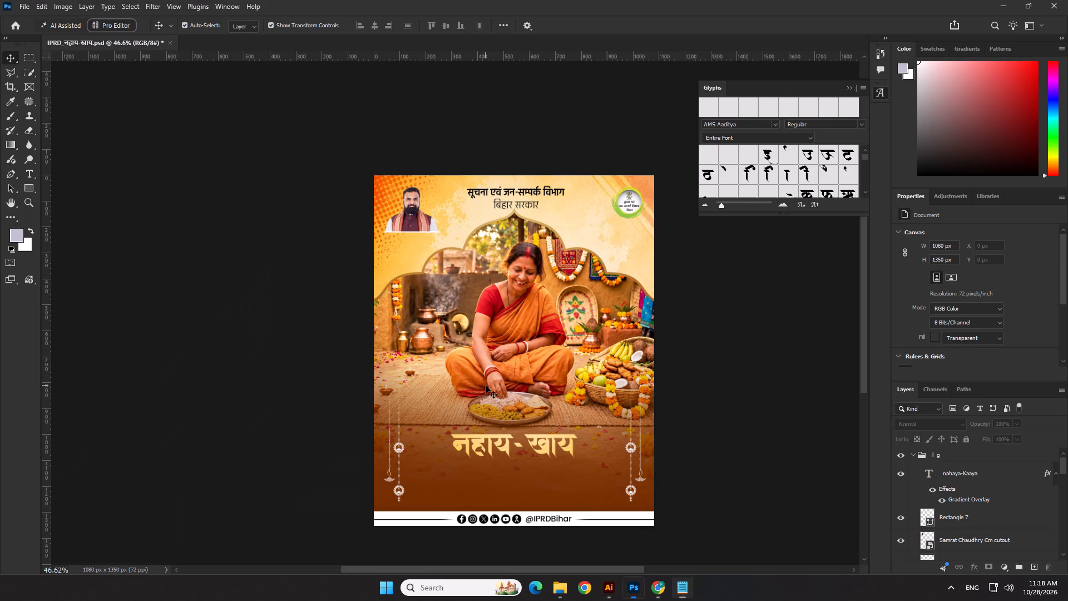
{"action": "left_click", "coordinate": [756, 444]}
{"action": "left_click", "coordinate": [684, 588]}
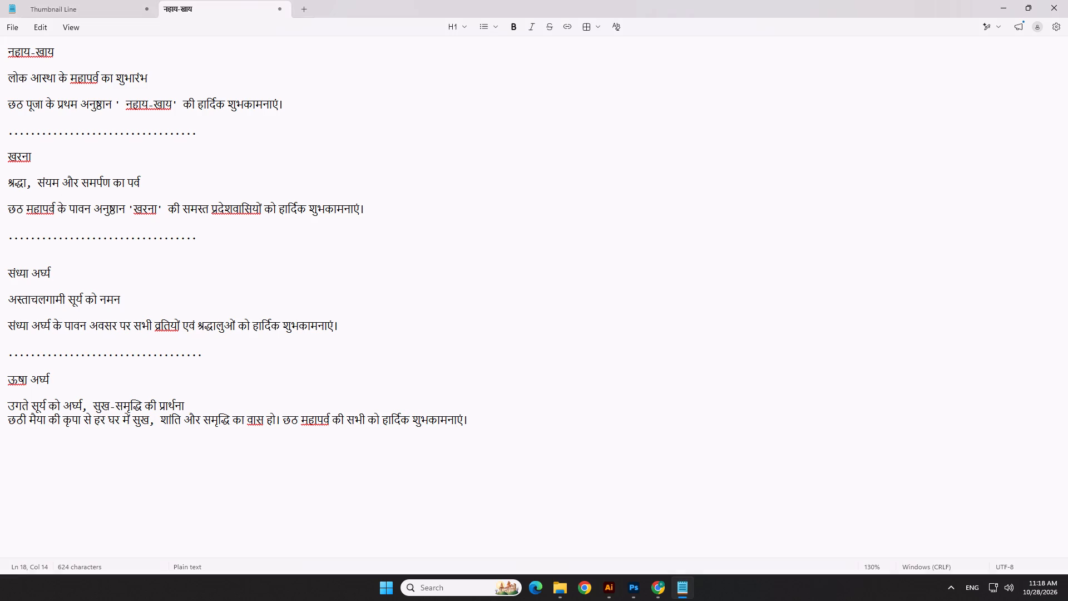
{"action": "left_click_drag", "start_coordinate": [8, 78], "coordinate": [162, 88]}
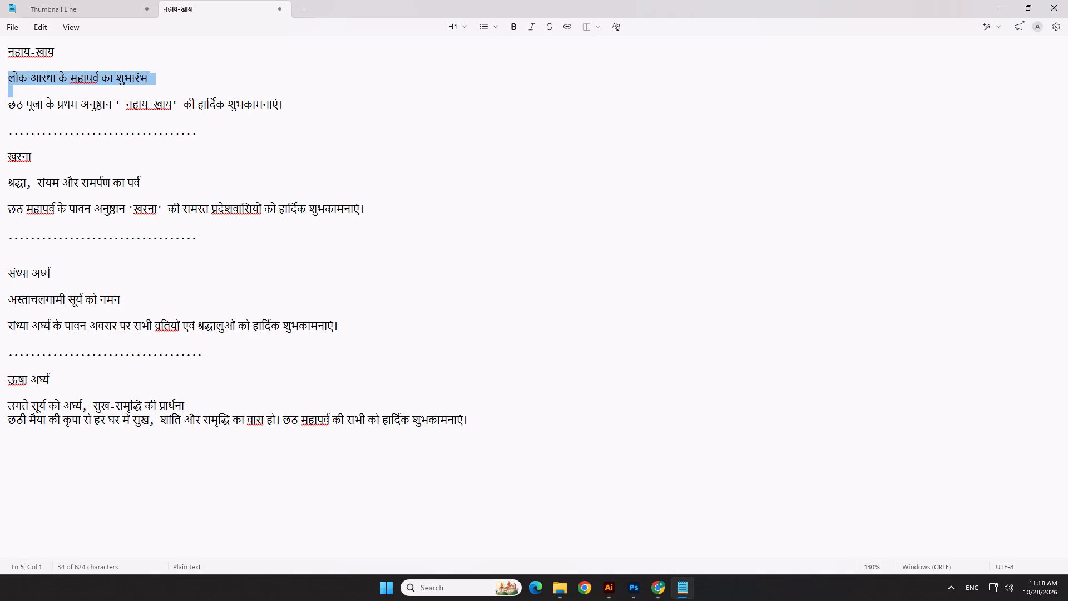
{"action": "left_click_drag", "start_coordinate": [162, 88], "coordinate": [149, 76]}
{"action": "key", "text": "ctrl+c"}
{"action": "key", "text": "ctrl+c"}
{"action": "key", "text": "ctrl+c"}
{"action": "key", "text": "ctrl+c"}
{"action": "key", "text": "ctrl+c"}
{"action": "key", "text": "ctrl+c"}
{"action": "key", "text": "ctrl+c"}
{"action": "key", "text": "alt+Tab"}
Link the Layer 1 photo with the arch-frame Vector Smart Object layer it is clipped to.
{"action": "left_click", "coordinate": [522, 354]}
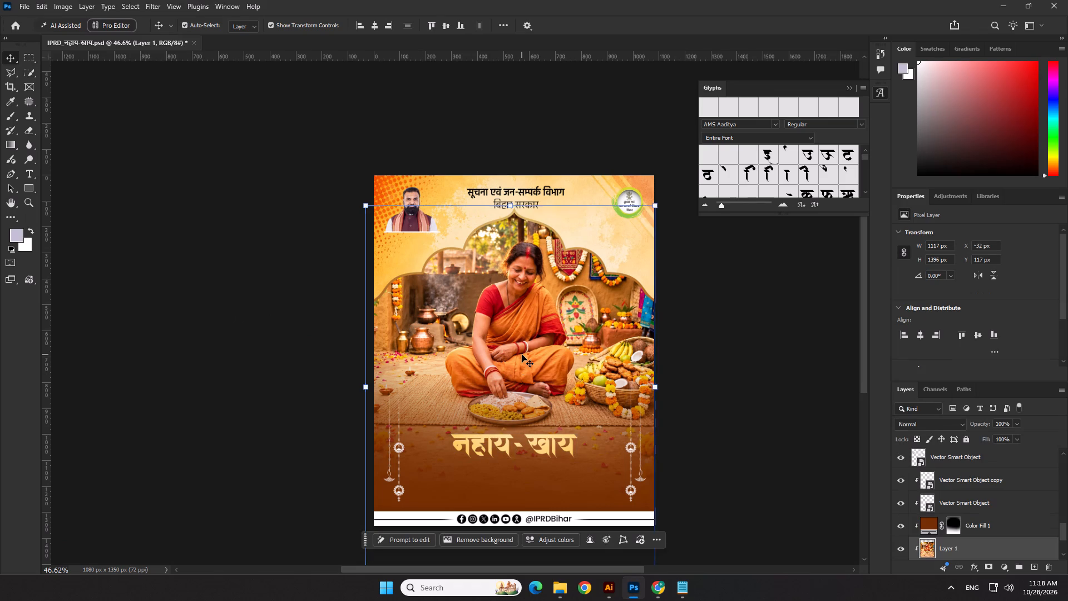
{"action": "scroll", "coordinate": [522, 354], "scroll_direction": "down", "scroll_amount": 4}
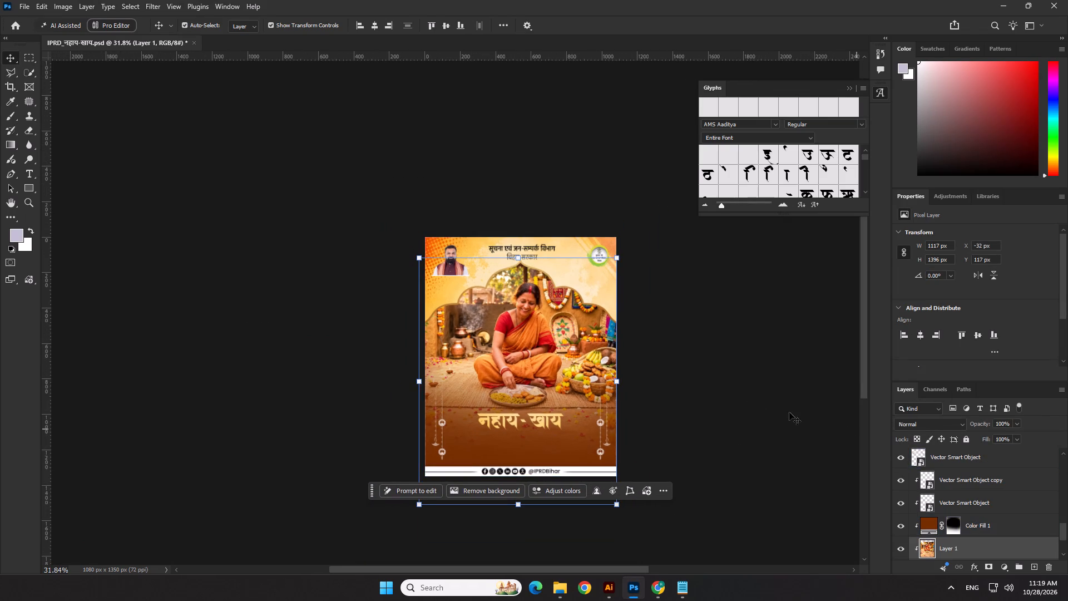
{"action": "scroll", "coordinate": [975, 519], "scroll_direction": "down", "scroll_amount": 2}
{"action": "scroll", "coordinate": [970, 480], "scroll_direction": "up", "scroll_amount": 2}
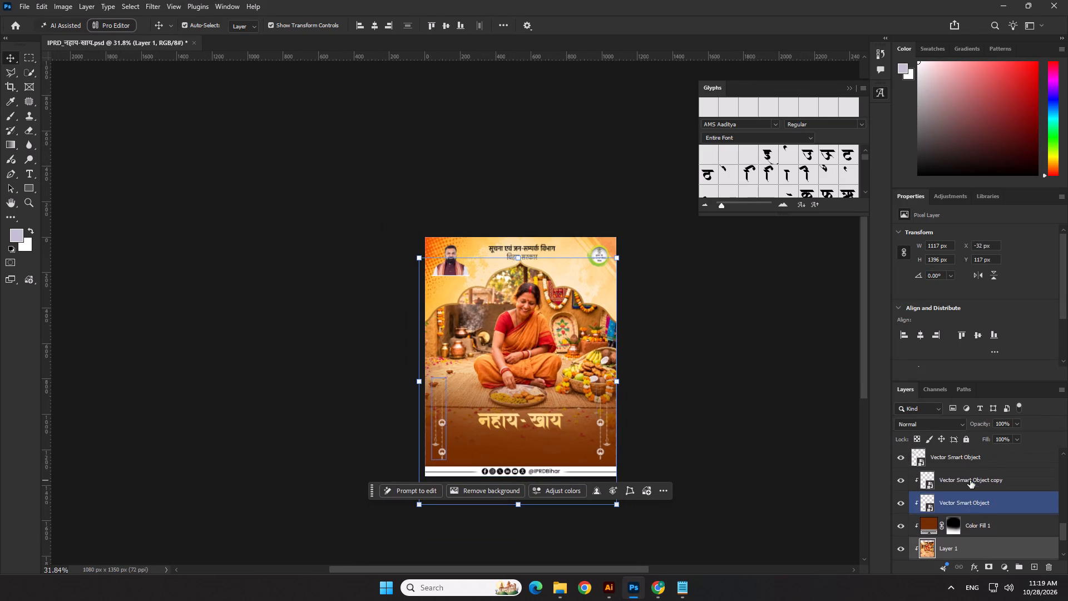
{"action": "scroll", "coordinate": [963, 473], "scroll_direction": "up", "scroll_amount": 1}
{"action": "left_click", "coordinate": [961, 471], "text": "ctrl"}
{"action": "scroll", "coordinate": [976, 514], "scroll_direction": "down", "scroll_amount": 2}
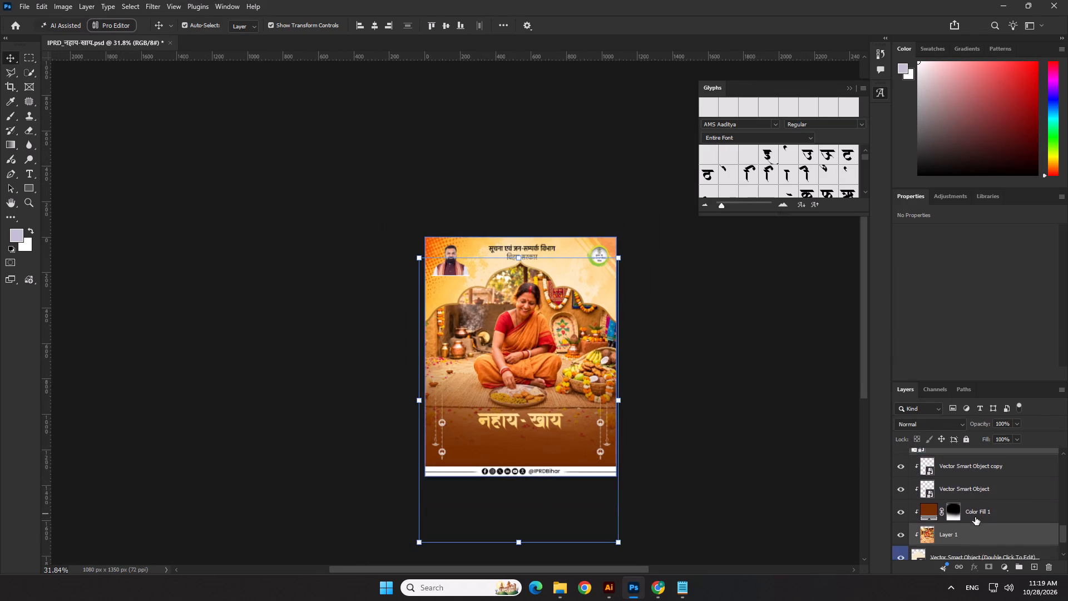
{"action": "scroll", "coordinate": [974, 528], "scroll_direction": "down", "scroll_amount": 2}
{"action": "left_click", "coordinate": [967, 530], "text": "ctrl"}
{"action": "right_click", "coordinate": [967, 530]}
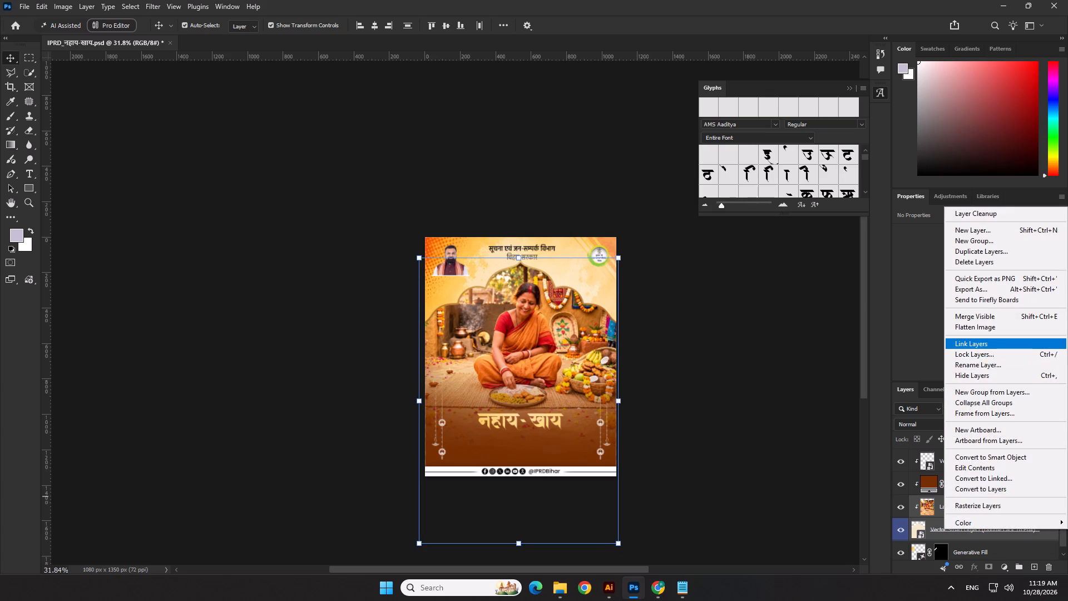
{"action": "left_click", "coordinate": [967, 347]}
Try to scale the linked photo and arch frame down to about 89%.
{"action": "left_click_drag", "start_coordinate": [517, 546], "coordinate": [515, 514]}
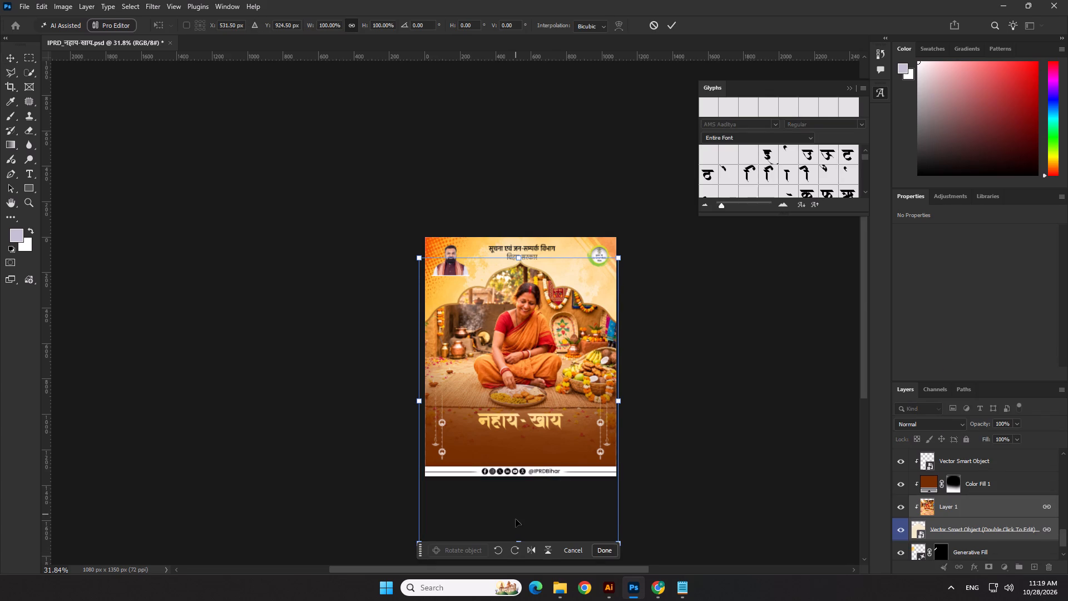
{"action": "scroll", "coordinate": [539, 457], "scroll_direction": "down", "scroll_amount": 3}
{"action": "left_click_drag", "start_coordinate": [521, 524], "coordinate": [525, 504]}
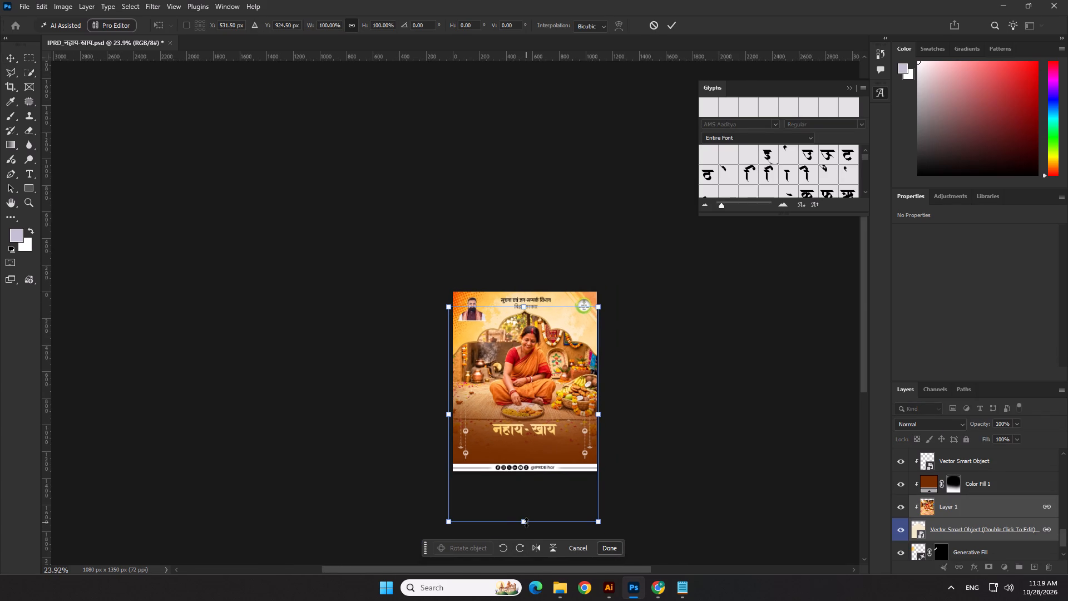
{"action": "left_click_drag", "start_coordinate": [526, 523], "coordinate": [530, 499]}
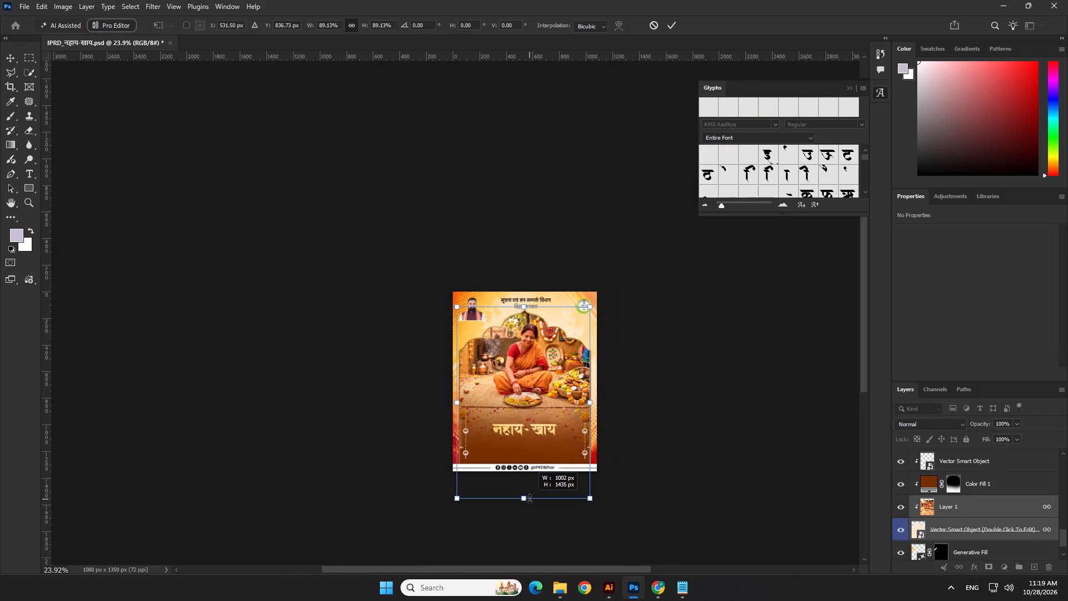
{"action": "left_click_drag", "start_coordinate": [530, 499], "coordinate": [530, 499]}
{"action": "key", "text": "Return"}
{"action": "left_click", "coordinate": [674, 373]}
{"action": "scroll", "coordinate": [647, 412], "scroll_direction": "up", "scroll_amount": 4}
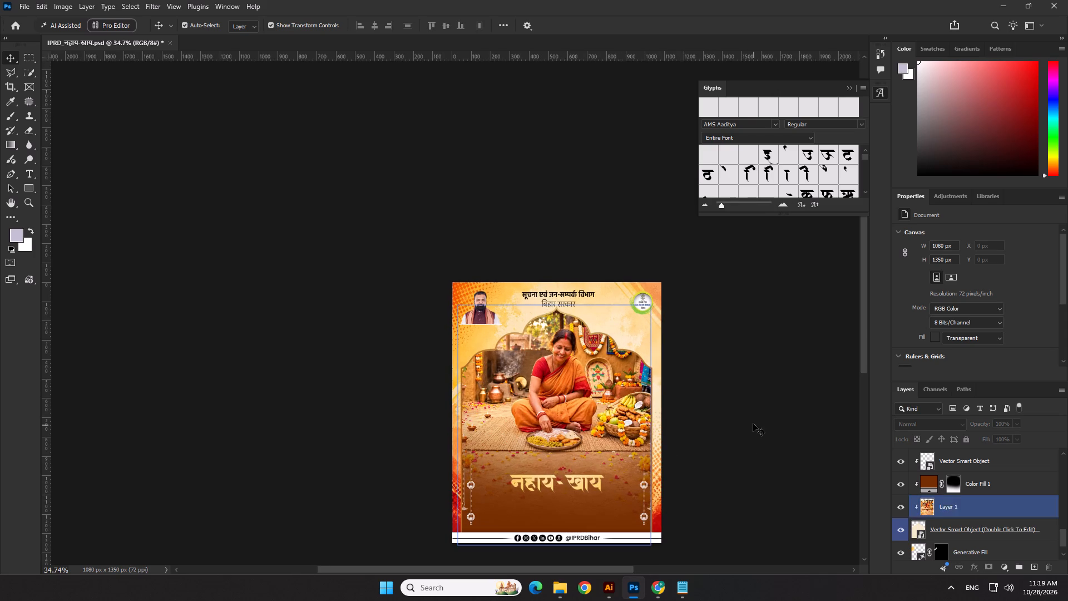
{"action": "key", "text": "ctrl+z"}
Scale the linked photo and arch frame to about 91% and nudge them left until the photo is at X 2 px.
{"action": "left_click", "coordinate": [758, 400]}
{"action": "scroll", "coordinate": [595, 406], "scroll_direction": "down", "scroll_amount": 2}
{"action": "left_click", "coordinate": [584, 401]}
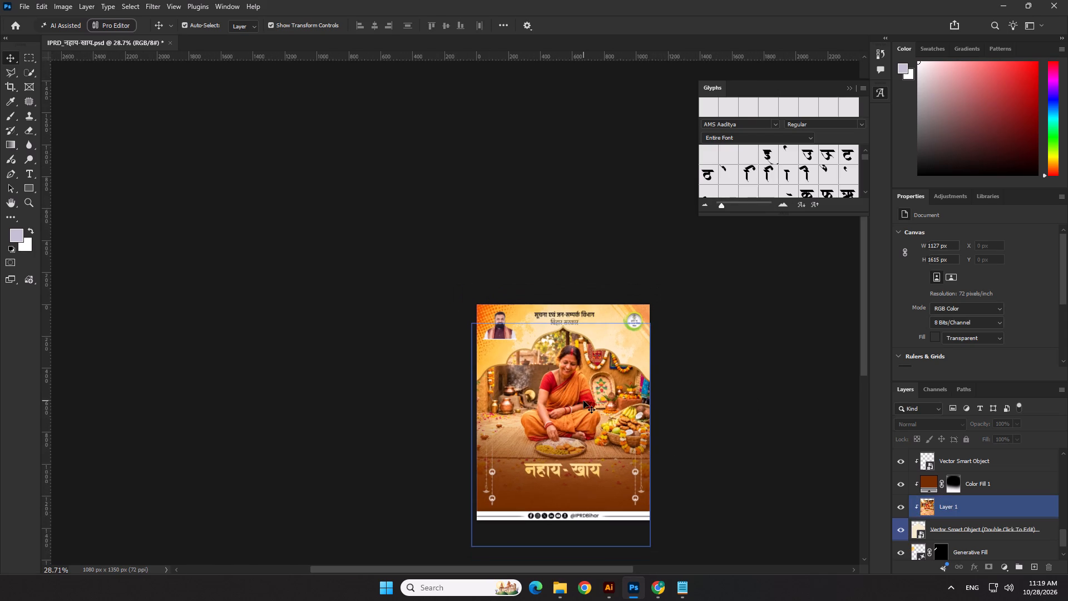
{"action": "scroll", "coordinate": [567, 377], "scroll_direction": "down", "scroll_amount": 3}
{"action": "left_click_drag", "start_coordinate": [570, 533], "coordinate": [573, 521]}
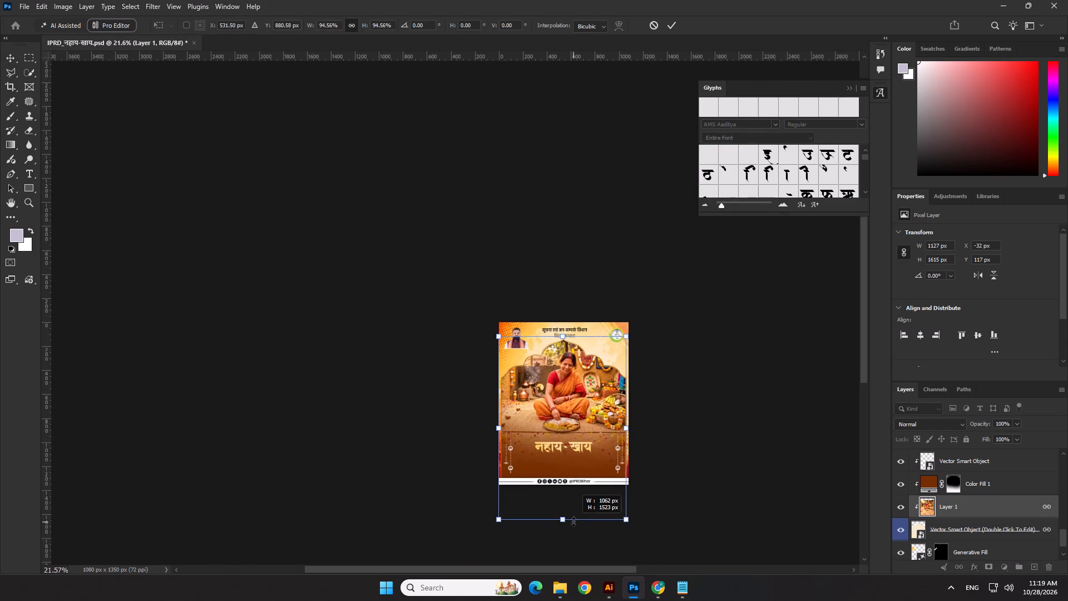
{"action": "left_click_drag", "start_coordinate": [573, 521], "coordinate": [573, 515]}
{"action": "key", "text": "Left"}
{"action": "key", "text": "Left"}
{"action": "key", "text": "Left"}
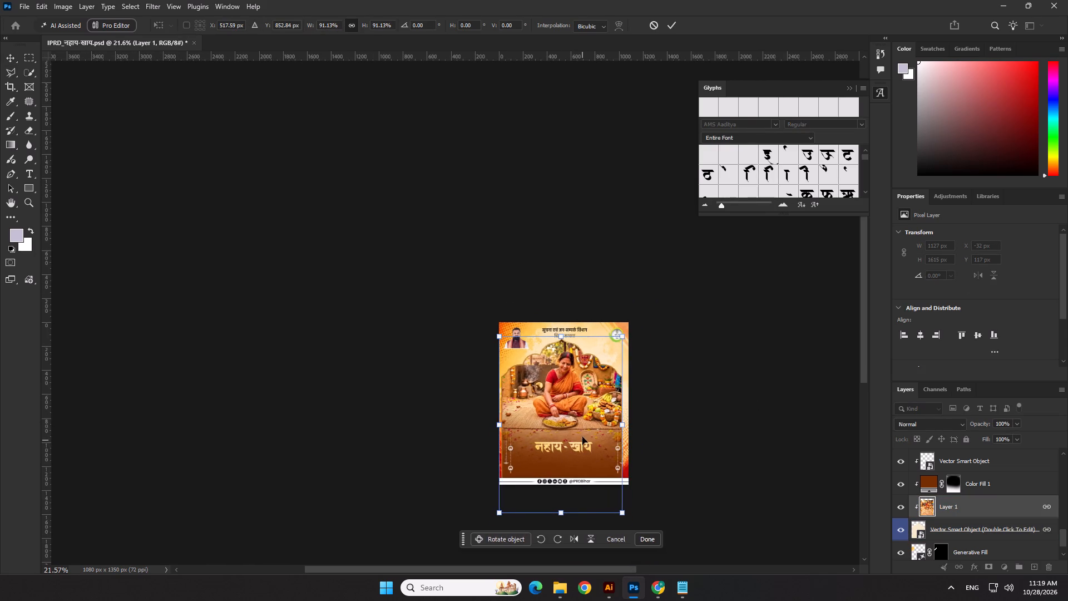
{"action": "scroll", "coordinate": [582, 427], "scroll_direction": "up", "scroll_amount": 9}
{"action": "key", "text": "Left"}
{"action": "key", "text": "Return"}
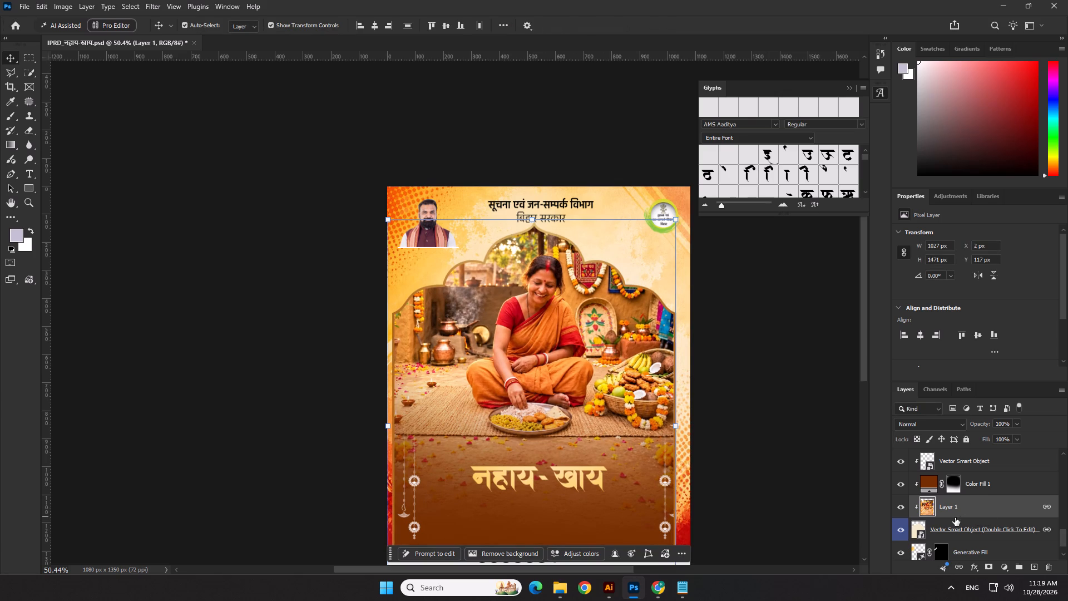
Release the layers clipped to the arch frame and clip only the Layer 1 photo back into it.
{"action": "left_click", "coordinate": [951, 519], "text": "alt"}
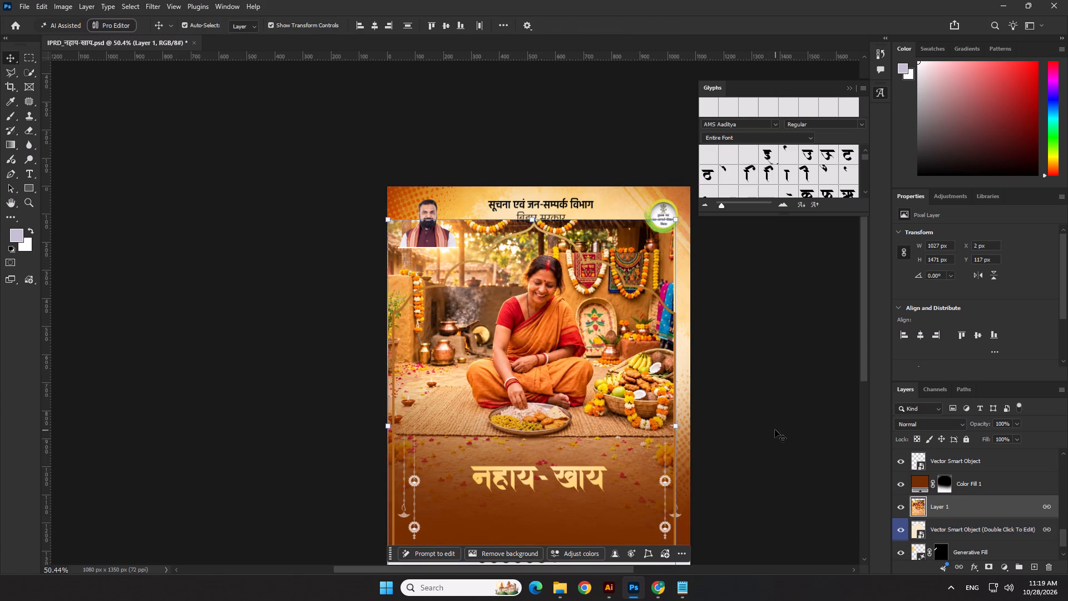
{"action": "left_click", "coordinate": [775, 430]}
{"action": "left_click", "coordinate": [554, 376]}
{"action": "scroll", "coordinate": [554, 376], "scroll_direction": "down", "scroll_amount": 1}
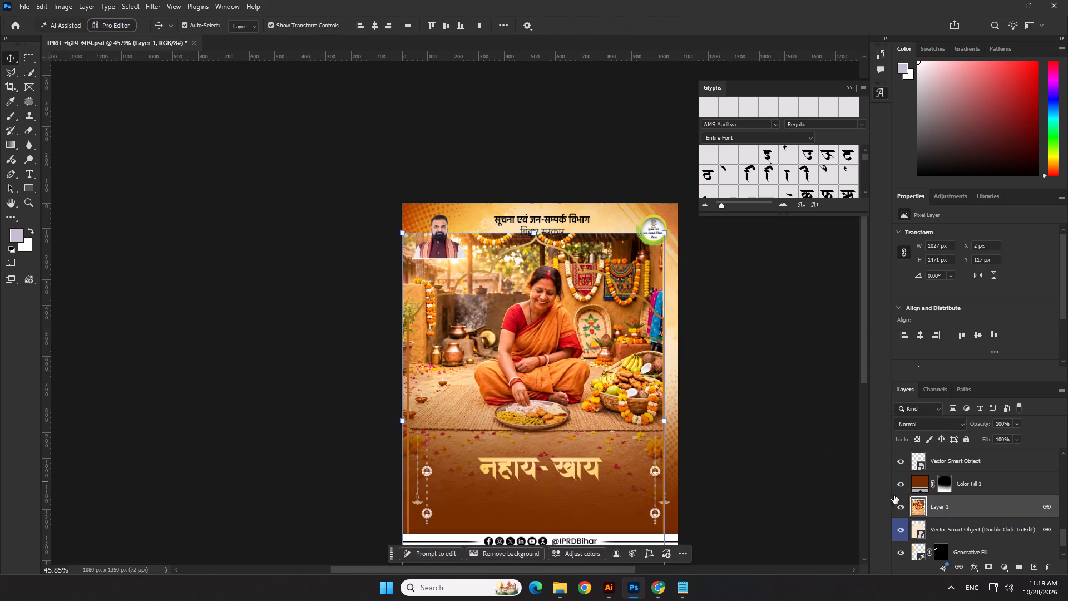
{"action": "left_click", "coordinate": [943, 520], "text": "alt"}
{"action": "left_click", "coordinate": [764, 422]}
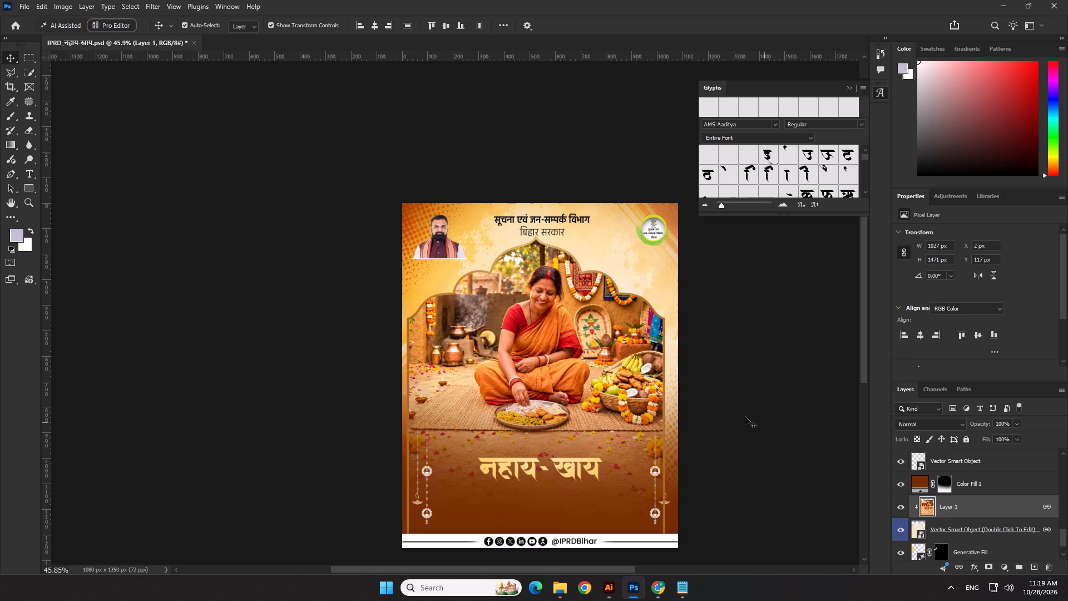
Nudge the linked photo and arch frame right by 10 px to X 12 px.
{"action": "left_click", "coordinate": [578, 391]}
{"action": "key", "text": "shift+Right"}
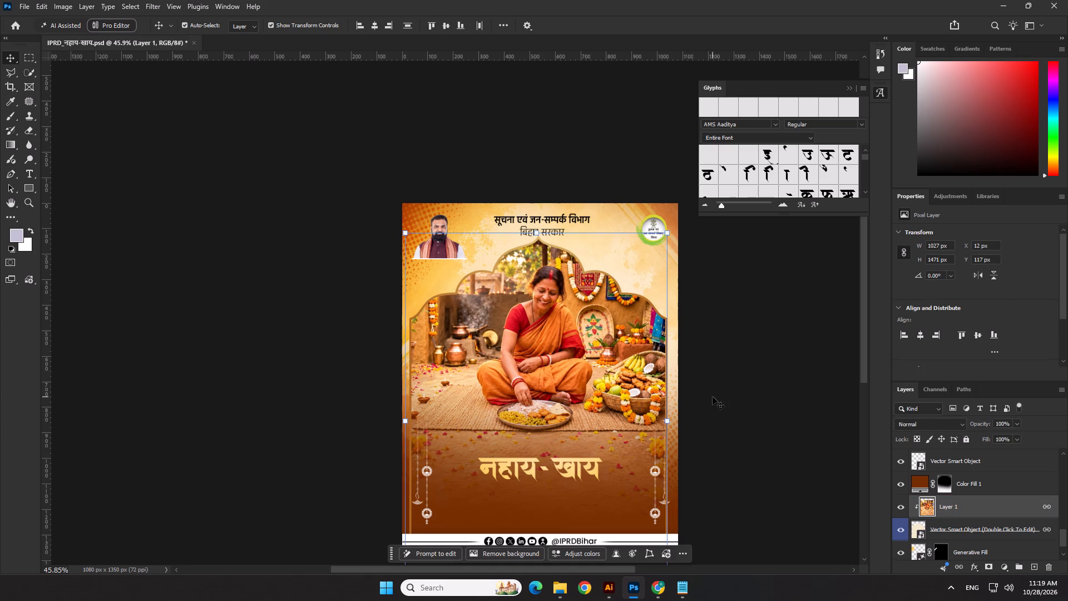
Align the नहाय - खाय title to the horizontal centre and nudge it up by 50 px.
{"action": "left_click", "coordinate": [565, 467]}
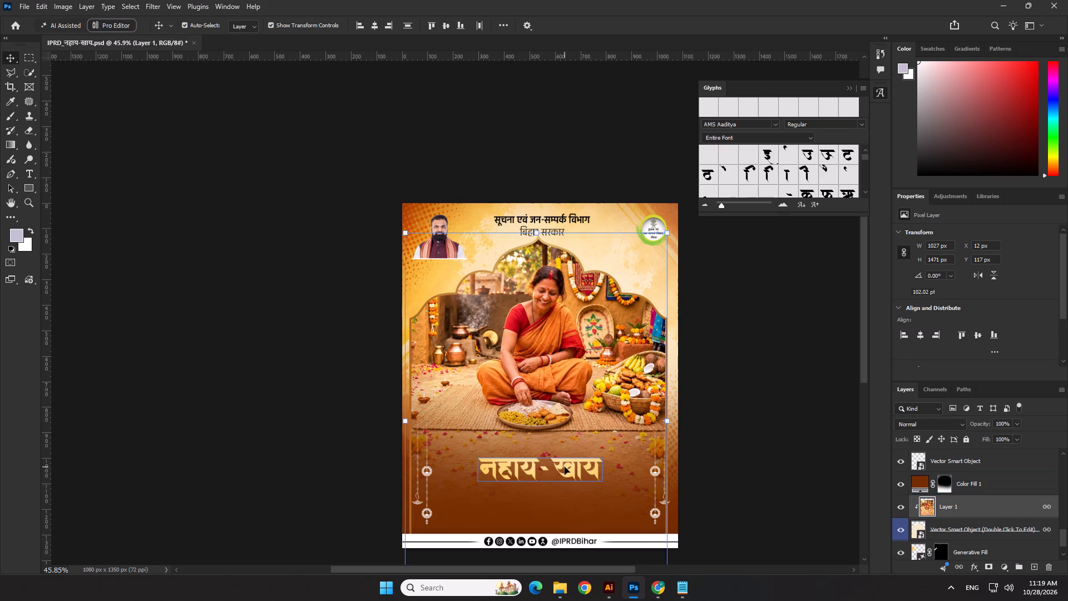
{"action": "left_click", "coordinate": [373, 24]}
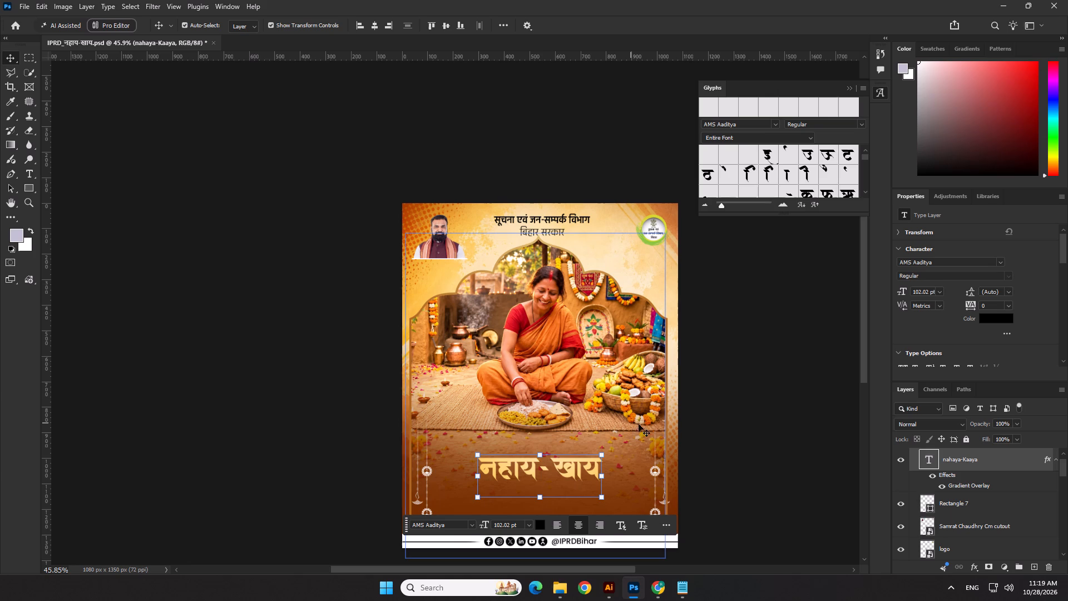
{"action": "key", "text": "shift+Up"}
{"action": "key", "text": "shift+Up"}
{"action": "key", "text": "shift+Up"}
{"action": "key", "text": "shift+Up"}
{"action": "key", "text": "shift+Up"}
{"action": "left_click", "coordinate": [753, 430]}
{"action": "scroll", "coordinate": [556, 331], "scroll_direction": "down", "scroll_amount": 2}
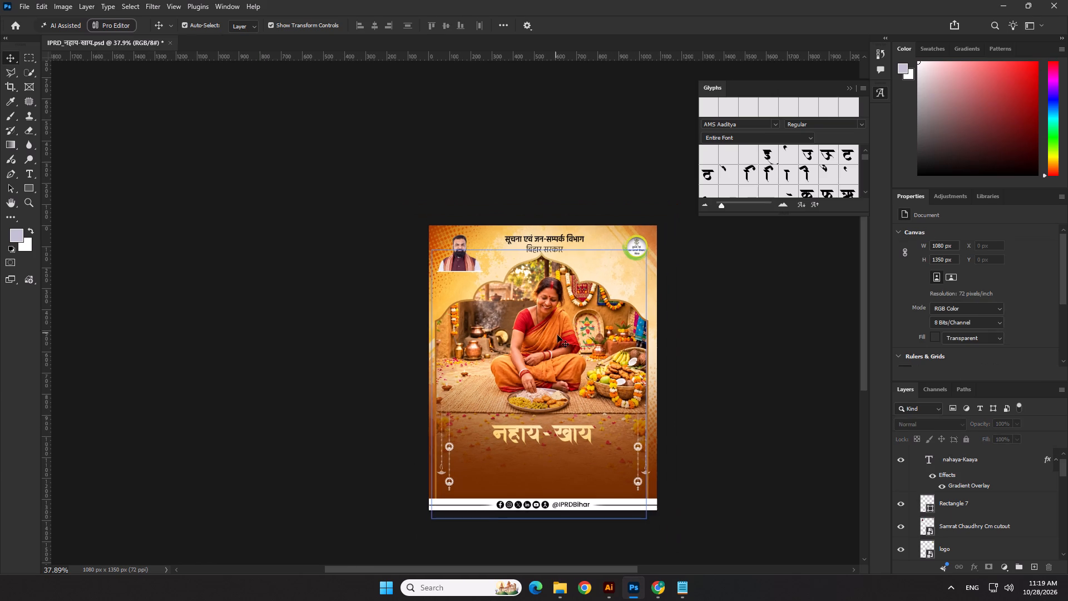
Unclip the Layer 1 photo and extend it to the canvas edges with an unprompted Generative Fill of the area outside it.
{"action": "left_click", "coordinate": [556, 349]}
{"action": "scroll", "coordinate": [947, 536], "scroll_direction": "down", "scroll_amount": 1}
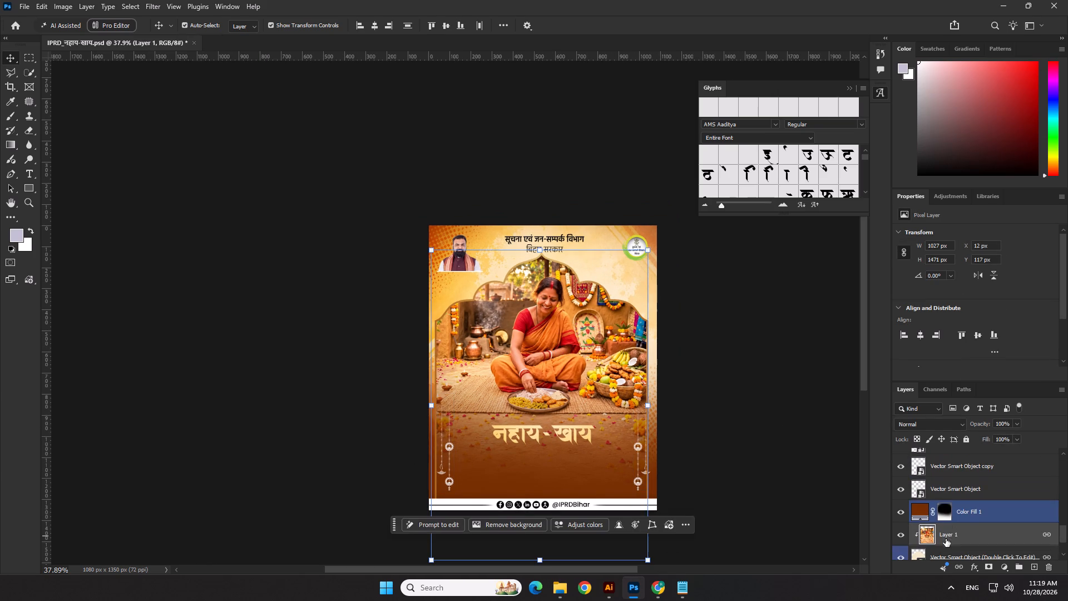
{"action": "left_click", "coordinate": [940, 547], "text": "alt"}
{"action": "left_click", "coordinate": [919, 539], "text": "ctrl"}
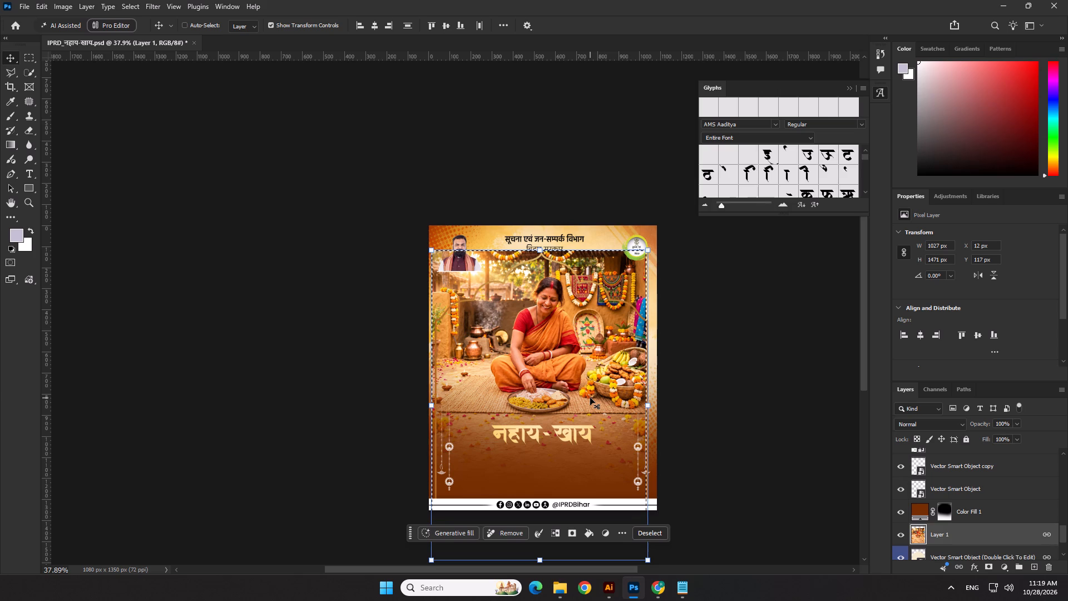
{"action": "key", "text": "ctrl+shift+i"}
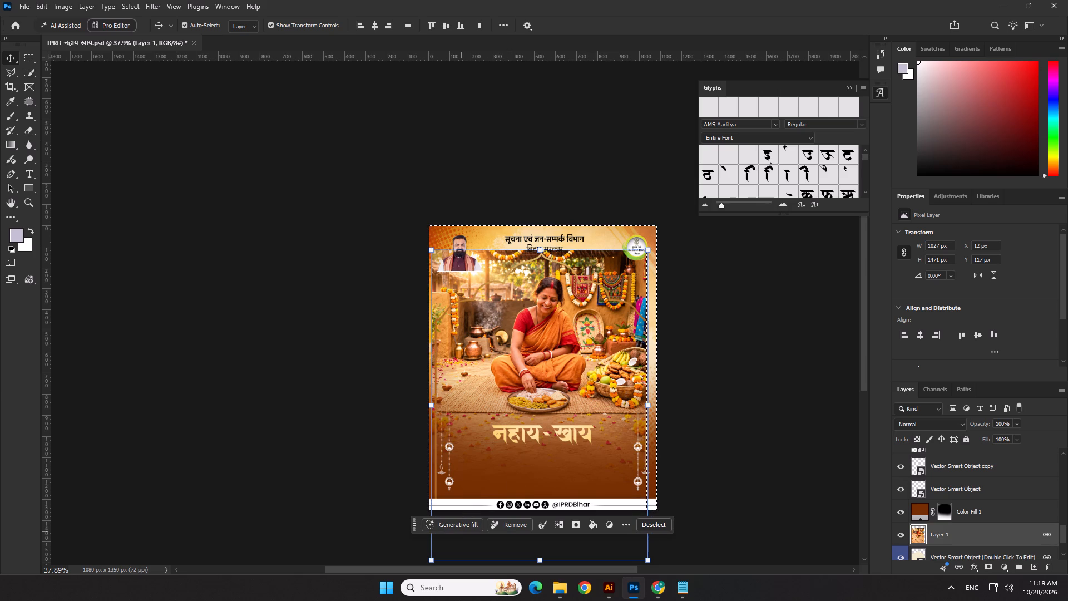
{"action": "left_click", "coordinate": [463, 527]}
{"action": "left_click", "coordinate": [636, 544]}
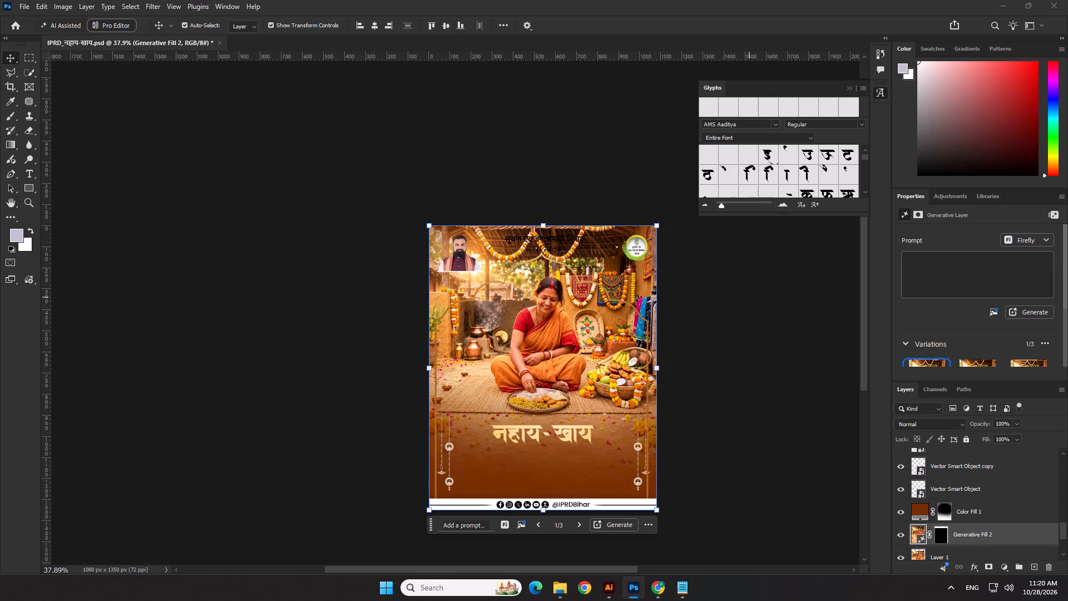
Convert the Generative Fill 2 and Layer 1 layers together into one smart object.
{"action": "scroll", "coordinate": [936, 460], "scroll_direction": "down", "scroll_amount": 1}
{"action": "left_click", "coordinate": [952, 542]}
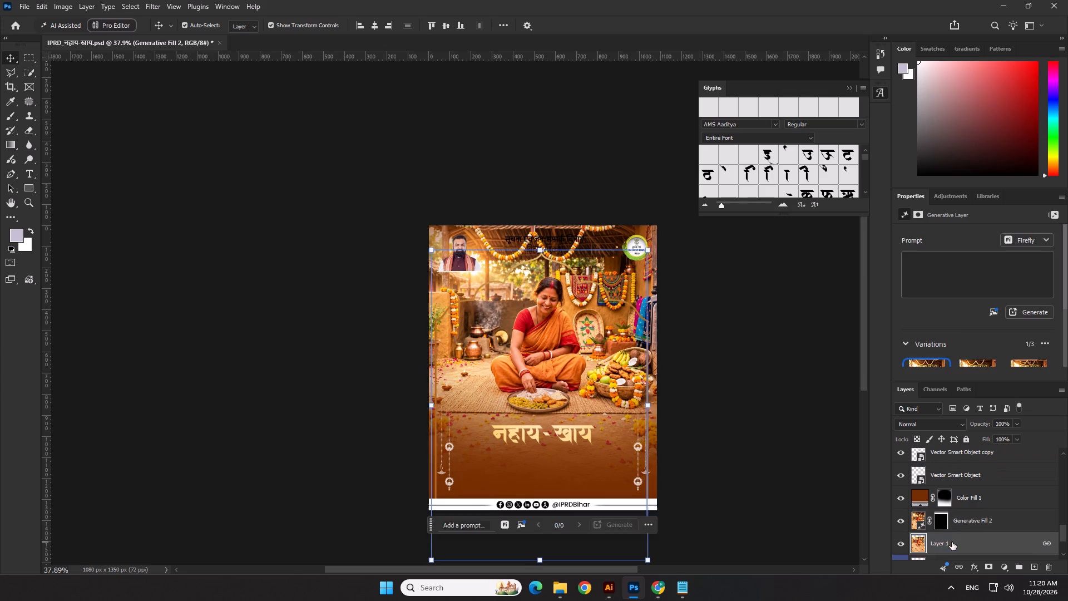
{"action": "left_click", "coordinate": [966, 522], "text": "ctrl"}
{"action": "right_click", "coordinate": [966, 522]}
{"action": "left_click", "coordinate": [978, 455]}
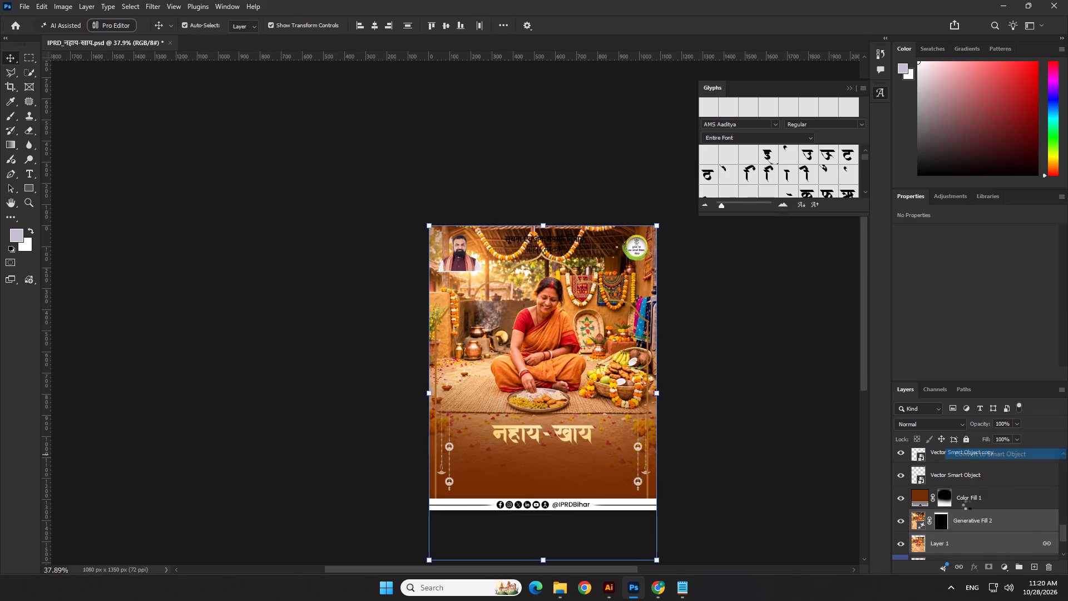
Clip the combined photo smart object and the Color Fill 1 layer into the arch frame.
{"action": "left_click", "coordinate": [938, 533], "text": "alt"}
{"action": "left_click", "coordinate": [923, 510], "text": "alt"}
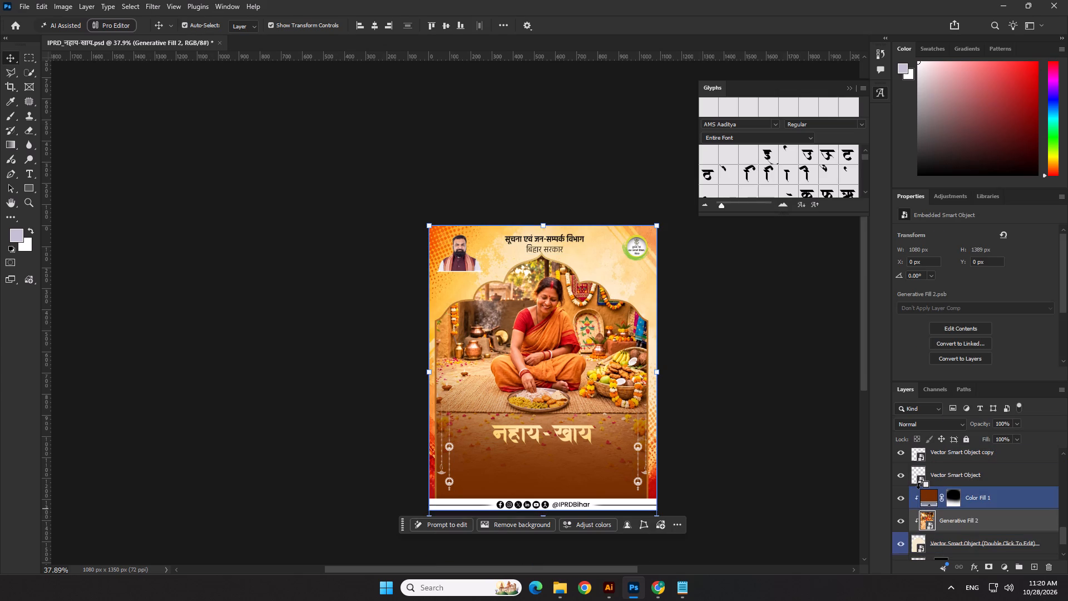
{"action": "left_click", "coordinate": [722, 421]}
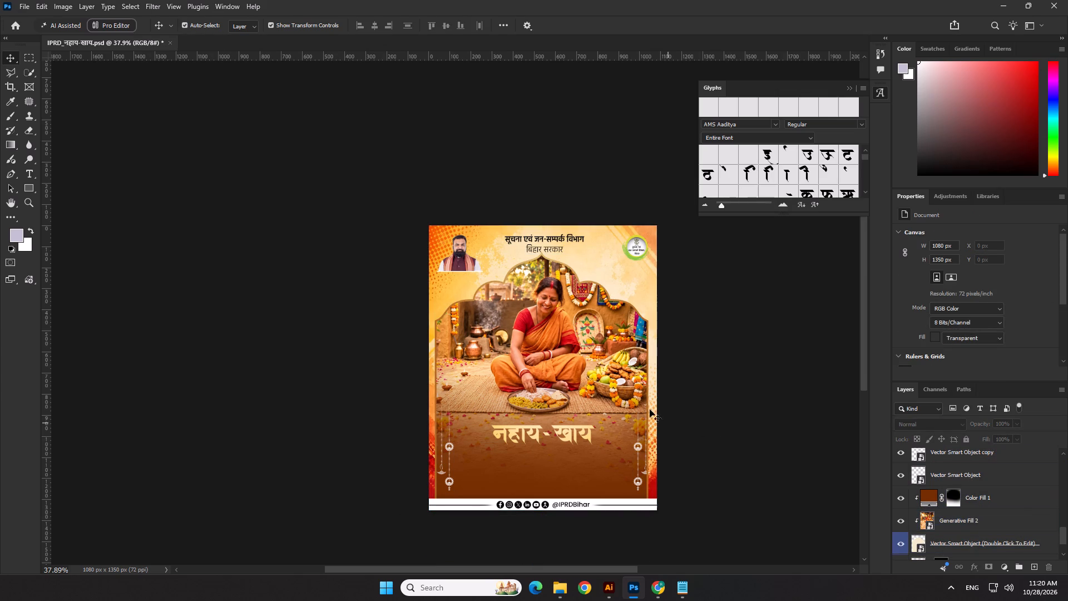
Scale the arch frame layer on its own to 110.90%, keeping its top edge in place.
{"action": "left_click", "coordinate": [632, 312]}
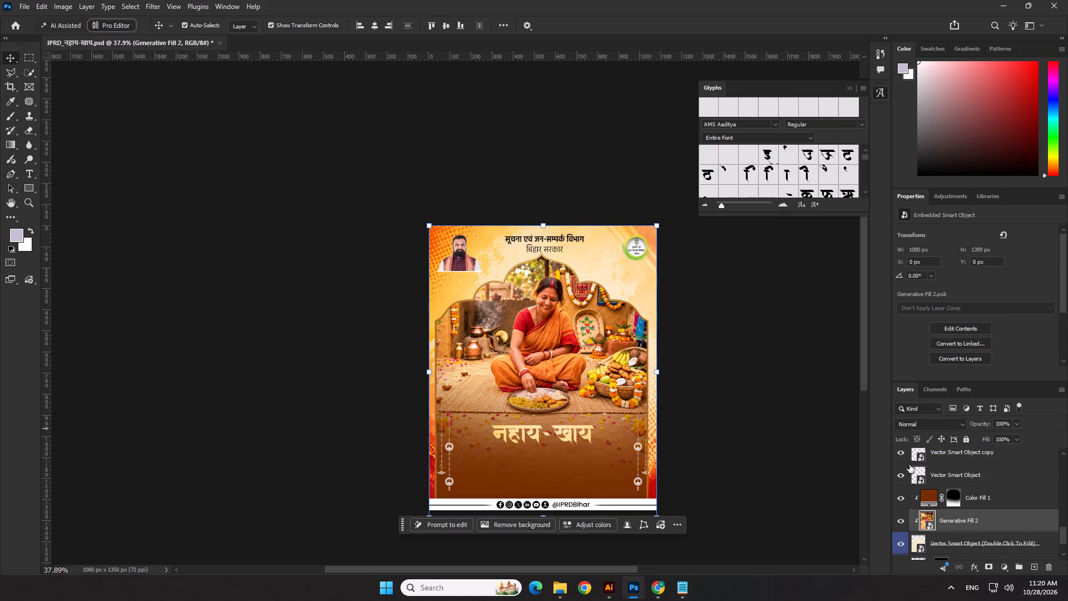
{"action": "scroll", "coordinate": [954, 516], "scroll_direction": "down", "scroll_amount": 1}
{"action": "left_click", "coordinate": [976, 504]}
{"action": "scroll", "coordinate": [976, 502], "scroll_direction": "up", "scroll_amount": 1}
{"action": "left_click", "coordinate": [961, 474]}
{"action": "scroll", "coordinate": [956, 474], "scroll_direction": "up", "scroll_amount": 1}
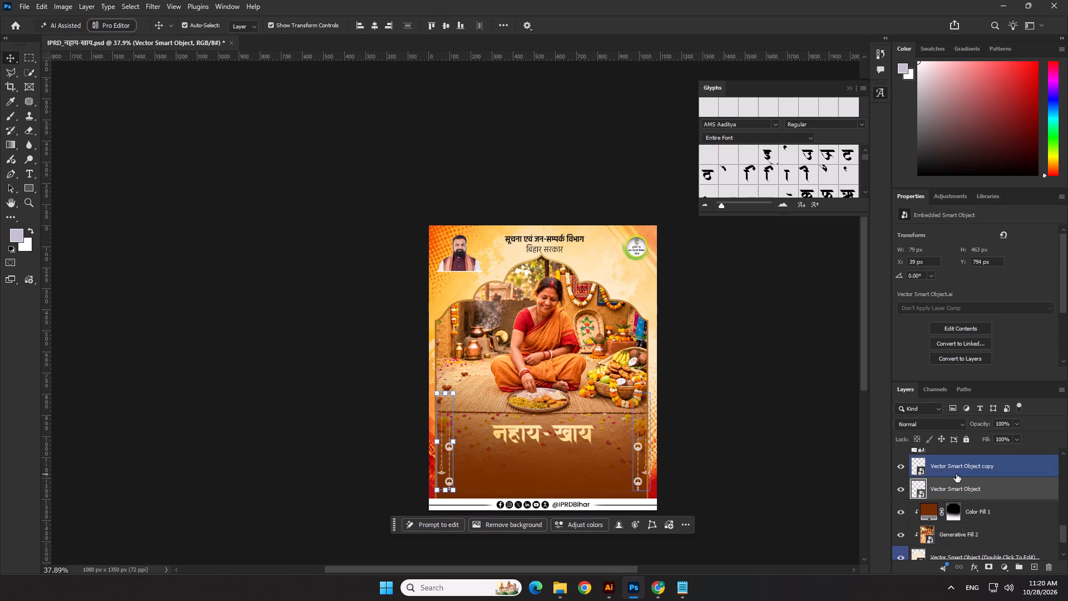
{"action": "left_click", "coordinate": [943, 467]}
{"action": "left_click", "coordinate": [946, 486]}
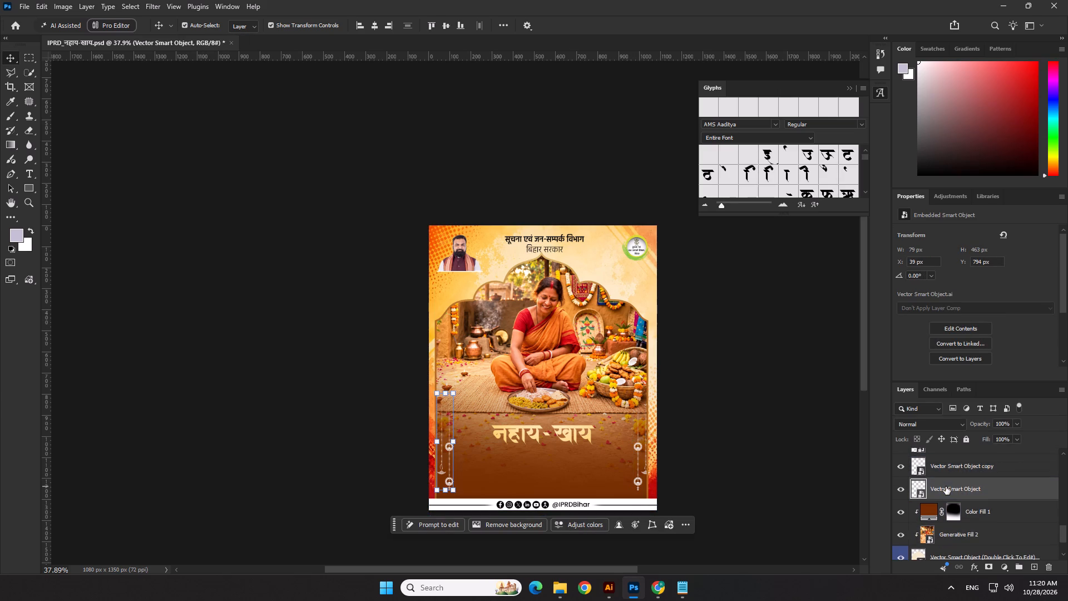
{"action": "scroll", "coordinate": [946, 486], "scroll_direction": "up", "scroll_amount": 3}
{"action": "left_click", "coordinate": [946, 486]}
{"action": "scroll", "coordinate": [969, 509], "scroll_direction": "down", "scroll_amount": 5}
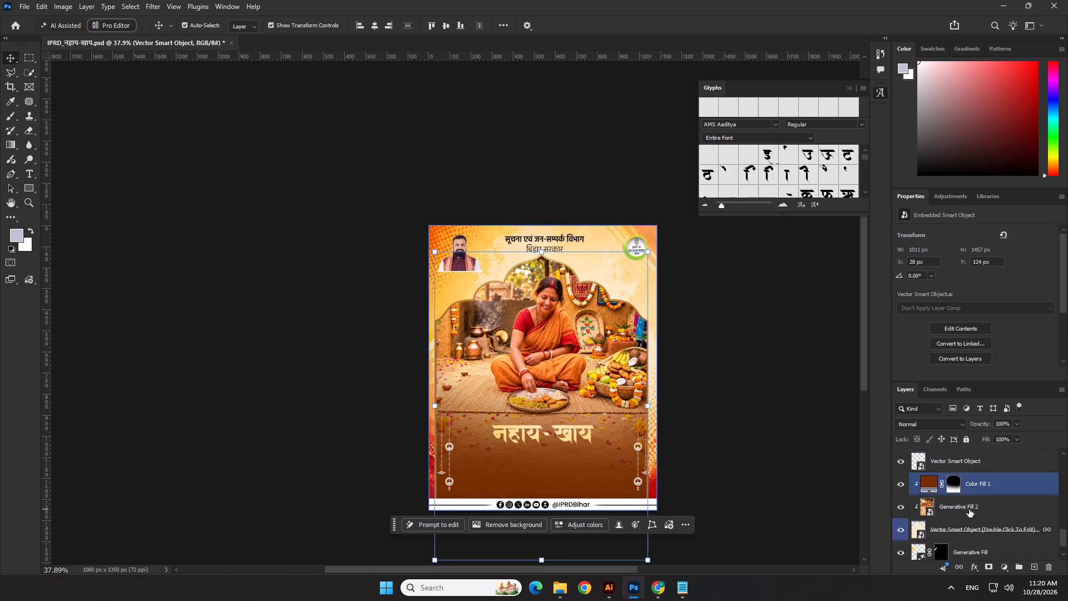
{"action": "scroll", "coordinate": [969, 509], "scroll_direction": "down", "scroll_amount": 2}
{"action": "left_click", "coordinate": [969, 509], "text": "ctrl"}
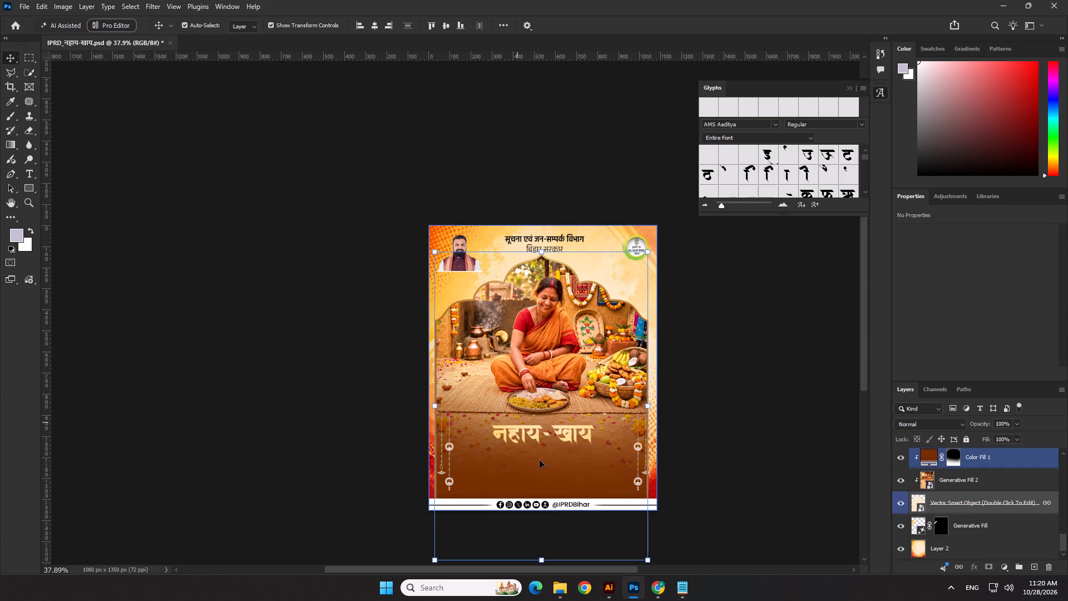
{"action": "left_click_drag", "start_coordinate": [540, 560], "coordinate": [540, 570]}
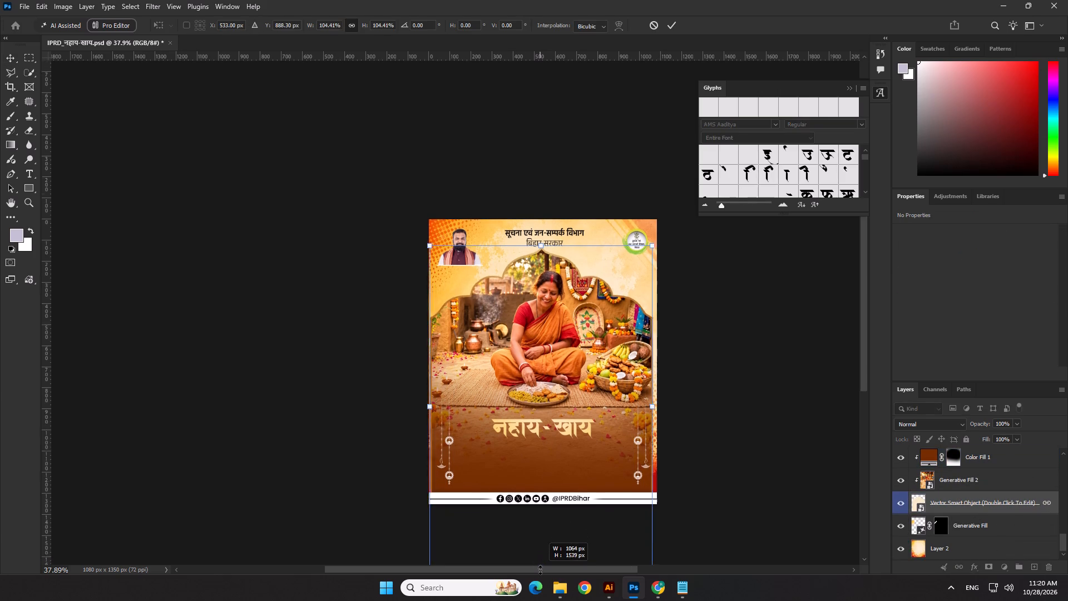
{"action": "left_click_drag", "start_coordinate": [540, 570], "coordinate": [541, 556]}
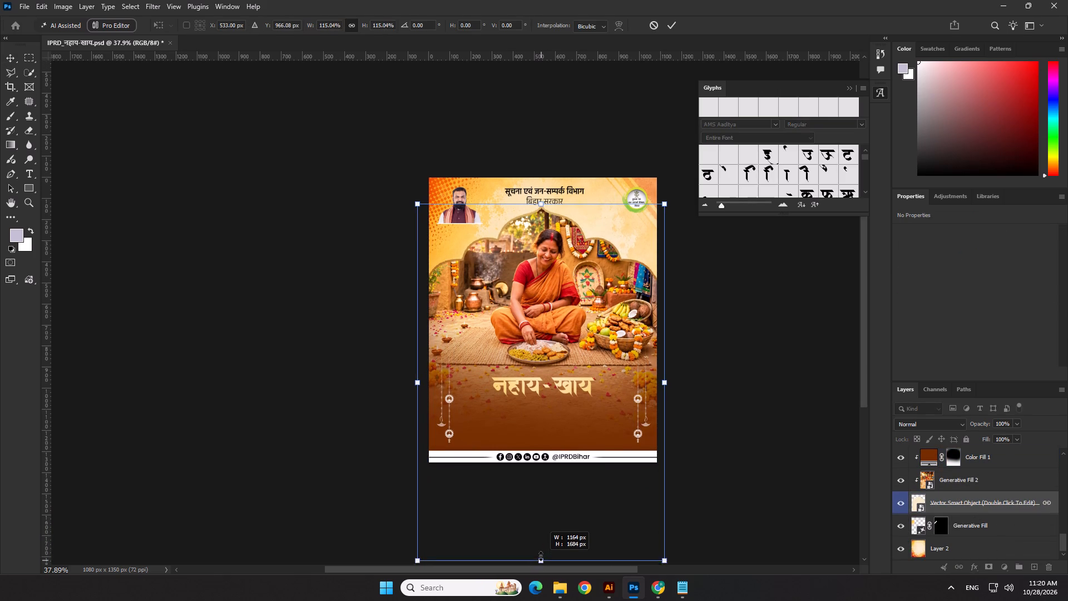
{"action": "left_click_drag", "start_coordinate": [541, 556], "coordinate": [540, 546]}
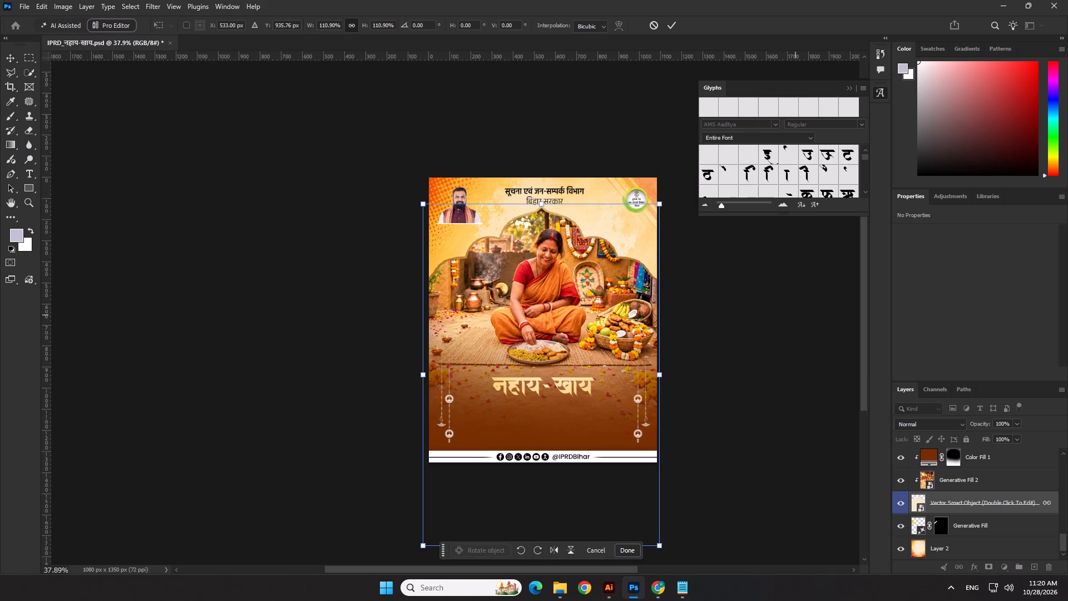
{"action": "key", "text": "Return"}
Examine how the enlarged arch frame and its photo fill the whole poster.
{"action": "left_click", "coordinate": [782, 318]}
{"action": "left_click", "coordinate": [615, 303]}
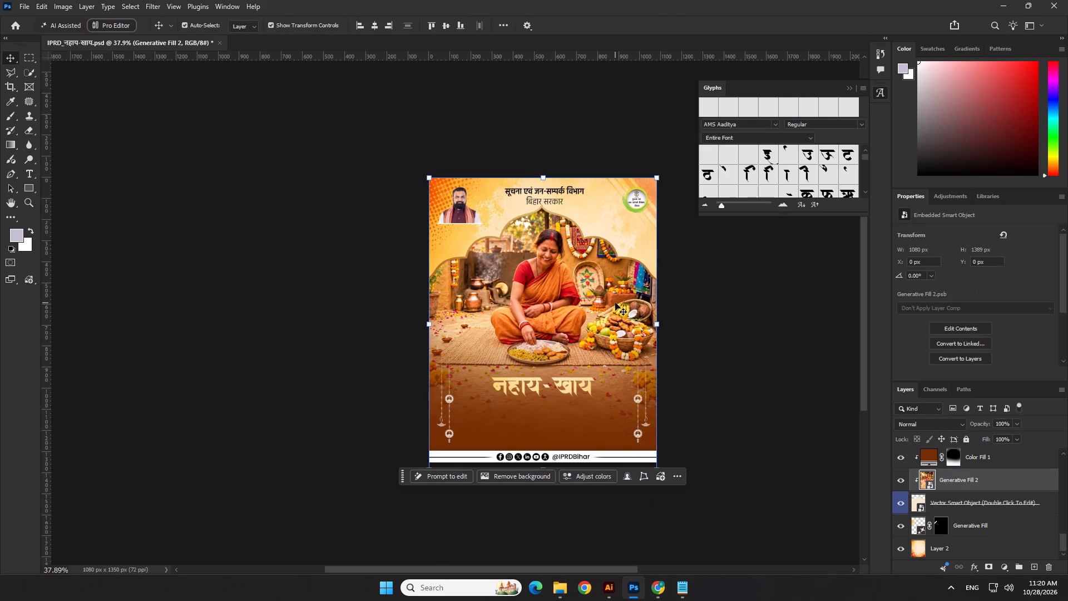
{"action": "left_click", "coordinate": [718, 334]}
{"action": "scroll", "coordinate": [693, 329], "scroll_direction": "up", "scroll_amount": 3}
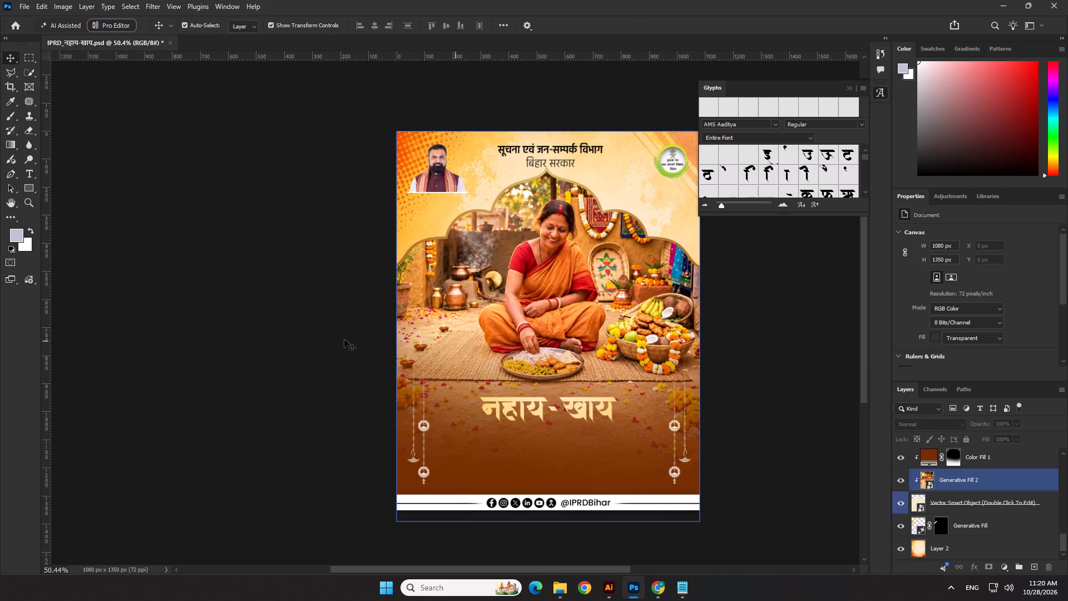
{"action": "left_click", "coordinate": [264, 333]}
{"action": "scroll", "coordinate": [264, 327], "scroll_direction": "down", "scroll_amount": 4}
{"action": "left_click", "coordinate": [708, 379]}
{"action": "scroll", "coordinate": [577, 386], "scroll_direction": "up", "scroll_amount": 3}
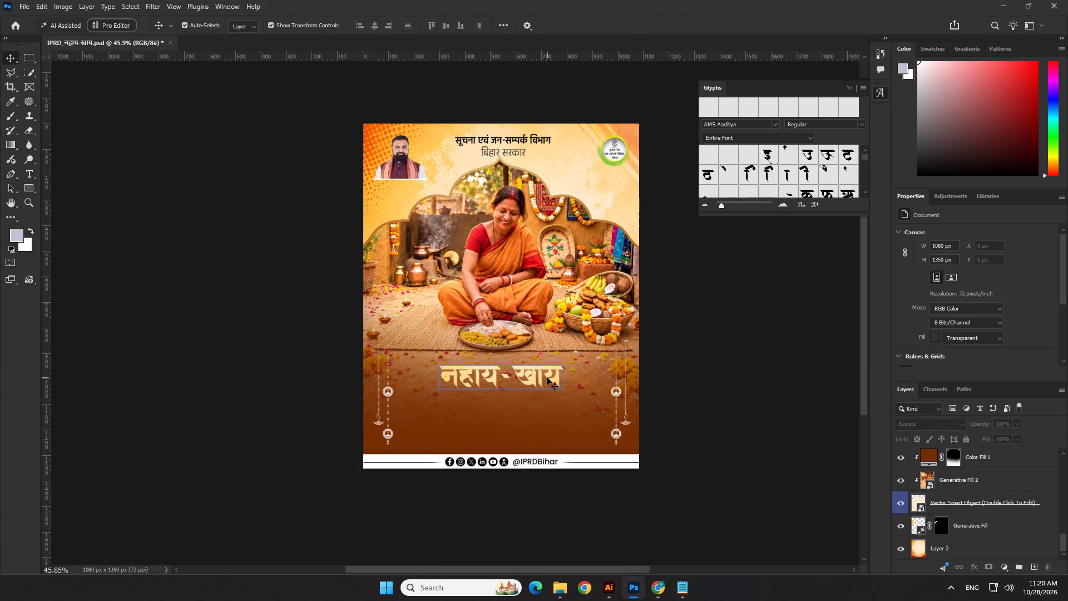
Nudge the नहाय - खाय title up by another 20 px.
{"action": "left_click", "coordinate": [536, 375]}
{"action": "key", "text": "shift+Up"}
{"action": "key", "text": "shift+Up"}
{"action": "left_click", "coordinate": [698, 428]}
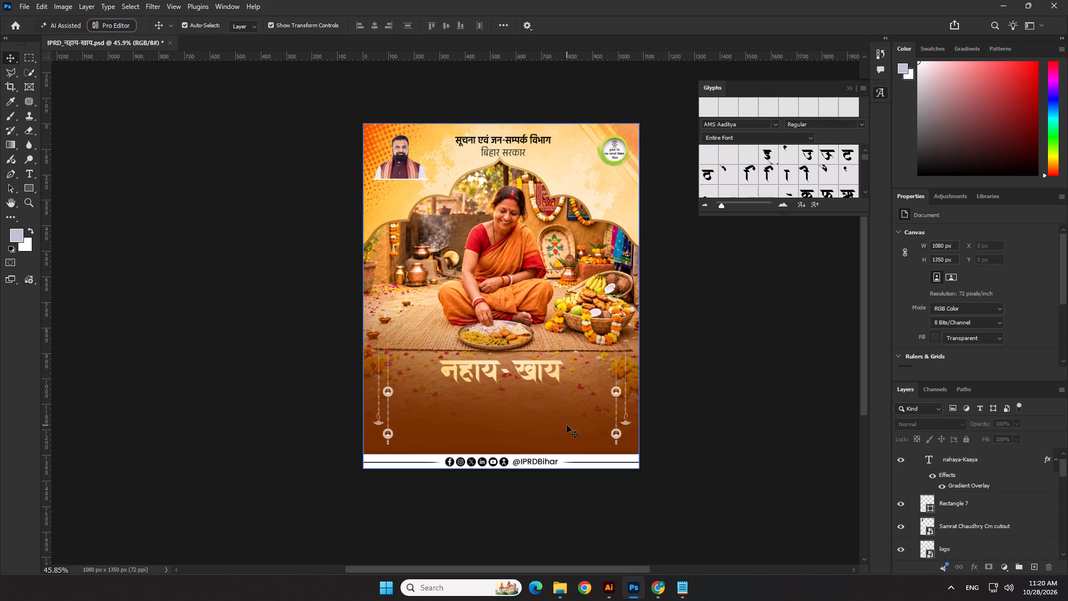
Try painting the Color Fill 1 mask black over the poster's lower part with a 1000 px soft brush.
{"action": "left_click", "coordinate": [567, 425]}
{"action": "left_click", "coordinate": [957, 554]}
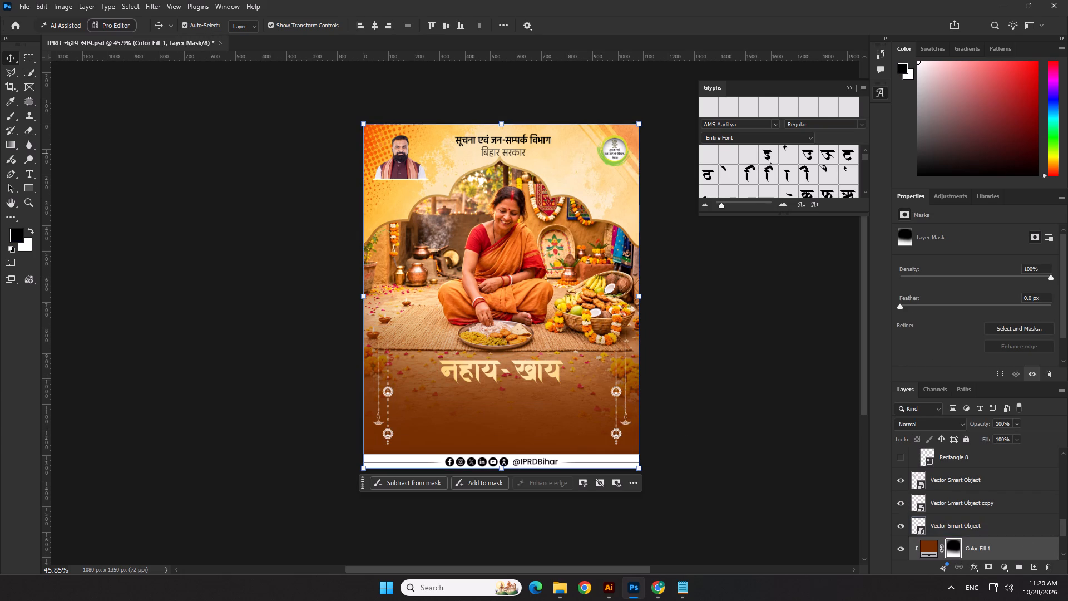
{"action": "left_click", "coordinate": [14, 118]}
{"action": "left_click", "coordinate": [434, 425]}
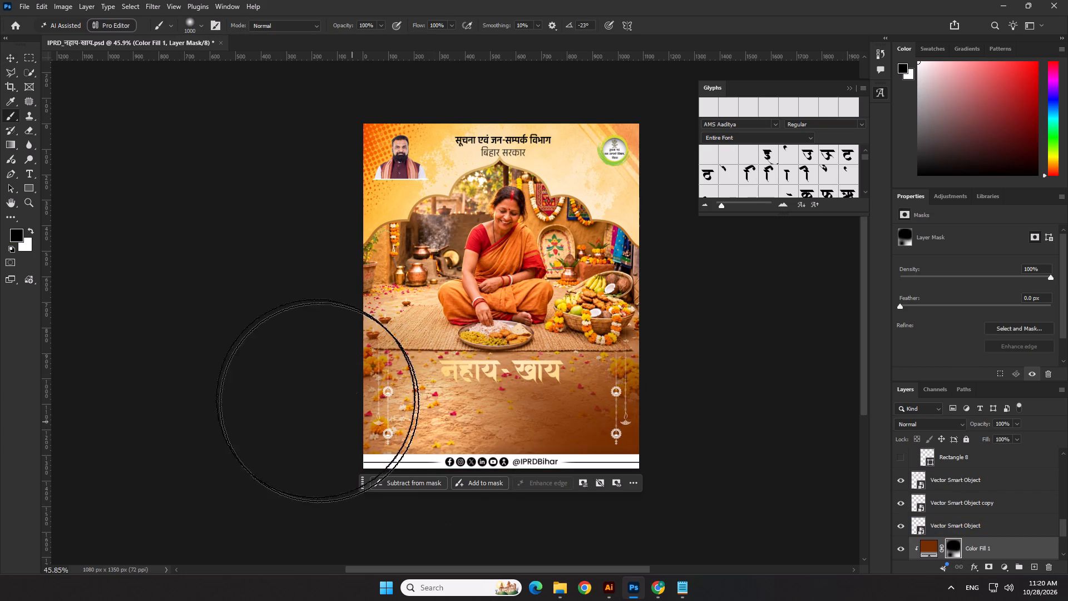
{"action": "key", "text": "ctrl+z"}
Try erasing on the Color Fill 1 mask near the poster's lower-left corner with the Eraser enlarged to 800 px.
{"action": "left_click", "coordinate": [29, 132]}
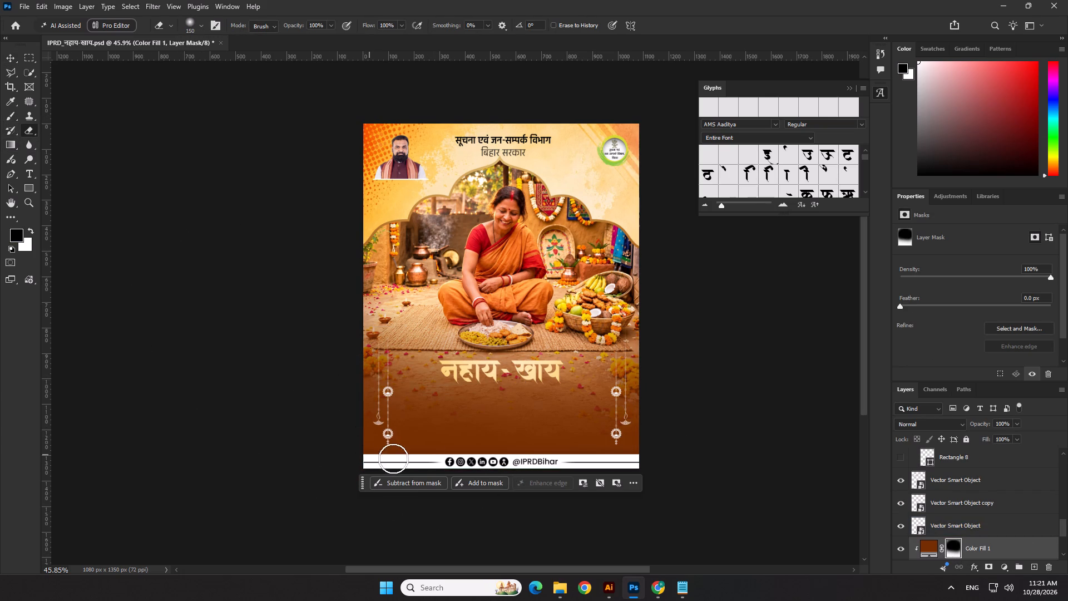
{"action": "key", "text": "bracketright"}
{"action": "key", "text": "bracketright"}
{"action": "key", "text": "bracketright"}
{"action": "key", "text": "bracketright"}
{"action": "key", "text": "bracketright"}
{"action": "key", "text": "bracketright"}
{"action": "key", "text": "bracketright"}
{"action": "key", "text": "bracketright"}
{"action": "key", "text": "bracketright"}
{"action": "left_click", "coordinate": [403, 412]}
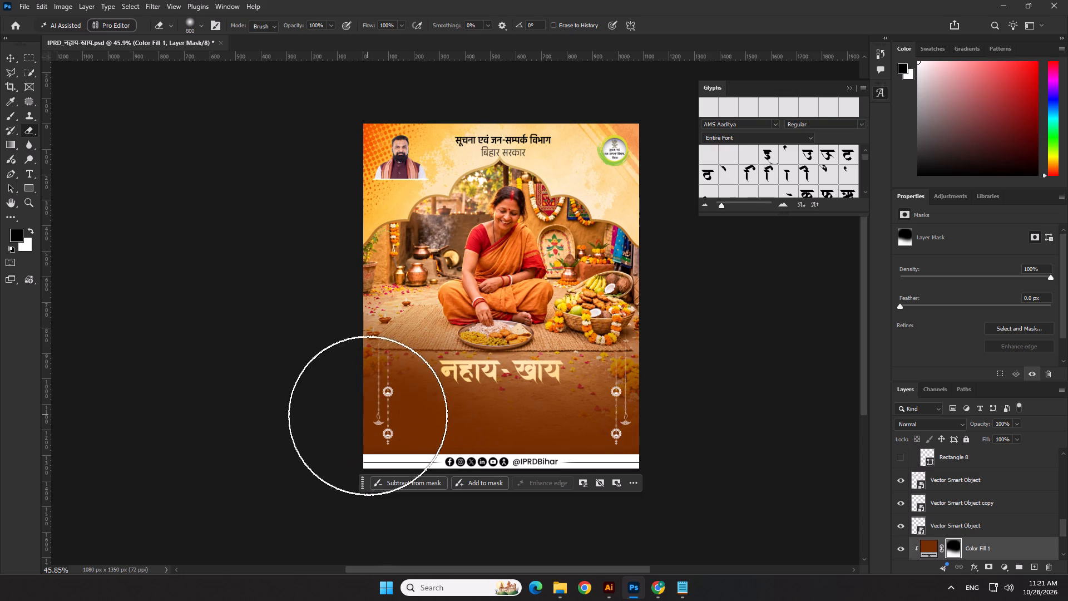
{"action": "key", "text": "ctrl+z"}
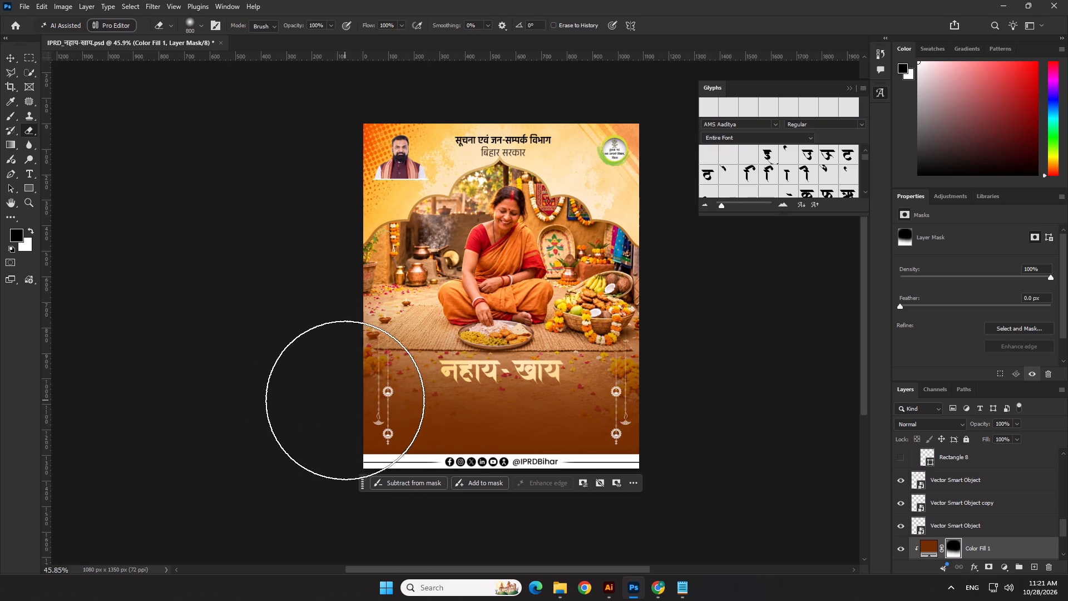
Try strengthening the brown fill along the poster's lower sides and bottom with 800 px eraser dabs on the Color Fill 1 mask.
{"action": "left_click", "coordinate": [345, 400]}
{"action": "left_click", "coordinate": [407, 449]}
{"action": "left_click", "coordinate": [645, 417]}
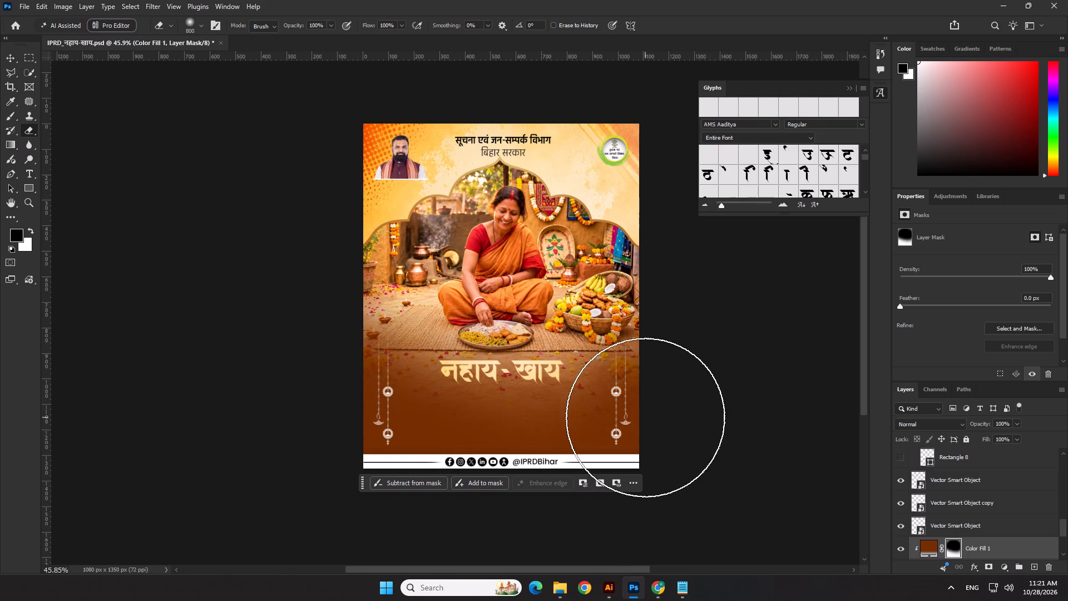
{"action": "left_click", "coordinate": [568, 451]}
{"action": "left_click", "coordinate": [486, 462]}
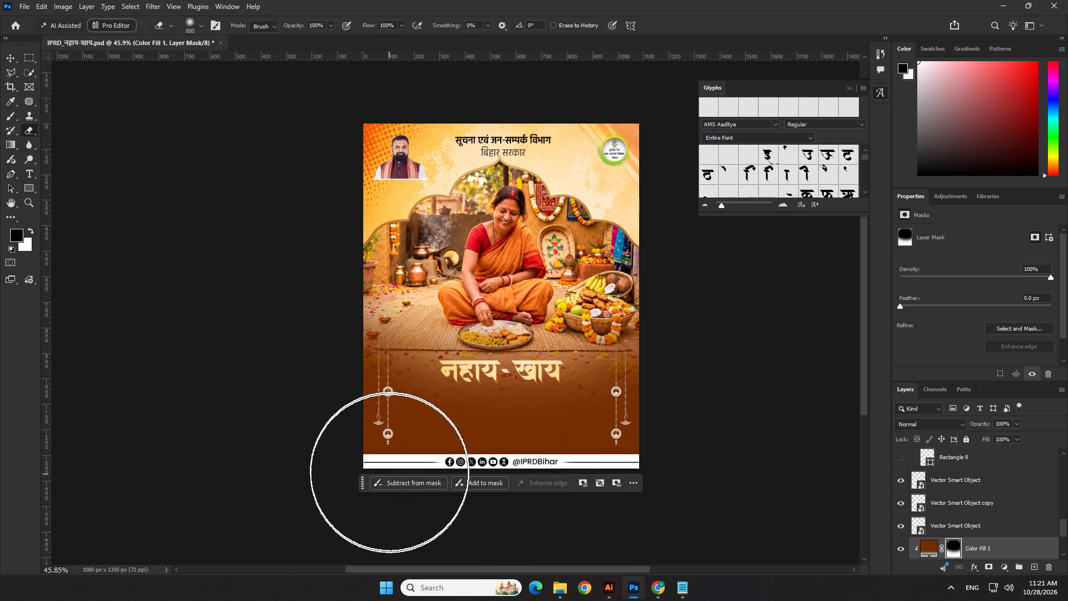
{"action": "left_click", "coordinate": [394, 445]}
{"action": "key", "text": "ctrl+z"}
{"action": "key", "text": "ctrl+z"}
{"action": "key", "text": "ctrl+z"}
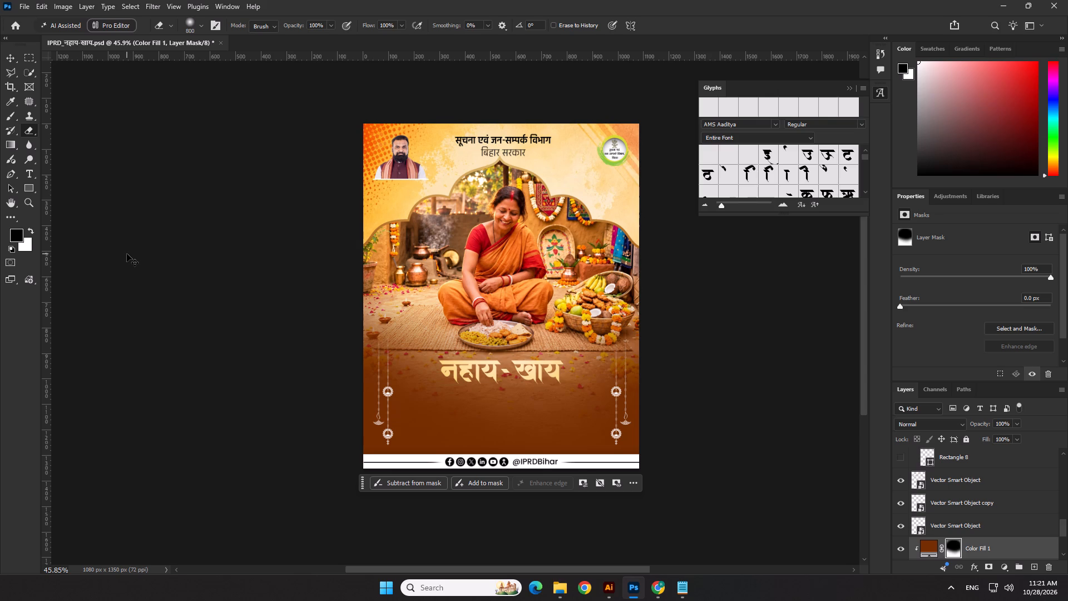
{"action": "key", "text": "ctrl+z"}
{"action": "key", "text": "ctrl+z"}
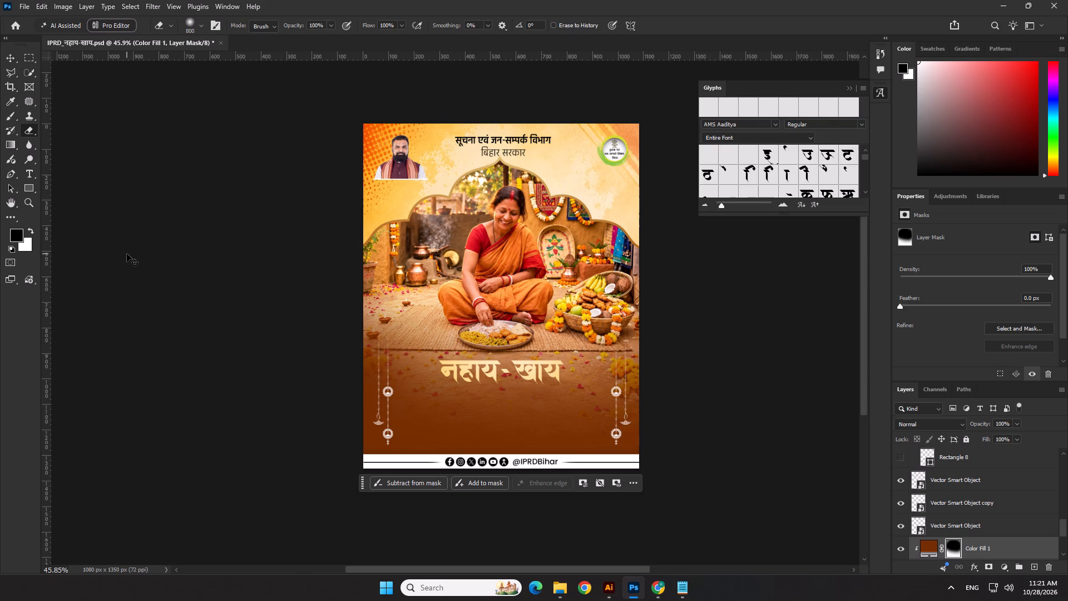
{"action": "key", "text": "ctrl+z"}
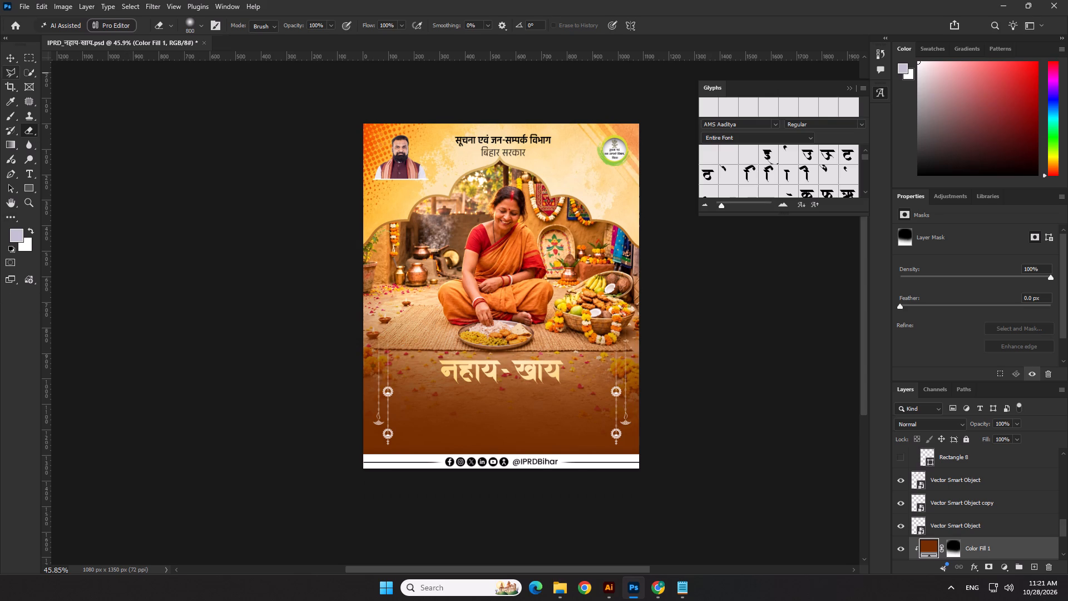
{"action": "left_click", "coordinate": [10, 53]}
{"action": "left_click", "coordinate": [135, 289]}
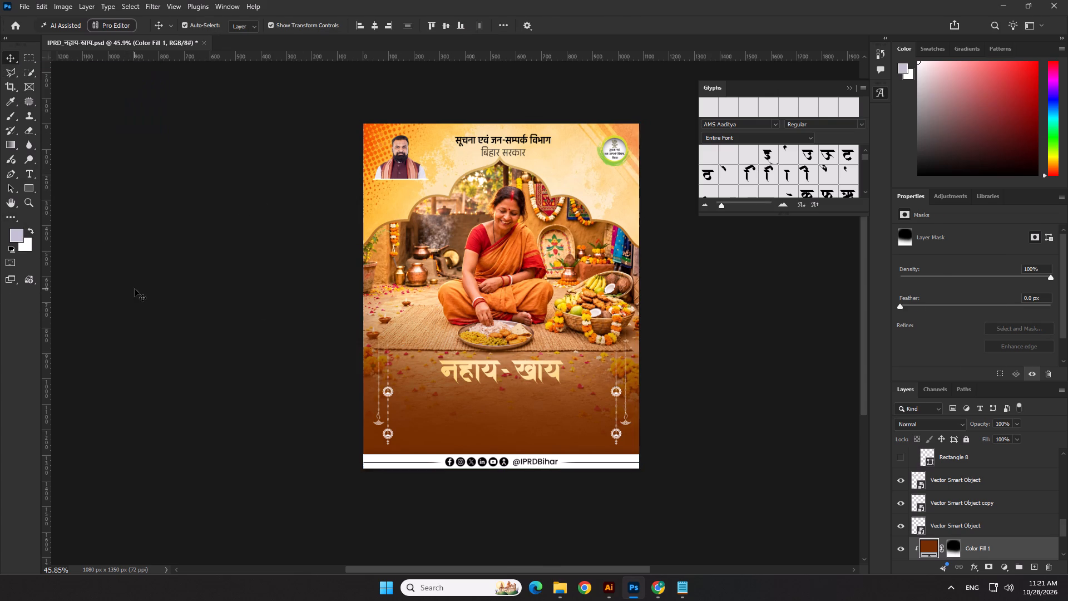
Add a black Multiply drop shadow to the नहाय - खाय title at 20% opacity, 121° angle, 15 px distance and 0 px size.
{"action": "scroll", "coordinate": [538, 385], "scroll_direction": "up", "scroll_amount": 2}
{"action": "left_click", "coordinate": [533, 372]}
{"action": "scroll", "coordinate": [1002, 480], "scroll_direction": "up", "scroll_amount": 1}
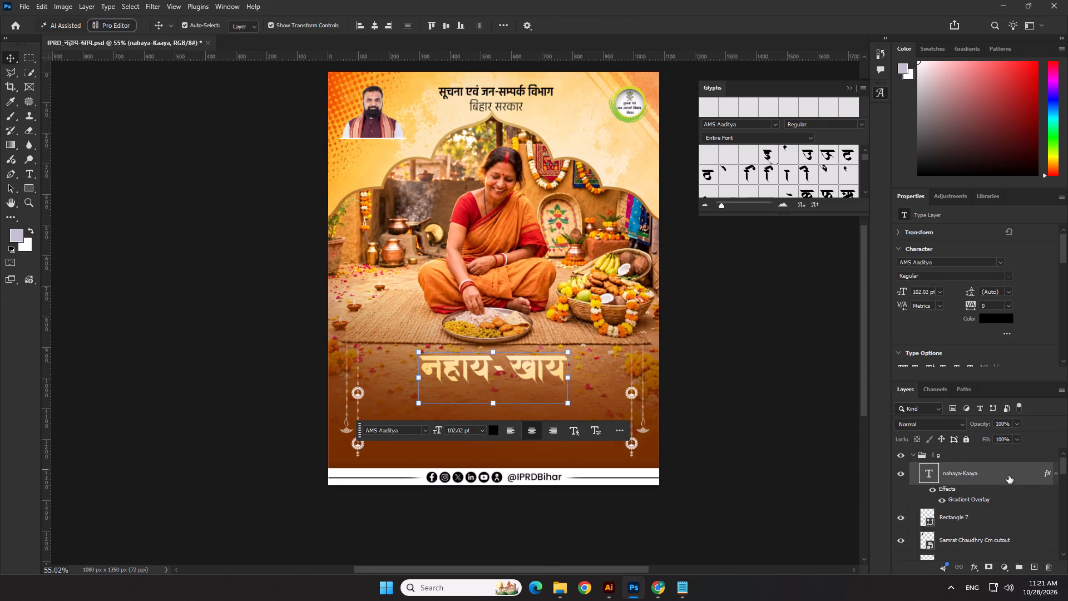
{"action": "double_click", "coordinate": [1013, 476]}
{"action": "left_click", "coordinate": [671, 506]}
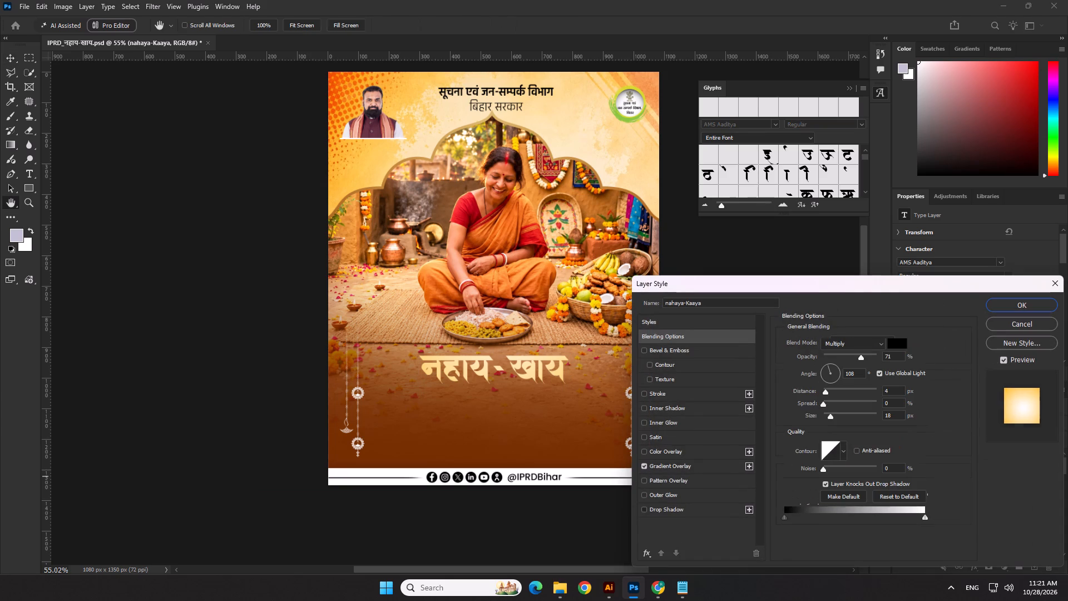
{"action": "key", "text": "space"}
{"action": "triple_click", "coordinate": [551, 376], "text": "ctrl"}
{"action": "left_click_drag", "start_coordinate": [515, 368], "coordinate": [519, 373]}
{"action": "left_click_drag", "start_coordinate": [829, 418], "coordinate": [822, 419]}
{"action": "left_click_drag", "start_coordinate": [841, 356], "coordinate": [831, 358]}
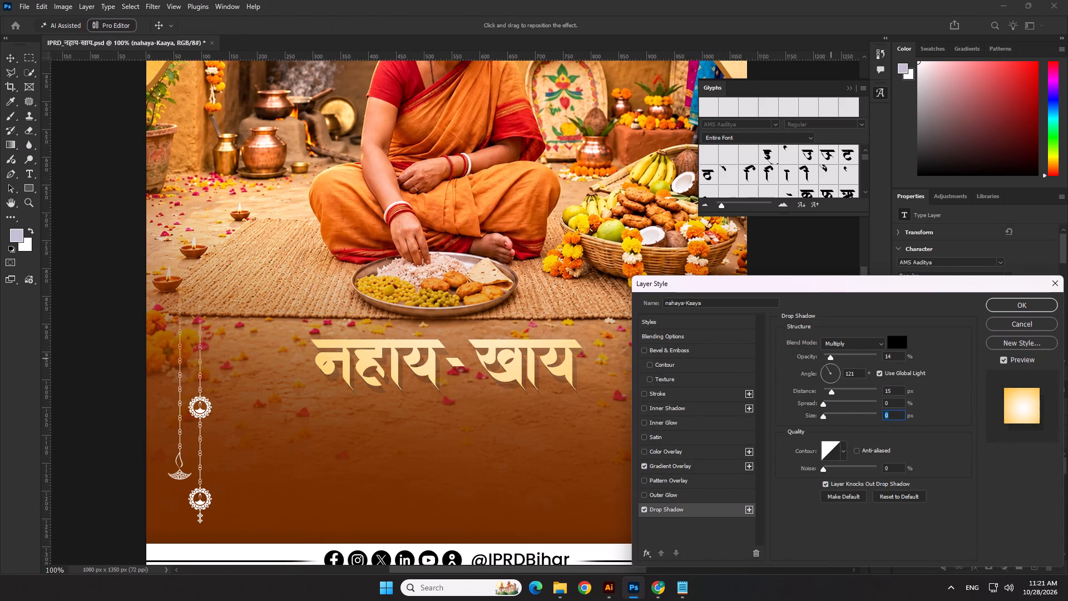
{"action": "left_click_drag", "start_coordinate": [831, 358], "coordinate": [834, 358]}
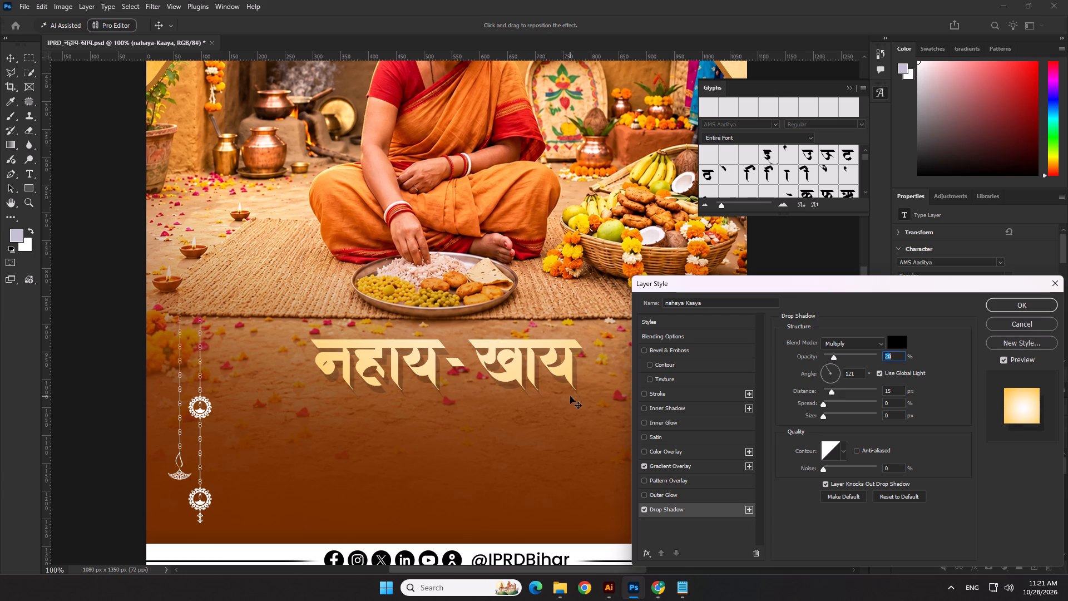
{"action": "left_click", "coordinate": [1025, 311]}
{"action": "scroll", "coordinate": [383, 290], "scroll_direction": "down", "scroll_amount": 9}
{"action": "left_click", "coordinate": [677, 374]}
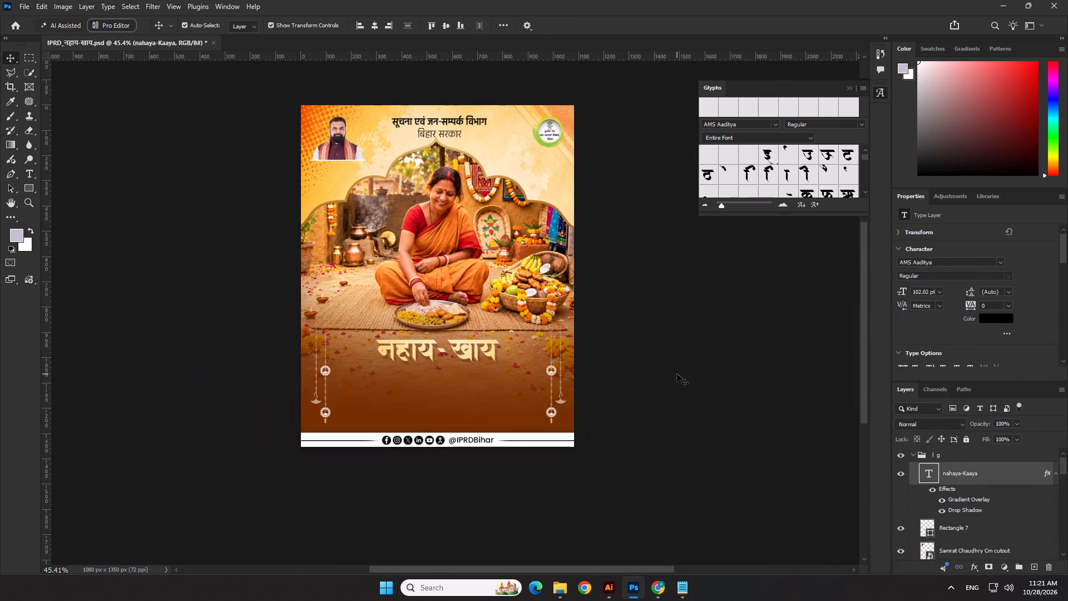
Save the Nahay Khay poster document.
{"action": "scroll", "coordinate": [478, 361], "scroll_direction": "up", "scroll_amount": 4}
{"action": "key", "text": "ctrl+s"}
{"action": "left_click", "coordinate": [733, 344]}
Refine the title's drop shadow to 30% opacity, 122° angle, 8 px distance and 4 px size.
{"action": "scroll", "coordinate": [472, 357], "scroll_direction": "up", "scroll_amount": 7}
{"action": "left_click", "coordinate": [448, 344]}
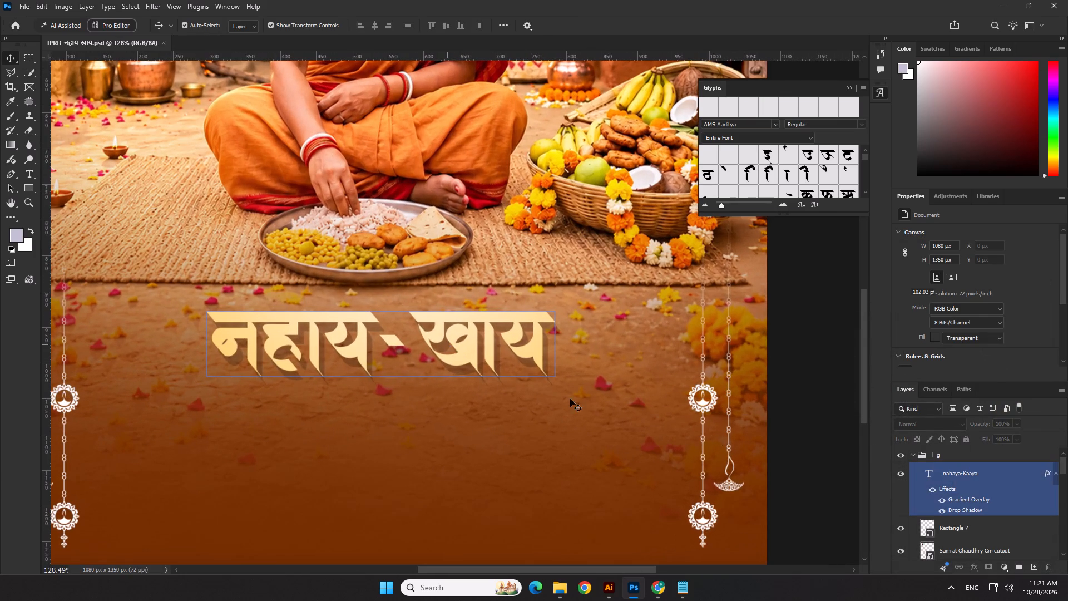
{"action": "double_click", "coordinate": [959, 511]}
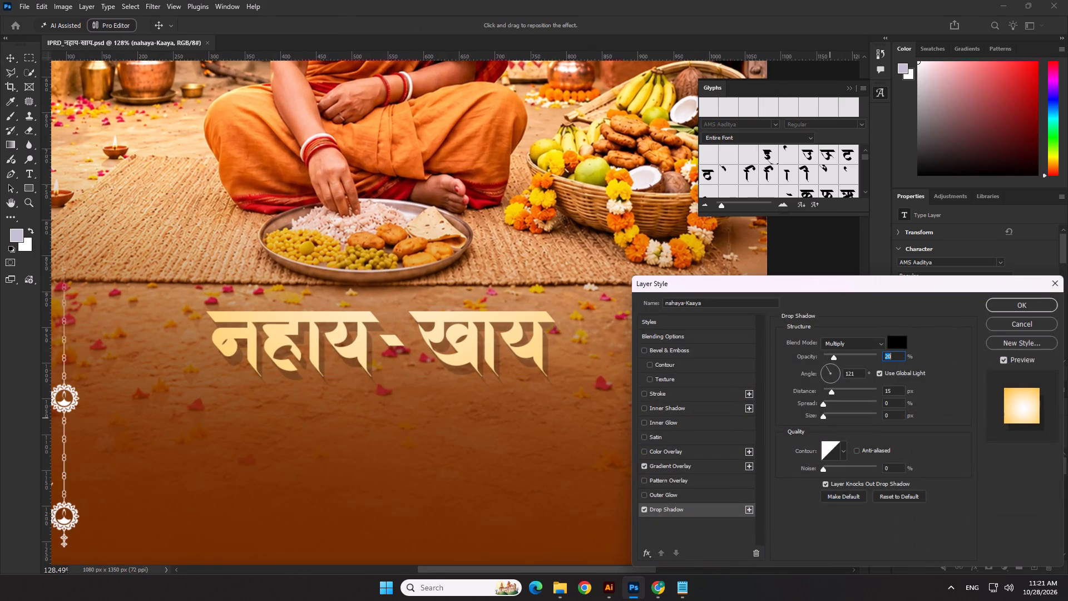
{"action": "left_click", "coordinate": [494, 364]}
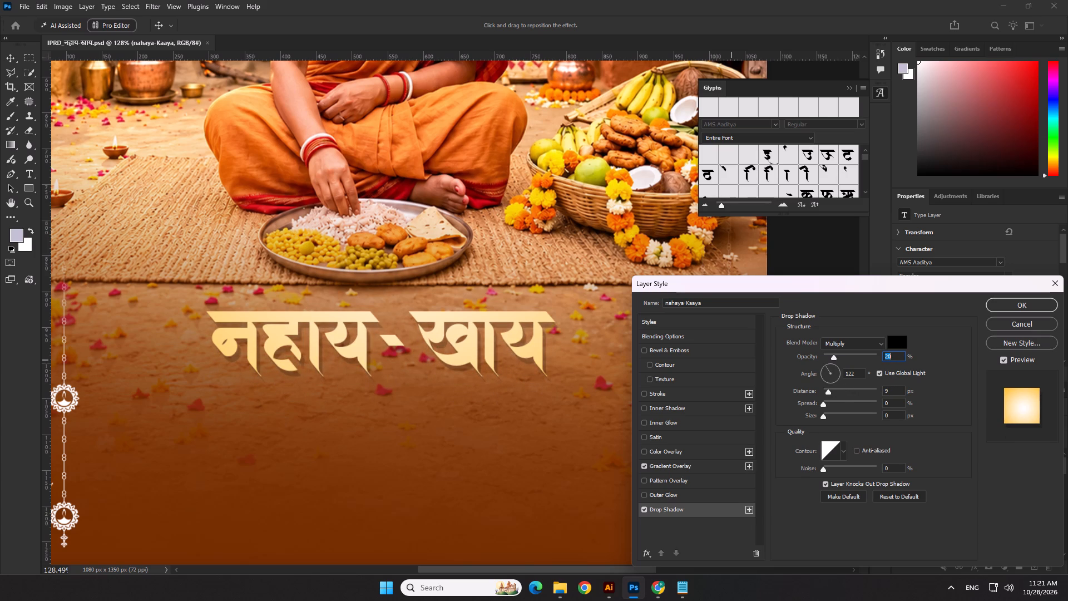
{"action": "left_click", "coordinate": [837, 357]}
{"action": "left_click", "coordinate": [830, 391]}
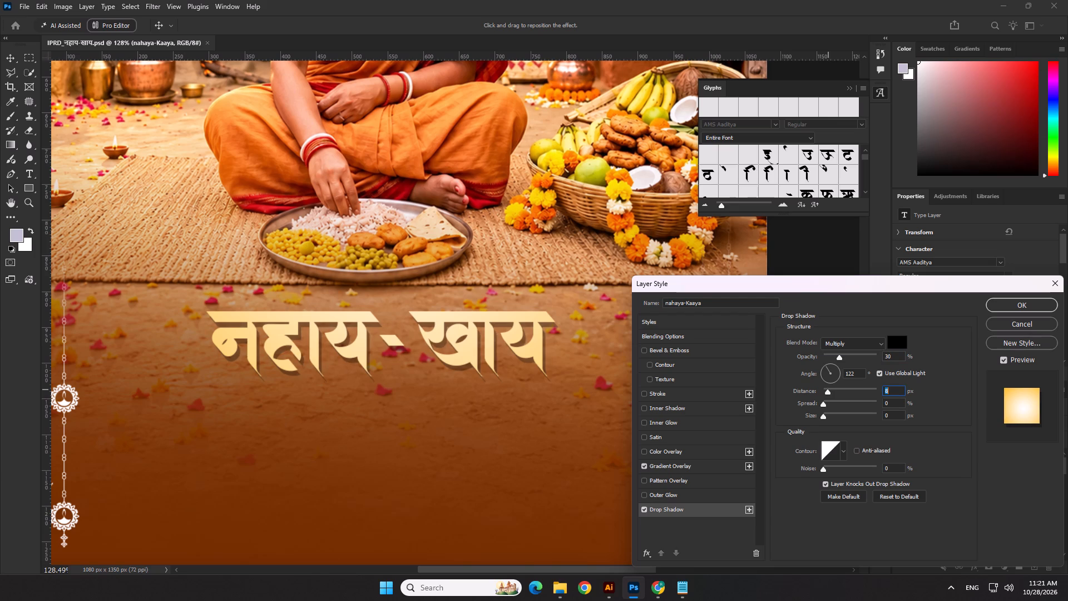
{"action": "left_click", "coordinate": [826, 417]}
{"action": "left_click", "coordinate": [996, 308]}
Save the poster with the refined title shadow.
{"action": "scroll", "coordinate": [736, 381], "scroll_direction": "down", "scroll_amount": 12}
{"action": "left_click", "coordinate": [348, 409]}
{"action": "key", "text": "ctrl+s"}
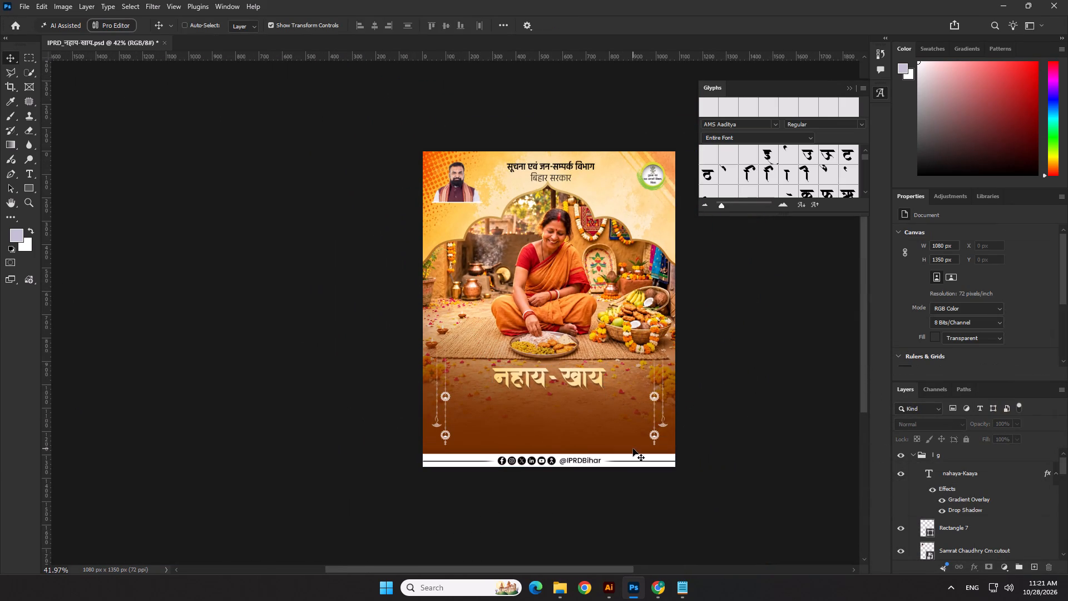
Centre the arch frame vector smart object horizontally on the poster.
{"action": "left_click", "coordinate": [769, 351]}
{"action": "scroll", "coordinate": [421, 299], "scroll_direction": "down", "scroll_amount": 4}
{"action": "scroll", "coordinate": [426, 376], "scroll_direction": "down", "scroll_amount": 2}
{"action": "left_click", "coordinate": [714, 343]}
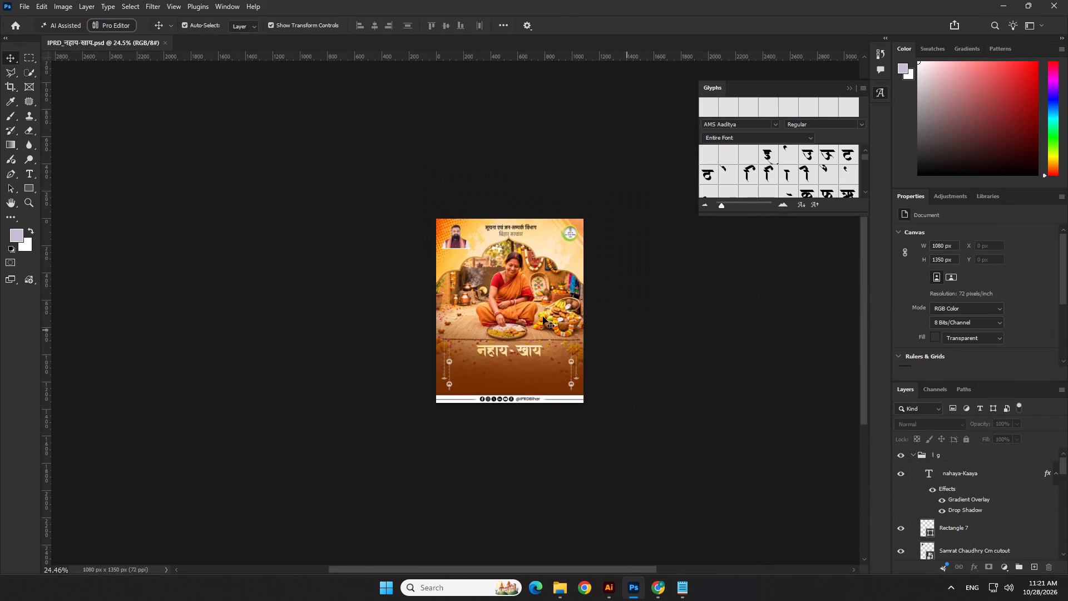
{"action": "scroll", "coordinate": [541, 312], "scroll_direction": "up", "scroll_amount": 6}
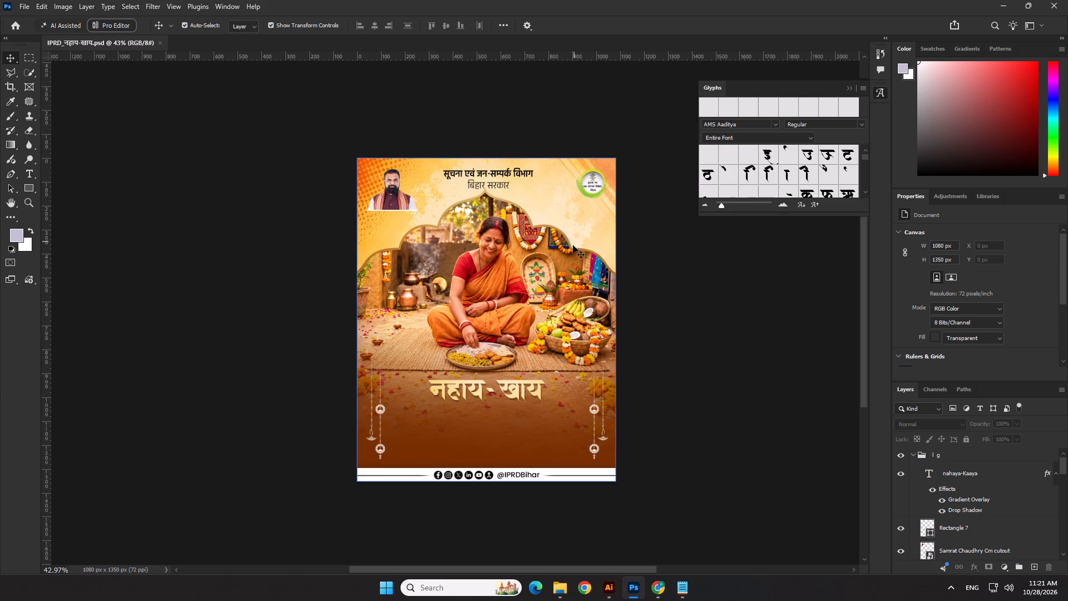
{"action": "left_click", "coordinate": [573, 249]}
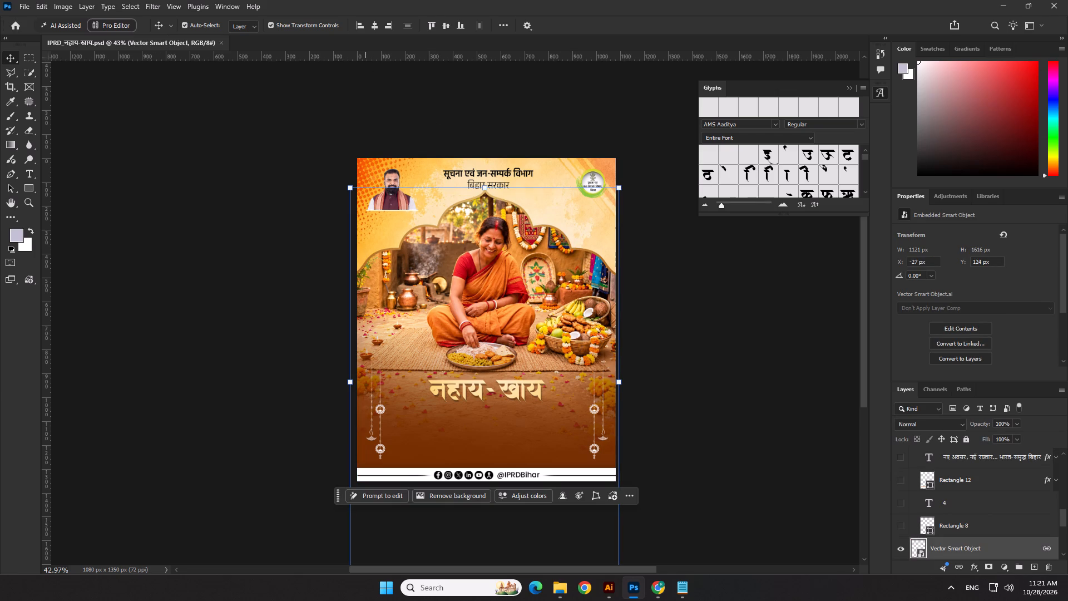
{"action": "left_click", "coordinate": [373, 27]}
{"action": "left_click", "coordinate": [163, 251]}
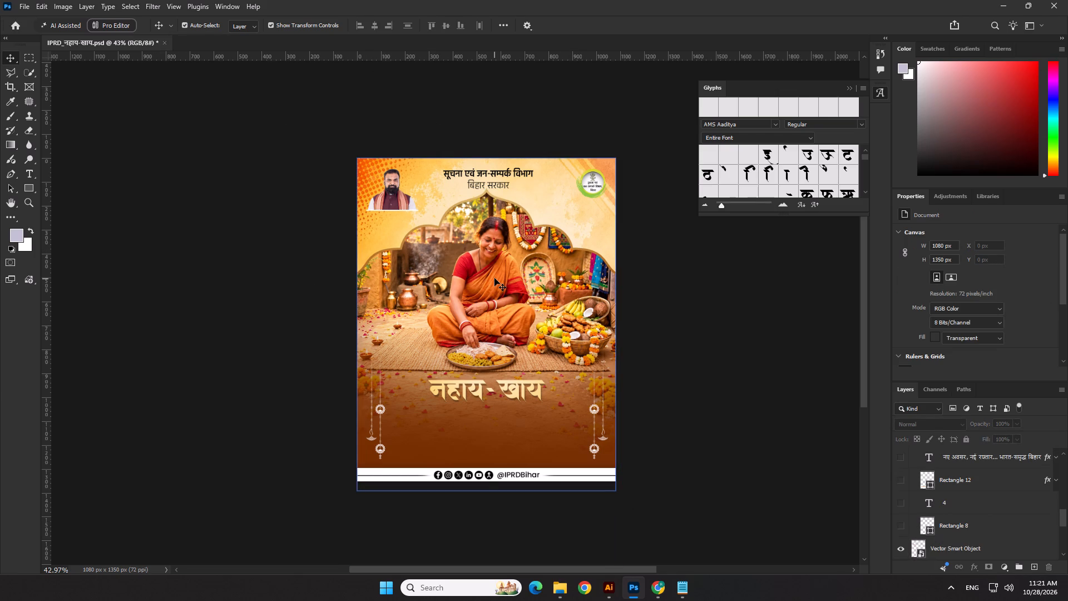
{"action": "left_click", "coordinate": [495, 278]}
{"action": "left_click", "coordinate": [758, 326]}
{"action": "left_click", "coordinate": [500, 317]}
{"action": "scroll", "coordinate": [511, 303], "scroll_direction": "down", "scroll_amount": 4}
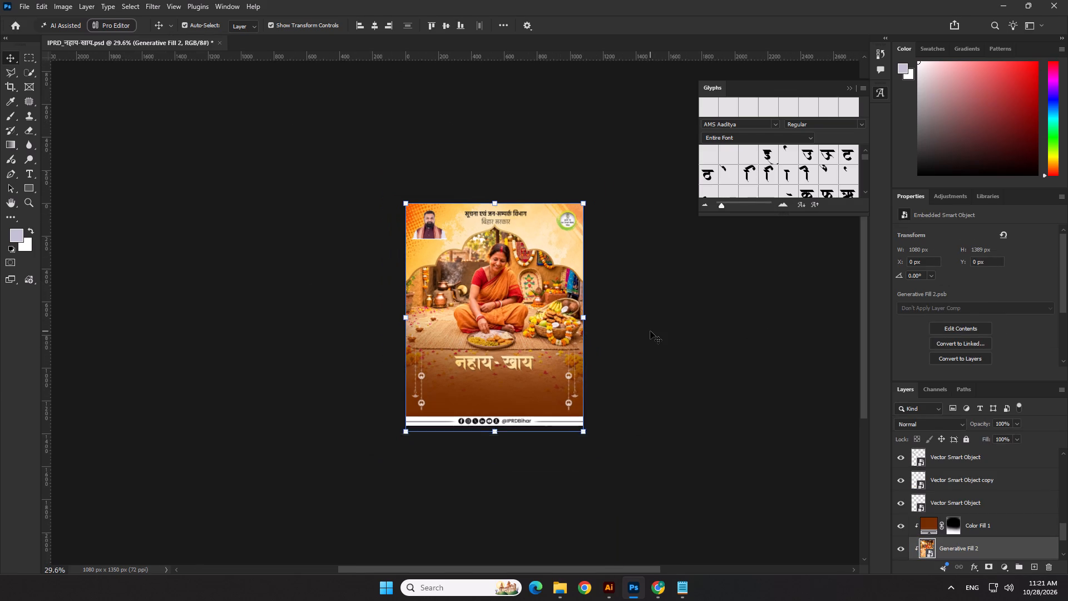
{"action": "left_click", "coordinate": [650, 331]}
Switch to Notepad, copy the line लोक आस्था के महापर्व का शुभारंभ and return to the poster in Photoshop.
{"action": "left_click", "coordinate": [685, 591]}
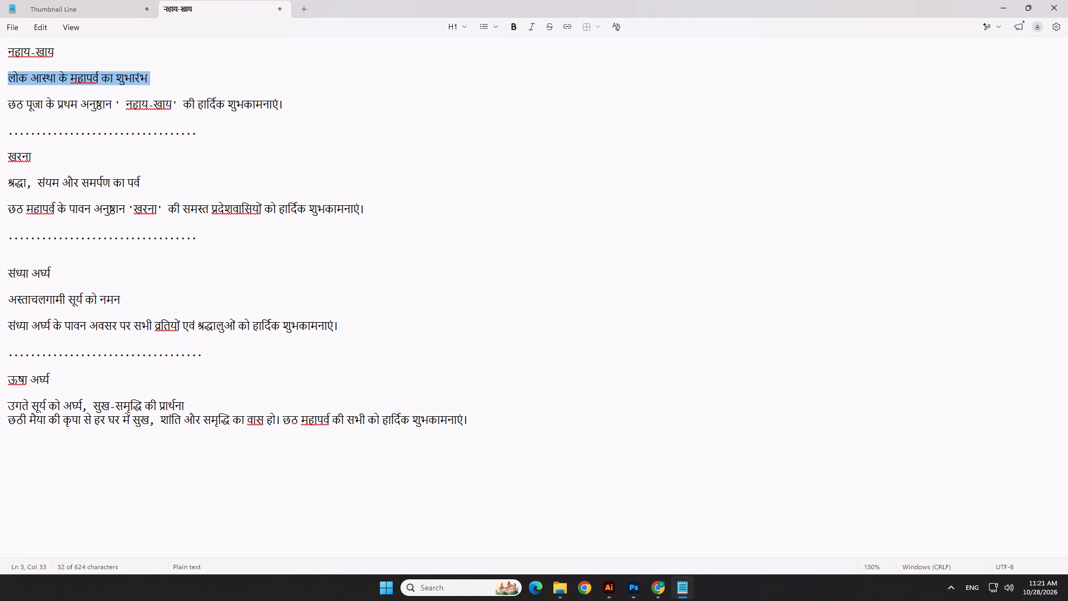
{"action": "key", "text": "ctrl+c"}
{"action": "key", "text": "ctrl+c"}
{"action": "key", "text": "ctrl+c"}
{"action": "key", "text": "alt+Tab"}
Paste the copied Hindi line as a new text layer and position it below the नहाय - खाय title.
{"action": "scroll", "coordinate": [532, 388], "scroll_direction": "up", "scroll_amount": 5}
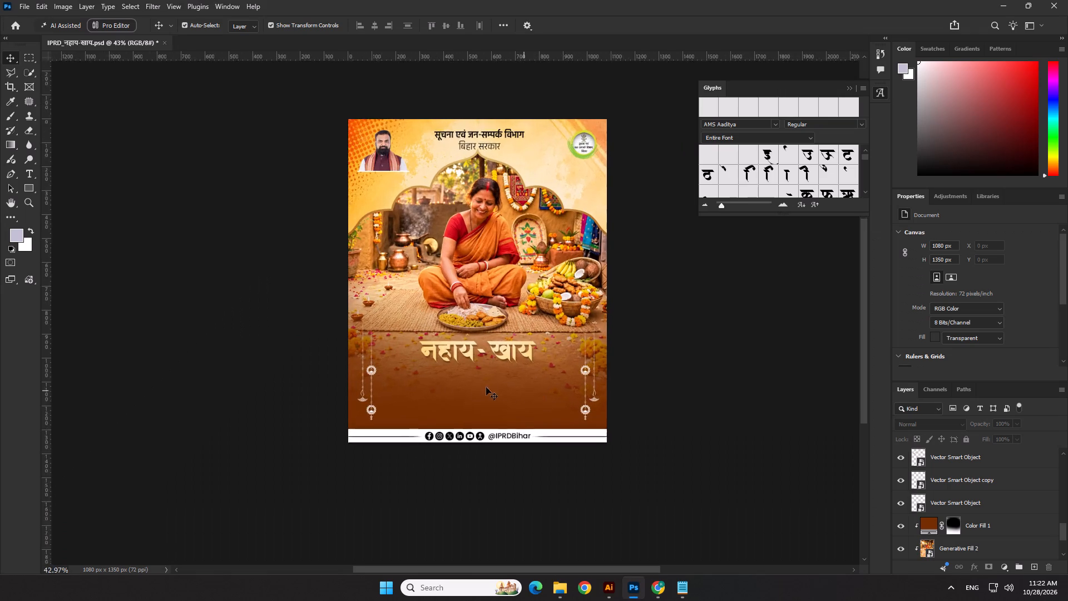
{"action": "scroll", "coordinate": [486, 387], "scroll_direction": "up", "scroll_amount": 2}
{"action": "left_click", "coordinate": [32, 180]}
{"action": "left_click", "coordinate": [422, 383]}
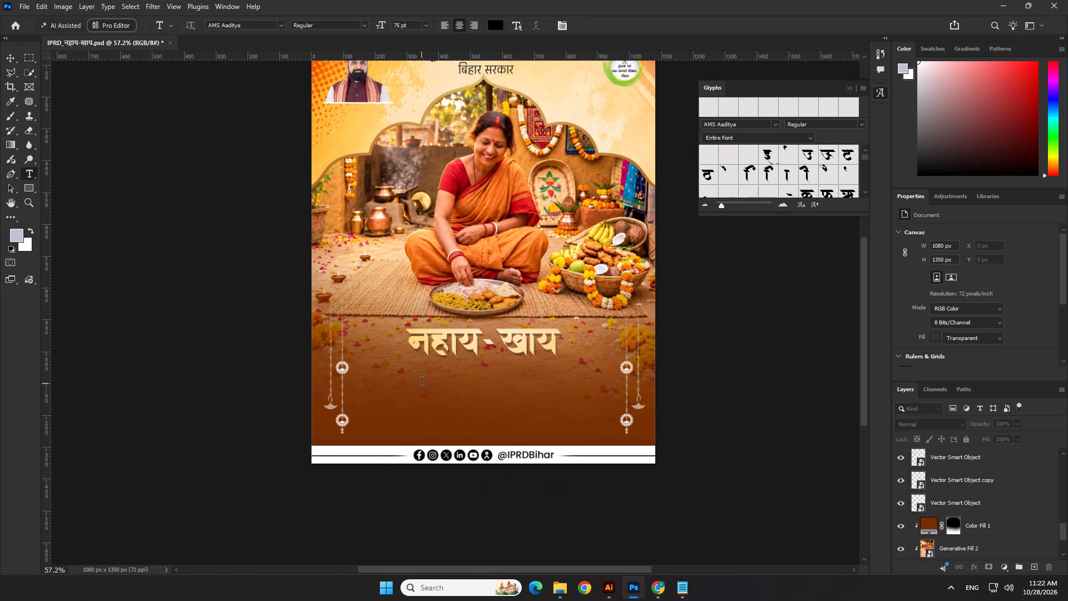
{"action": "key", "text": "ctrl+v"}
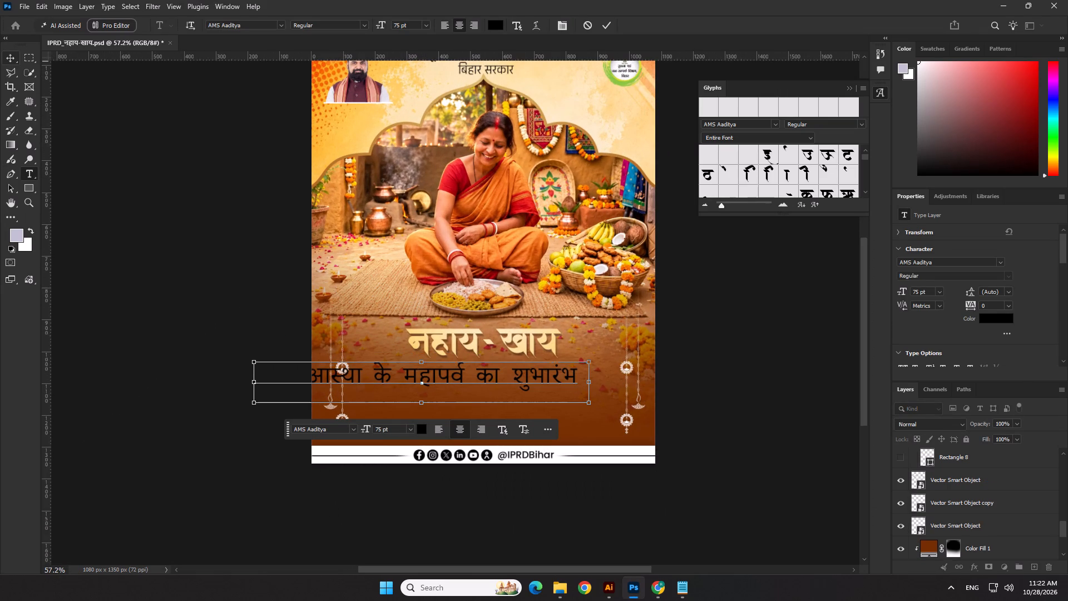
{"action": "left_click", "coordinate": [14, 61], "text": "ctrl"}
{"action": "left_click_drag", "start_coordinate": [395, 370], "coordinate": [475, 380]}
Set the लोक आस्था के महापर्व का शुभारंभ line in Poppins ExtraLight Italic at 49 pt.
{"action": "double_click", "coordinate": [475, 380]}
{"action": "left_click", "coordinate": [908, 259]}
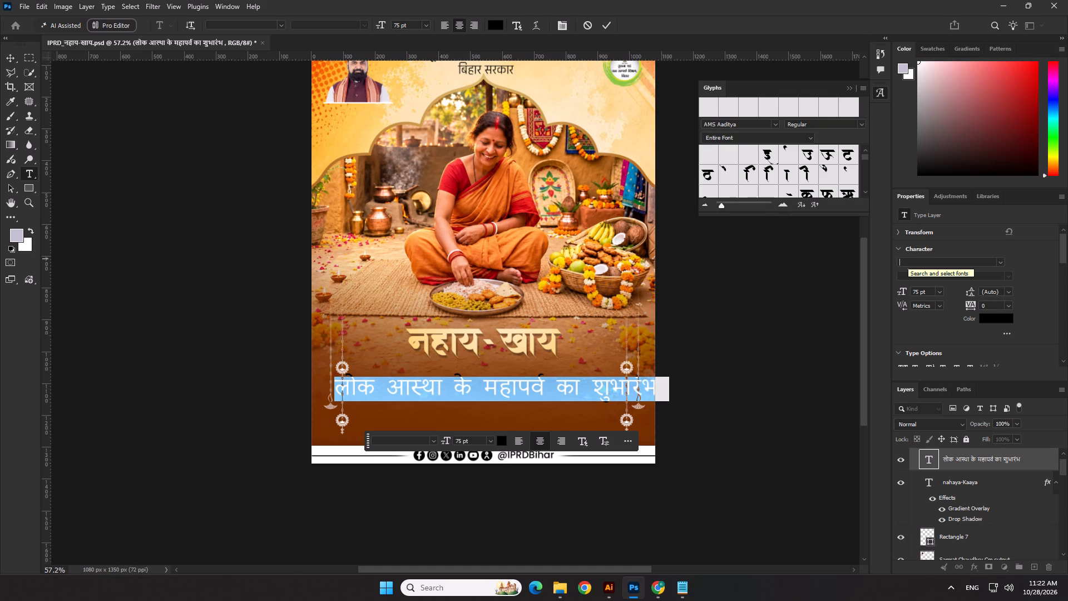
{"action": "left_click", "coordinate": [881, 275]}
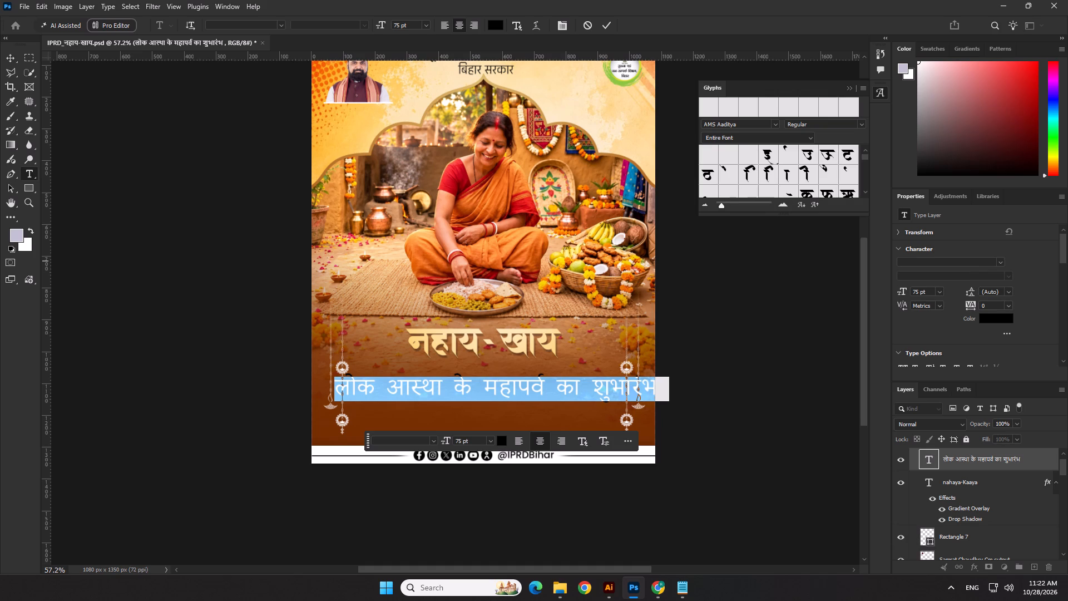
{"action": "left_click", "coordinate": [912, 261]}
{"action": "left_click", "coordinate": [912, 261]}
{"action": "type", "text": "popp"}
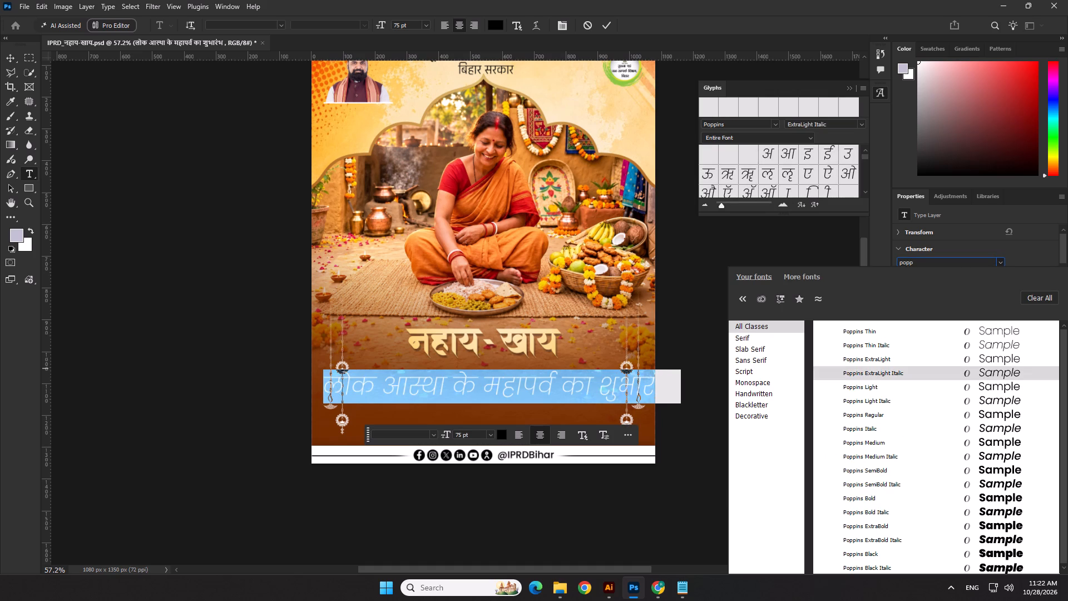
{"action": "left_click", "coordinate": [977, 368]}
{"action": "left_click_drag", "start_coordinate": [902, 289], "coordinate": [888, 292]}
Filter the Poppins fonts by the Serif and Sans Serif classes and preview their styles on the लोक आस्था line.
{"action": "left_click", "coordinate": [960, 263]}
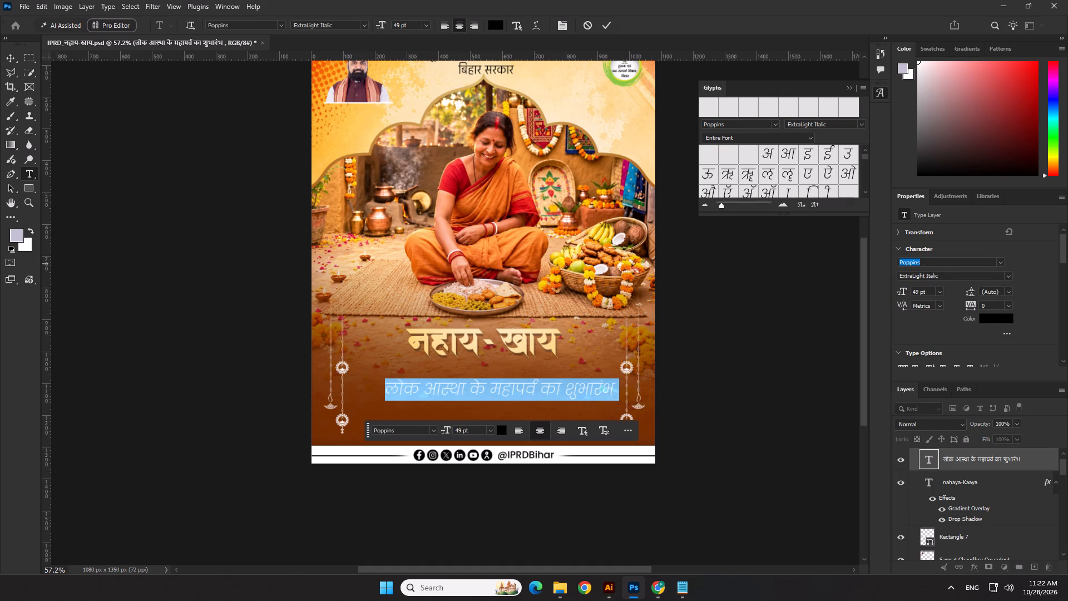
{"action": "left_click", "coordinate": [981, 262]}
{"action": "key", "text": "BackSpace"}
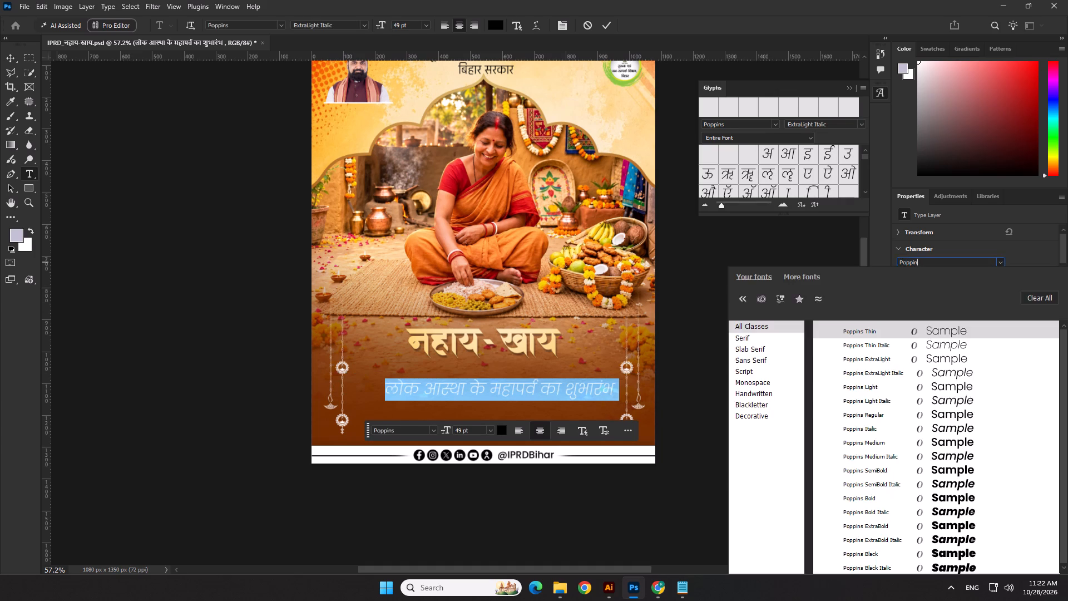
{"action": "left_click", "coordinate": [744, 337]}
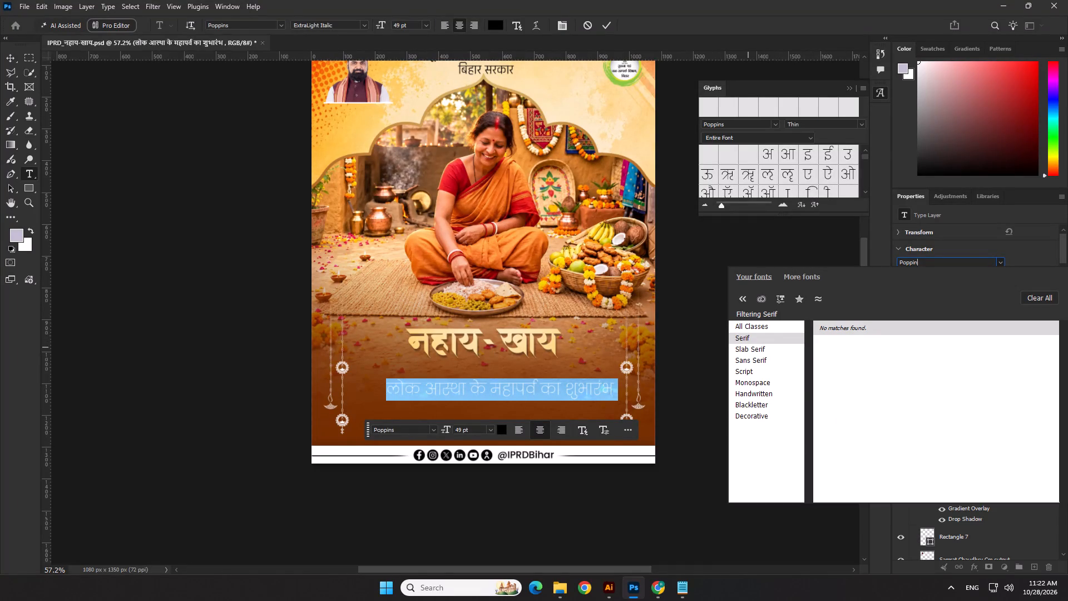
{"action": "left_click", "coordinate": [748, 347]}
{"action": "left_click", "coordinate": [748, 368]}
{"action": "left_click", "coordinate": [750, 364]}
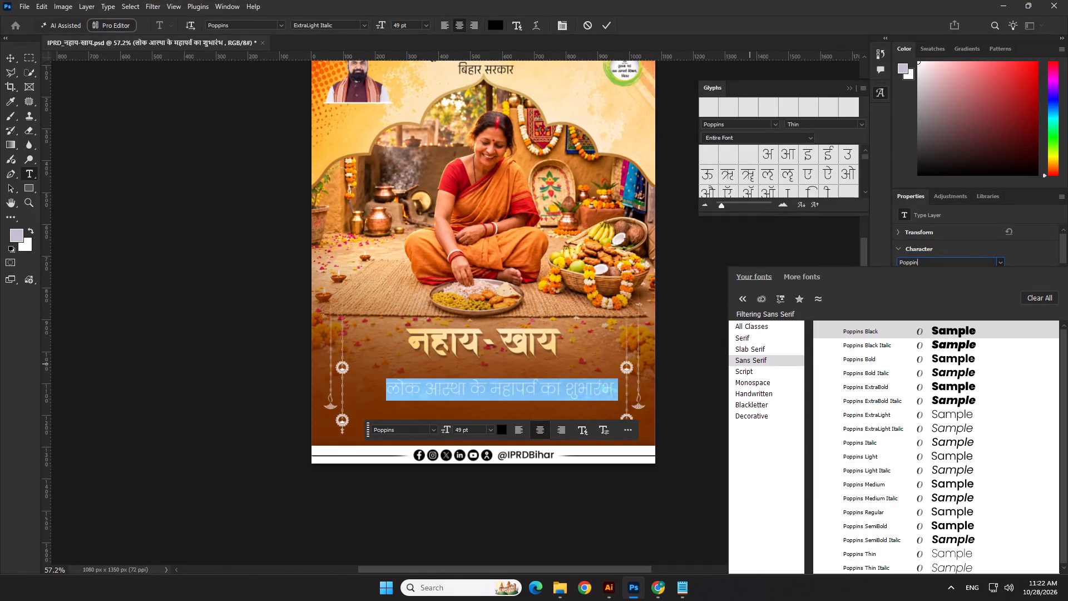
{"action": "scroll", "coordinate": [990, 411], "scroll_direction": "down", "scroll_amount": 17}
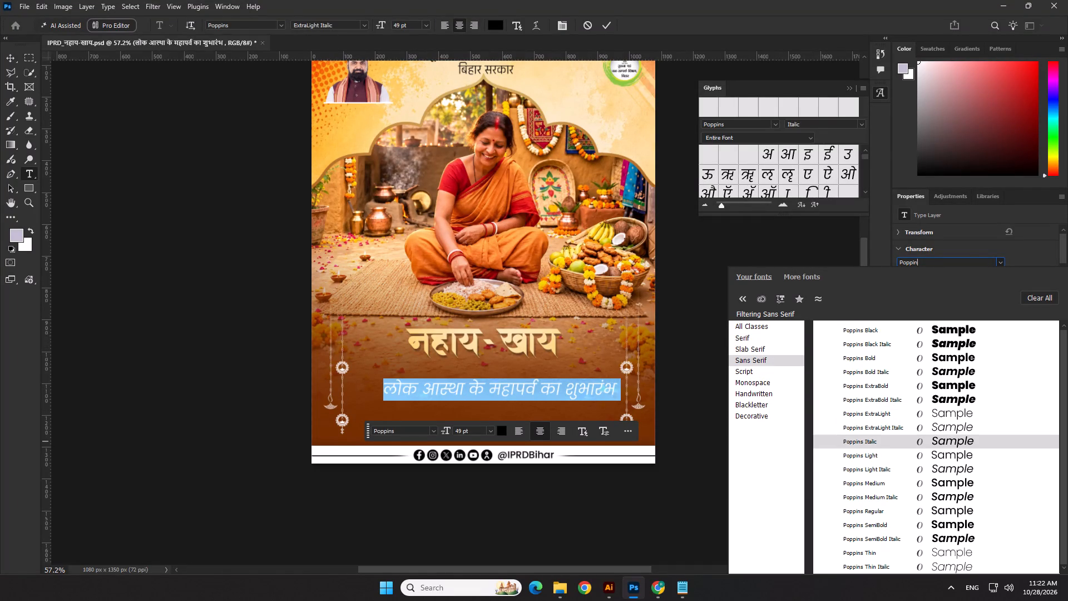
{"action": "scroll", "coordinate": [960, 589], "scroll_direction": "down", "scroll_amount": 7}
{"action": "scroll", "coordinate": [961, 525], "scroll_direction": "up", "scroll_amount": 10}
{"action": "scroll", "coordinate": [950, 477], "scroll_direction": "down", "scroll_amount": 2}
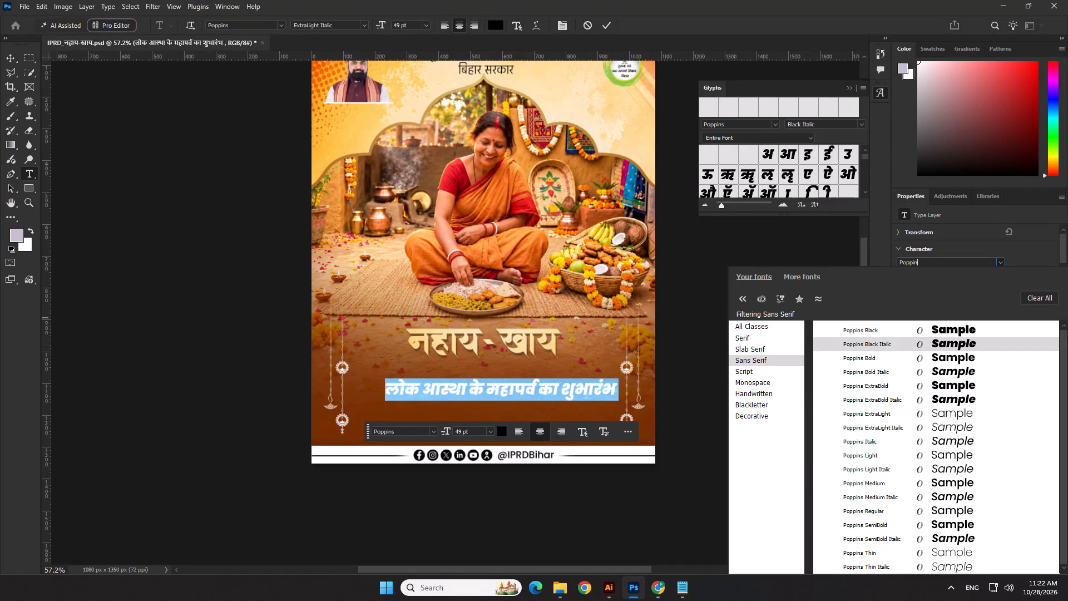
Clear the Poppins font search and preview the Sans Serif class fonts on the लोक आस्था line.
{"action": "left_click_drag", "start_coordinate": [926, 261], "coordinate": [863, 260]}
{"action": "key", "text": "BackSpace"}
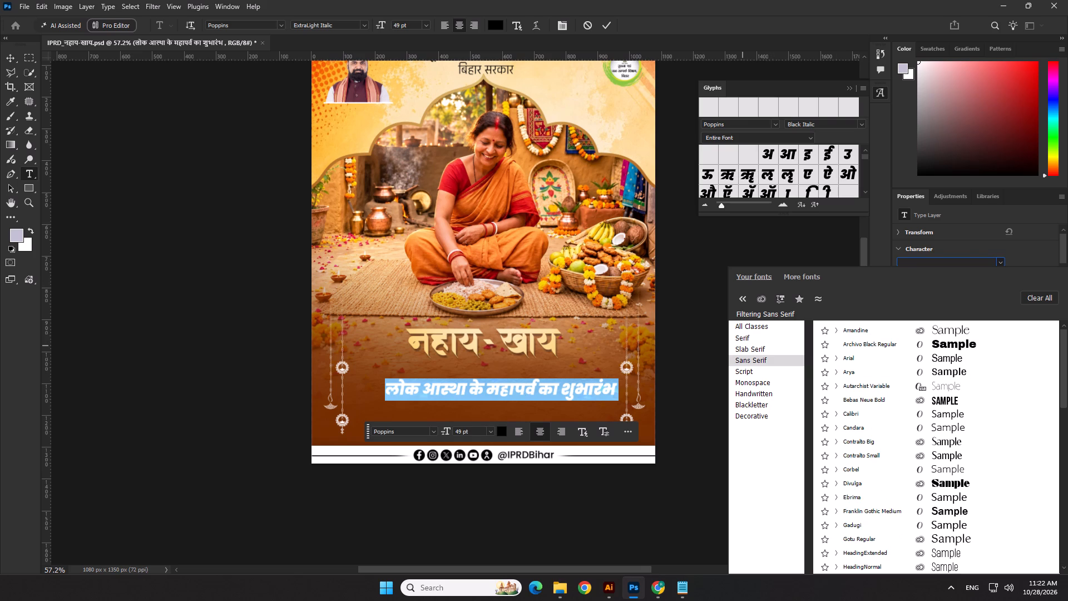
{"action": "scroll", "coordinate": [950, 384], "scroll_direction": "down", "scroll_amount": 2}
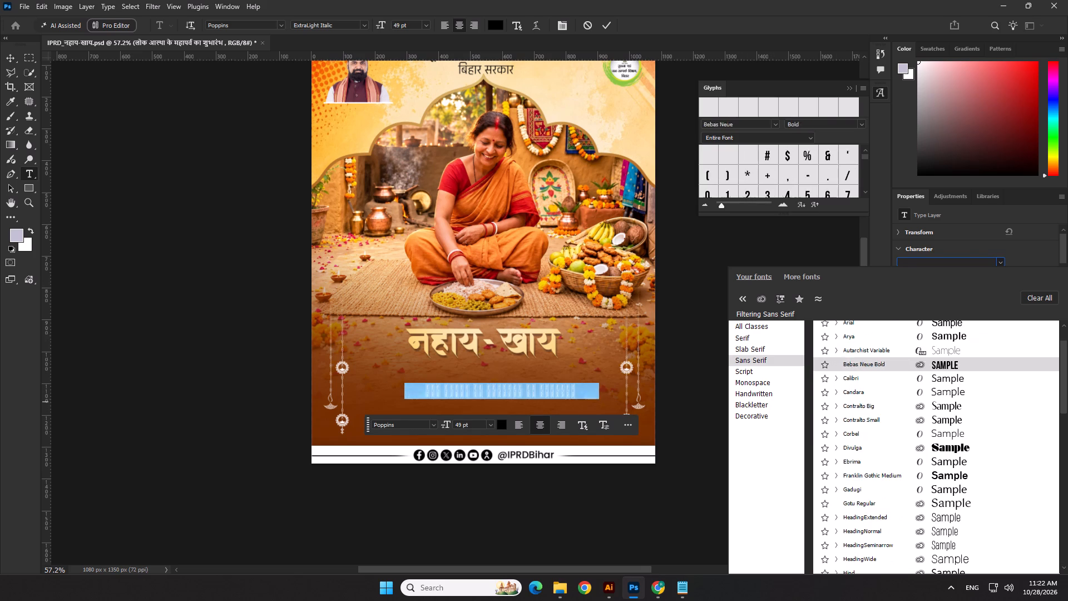
{"action": "scroll", "coordinate": [950, 489], "scroll_direction": "down", "scroll_amount": 6}
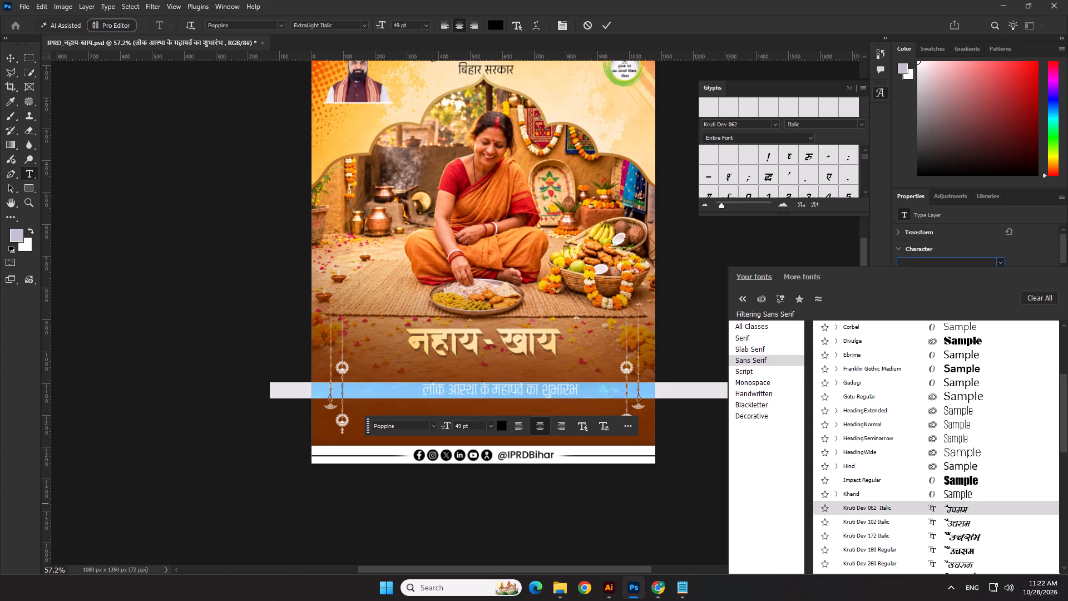
{"action": "scroll", "coordinate": [954, 505], "scroll_direction": "down", "scroll_amount": 4}
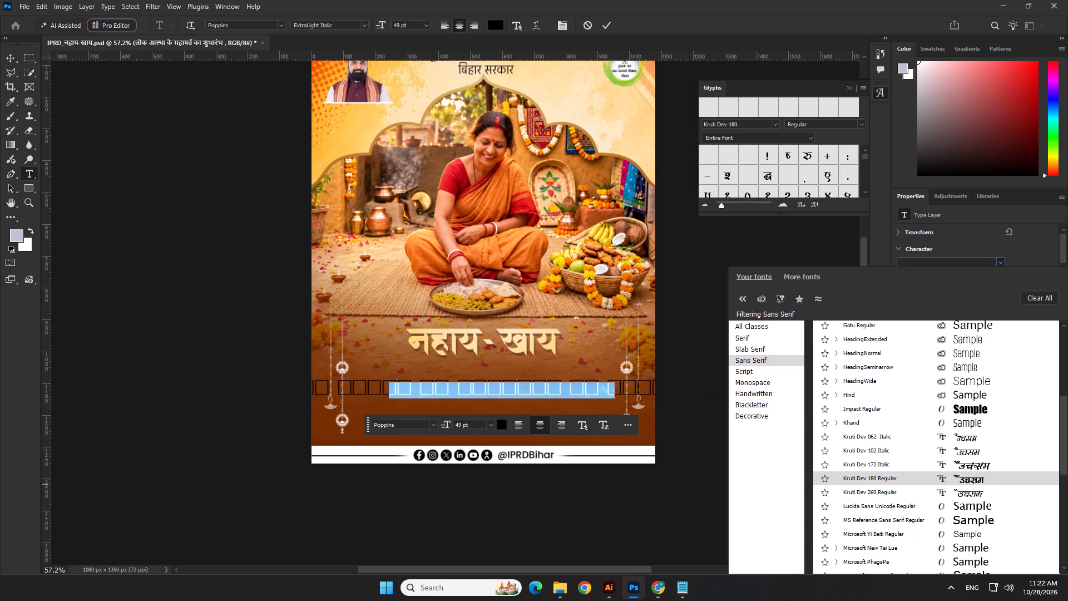
{"action": "scroll", "coordinate": [976, 450], "scroll_direction": "down", "scroll_amount": 1}
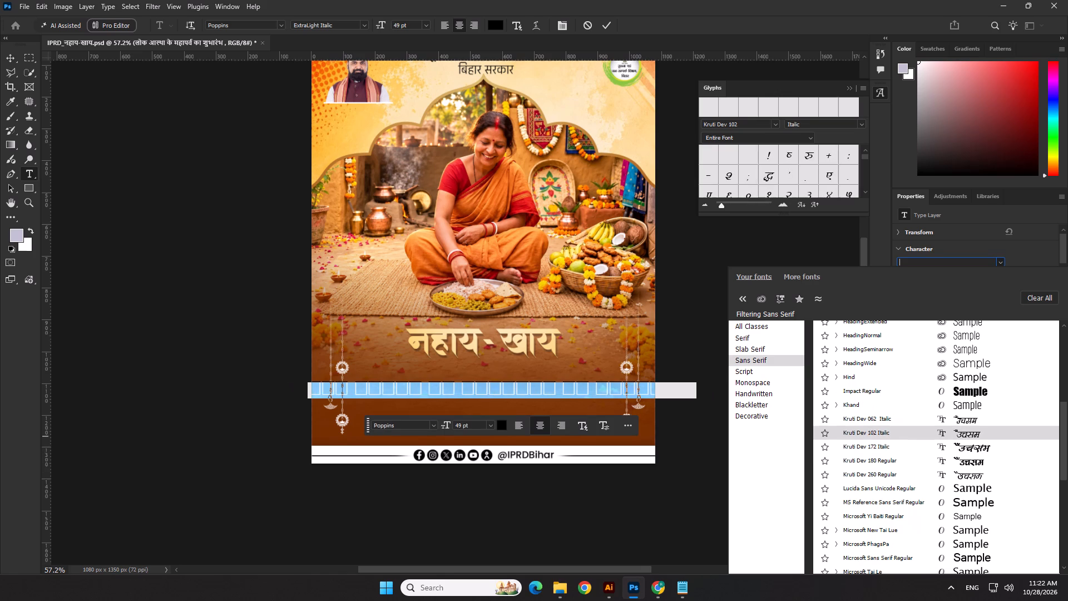
{"action": "scroll", "coordinate": [979, 436], "scroll_direction": "down", "scroll_amount": 2}
{"action": "scroll", "coordinate": [979, 436], "scroll_direction": "up", "scroll_amount": 1}
{"action": "scroll", "coordinate": [979, 436], "scroll_direction": "down", "scroll_amount": 16}
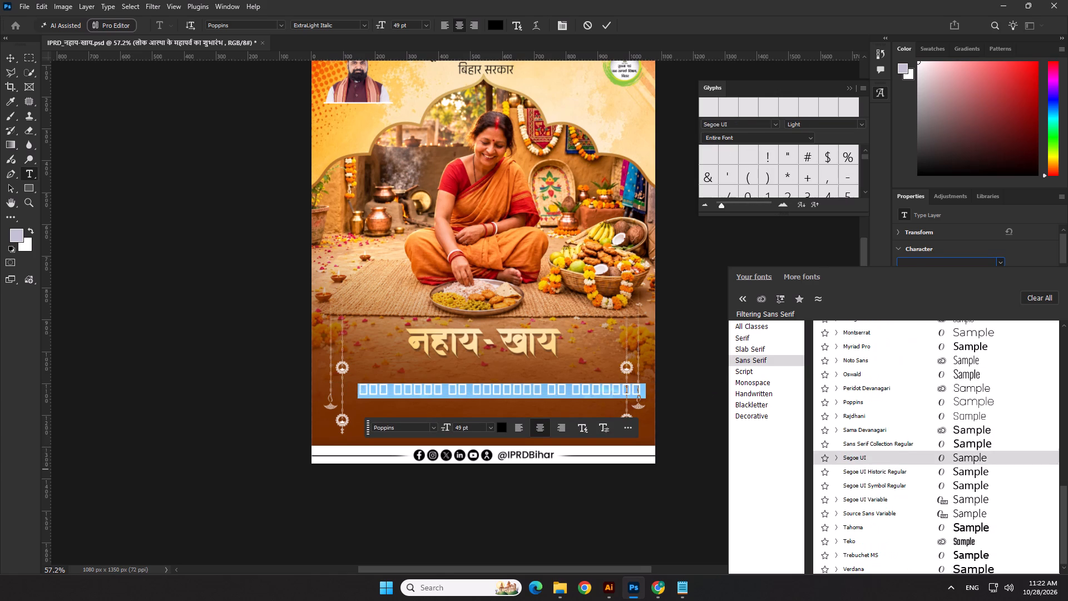
{"action": "scroll", "coordinate": [975, 469], "scroll_direction": "down", "scroll_amount": 8}
{"action": "scroll", "coordinate": [978, 557], "scroll_direction": "down", "scroll_amount": 5}
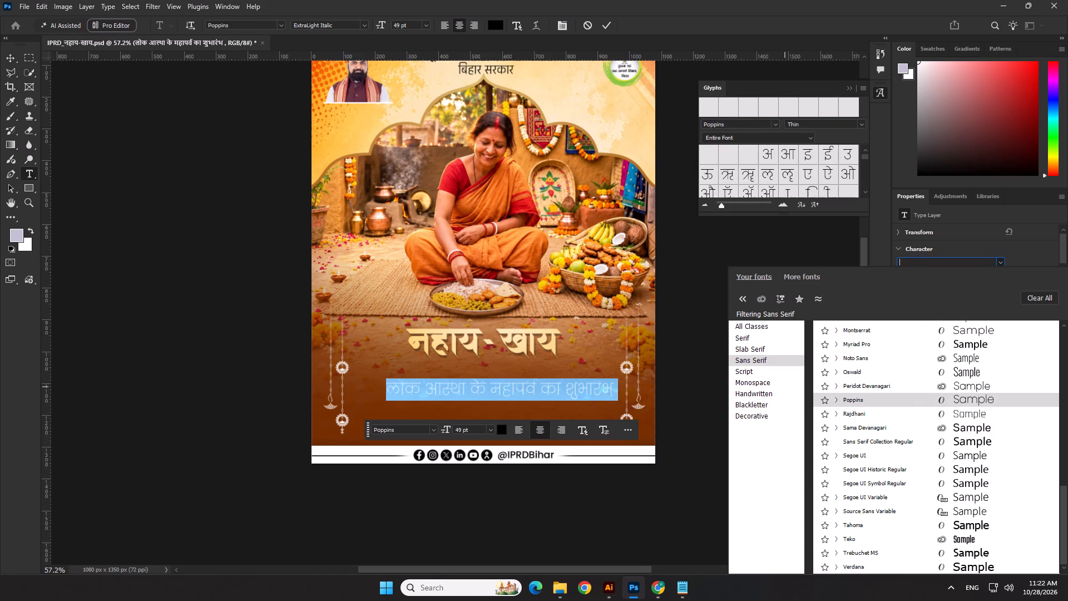
Preview the Script, Monospace, Handwritten and Blackletter font classes on the लोक आस्था line.
{"action": "left_click", "coordinate": [753, 373]}
{"action": "scroll", "coordinate": [950, 461], "scroll_direction": "down", "scroll_amount": 4}
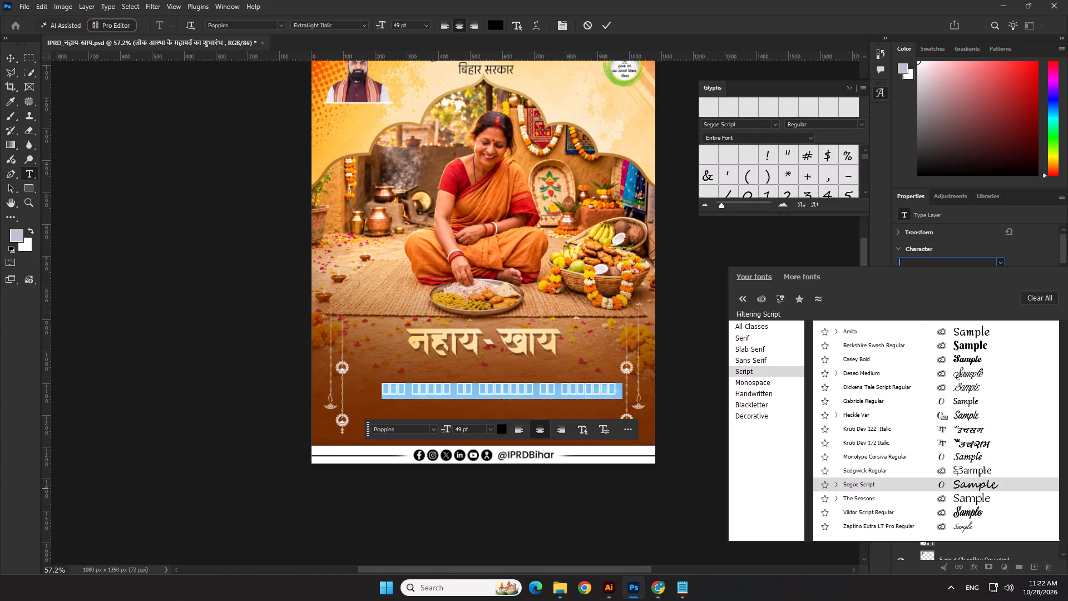
{"action": "left_click", "coordinate": [768, 380]}
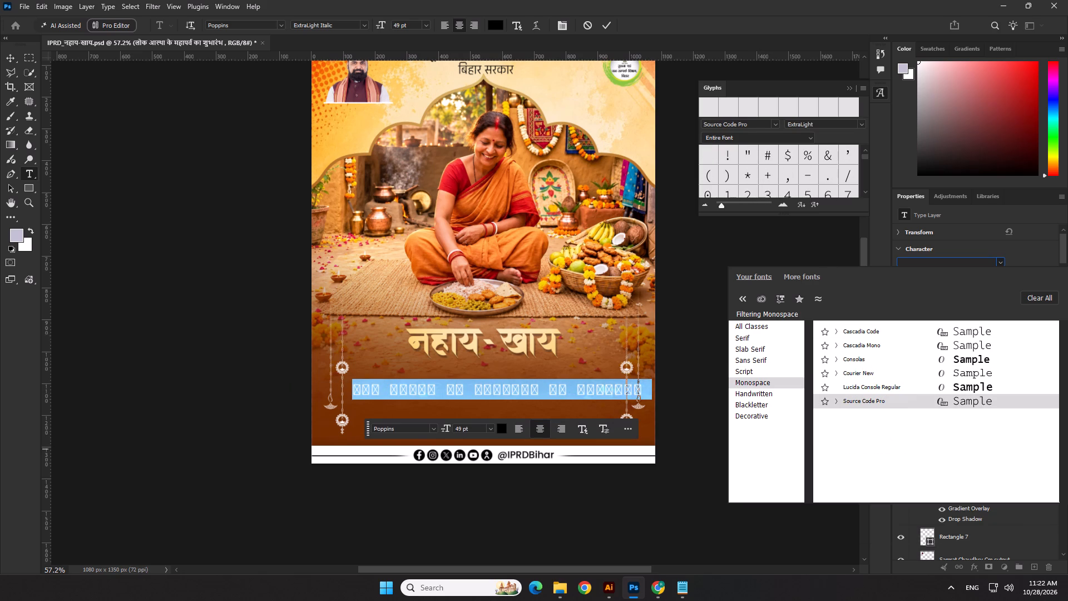
{"action": "left_click", "coordinate": [762, 391]}
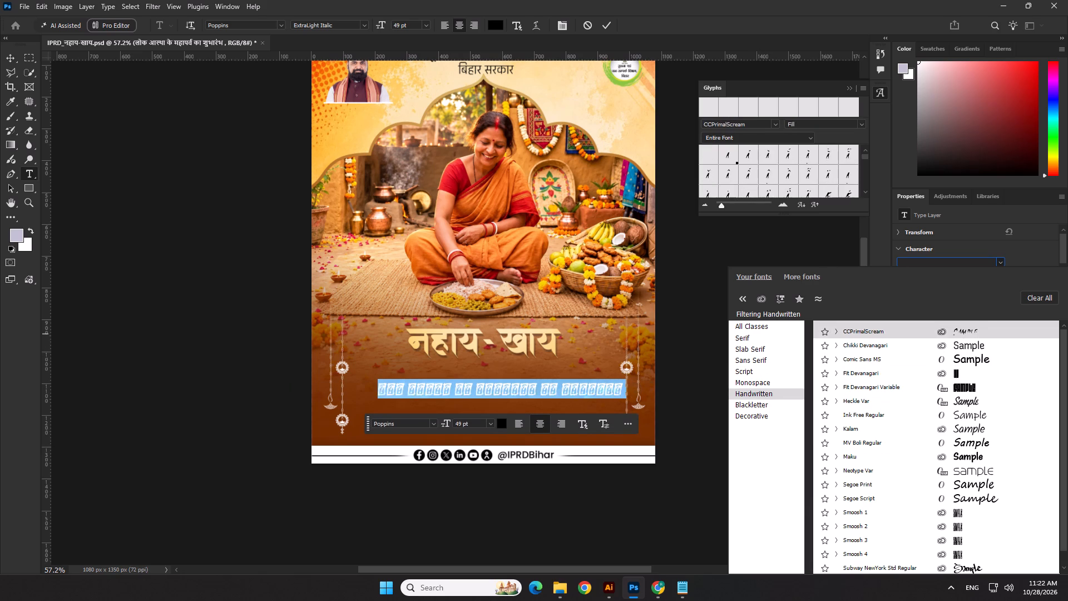
{"action": "scroll", "coordinate": [966, 477], "scroll_direction": "down", "scroll_amount": 10}
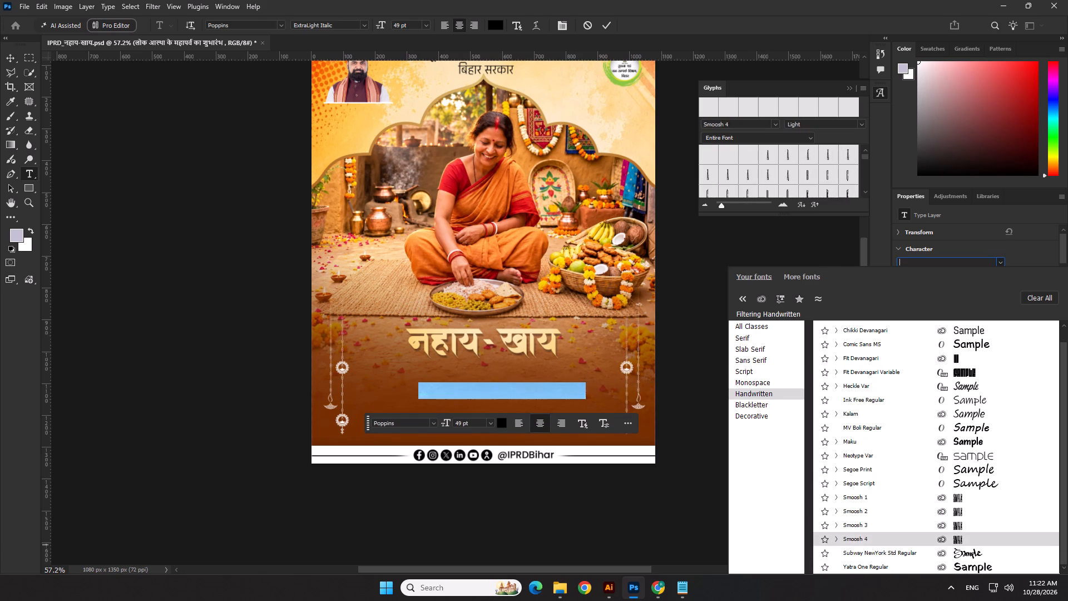
{"action": "left_click", "coordinate": [746, 407]}
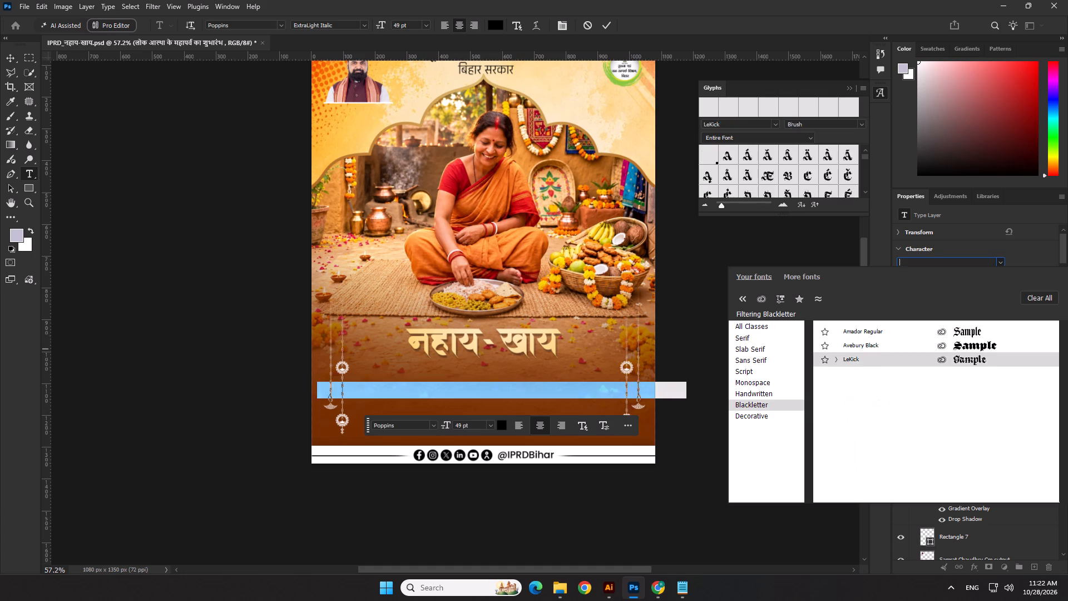
Filter the fonts by the Decorative class and preview them on the लोक आस्था line.
{"action": "left_click", "coordinate": [773, 421]}
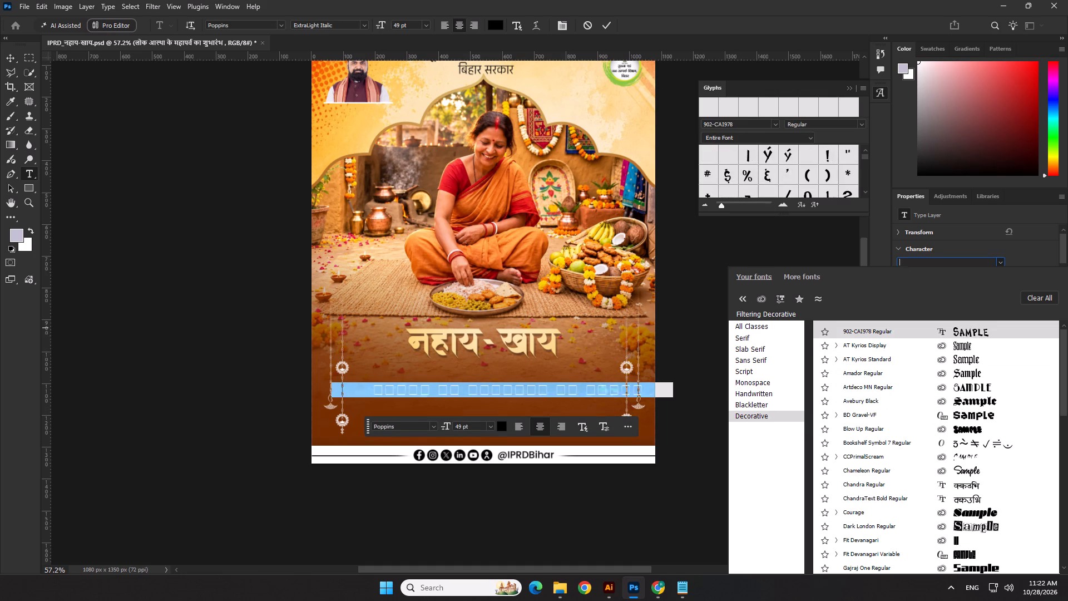
{"action": "scroll", "coordinate": [968, 470], "scroll_direction": "down", "scroll_amount": 1}
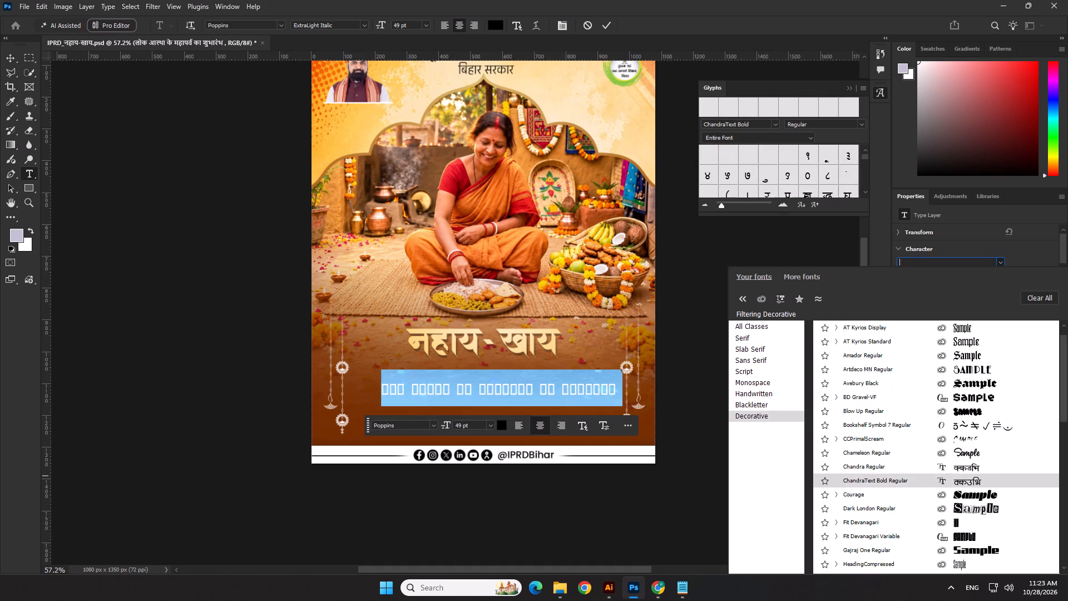
{"action": "scroll", "coordinate": [976, 439], "scroll_direction": "down", "scroll_amount": 2}
{"action": "scroll", "coordinate": [962, 528], "scroll_direction": "down", "scroll_amount": 1}
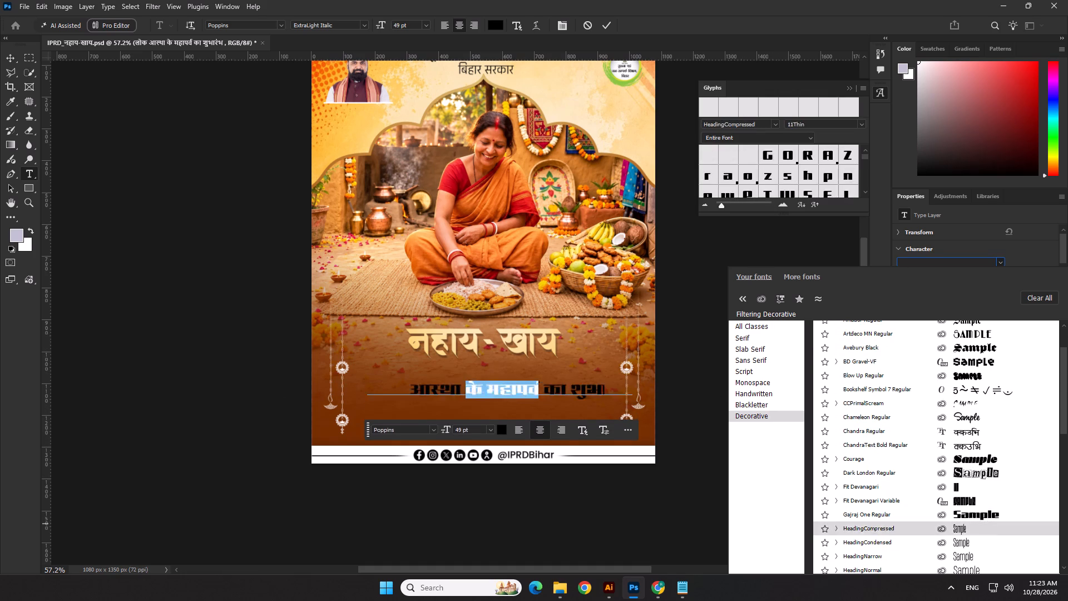
{"action": "scroll", "coordinate": [962, 529], "scroll_direction": "down", "scroll_amount": 1}
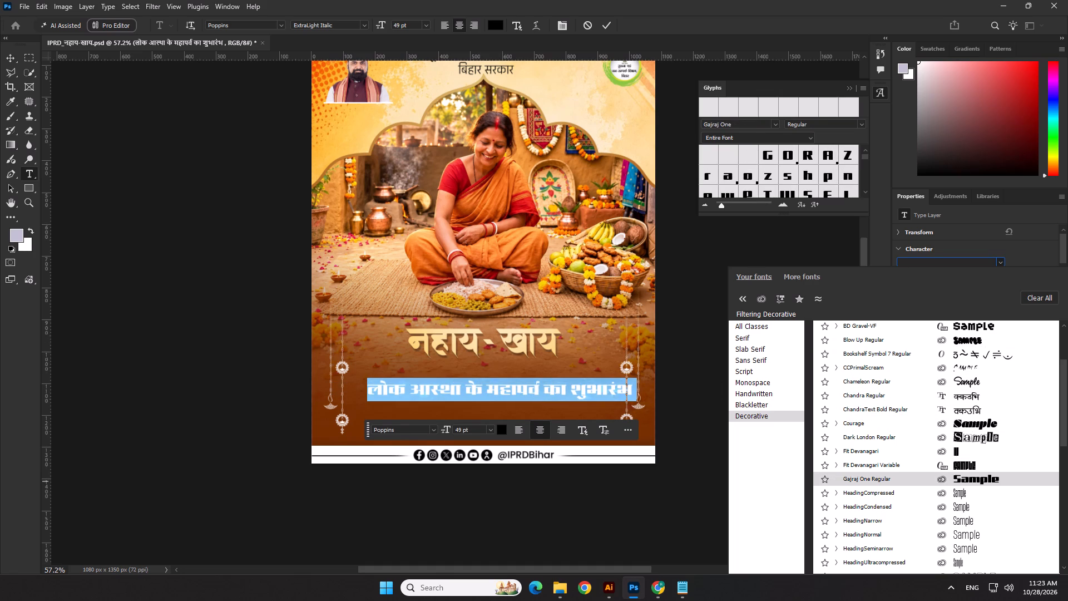
{"action": "scroll", "coordinate": [962, 495], "scroll_direction": "down", "scroll_amount": 1}
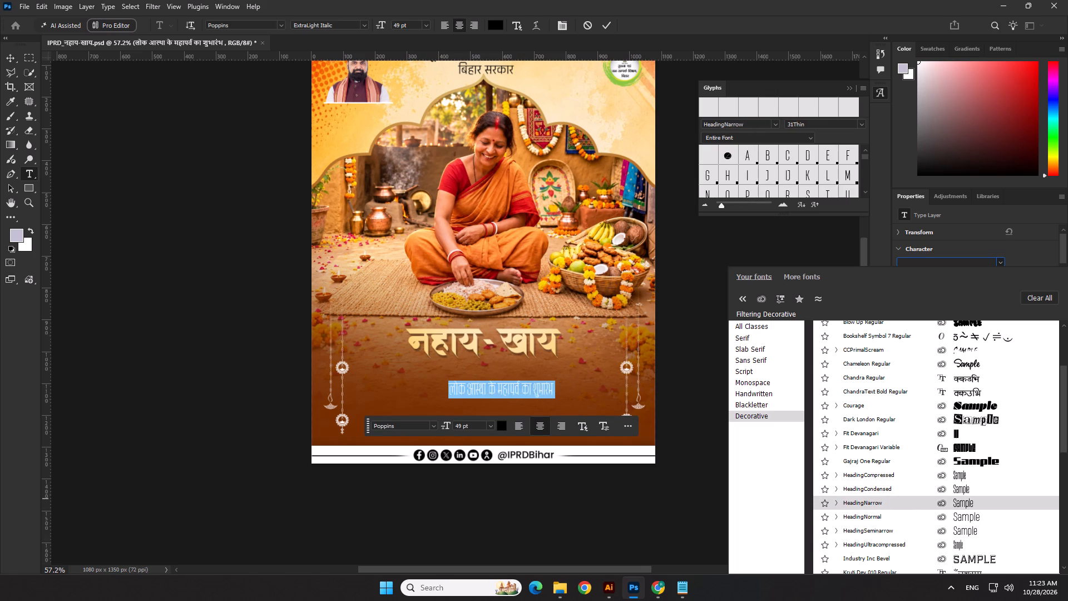
{"action": "scroll", "coordinate": [965, 499], "scroll_direction": "down", "scroll_amount": 4}
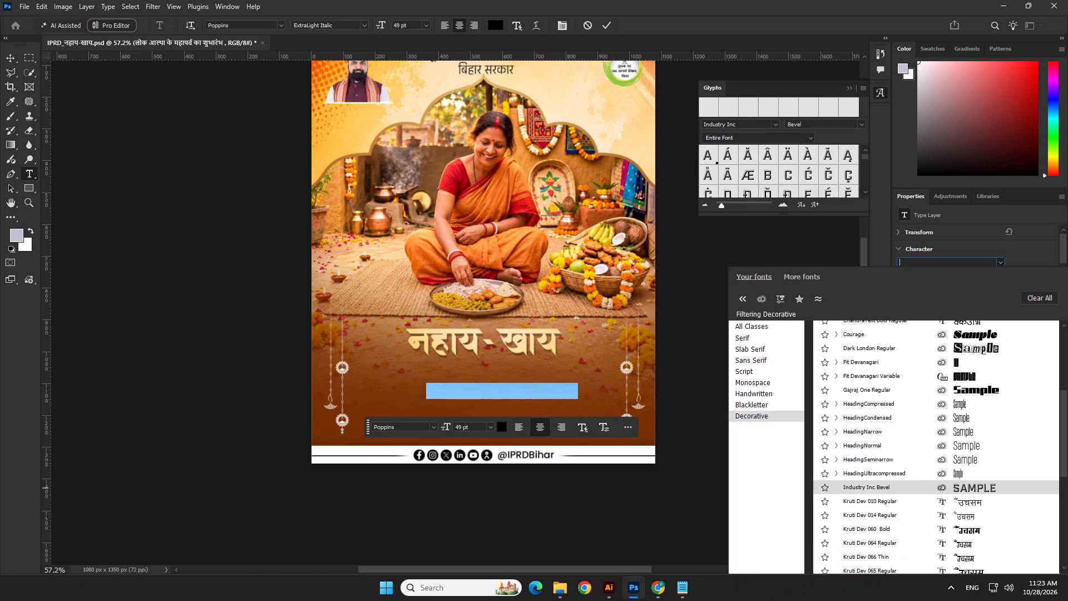
{"action": "scroll", "coordinate": [976, 513], "scroll_direction": "down", "scroll_amount": 5}
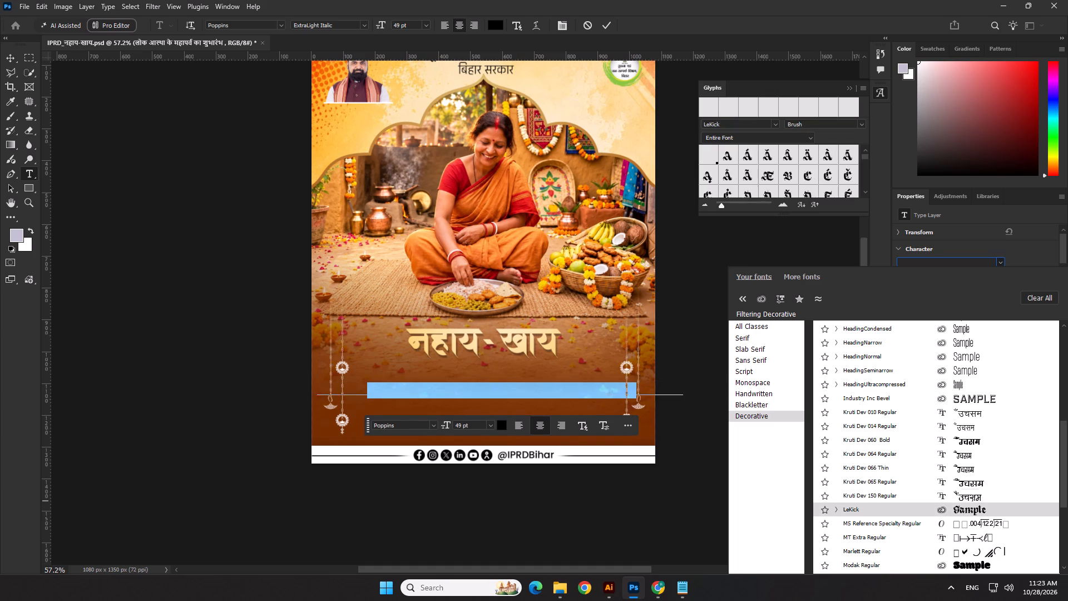
{"action": "scroll", "coordinate": [980, 511], "scroll_direction": "down", "scroll_amount": 5}
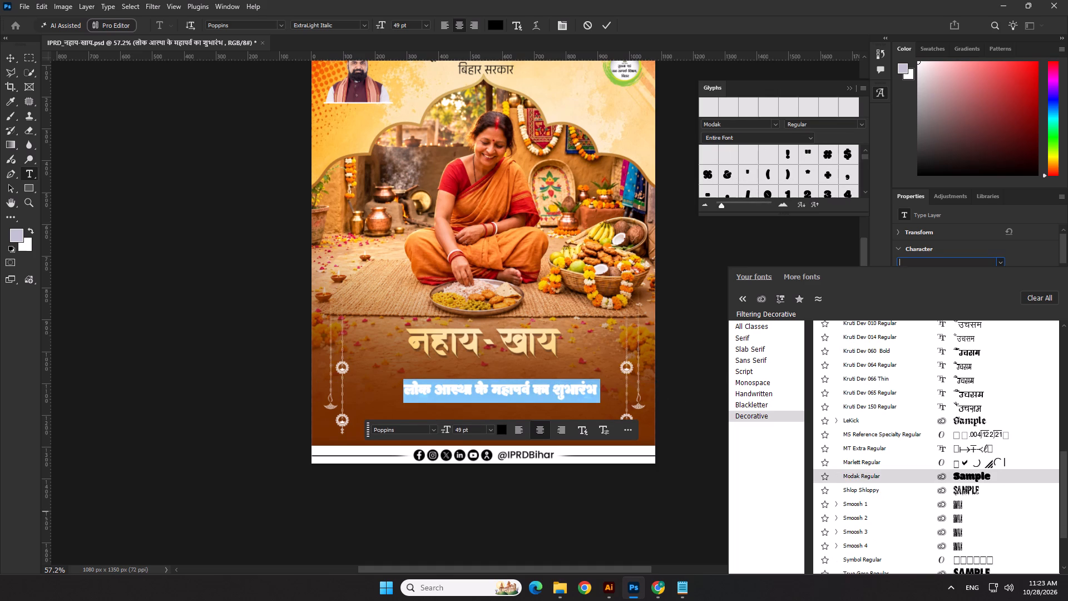
{"action": "scroll", "coordinate": [972, 440], "scroll_direction": "down", "scroll_amount": 6}
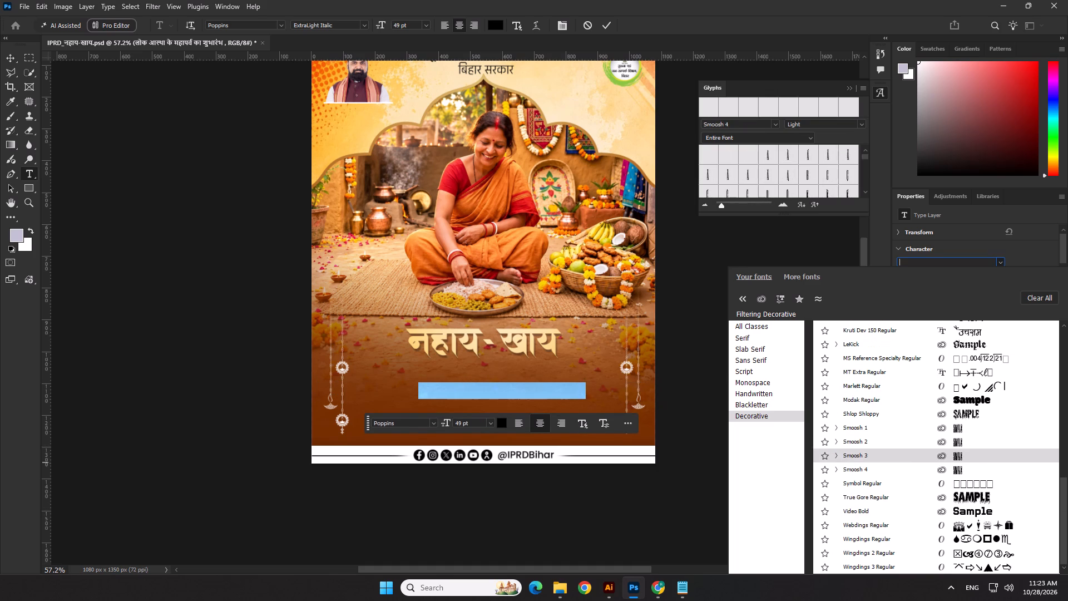
{"action": "scroll", "coordinate": [972, 462], "scroll_direction": "down", "scroll_amount": 6}
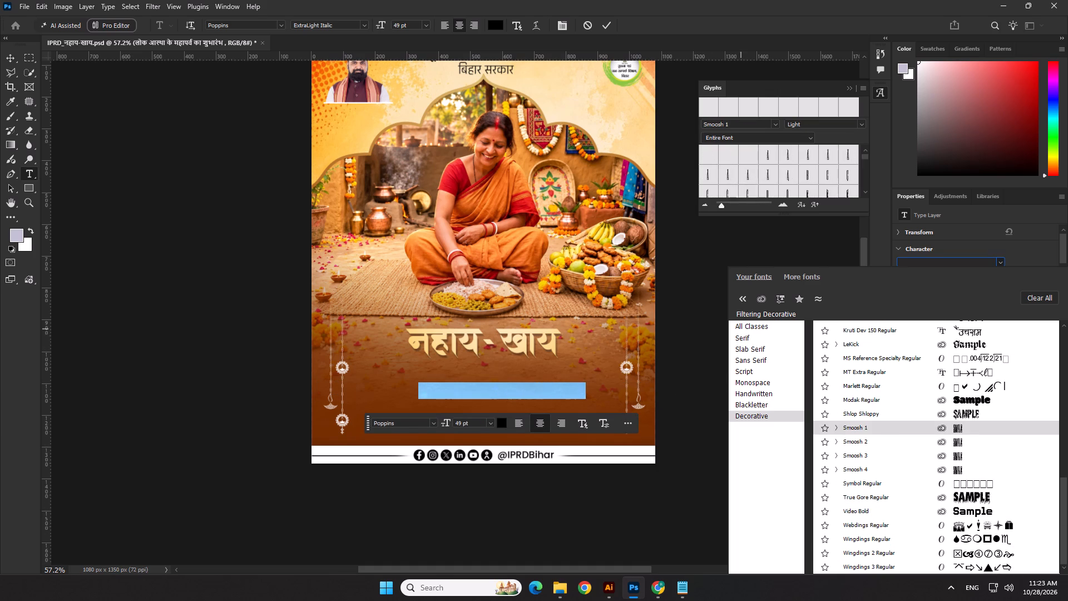
Show fonts of all classes and set the लोक आस्था के महापर्व का शुभारंभ line in Amita Regular.
{"action": "left_click", "coordinate": [741, 329]}
{"action": "scroll", "coordinate": [912, 341], "scroll_direction": "down", "scroll_amount": 2}
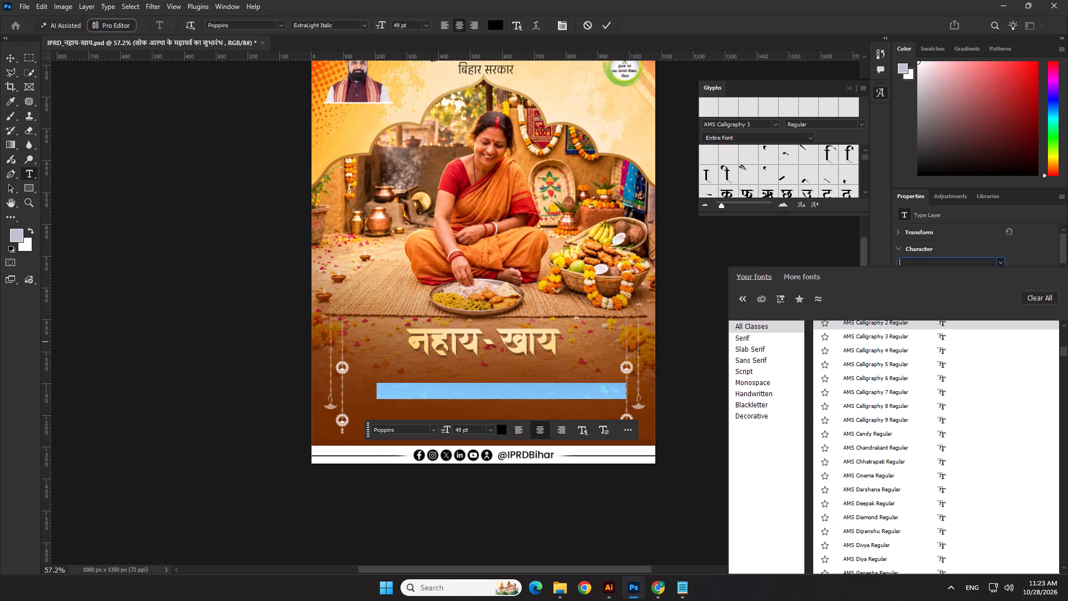
{"action": "scroll", "coordinate": [911, 351], "scroll_direction": "down", "scroll_amount": 20}
{"action": "scroll", "coordinate": [911, 351], "scroll_direction": "down", "scroll_amount": 10}
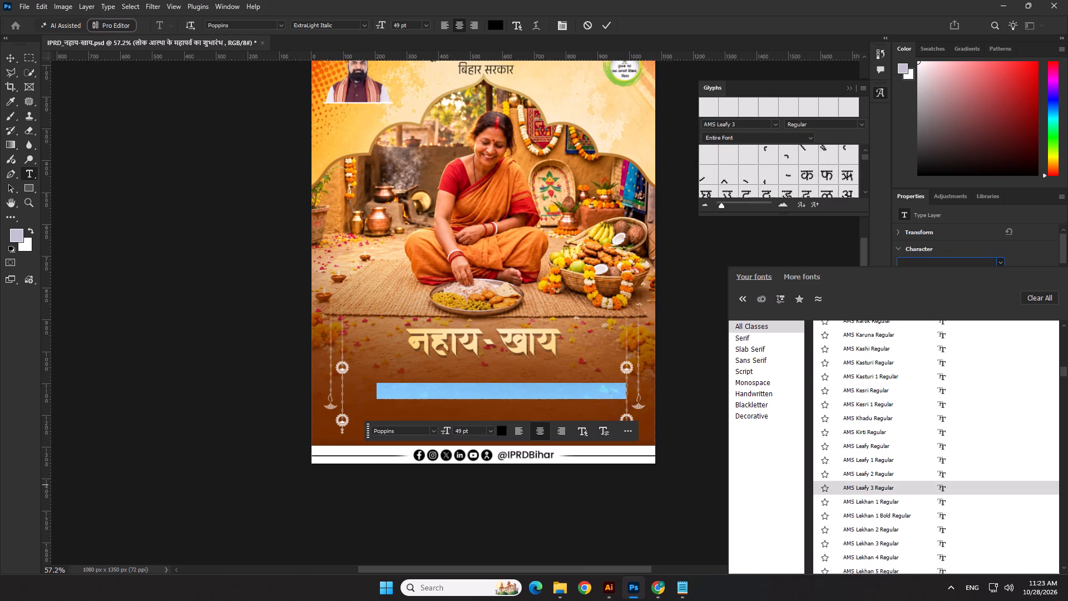
{"action": "scroll", "coordinate": [883, 472], "scroll_direction": "down", "scroll_amount": 13}
{"action": "scroll", "coordinate": [963, 438], "scroll_direction": "down", "scroll_amount": 1}
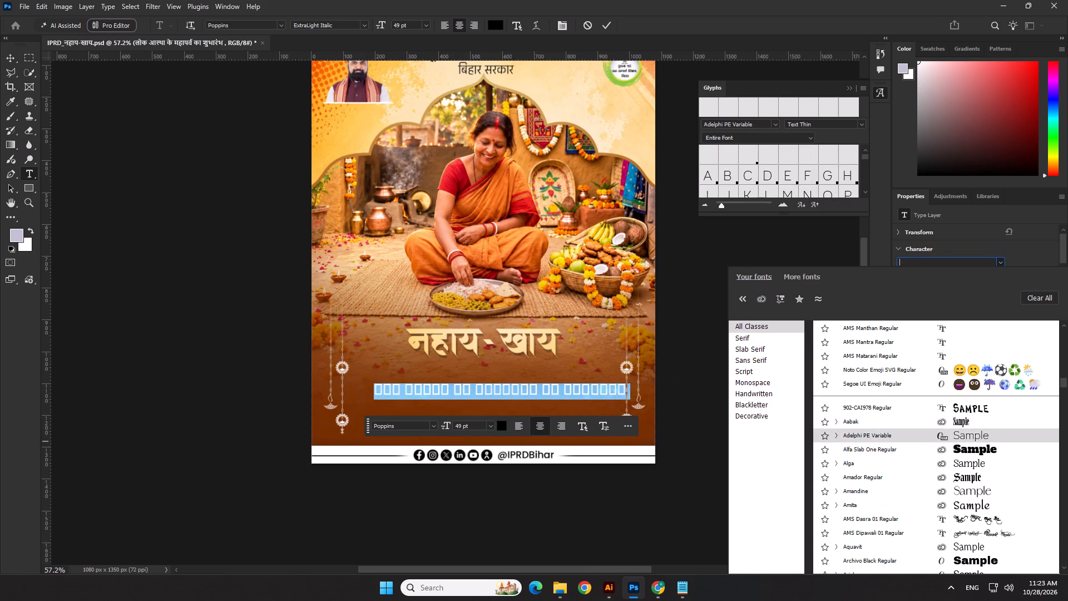
{"action": "scroll", "coordinate": [967, 449], "scroll_direction": "down", "scroll_amount": 2}
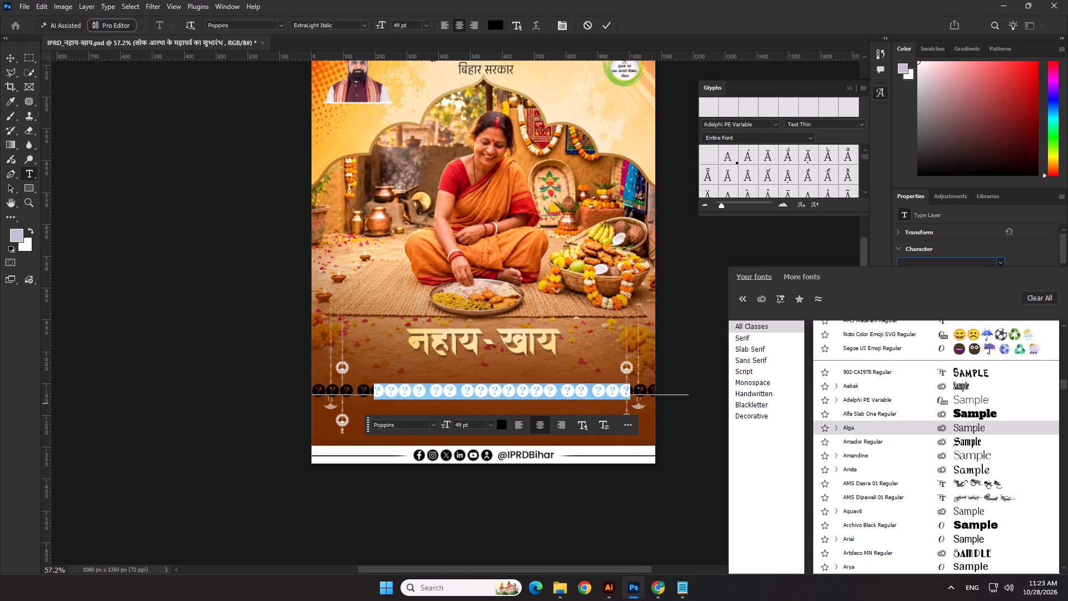
{"action": "left_click", "coordinate": [963, 471]}
{"action": "left_click", "coordinate": [8, 53]}
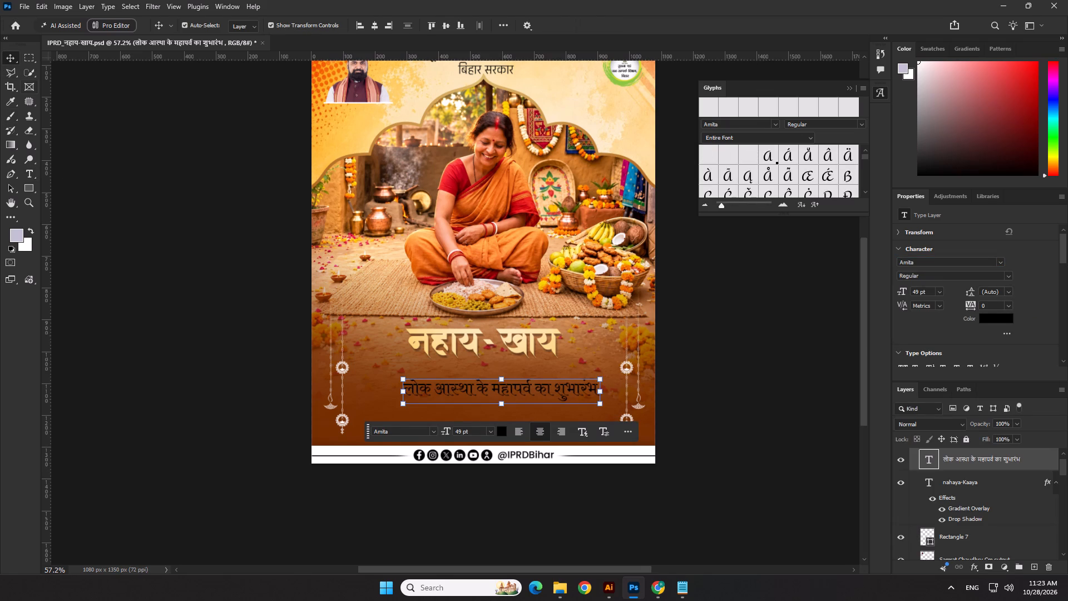
Move the लोक आस्था line up so it sits centred directly beneath the नहाय - खाय title.
{"action": "left_click", "coordinate": [171, 261]}
{"action": "left_click_drag", "start_coordinate": [560, 386], "coordinate": [547, 364]}
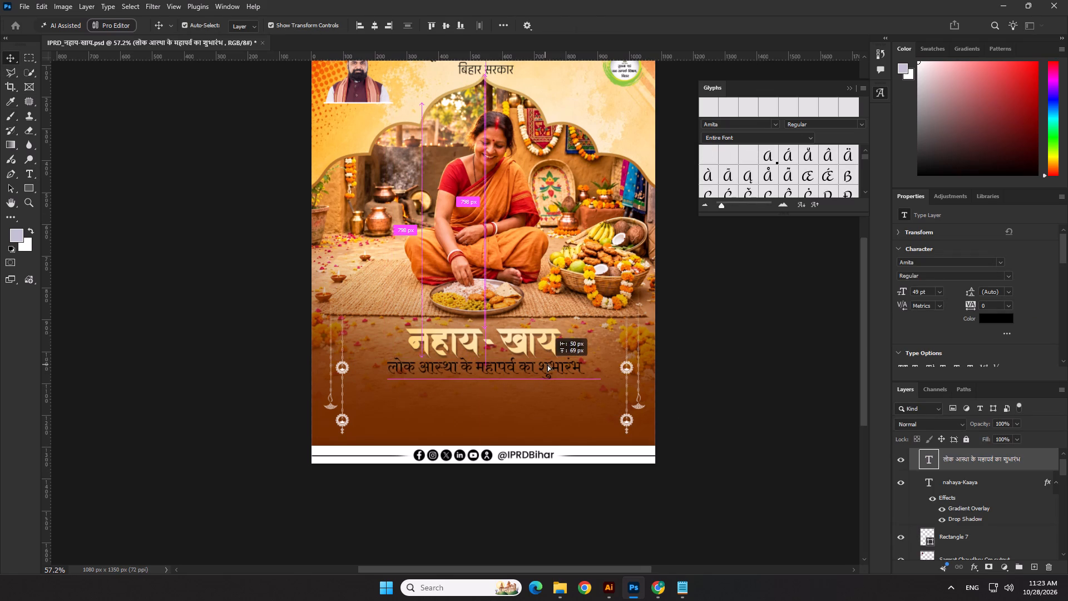
{"action": "left_click_drag", "start_coordinate": [547, 364], "coordinate": [549, 364]}
Set the लोक आस्था line's text colour to white (#ffffff).
{"action": "left_click", "coordinate": [990, 329]}
{"action": "left_click", "coordinate": [992, 320]}
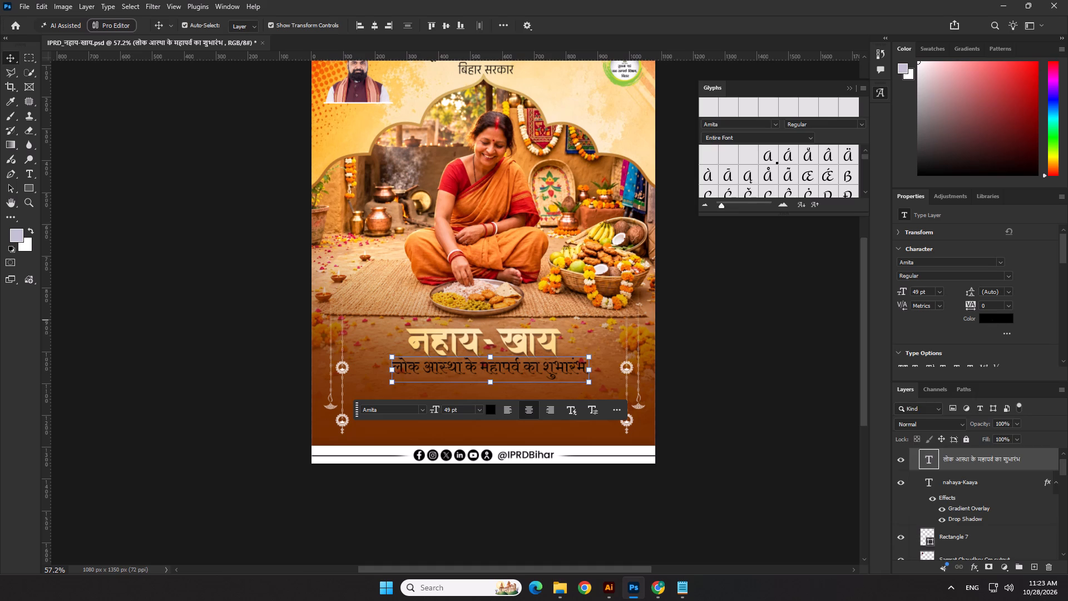
{"action": "left_click_drag", "start_coordinate": [818, 416], "coordinate": [703, 335]}
{"action": "left_click", "coordinate": [1023, 378]}
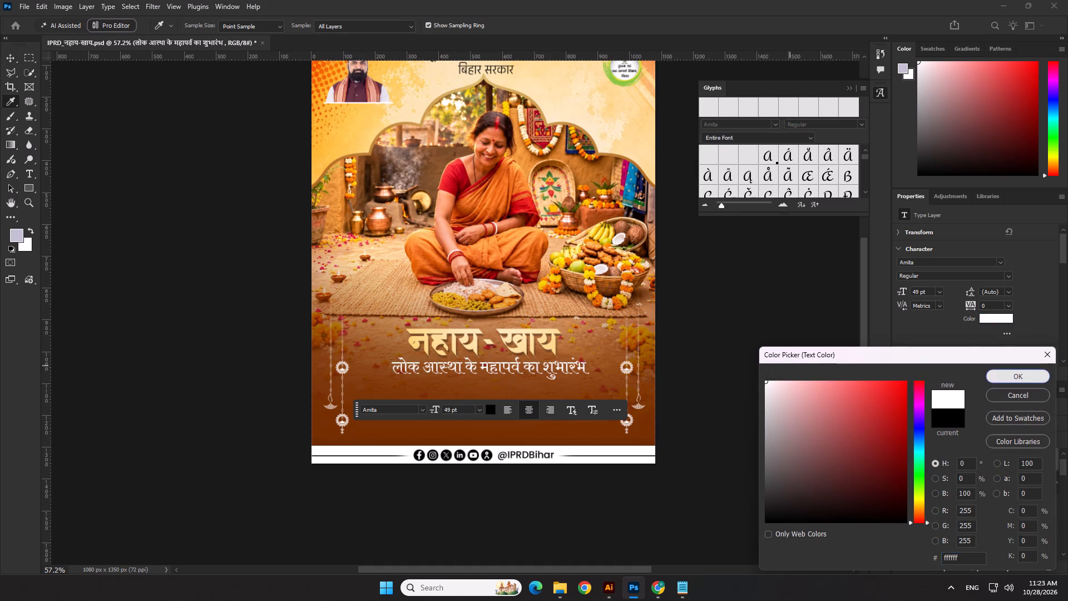
Preview fonts of all classes on the लोक आस्था के महापर्व का शुभारंभ line and set it in Gotu Regular.
{"action": "left_click", "coordinate": [974, 260]}
{"action": "left_click", "coordinate": [980, 258]}
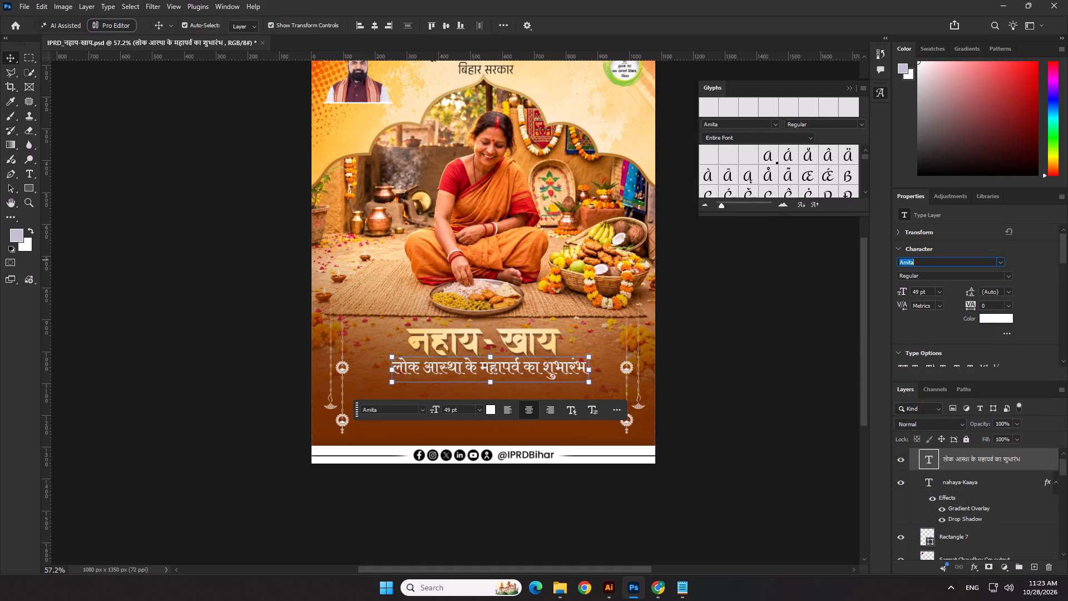
{"action": "scroll", "coordinate": [961, 413], "scroll_direction": "down", "scroll_amount": 4}
{"action": "scroll", "coordinate": [956, 437], "scroll_direction": "down", "scroll_amount": 17}
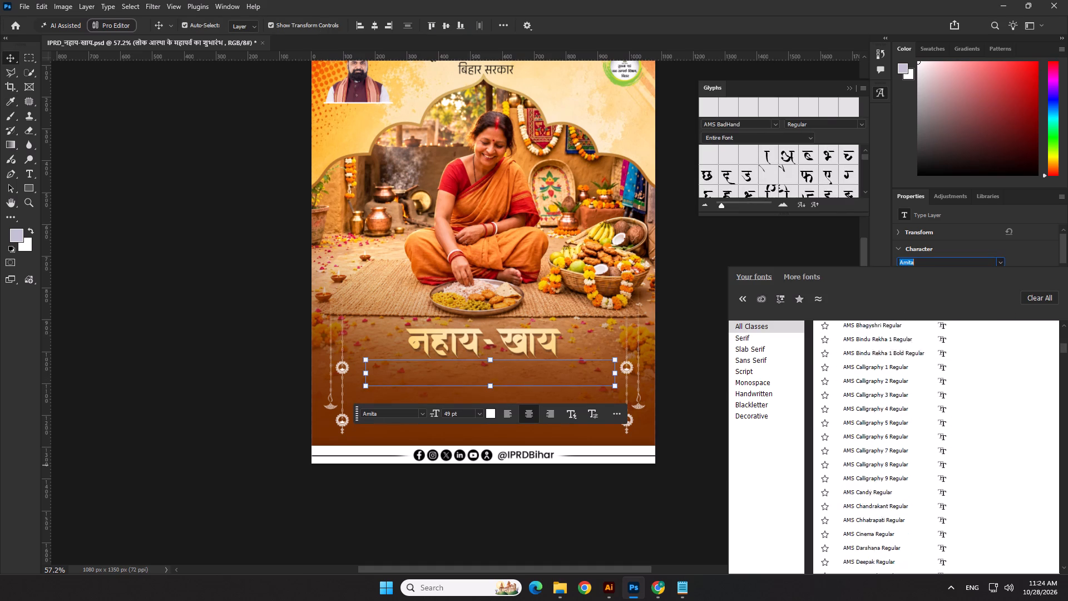
{"action": "scroll", "coordinate": [948, 465], "scroll_direction": "down", "scroll_amount": 20}
{"action": "scroll", "coordinate": [948, 465], "scroll_direction": "down", "scroll_amount": 17}
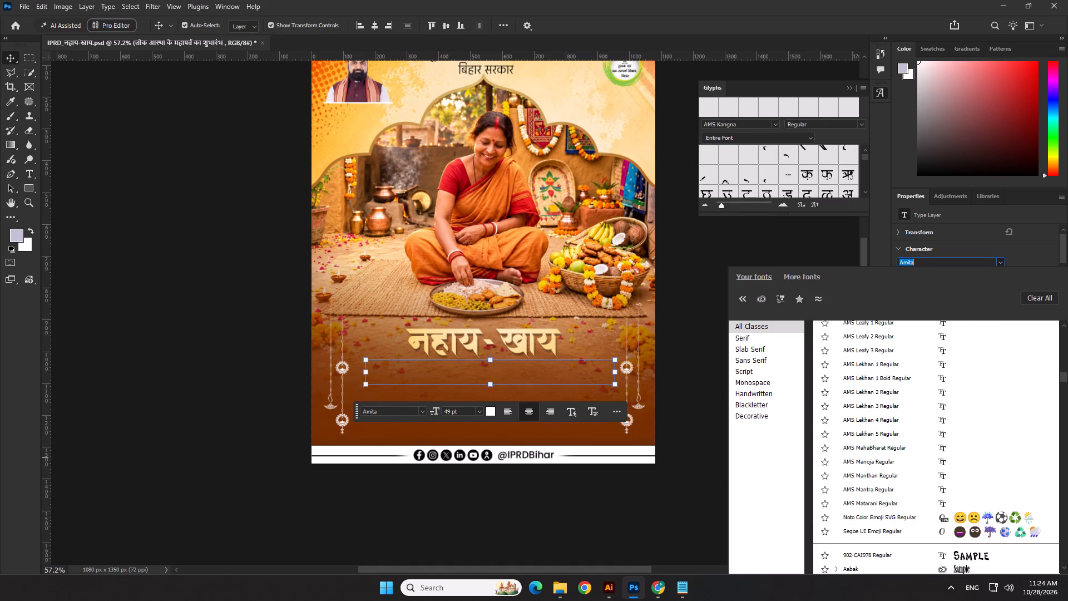
{"action": "scroll", "coordinate": [953, 457], "scroll_direction": "down", "scroll_amount": 20}
{"action": "scroll", "coordinate": [953, 457], "scroll_direction": "down", "scroll_amount": 1}
{"action": "scroll", "coordinate": [959, 510], "scroll_direction": "down", "scroll_amount": 1}
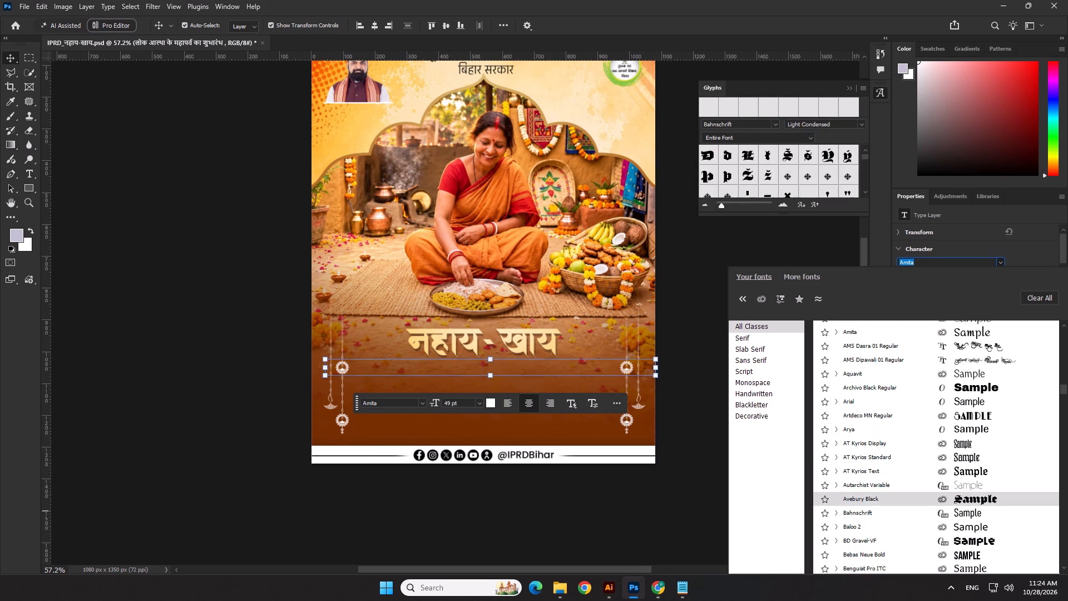
{"action": "scroll", "coordinate": [966, 499], "scroll_direction": "down", "scroll_amount": 2}
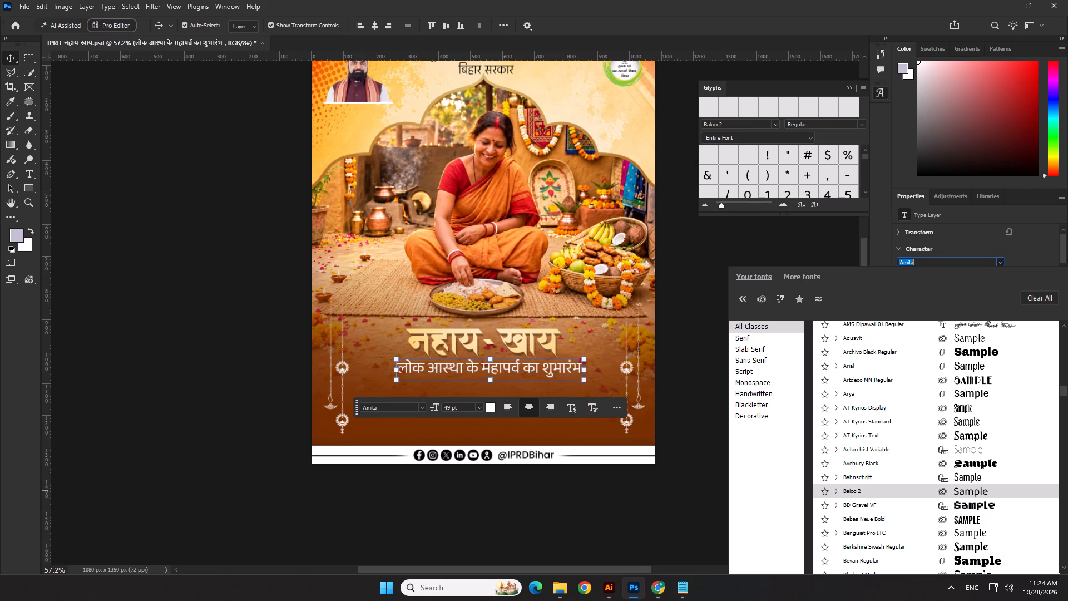
{"action": "scroll", "coordinate": [968, 491], "scroll_direction": "down", "scroll_amount": 1}
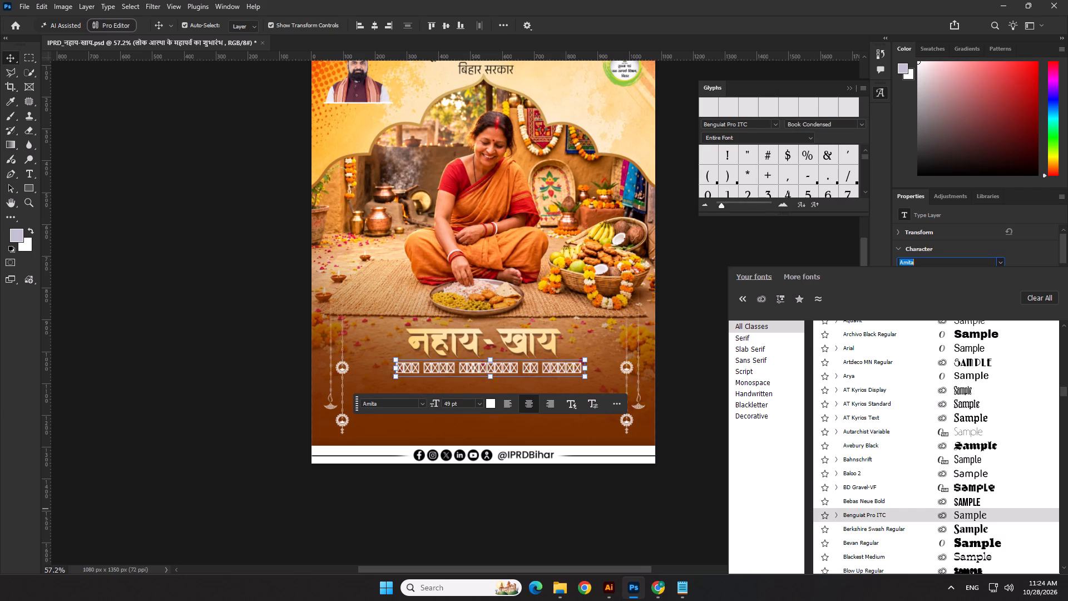
{"action": "scroll", "coordinate": [968, 530], "scroll_direction": "down", "scroll_amount": 1}
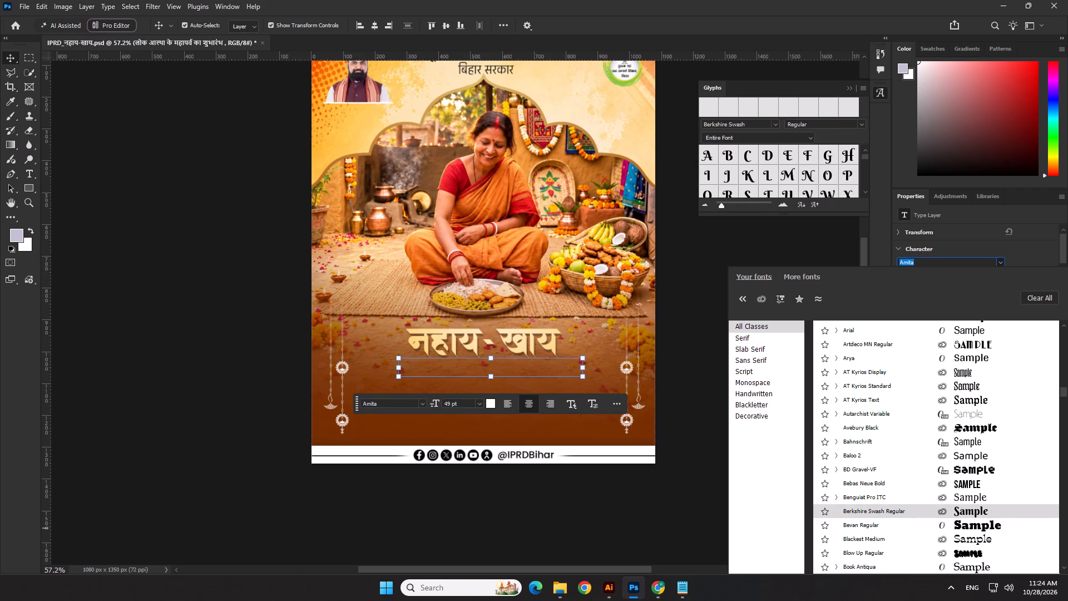
{"action": "scroll", "coordinate": [968, 530], "scroll_direction": "down", "scroll_amount": 4}
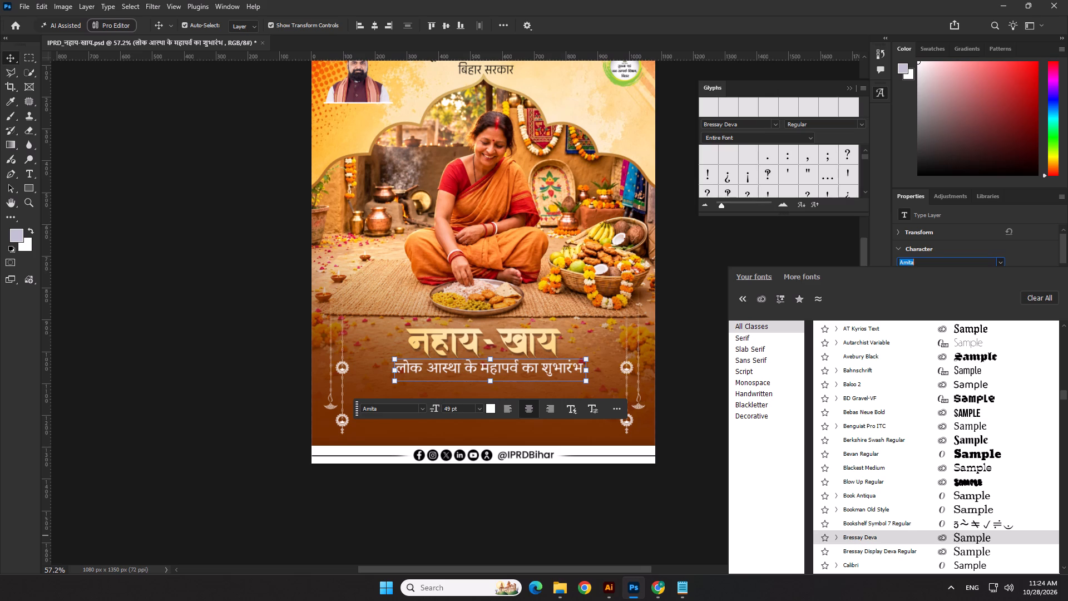
{"action": "scroll", "coordinate": [970, 538], "scroll_direction": "down", "scroll_amount": 1}
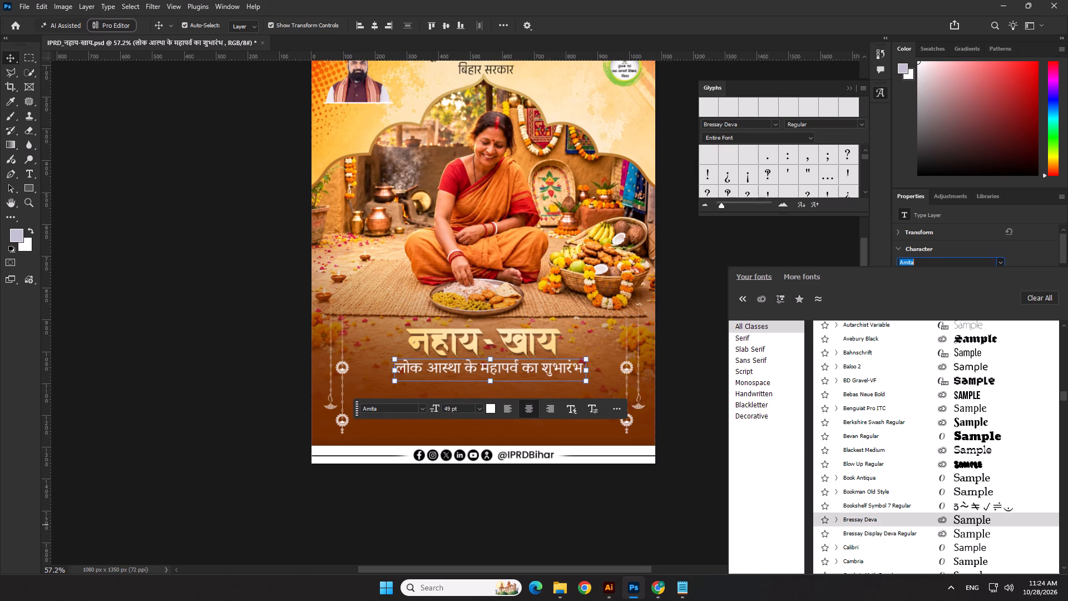
{"action": "scroll", "coordinate": [968, 531], "scroll_direction": "down", "scroll_amount": 1}
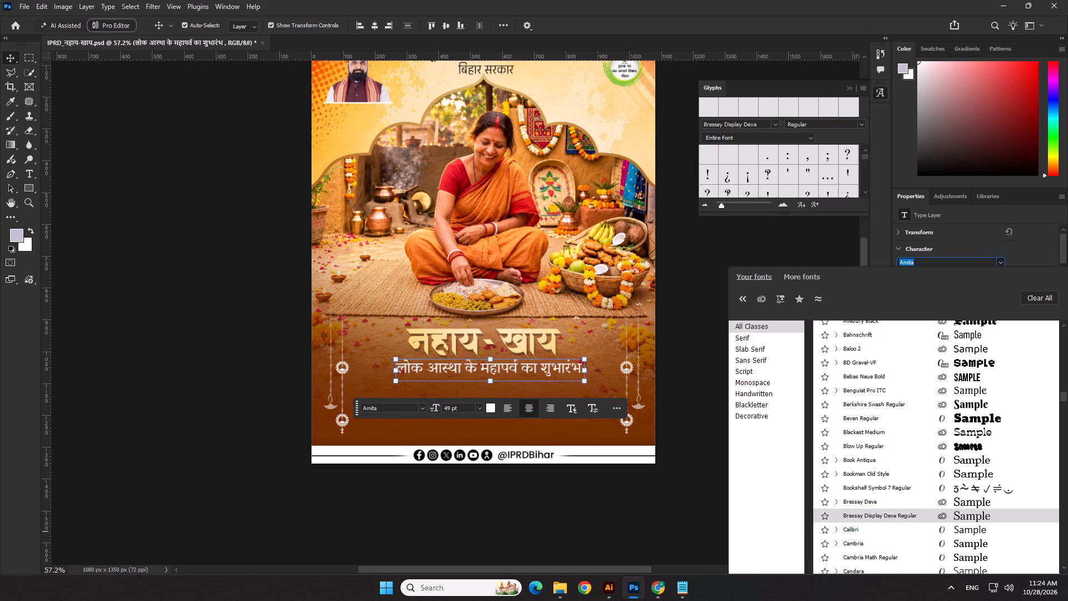
{"action": "scroll", "coordinate": [967, 540], "scroll_direction": "down", "scroll_amount": 2}
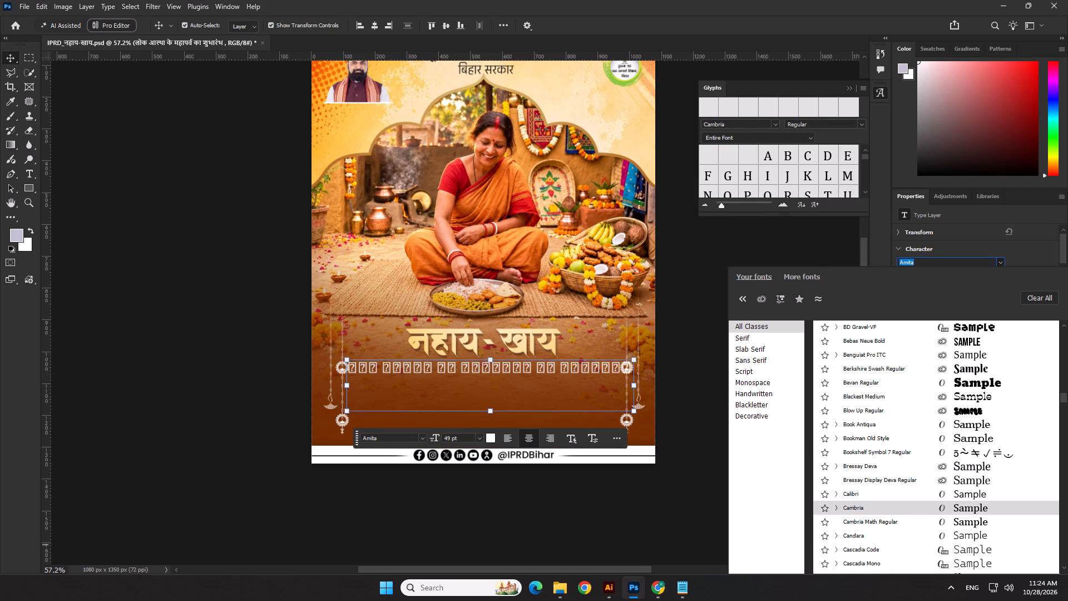
{"action": "scroll", "coordinate": [972, 531], "scroll_direction": "down", "scroll_amount": 3}
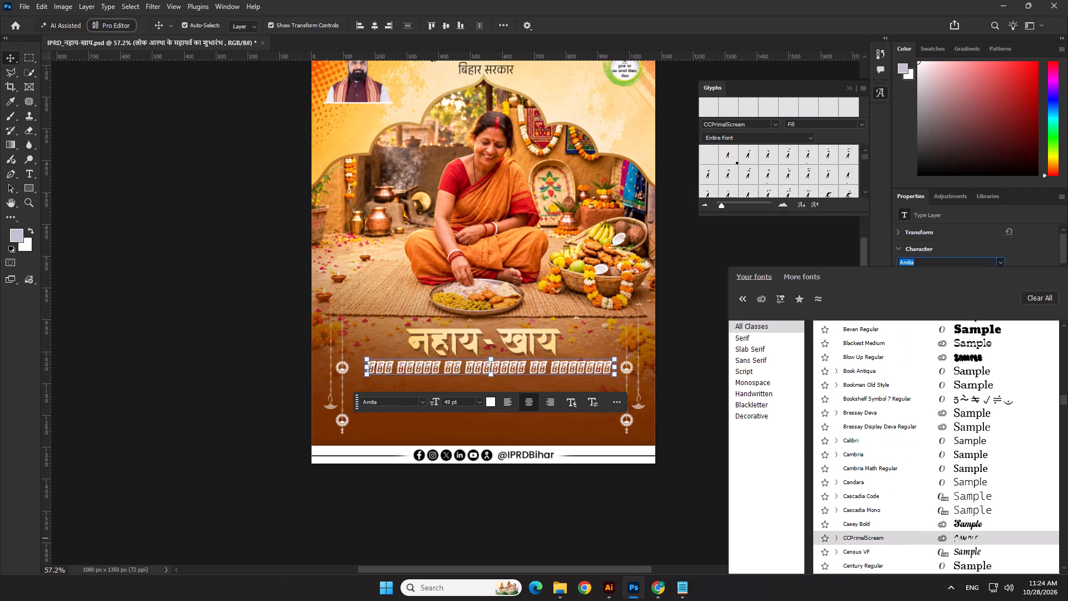
{"action": "scroll", "coordinate": [975, 507], "scroll_direction": "down", "scroll_amount": 5}
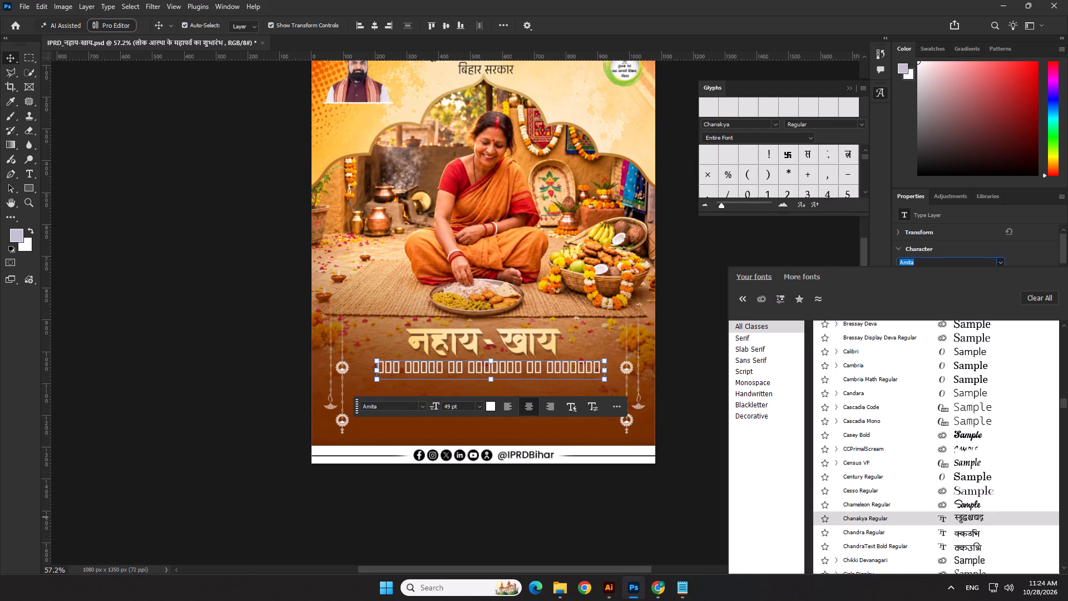
{"action": "scroll", "coordinate": [973, 508], "scroll_direction": "down", "scroll_amount": 3}
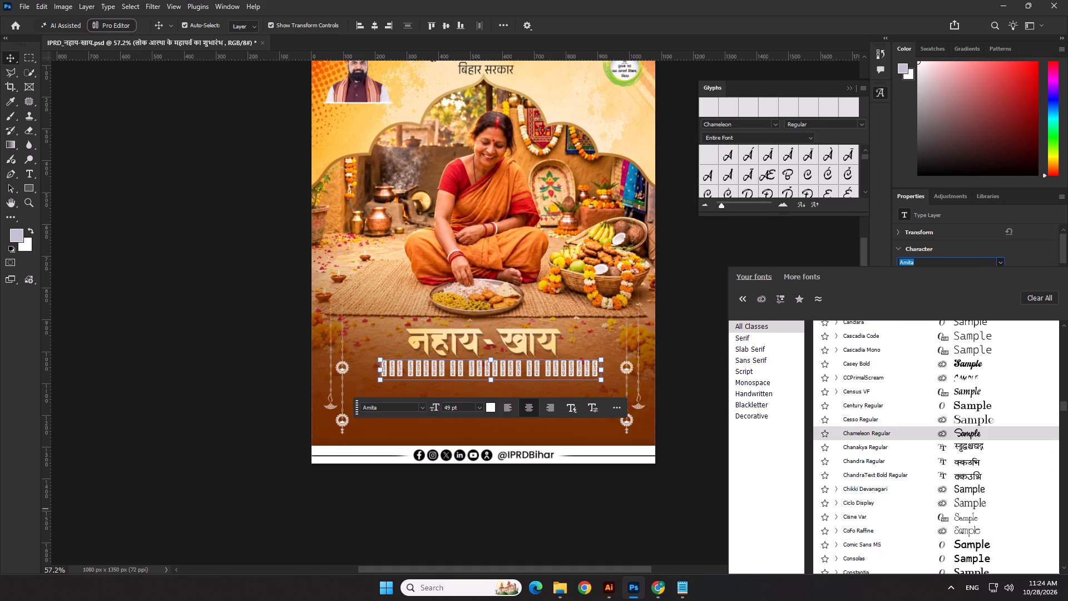
{"action": "scroll", "coordinate": [973, 508], "scroll_direction": "down", "scroll_amount": 8}
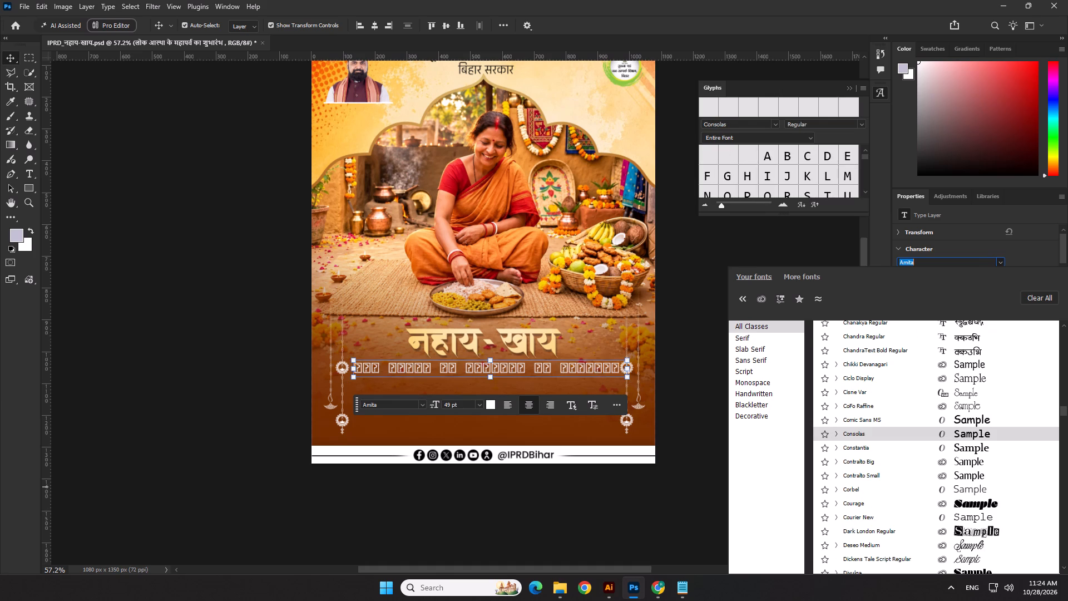
{"action": "scroll", "coordinate": [976, 507], "scroll_direction": "down", "scroll_amount": 8}
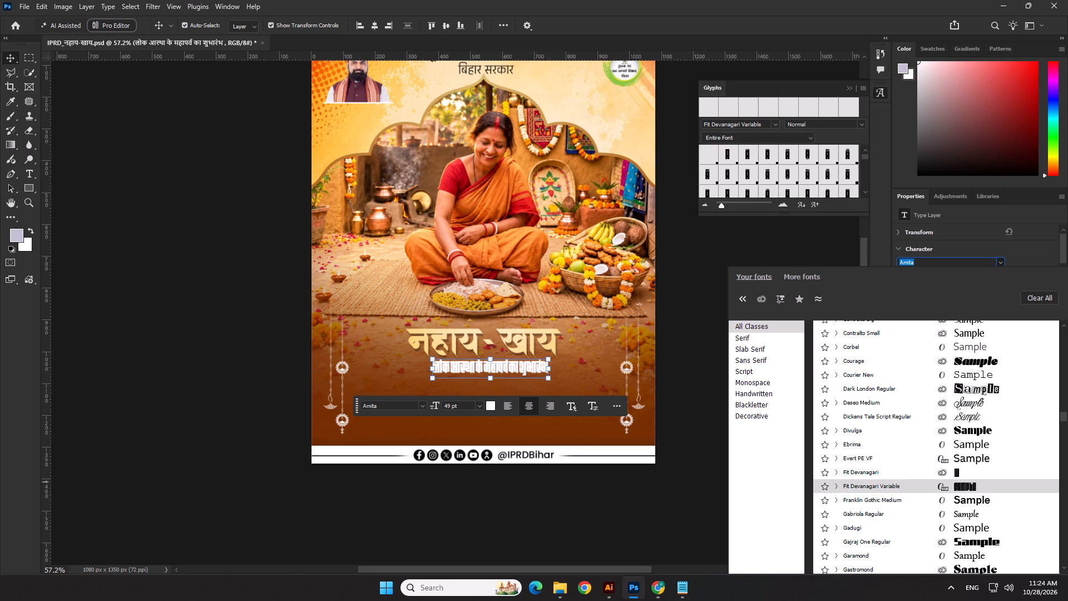
{"action": "scroll", "coordinate": [978, 524], "scroll_direction": "down", "scroll_amount": 1}
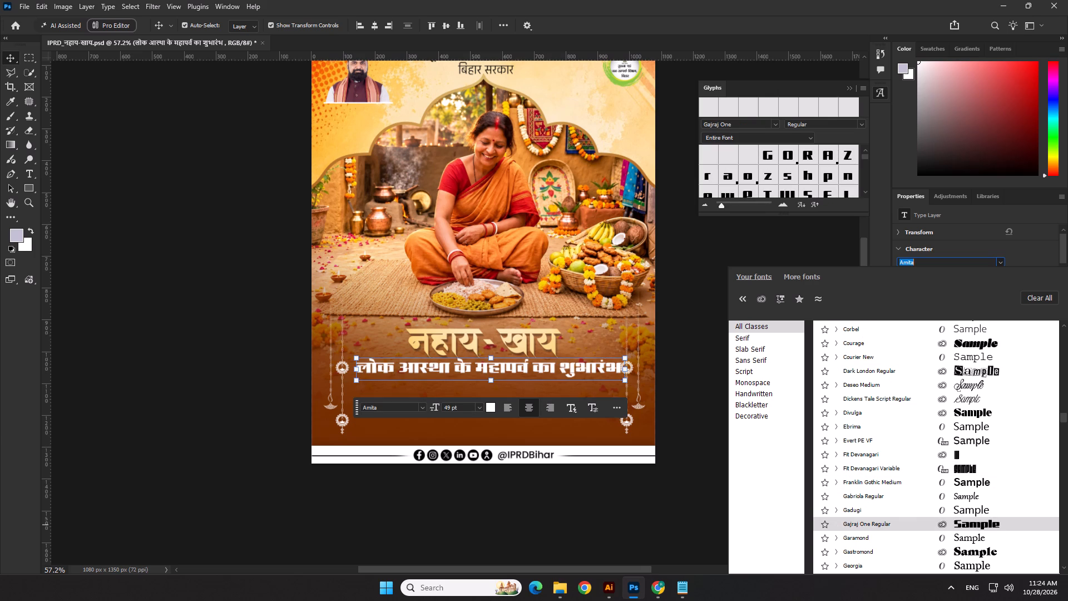
{"action": "scroll", "coordinate": [978, 524], "scroll_direction": "down", "scroll_amount": 2}
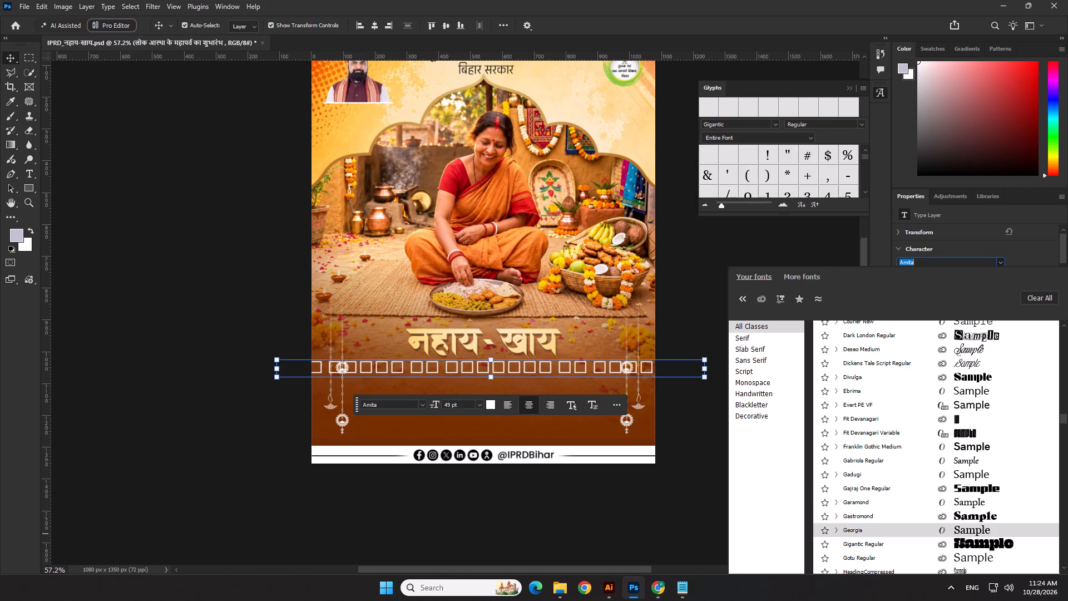
{"action": "scroll", "coordinate": [966, 543], "scroll_direction": "down", "scroll_amount": 3}
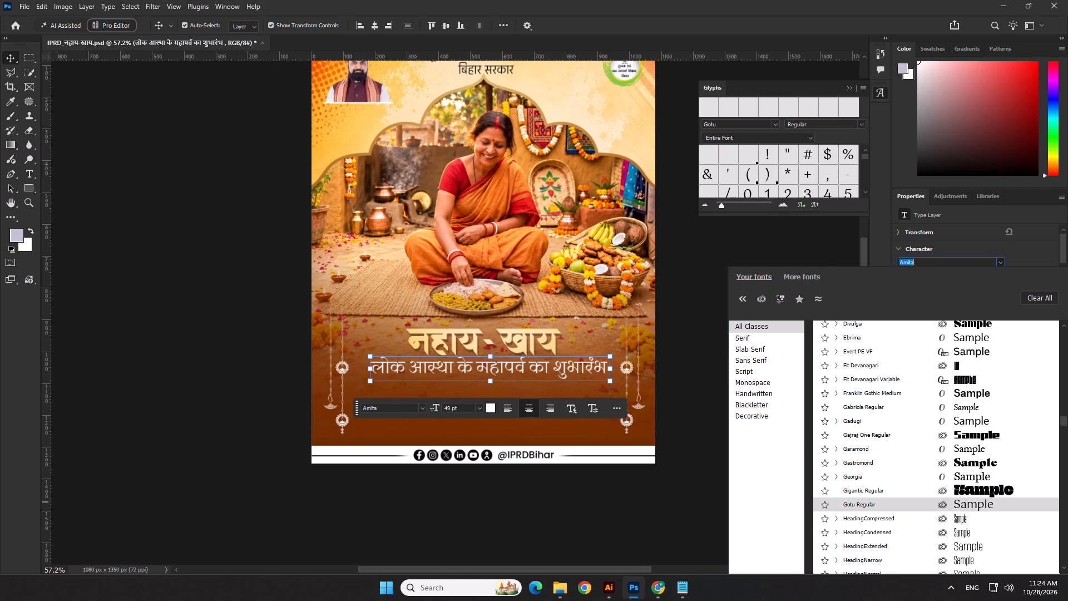
{"action": "left_click", "coordinate": [965, 502]}
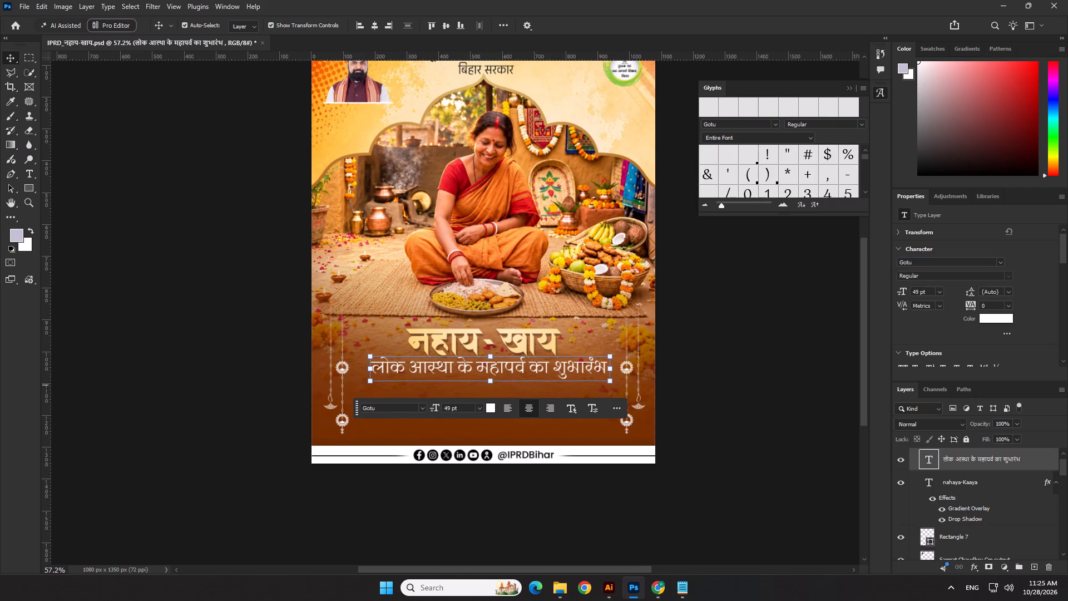
{"action": "left_click", "coordinate": [1005, 274]}
{"action": "left_click", "coordinate": [968, 280]}
{"action": "left_click", "coordinate": [968, 277]}
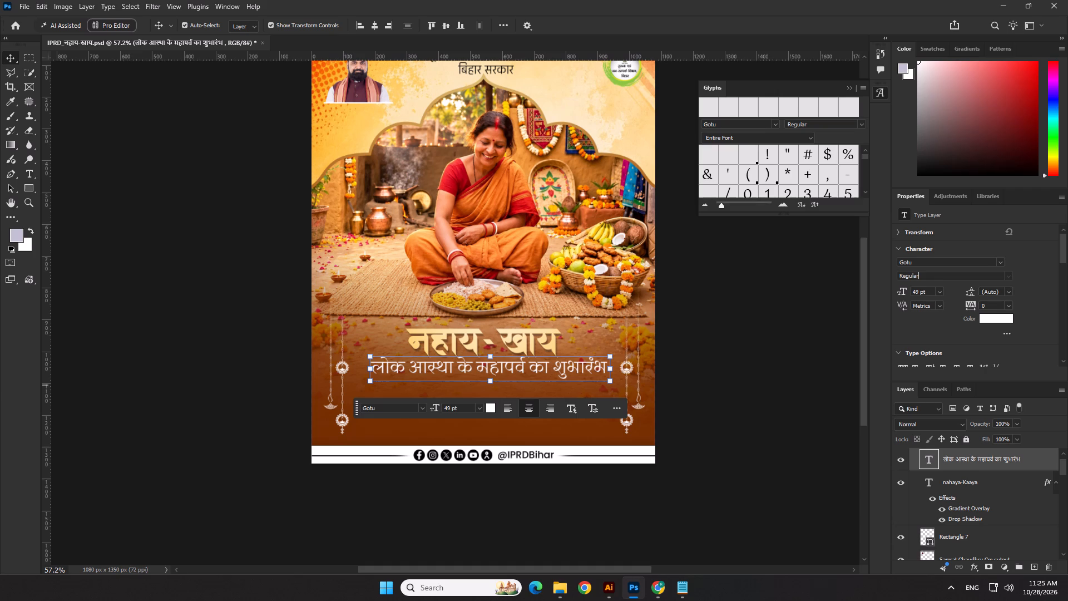
{"action": "left_click", "coordinate": [997, 280]}
Preview fonts of all classes on the लोक आस्था के महापर्व का शुभारंभ line, from the Heading families through Kruti Dev to the Devanagari group.
{"action": "double_click", "coordinate": [962, 259]}
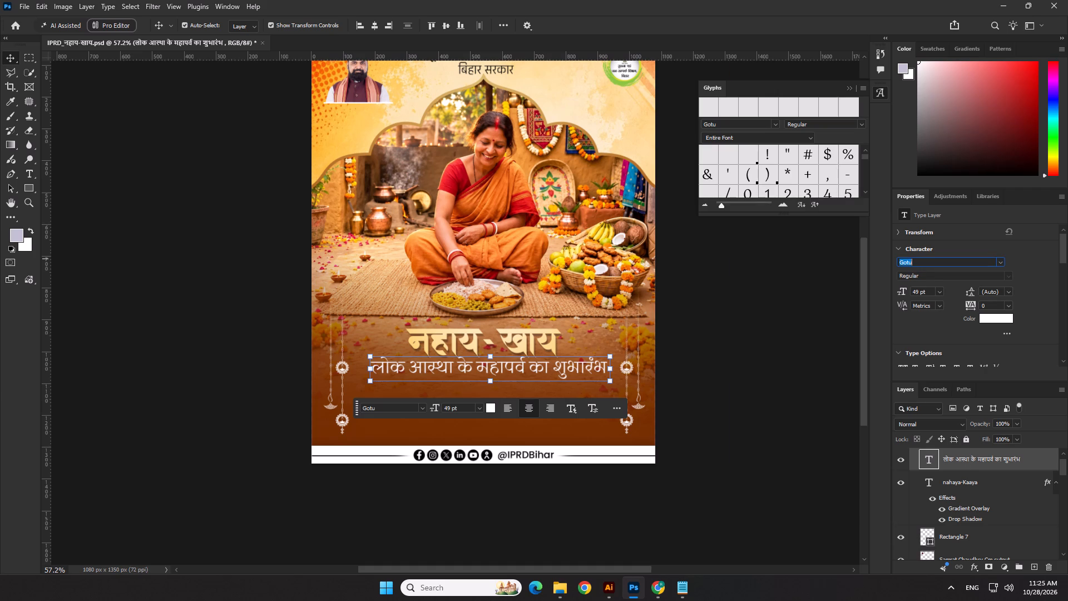
{"action": "double_click", "coordinate": [969, 260]}
{"action": "left_click", "coordinate": [978, 260]}
{"action": "left_click", "coordinate": [978, 260]}
{"action": "left_click", "coordinate": [1001, 264]}
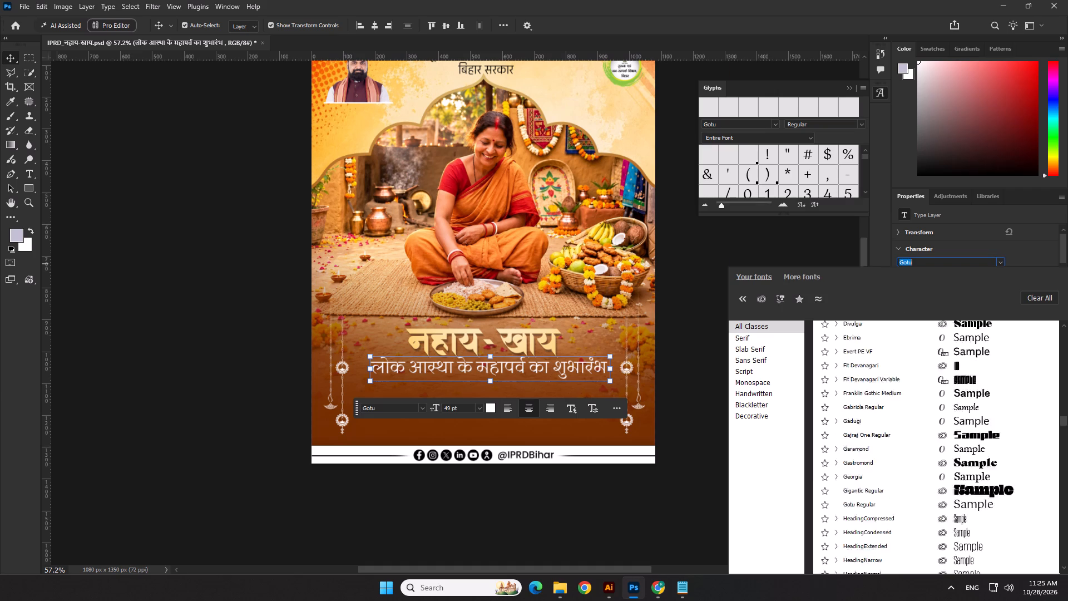
{"action": "scroll", "coordinate": [952, 472], "scroll_direction": "down", "scroll_amount": 9}
{"action": "left_click", "coordinate": [1061, 344]}
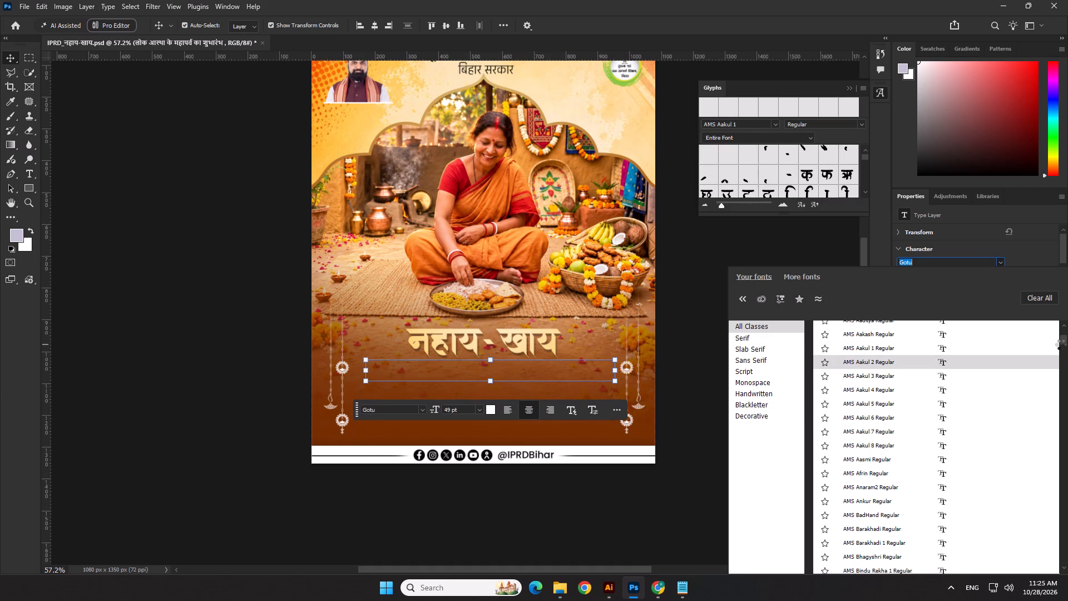
{"action": "left_click_drag", "start_coordinate": [1065, 337], "coordinate": [1056, 424]}
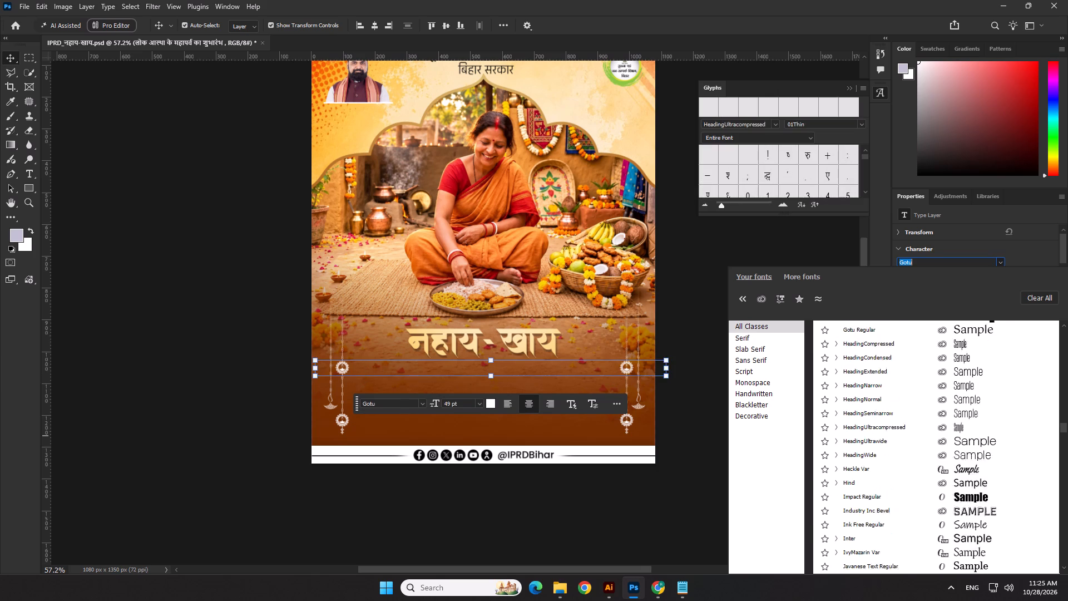
{"action": "left_click_drag", "start_coordinate": [1056, 424], "coordinate": [1060, 422]}
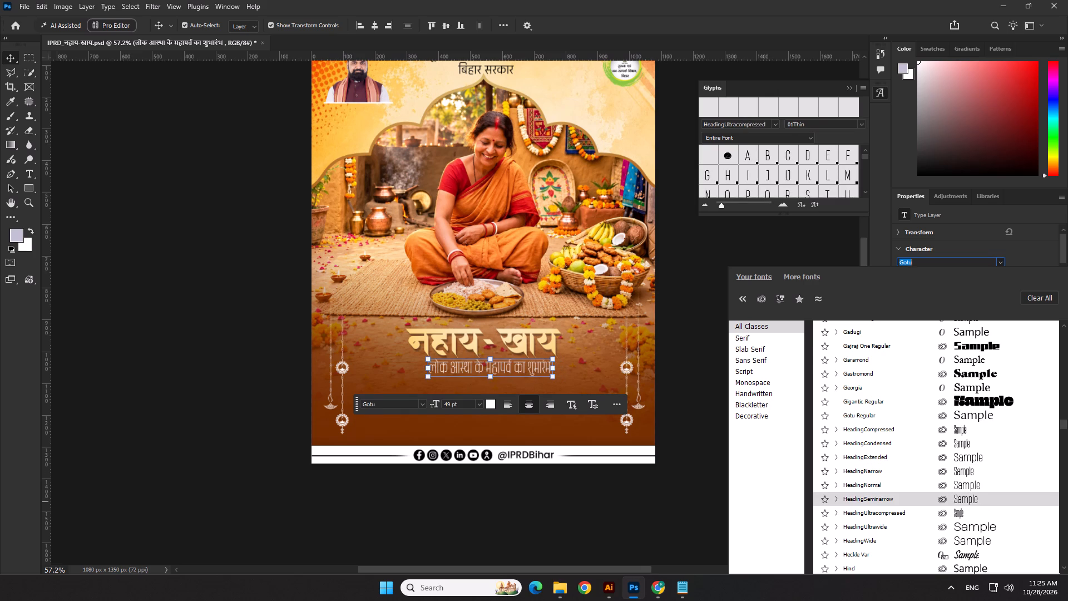
{"action": "scroll", "coordinate": [963, 513], "scroll_direction": "down", "scroll_amount": 7}
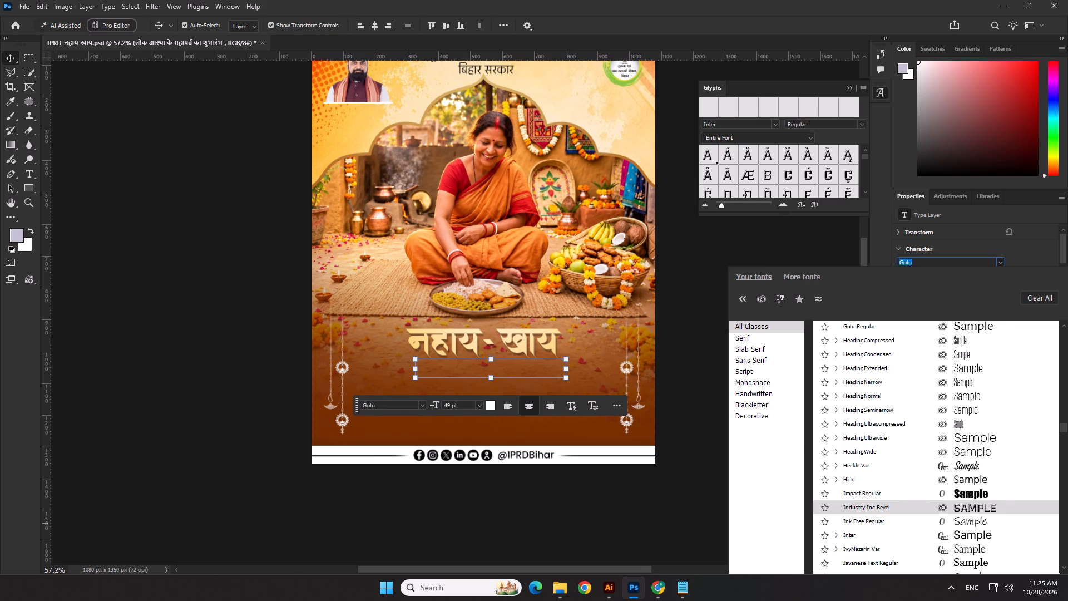
{"action": "scroll", "coordinate": [967, 534], "scroll_direction": "down", "scroll_amount": 2}
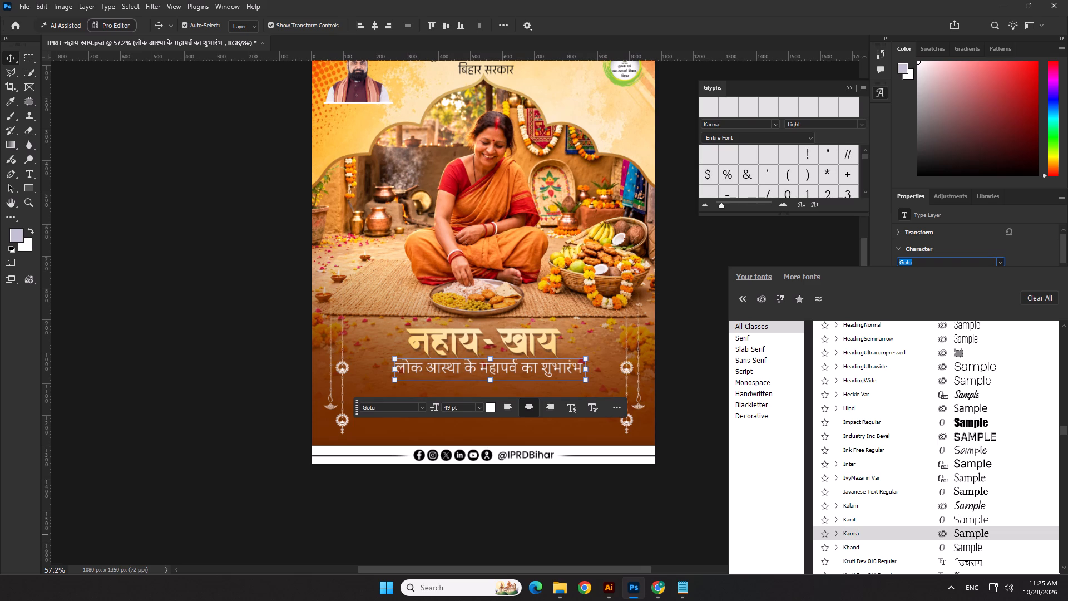
{"action": "scroll", "coordinate": [972, 535], "scroll_direction": "down", "scroll_amount": 7}
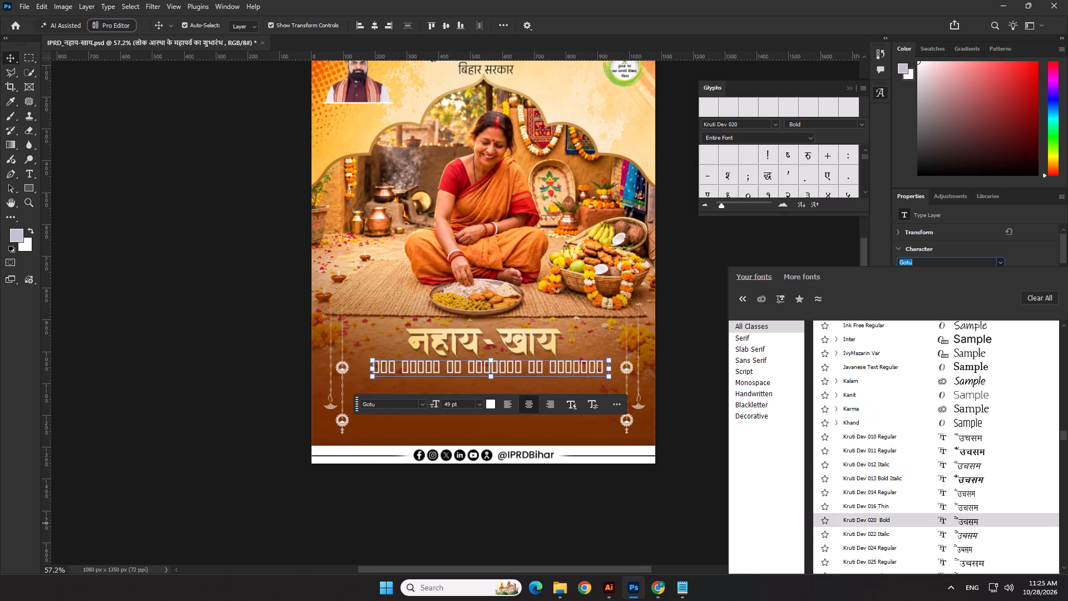
{"action": "scroll", "coordinate": [971, 523], "scroll_direction": "down", "scroll_amount": 7}
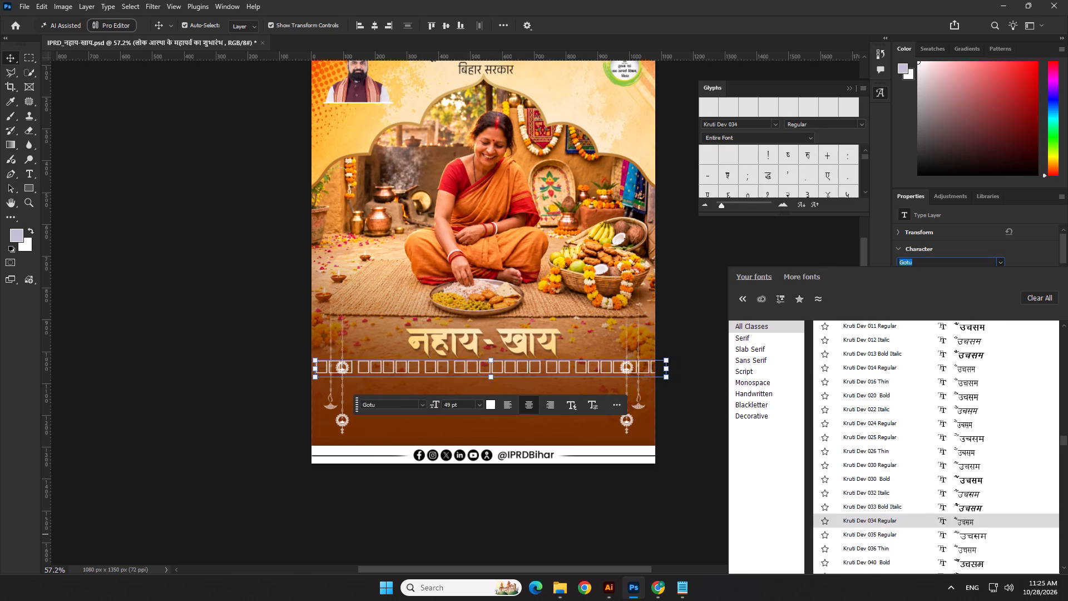
{"action": "scroll", "coordinate": [968, 534], "scroll_direction": "down", "scroll_amount": 6}
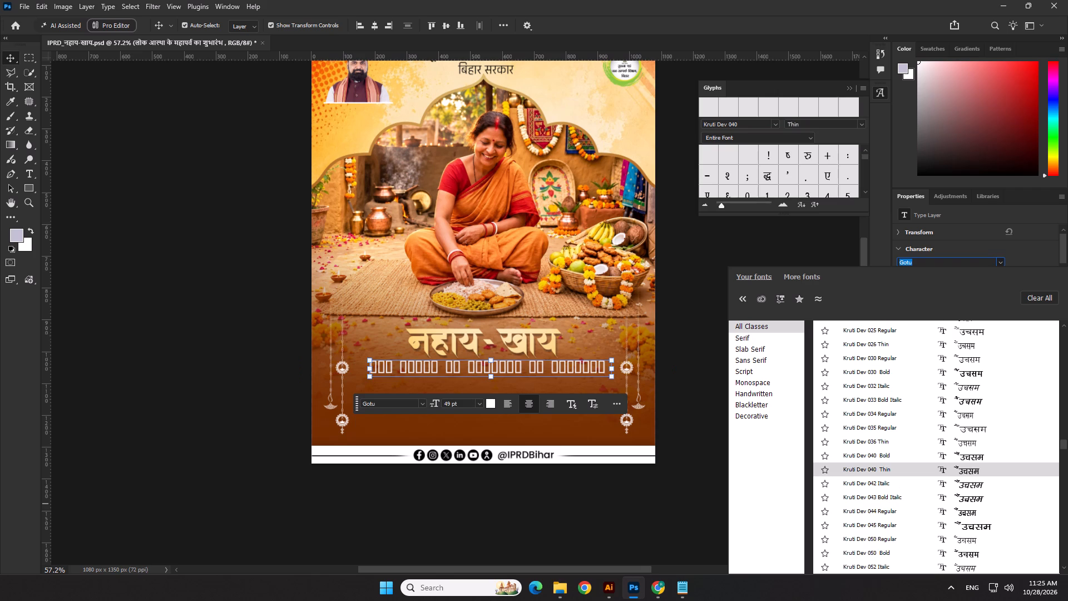
{"action": "scroll", "coordinate": [971, 514], "scroll_direction": "down", "scroll_amount": 5}
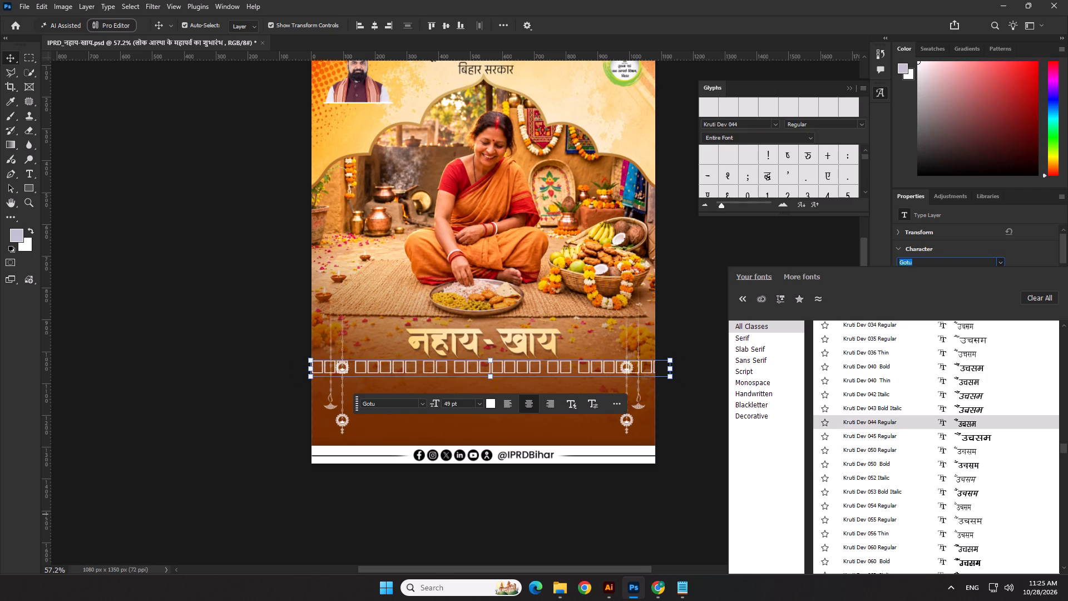
{"action": "scroll", "coordinate": [975, 508], "scroll_direction": "down", "scroll_amount": 2}
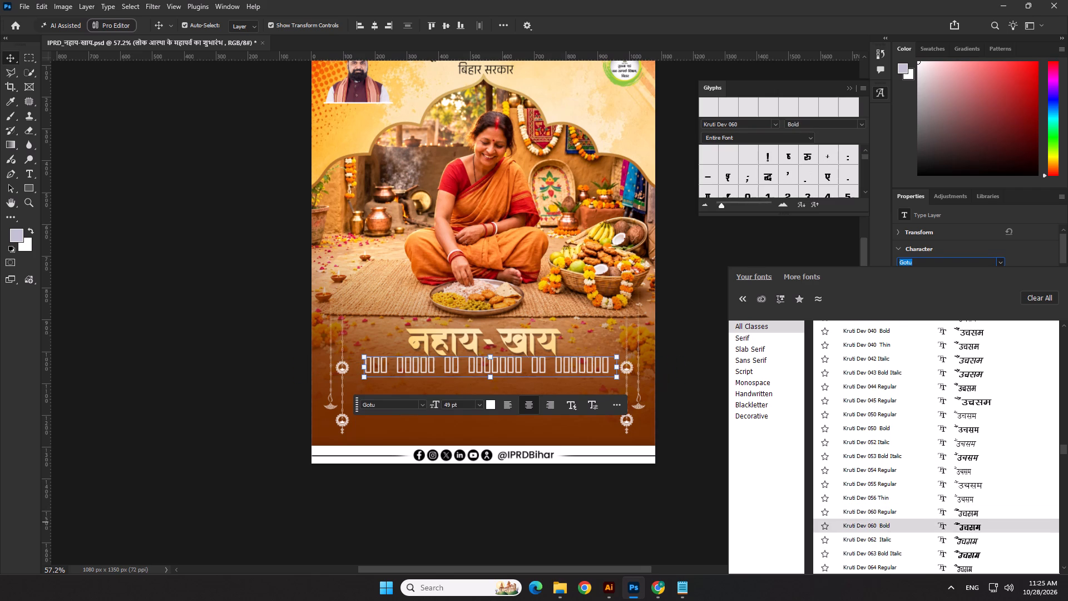
{"action": "scroll", "coordinate": [972, 528], "scroll_direction": "down", "scroll_amount": 6}
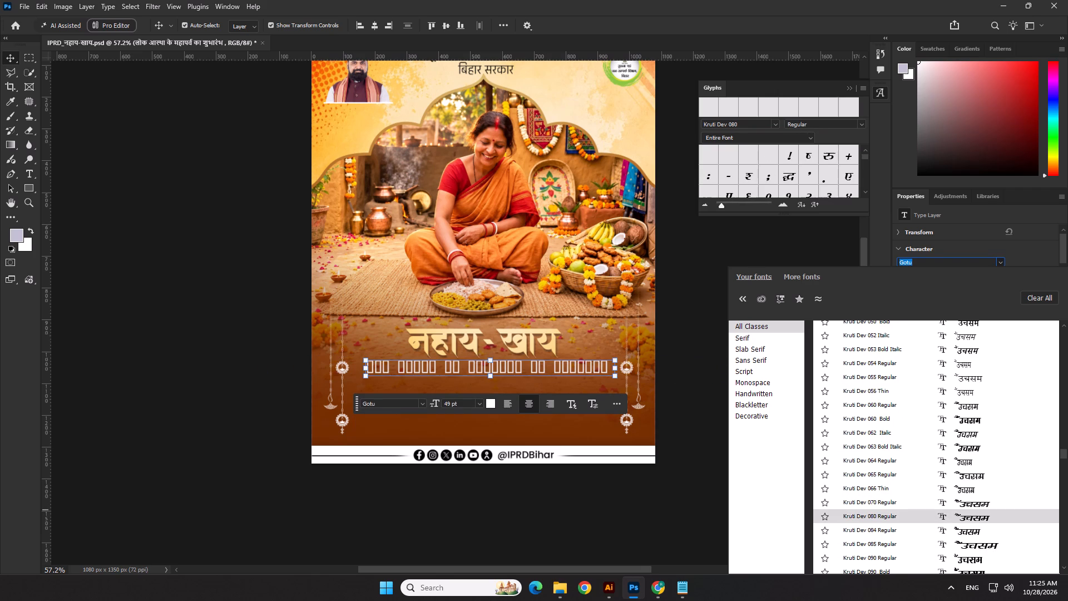
{"action": "scroll", "coordinate": [972, 500], "scroll_direction": "down", "scroll_amount": 6}
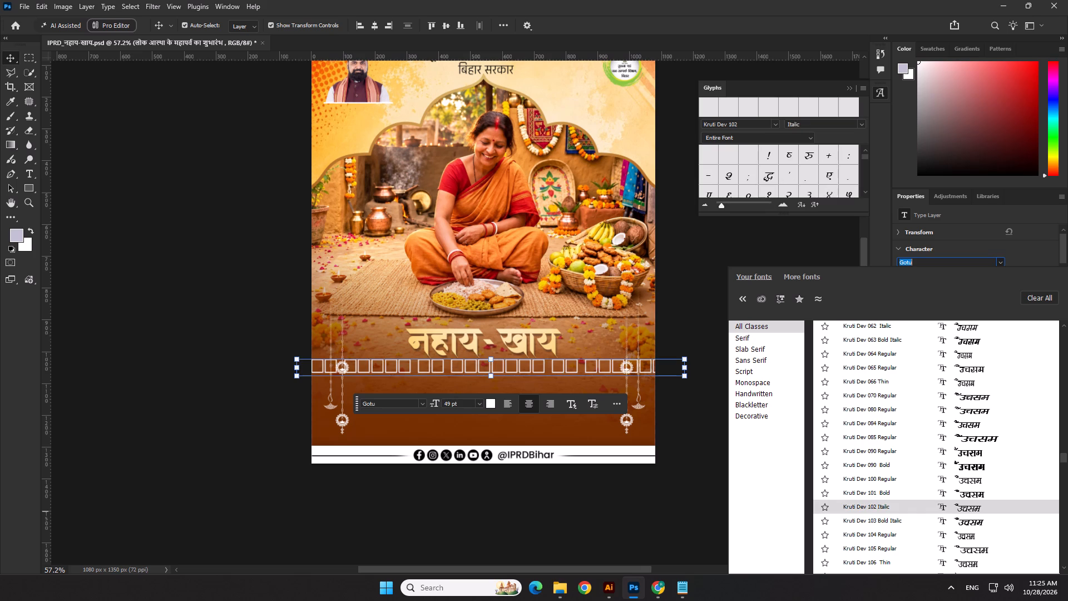
{"action": "scroll", "coordinate": [968, 511], "scroll_direction": "down", "scroll_amount": 2}
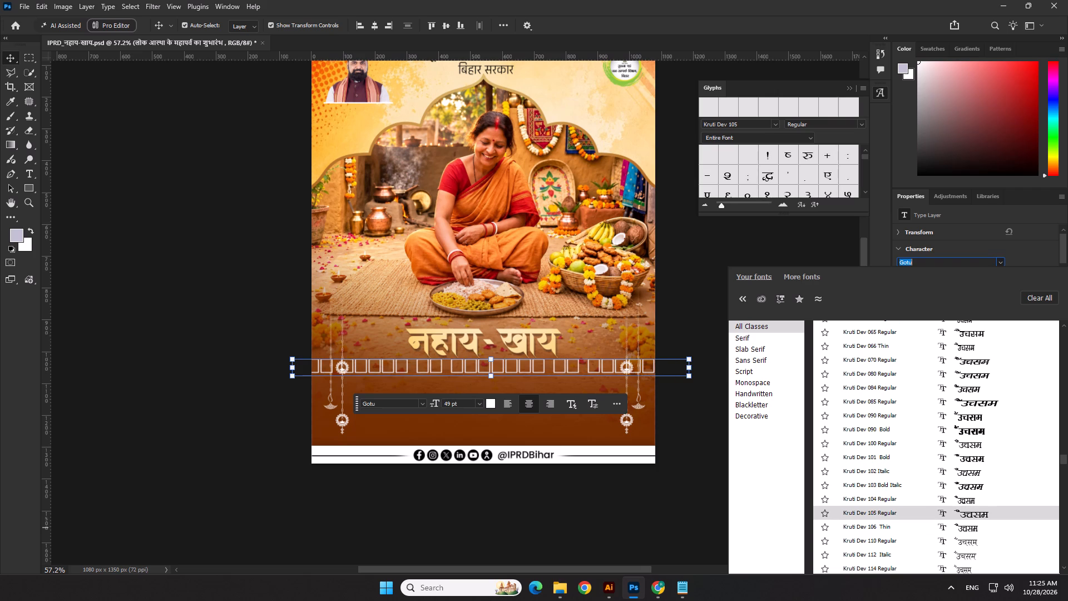
{"action": "scroll", "coordinate": [973, 529], "scroll_direction": "down", "scroll_amount": 3}
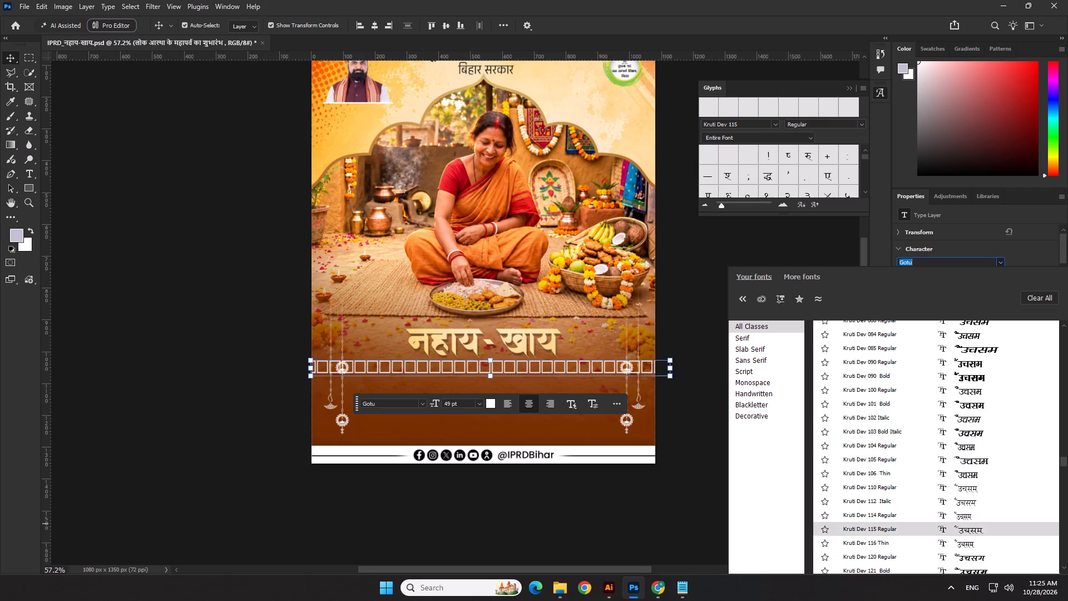
{"action": "scroll", "coordinate": [972, 537], "scroll_direction": "down", "scroll_amount": 5}
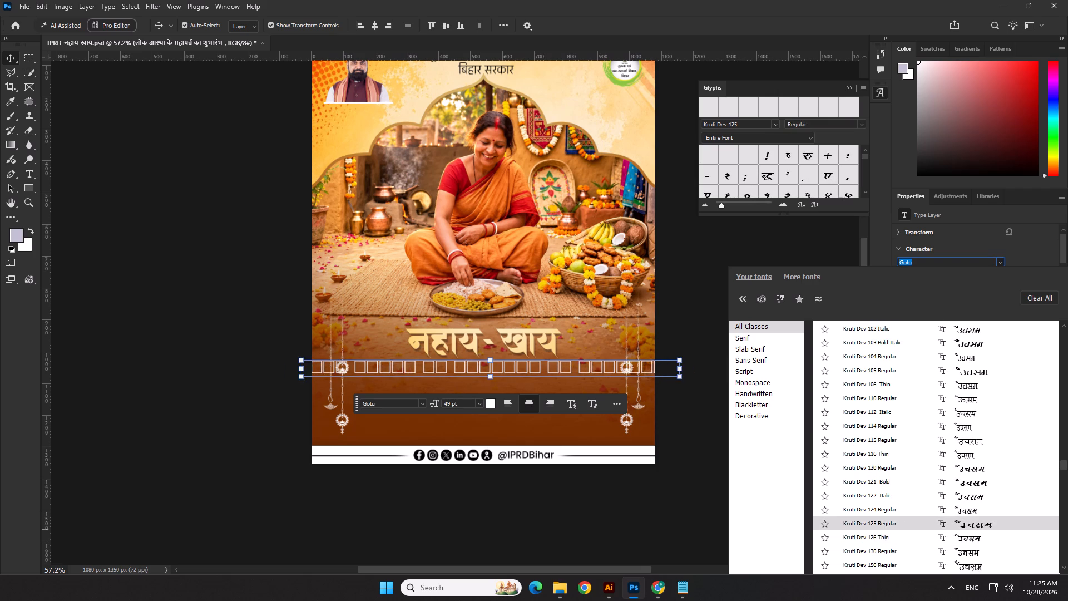
{"action": "scroll", "coordinate": [974, 530], "scroll_direction": "down", "scroll_amount": 6}
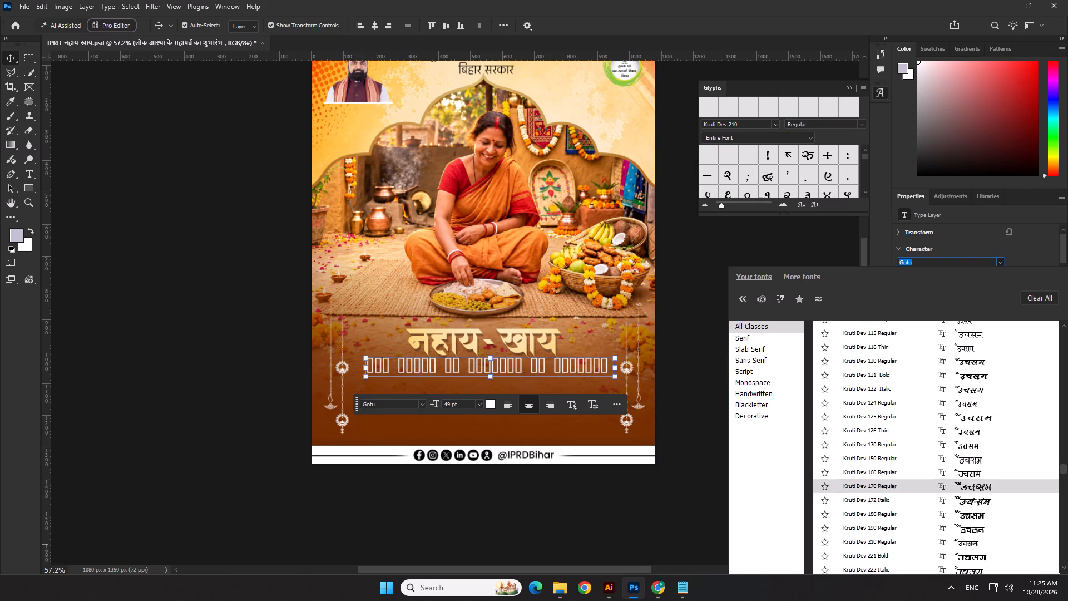
{"action": "scroll", "coordinate": [974, 555], "scroll_direction": "down", "scroll_amount": 6}
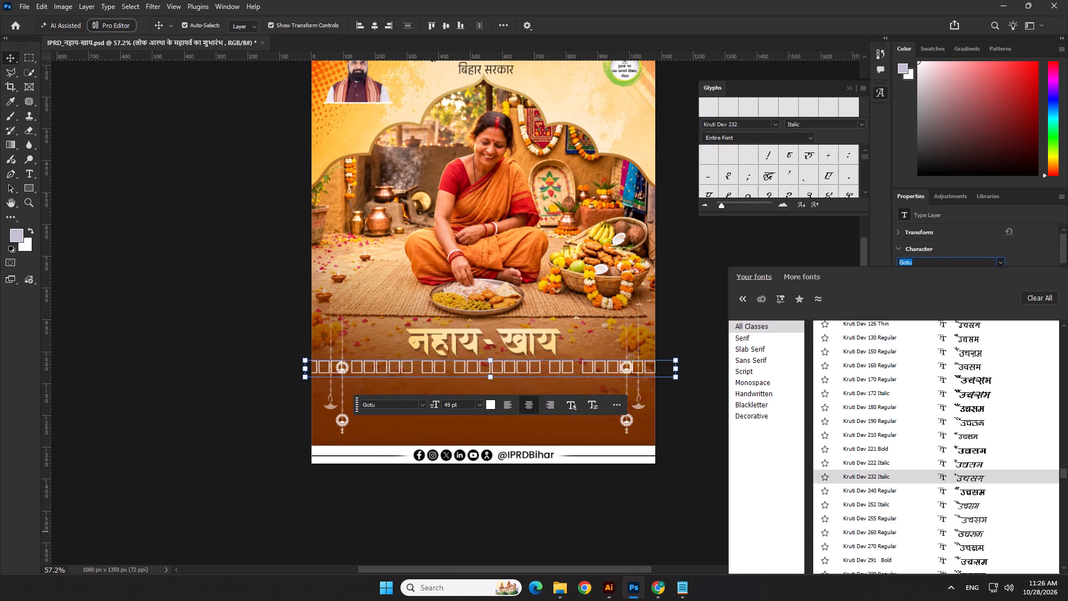
{"action": "scroll", "coordinate": [974, 531], "scroll_direction": "down", "scroll_amount": 9}
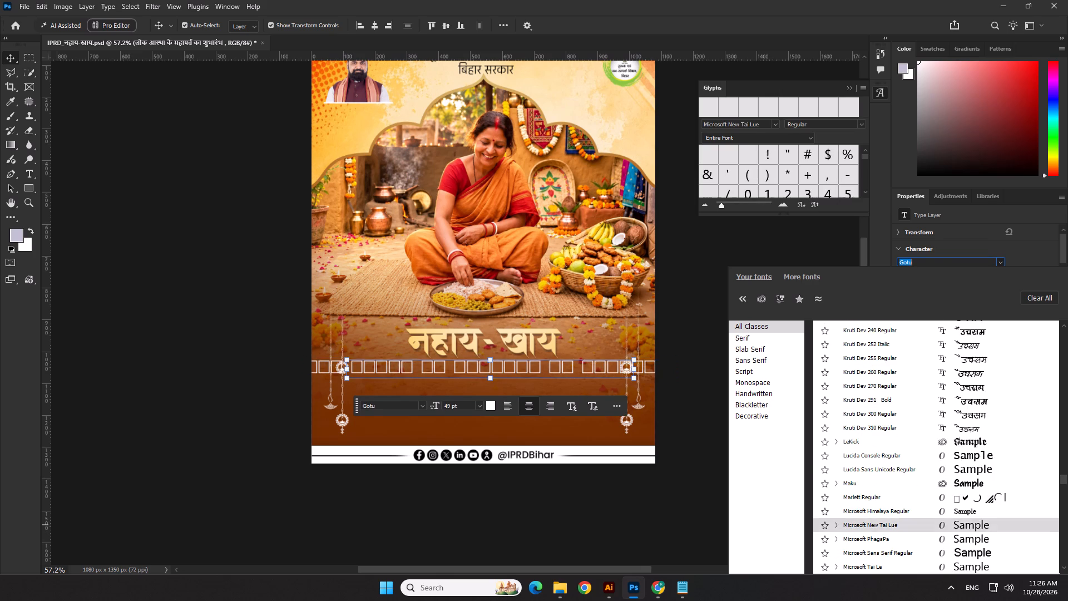
{"action": "scroll", "coordinate": [972, 525], "scroll_direction": "down", "scroll_amount": 6}
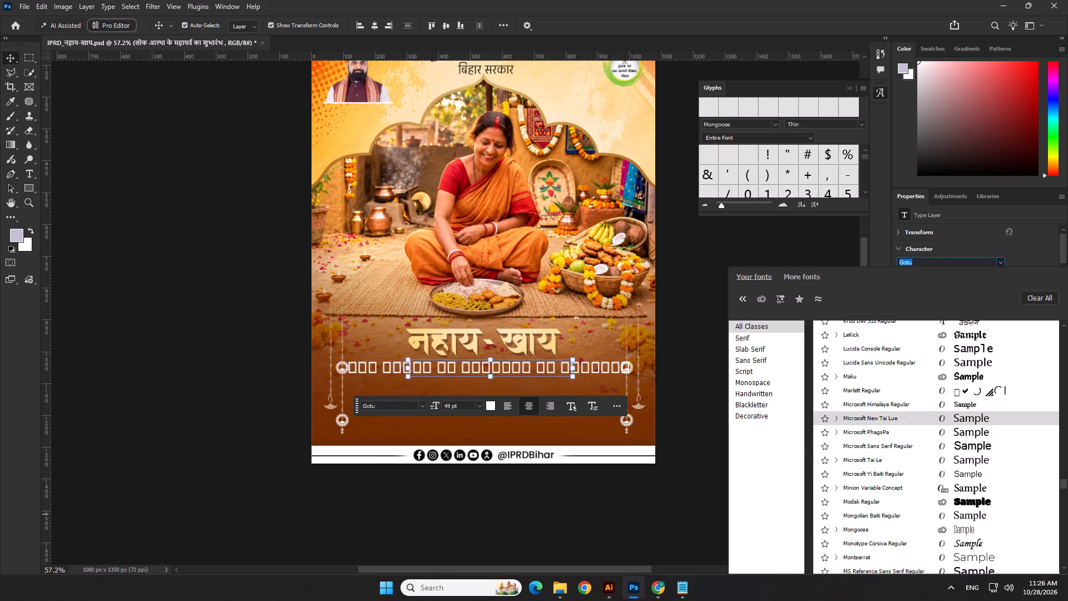
{"action": "scroll", "coordinate": [973, 502], "scroll_direction": "down", "scroll_amount": 7}
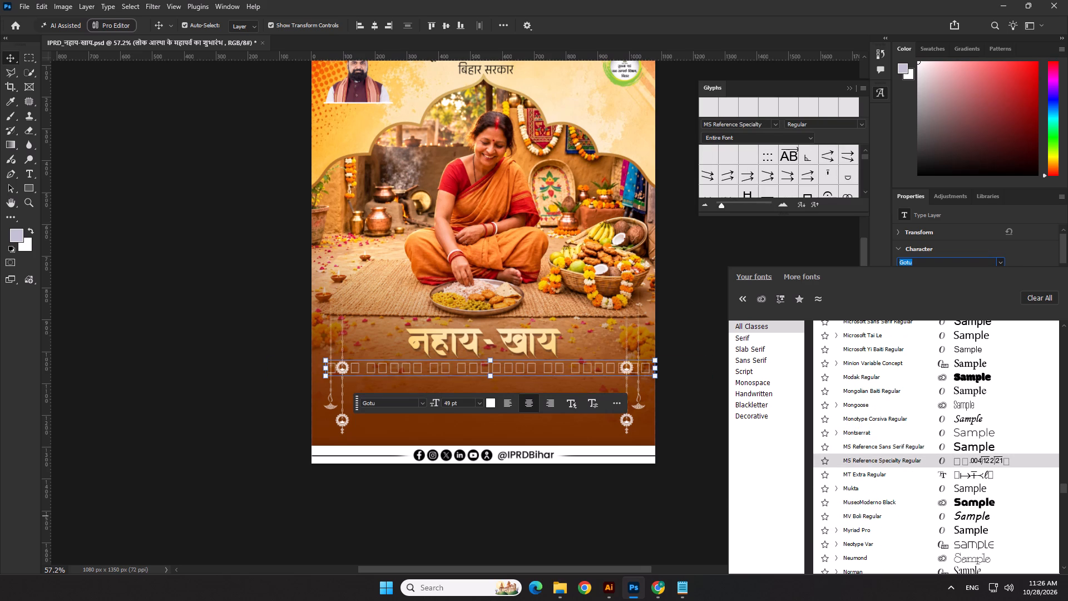
{"action": "scroll", "coordinate": [971, 530], "scroll_direction": "down", "scroll_amount": 2}
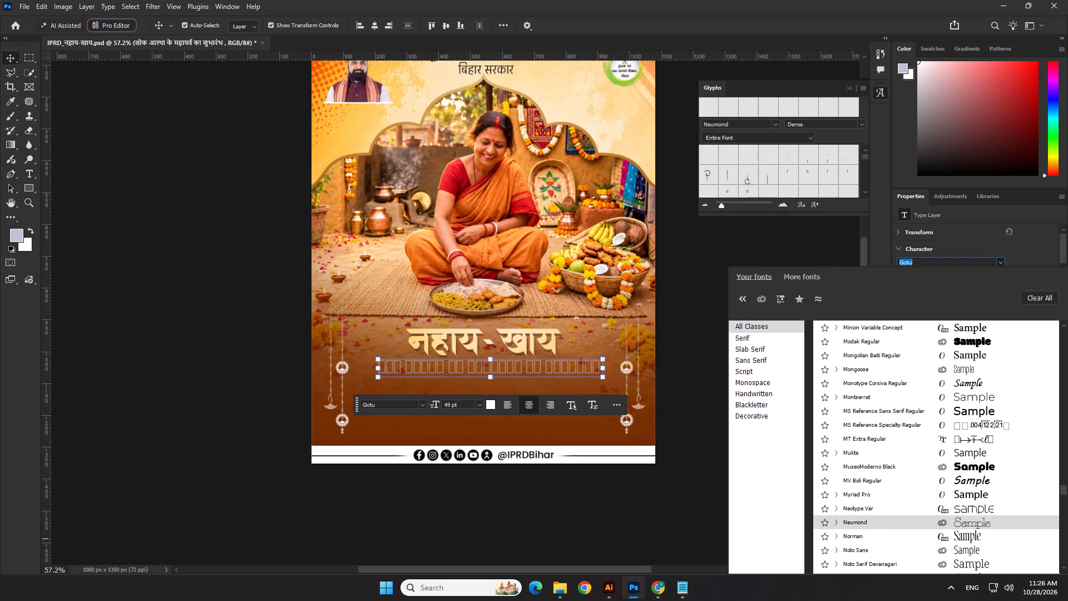
{"action": "scroll", "coordinate": [975, 530], "scroll_direction": "down", "scroll_amount": 4}
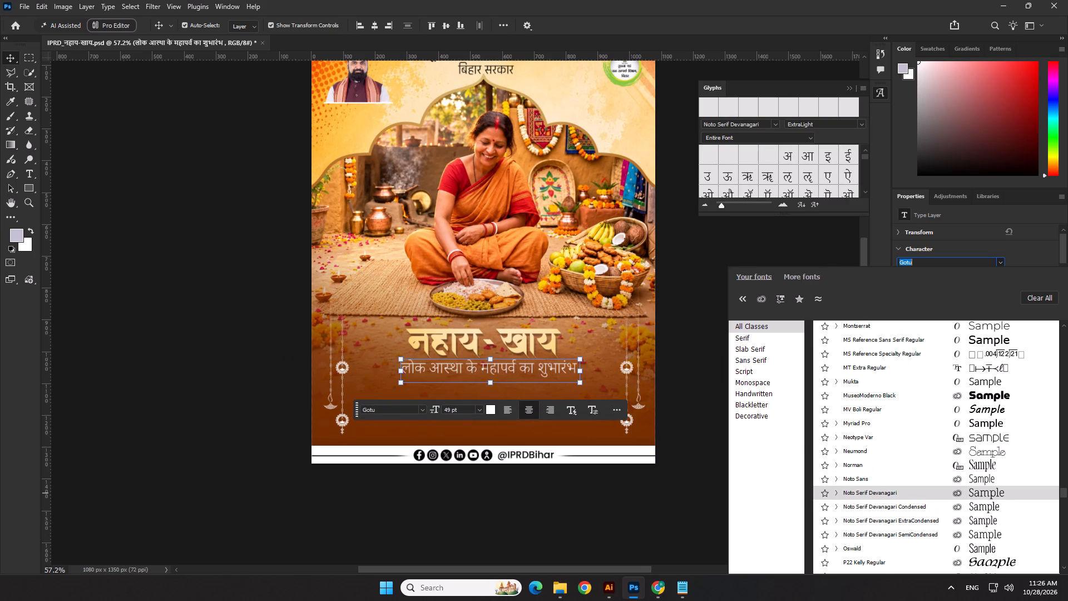
{"action": "scroll", "coordinate": [986, 490], "scroll_direction": "down", "scroll_amount": 4}
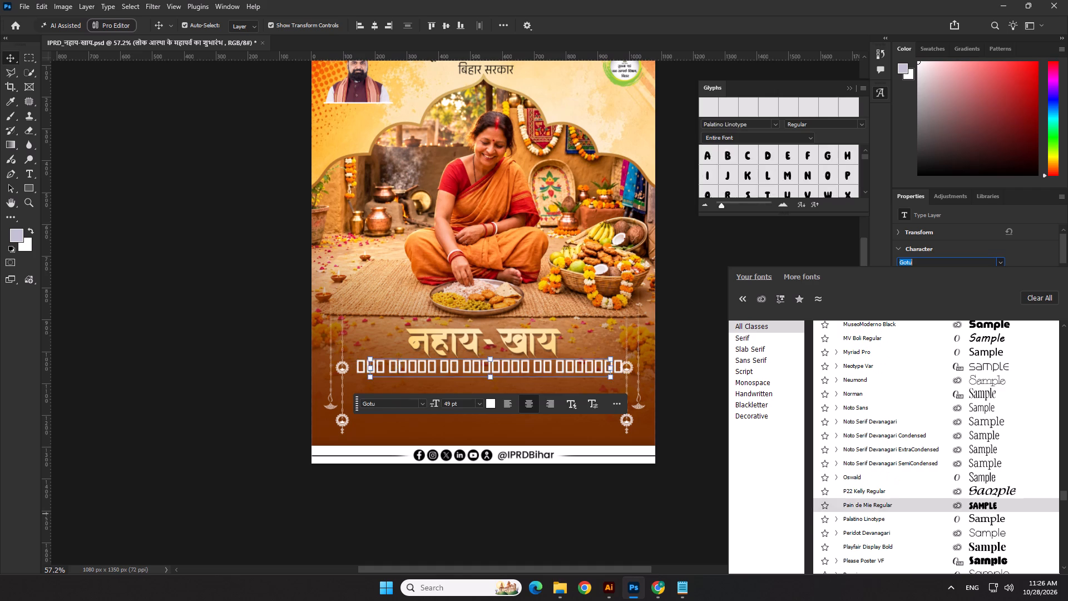
{"action": "scroll", "coordinate": [988, 491], "scroll_direction": "down", "scroll_amount": 5}
{"action": "scroll", "coordinate": [983, 514], "scroll_direction": "up", "scroll_amount": 1}
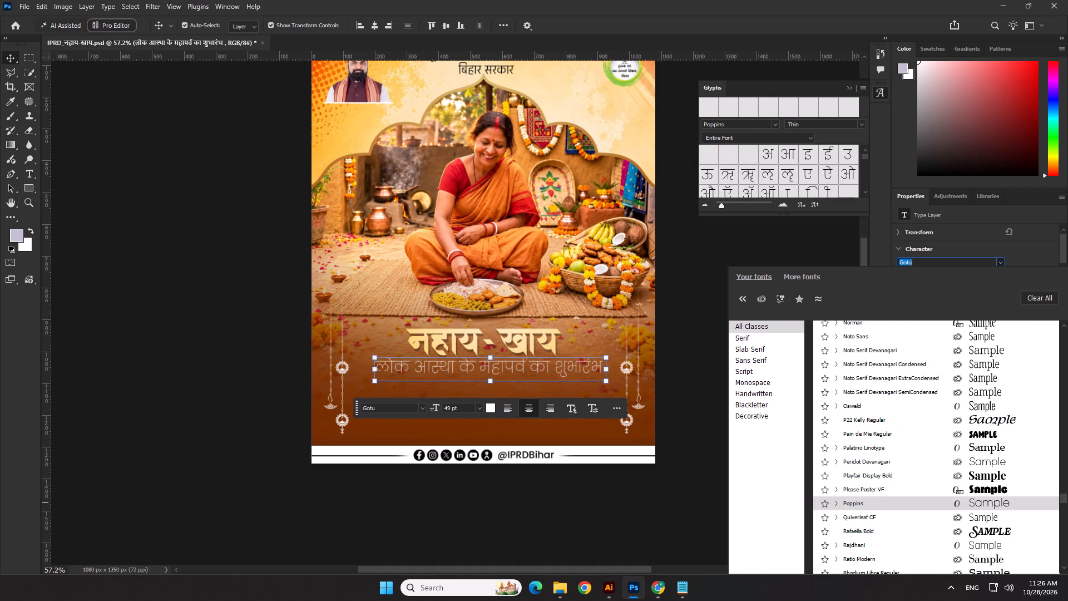
{"action": "scroll", "coordinate": [988, 511], "scroll_direction": "down", "scroll_amount": 4}
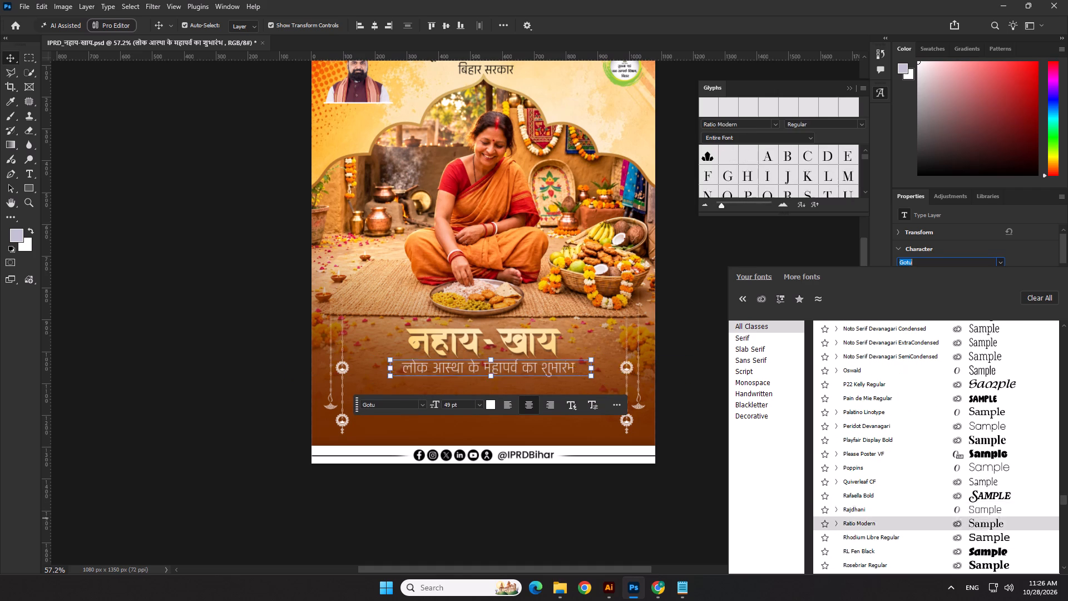
{"action": "scroll", "coordinate": [987, 520], "scroll_direction": "down", "scroll_amount": 5}
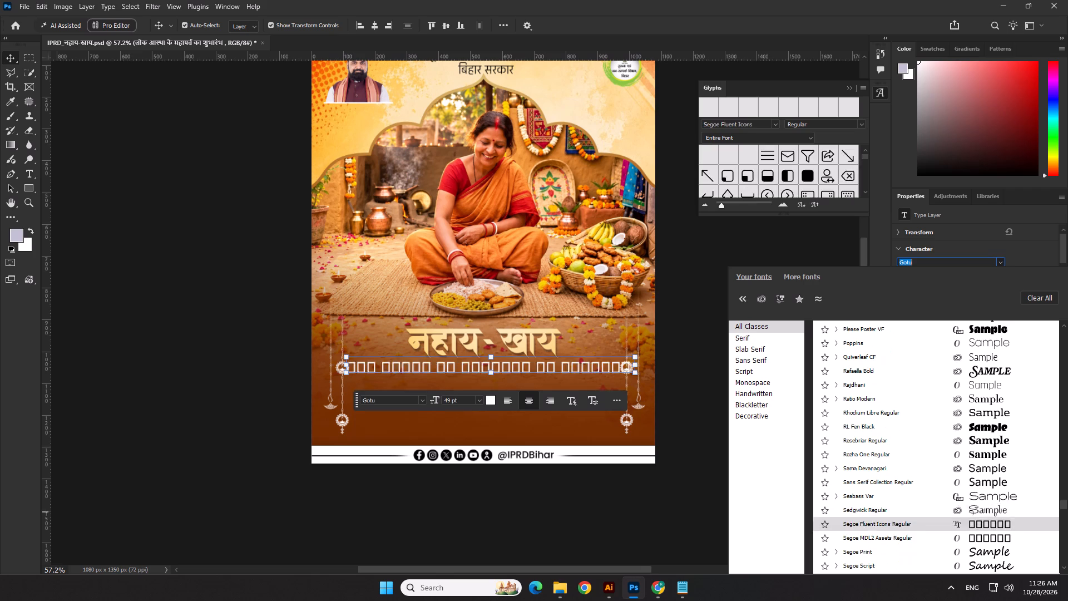
{"action": "scroll", "coordinate": [989, 512], "scroll_direction": "down", "scroll_amount": 7}
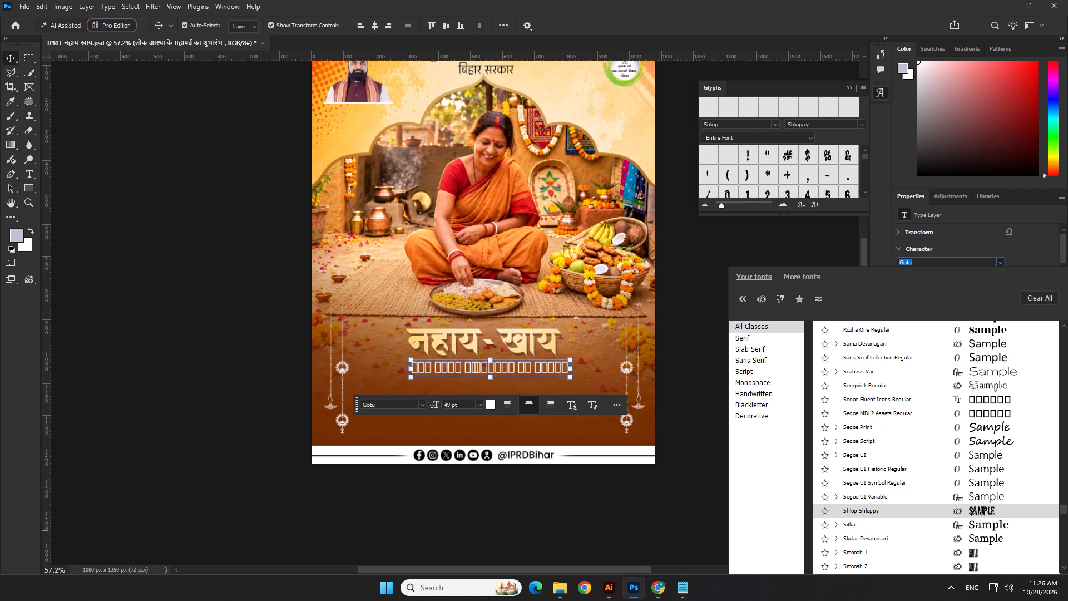
{"action": "scroll", "coordinate": [988, 526], "scroll_direction": "down", "scroll_amount": 5}
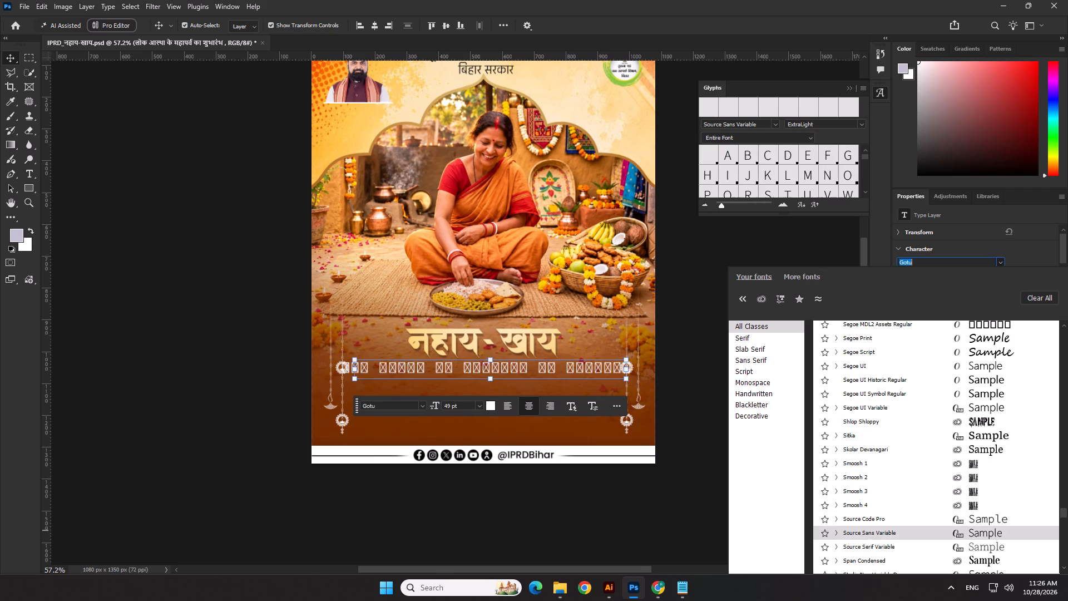
{"action": "scroll", "coordinate": [994, 539], "scroll_direction": "down", "scroll_amount": 3}
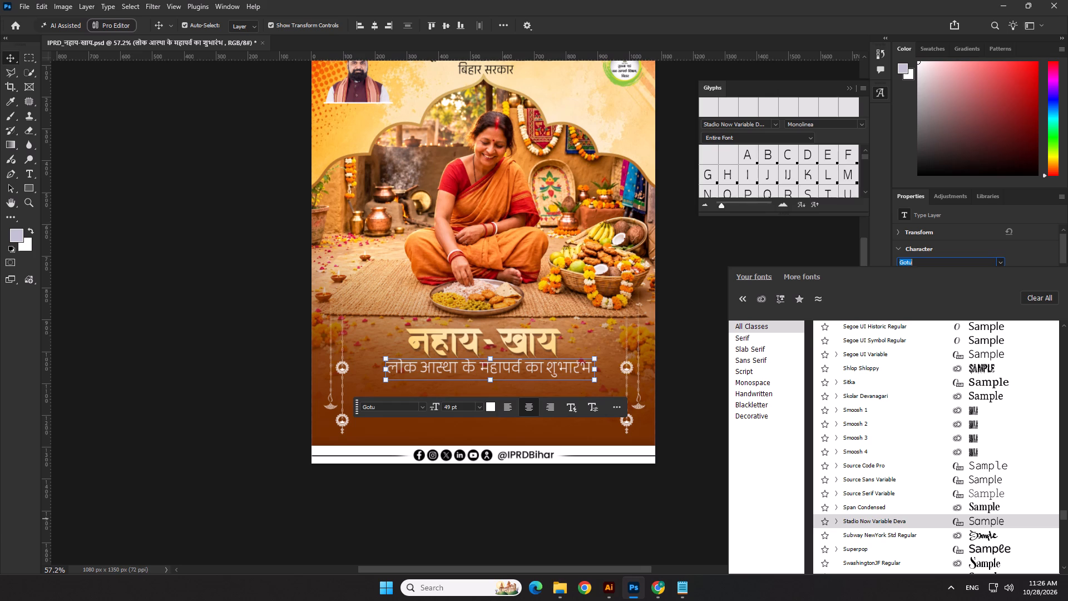
{"action": "scroll", "coordinate": [989, 519], "scroll_direction": "down", "scroll_amount": 3}
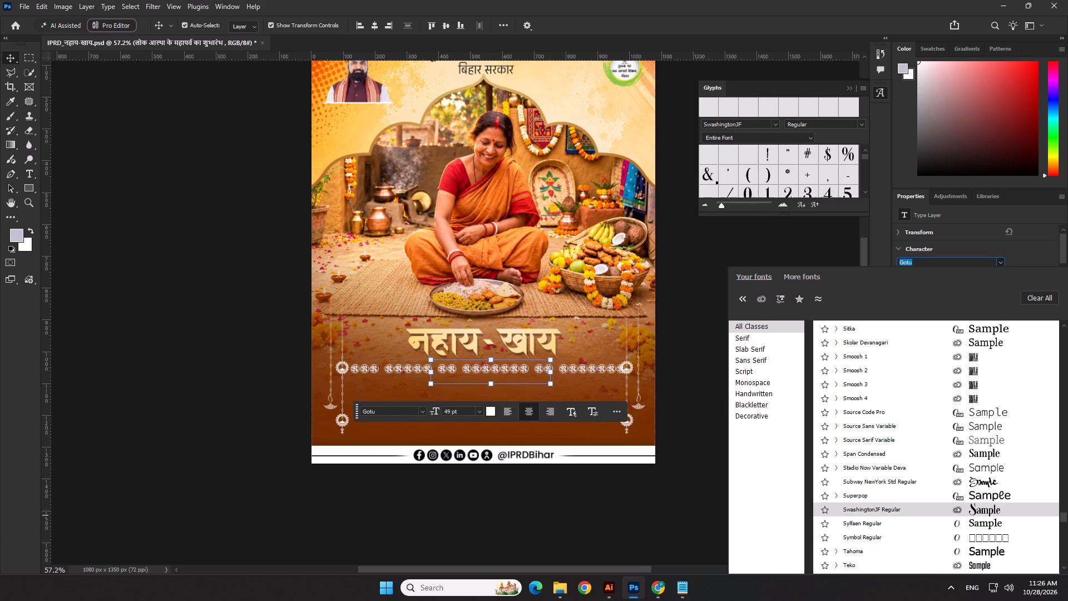
{"action": "scroll", "coordinate": [986, 544], "scroll_direction": "down", "scroll_amount": 2}
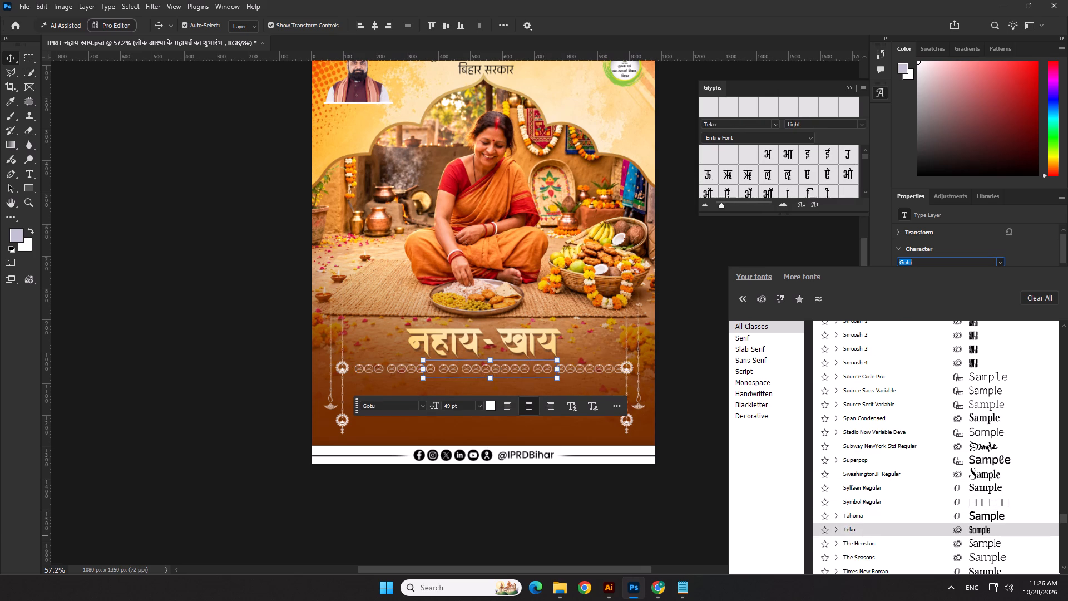
{"action": "scroll", "coordinate": [982, 535], "scroll_direction": "down", "scroll_amount": 5}
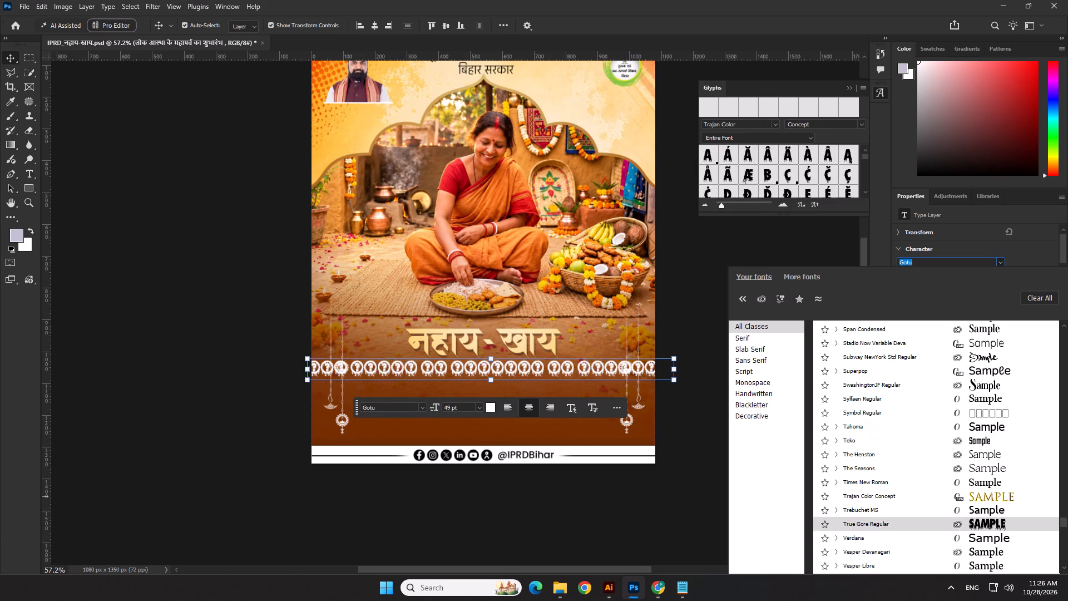
{"action": "scroll", "coordinate": [986, 538], "scroll_direction": "down", "scroll_amount": 2}
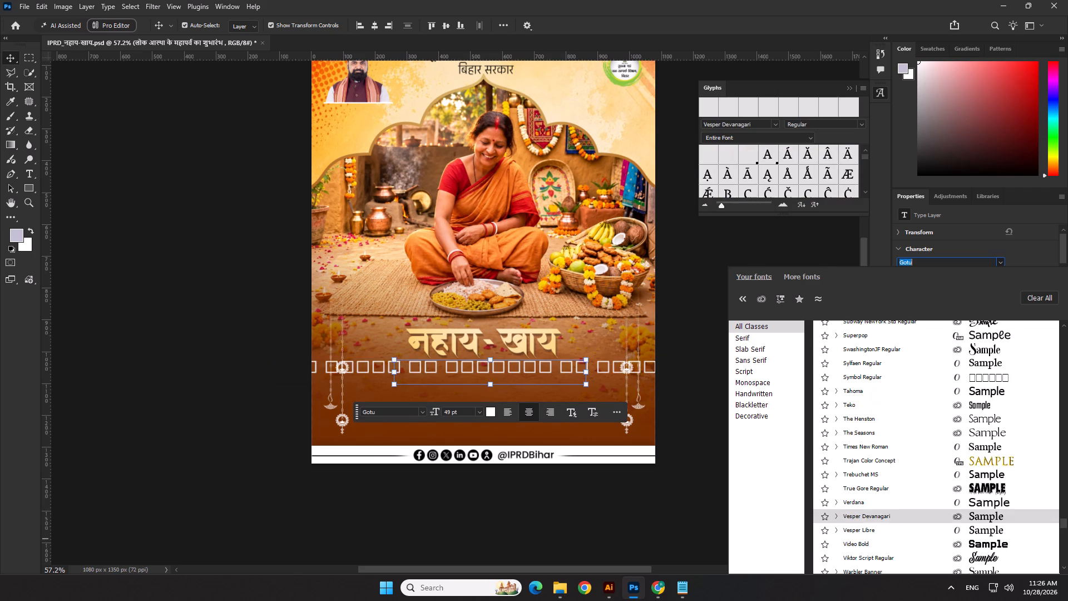
{"action": "scroll", "coordinate": [985, 539], "scroll_direction": "down", "scroll_amount": 1}
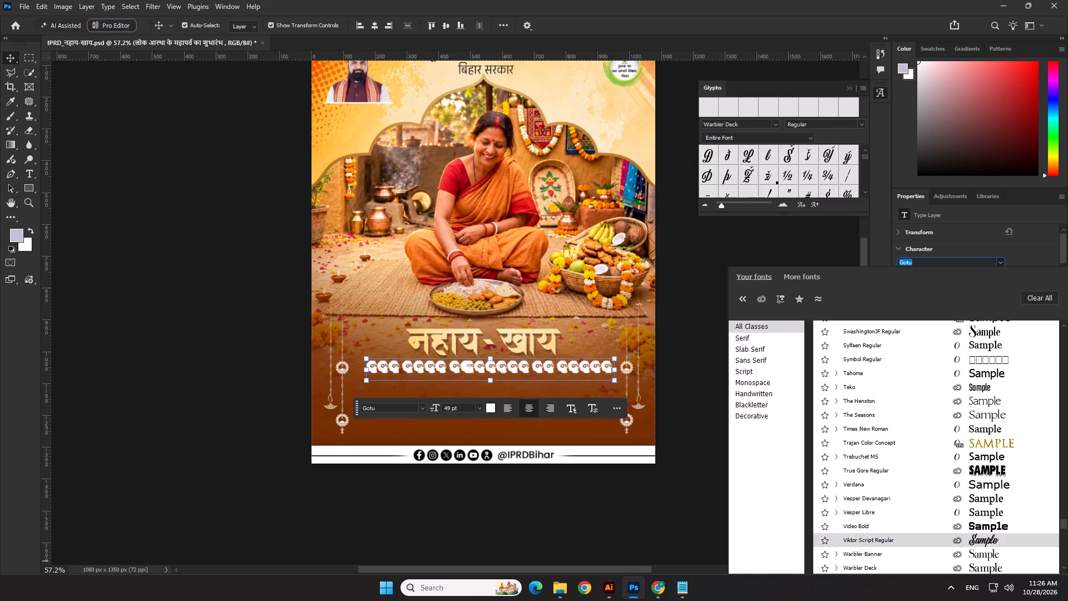
{"action": "scroll", "coordinate": [978, 564], "scroll_direction": "down", "scroll_amount": 16}
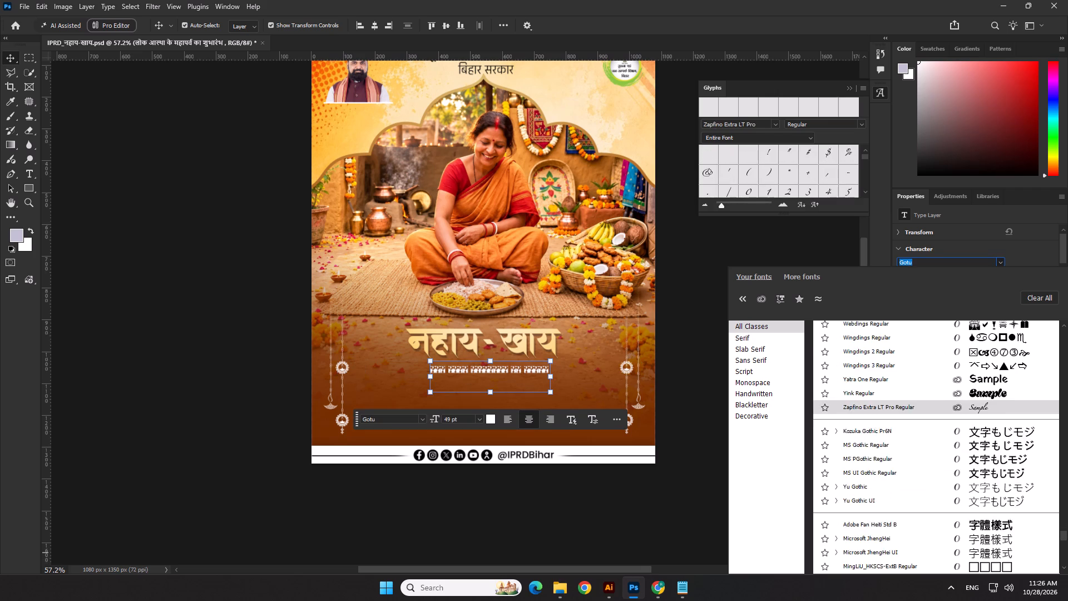
{"action": "scroll", "coordinate": [981, 553], "scroll_direction": "down", "scroll_amount": 18}
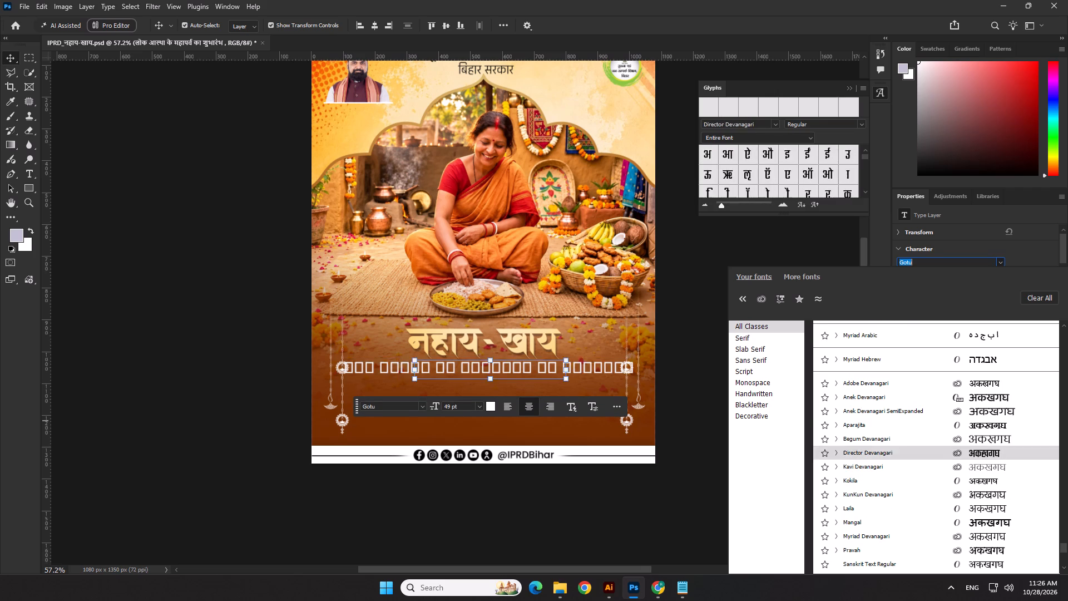
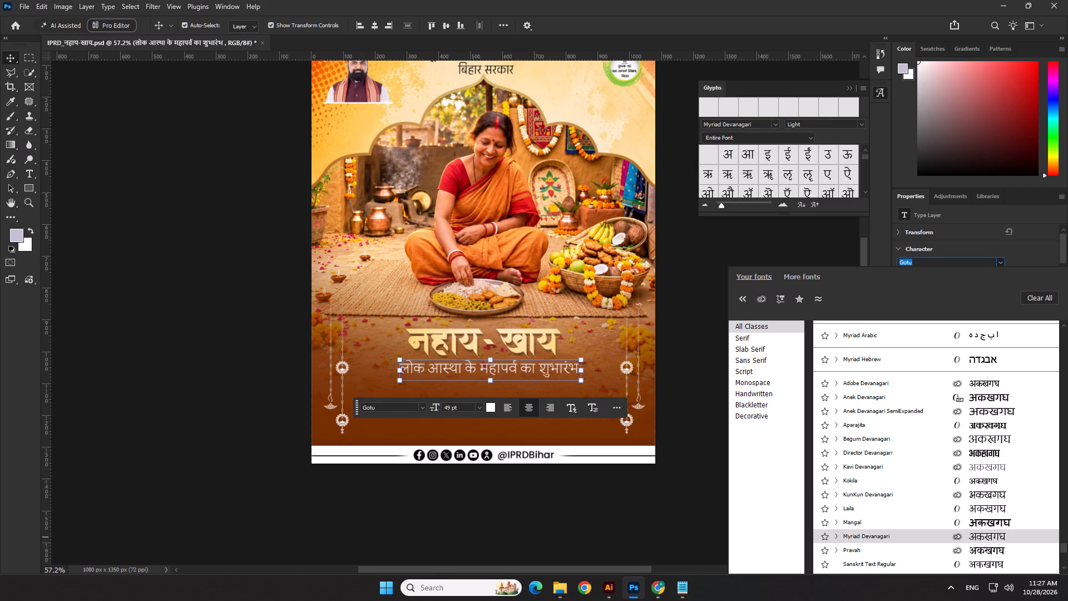
Preview the Devanagari fonts on the लोक आस्था के महापर्व का शुभारंभ line and set it in KunKun Devanagari Regular.
{"action": "scroll", "coordinate": [986, 551], "scroll_direction": "down", "scroll_amount": 2}
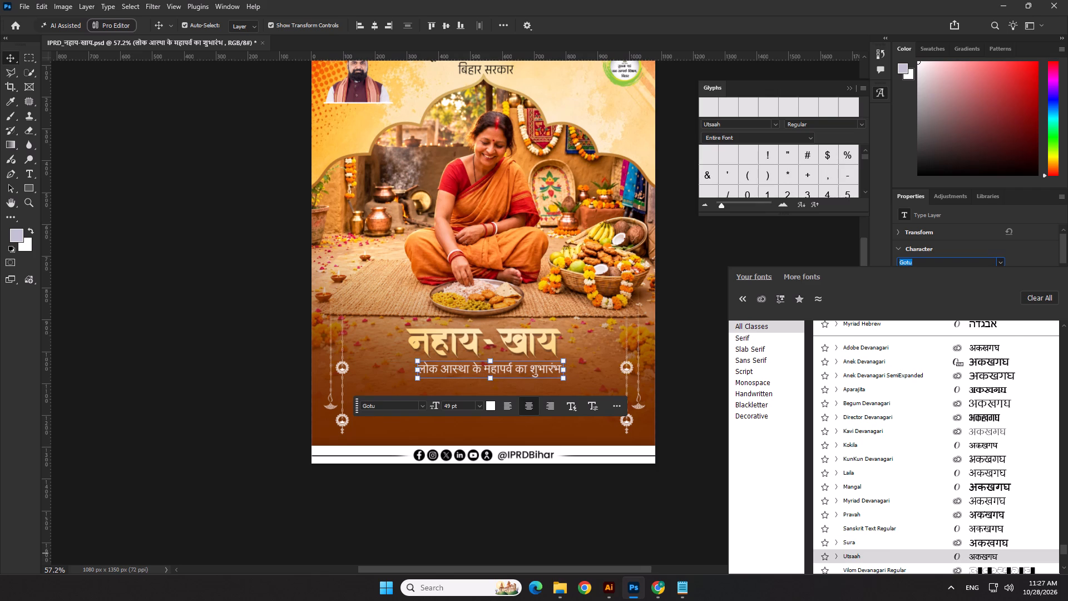
{"action": "scroll", "coordinate": [986, 536], "scroll_direction": "down", "scroll_amount": 2}
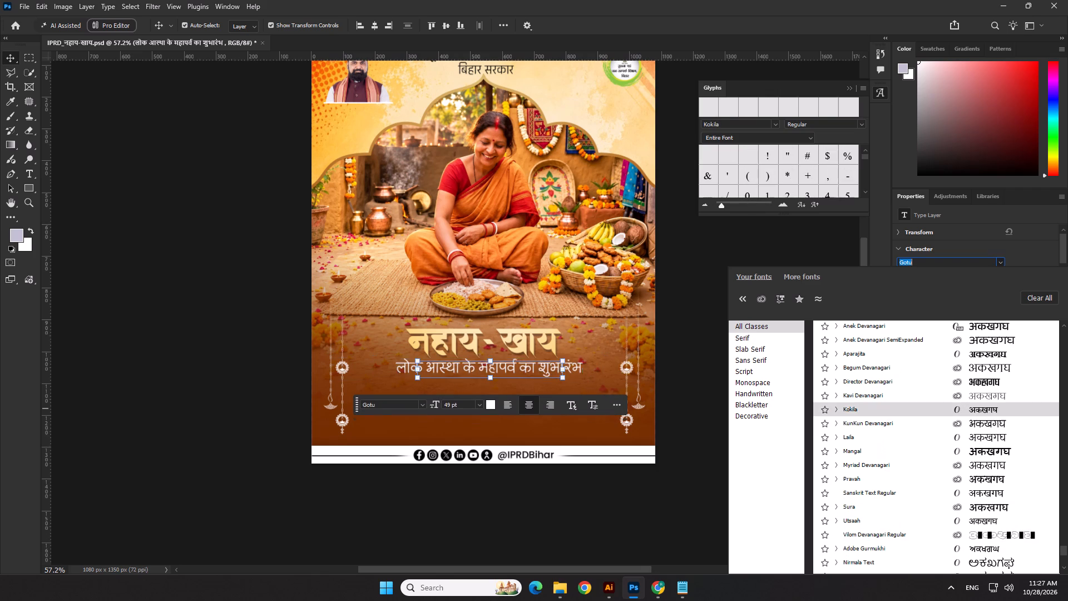
{"action": "scroll", "coordinate": [980, 421], "scroll_direction": "up", "scroll_amount": 1}
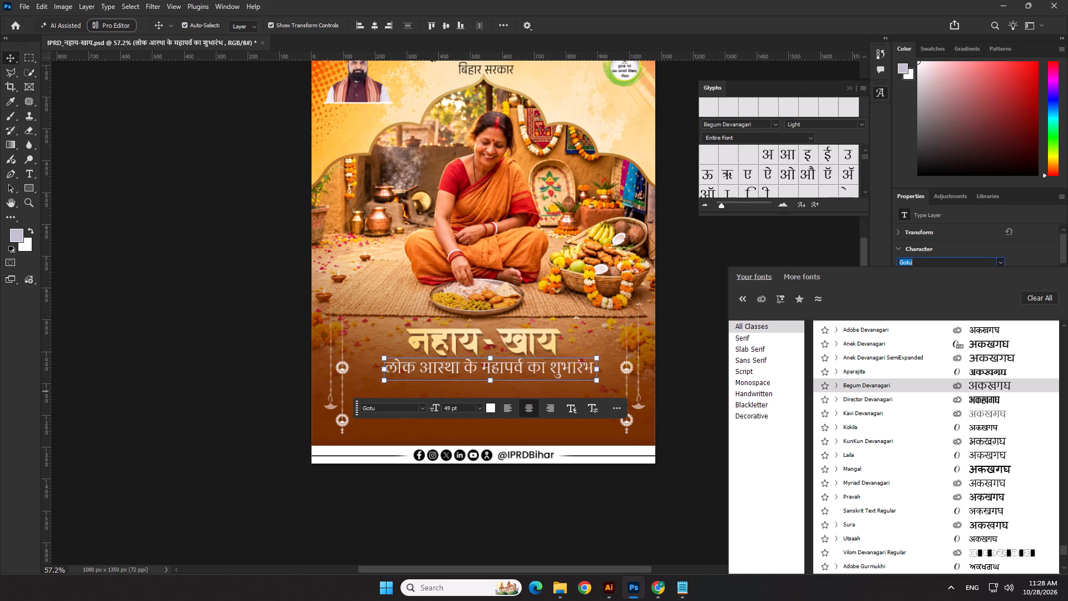
{"action": "scroll", "coordinate": [983, 391], "scroll_direction": "up", "scroll_amount": 1}
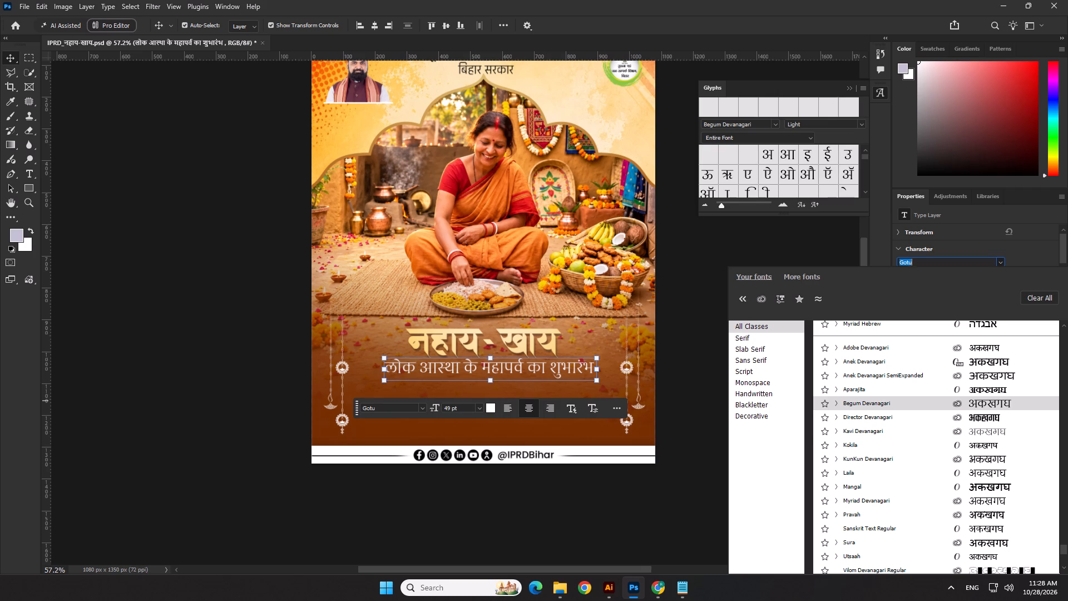
{"action": "left_click", "coordinate": [981, 461]}
{"action": "left_click", "coordinate": [1006, 272]}
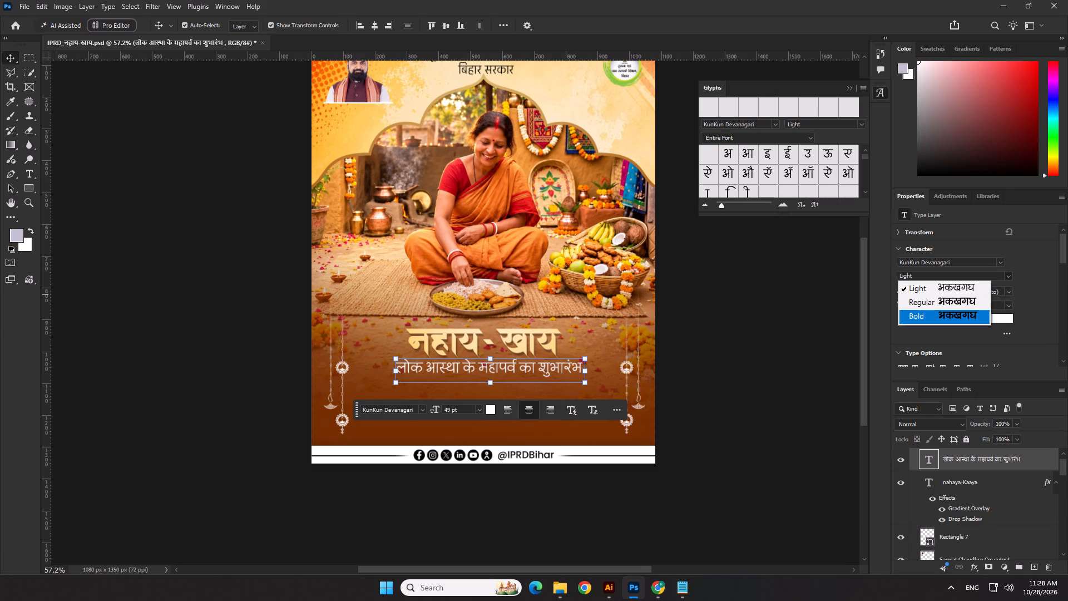
{"action": "left_click", "coordinate": [967, 304]}
{"action": "left_click", "coordinate": [756, 371]}
Centre the लोक आस्था line and the नहाय - खाय title horizontally on the poster.
{"action": "scroll", "coordinate": [581, 369], "scroll_direction": "up", "scroll_amount": 3}
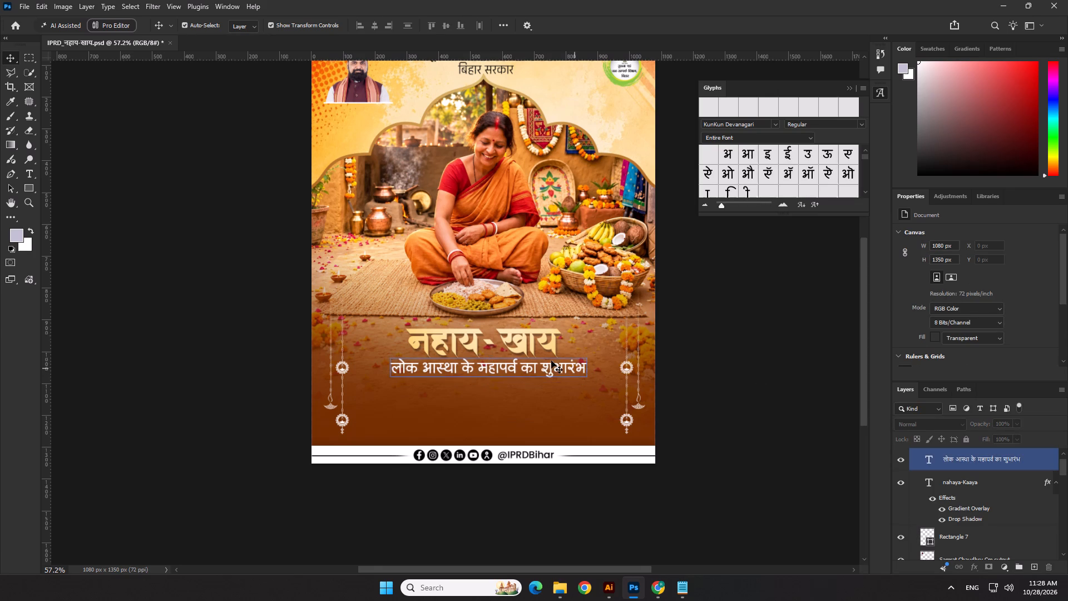
{"action": "left_click", "coordinate": [545, 372]}
{"action": "left_click", "coordinate": [376, 22]}
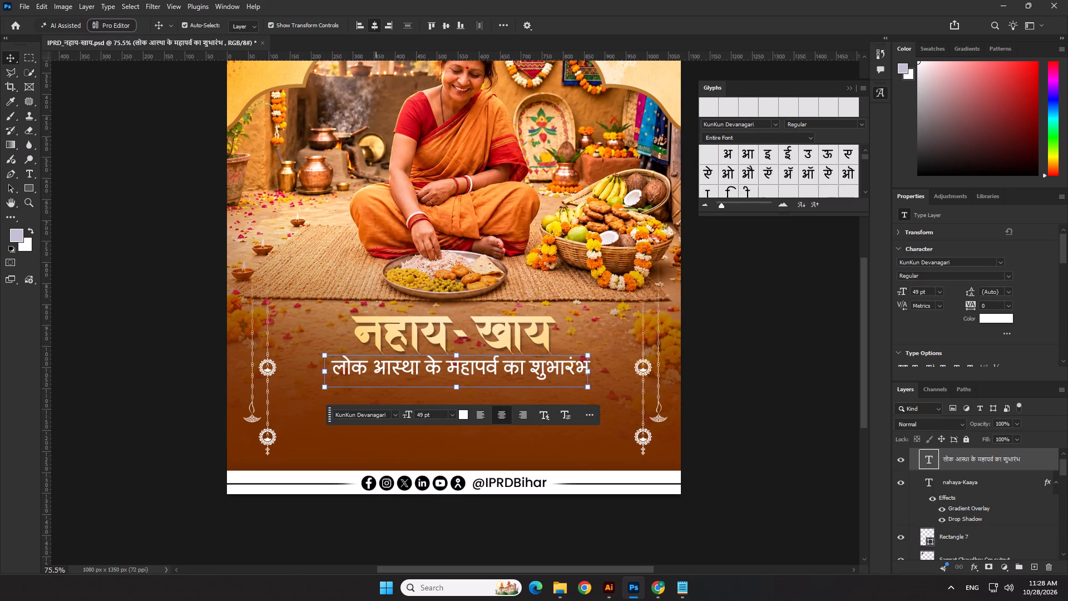
{"action": "left_click", "coordinate": [803, 366]}
{"action": "left_click", "coordinate": [490, 331]}
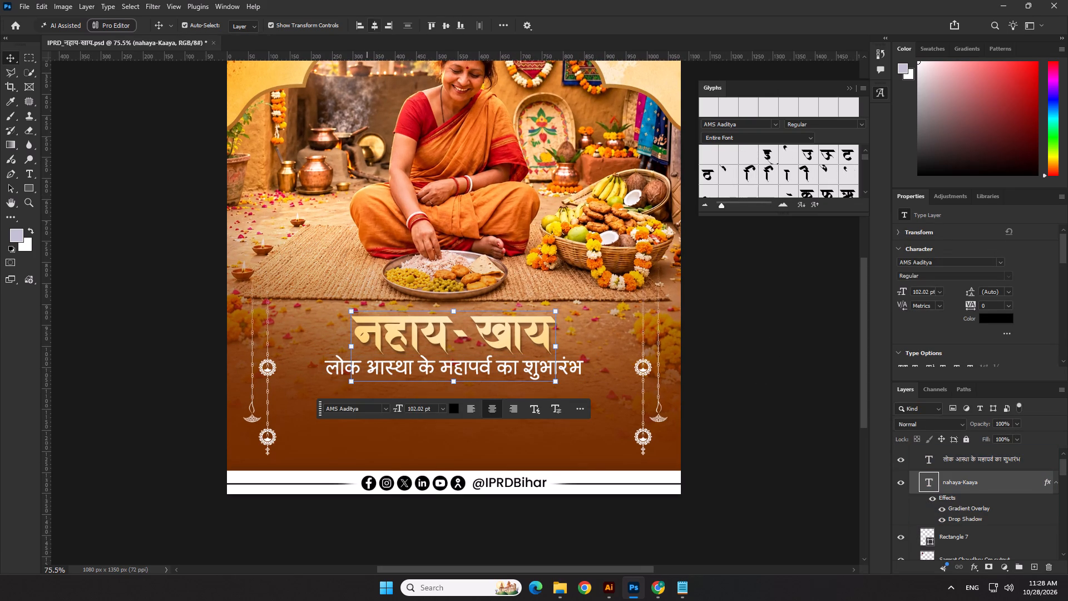
{"action": "left_click", "coordinate": [372, 23]}
{"action": "left_click", "coordinate": [795, 360]}
Nudge the लोक आस्था line down 8 px below the title and save the poster.
{"action": "left_click", "coordinate": [512, 369]}
{"action": "key", "text": "shift+Down"}
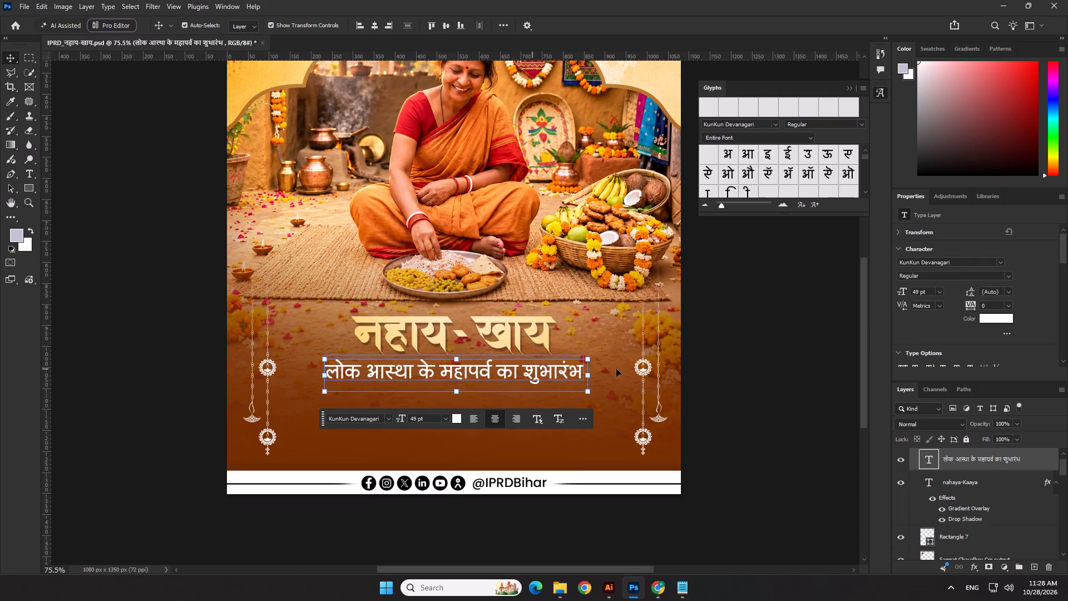
{"action": "key", "text": "Up"}
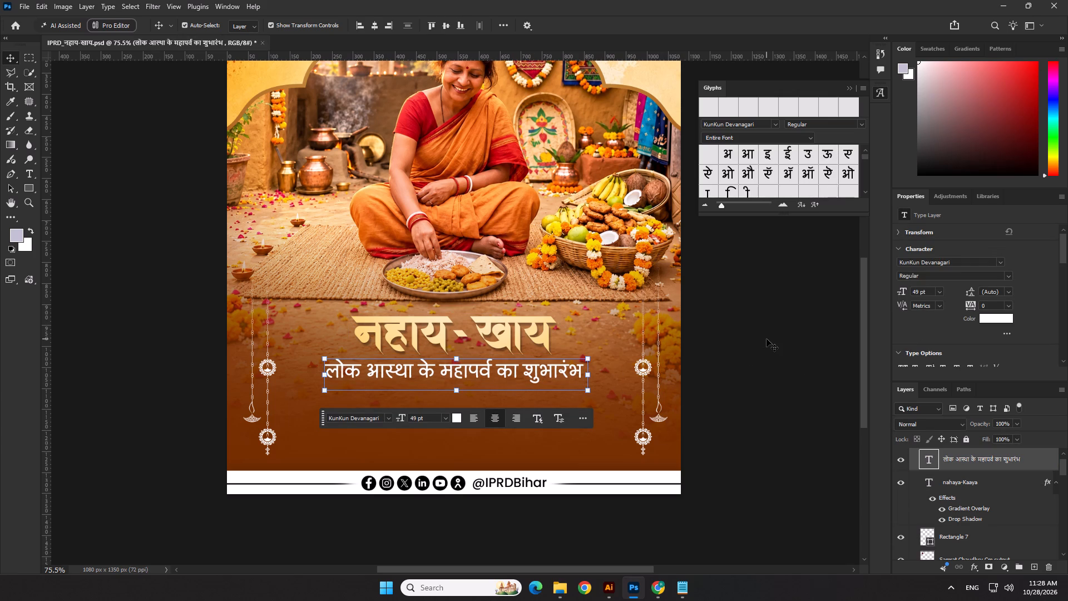
{"action": "key", "text": "Up"}
{"action": "left_click", "coordinate": [767, 339]}
{"action": "scroll", "coordinate": [348, 385], "scroll_direction": "down", "scroll_amount": 7}
{"action": "left_click", "coordinate": [673, 372]}
{"action": "scroll", "coordinate": [432, 372], "scroll_direction": "up", "scroll_amount": 2}
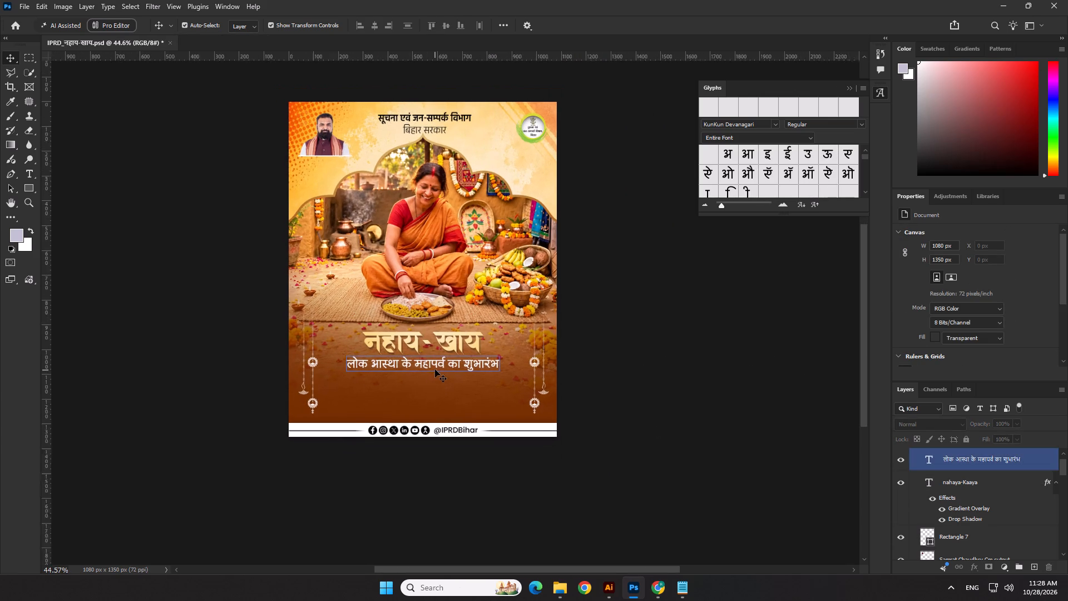
{"action": "key", "text": "ctrl+s"}
Copy the words छठ पूजा from the greeting text in Notepad and return to the Photoshop poster.
{"action": "left_click", "coordinate": [656, 583]}
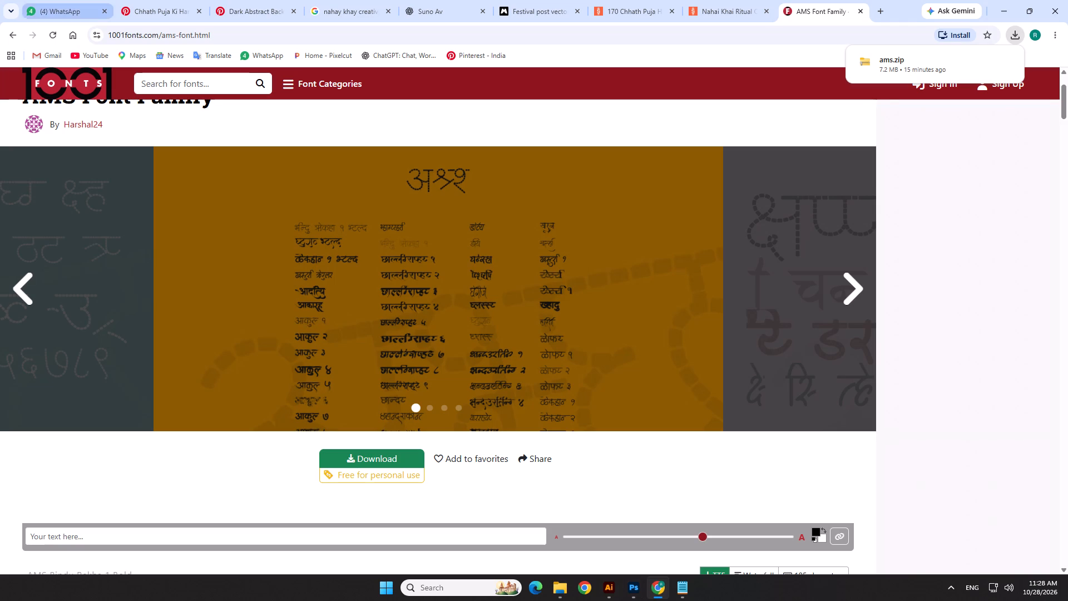
{"action": "left_click", "coordinate": [682, 586]}
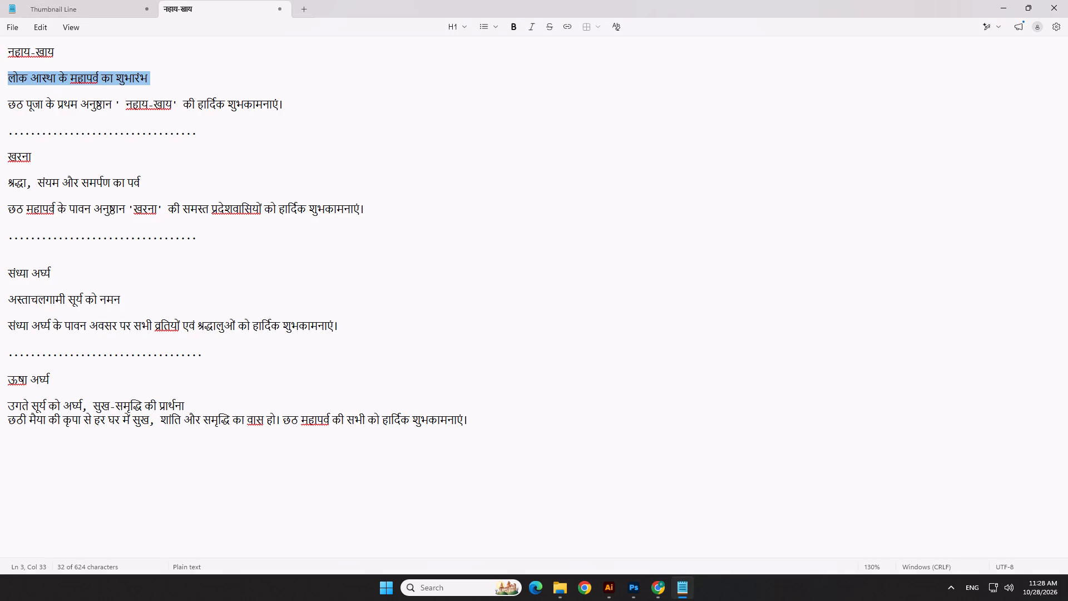
{"action": "left_click_drag", "start_coordinate": [9, 108], "coordinate": [44, 106]}
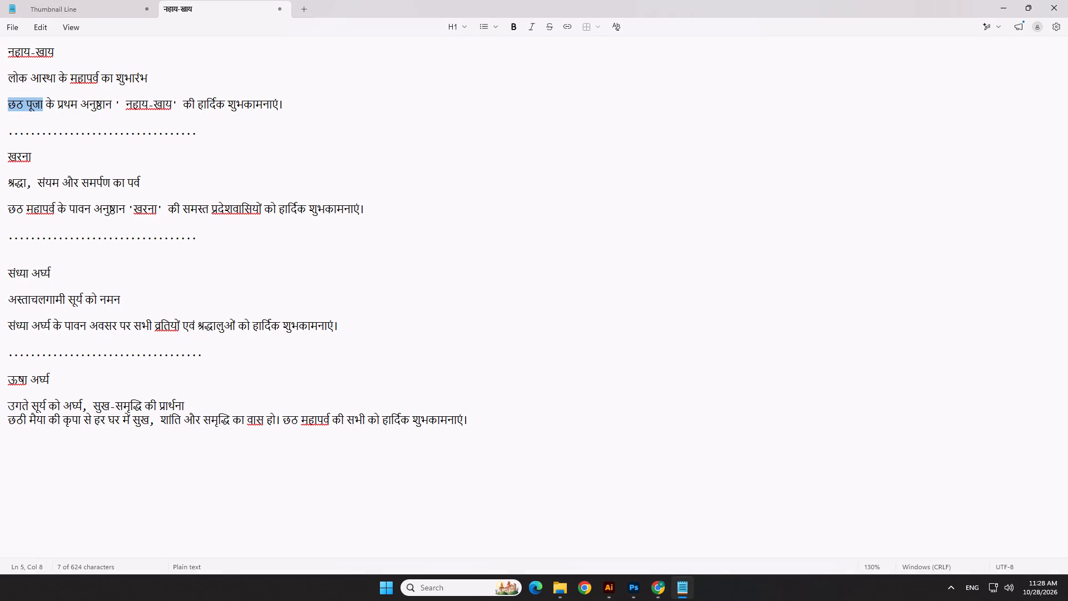
{"action": "key", "text": "ctrl+c"}
{"action": "key", "text": "ctrl+c"}
{"action": "key", "text": "alt+Tab"}
{"action": "key", "text": "alt+Tab"}
{"action": "key", "text": "alt+Tab"}
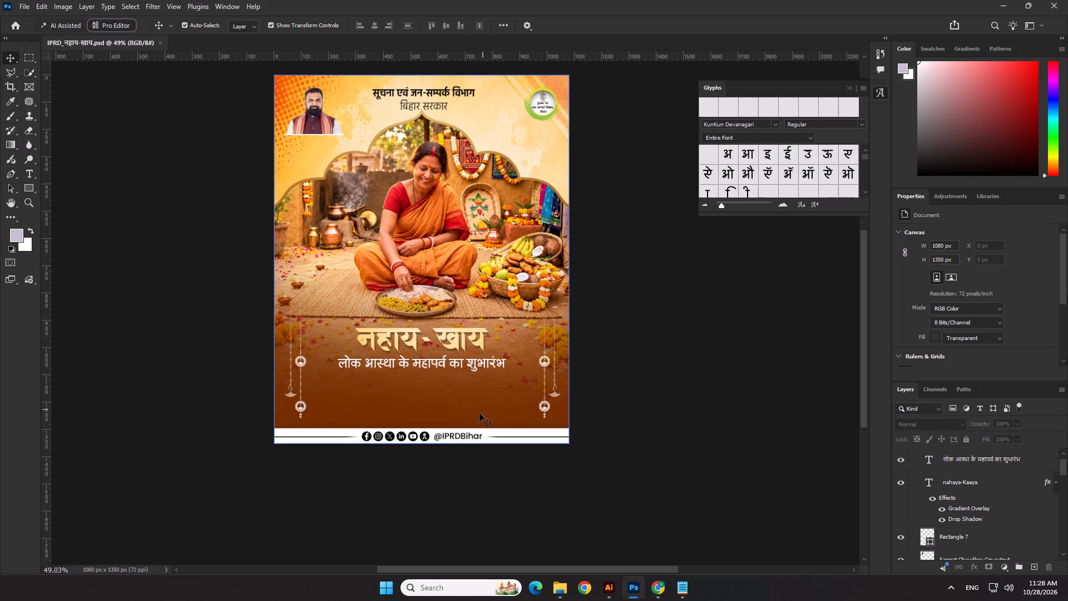
Duplicate the नहाय - खाय title straight down into the space below the लोक आस्था line.
{"action": "scroll", "coordinate": [397, 372], "scroll_direction": "up", "scroll_amount": 6}
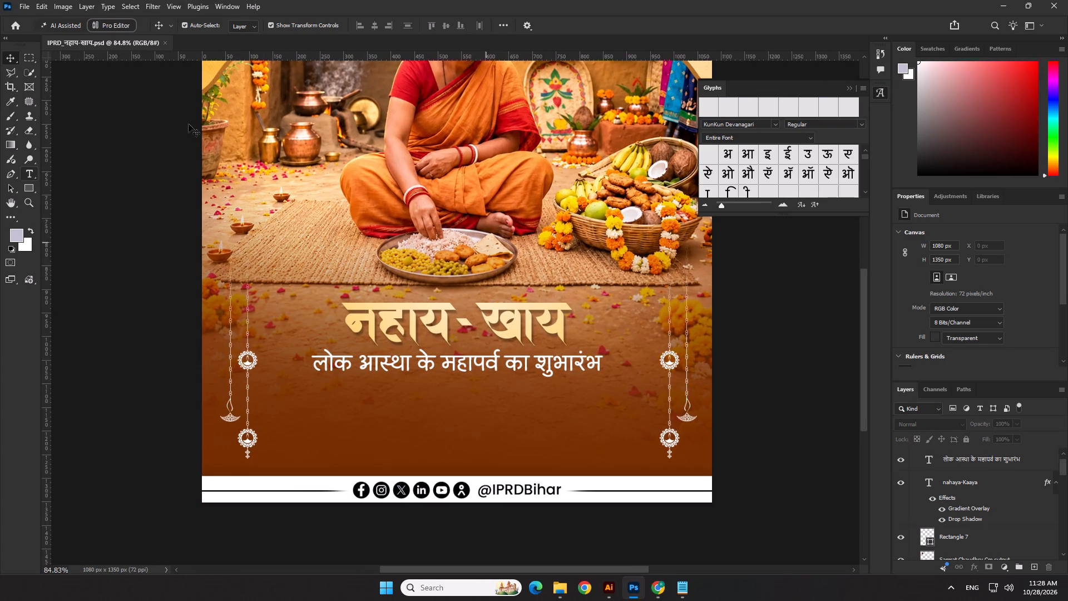
{"action": "left_click", "coordinate": [7, 56]}
{"action": "left_click", "coordinate": [379, 333]}
{"action": "left_click_drag", "start_coordinate": [393, 310], "coordinate": [392, 377], "text": "alt+shift"}
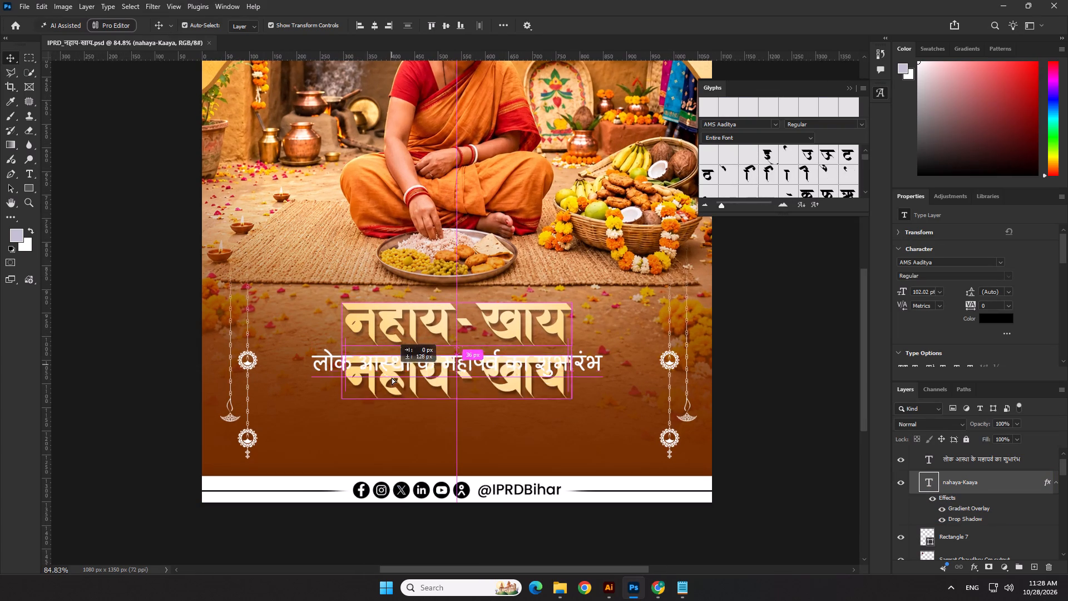
{"action": "left_click_drag", "start_coordinate": [392, 377], "coordinate": [392, 395], "text": "alt+shift"}
Replace the duplicated title's text with छठ, inserting the ठ character from the AMS Aaditya glyphs.
{"action": "double_click", "coordinate": [392, 395]}
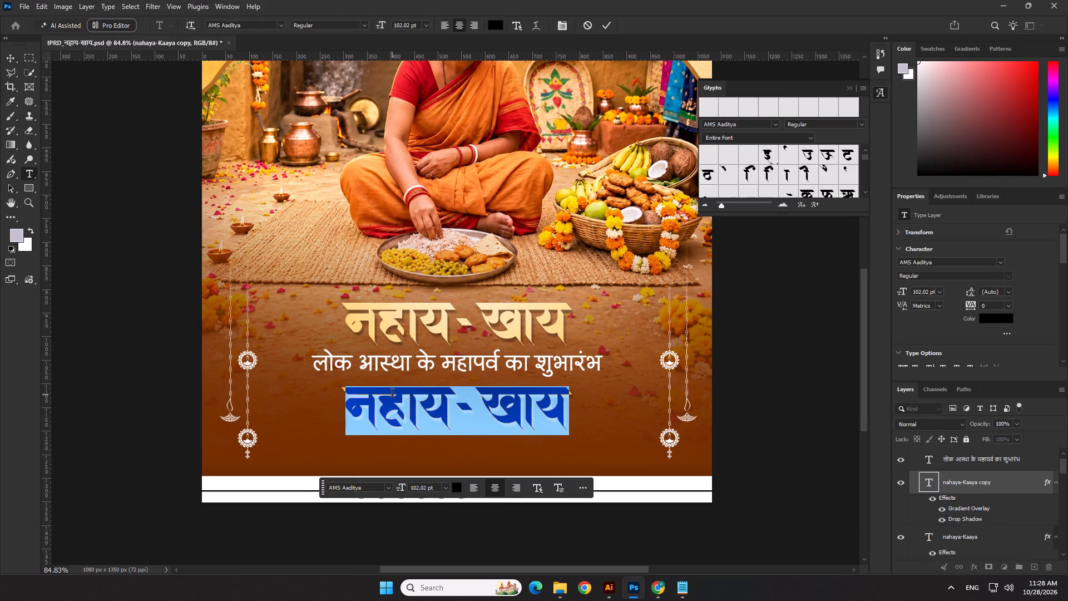
{"action": "key", "text": "shift+c"}
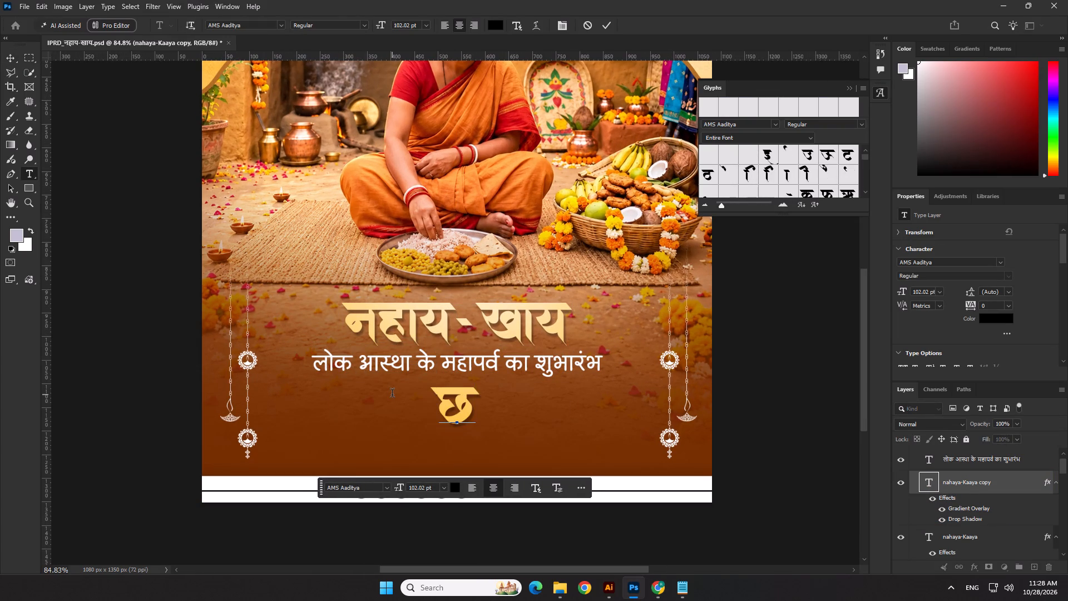
{"action": "key", "text": "t"}
{"action": "key", "text": "BackSpace"}
{"action": "key", "text": "shift+t"}
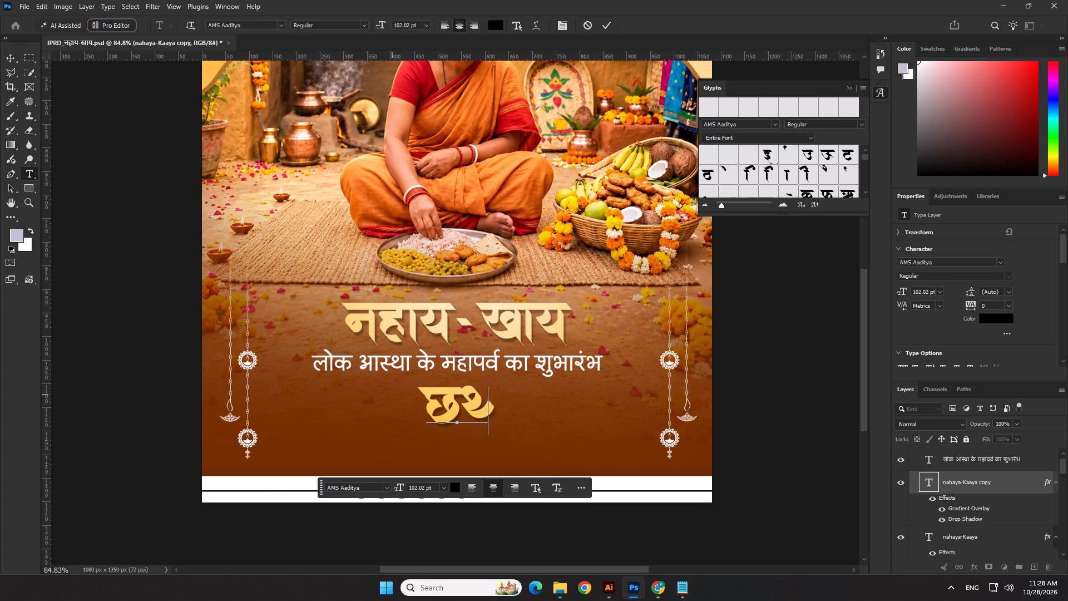
{"action": "key", "text": "BackSpace"}
{"action": "type", "text": "TH"}
{"action": "key", "text": "BackSpace"}
{"action": "key", "text": "BackSpace"}
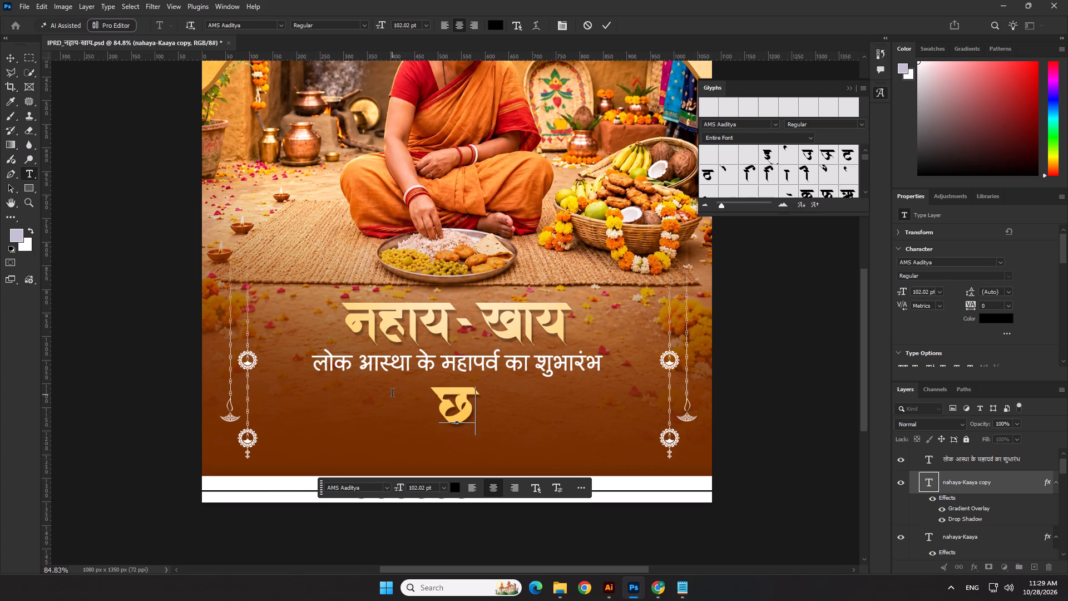
{"action": "key", "text": "shift+h"}
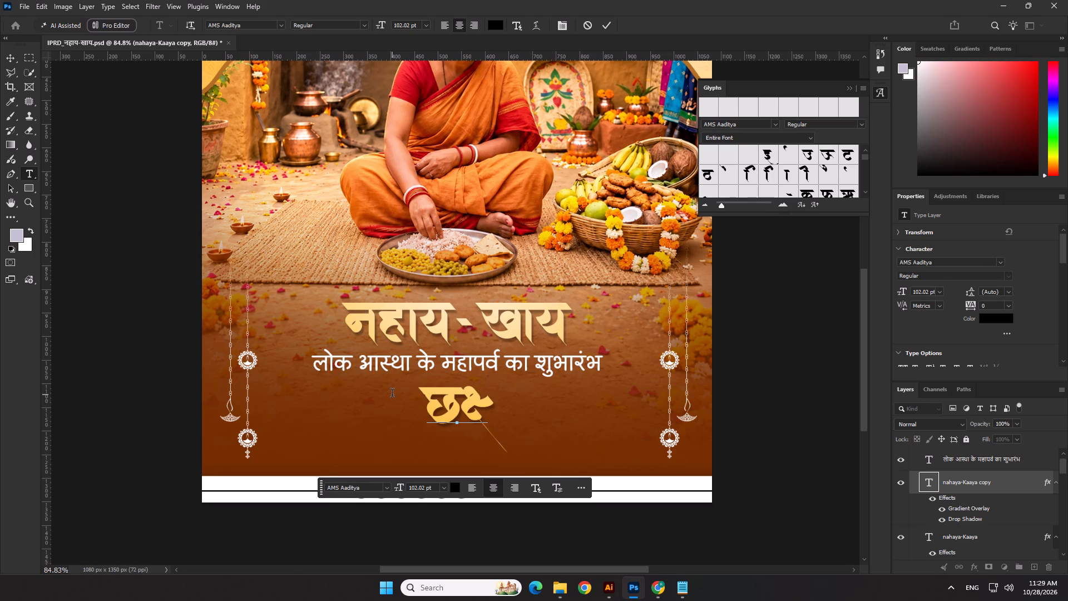
{"action": "key", "text": "BackSpace"}
{"action": "key", "text": "h"}
{"action": "key", "text": "BackSpace"}
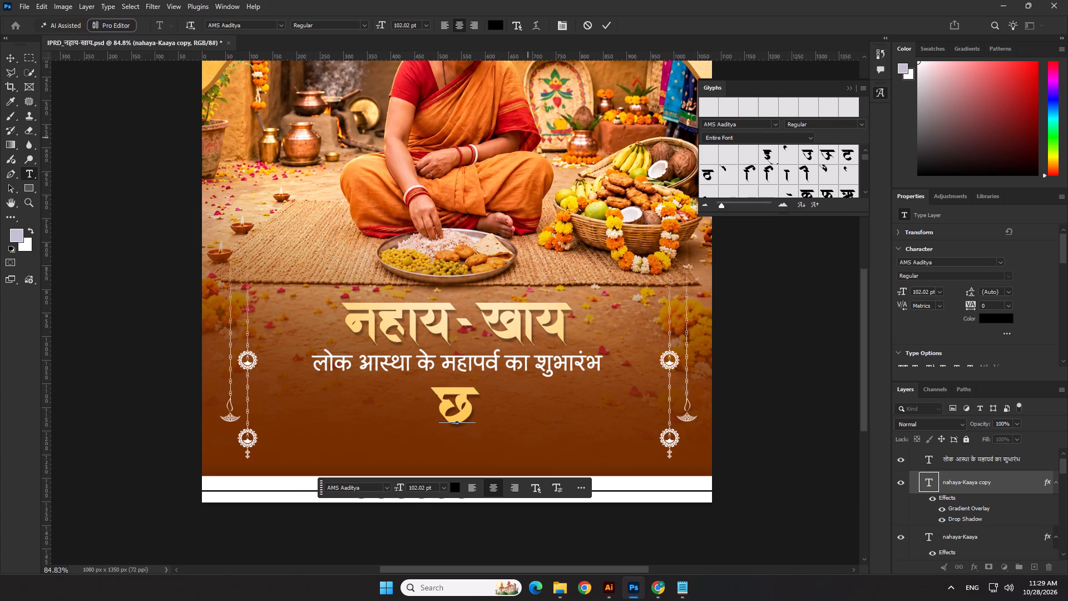
{"action": "left_click", "coordinate": [711, 174]}
{"action": "left_click", "coordinate": [711, 174]}
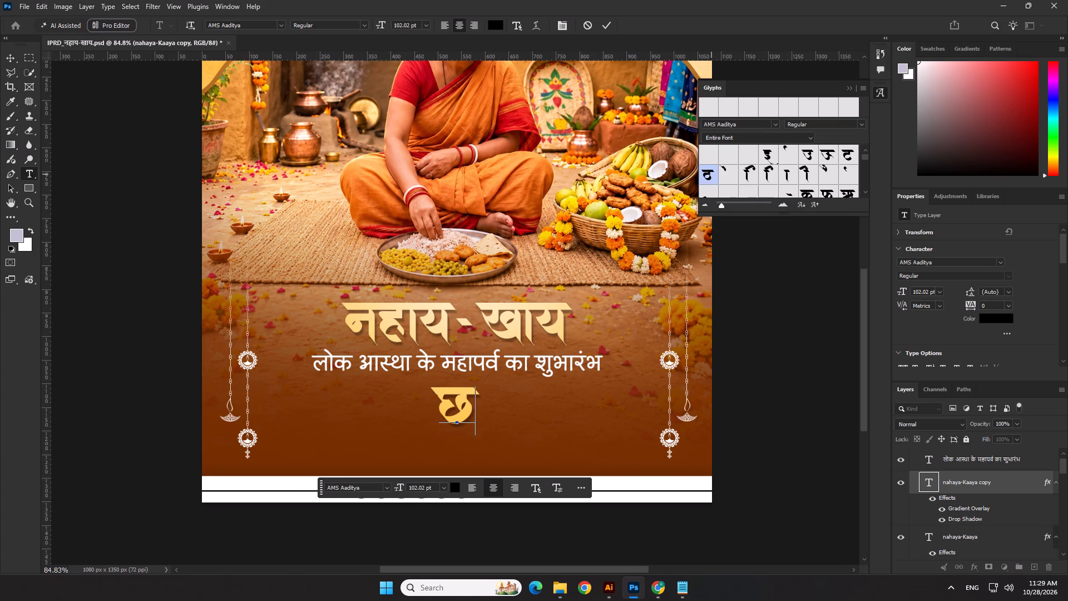
{"action": "double_click", "coordinate": [711, 174]}
{"action": "key", "text": "space"}
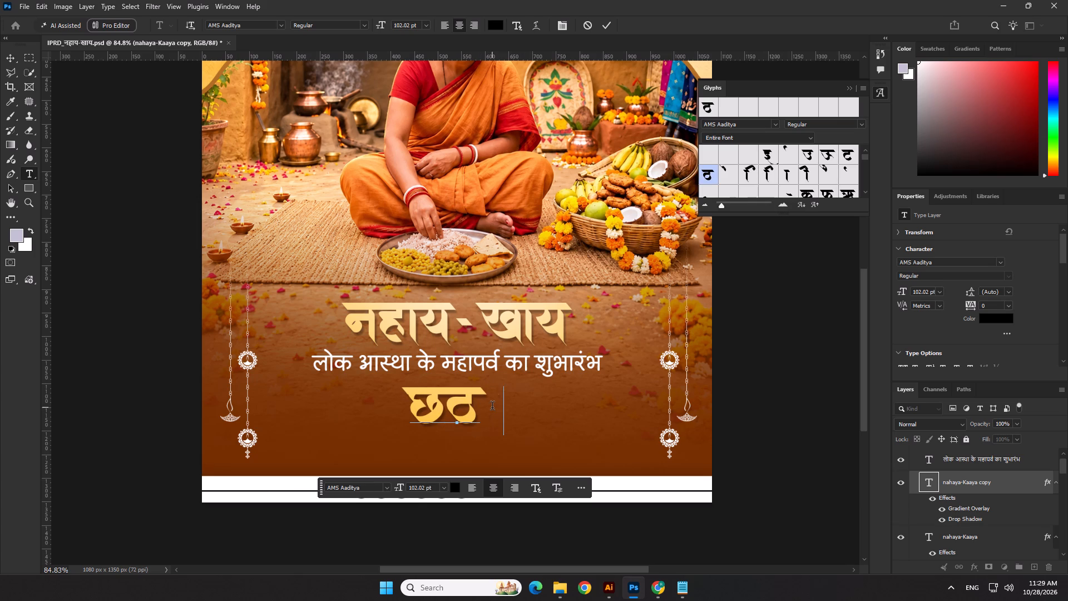
Add the word पुजा after छठ in the duplicated title and commit the text.
{"action": "key", "text": "p"}
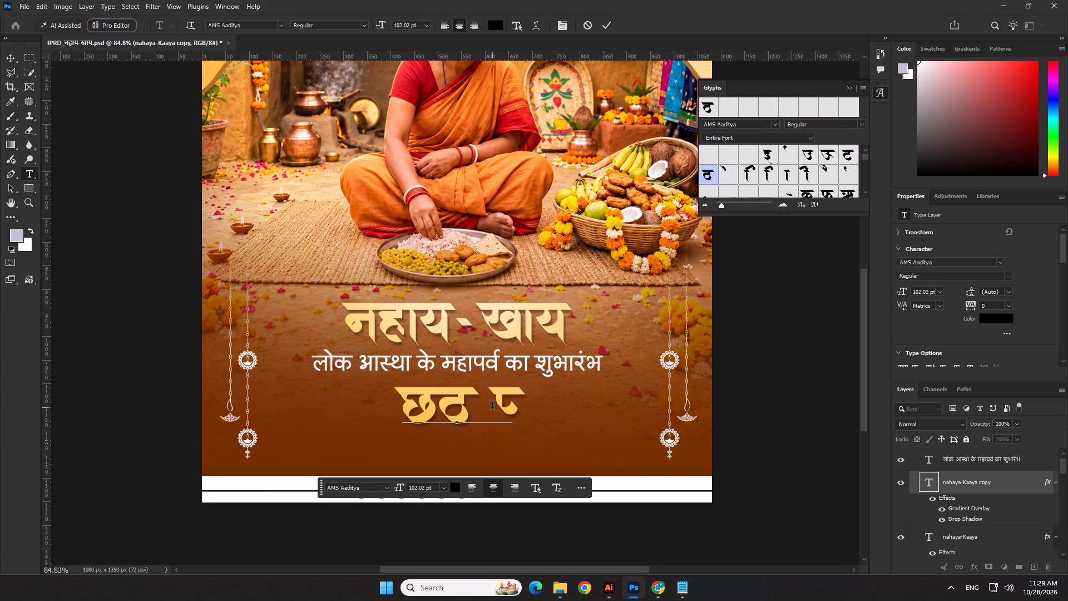
{"action": "key", "text": "a"}
{"action": "key", "text": "u"}
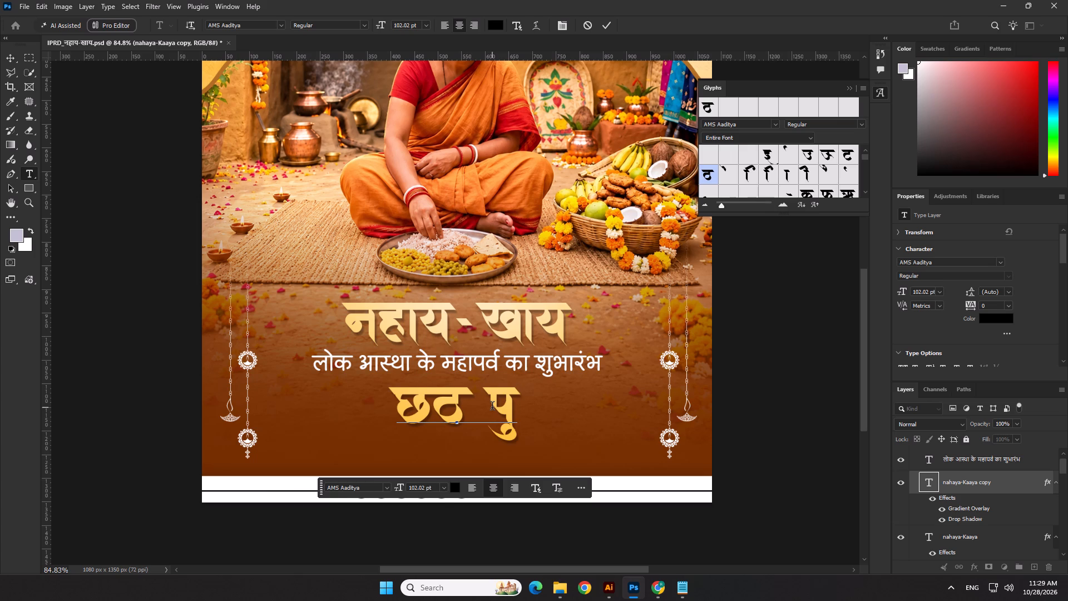
{"action": "key", "text": "BackSpace"}
{"action": "key", "text": "shift+i"}
{"action": "key", "text": "BackSpace"}
{"action": "key", "text": "shift+u"}
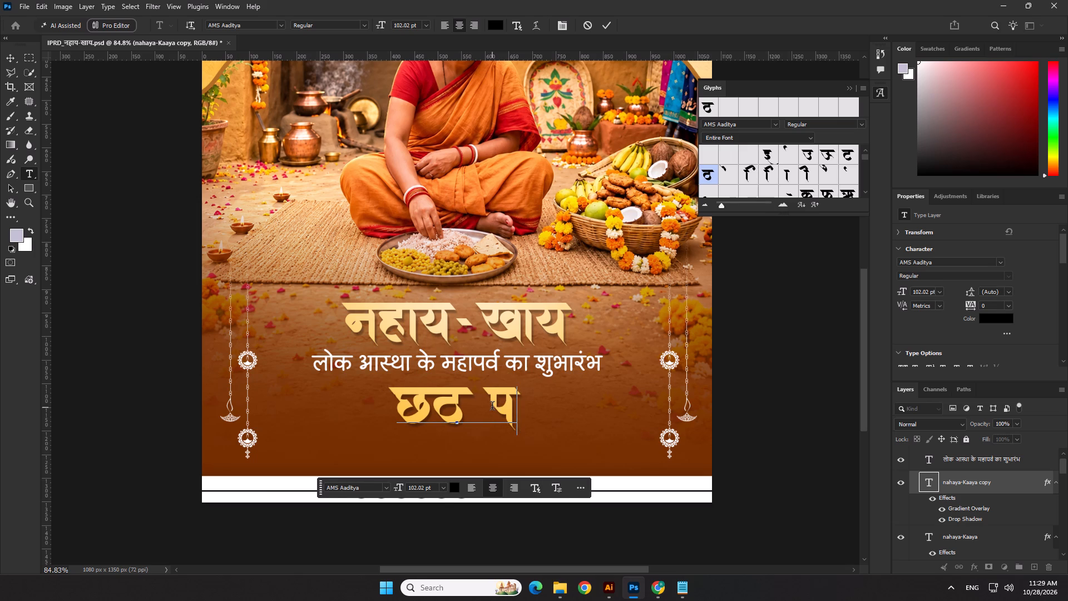
{"action": "key", "text": "BackSpace"}
{"action": "key", "text": "u"}
{"action": "type", "text": "jaa"}
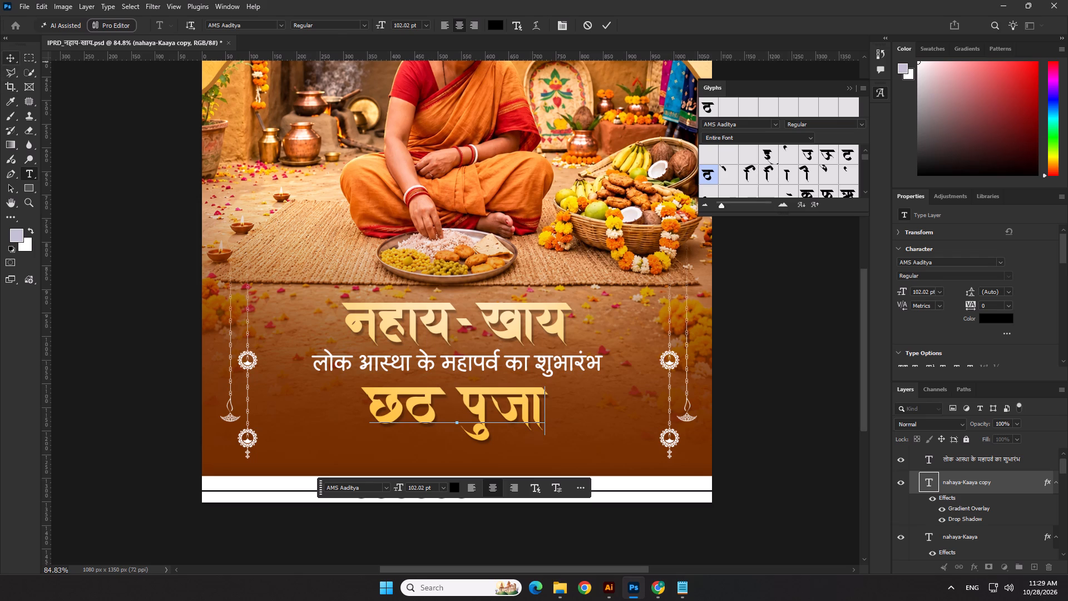
{"action": "left_click", "coordinate": [11, 53]}
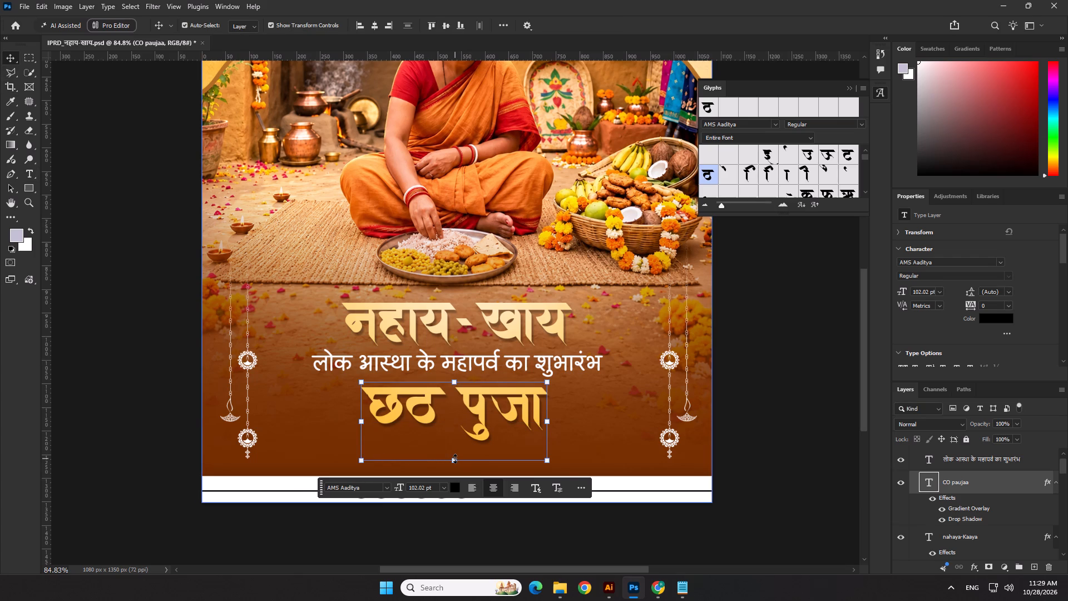
{"action": "key", "text": "Return"}
Scale the नहाय - खाय title down to 84.75 pt and centre it horizontally on the poster.
{"action": "left_click", "coordinate": [446, 311]}
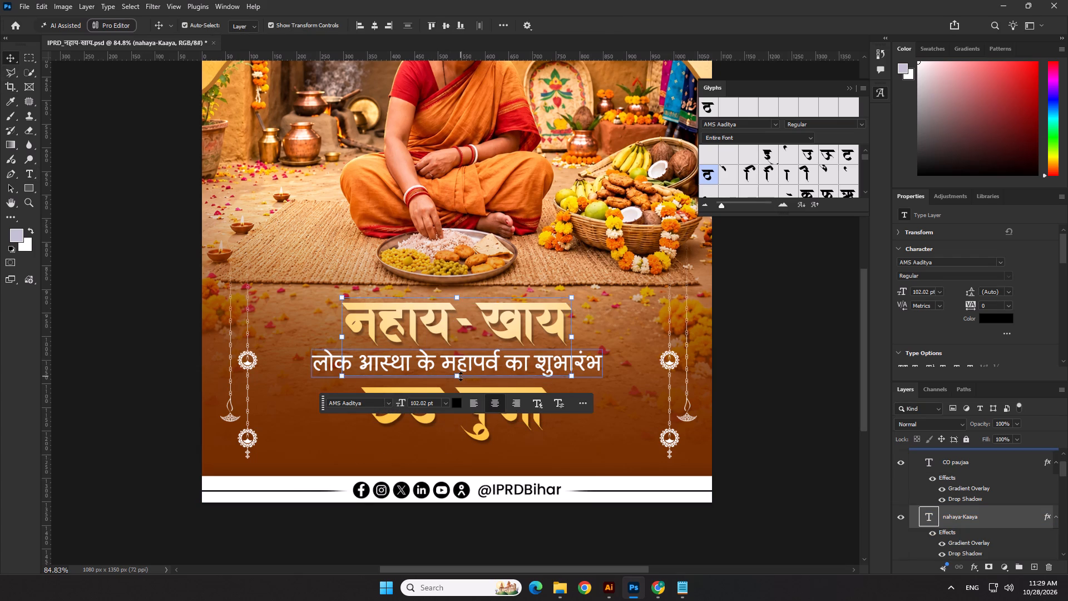
{"action": "left_click_drag", "start_coordinate": [459, 376], "coordinate": [461, 365]}
{"action": "key", "text": "Return"}
{"action": "left_click", "coordinate": [369, 27]}
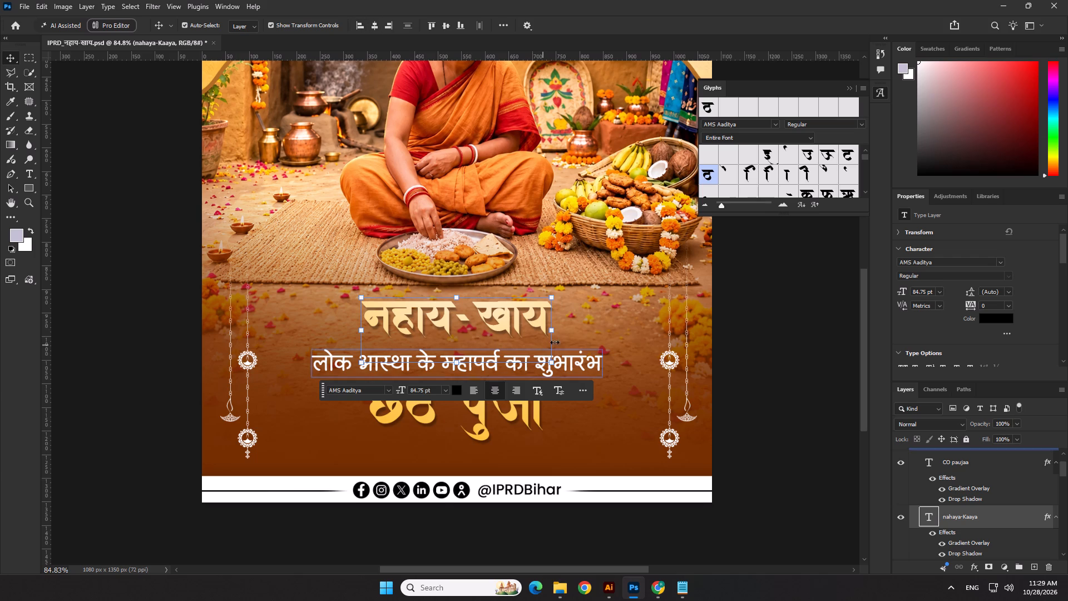
Shift the नहाय - खाय title's radial Gradient Overlay upward, giving the letters a deeper golden tone.
{"action": "double_click", "coordinate": [961, 546]}
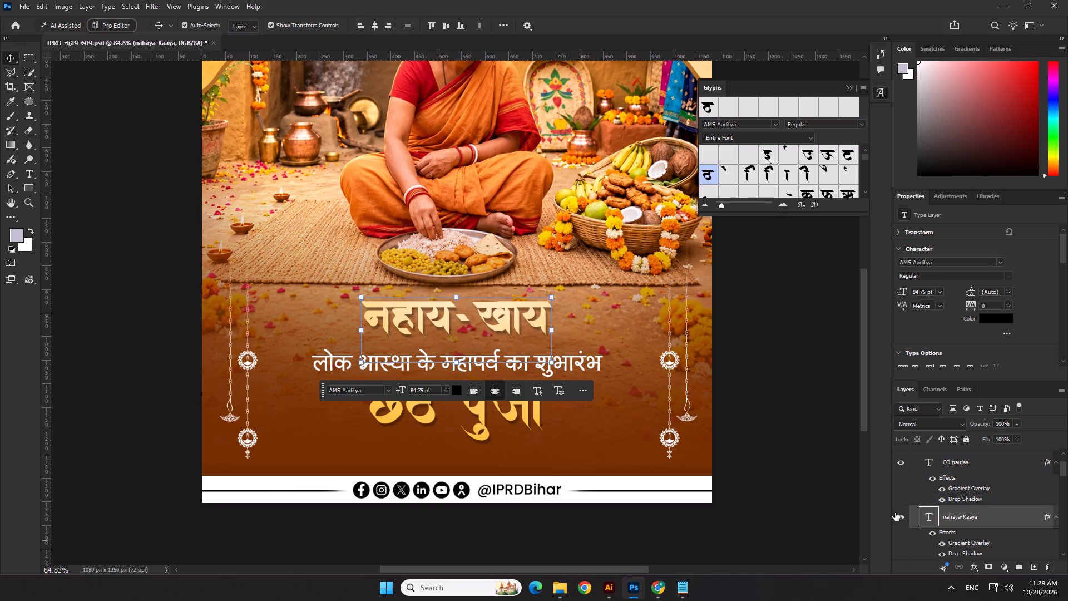
{"action": "left_click_drag", "start_coordinate": [518, 338], "coordinate": [522, 291]}
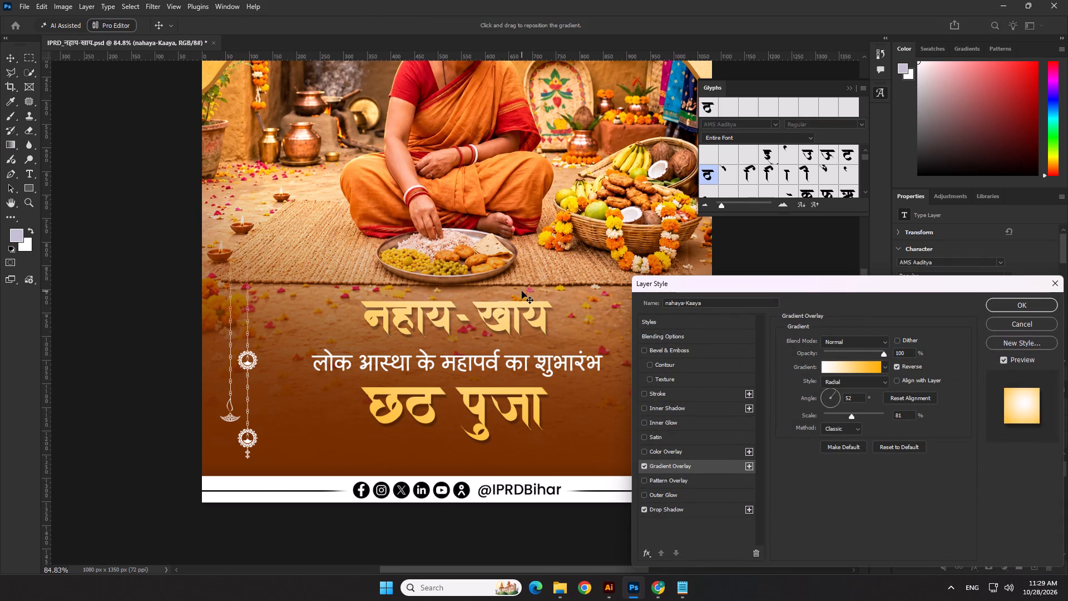
{"action": "left_click_drag", "start_coordinate": [522, 291], "coordinate": [521, 223]}
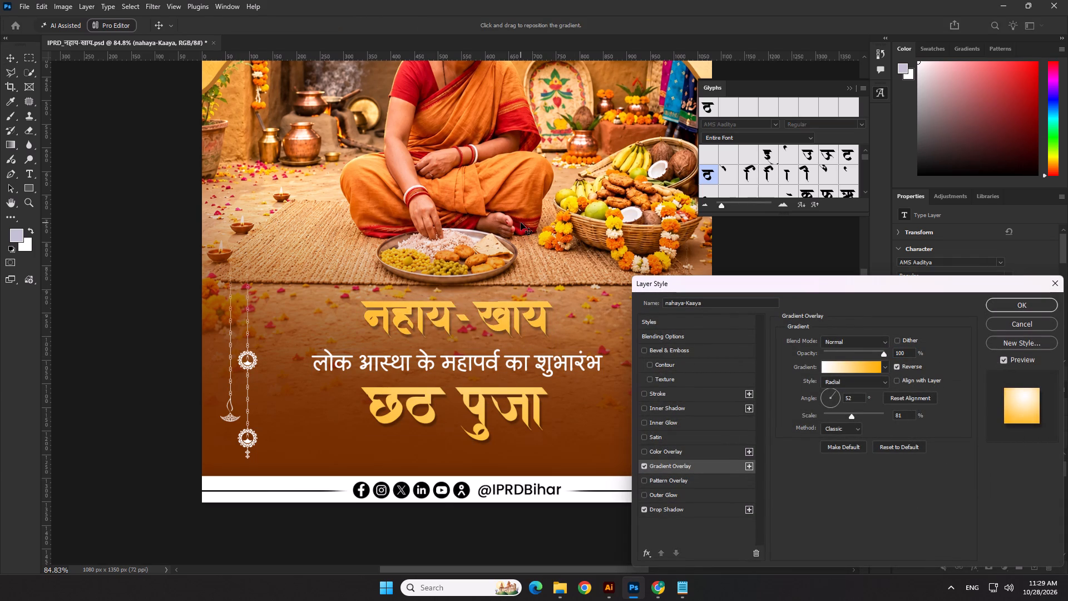
{"action": "left_click_drag", "start_coordinate": [521, 223], "coordinate": [524, 262]}
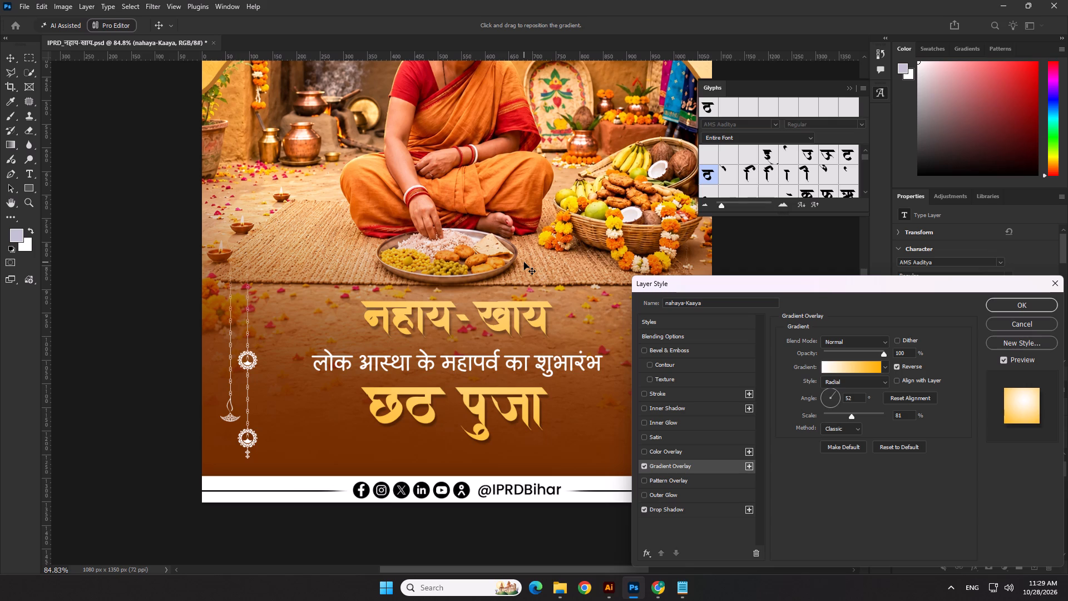
{"action": "left_click_drag", "start_coordinate": [524, 262], "coordinate": [524, 263]}
{"action": "left_click", "coordinate": [999, 309]}
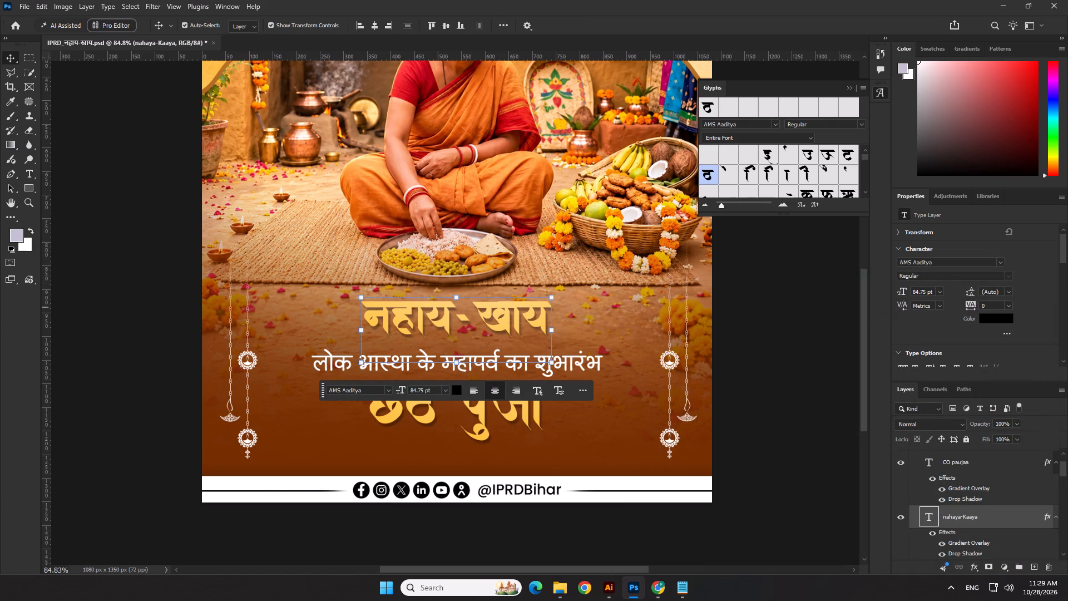
Set the नहाय - खाय title's font size to 85 pt and centre it horizontally on the poster.
{"action": "left_click_drag", "start_coordinate": [926, 291], "coordinate": [879, 291]}
{"action": "type", "text": "86"}
{"action": "key", "text": "BackSpace"}
{"action": "key", "text": "5"}
{"action": "key", "text": "Return"}
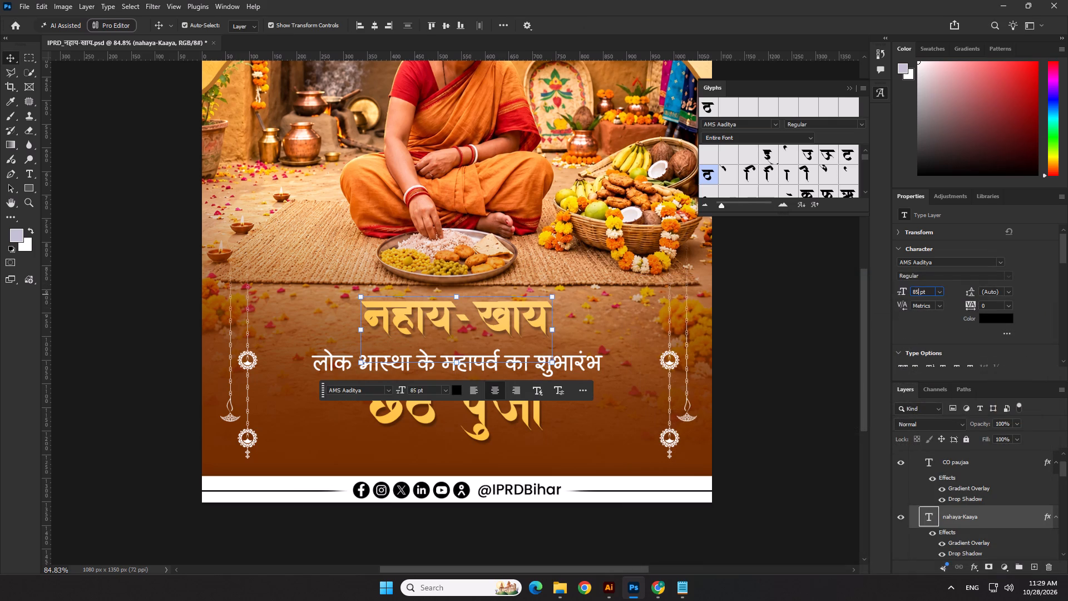
{"action": "left_click", "coordinate": [377, 21]}
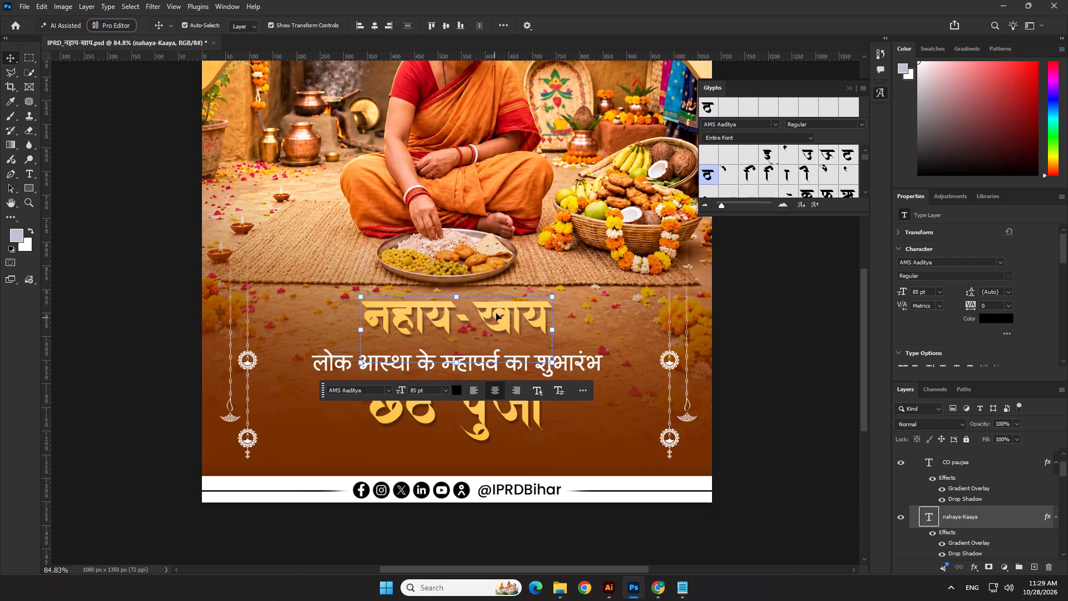
Change the नहाय - खाय title's anti-aliasing to Smooth and centre it horizontally again.
{"action": "double_click", "coordinate": [496, 313]}
{"action": "scroll", "coordinate": [1060, 275], "scroll_direction": "down", "scroll_amount": 3}
{"action": "left_click", "coordinate": [1009, 305]}
{"action": "scroll", "coordinate": [1016, 329], "scroll_direction": "down", "scroll_amount": 1}
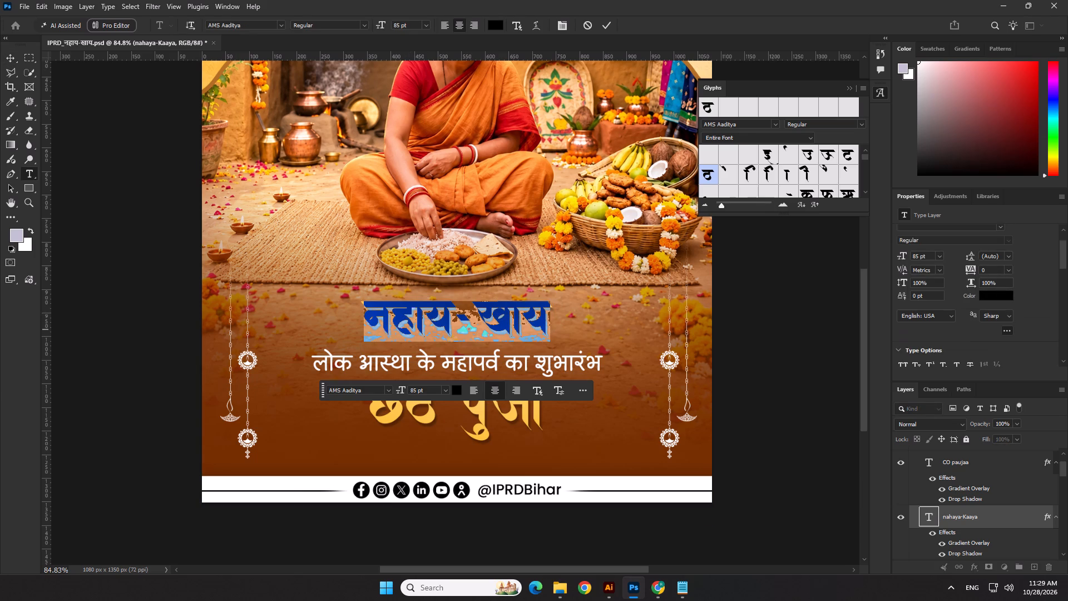
{"action": "left_click", "coordinate": [1002, 319]}
{"action": "left_click", "coordinate": [995, 367]}
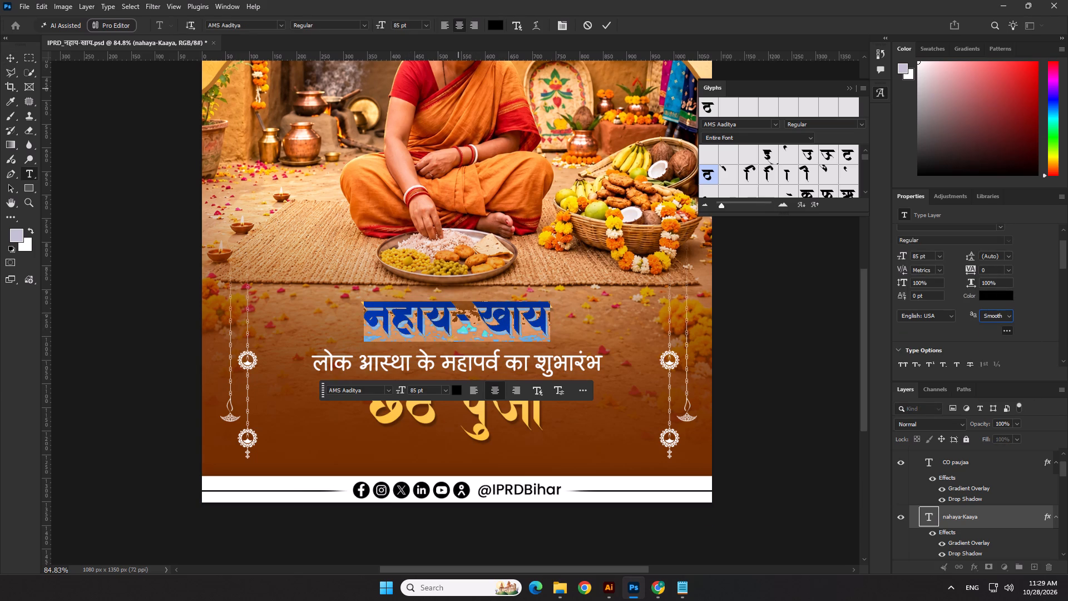
{"action": "left_click", "coordinate": [610, 20]}
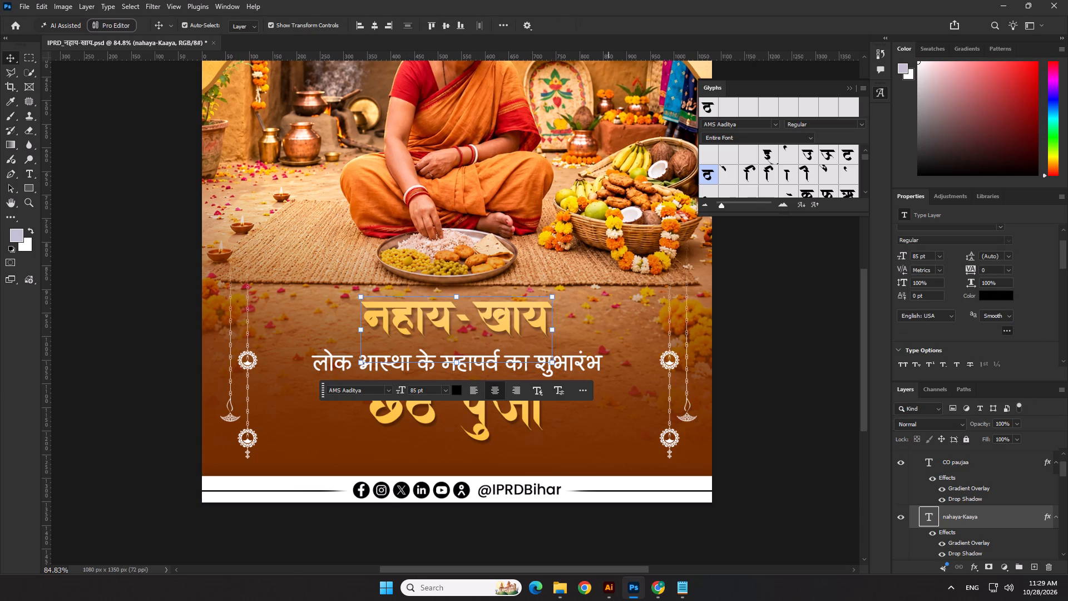
{"action": "left_click", "coordinate": [375, 22]}
{"action": "left_click", "coordinate": [159, 139]}
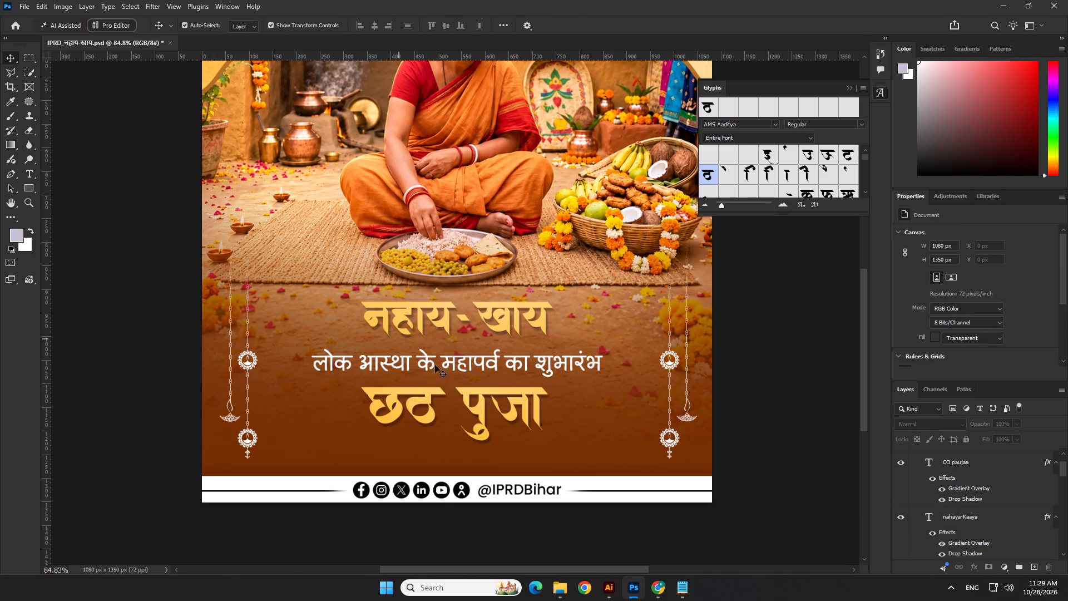
Nudge the लोक आस्था के महापर्व का शुभारंभ line up by about 10 px.
{"action": "left_click", "coordinate": [441, 363]}
{"action": "key", "text": "shift+Up"}
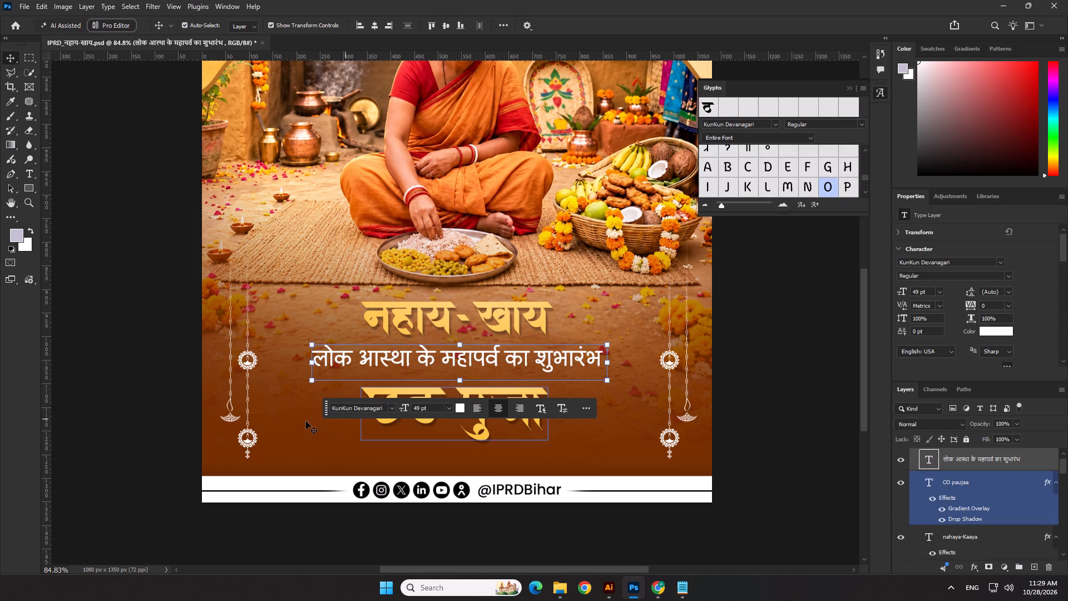
{"action": "left_click", "coordinate": [199, 415]}
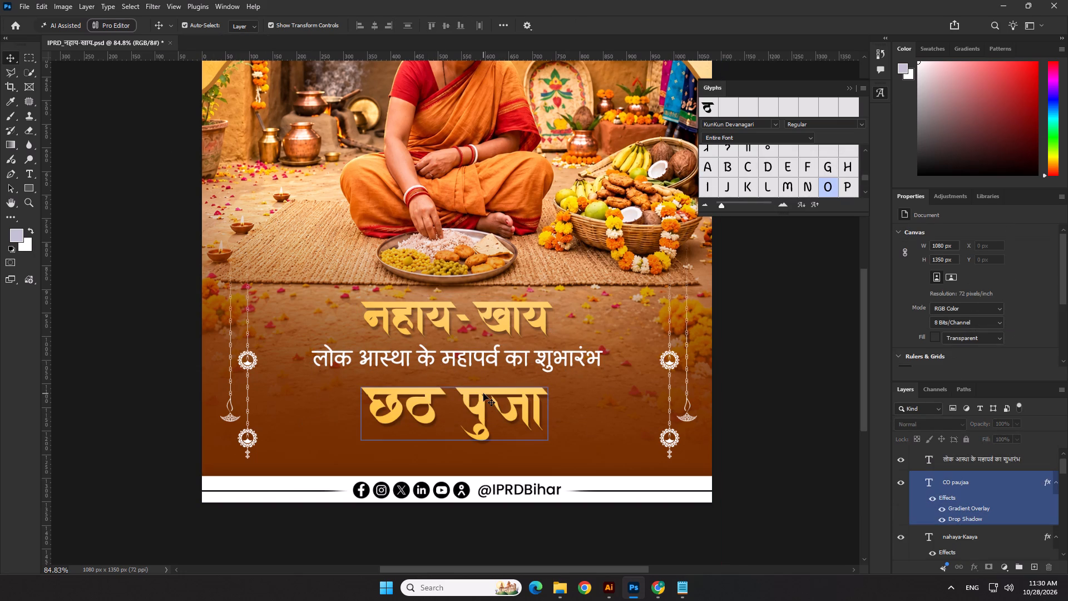
Duplicate the लोक आस्था line straight down to just below the छठ पुजा title.
{"action": "left_click", "coordinate": [508, 359]}
{"action": "left_click_drag", "start_coordinate": [527, 358], "coordinate": [528, 444], "text": "alt+shift"}
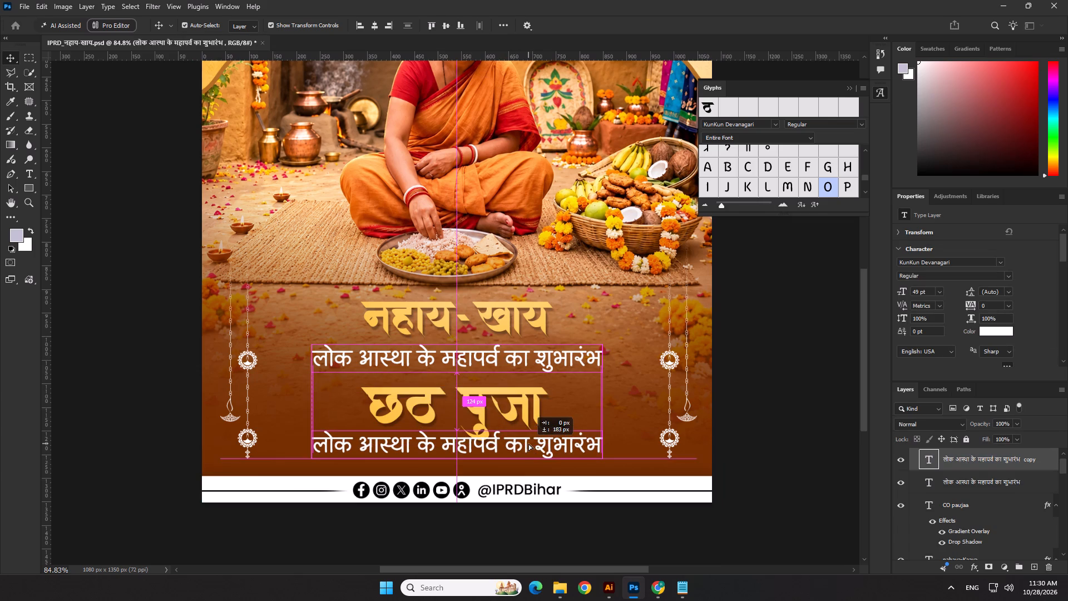
{"action": "left_click_drag", "start_coordinate": [528, 444], "coordinate": [529, 454], "text": "alt+shift"}
Copy छठ पूजा के प्रथम अनुष्ठान from the Notepad notes and replace the duplicated line's text with it.
{"action": "left_click", "coordinate": [675, 586]}
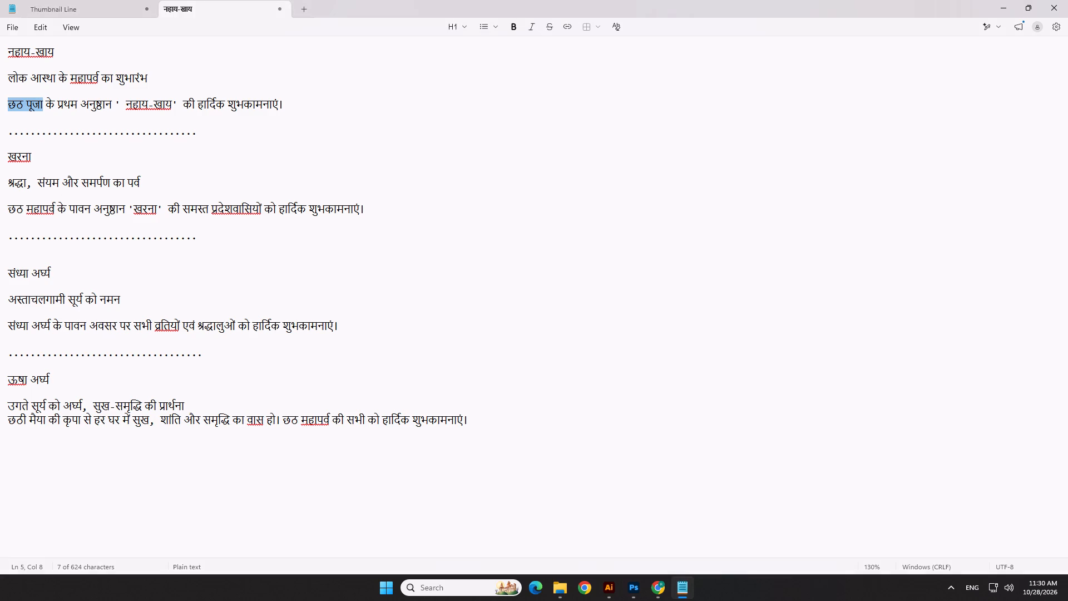
{"action": "left_click_drag", "start_coordinate": [46, 105], "coordinate": [277, 103]}
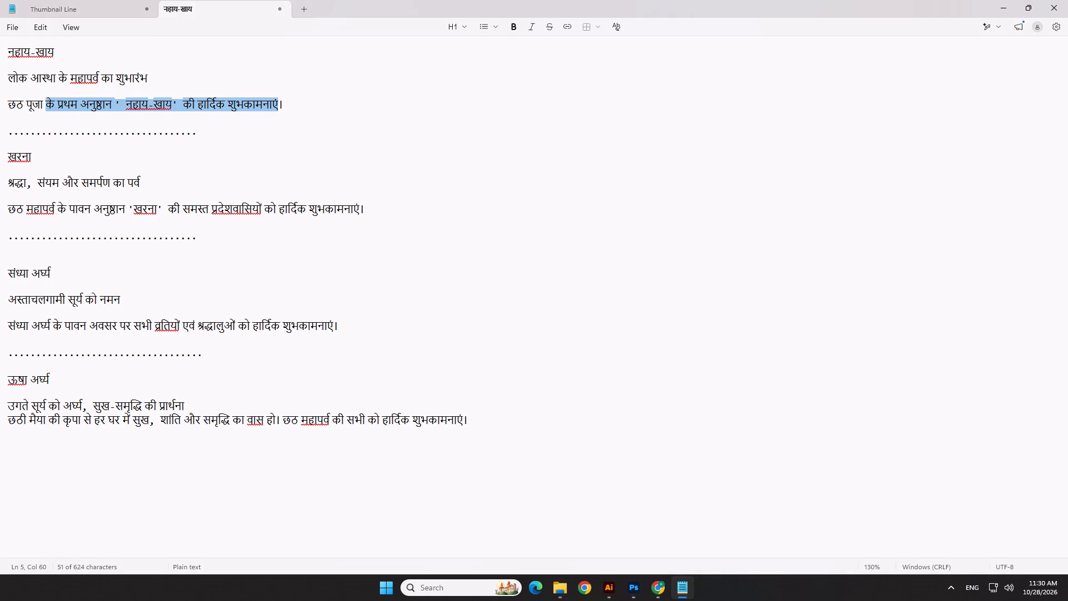
{"action": "left_click_drag", "start_coordinate": [277, 103], "coordinate": [283, 103]}
{"action": "left_click_drag", "start_coordinate": [283, 103], "coordinate": [283, 103]}
{"action": "left_click", "coordinate": [15, 106]}
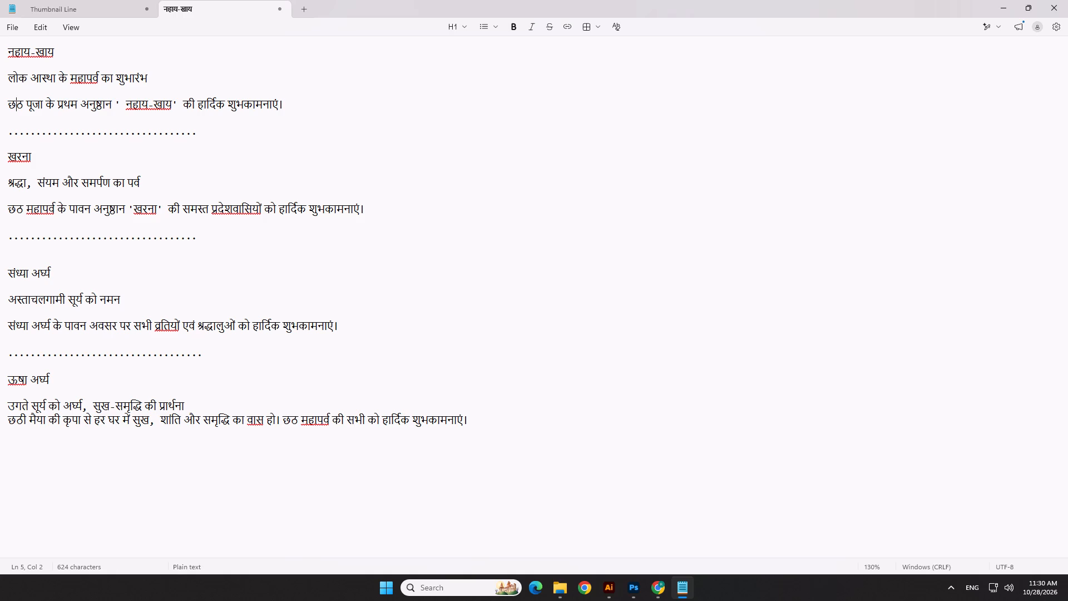
{"action": "left_click_drag", "start_coordinate": [8, 104], "coordinate": [115, 104]}
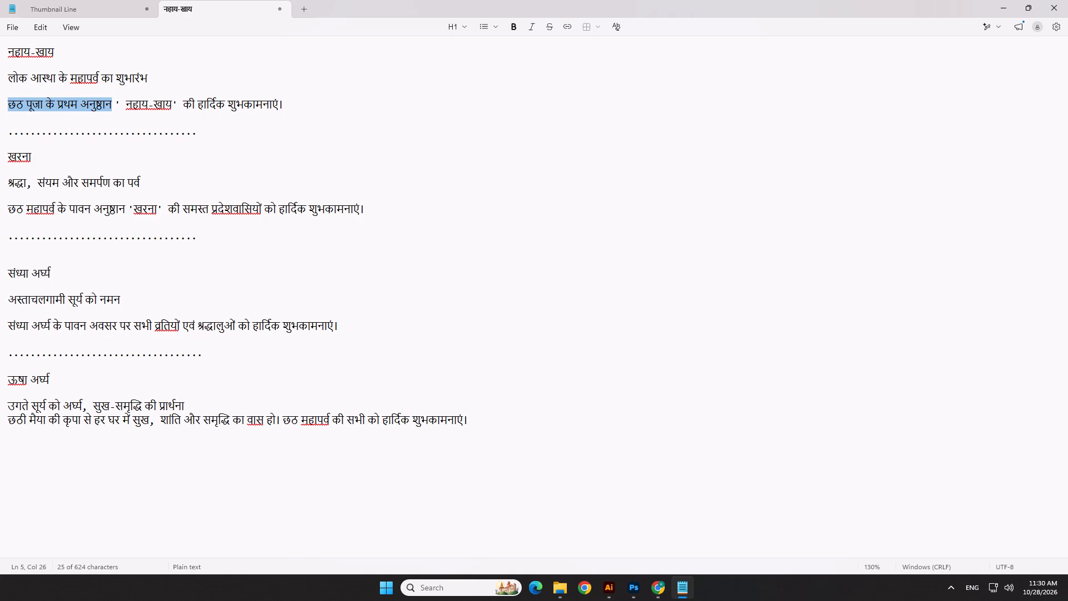
{"action": "left_click_drag", "start_coordinate": [115, 104], "coordinate": [111, 105]}
{"action": "key", "text": "ctrl+c"}
{"action": "key", "text": "ctrl+c"}
{"action": "key", "text": "alt+Tab"}
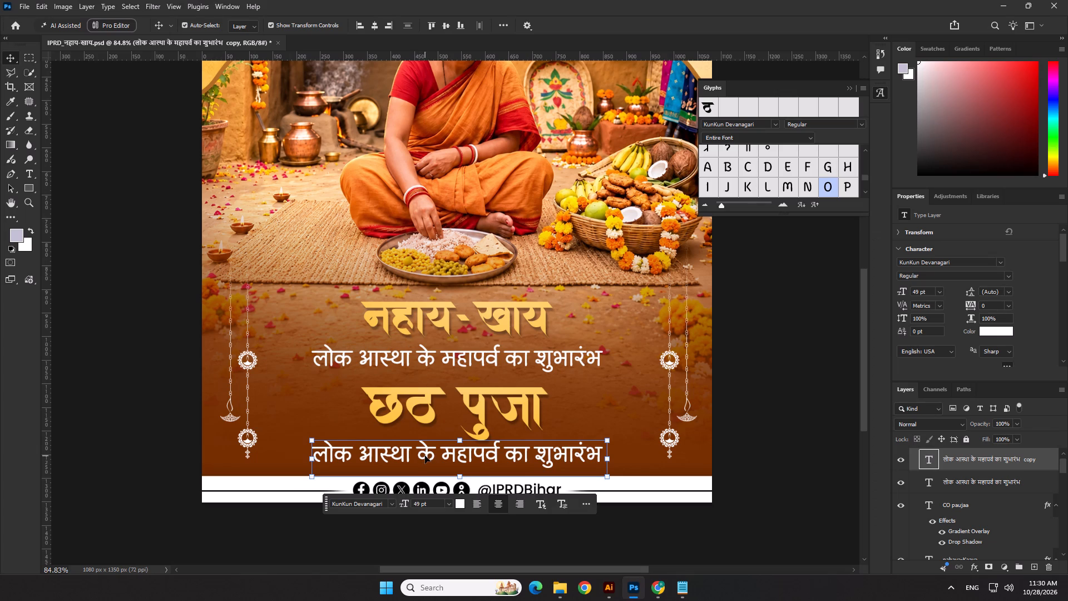
{"action": "double_click", "coordinate": [425, 456]}
{"action": "key", "text": "ctrl+v"}
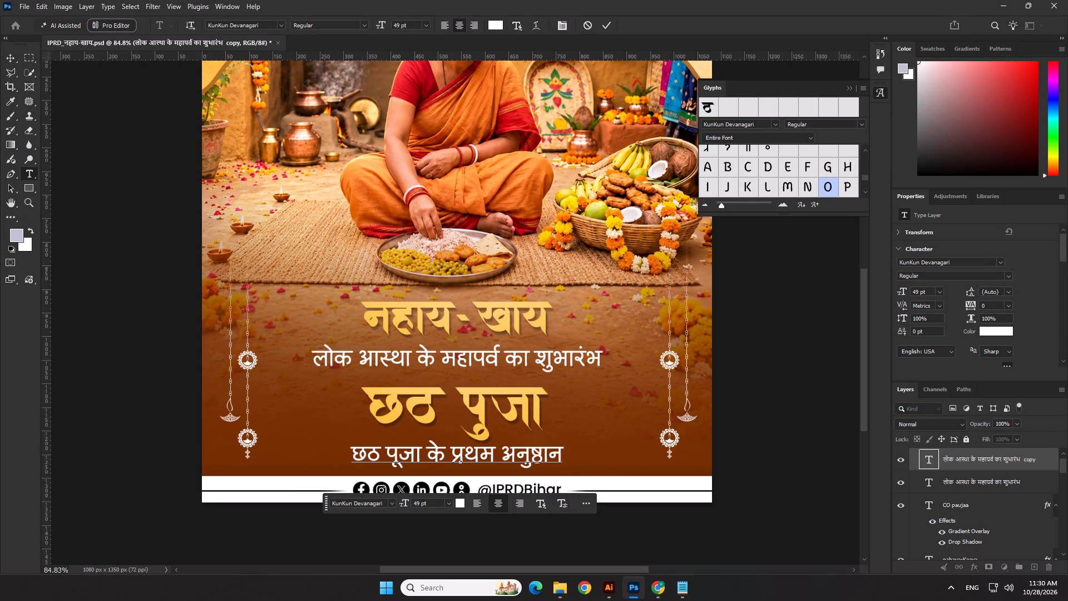
{"action": "left_click", "coordinate": [6, 53]}
Move the नहाय - खाय title to the bottom of the text area and the लोक आस्था line up to the top.
{"action": "left_click", "coordinate": [504, 323]}
{"action": "left_click_drag", "start_coordinate": [509, 321], "coordinate": [563, 402]}
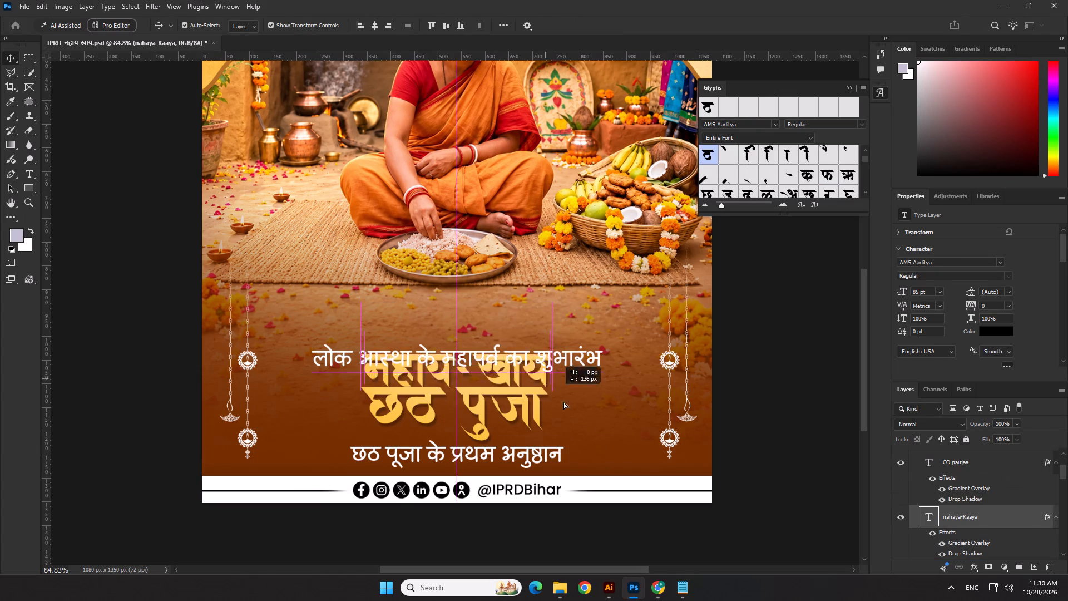
{"action": "left_click_drag", "start_coordinate": [563, 402], "coordinate": [587, 438]}
{"action": "left_click_drag", "start_coordinate": [481, 361], "coordinate": [482, 338]}
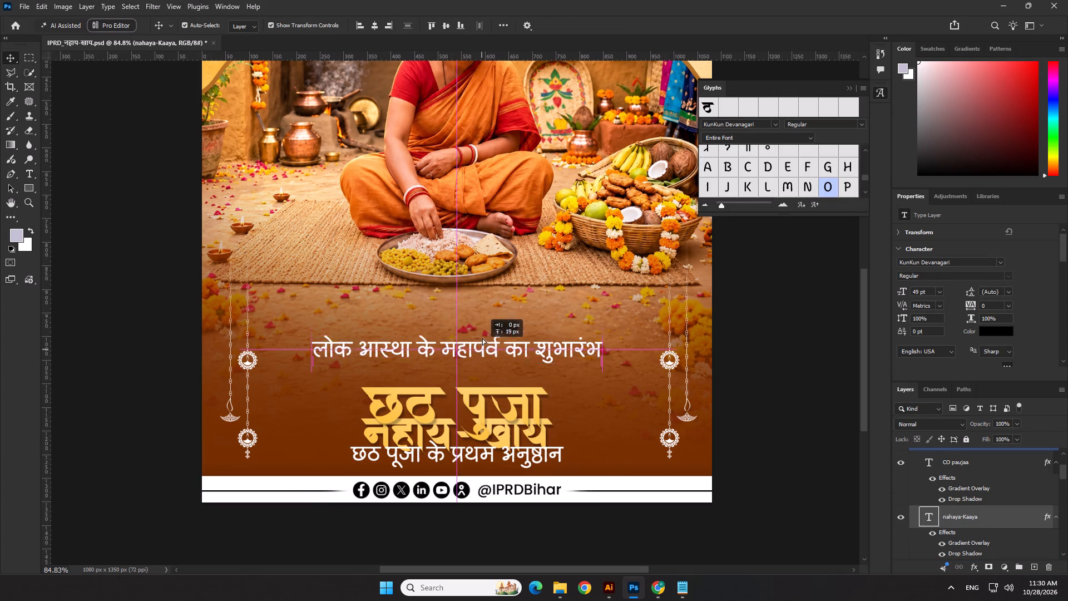
{"action": "left_click_drag", "start_coordinate": [482, 338], "coordinate": [487, 310]}
Move the छठ पुजा title up beneath the लोक आस्था line and place छठ पूजा के प्रथम अनुष्ठान just above नहाय - खाय.
{"action": "left_click", "coordinate": [502, 390]}
{"action": "left_click_drag", "start_coordinate": [502, 392], "coordinate": [502, 391]}
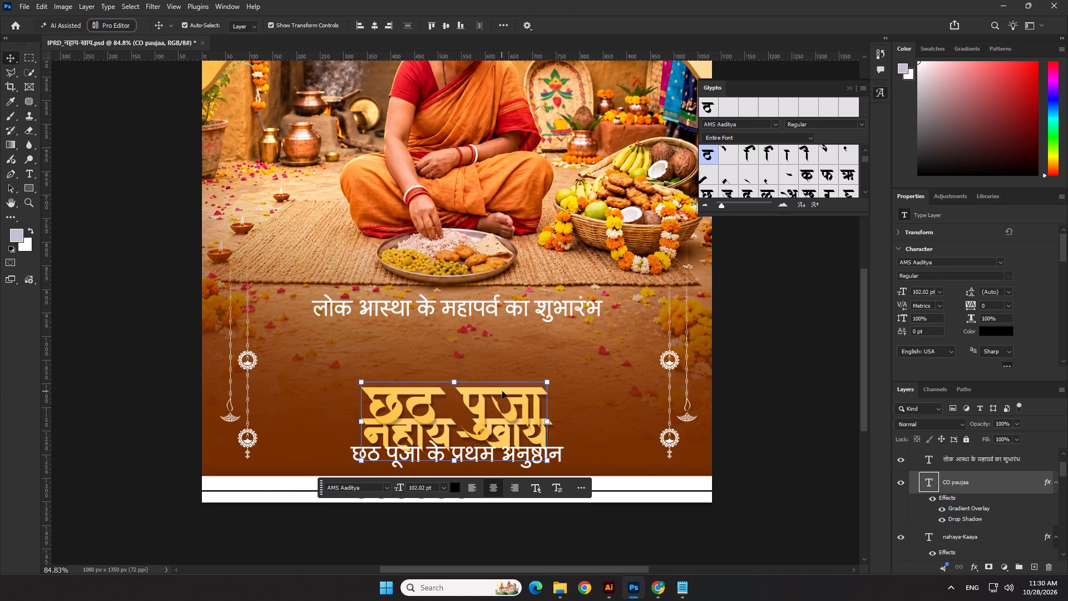
{"action": "left_click_drag", "start_coordinate": [502, 391], "coordinate": [508, 338]}
{"action": "left_click", "coordinate": [606, 27]}
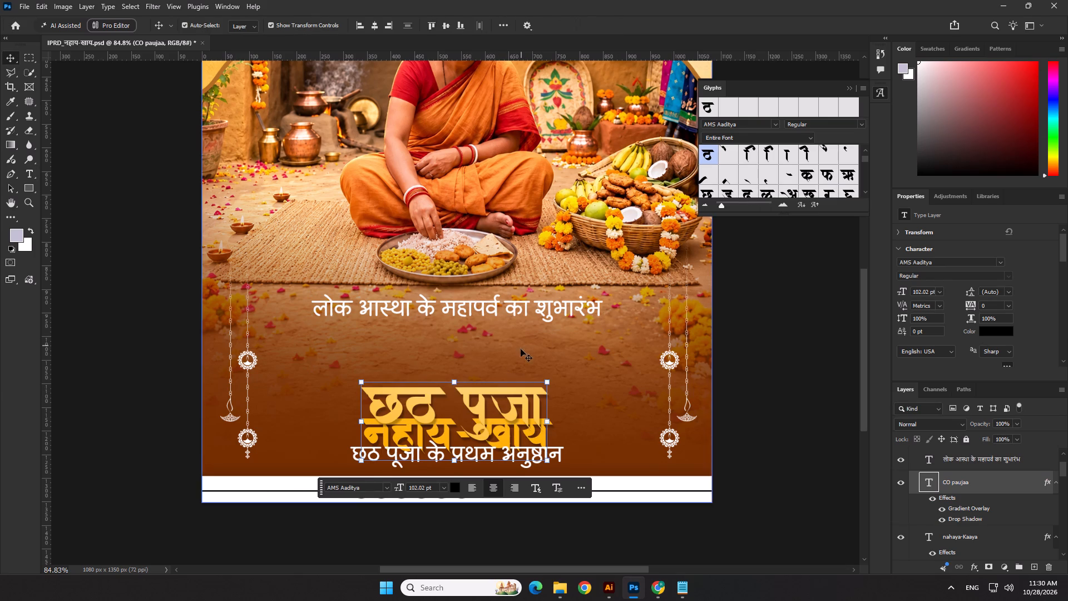
{"action": "left_click_drag", "start_coordinate": [503, 395], "coordinate": [502, 334]}
{"action": "left_click", "coordinate": [651, 388]}
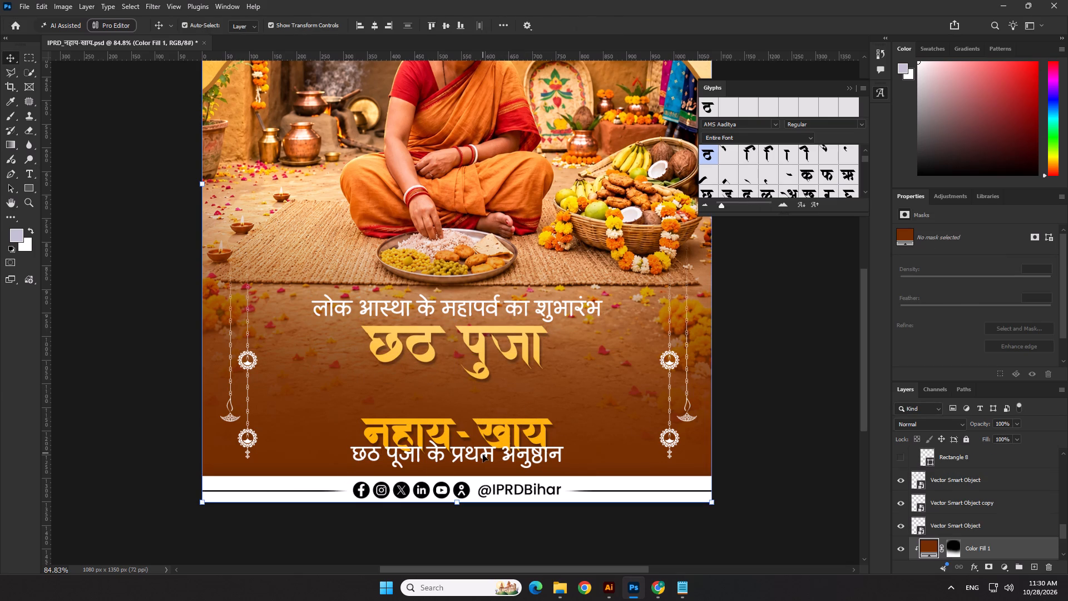
{"action": "left_click_drag", "start_coordinate": [483, 456], "coordinate": [480, 395]}
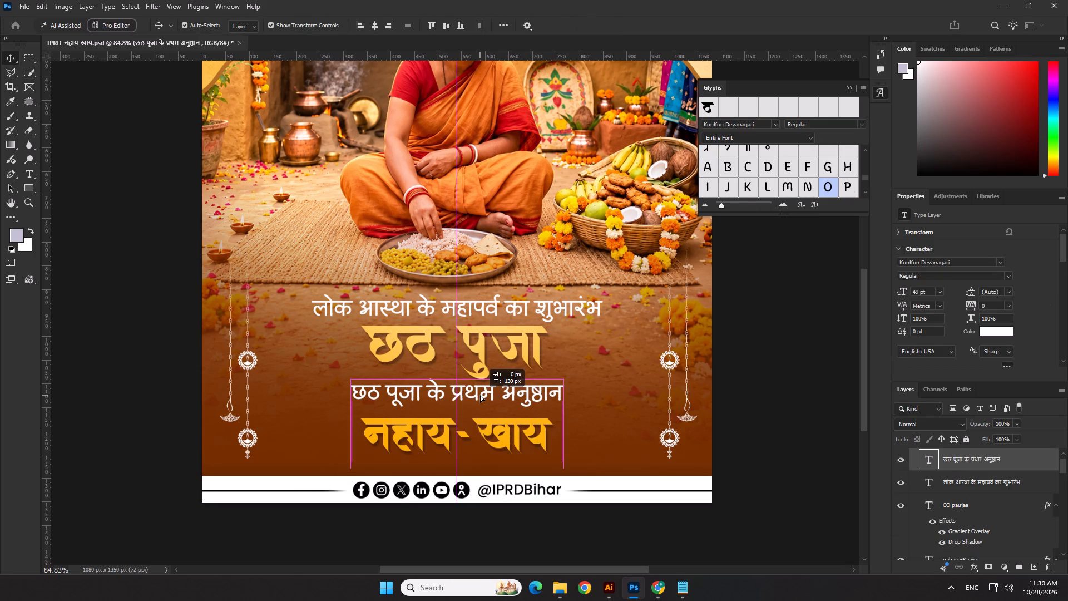
{"action": "left_click_drag", "start_coordinate": [480, 395], "coordinate": [480, 397]}
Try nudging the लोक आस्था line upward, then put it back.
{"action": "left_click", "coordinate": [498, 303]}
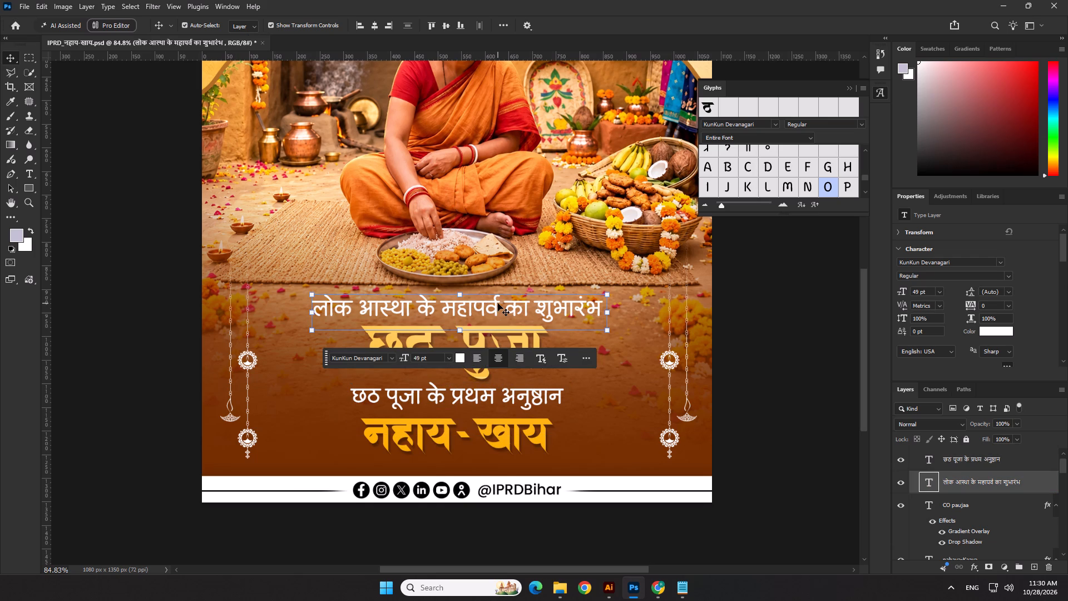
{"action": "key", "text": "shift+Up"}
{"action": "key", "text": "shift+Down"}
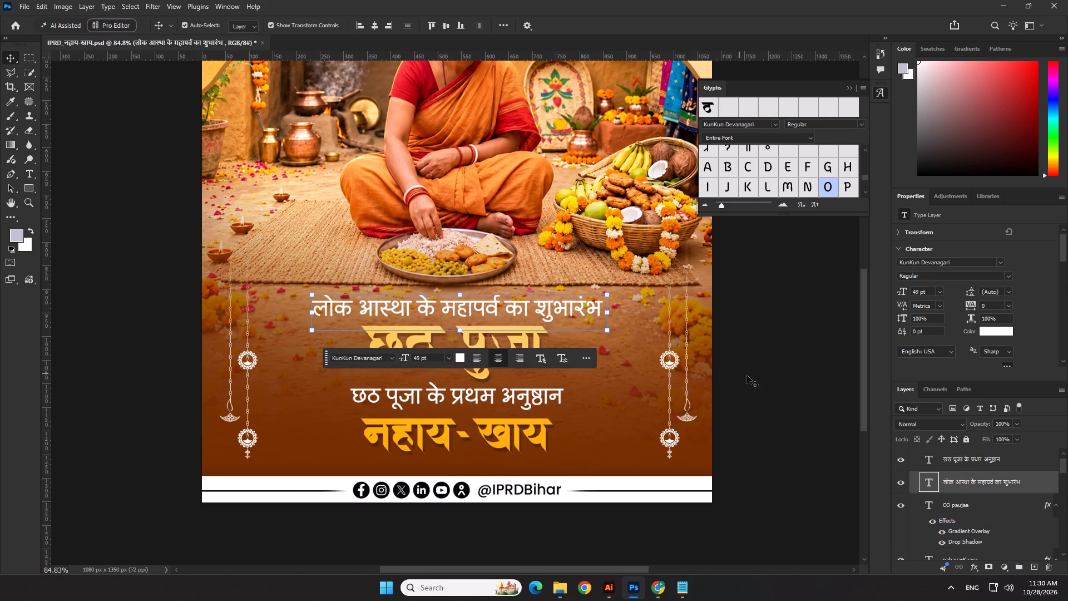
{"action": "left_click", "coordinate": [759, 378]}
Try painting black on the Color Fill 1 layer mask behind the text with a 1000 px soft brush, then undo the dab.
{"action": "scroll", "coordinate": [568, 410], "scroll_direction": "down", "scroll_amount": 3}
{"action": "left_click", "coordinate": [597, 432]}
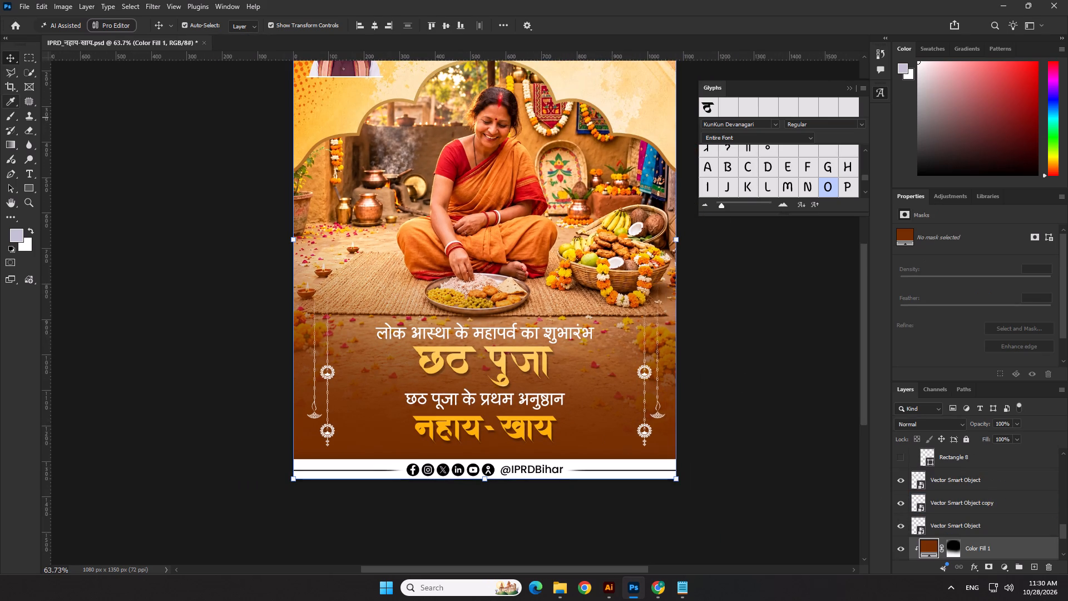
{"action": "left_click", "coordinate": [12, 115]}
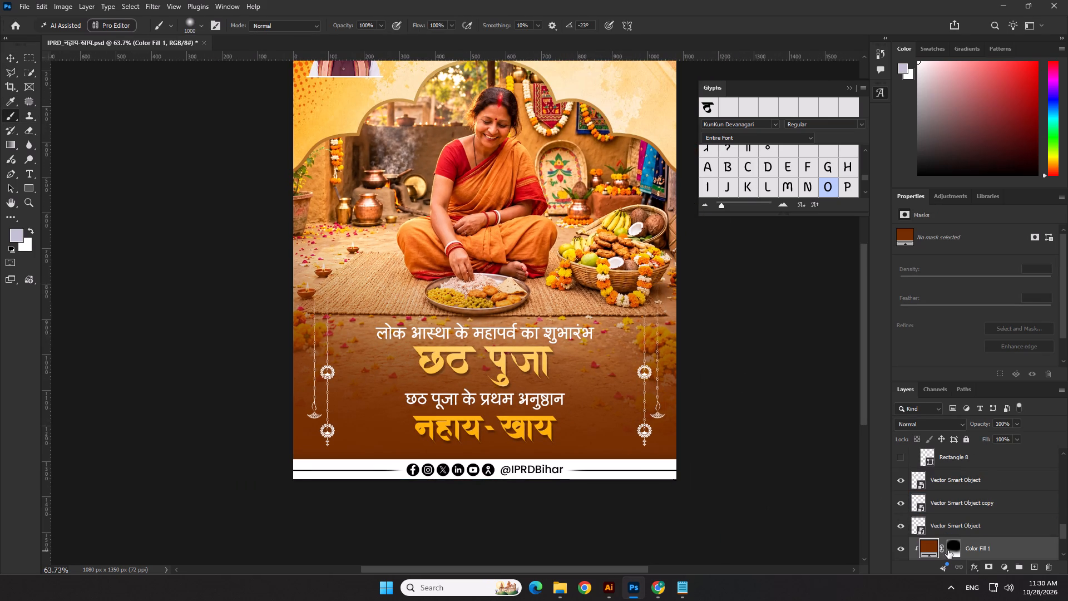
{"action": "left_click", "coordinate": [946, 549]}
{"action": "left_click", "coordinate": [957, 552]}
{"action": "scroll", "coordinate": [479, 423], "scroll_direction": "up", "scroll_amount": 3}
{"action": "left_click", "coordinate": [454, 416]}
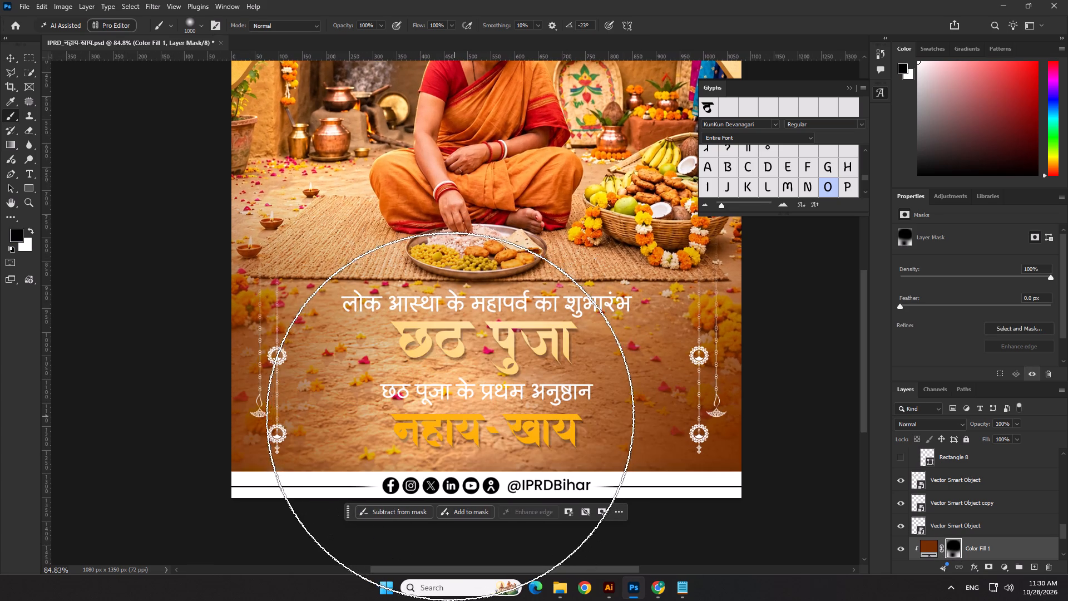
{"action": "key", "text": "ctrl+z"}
Erase across the Color Fill 1 mask behind the greeting text with an 800 px soft Eraser at 39% opacity and 53% flow to deepen the brown backing.
{"action": "left_click", "coordinate": [26, 126]}
{"action": "scroll", "coordinate": [250, 257], "scroll_direction": "up", "scroll_amount": 3}
{"action": "key", "text": "bracketleft"}
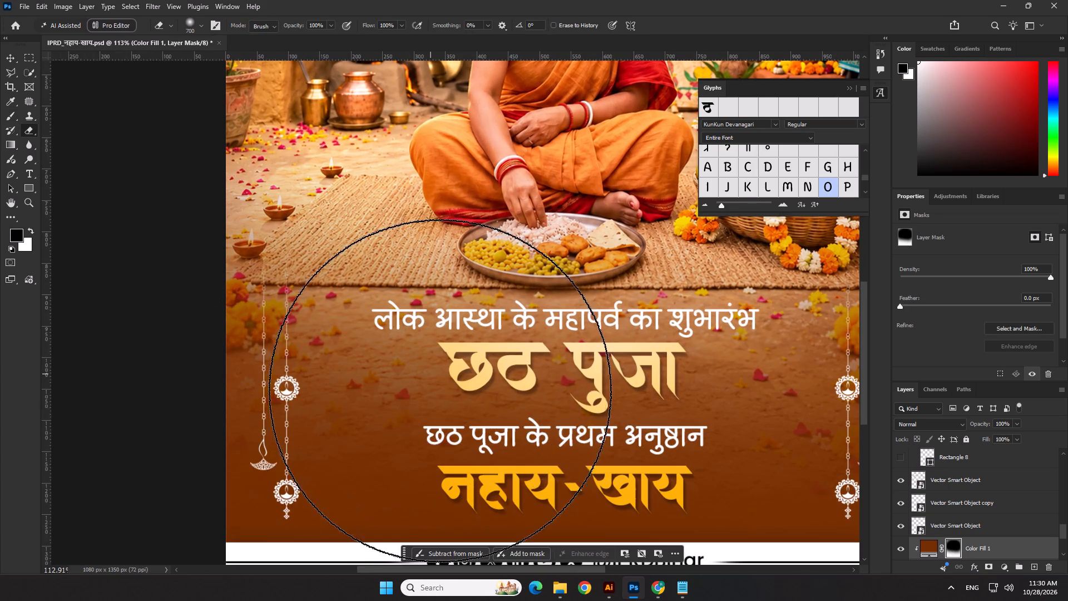
{"action": "key", "text": "bracketleft"}
{"action": "scroll", "coordinate": [351, 328], "scroll_direction": "down", "scroll_amount": 5}
{"action": "key", "text": "bracketright"}
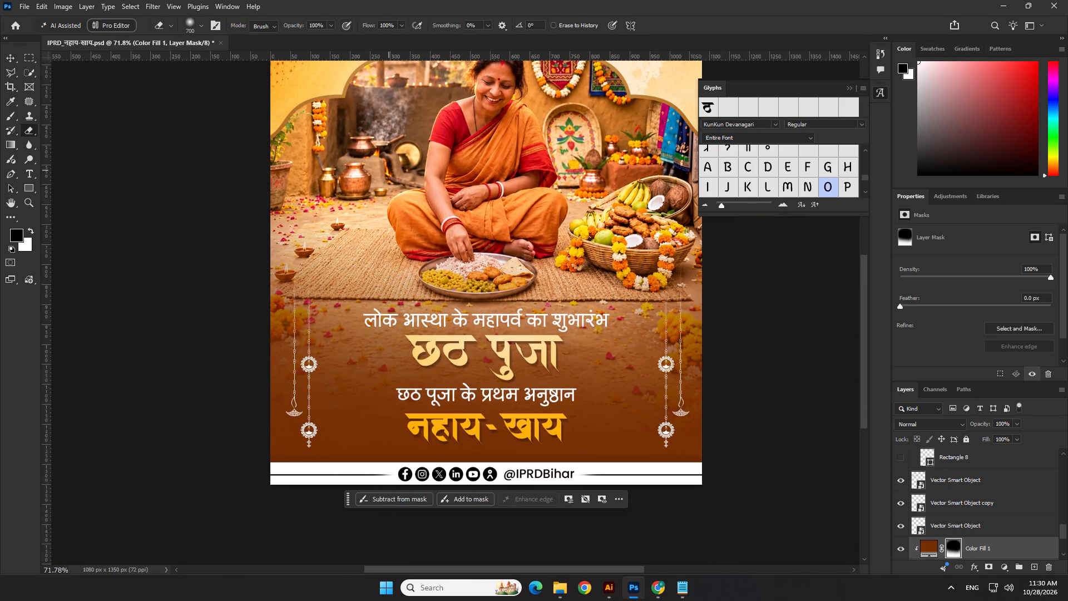
{"action": "left_click_drag", "start_coordinate": [298, 26], "coordinate": [264, 35]}
{"action": "left_click_drag", "start_coordinate": [366, 24], "coordinate": [339, 36]}
{"action": "key", "text": "bracketright"}
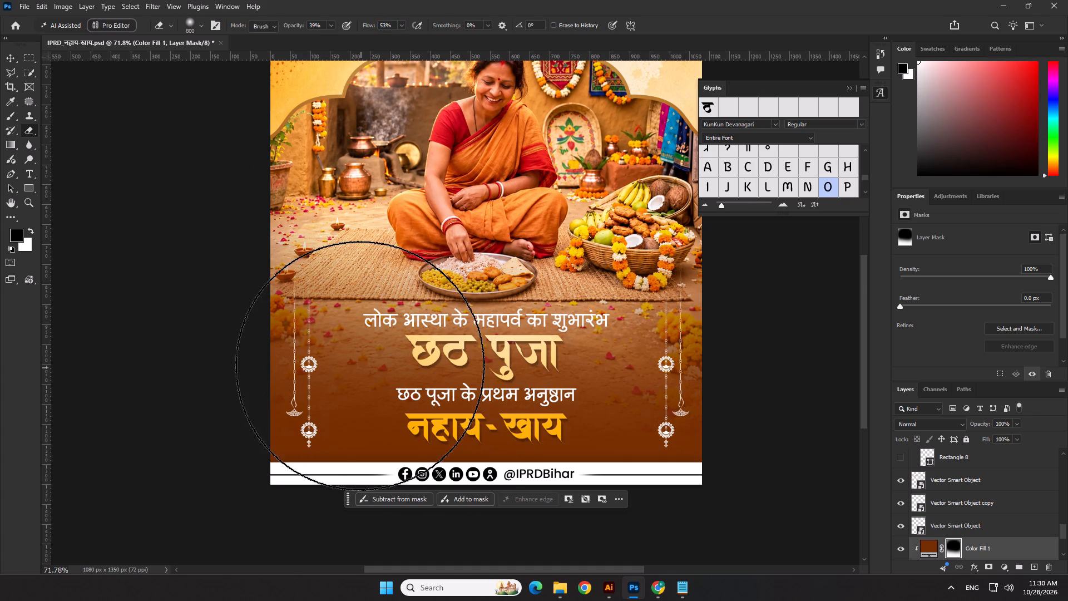
{"action": "left_click", "coordinate": [360, 366]}
{"action": "left_click", "coordinate": [429, 355]}
{"action": "left_click", "coordinate": [558, 391]}
{"action": "left_click", "coordinate": [680, 387]}
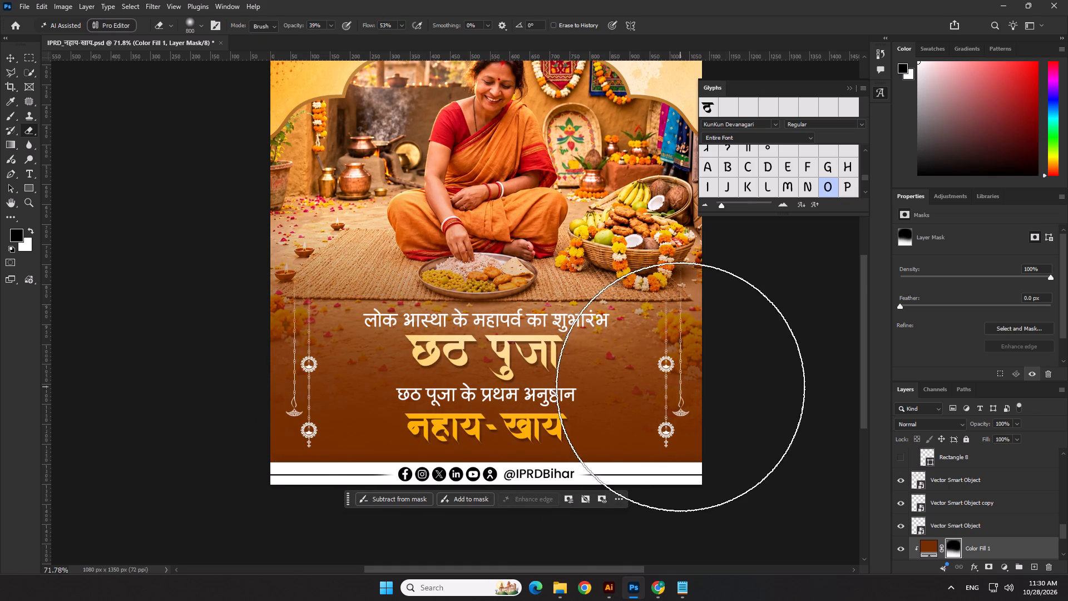
{"action": "left_click", "coordinate": [508, 420]}
{"action": "left_click", "coordinate": [338, 395]}
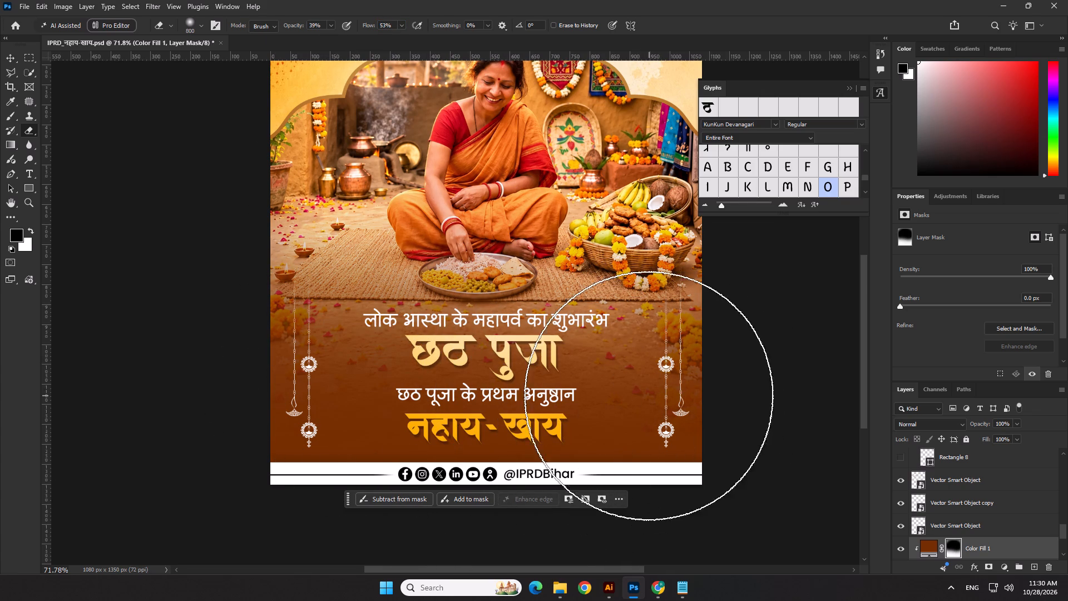
{"action": "left_click", "coordinate": [651, 372]}
{"action": "scroll", "coordinate": [0, 263], "scroll_direction": "down", "scroll_amount": 2}
{"action": "left_click", "coordinate": [9, 56]}
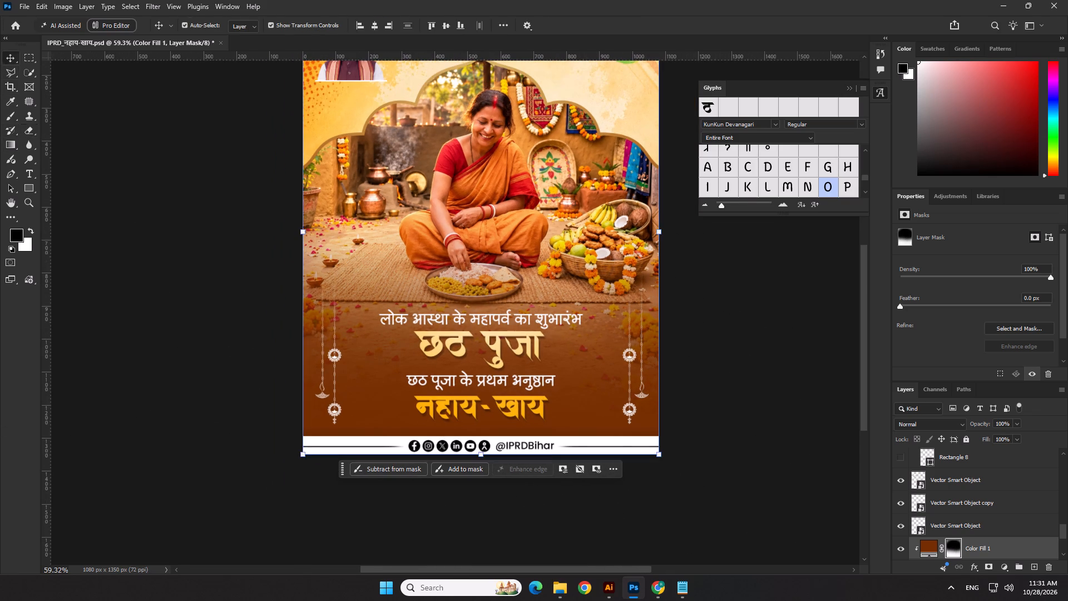
{"action": "left_click", "coordinate": [168, 206]}
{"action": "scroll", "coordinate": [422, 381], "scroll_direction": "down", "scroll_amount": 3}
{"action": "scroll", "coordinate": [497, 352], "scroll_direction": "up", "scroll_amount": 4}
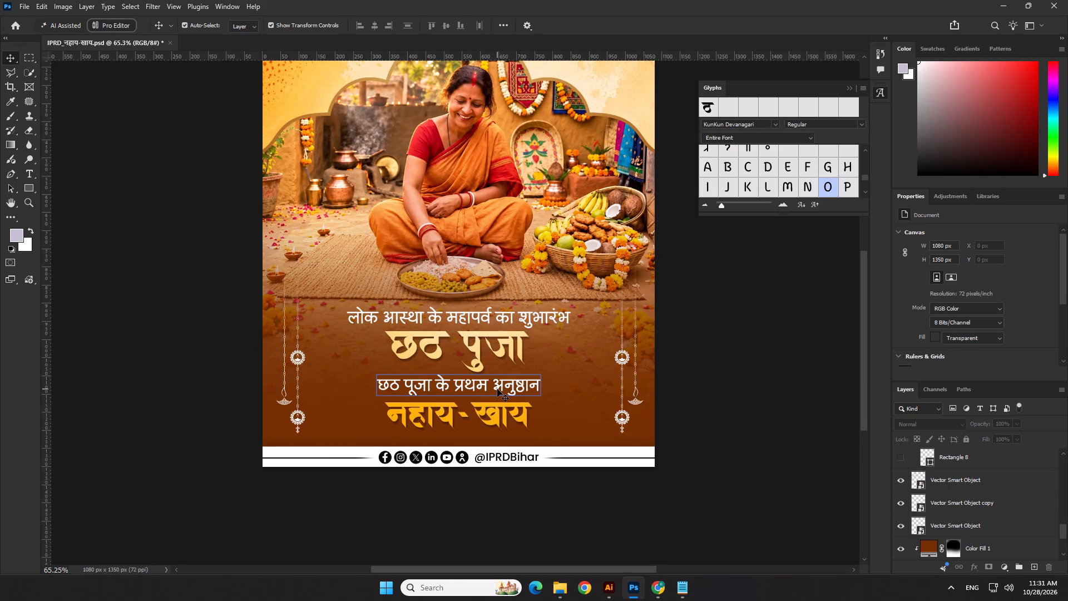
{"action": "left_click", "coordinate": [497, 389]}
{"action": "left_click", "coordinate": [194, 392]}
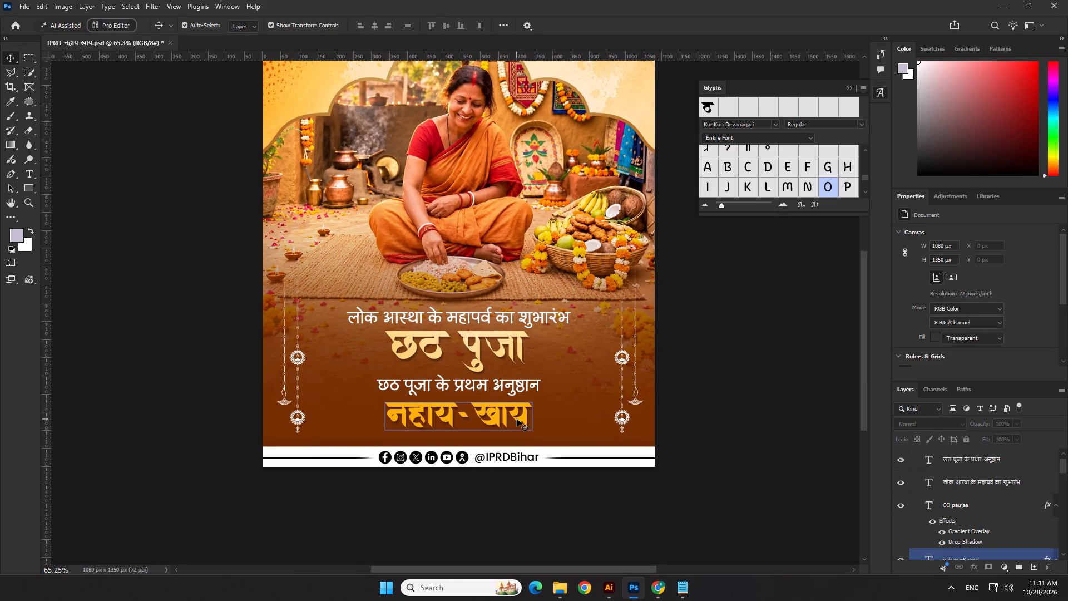
Switch to Notepad and select the quoted नहाय-खाय text following छठ पूजा के प्रथम अनुष्ठान in the greeting line.
{"action": "key", "text": "alt+Tab"}
{"action": "left_click_drag", "start_coordinate": [117, 107], "coordinate": [118, 106]}
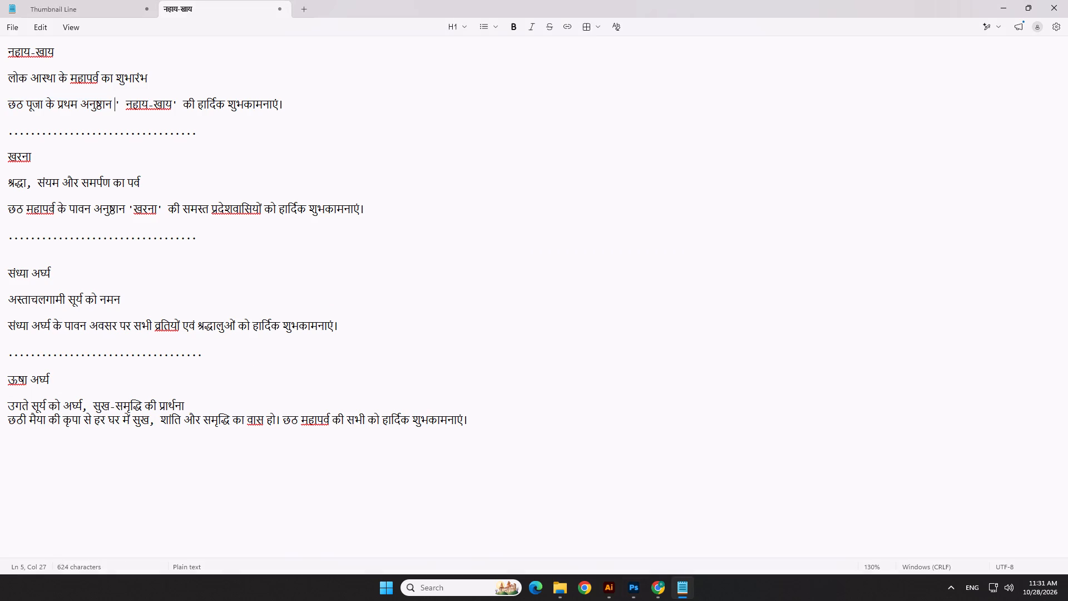
{"action": "left_click_drag", "start_coordinate": [118, 106], "coordinate": [169, 107]}
{"action": "left_click", "coordinate": [117, 101]}
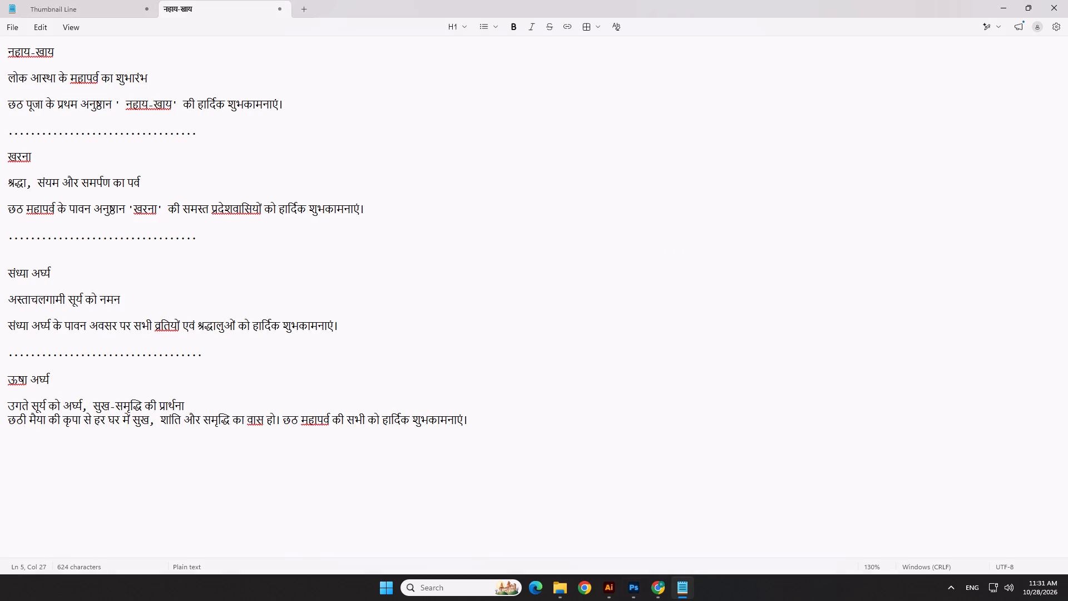
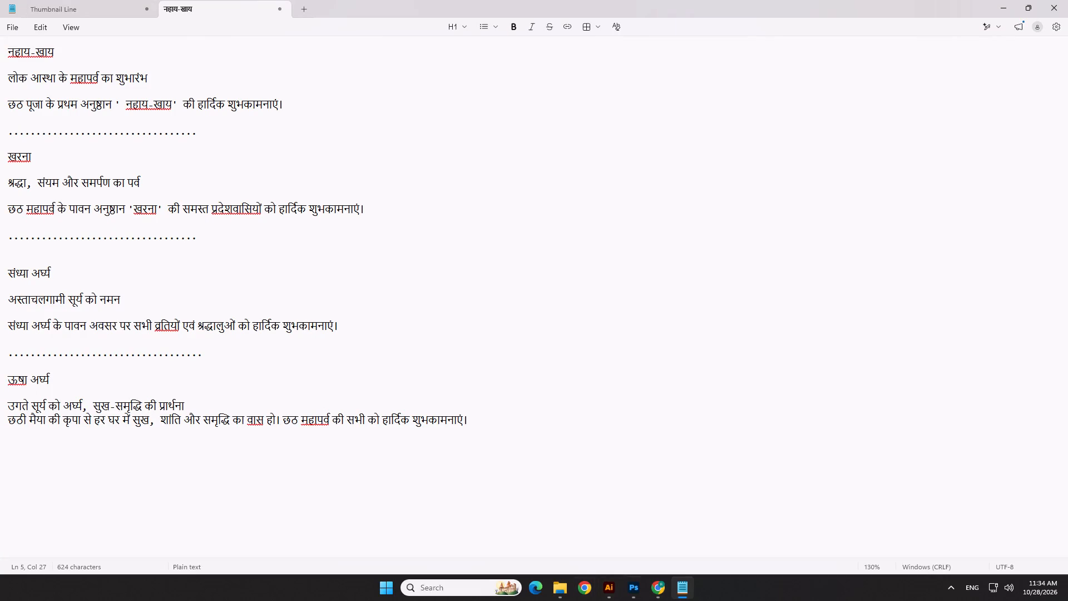
Copy the closing words की हार्दिक शुभकामनाएं। from the नहाय-खाय greeting line in Notepad.
{"action": "left_click", "coordinate": [636, 594]}
{"action": "scroll", "coordinate": [611, 432], "scroll_direction": "down", "scroll_amount": 5}
{"action": "left_click", "coordinate": [716, 340]}
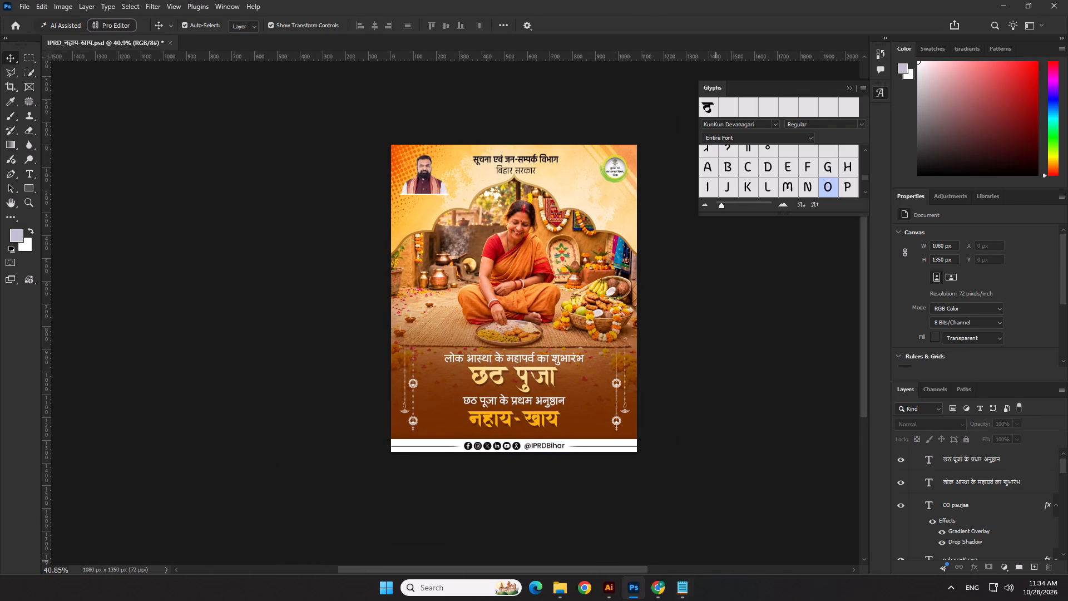
{"action": "left_click", "coordinate": [685, 580]}
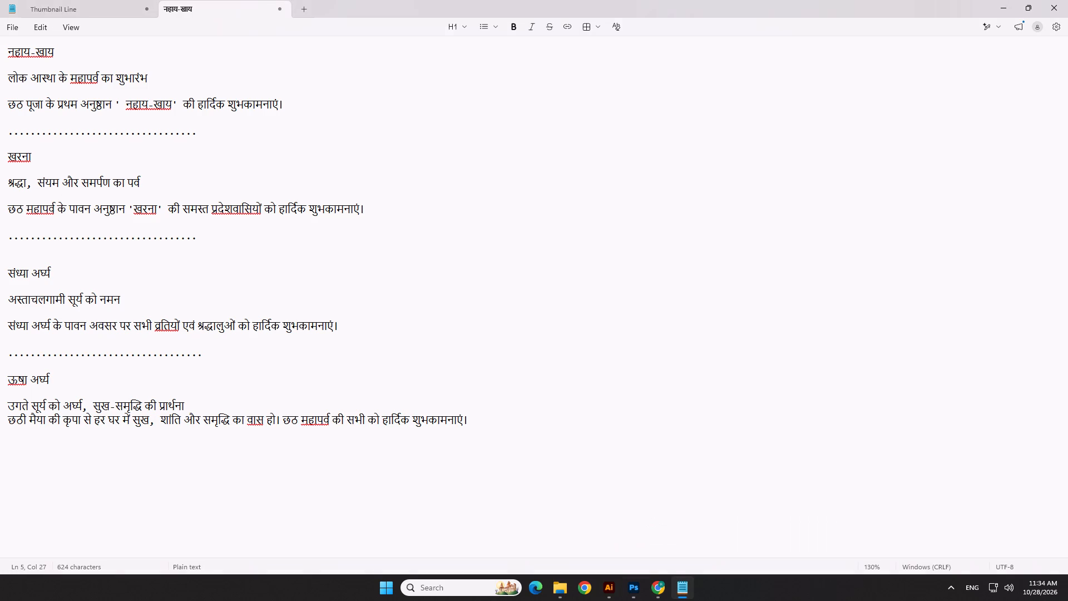
{"action": "left_click", "coordinate": [685, 580]}
{"action": "left_click", "coordinate": [685, 580]}
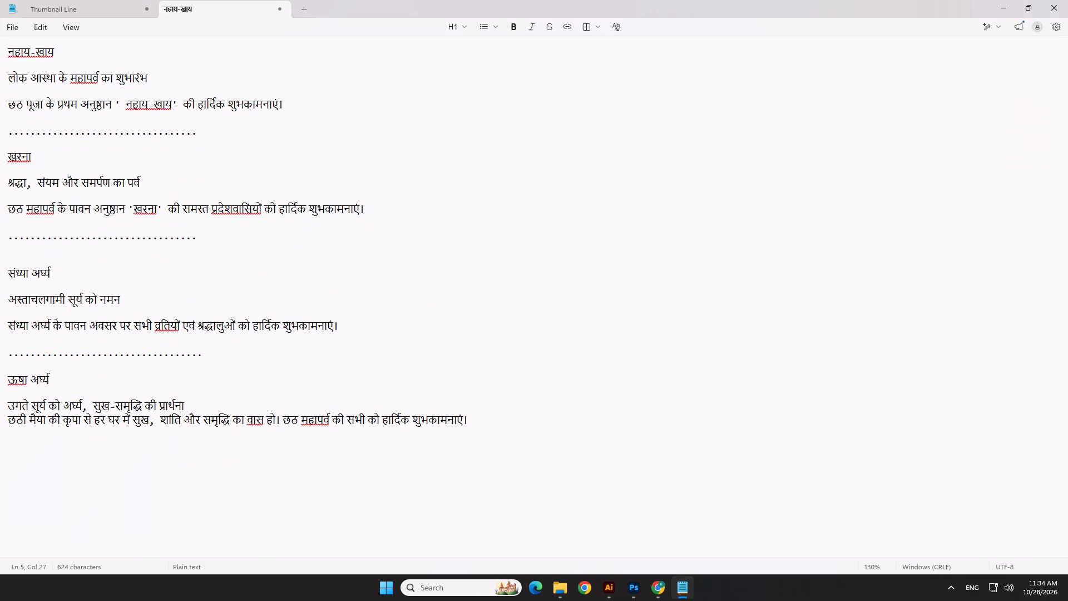
{"action": "left_click_drag", "start_coordinate": [185, 103], "coordinate": [286, 97]}
{"action": "key", "text": "ctrl+c"}
{"action": "key", "text": "ctrl+c"}
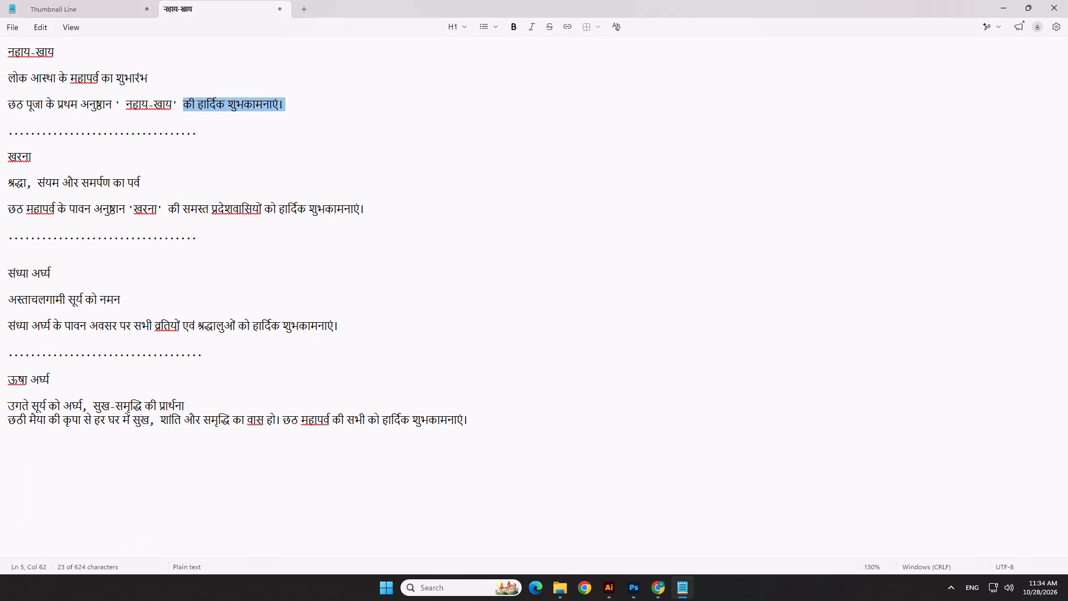
Switch back to Photoshop and hide the gold छठ पूजा title layer.
{"action": "key", "text": "alt+Tab"}
{"action": "scroll", "coordinate": [541, 382], "scroll_direction": "up", "scroll_amount": 6}
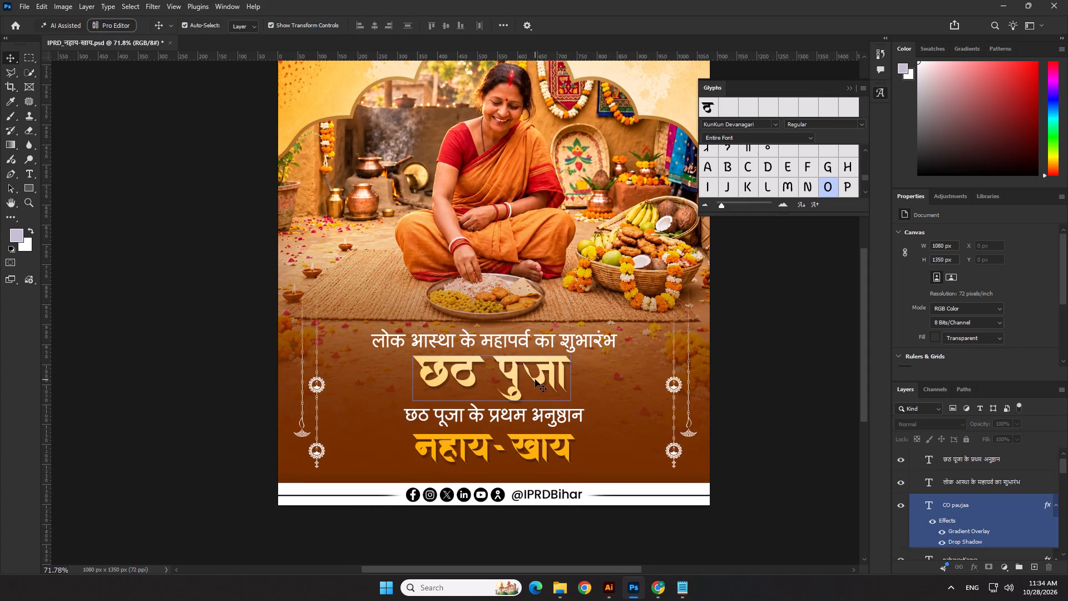
{"action": "left_click", "coordinate": [535, 380]}
{"action": "left_click", "coordinate": [901, 504]}
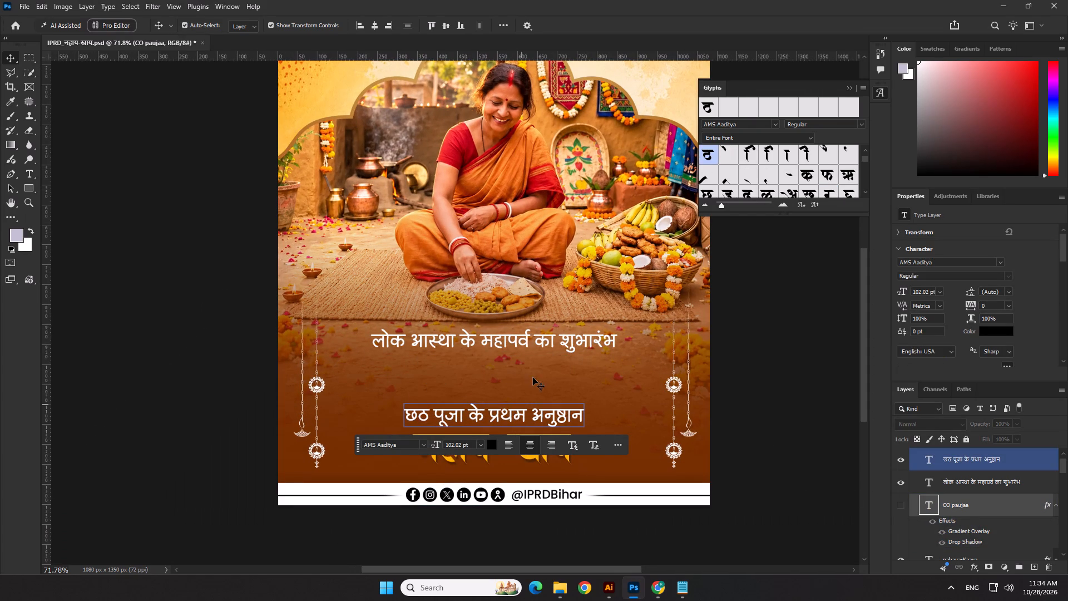
Close the gap by moving the लोक आस्था line down and the छठ पूजा के प्रथम अनुष्ठान line and नहाय-खाय title up beneath it.
{"action": "left_click_drag", "start_coordinate": [535, 339], "coordinate": [533, 359]}
{"action": "left_click", "coordinate": [510, 425]}
{"action": "left_click_drag", "start_coordinate": [509, 418], "coordinate": [516, 390]}
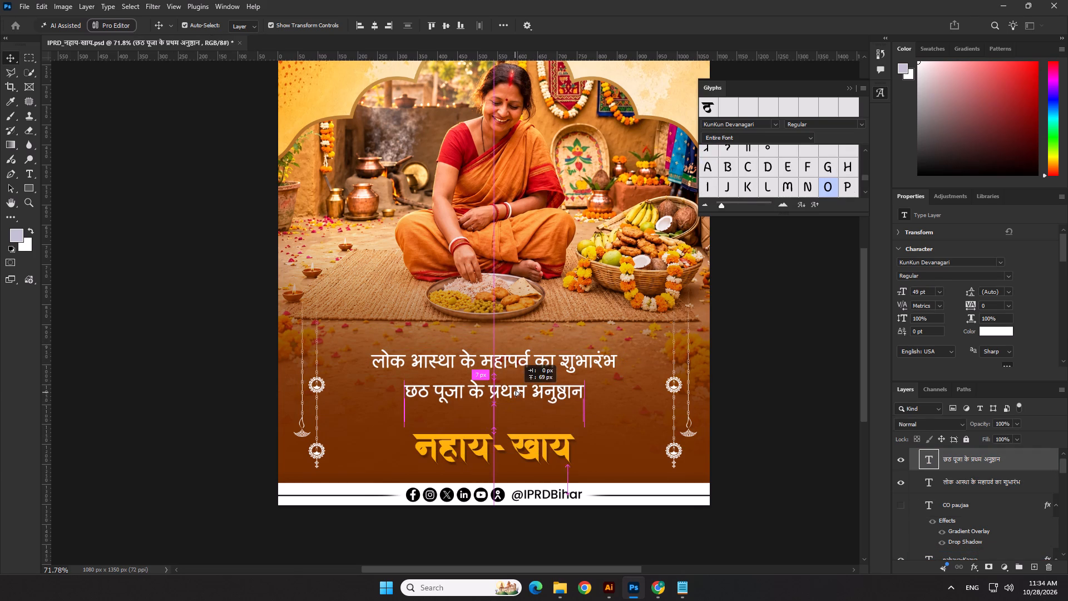
{"action": "left_click_drag", "start_coordinate": [516, 390], "coordinate": [516, 386]}
{"action": "left_click", "coordinate": [529, 457]}
{"action": "left_click_drag", "start_coordinate": [533, 450], "coordinate": [535, 416]}
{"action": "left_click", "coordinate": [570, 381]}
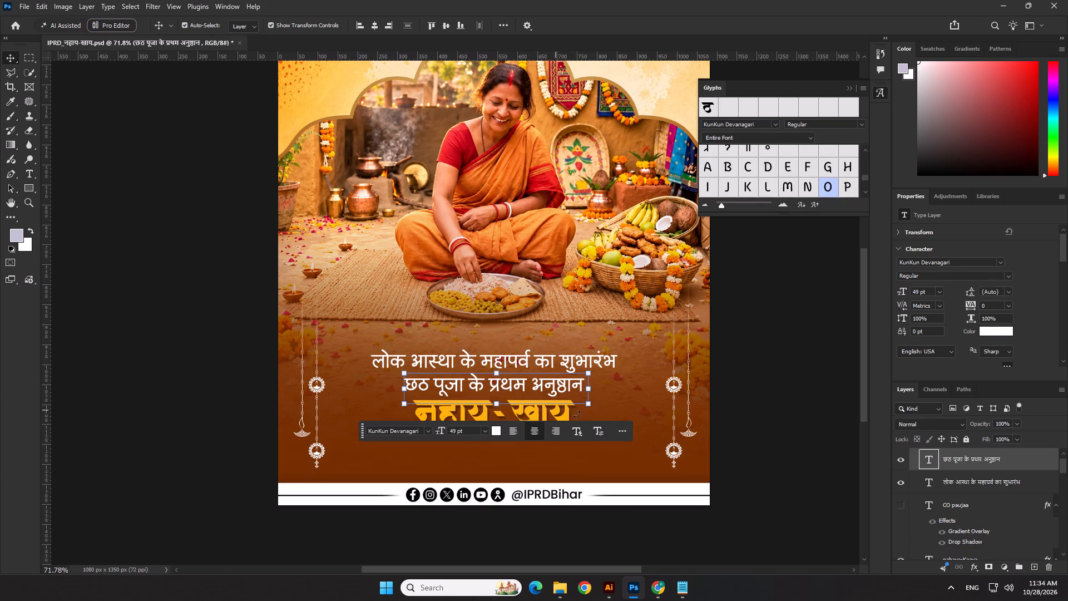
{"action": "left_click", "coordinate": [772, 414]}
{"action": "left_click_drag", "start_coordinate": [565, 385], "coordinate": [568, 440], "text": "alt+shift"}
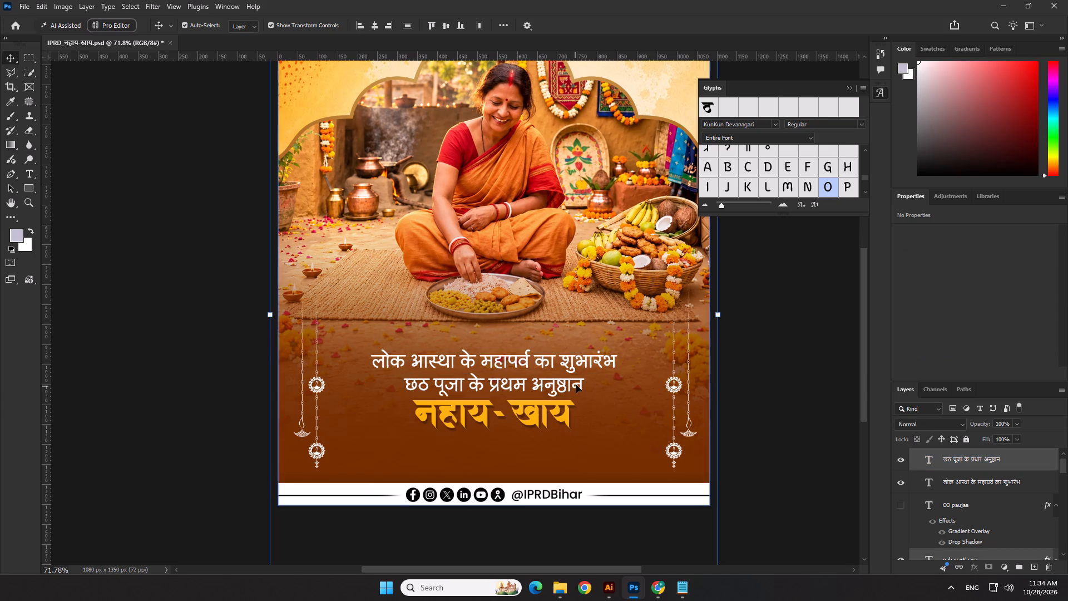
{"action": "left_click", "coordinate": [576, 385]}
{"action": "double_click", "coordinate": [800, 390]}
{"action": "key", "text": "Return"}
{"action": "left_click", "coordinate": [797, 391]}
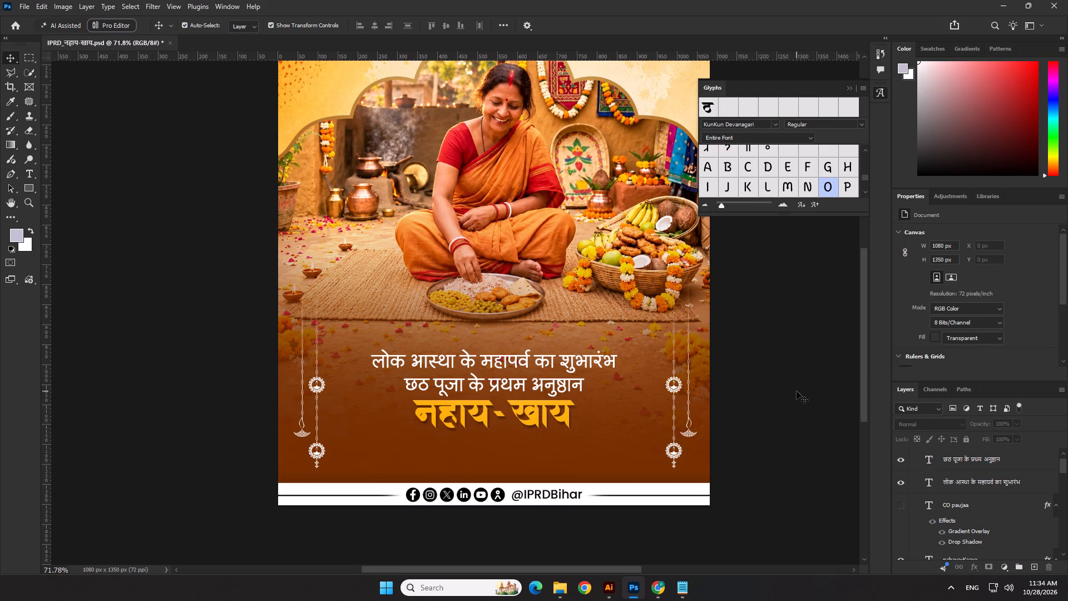
Duplicate the छठ पूजा के प्रथम अनुष्ठान line below the नहाय-खाय title and replace its text with the copied की हार्दिक शुभकामनाएं।.
{"action": "left_click", "coordinate": [550, 388]}
{"action": "left_click_drag", "start_coordinate": [553, 381], "coordinate": [554, 439], "text": "alt"}
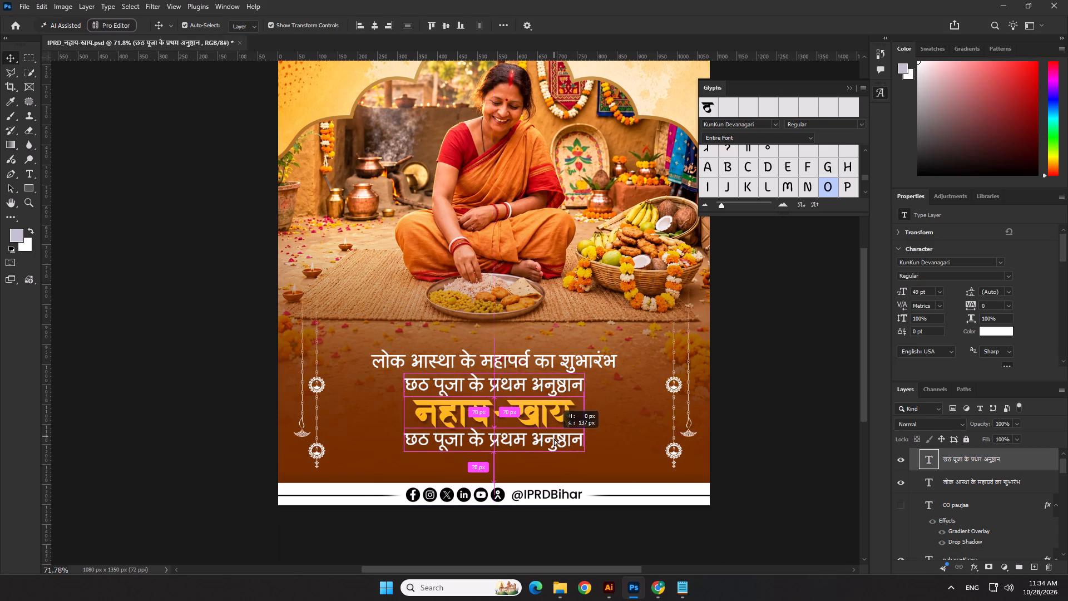
{"action": "left_click_drag", "start_coordinate": [554, 439], "coordinate": [554, 440], "text": "alt"}
{"action": "double_click", "coordinate": [554, 445]}
{"action": "key", "text": "ctrl+v"}
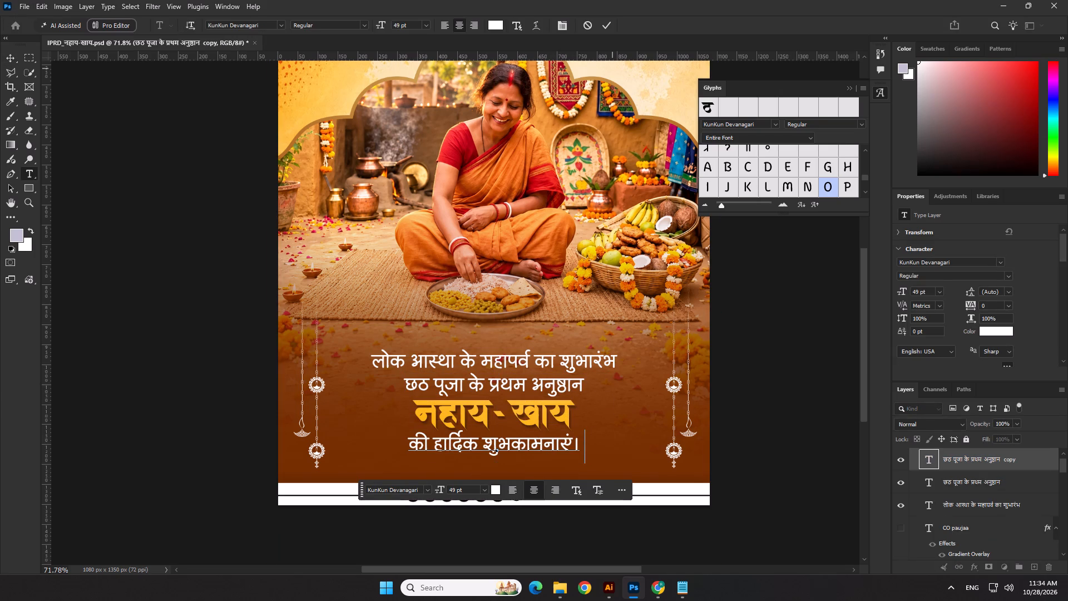
{"action": "left_click", "coordinate": [606, 27]}
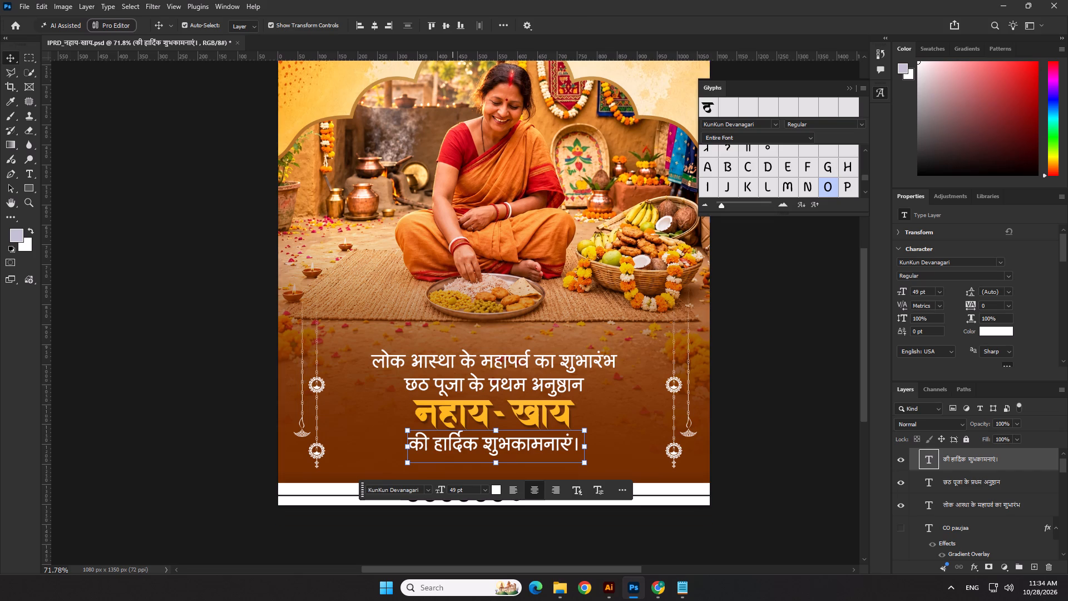
Centre the की हार्दिक शुभकामनाएं। line horizontally and nudge it down, away from the नहाय-खाय title.
{"action": "left_click", "coordinate": [374, 21]}
{"action": "key", "text": "shift+Down"}
{"action": "key", "text": "shift+Down"}
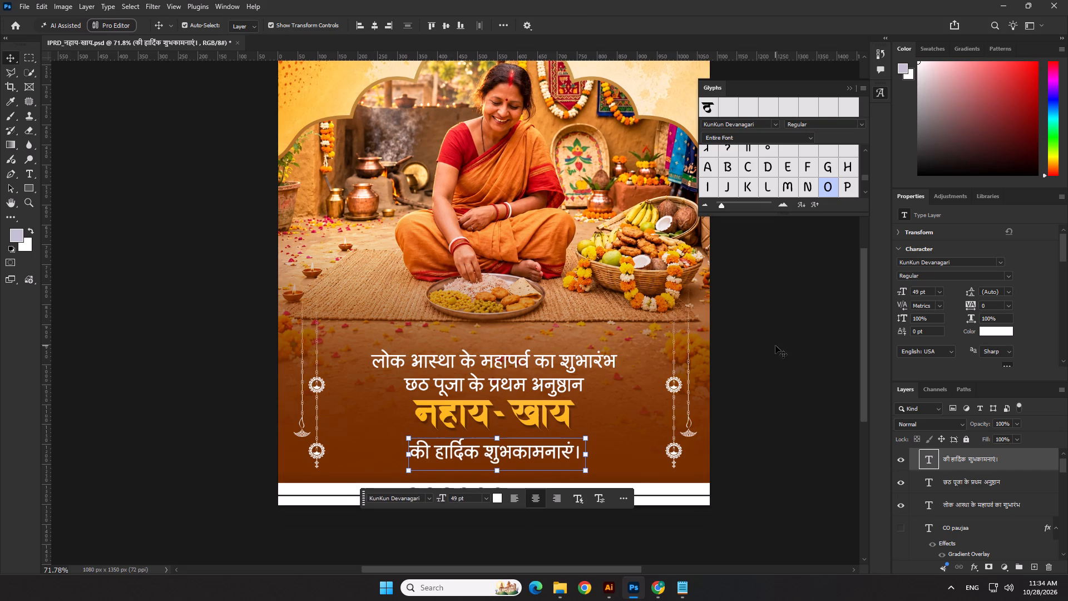
{"action": "key", "text": "shift+Down"}
{"action": "left_click", "coordinate": [775, 346], "text": "shift"}
Scale the gold नहाय-खाय title up to about 128.5% and centre it horizontally.
{"action": "left_click", "coordinate": [538, 423]}
{"action": "scroll", "coordinate": [497, 449], "scroll_direction": "down", "scroll_amount": 1}
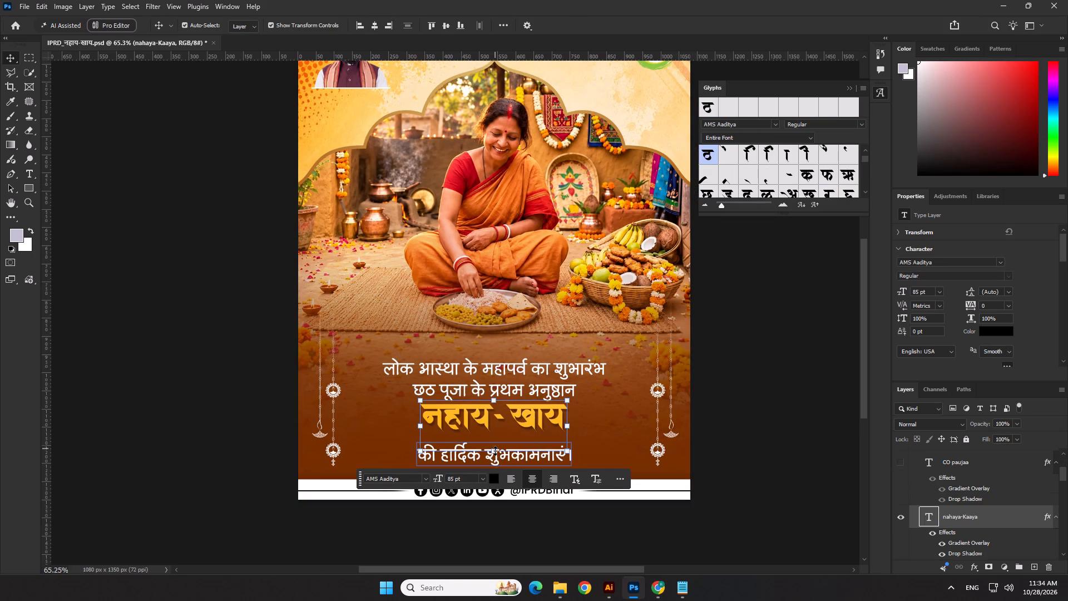
{"action": "left_click_drag", "start_coordinate": [495, 454], "coordinate": [492, 470]}
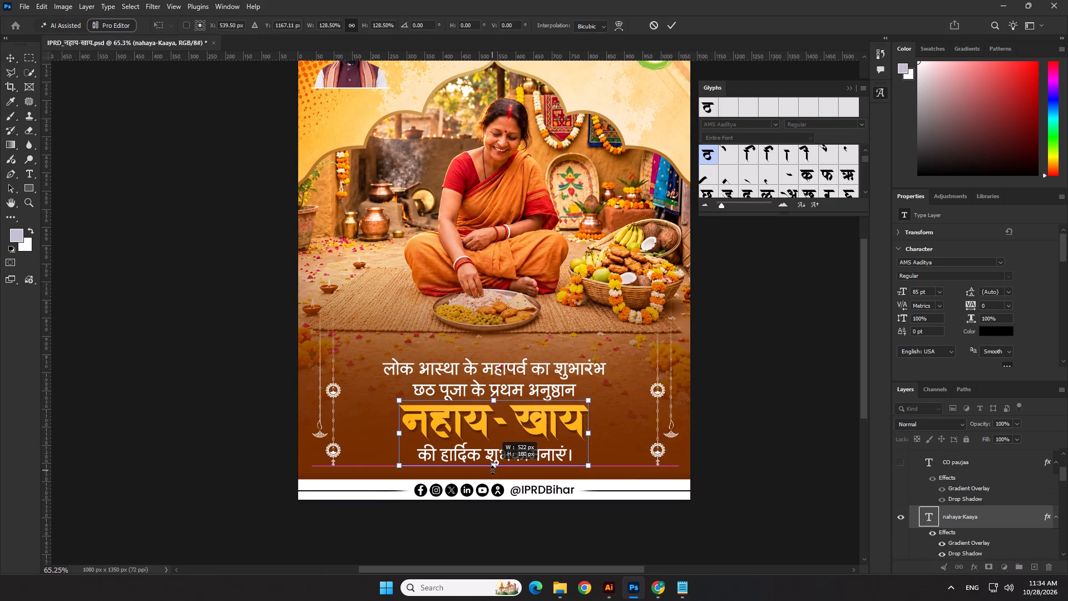
{"action": "left_click_drag", "start_coordinate": [492, 470], "coordinate": [492, 471]}
{"action": "key", "text": "Return"}
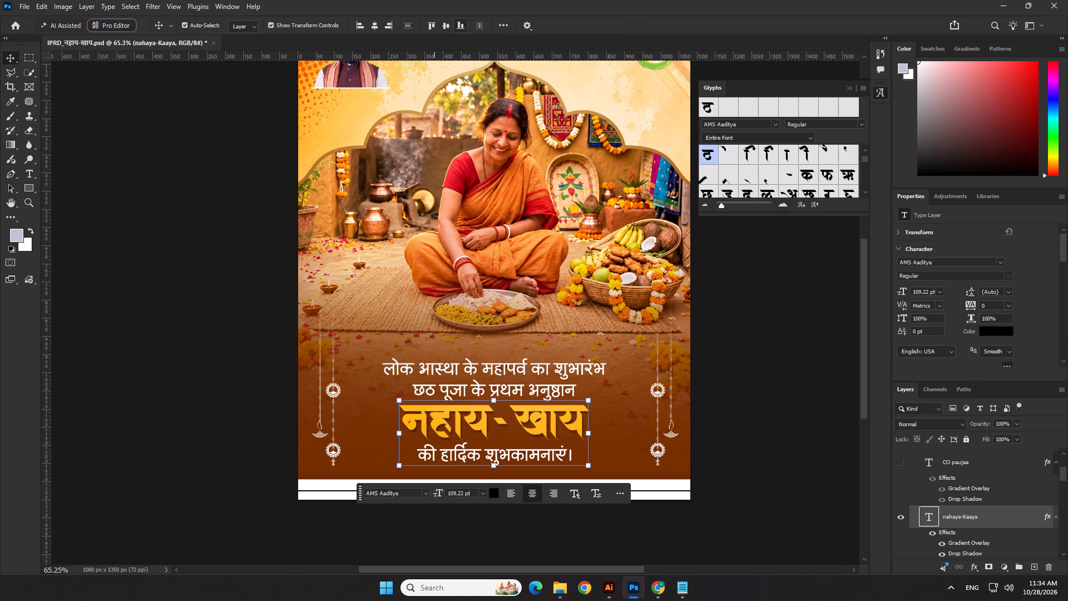
{"action": "left_click", "coordinate": [376, 21]}
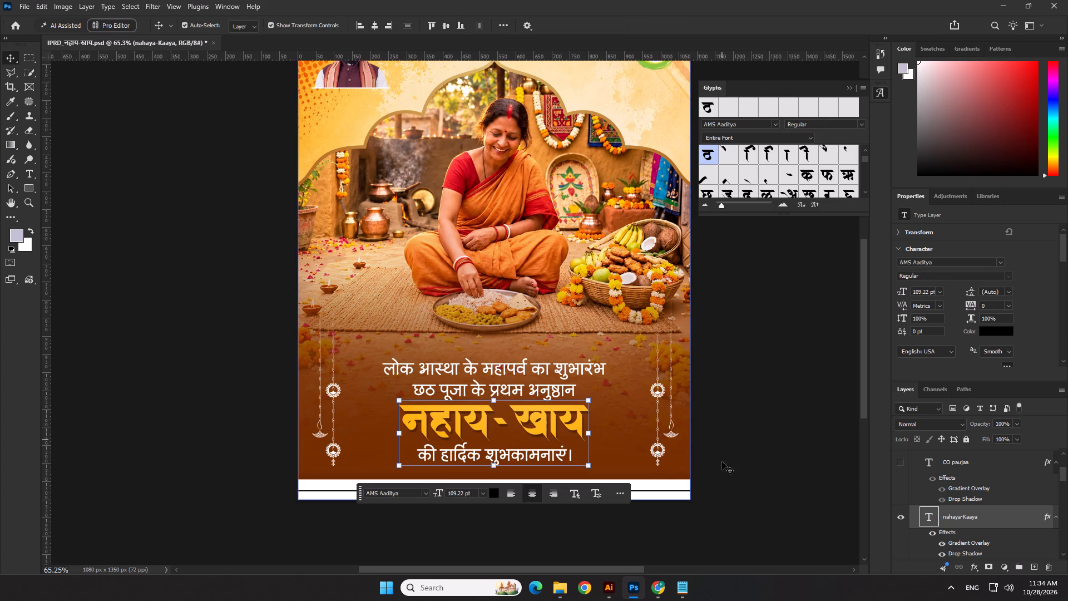
Check the quoted wording in Notepad, enclose the नहाय-खाय title in single quotation marks, and centre it horizontally.
{"action": "left_click", "coordinate": [684, 595]}
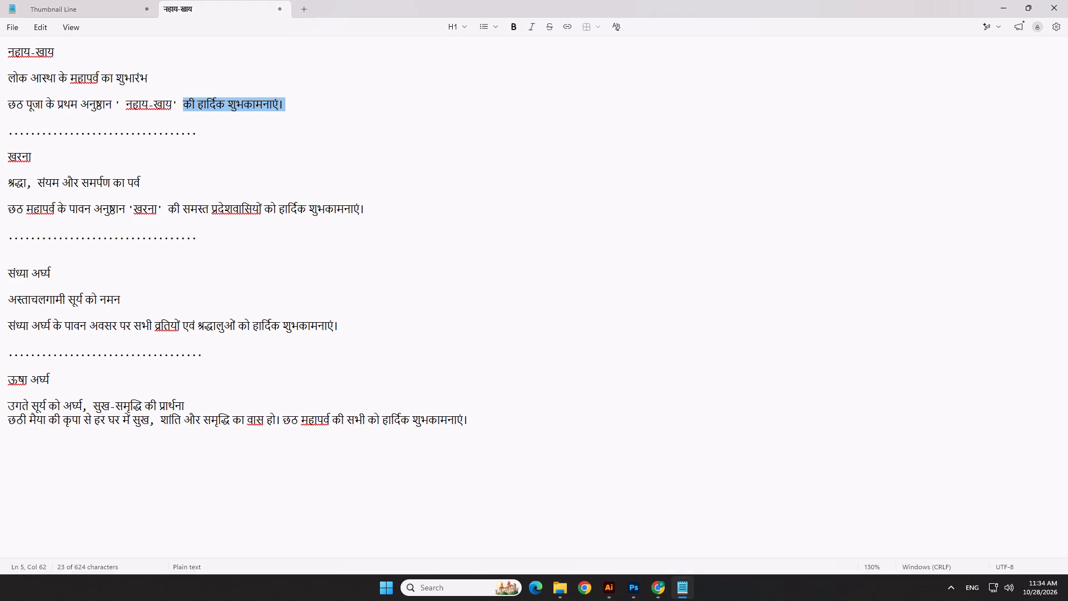
{"action": "key", "text": "alt+Tab"}
{"action": "double_click", "coordinate": [554, 428]}
{"action": "left_click", "coordinate": [585, 426]}
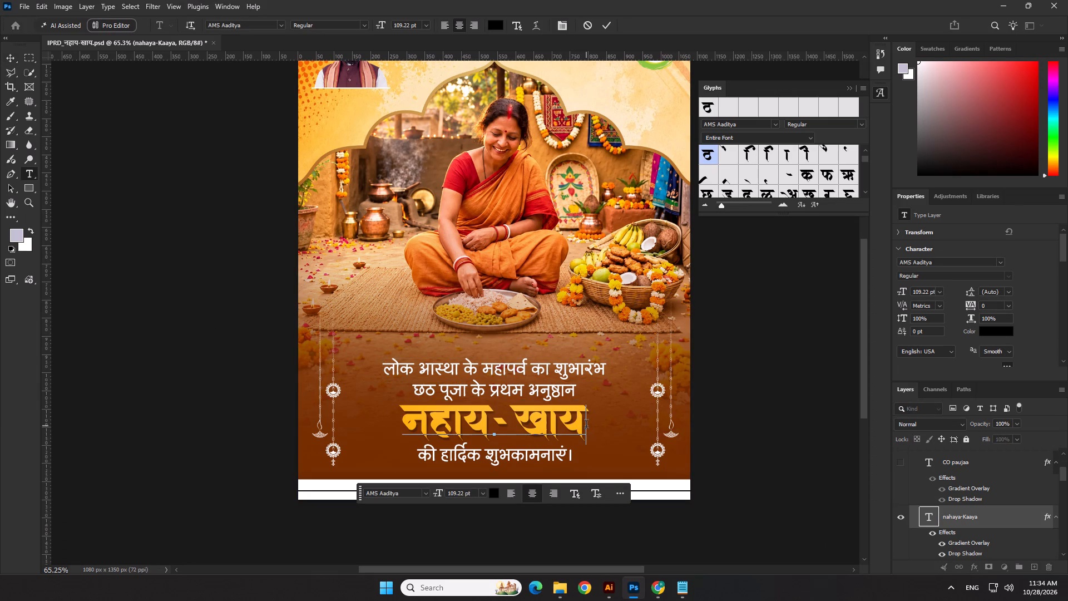
{"action": "key", "text": "apostrophe"}
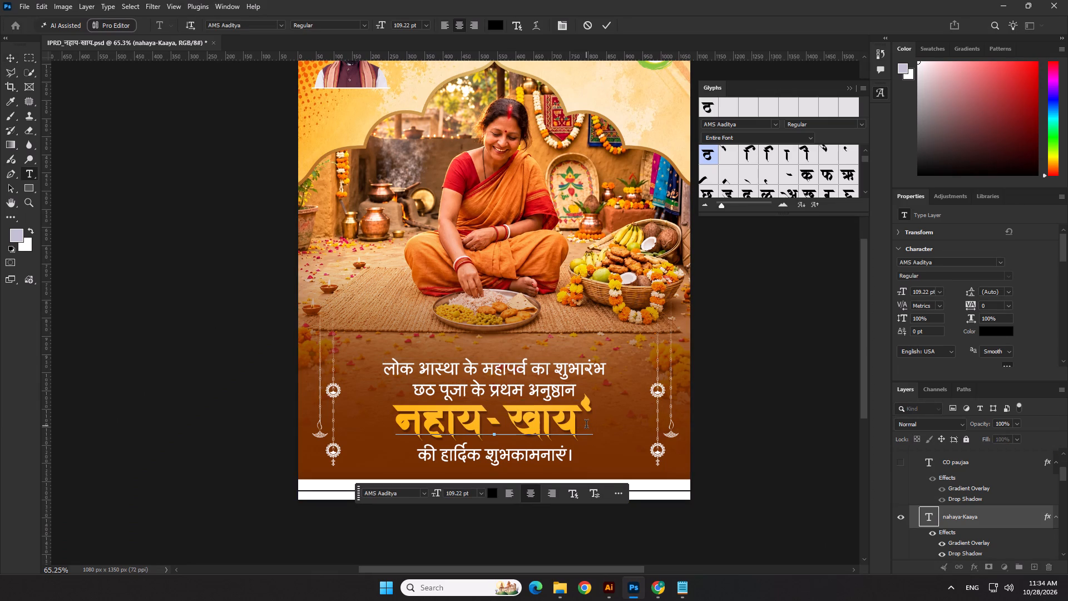
{"action": "key", "text": "Left"}
{"action": "key", "text": "Left"}
{"action": "key", "text": "Left"}
{"action": "key", "text": "Left"}
{"action": "key", "text": "Left"}
{"action": "key", "text": "Left"}
{"action": "key", "text": "Left"}
{"action": "key", "text": "Left"}
{"action": "key", "text": "Left"}
{"action": "key", "text": "Left"}
{"action": "key", "text": "Left"}
{"action": "key", "text": "Left"}
{"action": "key", "text": "Left"}
{"action": "key", "text": "Left"}
{"action": "key", "text": "Left"}
{"action": "key", "text": "apostrophe"}
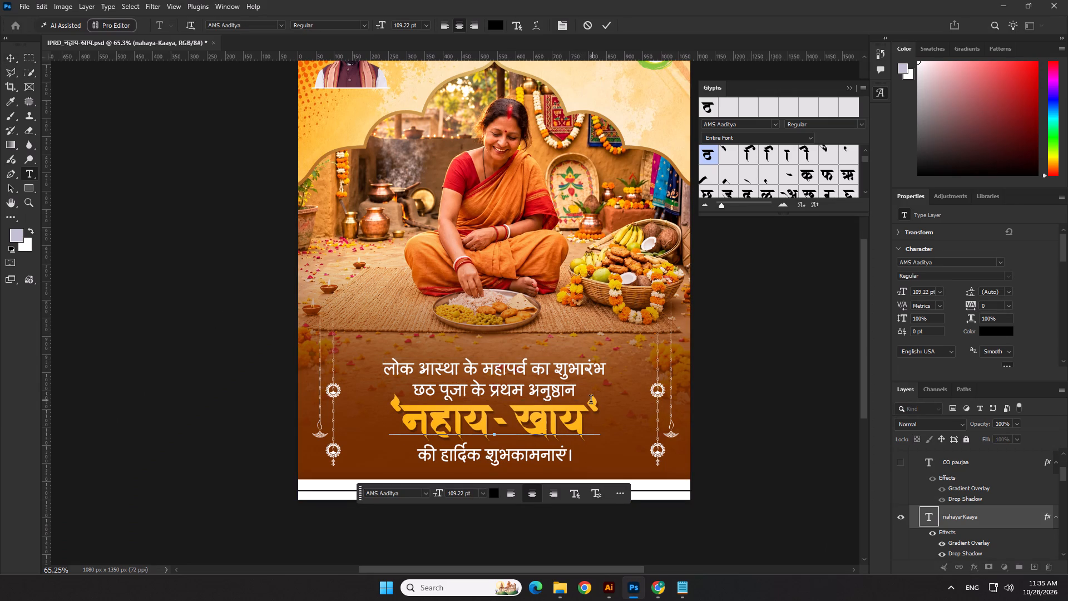
{"action": "left_click", "coordinate": [406, 417]}
{"action": "key", "text": "space"}
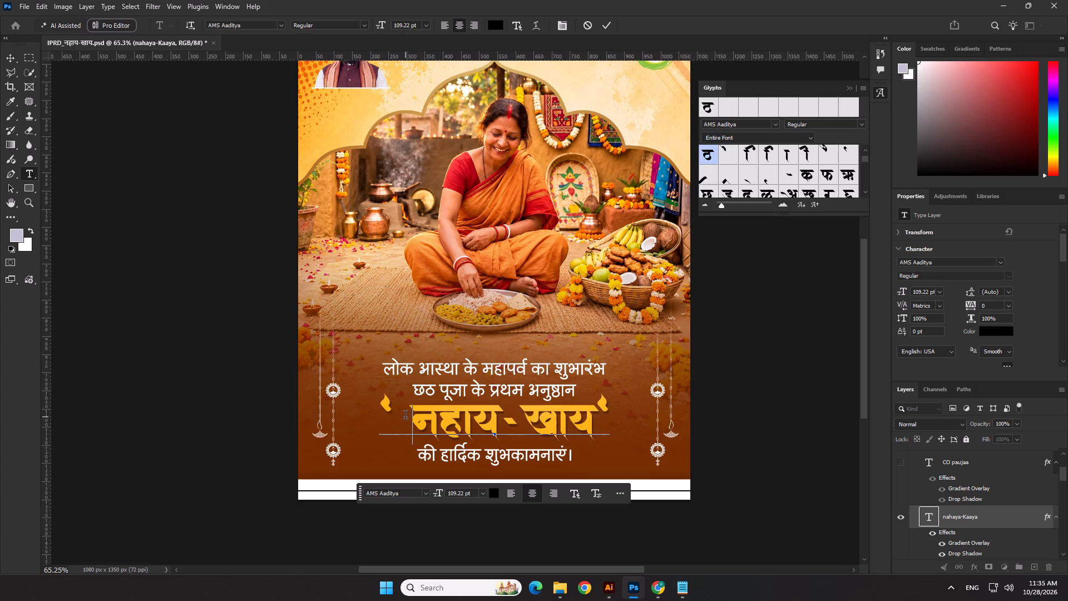
{"action": "key", "text": "BackSpace"}
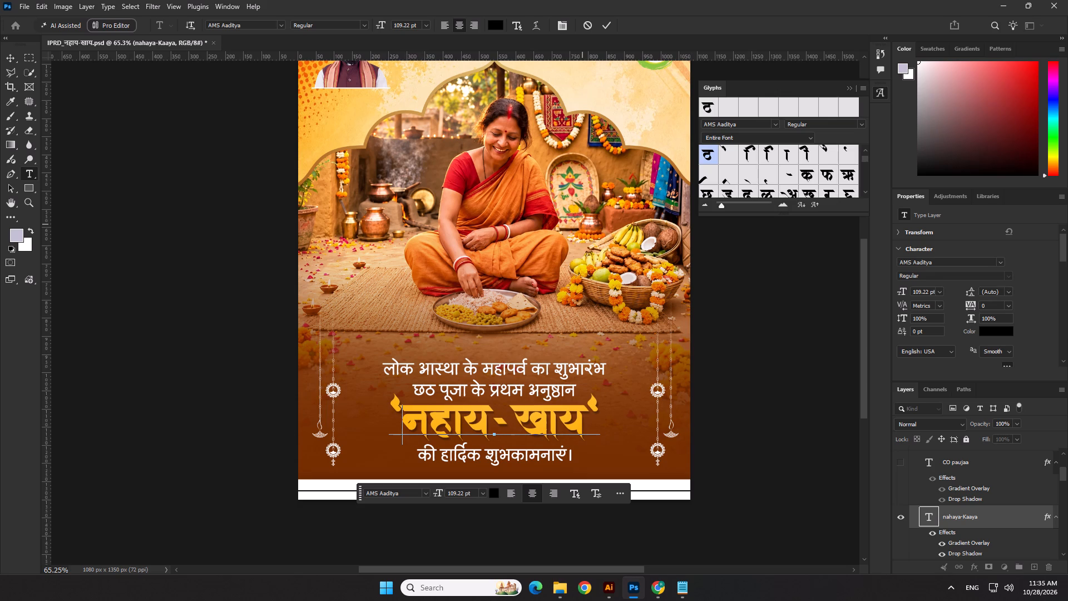
{"action": "left_click", "coordinate": [607, 22]}
{"action": "left_click", "coordinate": [371, 28]}
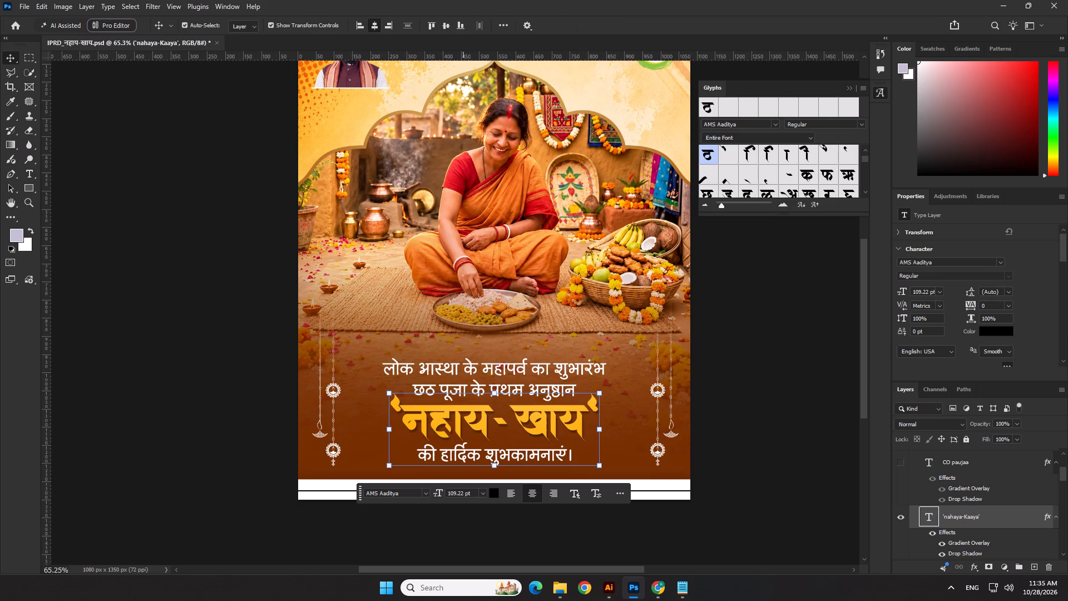
Nudge the की हार्दिक शुभकामनाएं। line slightly further down, toward the footer.
{"action": "left_click", "coordinate": [167, 382]}
{"action": "scroll", "coordinate": [480, 469], "scroll_direction": "down", "scroll_amount": 2}
{"action": "left_click", "coordinate": [519, 453]}
{"action": "key", "text": "shift+Down"}
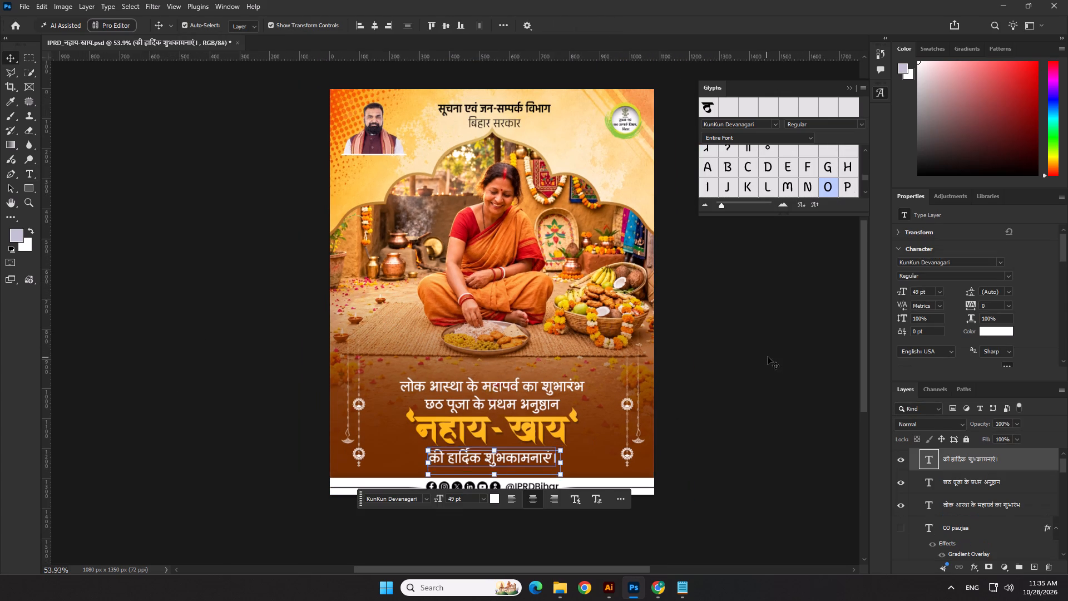
{"action": "left_click", "coordinate": [703, 363]}
Centre the लोक आस्था के महापर्व का शुभारंभ and छठ पूजा के प्रथम अनुष्ठान lines horizontally, one after the other.
{"action": "scroll", "coordinate": [558, 378], "scroll_direction": "up", "scroll_amount": 2}
{"action": "left_click", "coordinate": [515, 392]}
{"action": "scroll", "coordinate": [547, 421], "scroll_direction": "up", "scroll_amount": 5}
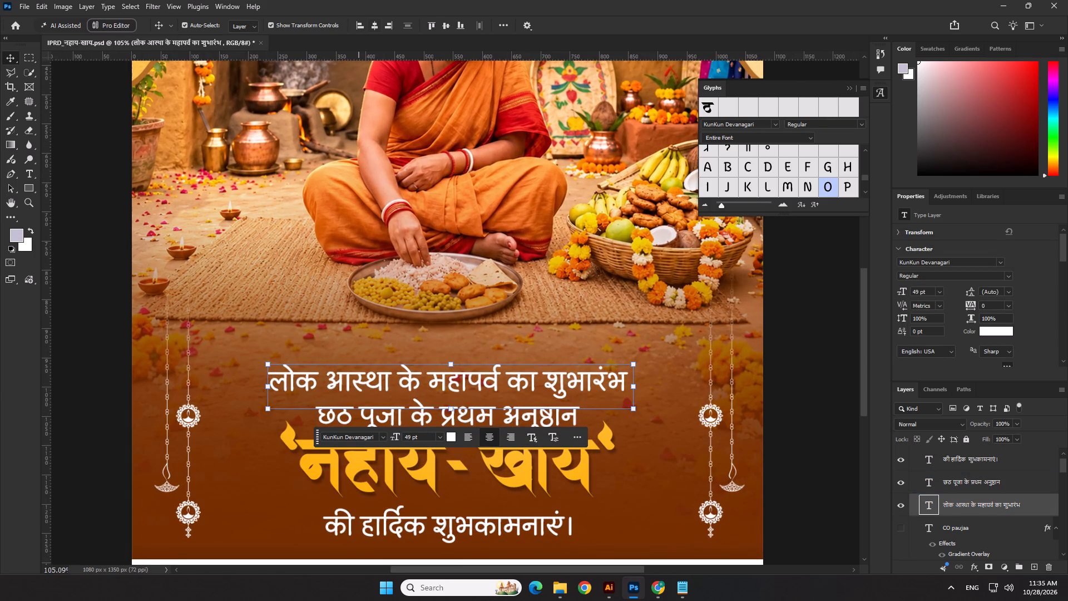
{"action": "left_click", "coordinate": [374, 28]}
{"action": "left_click", "coordinate": [830, 383]}
{"action": "left_click", "coordinate": [562, 419]}
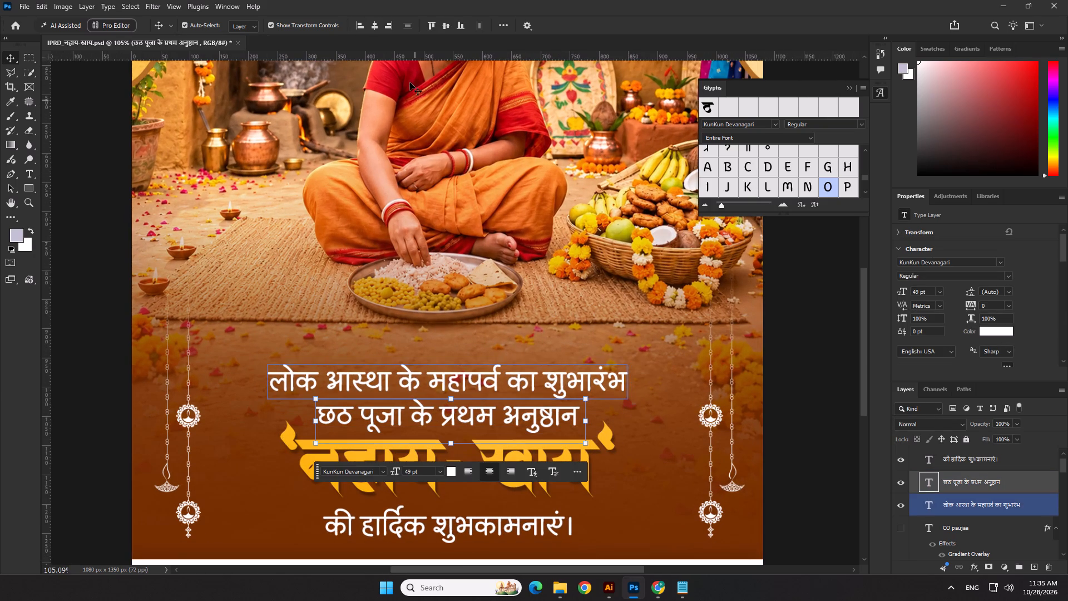
{"action": "left_click", "coordinate": [373, 29]}
Nudge the two upper white lines up together, and shift the नहाय-खाय title up beneath them.
{"action": "left_click", "coordinate": [600, 379], "text": "shift"}
{"action": "key", "text": "shift+Up"}
{"action": "key", "text": "shift+Up"}
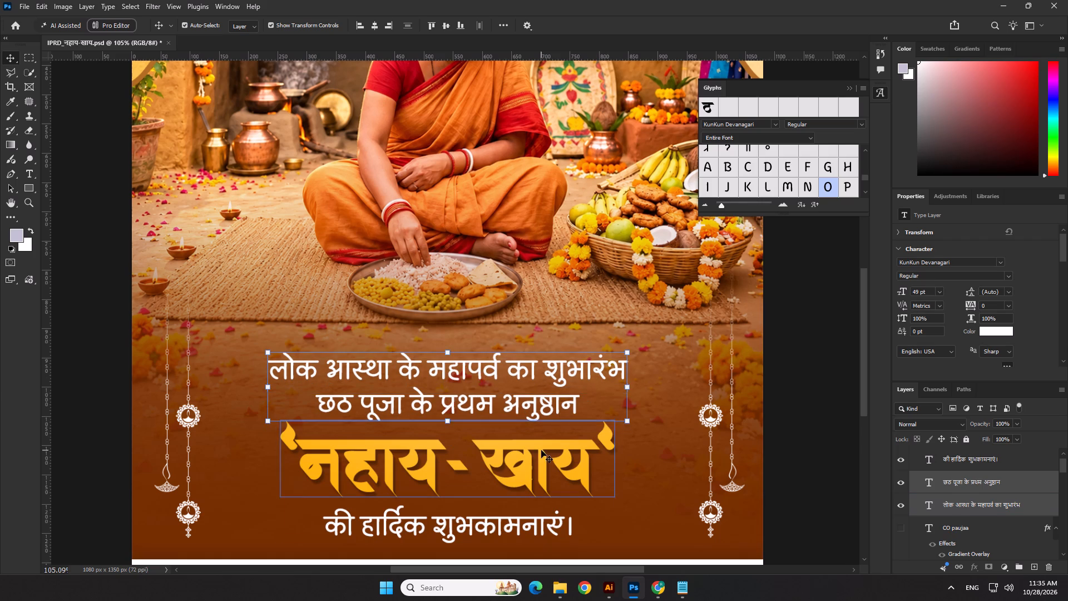
{"action": "left_click", "coordinate": [541, 450]}
{"action": "key", "text": "shift+Up"}
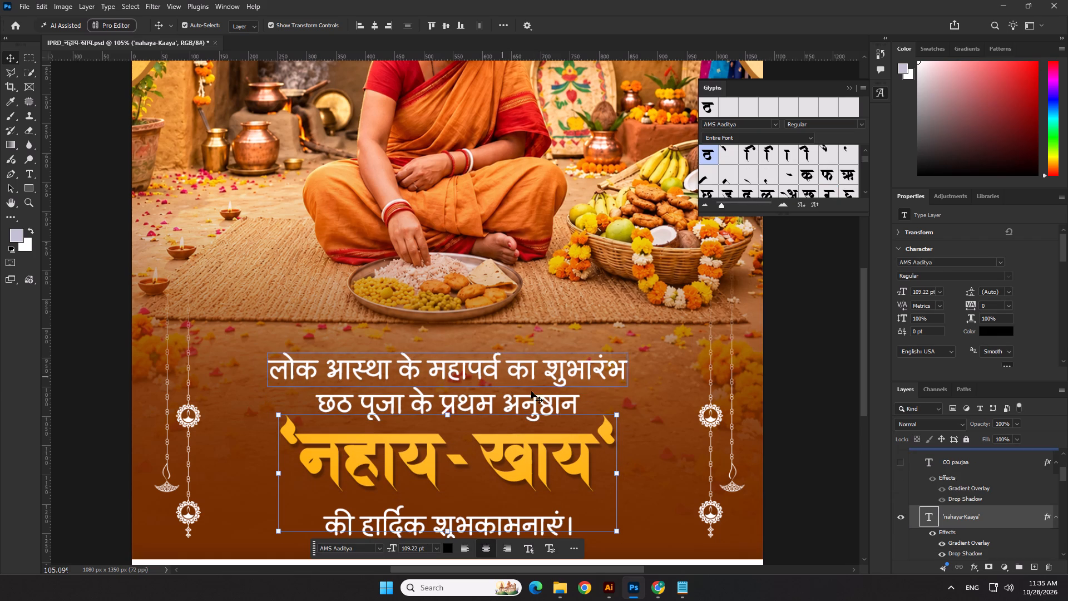
Fine-tune the two upper white lines together slightly higher above the नहाय-खाय title and align their horizontal centres.
{"action": "left_click", "coordinate": [526, 396]}
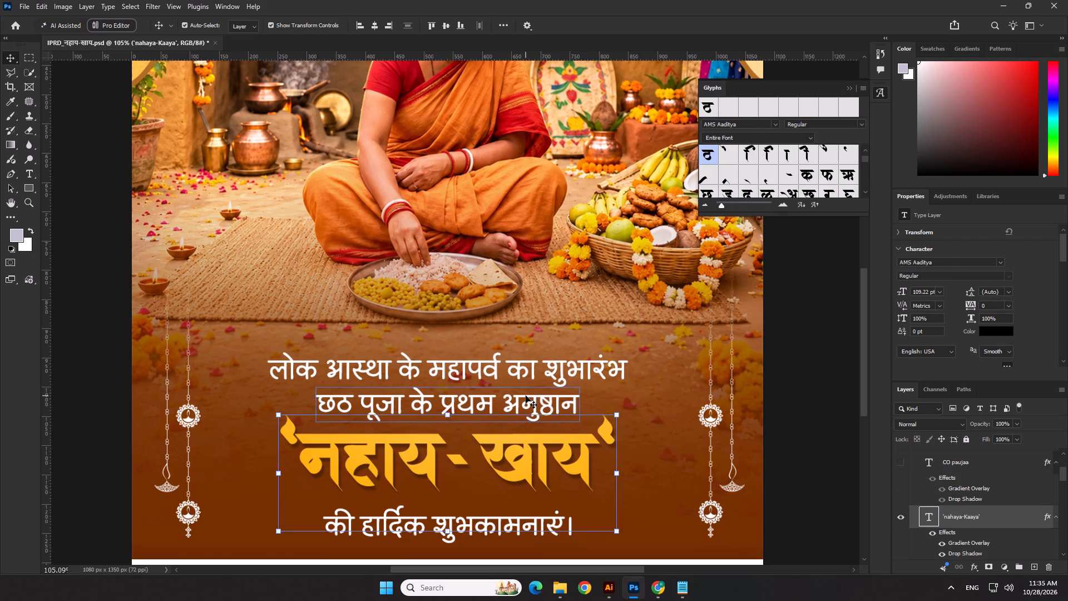
{"action": "left_click", "coordinate": [579, 362], "text": "shift"}
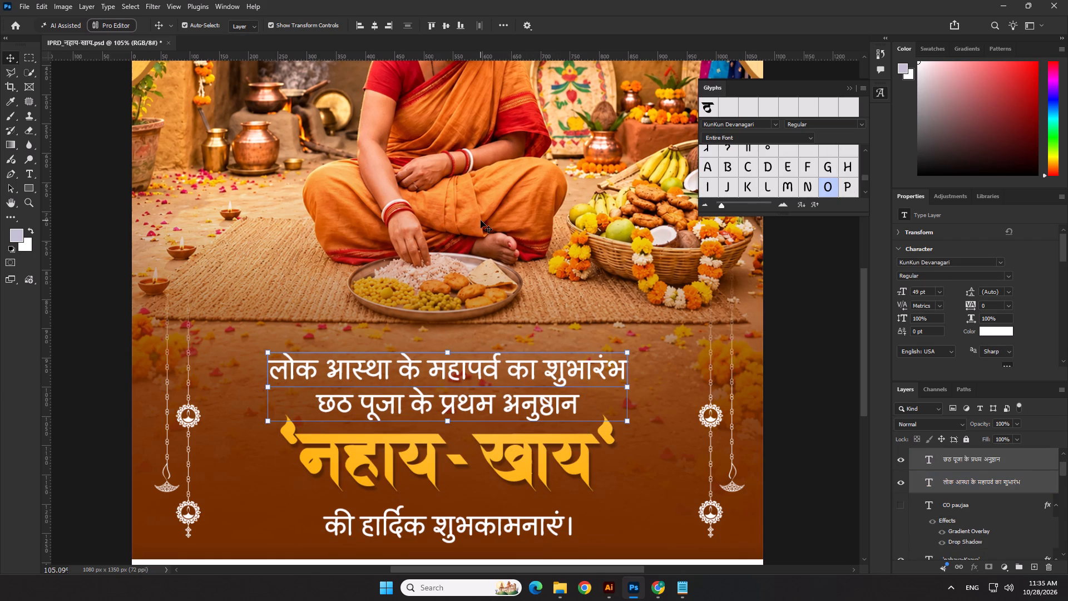
{"action": "key", "text": "shift+Up"}
{"action": "key", "text": "Down"}
{"action": "key", "text": "Down"}
{"action": "key", "text": "Down"}
{"action": "left_click", "coordinate": [378, 24]}
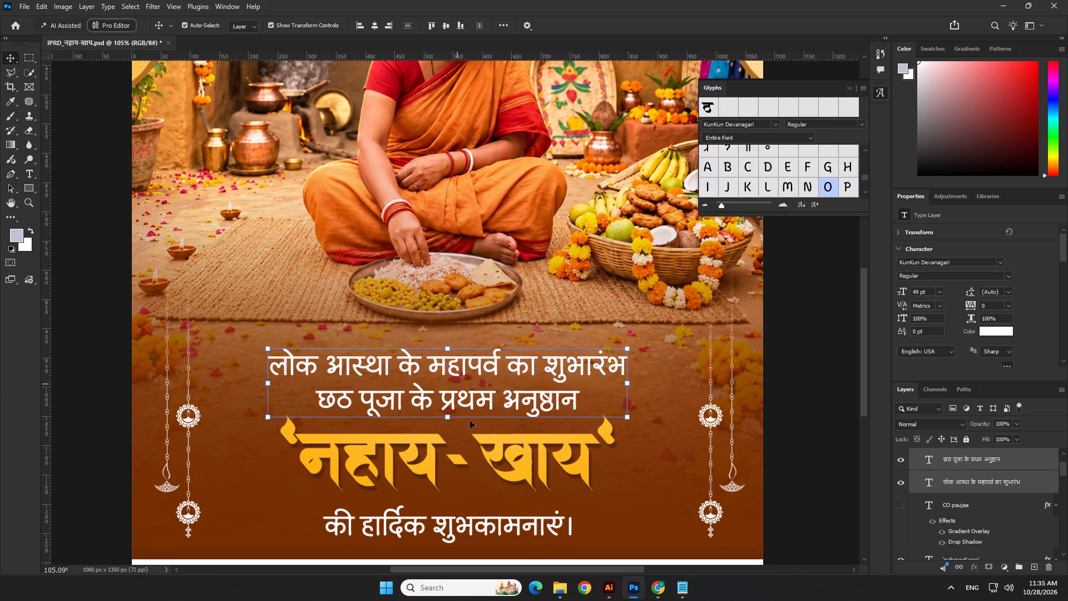
Align the quoted नहाय-खाय title to the horizontal centre.
{"action": "left_click", "coordinate": [484, 461]}
{"action": "left_click", "coordinate": [379, 30]}
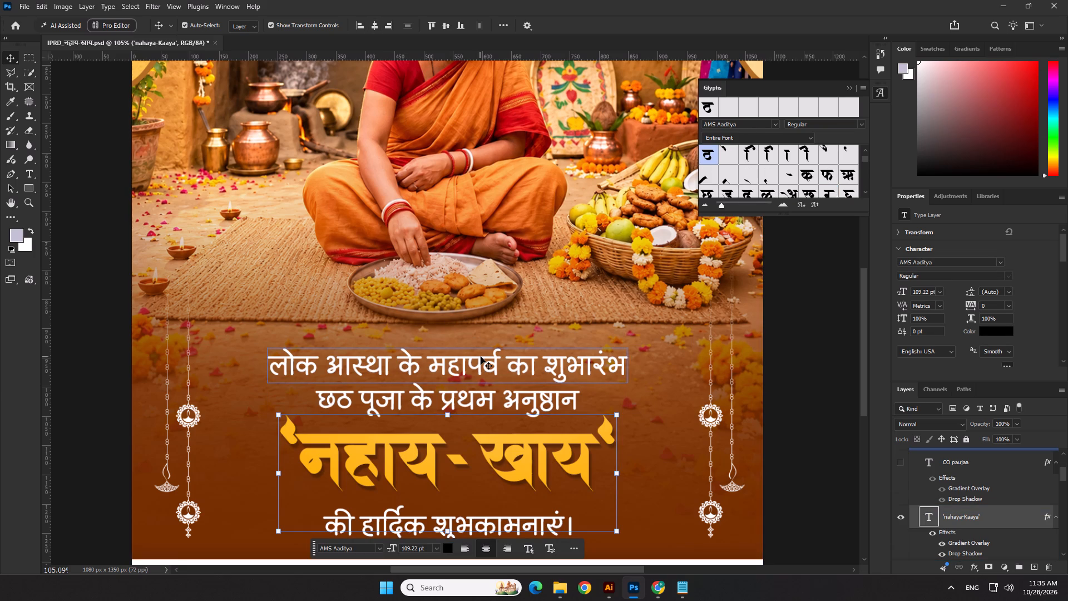
Nudge the quoted नहाय-खाय title slightly up, closer to the white lines above it.
{"action": "key", "text": "shift+Up"}
{"action": "key", "text": "Down"}
{"action": "key", "text": "Down"}
{"action": "key", "text": "Down"}
{"action": "left_click", "coordinate": [804, 380]}
Nudge the की हार्दिक शुभकामनाएं। line up, closer beneath the नहाय-खाय title.
{"action": "scroll", "coordinate": [511, 381], "scroll_direction": "down", "scroll_amount": 4}
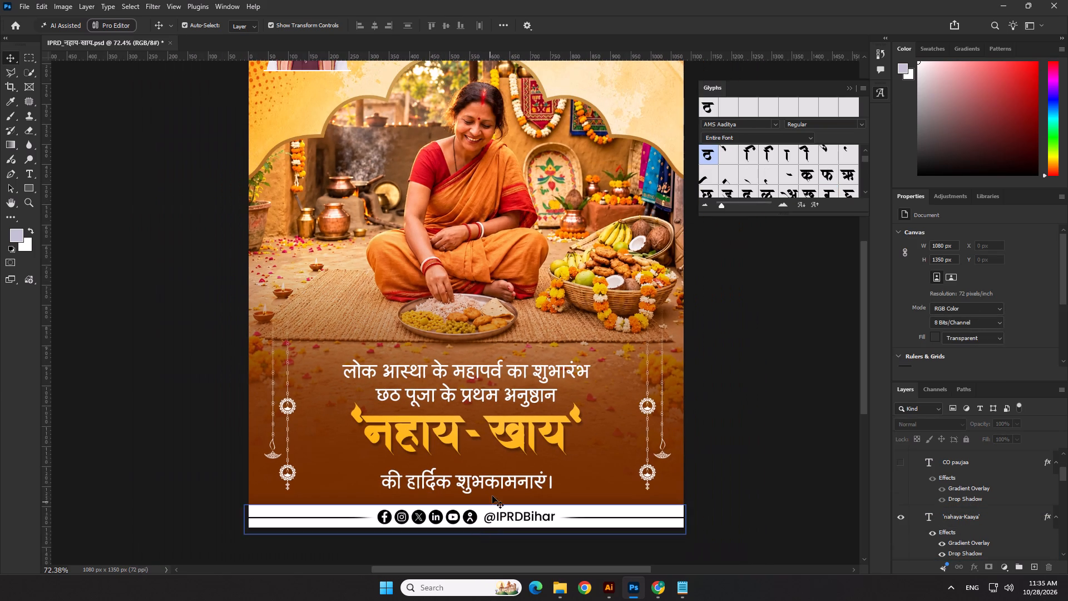
{"action": "left_click", "coordinate": [496, 482]}
{"action": "key", "text": "shift+Up"}
{"action": "key", "text": "shift+Up"}
{"action": "left_click", "coordinate": [768, 392]}
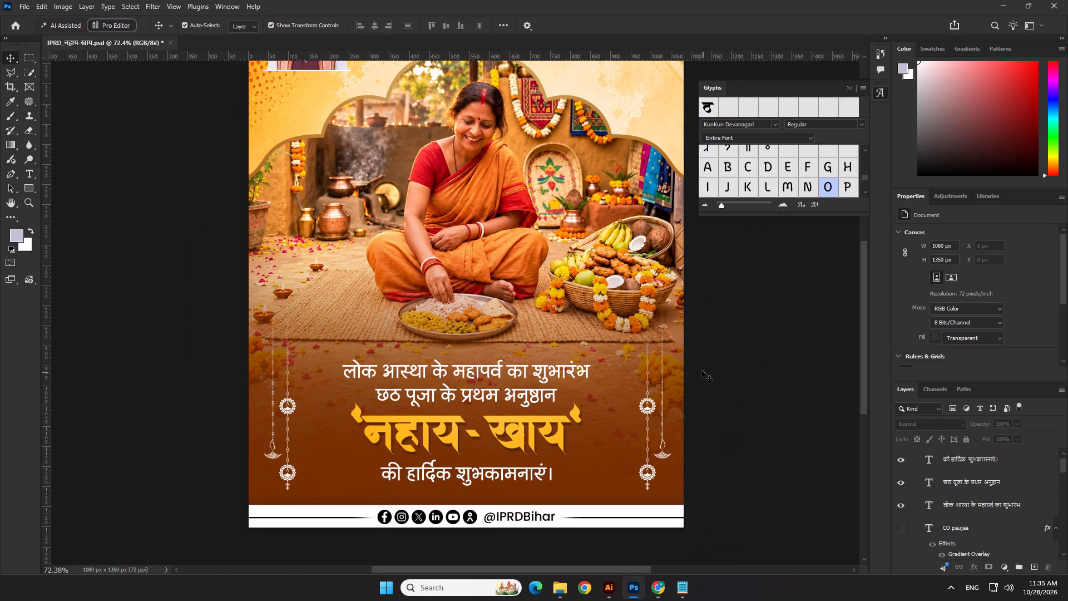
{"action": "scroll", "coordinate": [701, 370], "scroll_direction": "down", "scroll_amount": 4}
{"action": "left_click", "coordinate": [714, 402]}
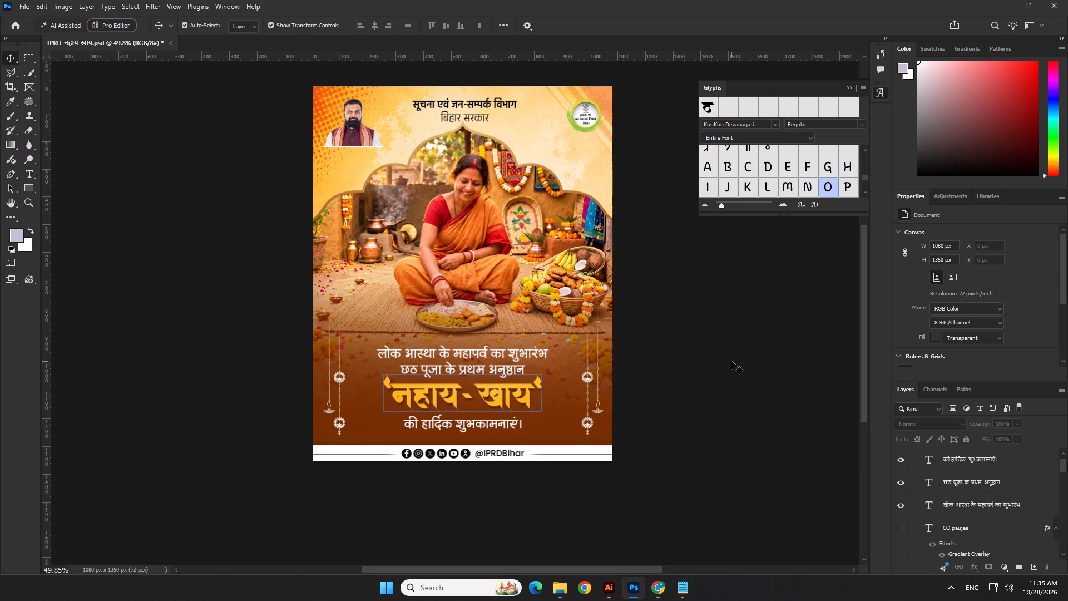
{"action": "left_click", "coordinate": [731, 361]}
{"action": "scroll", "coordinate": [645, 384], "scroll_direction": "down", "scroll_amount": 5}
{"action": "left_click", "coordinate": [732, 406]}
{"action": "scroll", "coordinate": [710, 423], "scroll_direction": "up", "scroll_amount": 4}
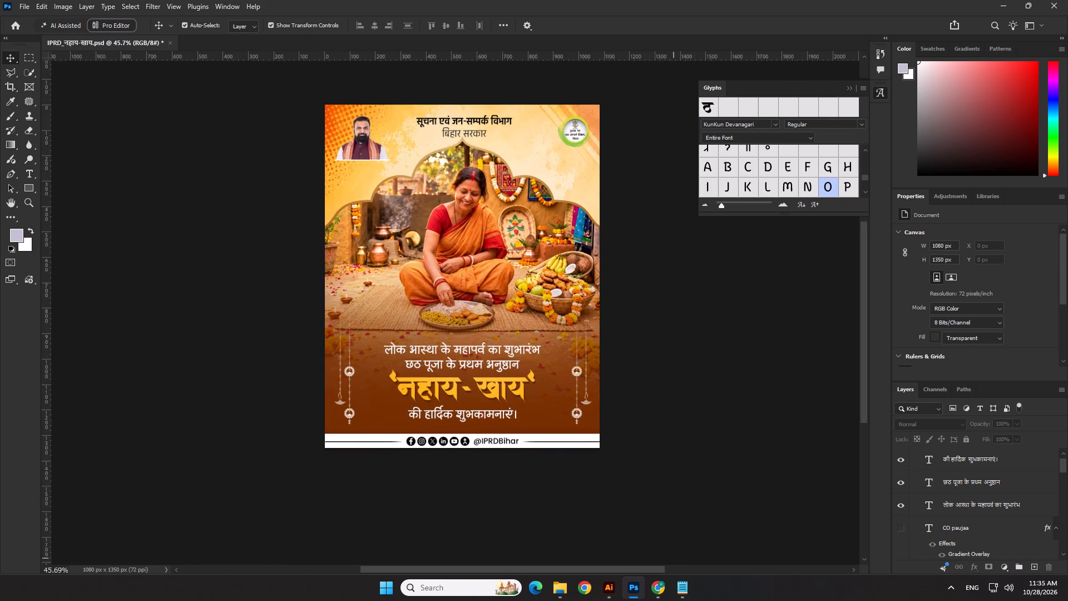
Switch to Chrome and search Google Images for "texture" in a new tab.
{"action": "left_click", "coordinate": [661, 583]}
{"action": "left_click", "coordinate": [884, 13]}
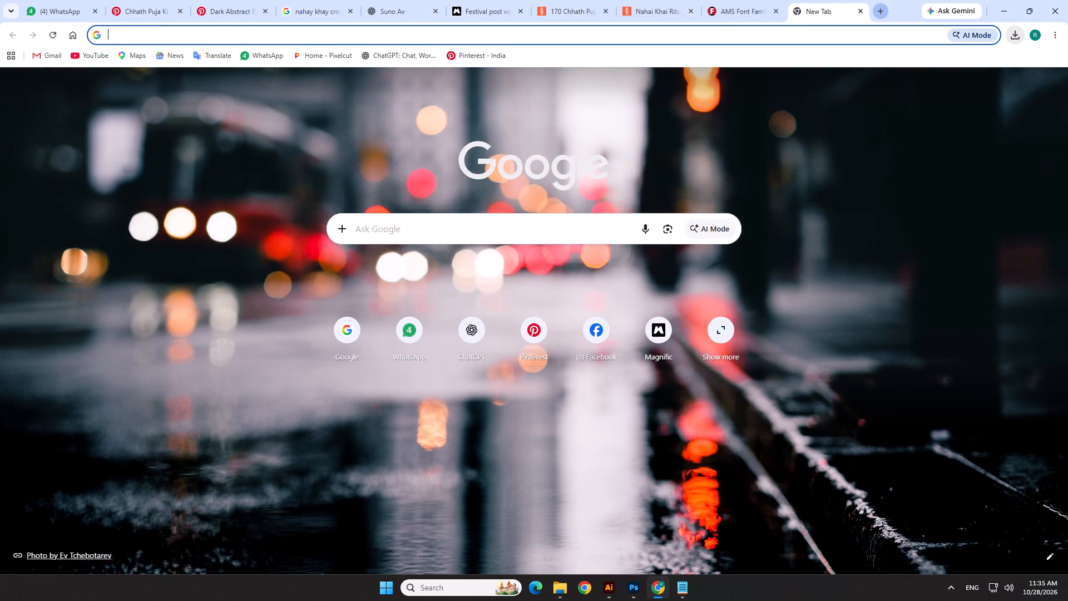
{"action": "left_click", "coordinate": [412, 33]}
{"action": "type", "text": "tex"}
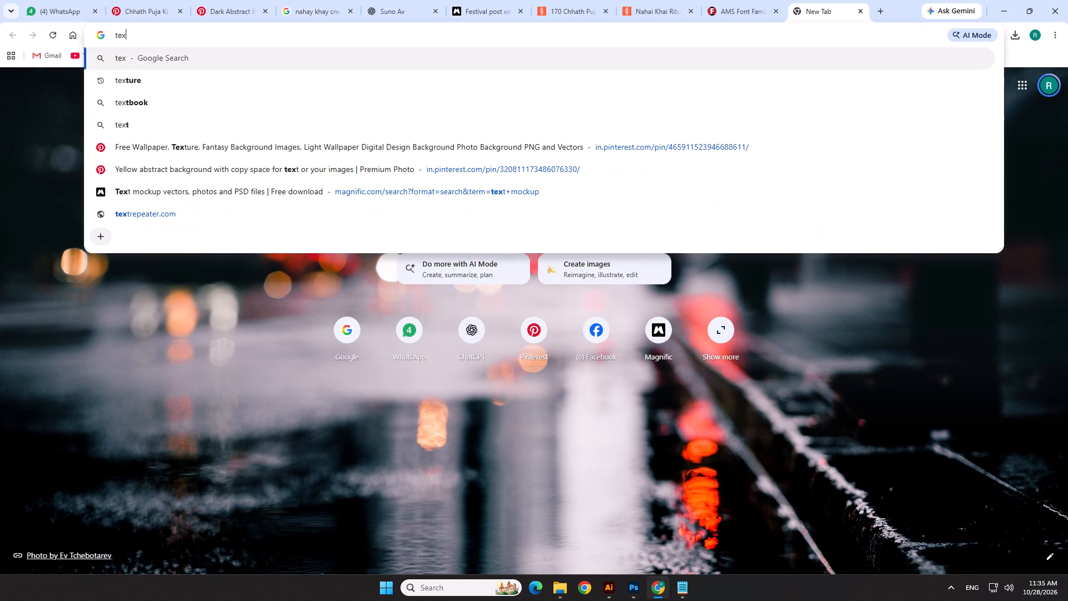
{"action": "type", "text": "ture"}
{"action": "key", "text": "Return"}
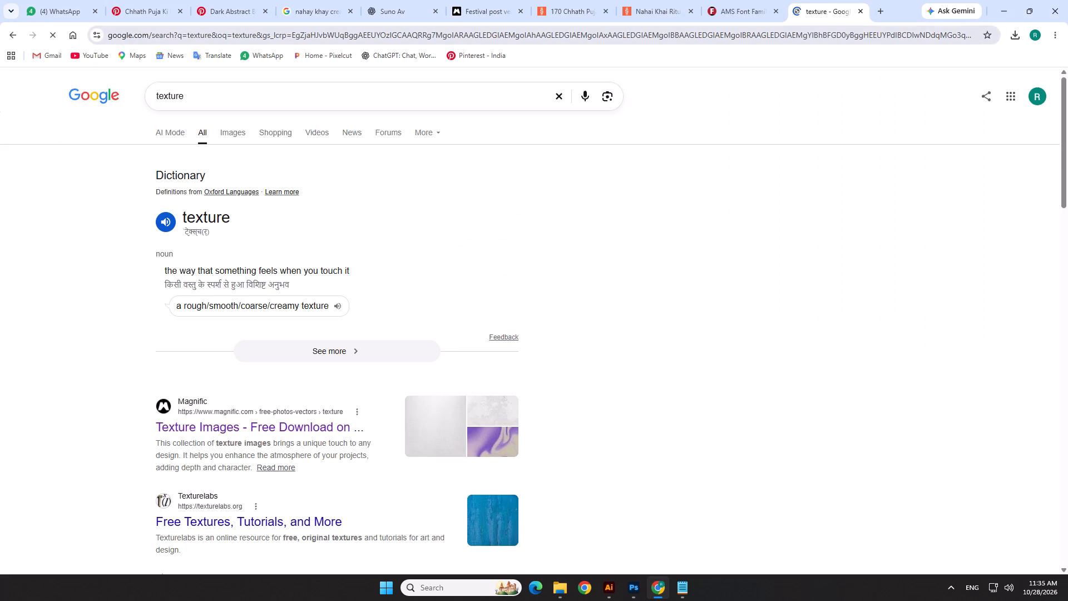
{"action": "left_click", "coordinate": [237, 135]}
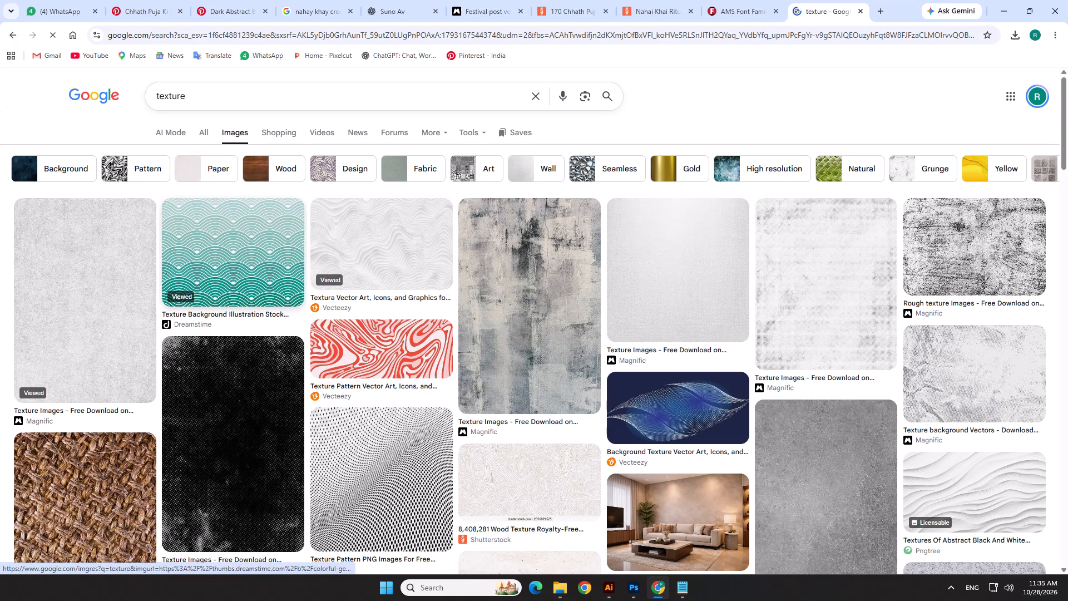
Browse the texture image results and copy the white background paper texture from Magnific.
{"action": "scroll", "coordinate": [469, 358], "scroll_direction": "down", "scroll_amount": 1}
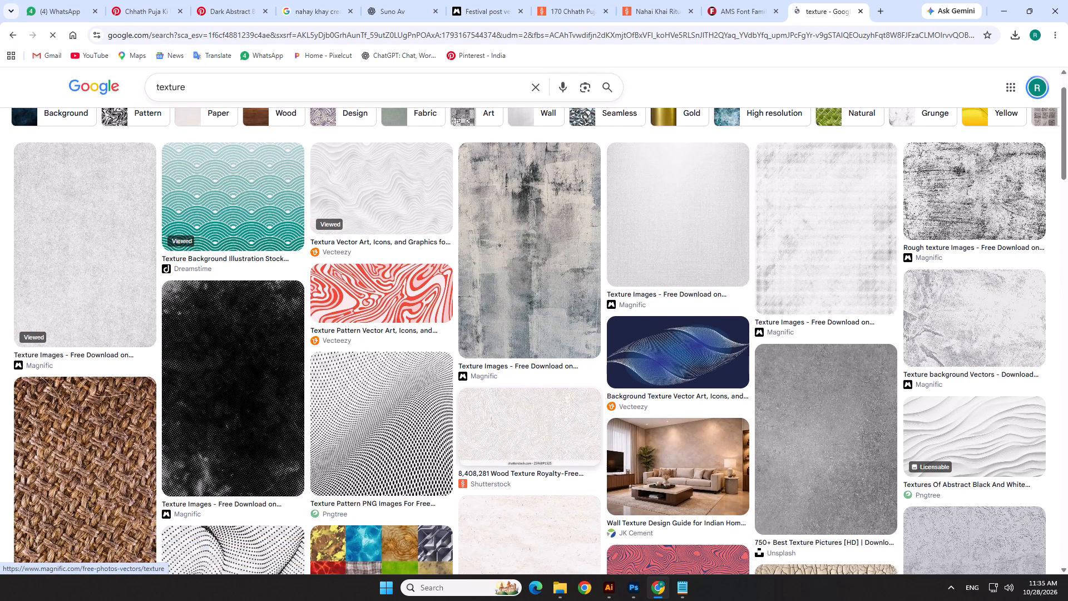
{"action": "left_click", "coordinate": [505, 399]}
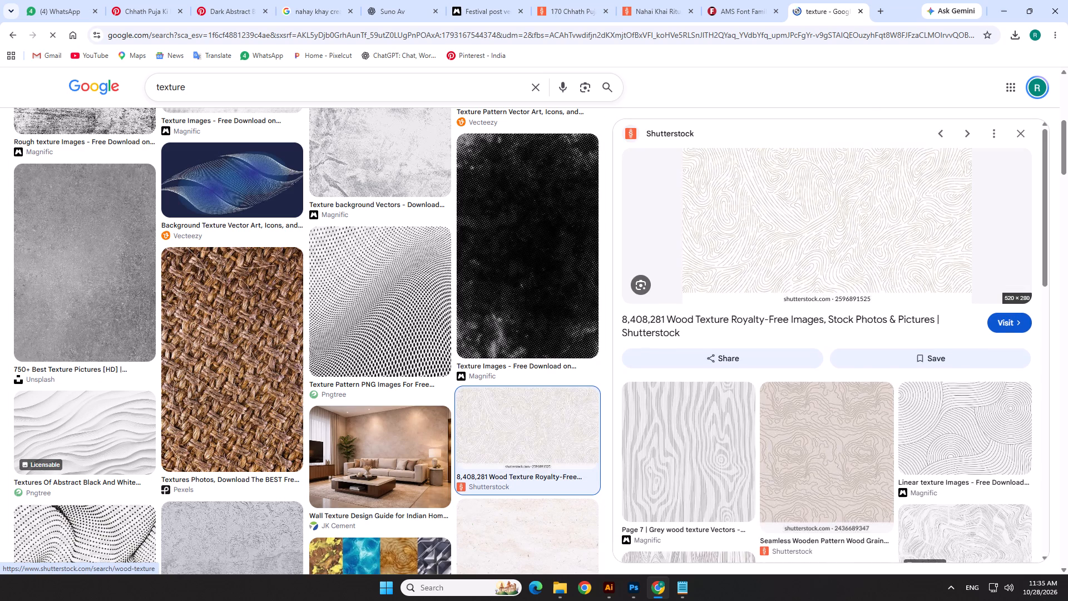
{"action": "scroll", "coordinate": [780, 251], "scroll_direction": "down", "scroll_amount": 1}
{"action": "scroll", "coordinate": [280, 301], "scroll_direction": "down", "scroll_amount": 2}
{"action": "scroll", "coordinate": [204, 309], "scroll_direction": "down", "scroll_amount": 8}
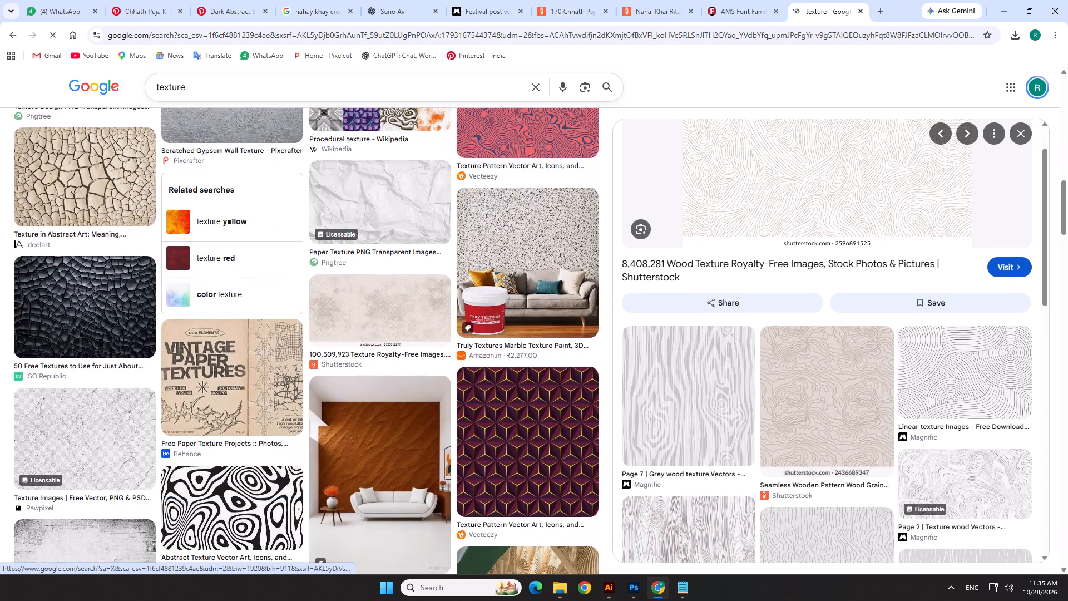
{"action": "scroll", "coordinate": [199, 312], "scroll_direction": "down", "scroll_amount": 3}
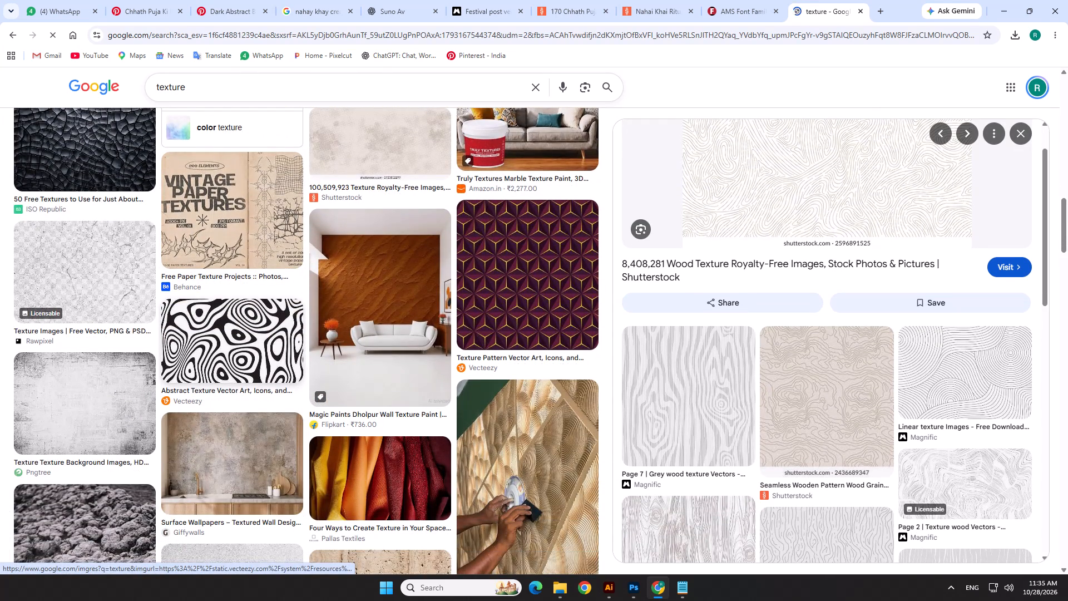
{"action": "scroll", "coordinate": [164, 357], "scroll_direction": "down", "scroll_amount": 5}
{"action": "scroll", "coordinate": [284, 380], "scroll_direction": "down", "scroll_amount": 5}
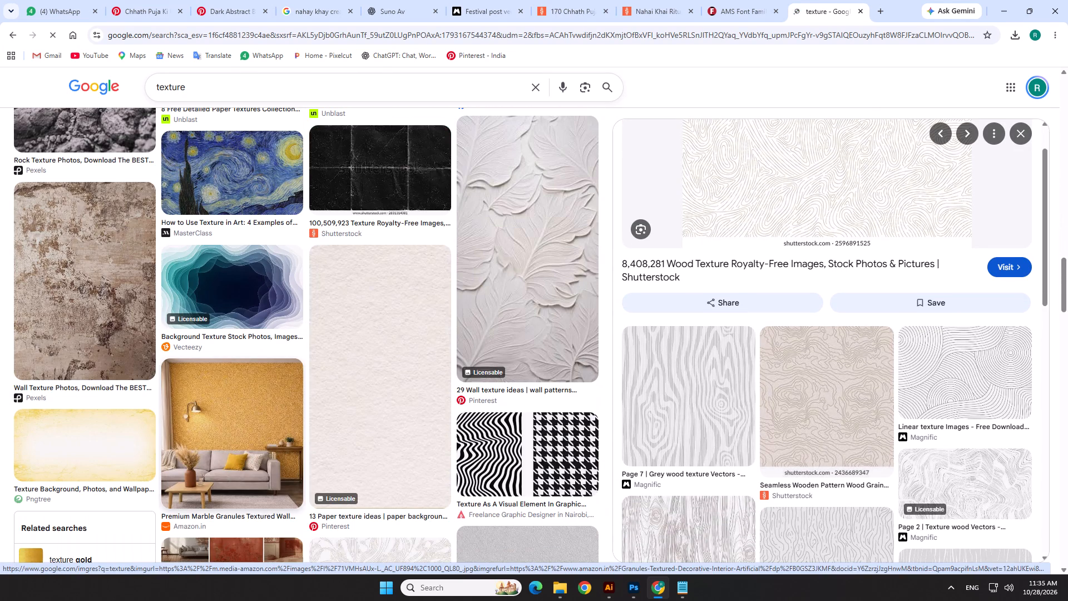
{"action": "scroll", "coordinate": [362, 335], "scroll_direction": "down", "scroll_amount": 4}
{"action": "left_click", "coordinate": [368, 201]}
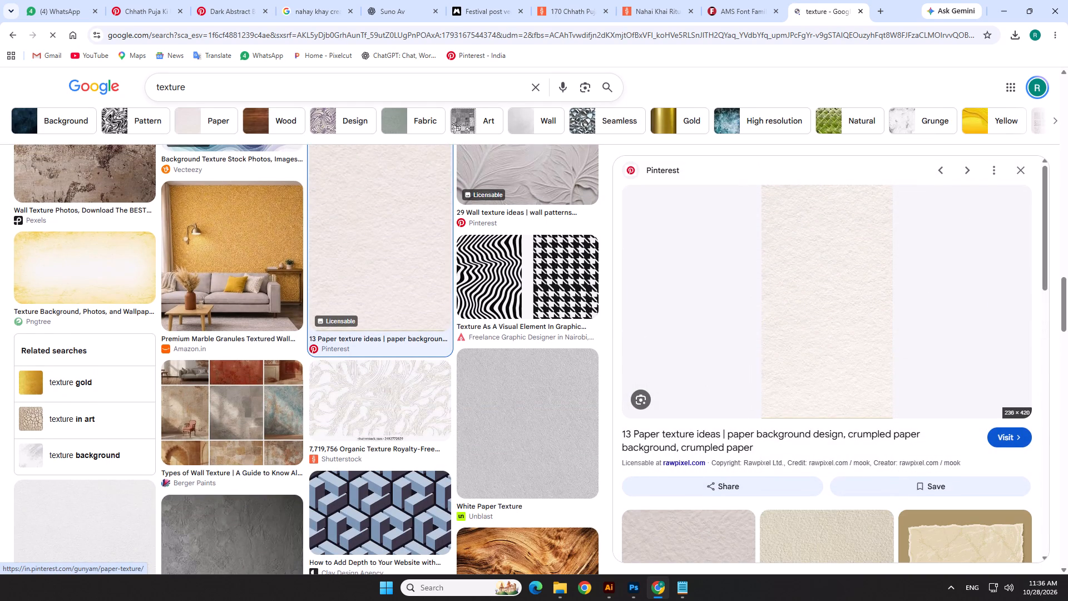
{"action": "scroll", "coordinate": [807, 301], "scroll_direction": "down", "scroll_amount": 5}
{"action": "left_click", "coordinate": [814, 432]}
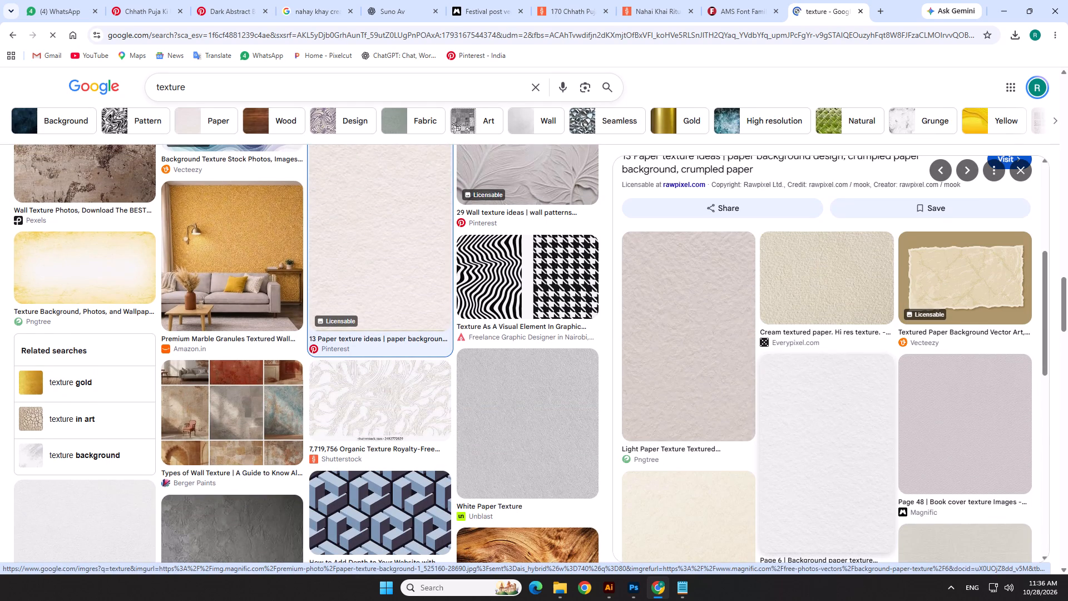
{"action": "right_click", "coordinate": [805, 282]}
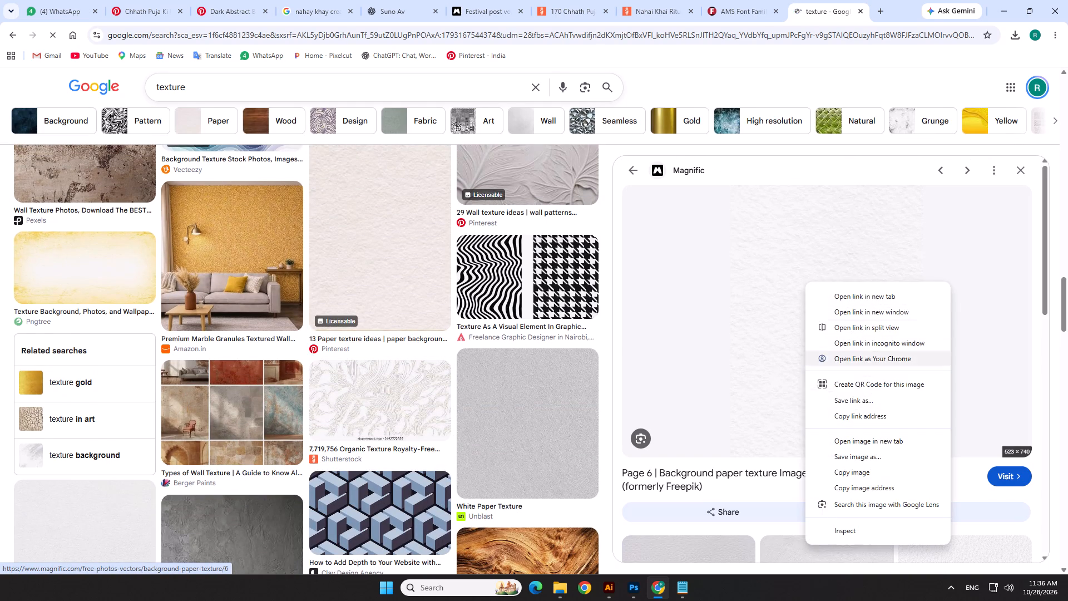
{"action": "left_click", "coordinate": [857, 474]}
Return to Photoshop and paste the paper texture directly above the brown Color Fill 1 layer.
{"action": "key", "text": "alt+Tab"}
{"action": "left_click", "coordinate": [537, 425]}
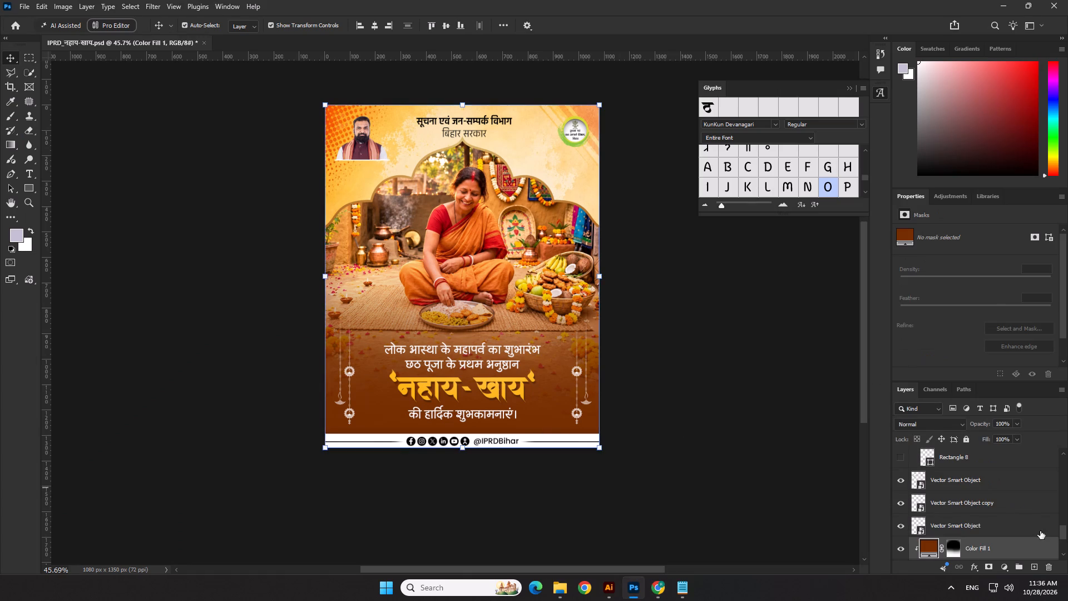
{"action": "scroll", "coordinate": [1040, 538], "scroll_direction": "down", "scroll_amount": 1}
{"action": "key", "text": "ctrl+v"}
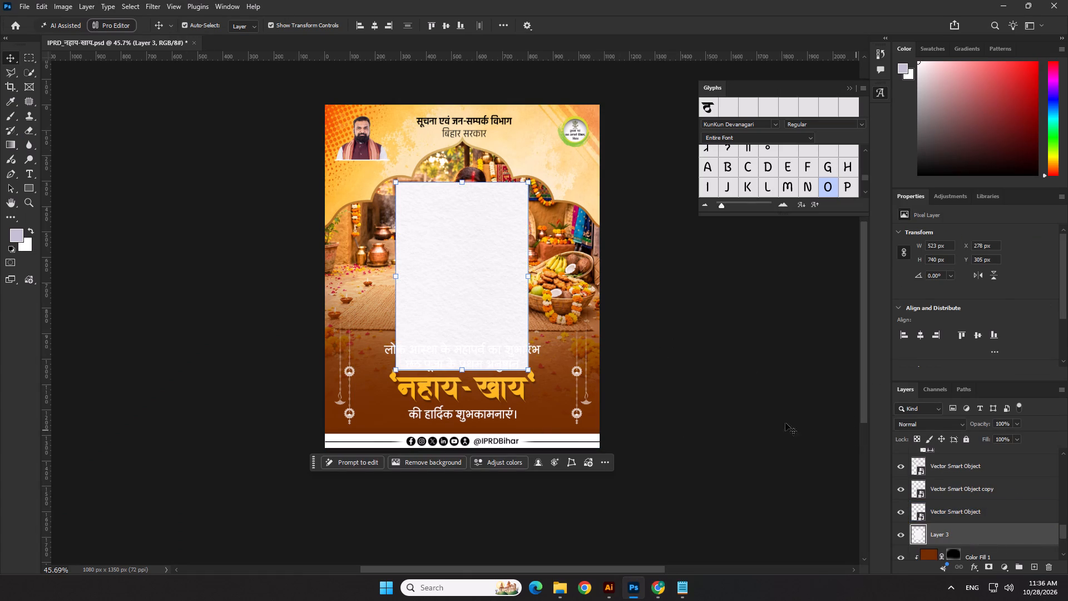
Rotate the texture 90°, enlarge it to about 1121 × 792 px over the poster's lower part, and clip it to the layers below.
{"action": "left_click_drag", "start_coordinate": [487, 174], "coordinate": [599, 326]}
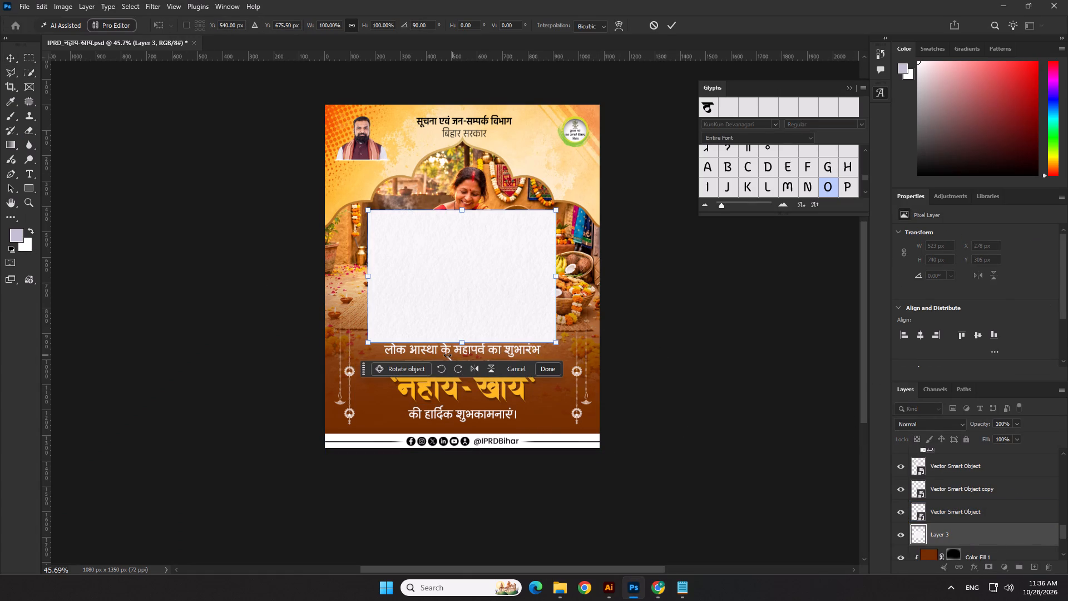
{"action": "left_click_drag", "start_coordinate": [461, 346], "coordinate": [459, 405]}
{"action": "left_click_drag", "start_coordinate": [498, 277], "coordinate": [495, 326]}
{"action": "left_click", "coordinate": [942, 544], "text": "alt"}
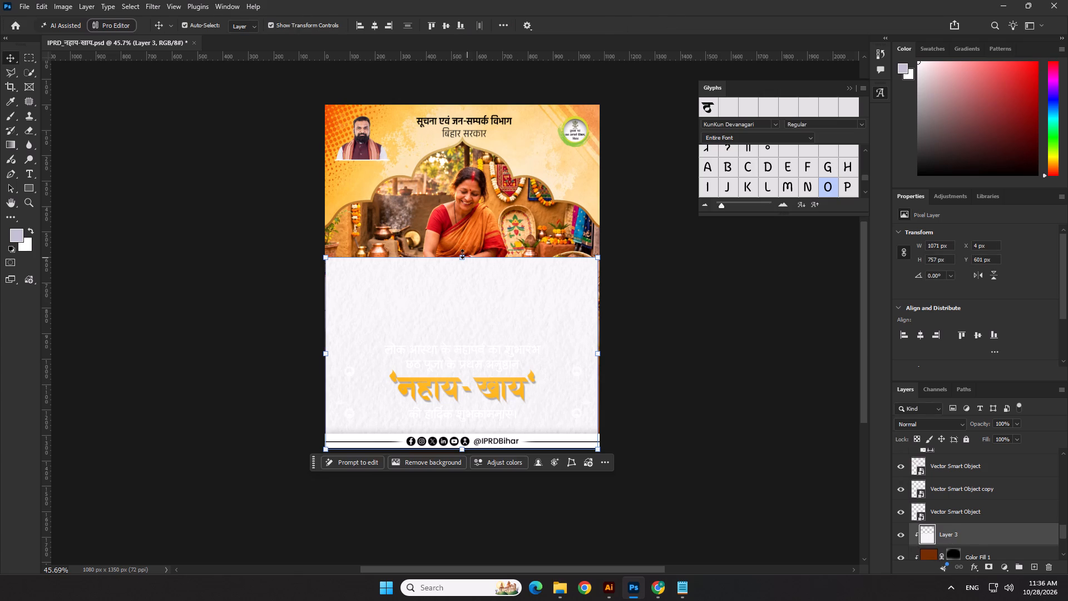
{"action": "left_click_drag", "start_coordinate": [462, 254], "coordinate": [463, 245]}
{"action": "key", "text": "Return"}
Set the paper texture layer's blend mode to Color Burn.
{"action": "left_click", "coordinate": [921, 425]}
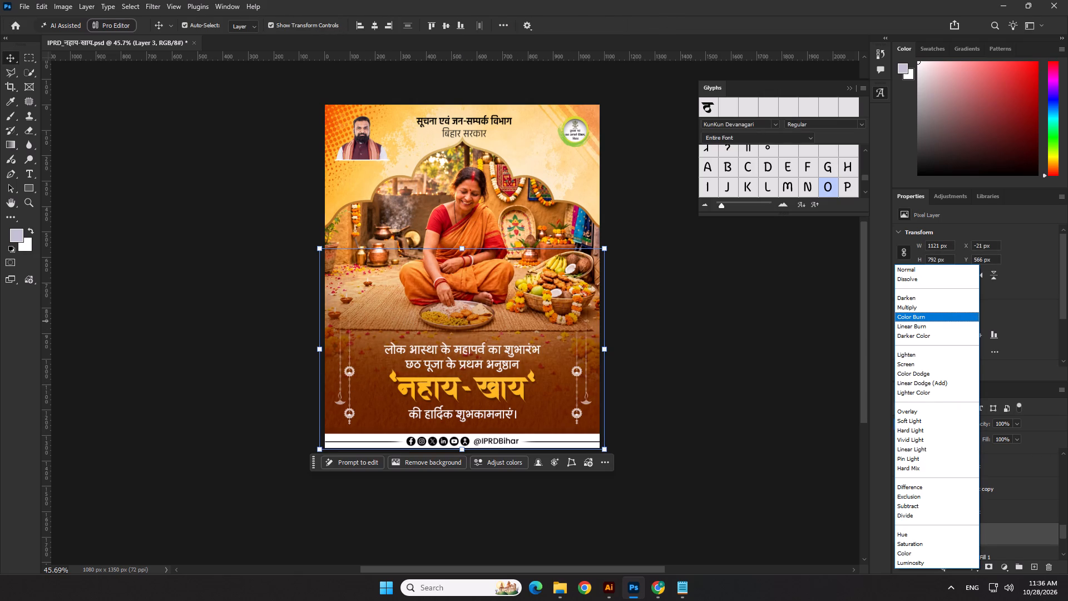
{"action": "left_click", "coordinate": [916, 318]}
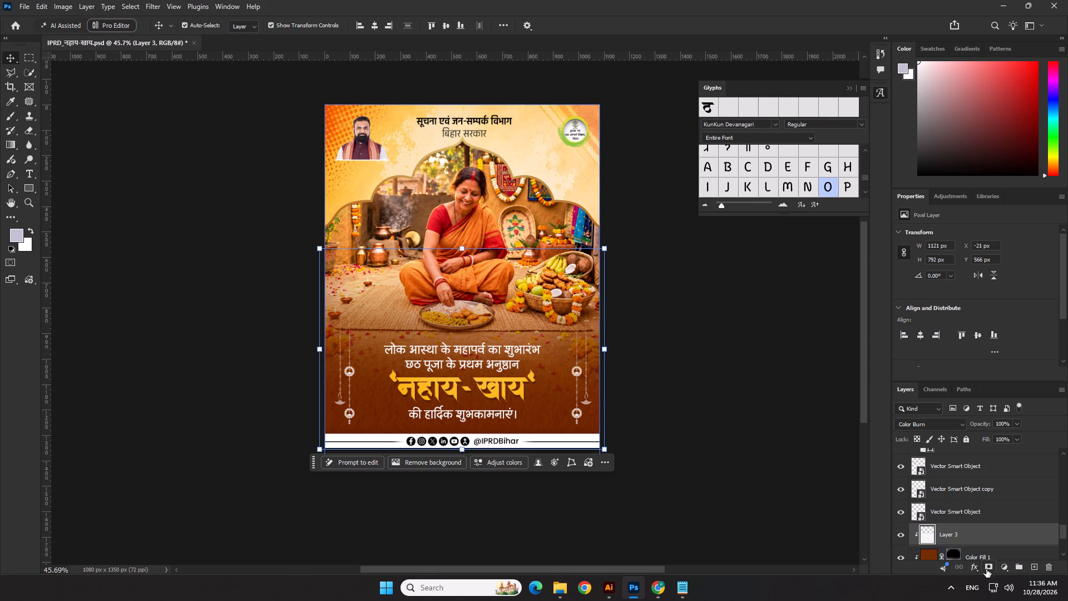
Add a layer mask to the texture and paint it out over the woman and mat with a large soft black brush.
{"action": "left_click", "coordinate": [986, 569]}
{"action": "left_click", "coordinate": [13, 120]}
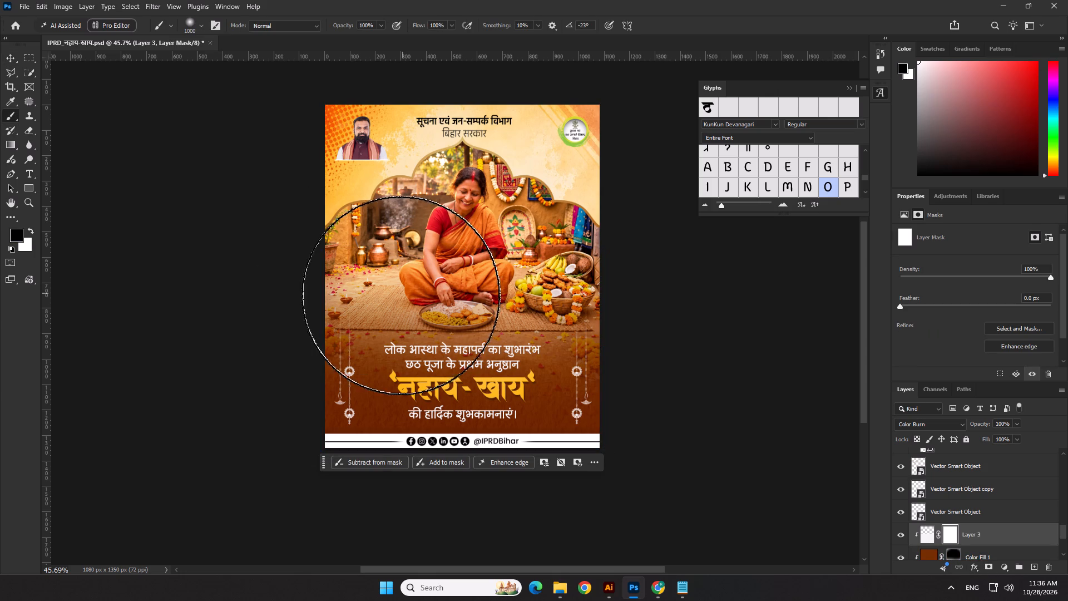
{"action": "left_click", "coordinate": [363, 306]}
{"action": "left_click_drag", "start_coordinate": [488, 288], "coordinate": [500, 288]}
{"action": "left_click_drag", "start_coordinate": [536, 289], "coordinate": [543, 289]}
{"action": "left_click", "coordinate": [560, 290]}
{"action": "left_click", "coordinate": [573, 290]}
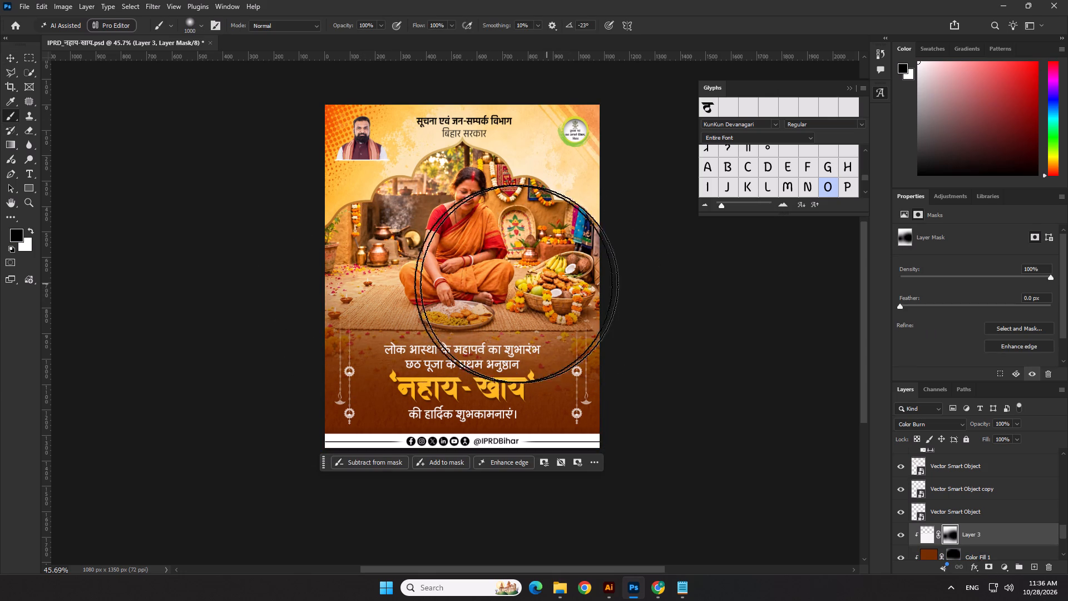
{"action": "left_click", "coordinate": [393, 269]}
{"action": "scroll", "coordinate": [557, 208], "scroll_direction": "down", "scroll_amount": 5}
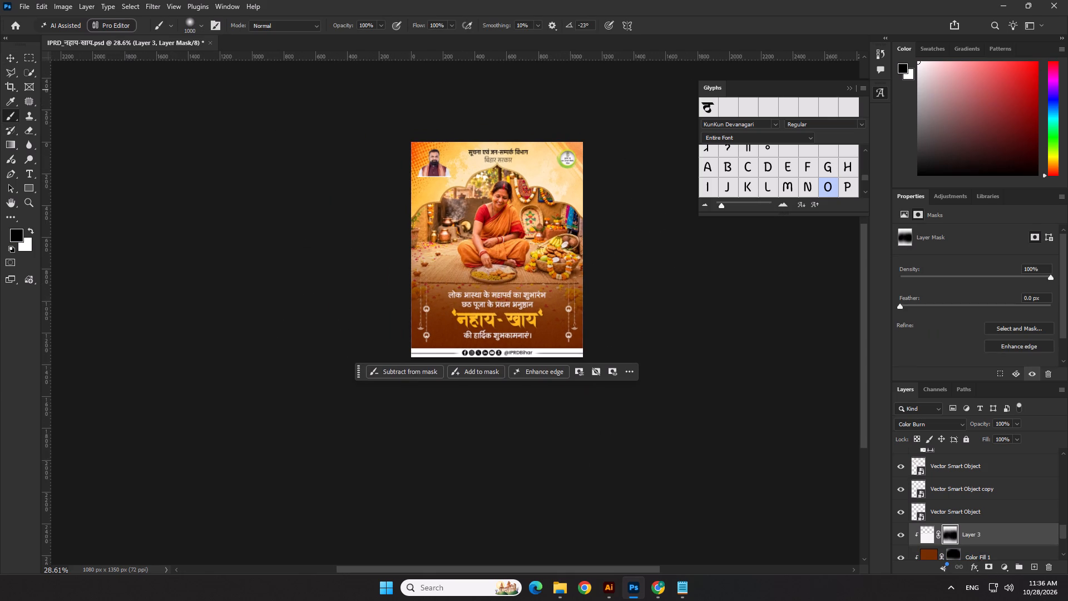
{"action": "left_click", "coordinate": [10, 57]}
{"action": "left_click", "coordinate": [146, 191]}
{"action": "left_click", "coordinate": [710, 233]}
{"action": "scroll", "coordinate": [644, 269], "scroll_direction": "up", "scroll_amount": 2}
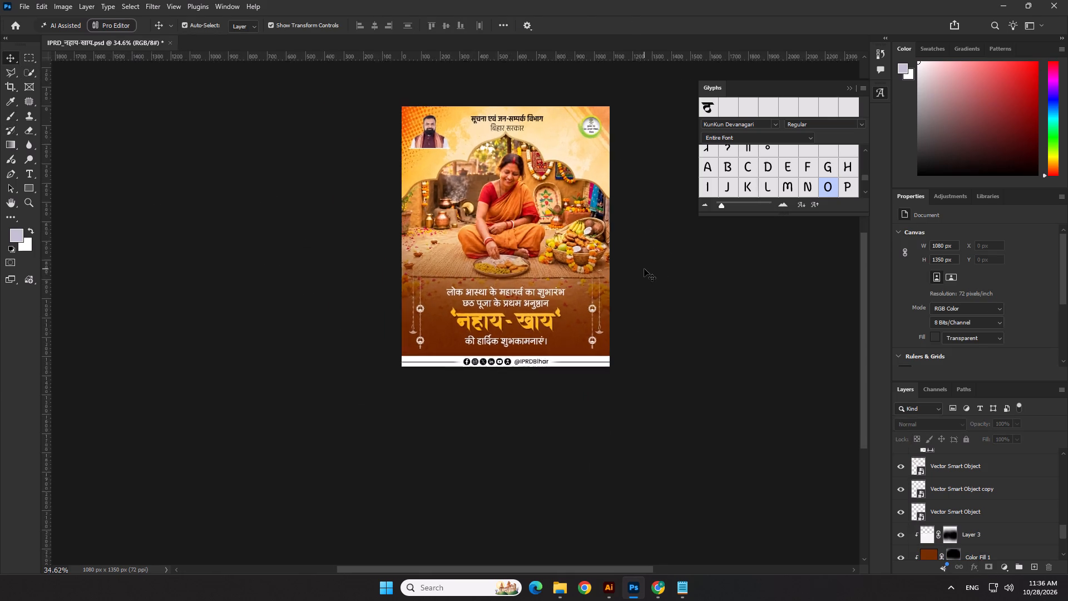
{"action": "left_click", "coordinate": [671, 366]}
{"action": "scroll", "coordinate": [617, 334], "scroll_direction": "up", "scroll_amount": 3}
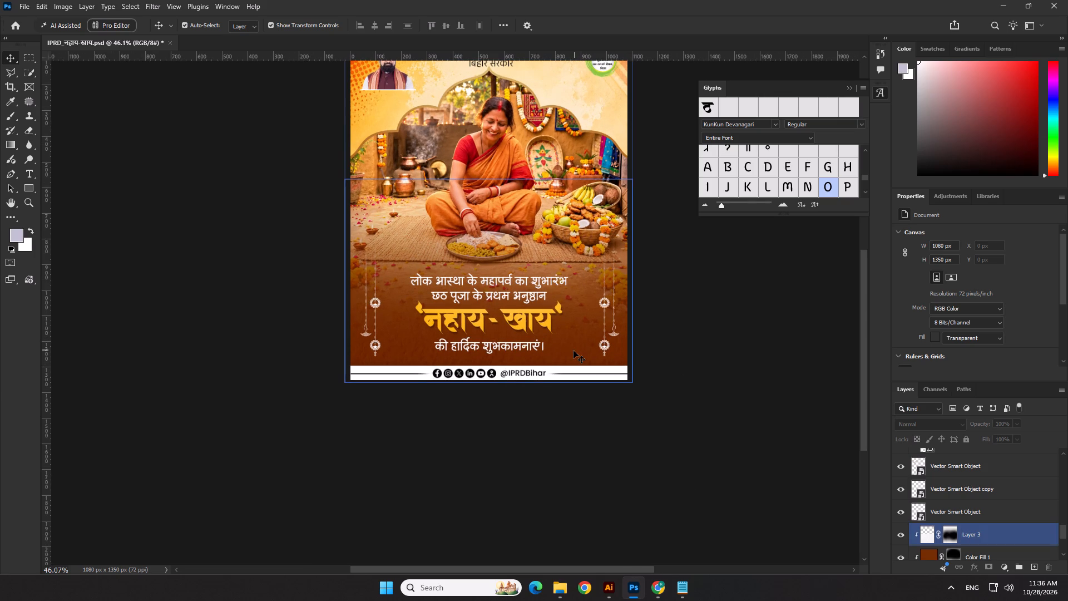
Switch to Chrome and search Google Images for "optical flare" in a new tab.
{"action": "left_click", "coordinate": [664, 594]}
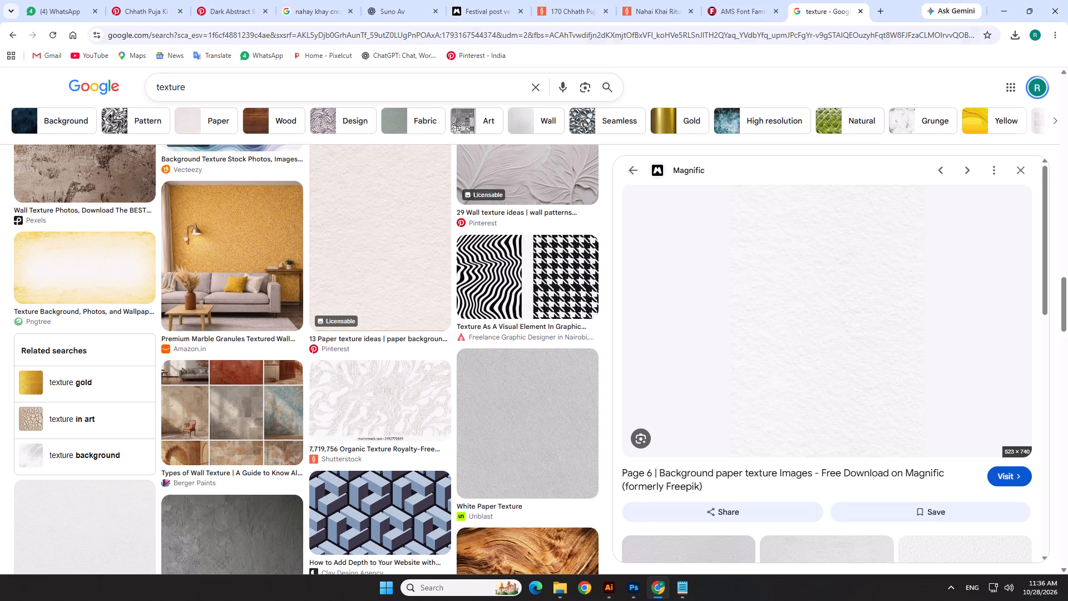
{"action": "left_click", "coordinate": [873, 13]}
{"action": "left_click", "coordinate": [856, 32]}
{"action": "type", "text": "opti"}
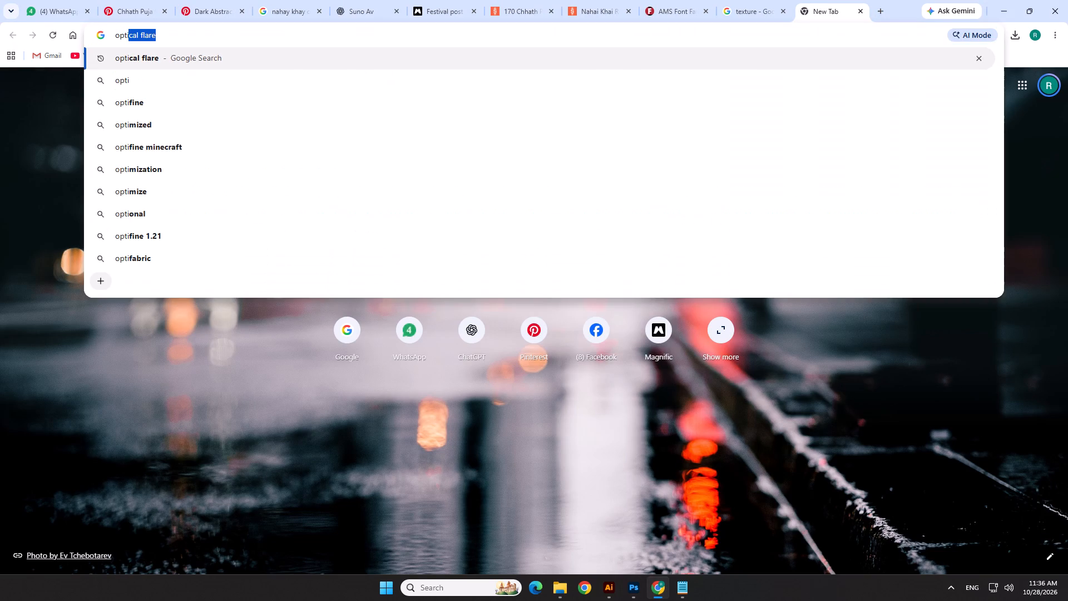
{"action": "key", "text": "Return"}
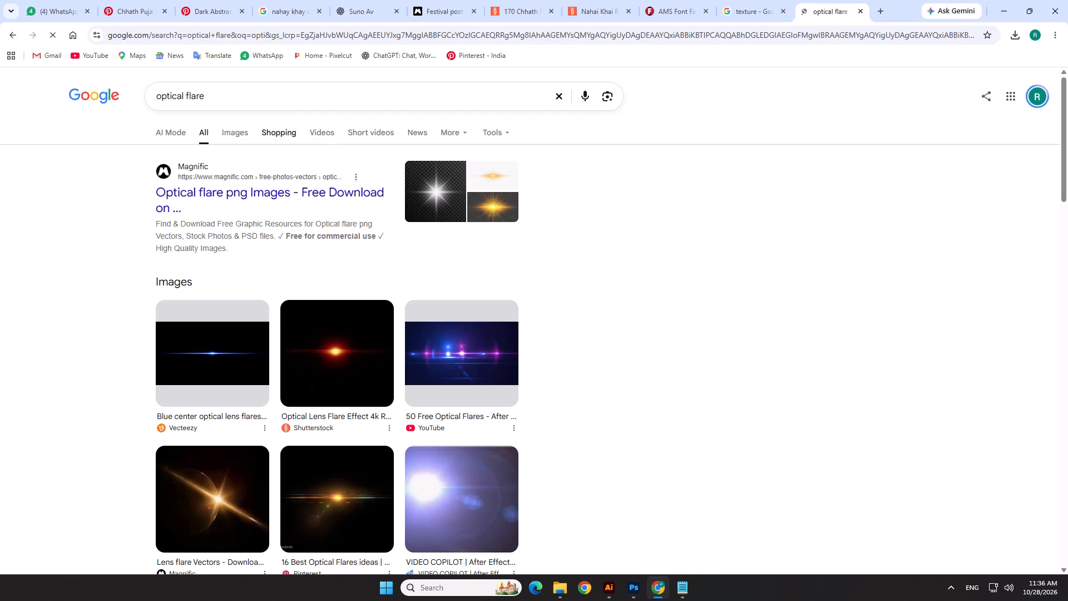
{"action": "left_click", "coordinate": [260, 125]}
{"action": "left_click", "coordinate": [239, 130]}
Copy the round orange glow flare image from the DeviantArt result.
{"action": "left_click", "coordinate": [187, 252]}
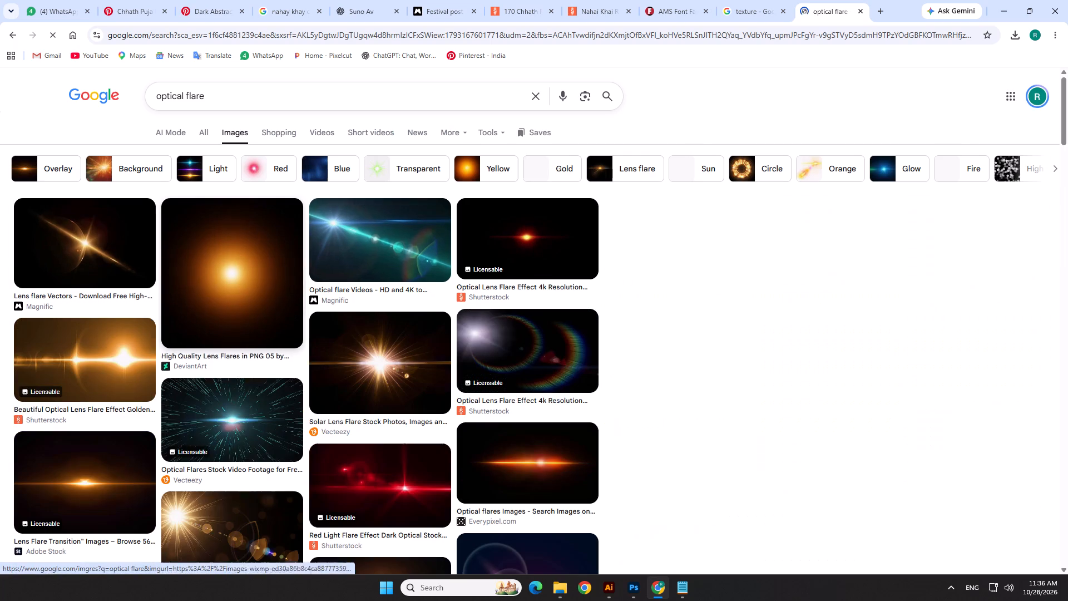
{"action": "right_click", "coordinate": [916, 328]}
{"action": "left_click", "coordinate": [975, 257]}
Return to Photoshop, paste the flare directly above the नहाय-खाय title layer, and clip it to the title.
{"action": "key", "text": "alt+Tab"}
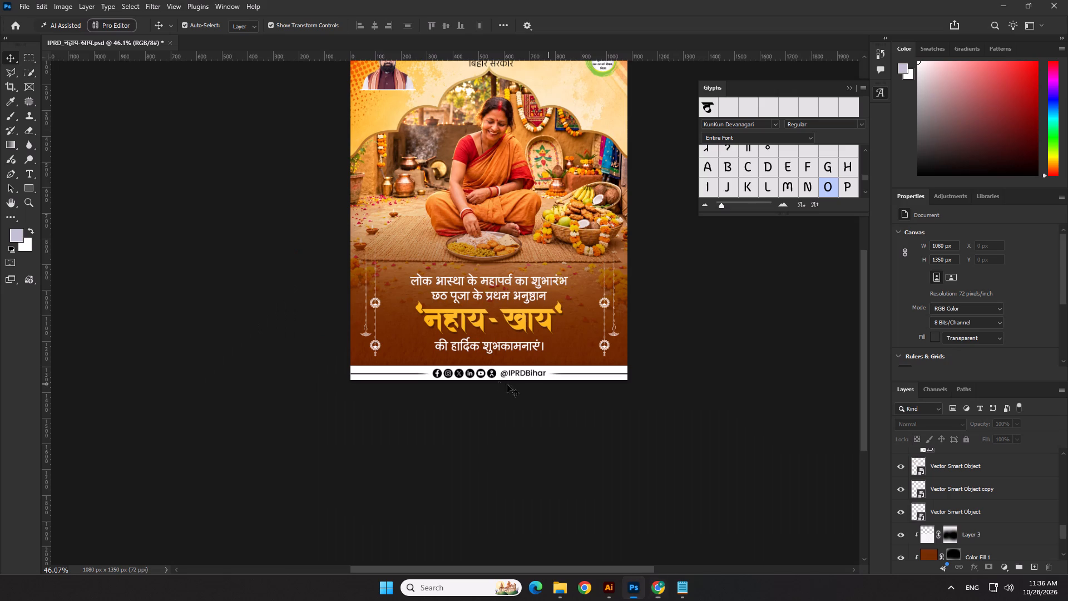
{"action": "scroll", "coordinate": [518, 349], "scroll_direction": "up", "scroll_amount": 6}
{"action": "left_click", "coordinate": [528, 318]}
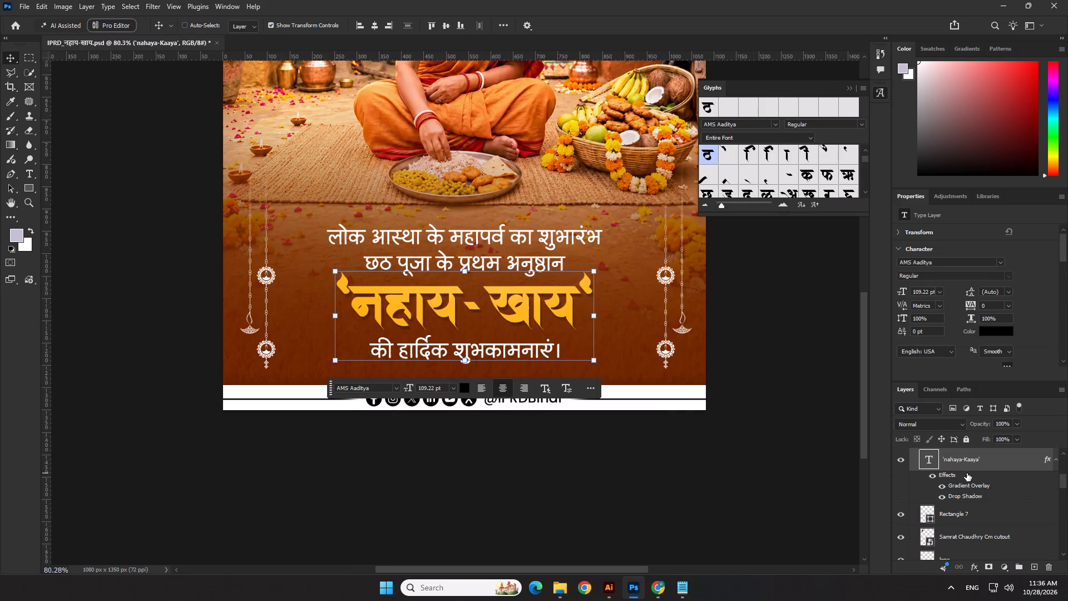
{"action": "key", "text": "ctrl+v"}
{"action": "left_click", "coordinate": [948, 472], "text": "alt"}
{"action": "left_click", "coordinate": [950, 463]}
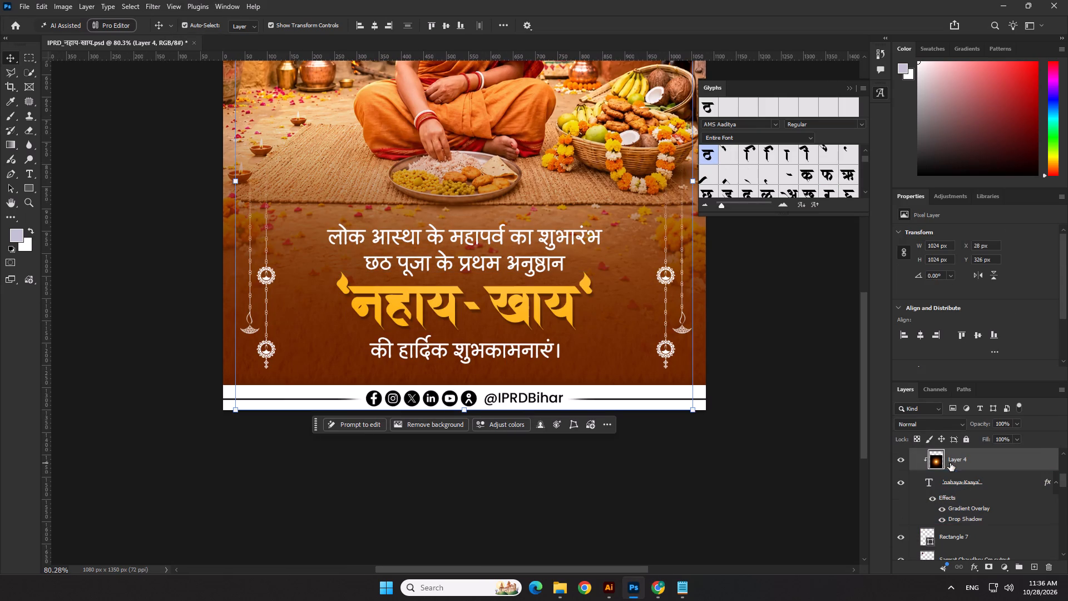
Set the flare layer's blend mode to Screen and scale the flare up slightly to about 101.5%.
{"action": "left_click", "coordinate": [930, 420]}
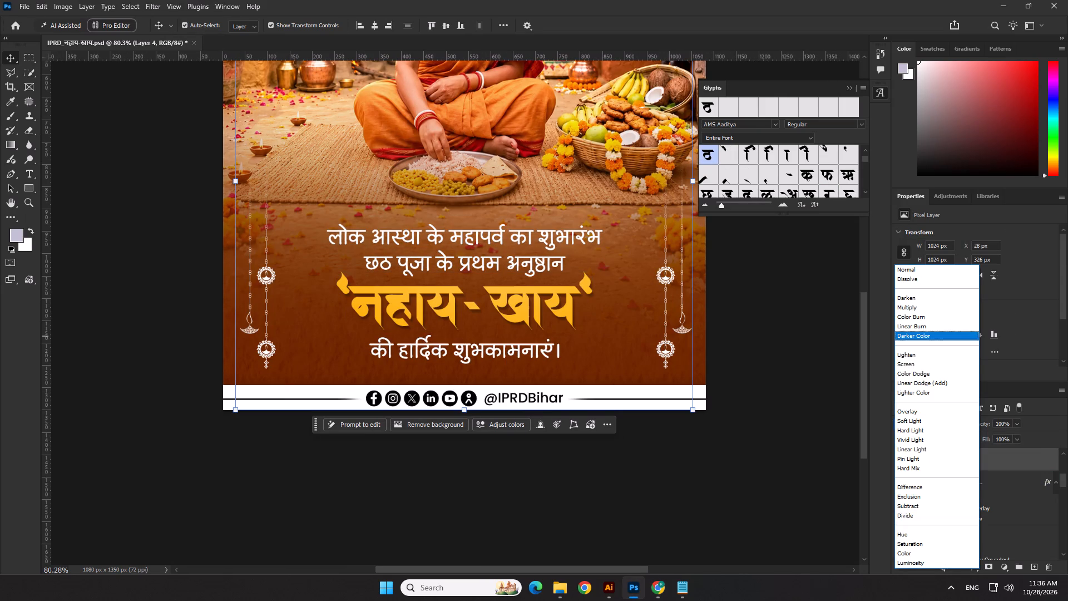
{"action": "left_click", "coordinate": [917, 364]}
{"action": "scroll", "coordinate": [497, 273], "scroll_direction": "down", "scroll_amount": 8}
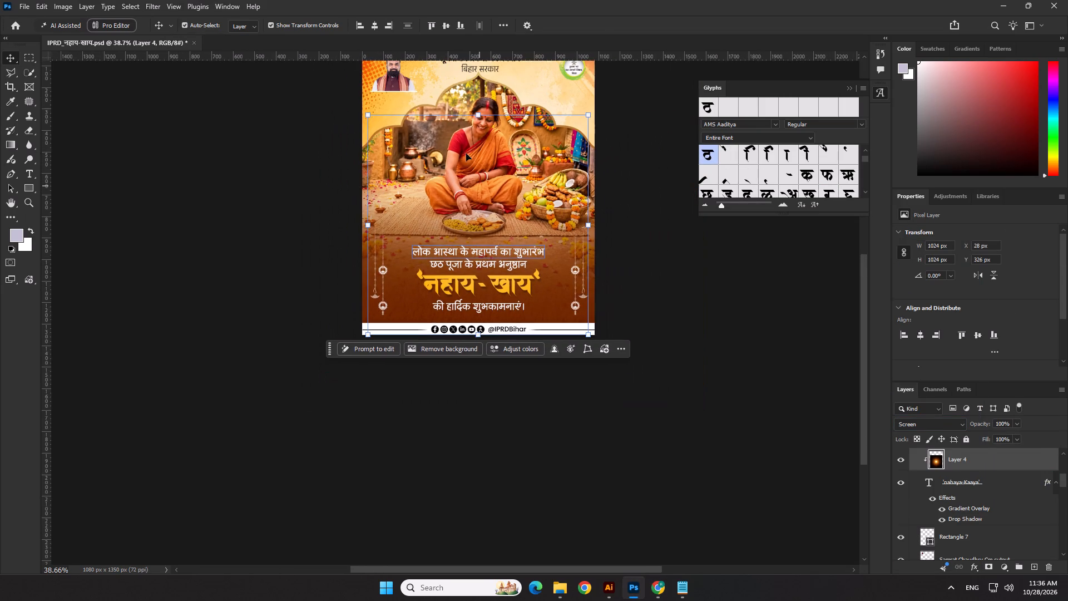
{"action": "left_click", "coordinate": [475, 114]}
{"action": "left_click", "coordinate": [470, 211]}
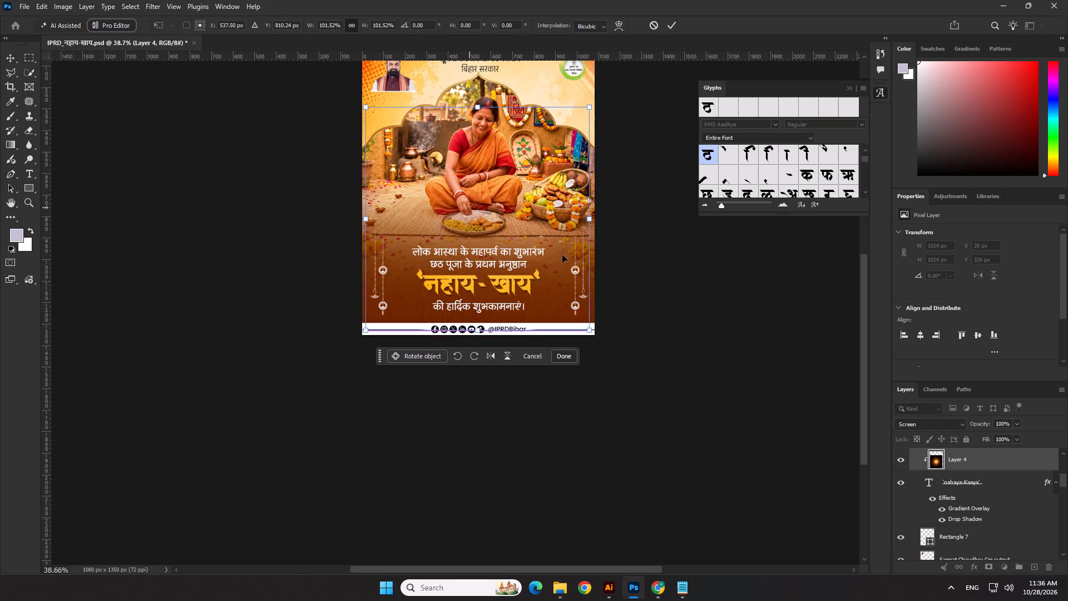
Release the flare from the title's clipping mask and move it down to the upper edge of the white footer.
{"action": "left_click", "coordinate": [958, 471], "text": "alt"}
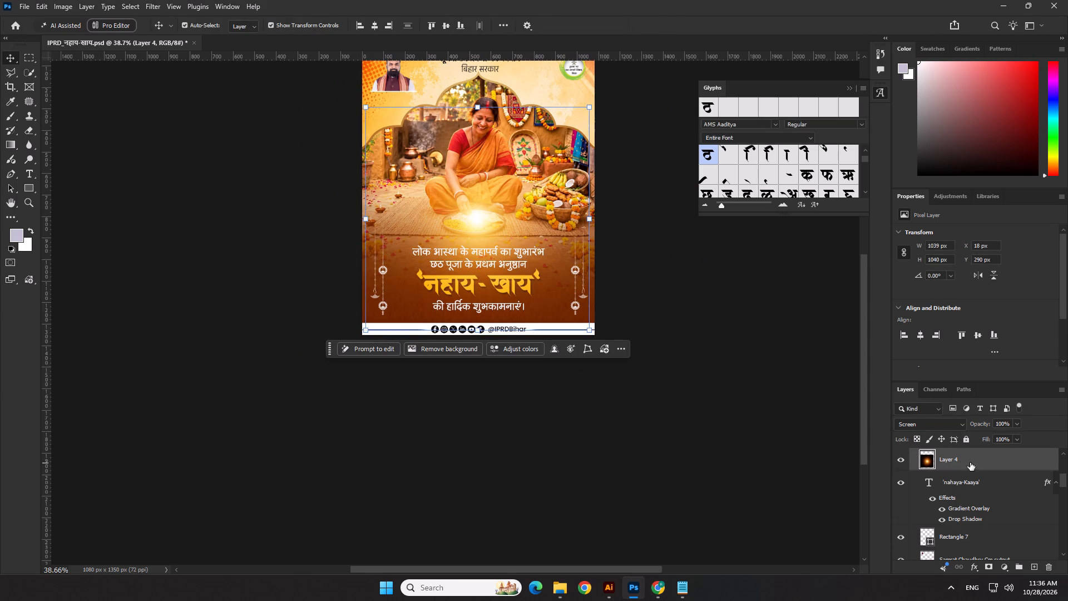
{"action": "left_click_drag", "start_coordinate": [971, 460], "coordinate": [967, 469]}
{"action": "left_click_drag", "start_coordinate": [514, 237], "coordinate": [524, 289]}
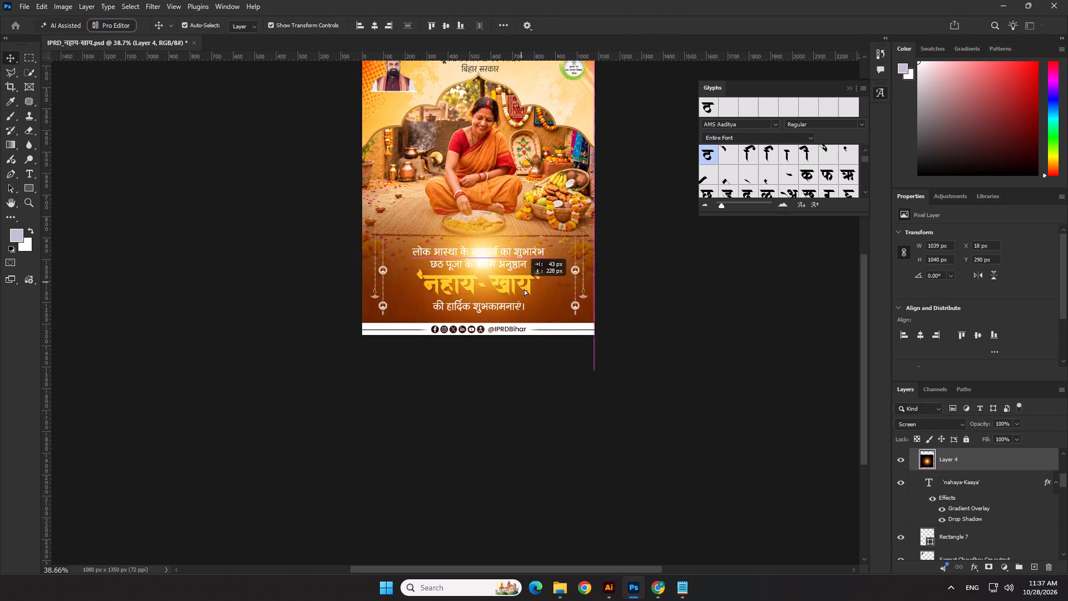
{"action": "left_click_drag", "start_coordinate": [524, 289], "coordinate": [541, 298]}
{"action": "scroll", "coordinate": [534, 303], "scroll_direction": "down", "scroll_amount": 5}
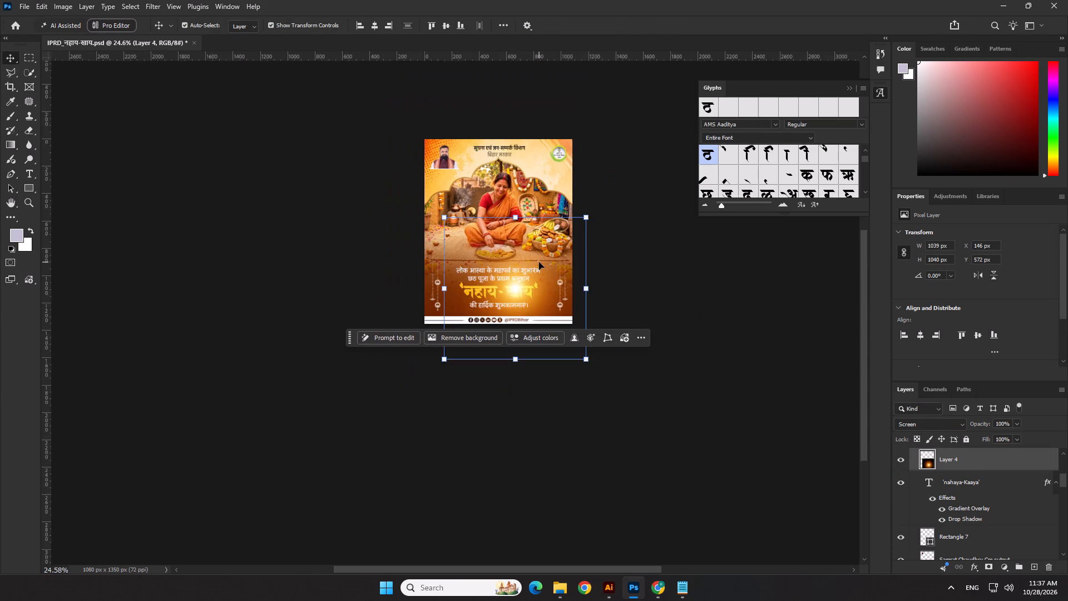
{"action": "scroll", "coordinate": [539, 262], "scroll_direction": "up", "scroll_amount": 8}
{"action": "left_click_drag", "start_coordinate": [506, 317], "coordinate": [487, 348]}
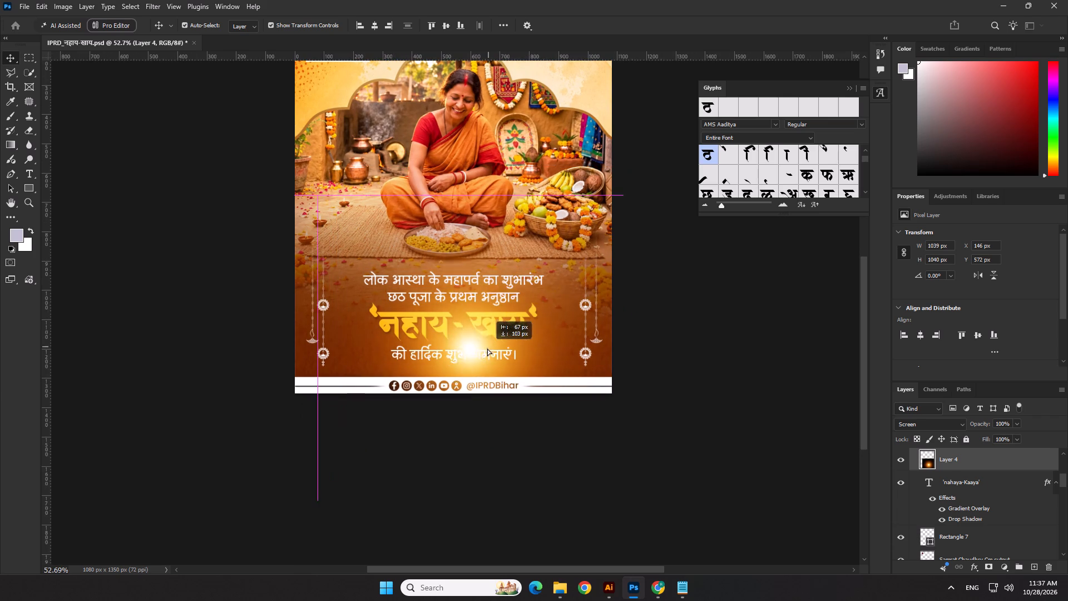
{"action": "left_click_drag", "start_coordinate": [487, 348], "coordinate": [473, 377]}
Move the flare layer down the stack to directly above the masked texture, Layer 3.
{"action": "left_click_drag", "start_coordinate": [956, 460], "coordinate": [947, 594]}
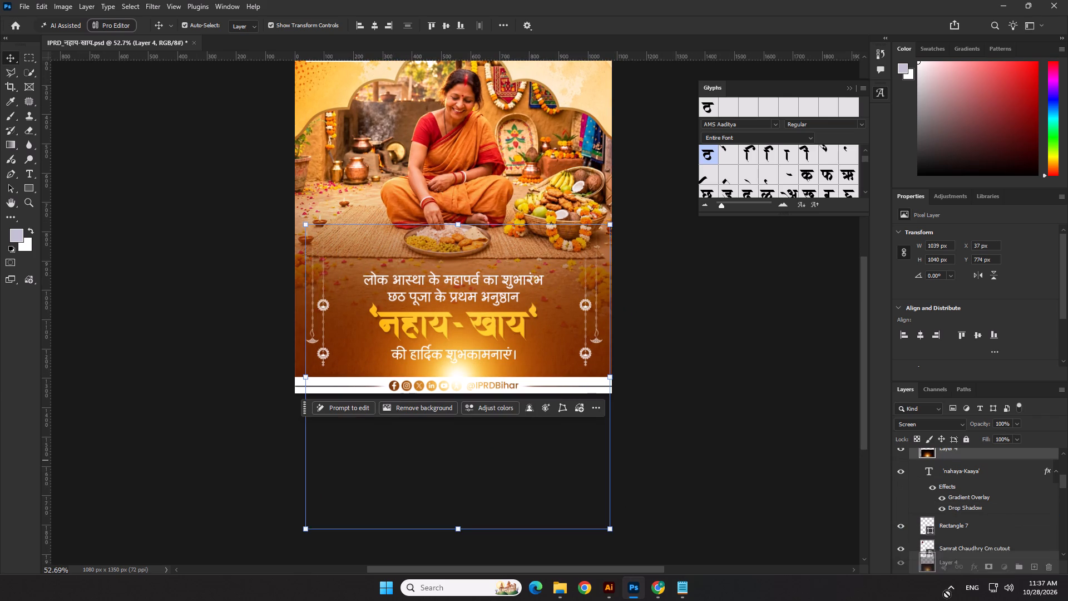
{"action": "left_click_drag", "start_coordinate": [947, 594], "coordinate": [956, 531]}
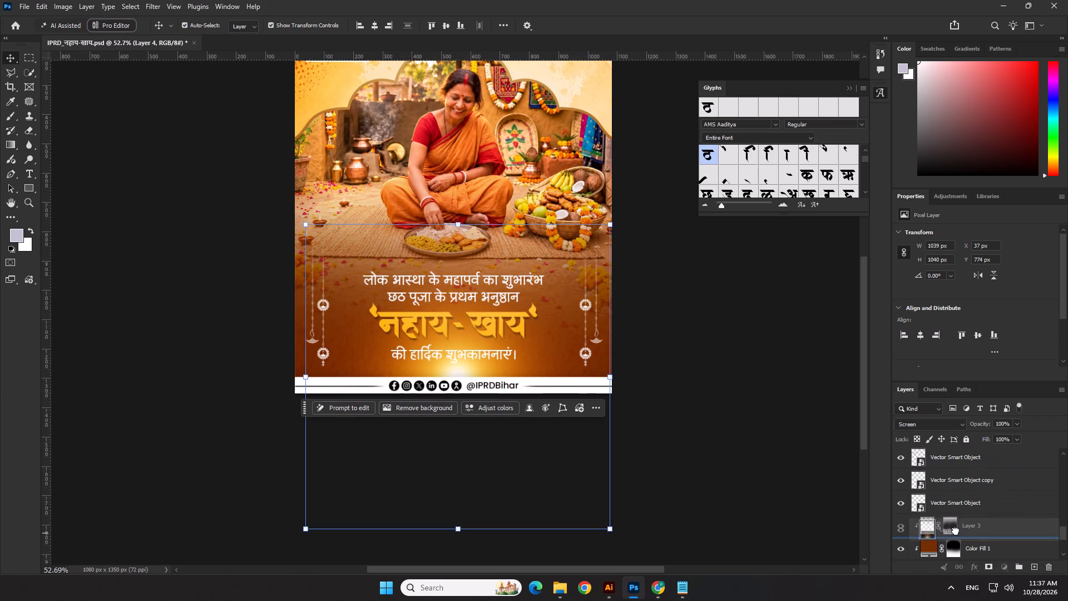
{"action": "left_click_drag", "start_coordinate": [956, 531], "coordinate": [960, 519]}
Enlarge the flare to about 159% and place its centre outside the poster's lower-right corner.
{"action": "scroll", "coordinate": [458, 334], "scroll_direction": "down", "scroll_amount": 5}
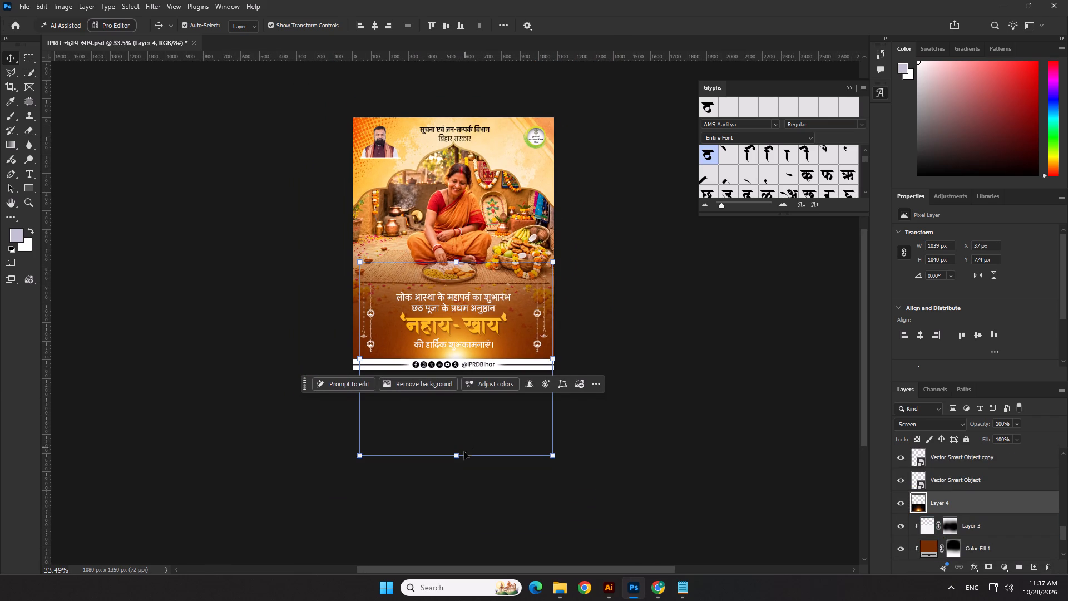
{"action": "left_click_drag", "start_coordinate": [462, 459], "coordinate": [449, 567]}
{"action": "left_click_drag", "start_coordinate": [471, 461], "coordinate": [475, 399]}
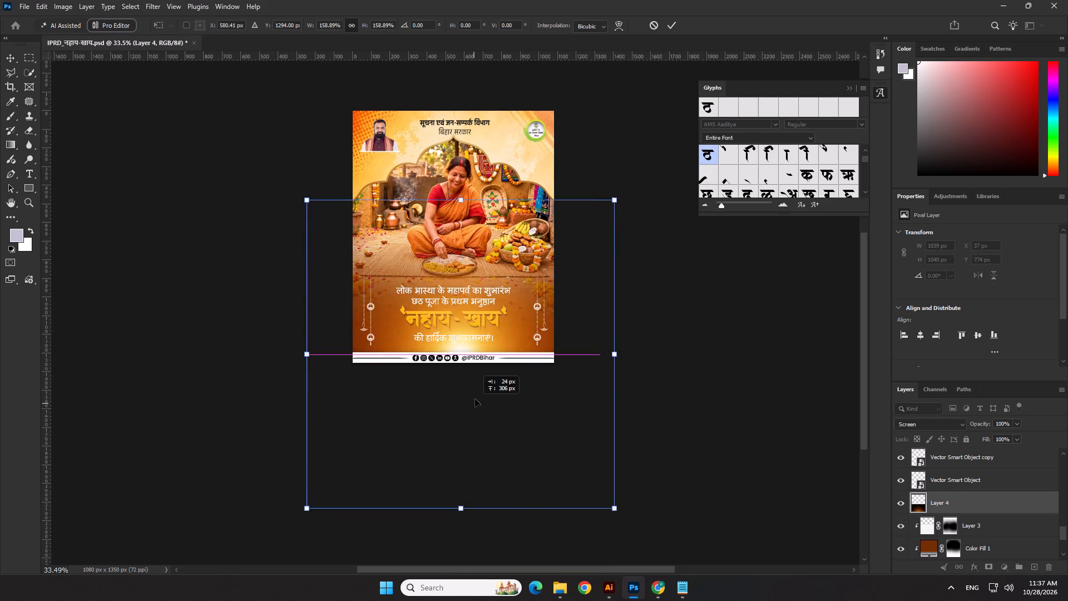
{"action": "left_click_drag", "start_coordinate": [475, 399], "coordinate": [605, 437]}
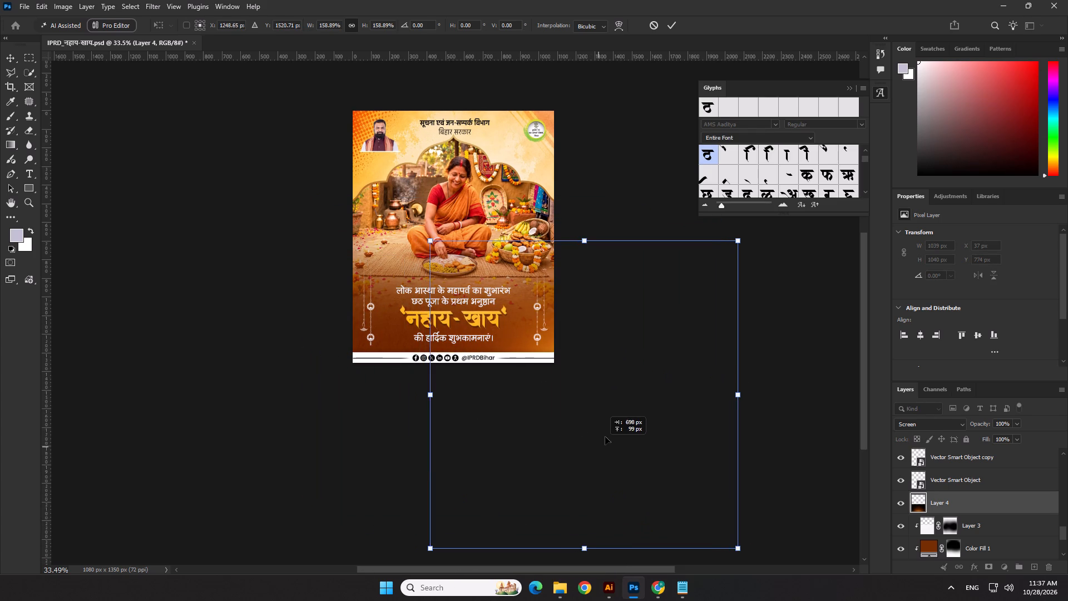
{"action": "left_click_drag", "start_coordinate": [605, 437], "coordinate": [624, 422]}
{"action": "key", "text": "Return"}
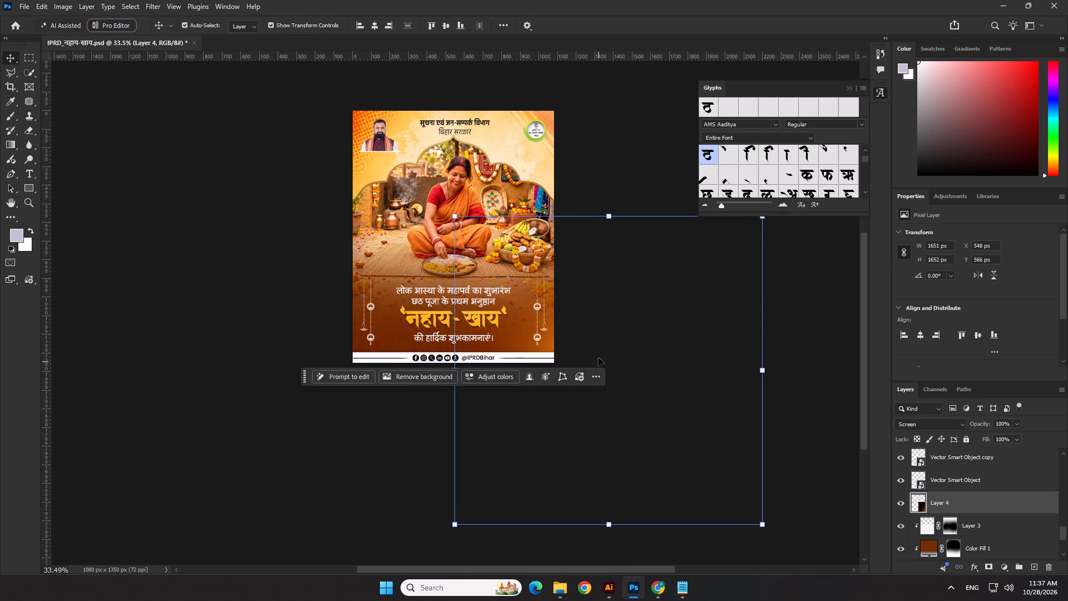
Duplicate the enlarged flare and place the copy outside the poster's lower-left corner, at about X -1209 px, Y 468 px.
{"action": "key", "text": "ctrl+c"}
{"action": "key", "text": "ctrl+v"}
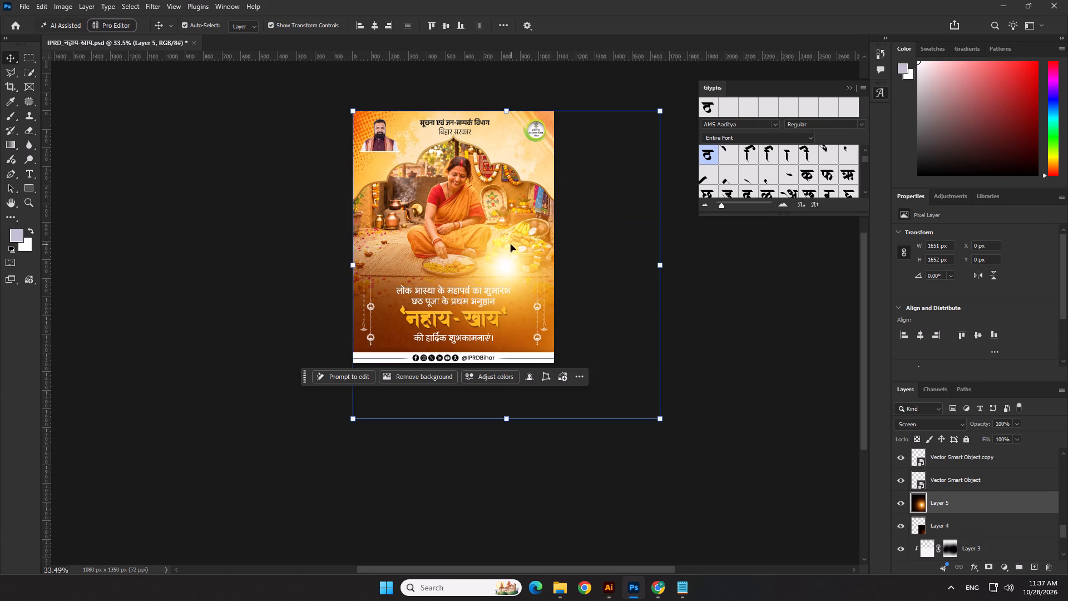
{"action": "left_click_drag", "start_coordinate": [507, 257], "coordinate": [281, 347]}
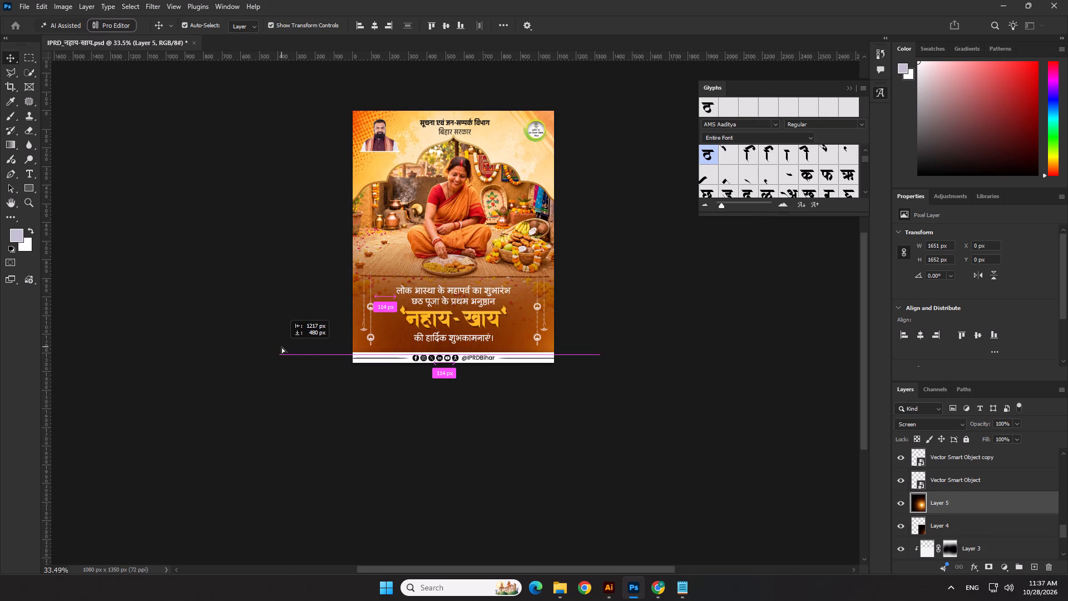
{"action": "left_click_drag", "start_coordinate": [281, 347], "coordinate": [276, 345]}
{"action": "key", "text": "Return"}
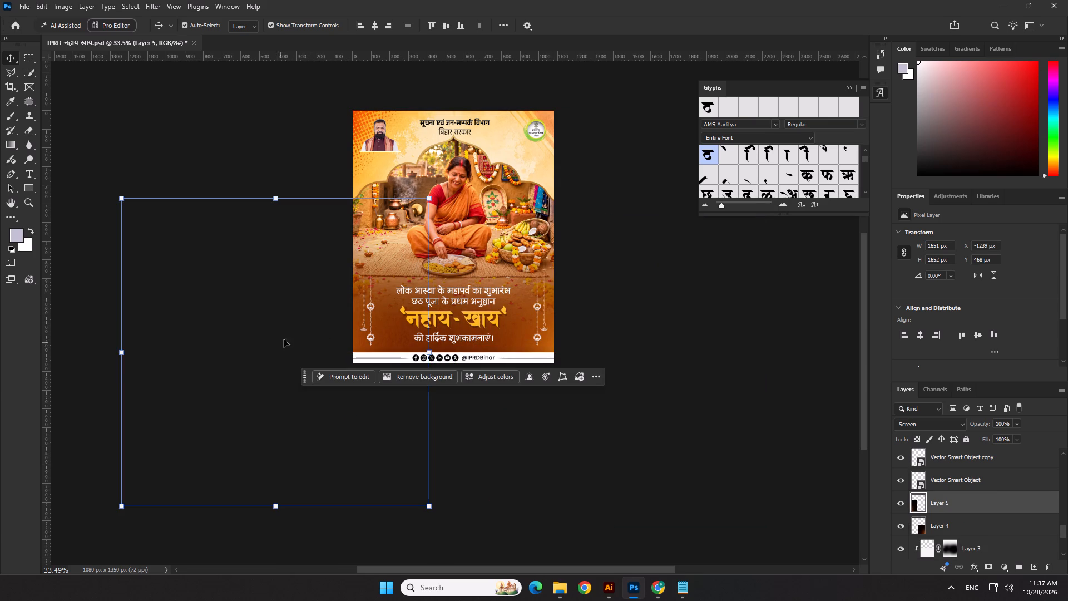
{"action": "key", "text": "shift+Down"}
{"action": "key", "text": "shift+Right"}
{"action": "key", "text": "shift+Up"}
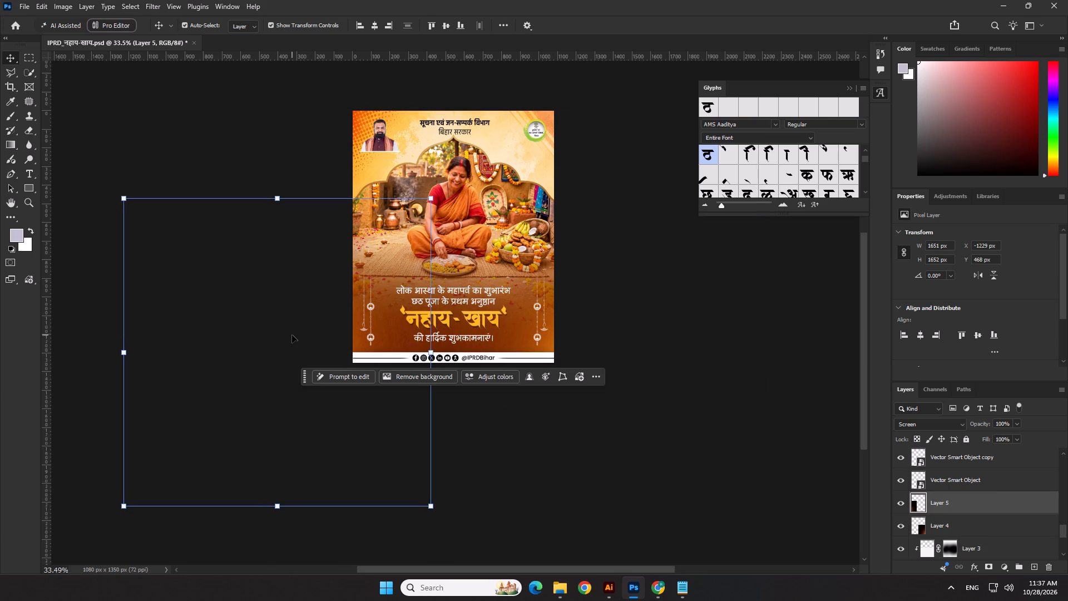
{"action": "key", "text": "shift+Right"}
{"action": "key", "text": "shift+Right"}
{"action": "key", "text": "Return"}
Duplicate the flare again, place this copy below the poster's bottom edge, and deselect it.
{"action": "key", "text": "ctrl+c"}
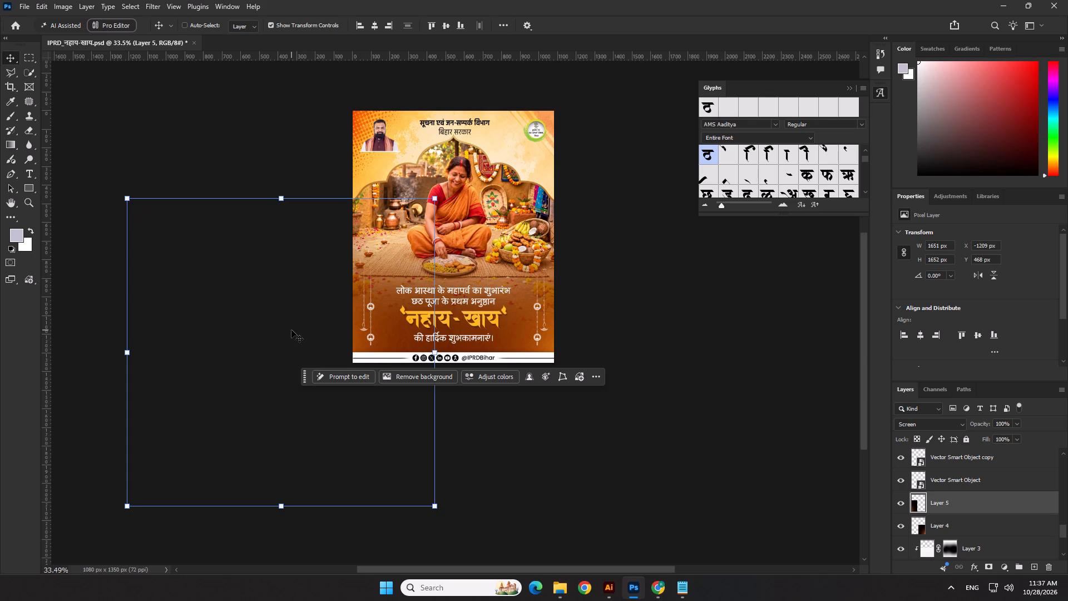
{"action": "key", "text": "ctrl+v"}
{"action": "left_click_drag", "start_coordinate": [503, 259], "coordinate": [442, 416]}
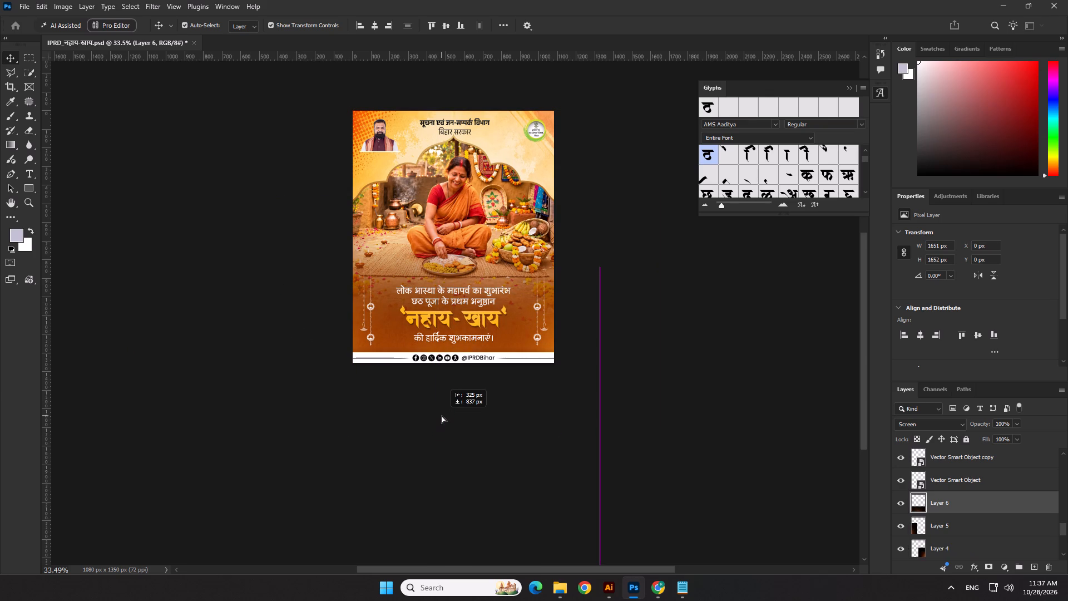
{"action": "left_click_drag", "start_coordinate": [442, 416], "coordinate": [442, 417]}
{"action": "left_click", "coordinate": [711, 339]}
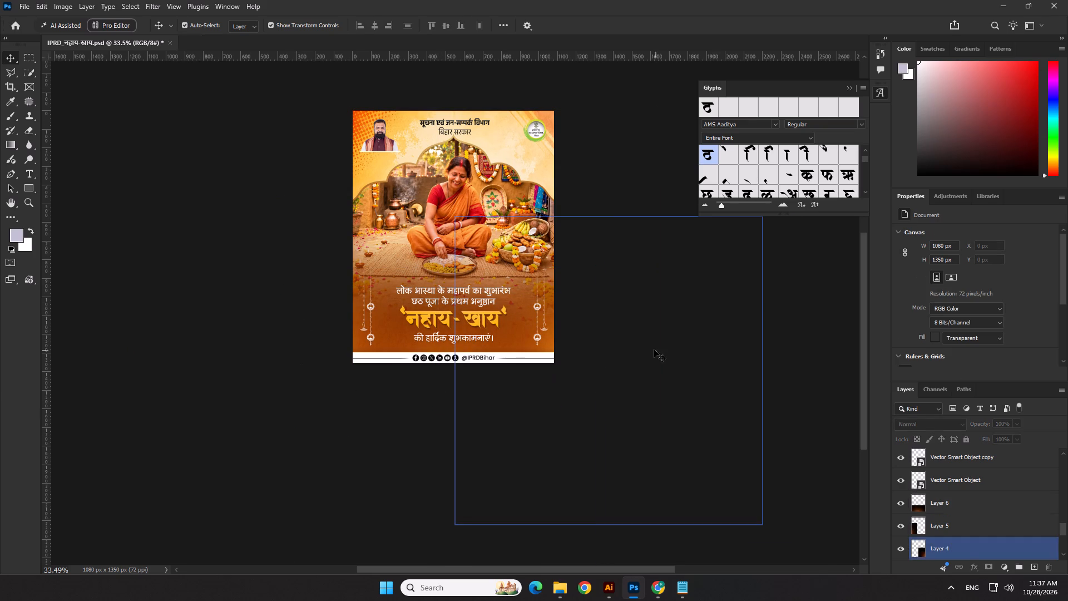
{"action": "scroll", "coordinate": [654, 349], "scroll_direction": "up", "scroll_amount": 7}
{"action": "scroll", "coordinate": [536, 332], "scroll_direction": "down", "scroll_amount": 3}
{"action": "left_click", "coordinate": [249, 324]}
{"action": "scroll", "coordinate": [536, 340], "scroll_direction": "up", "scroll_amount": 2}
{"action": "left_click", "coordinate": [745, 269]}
Open the नहाय-खाय title's Gradient Overlay, set the radial gradient's scale to 15%, and reposition its highlight over the letters.
{"action": "scroll", "coordinate": [449, 296], "scroll_direction": "up", "scroll_amount": 3}
{"action": "left_click", "coordinate": [493, 323]}
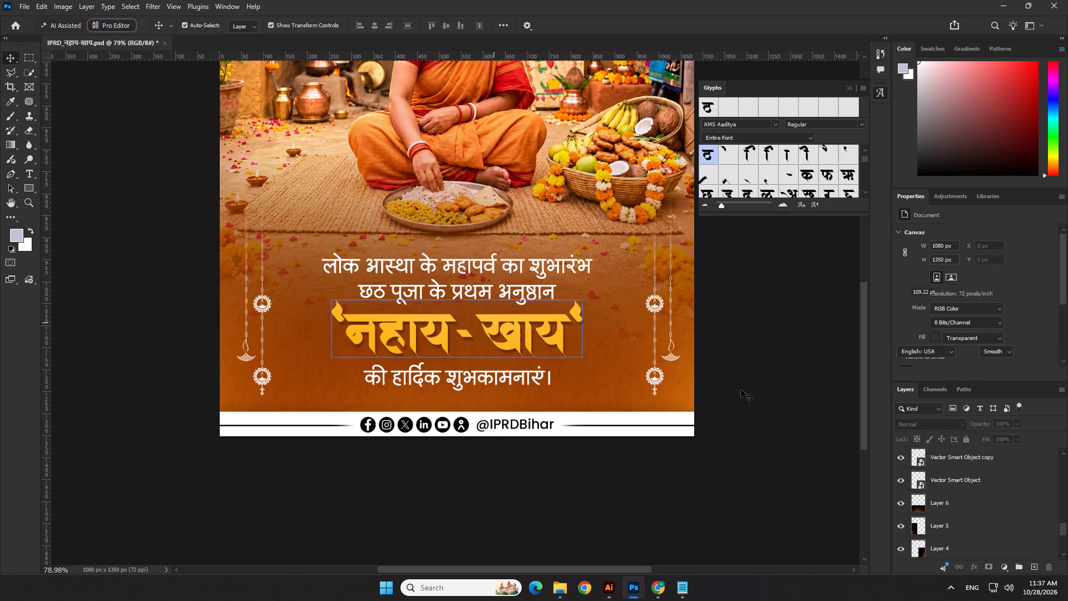
{"action": "double_click", "coordinate": [958, 487]}
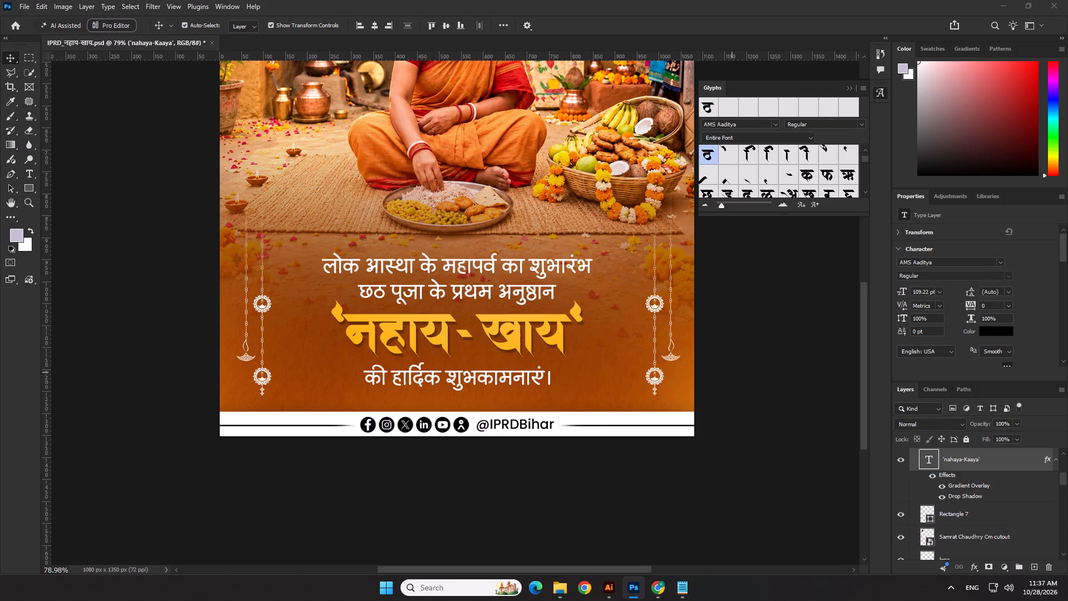
{"action": "left_click_drag", "start_coordinate": [522, 342], "coordinate": [520, 374]}
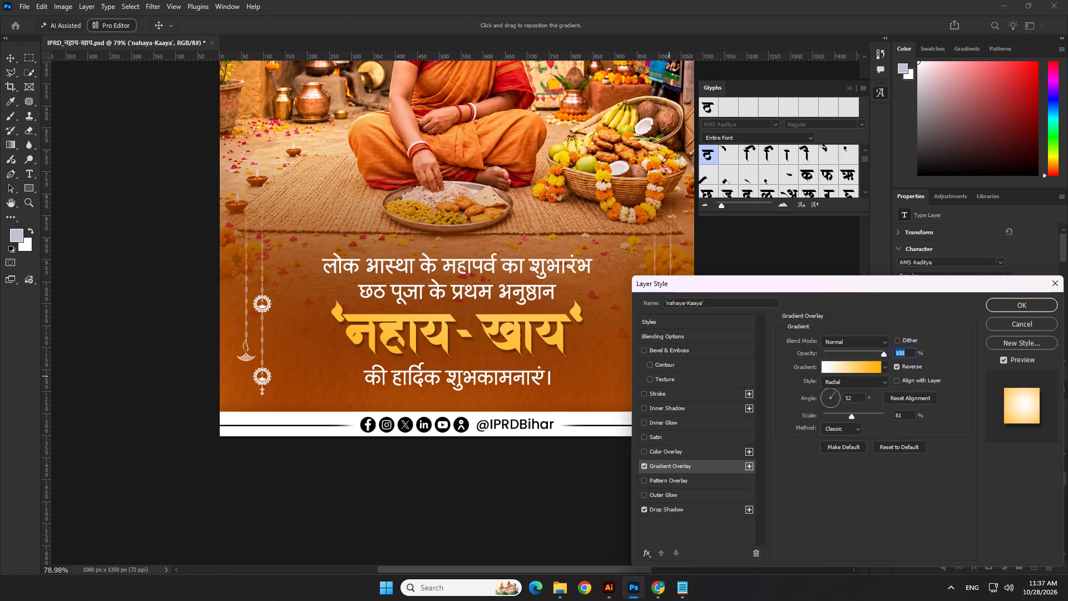
{"action": "left_click_drag", "start_coordinate": [840, 415], "coordinate": [825, 415]}
{"action": "left_click_drag", "start_coordinate": [558, 330], "coordinate": [559, 404]}
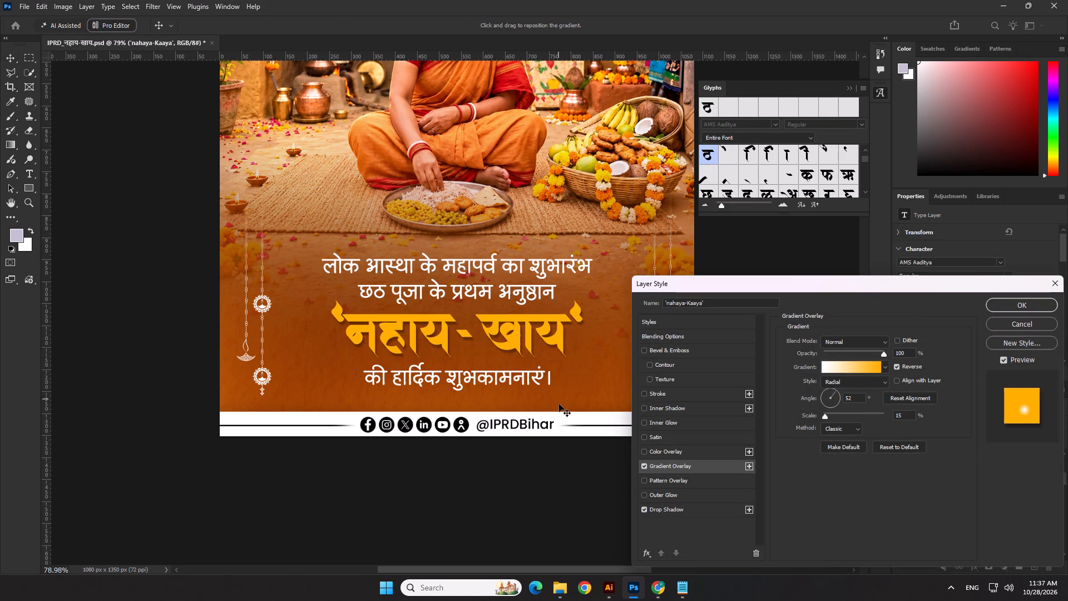
{"action": "left_click_drag", "start_coordinate": [559, 404], "coordinate": [558, 401]}
{"action": "left_click_drag", "start_coordinate": [538, 344], "coordinate": [520, 448]}
{"action": "left_click_drag", "start_coordinate": [528, 287], "coordinate": [533, 336]}
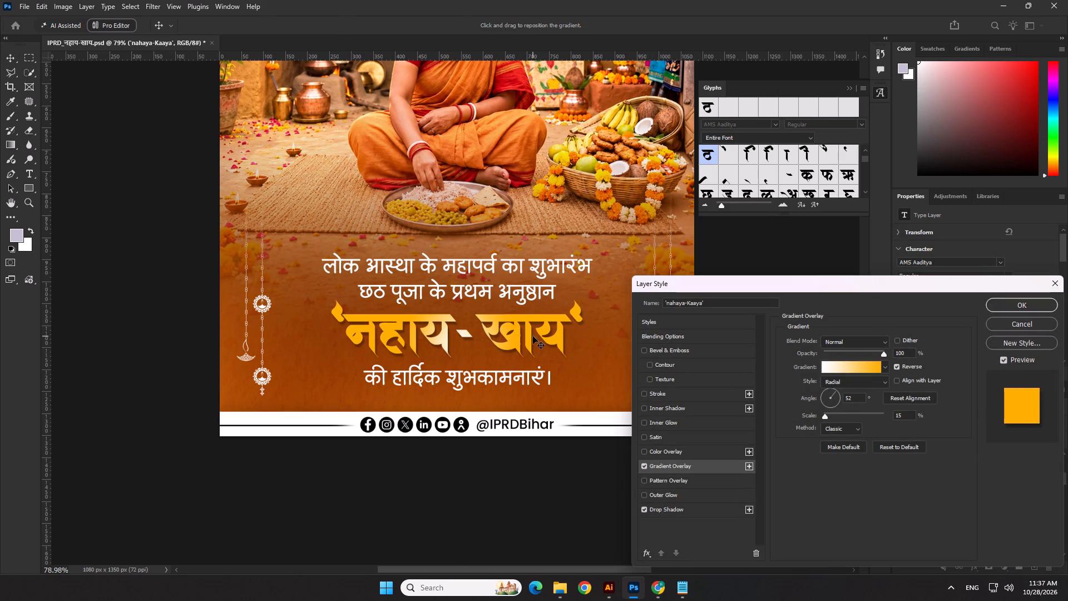
{"action": "left_click_drag", "start_coordinate": [533, 336], "coordinate": [533, 329]}
Change the title's gradient style to Linear, set its angle to 90°, and shift the gradient vertically over the letters.
{"action": "left_click", "coordinate": [852, 386]}
{"action": "left_click", "coordinate": [854, 392]}
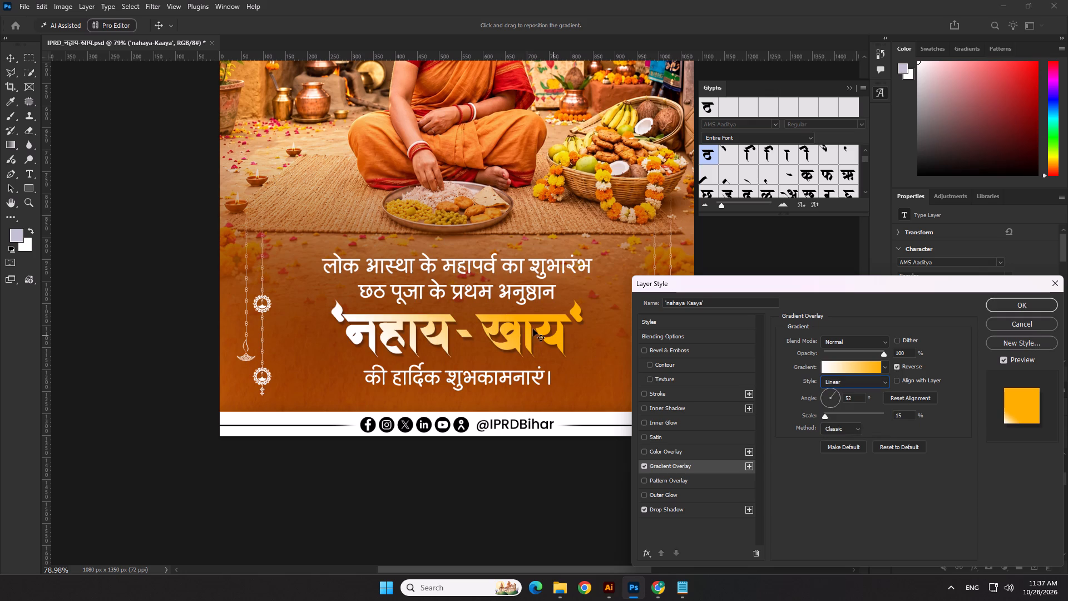
{"action": "left_click_drag", "start_coordinate": [520, 327], "coordinate": [555, 327]}
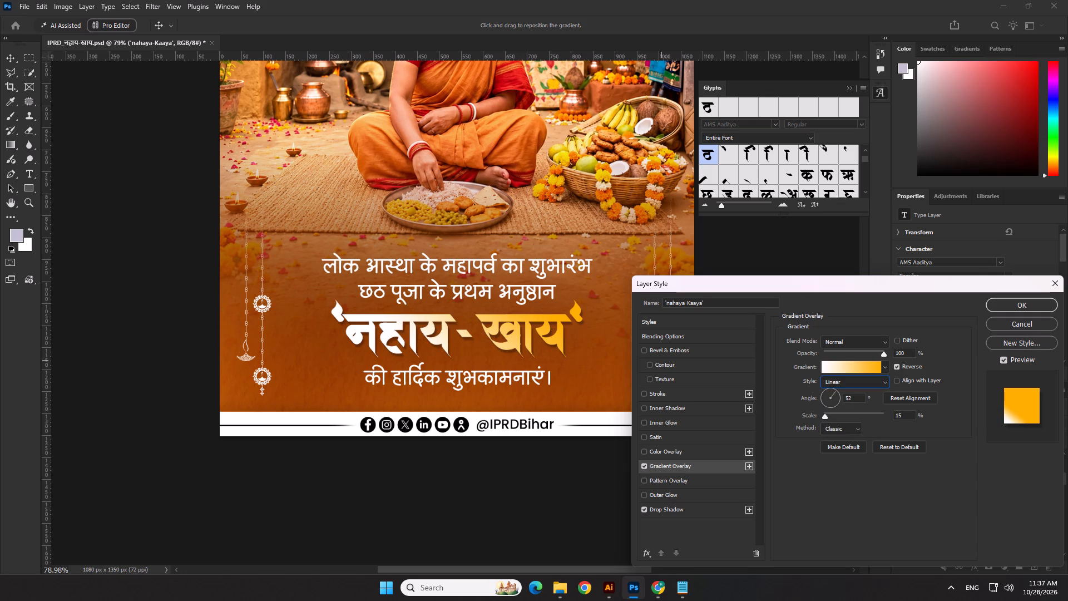
{"action": "left_click_drag", "start_coordinate": [856, 397], "coordinate": [833, 402]}
{"action": "type", "text": "90"}
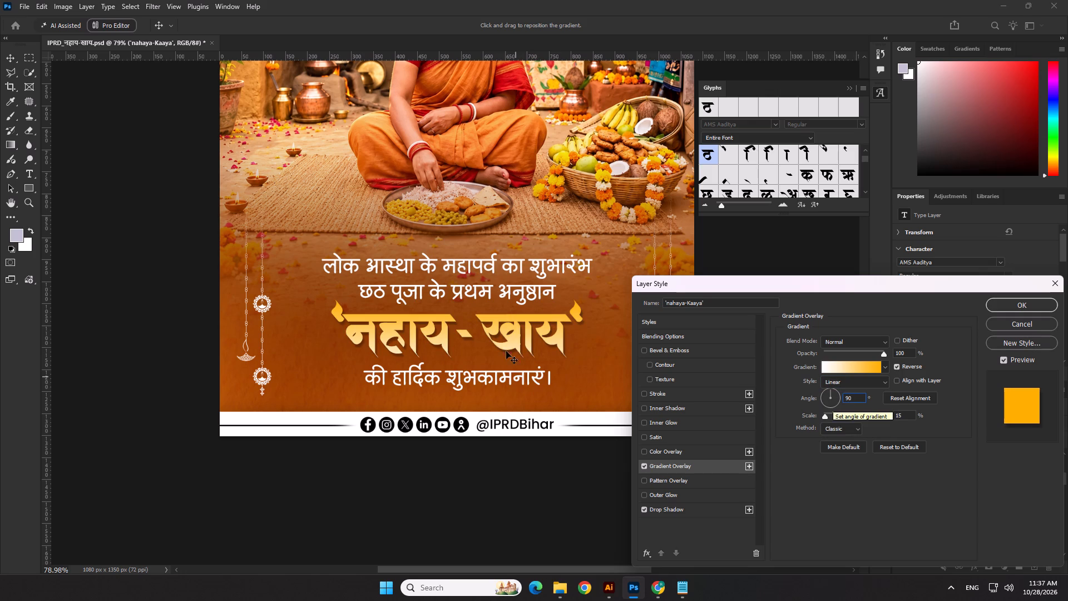
{"action": "left_click_drag", "start_coordinate": [501, 342], "coordinate": [491, 327]}
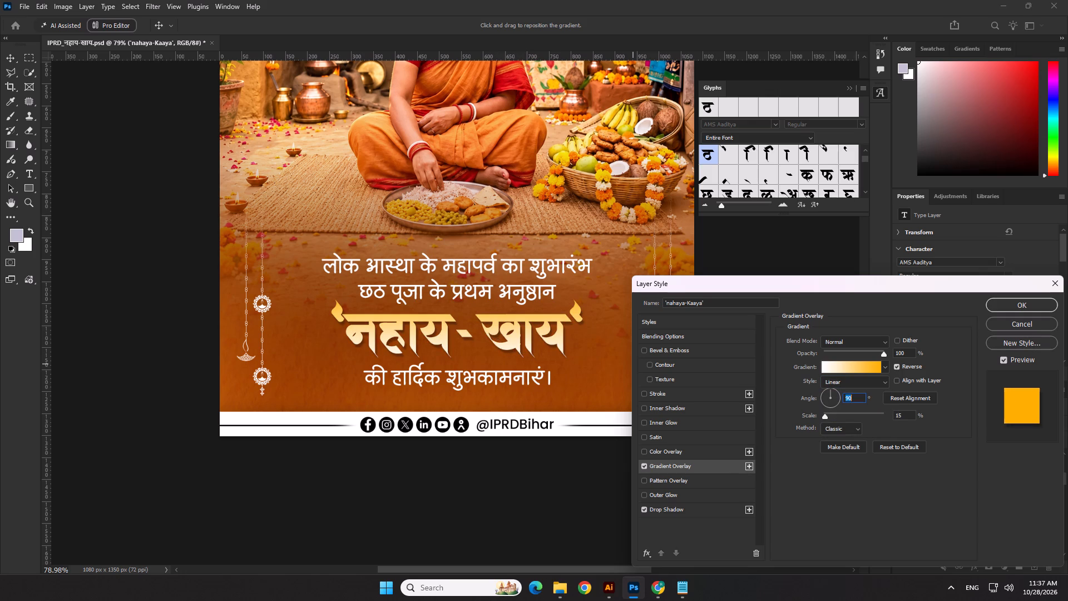
Turn off Reverse, enable Align with Layer, and set the title gradient's scale to 31%, repositioning its white-to-gold transition.
{"action": "left_click", "coordinate": [897, 368]}
{"action": "left_click_drag", "start_coordinate": [576, 340], "coordinate": [577, 351]}
{"action": "left_click_drag", "start_coordinate": [828, 415], "coordinate": [808, 418]}
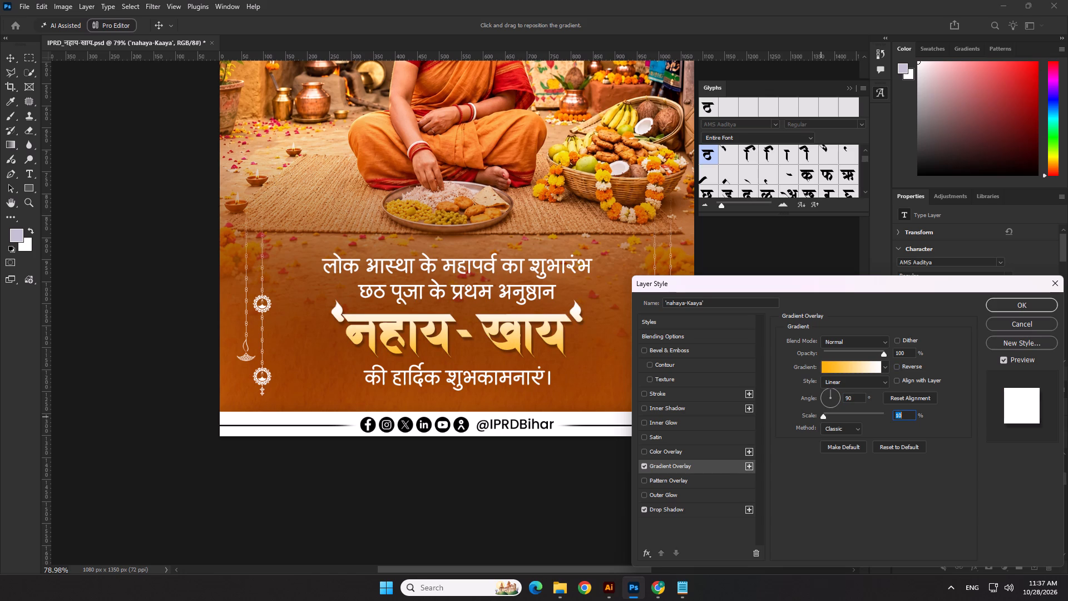
{"action": "left_click", "coordinate": [897, 378]}
{"action": "left_click", "coordinate": [831, 416]}
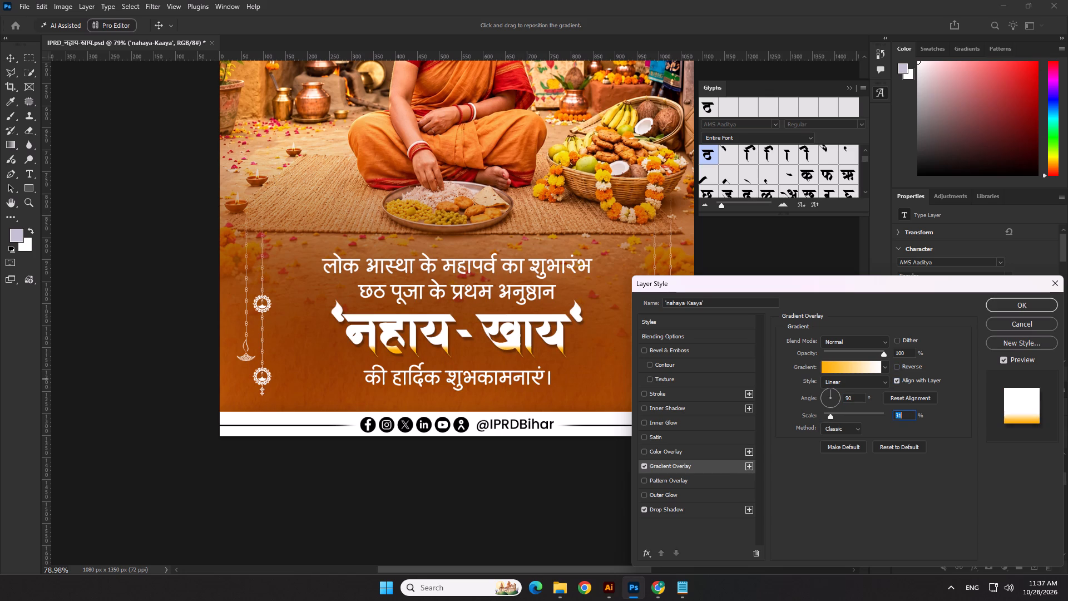
{"action": "left_click_drag", "start_coordinate": [584, 339], "coordinate": [581, 326]}
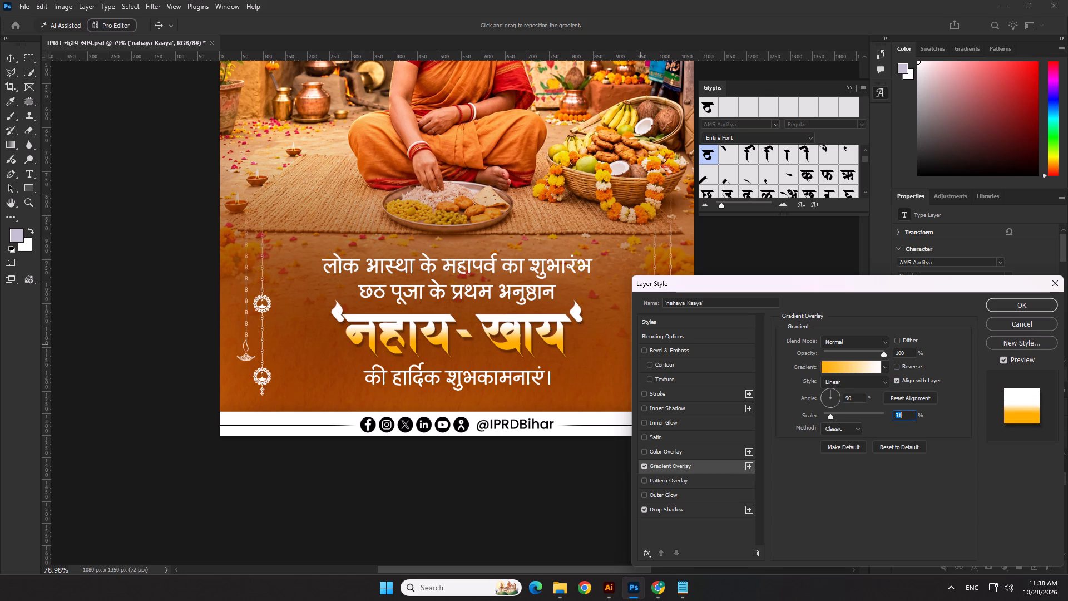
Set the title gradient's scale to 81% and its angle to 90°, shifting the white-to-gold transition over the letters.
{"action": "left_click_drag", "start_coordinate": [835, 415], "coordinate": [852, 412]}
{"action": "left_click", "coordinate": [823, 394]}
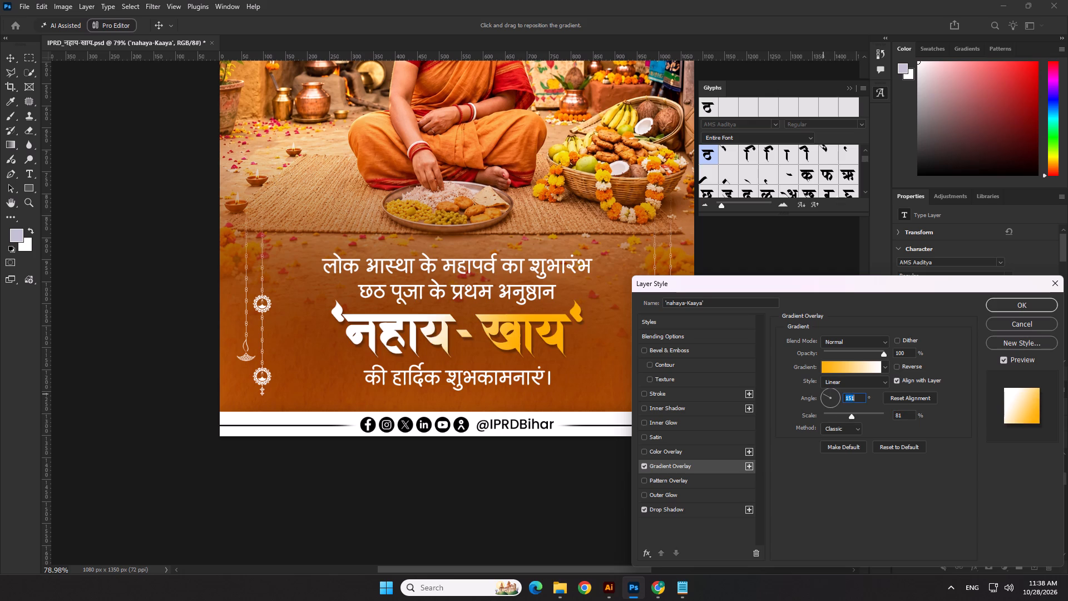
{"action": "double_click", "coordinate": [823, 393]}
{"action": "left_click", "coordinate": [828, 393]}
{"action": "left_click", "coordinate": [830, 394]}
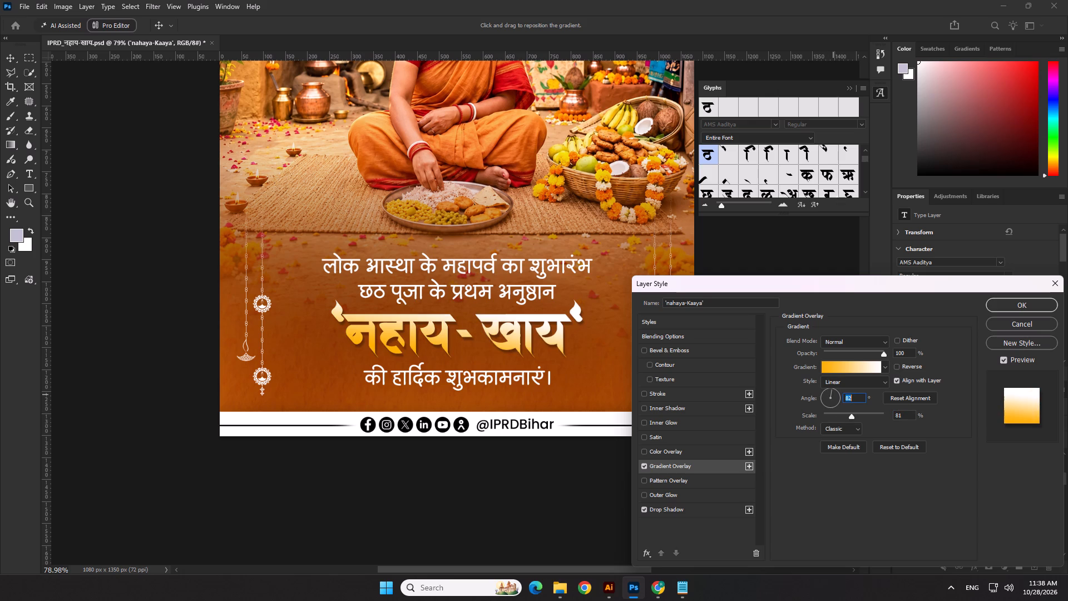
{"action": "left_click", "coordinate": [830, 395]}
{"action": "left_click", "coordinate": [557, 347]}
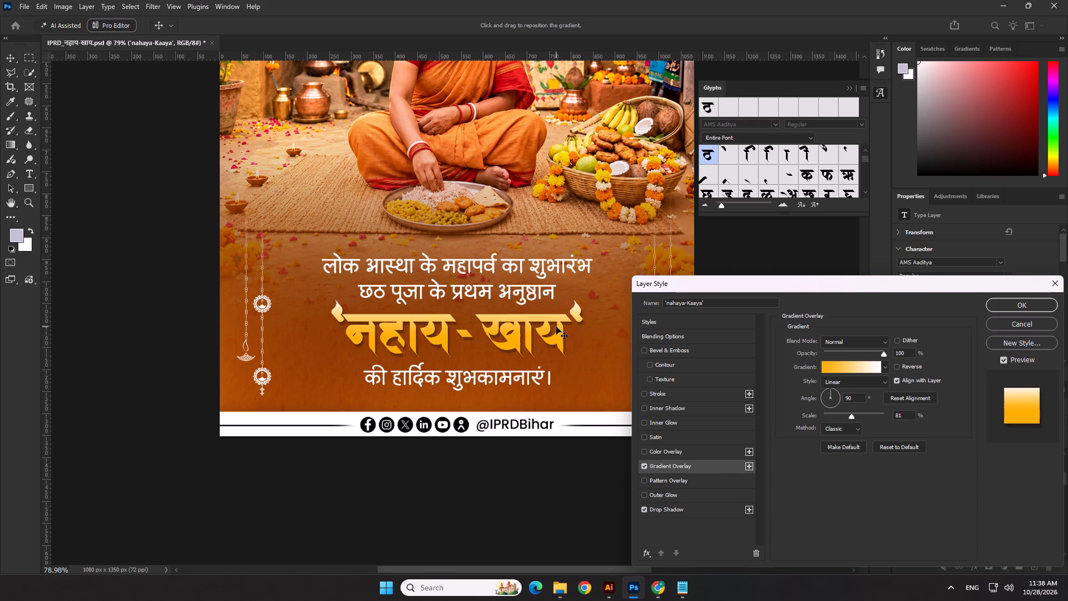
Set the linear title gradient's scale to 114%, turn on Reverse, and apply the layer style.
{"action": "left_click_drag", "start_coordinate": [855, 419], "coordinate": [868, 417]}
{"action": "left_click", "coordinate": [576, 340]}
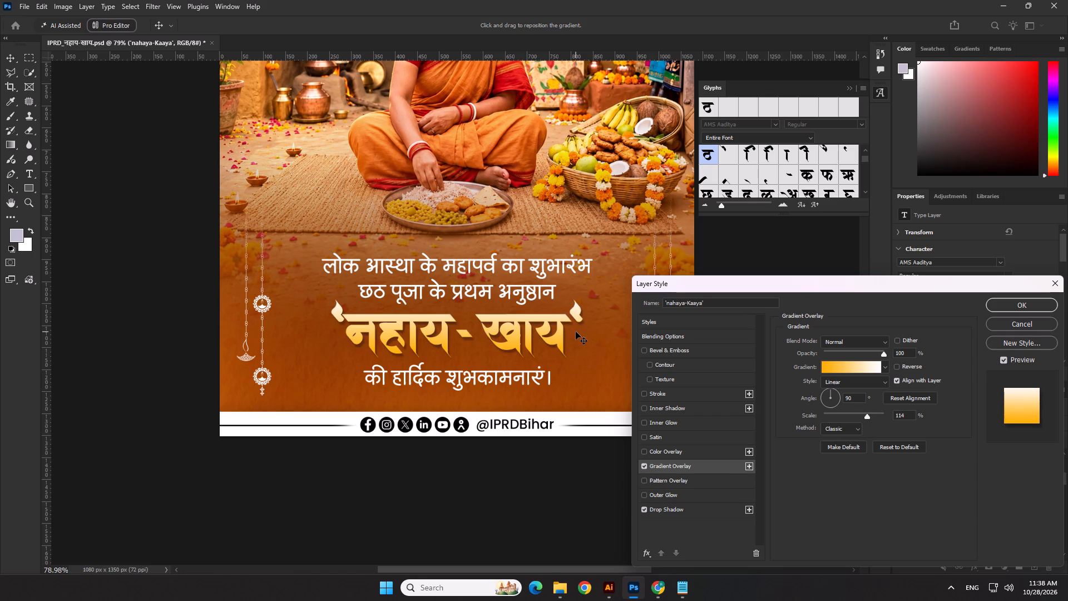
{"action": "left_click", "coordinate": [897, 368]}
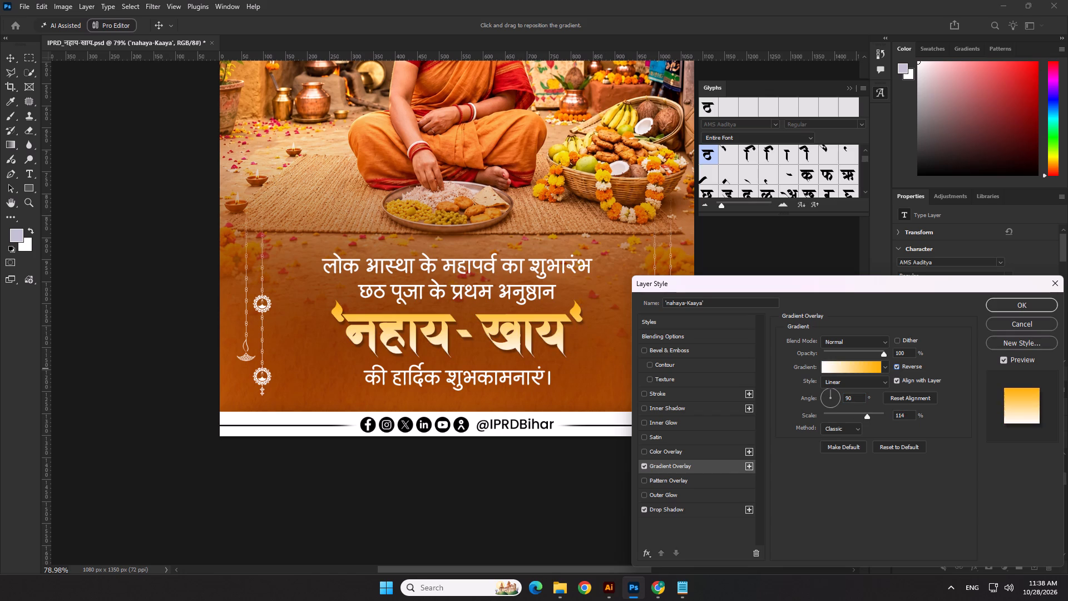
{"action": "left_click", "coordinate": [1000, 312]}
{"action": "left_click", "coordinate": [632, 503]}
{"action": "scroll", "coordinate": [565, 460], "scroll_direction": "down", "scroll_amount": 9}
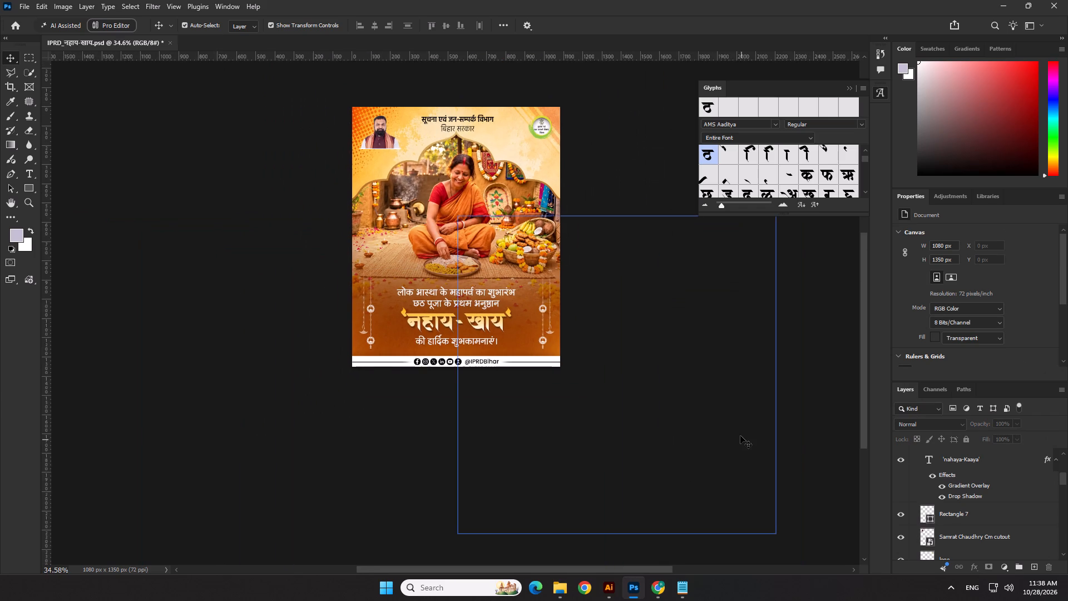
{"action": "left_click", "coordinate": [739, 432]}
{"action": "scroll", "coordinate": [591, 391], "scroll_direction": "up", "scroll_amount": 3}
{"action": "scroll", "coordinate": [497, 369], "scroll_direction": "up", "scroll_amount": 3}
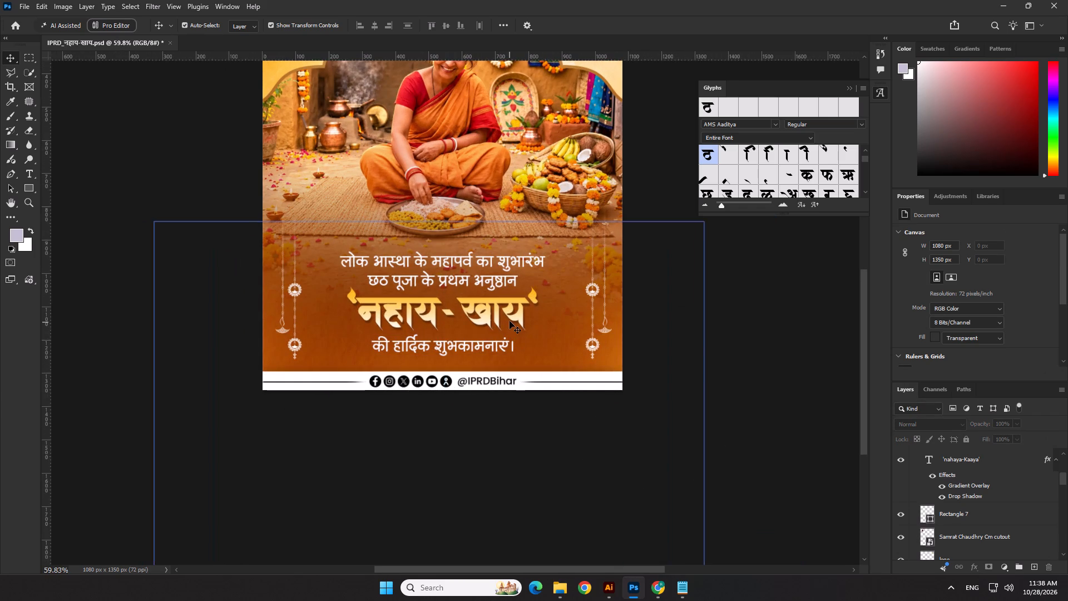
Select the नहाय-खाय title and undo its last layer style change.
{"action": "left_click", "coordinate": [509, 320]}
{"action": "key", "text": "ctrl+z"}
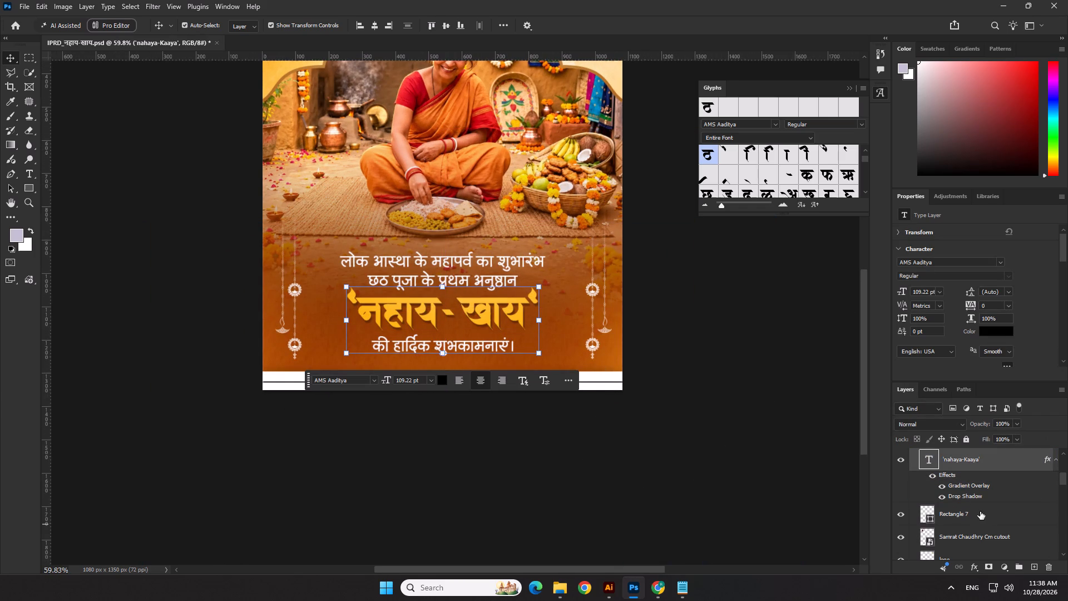
Reopen the नहाय-खाय title's Gradient Overlay and move the radial highlight lower over the letters, leaving Align with Layer off.
{"action": "double_click", "coordinate": [975, 496]}
{"action": "left_click", "coordinate": [1024, 324]}
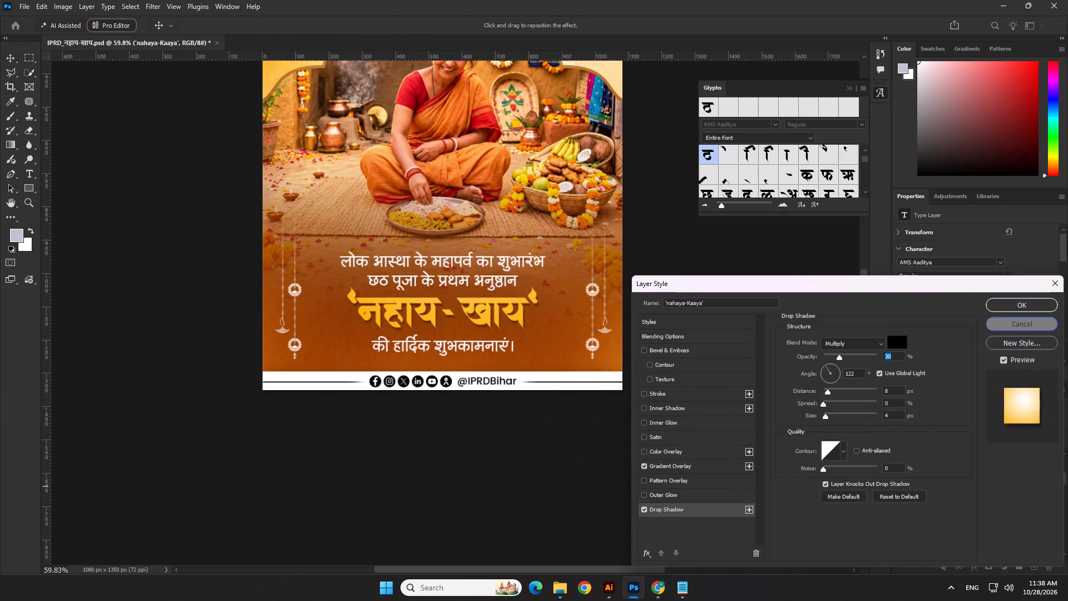
{"action": "double_click", "coordinate": [968, 484]}
{"action": "left_click_drag", "start_coordinate": [494, 307], "coordinate": [494, 319]}
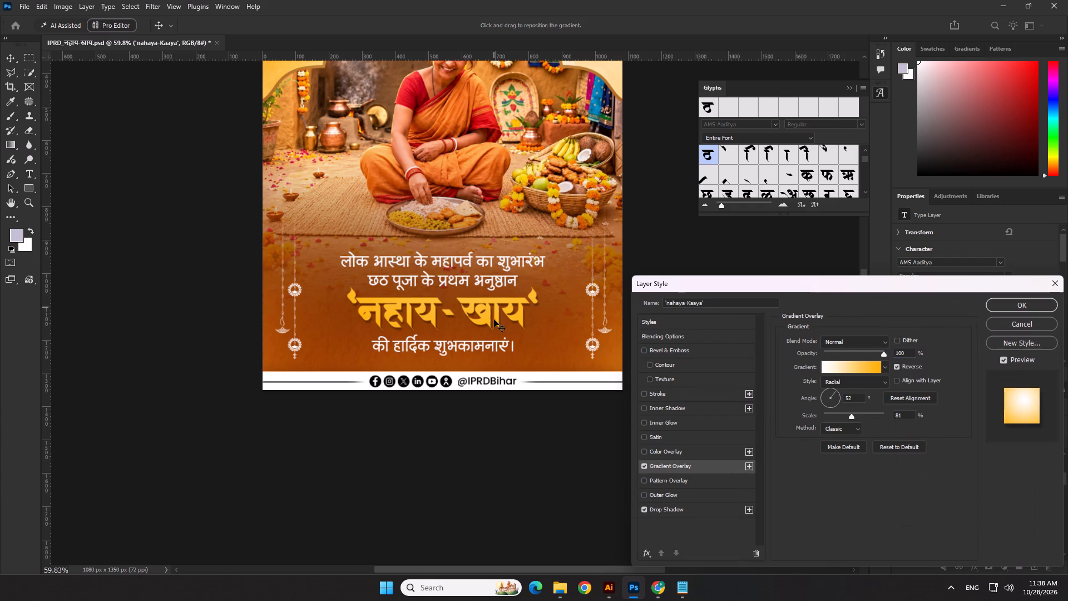
{"action": "left_click_drag", "start_coordinate": [494, 319], "coordinate": [493, 347]}
{"action": "scroll", "coordinate": [497, 326], "scroll_direction": "up", "scroll_amount": 4}
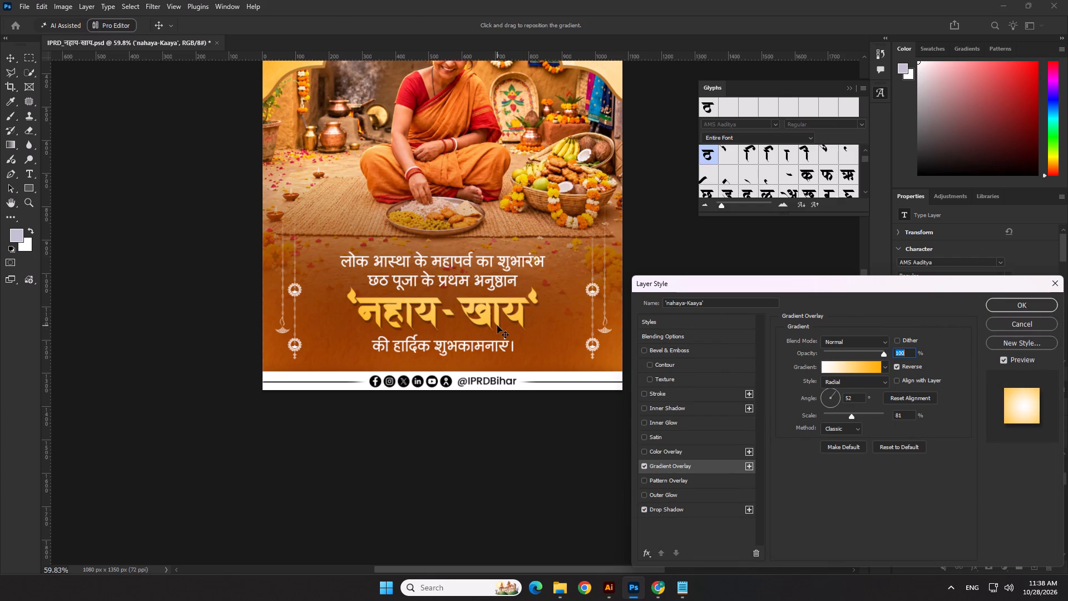
{"action": "left_click_drag", "start_coordinate": [498, 308], "coordinate": [498, 335]}
{"action": "left_click", "coordinate": [897, 381]}
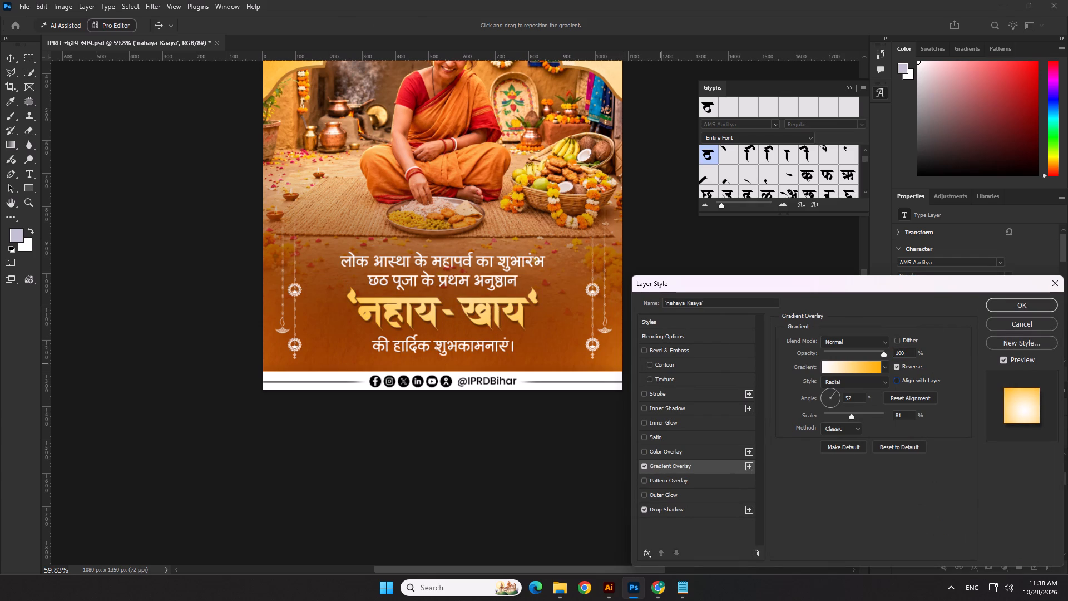
{"action": "left_click", "coordinate": [853, 382]}
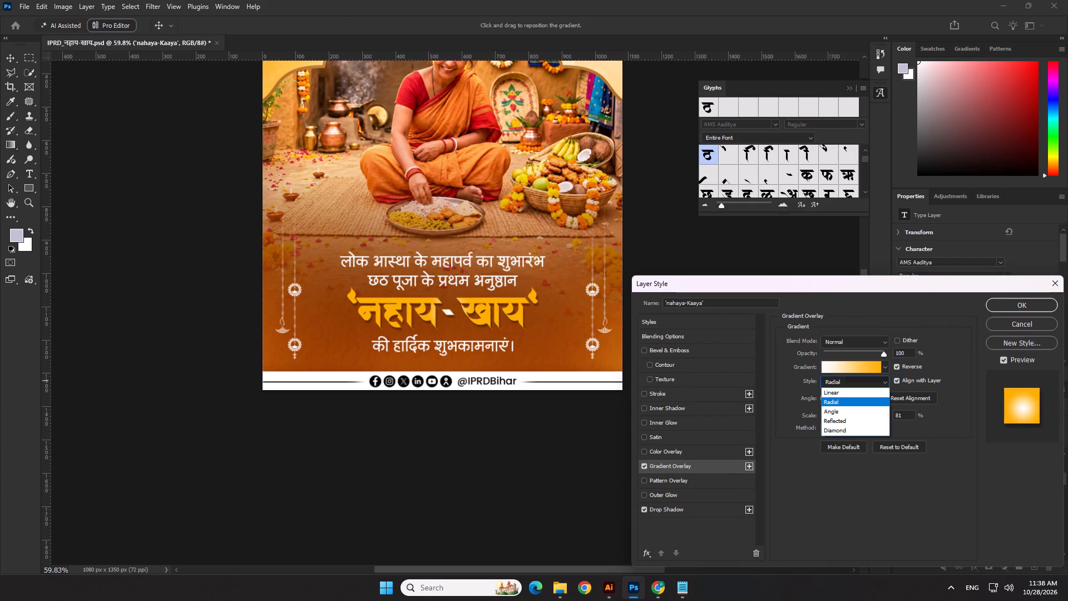
{"action": "left_click", "coordinate": [897, 380]}
{"action": "left_click", "coordinate": [897, 380]}
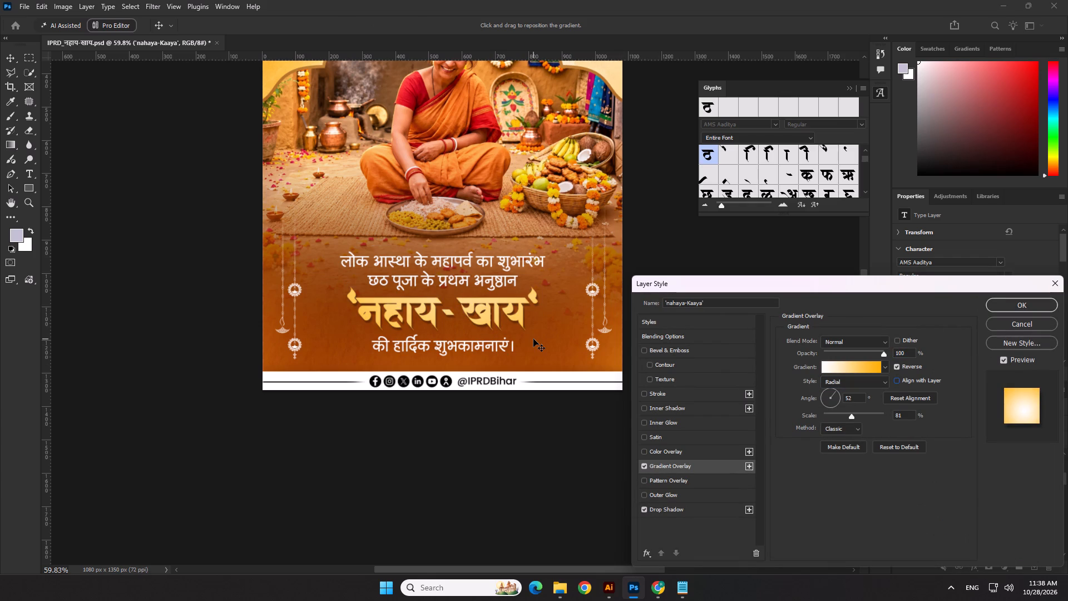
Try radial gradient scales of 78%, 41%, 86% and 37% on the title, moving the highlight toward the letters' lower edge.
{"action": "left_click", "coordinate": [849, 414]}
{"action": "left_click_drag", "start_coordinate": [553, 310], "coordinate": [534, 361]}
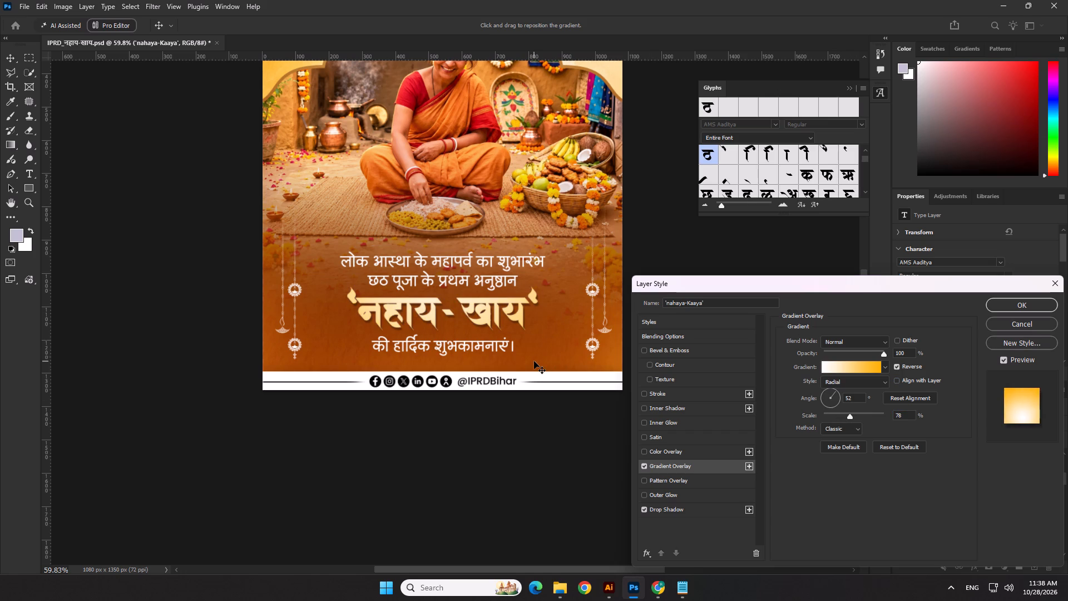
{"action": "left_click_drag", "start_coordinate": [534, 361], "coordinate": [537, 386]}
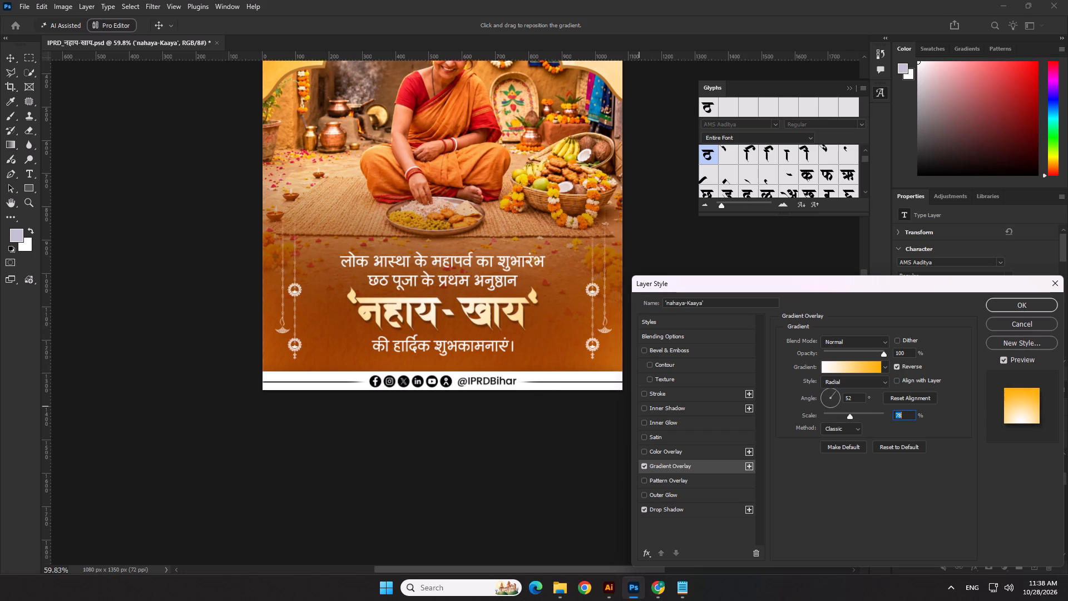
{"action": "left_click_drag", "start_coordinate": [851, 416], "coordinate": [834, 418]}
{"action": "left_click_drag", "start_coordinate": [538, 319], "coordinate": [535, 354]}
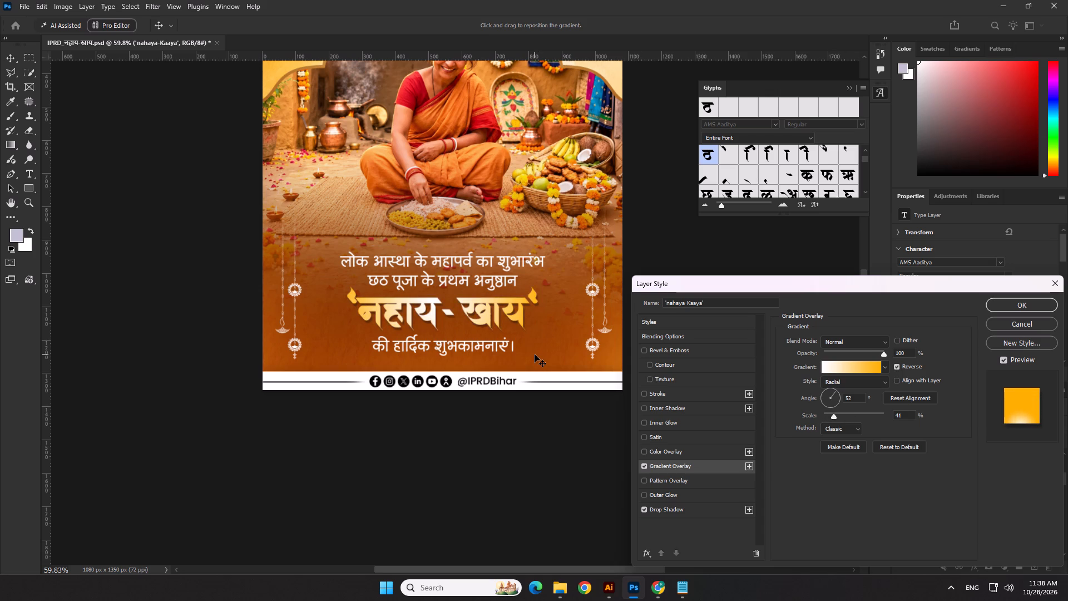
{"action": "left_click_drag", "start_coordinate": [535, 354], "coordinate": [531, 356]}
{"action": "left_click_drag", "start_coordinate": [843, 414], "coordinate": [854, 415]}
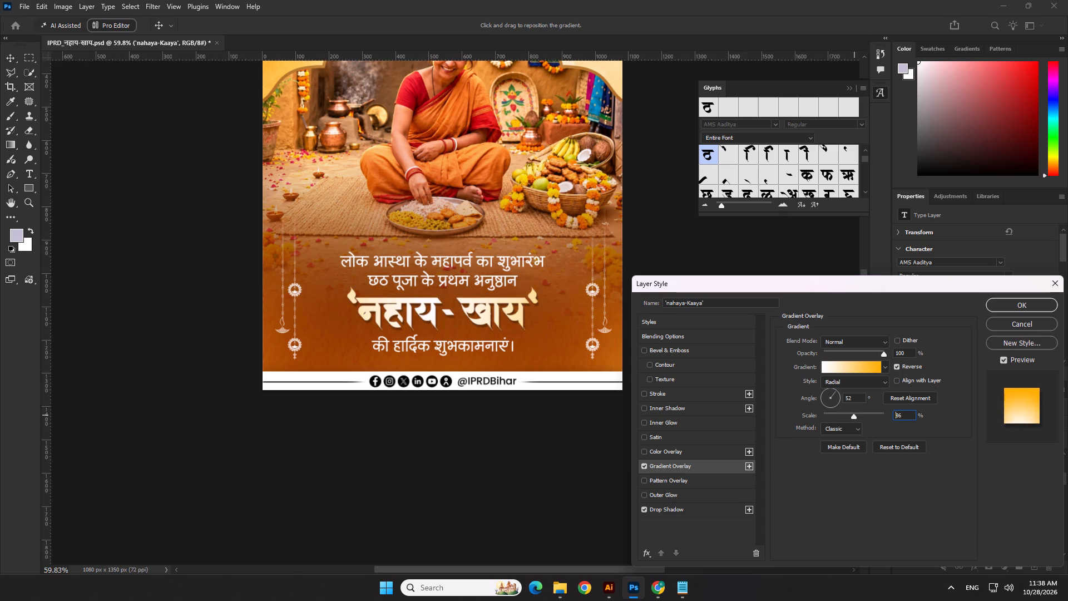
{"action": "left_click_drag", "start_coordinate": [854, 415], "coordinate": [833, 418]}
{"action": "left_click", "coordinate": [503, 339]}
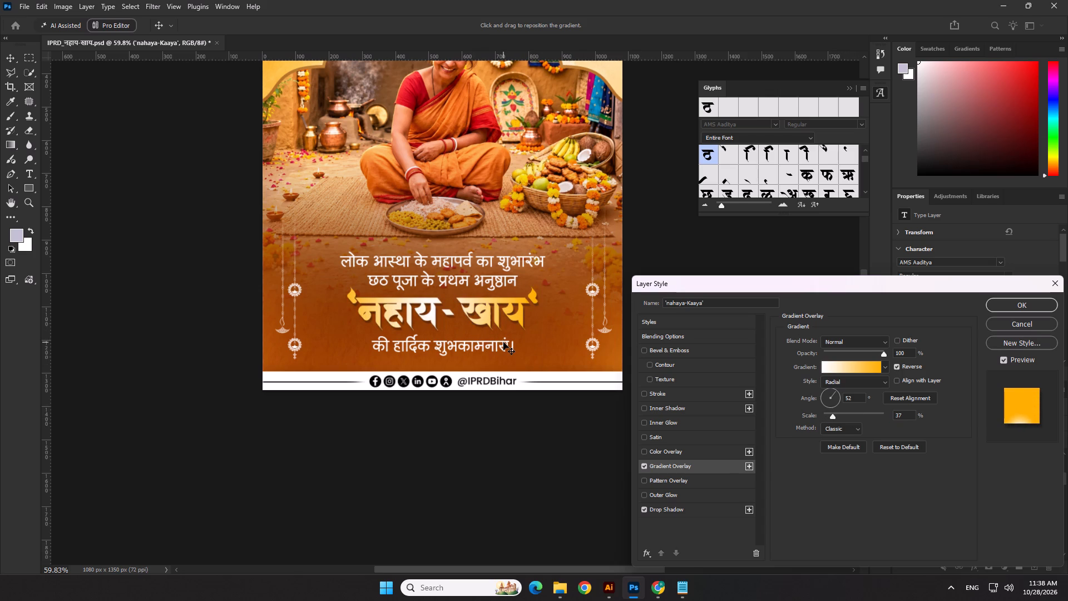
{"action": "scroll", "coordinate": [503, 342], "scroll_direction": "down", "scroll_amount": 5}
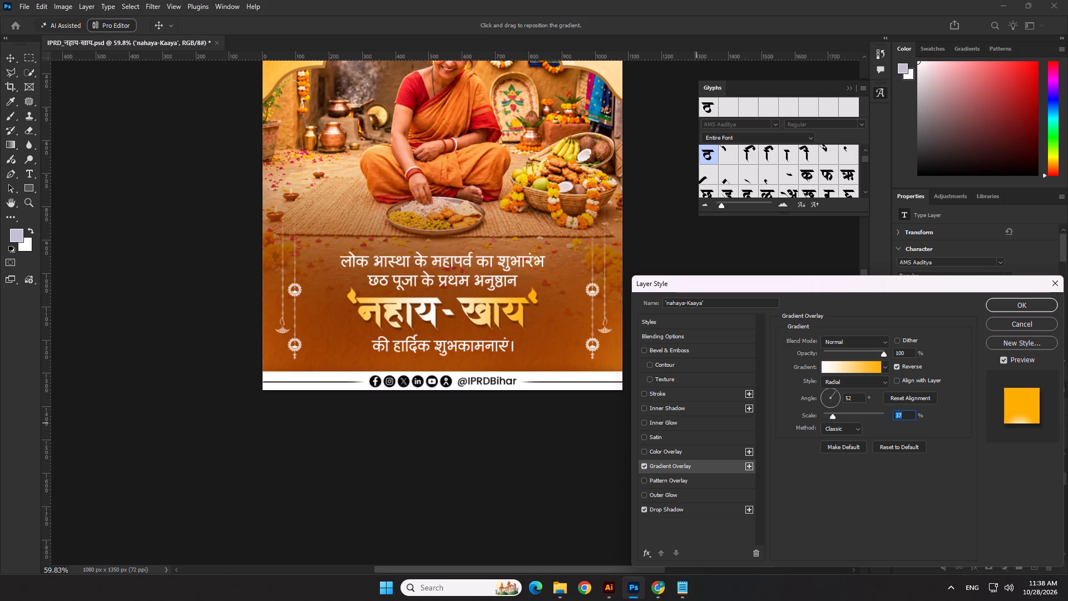
Set the title's radial gradient scale to 75% and reposition its highlight over the letters.
{"action": "left_click", "coordinate": [843, 415]}
{"action": "left_click", "coordinate": [849, 416]}
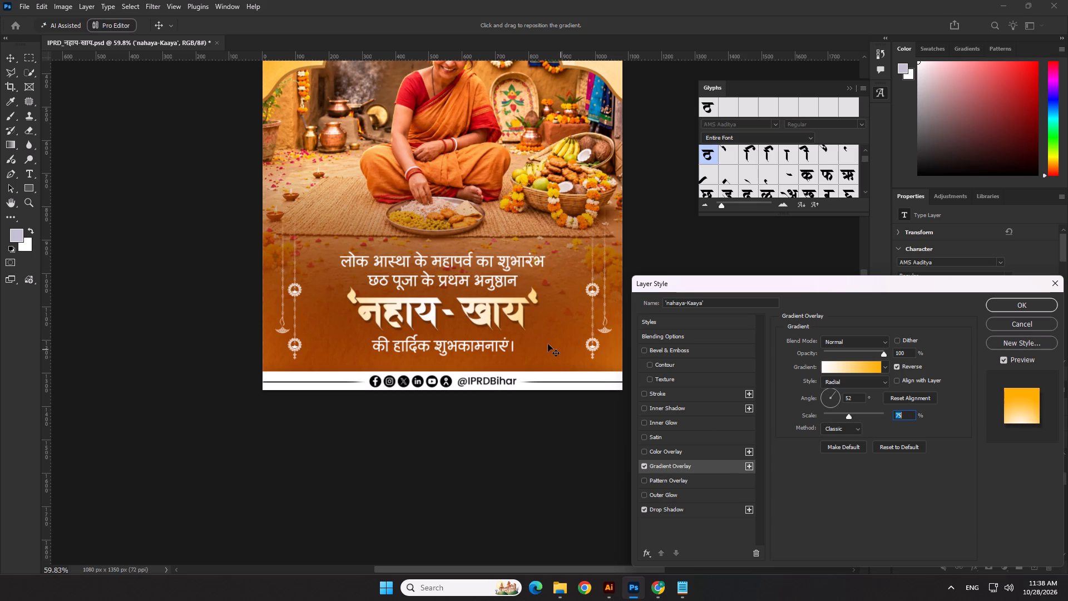
{"action": "left_click_drag", "start_coordinate": [546, 341], "coordinate": [551, 272]}
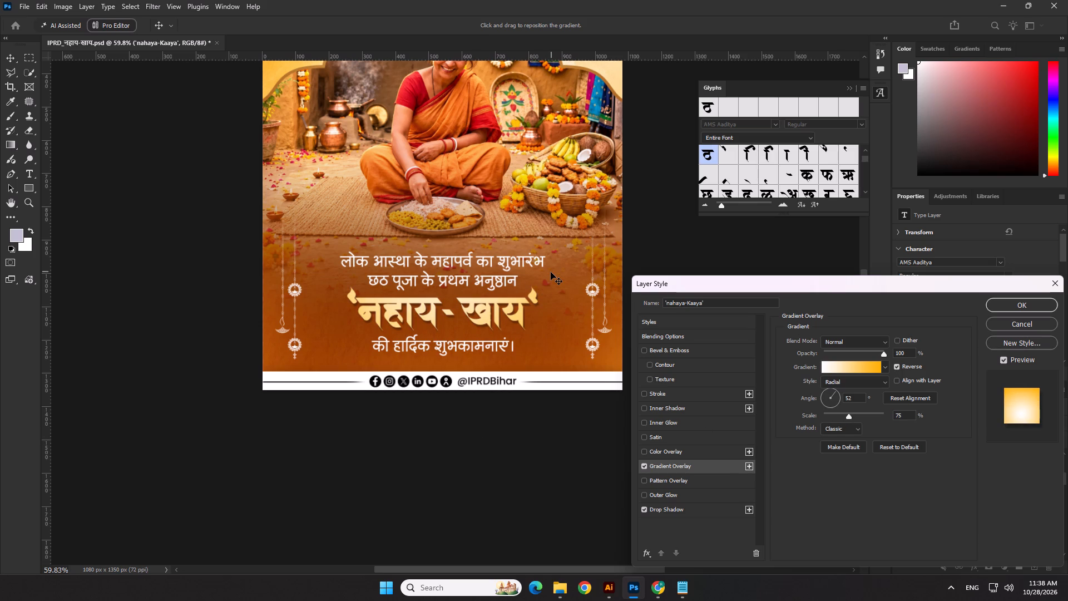
{"action": "left_click_drag", "start_coordinate": [551, 272], "coordinate": [530, 316]}
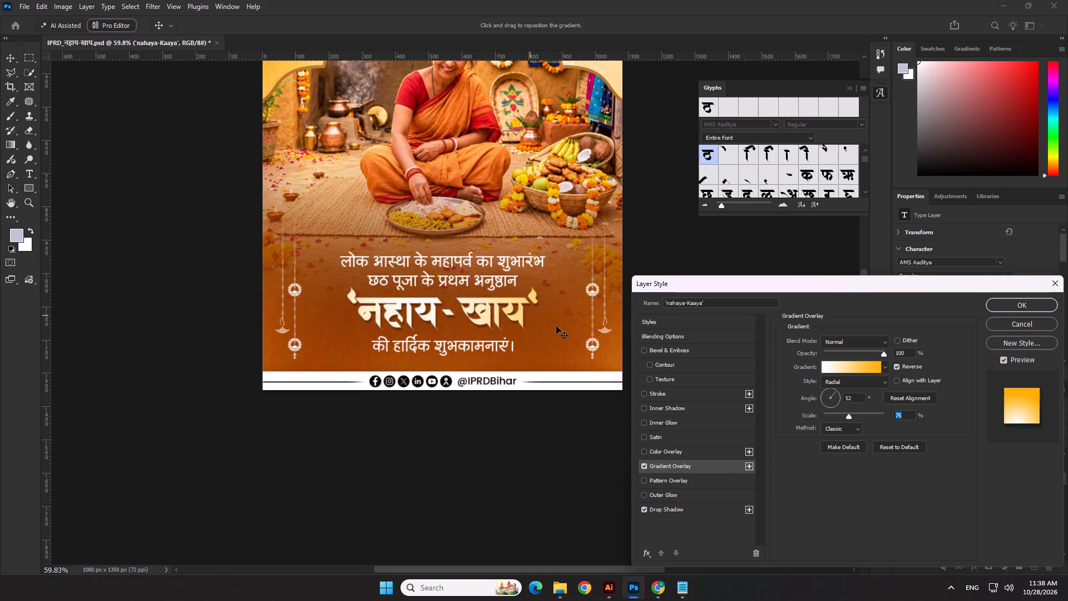
Change the title gradient's style to Linear, shift its white-to-gold transition over the letters, and apply the layer style.
{"action": "left_click", "coordinate": [838, 385]}
{"action": "left_click", "coordinate": [841, 392]}
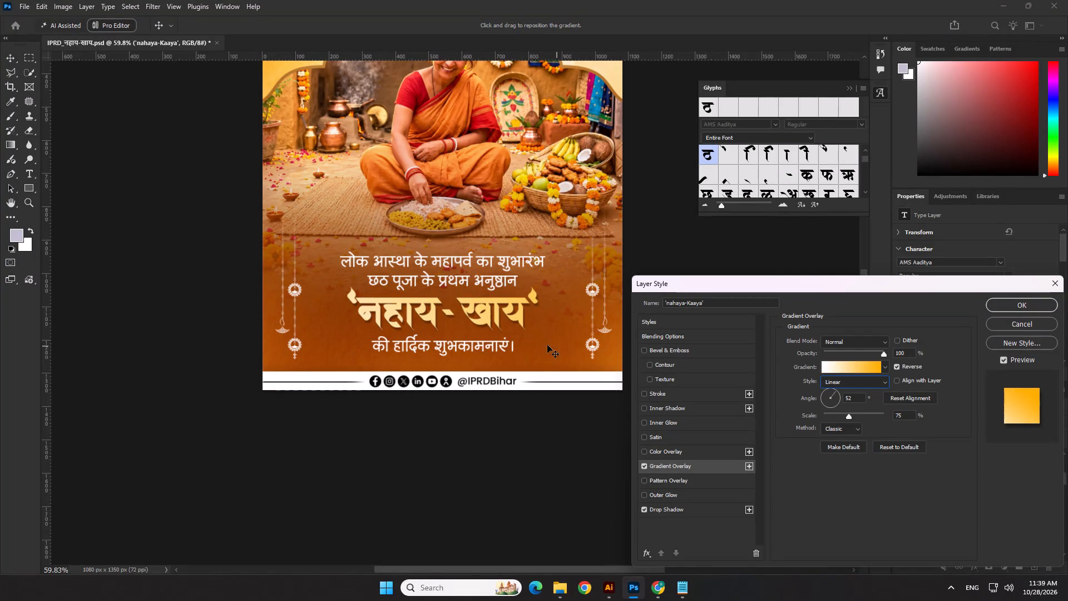
{"action": "left_click_drag", "start_coordinate": [526, 334], "coordinate": [506, 317]}
{"action": "left_click_drag", "start_coordinate": [506, 317], "coordinate": [482, 273]}
{"action": "left_click_drag", "start_coordinate": [482, 273], "coordinate": [474, 298]}
{"action": "left_click", "coordinate": [1026, 302]}
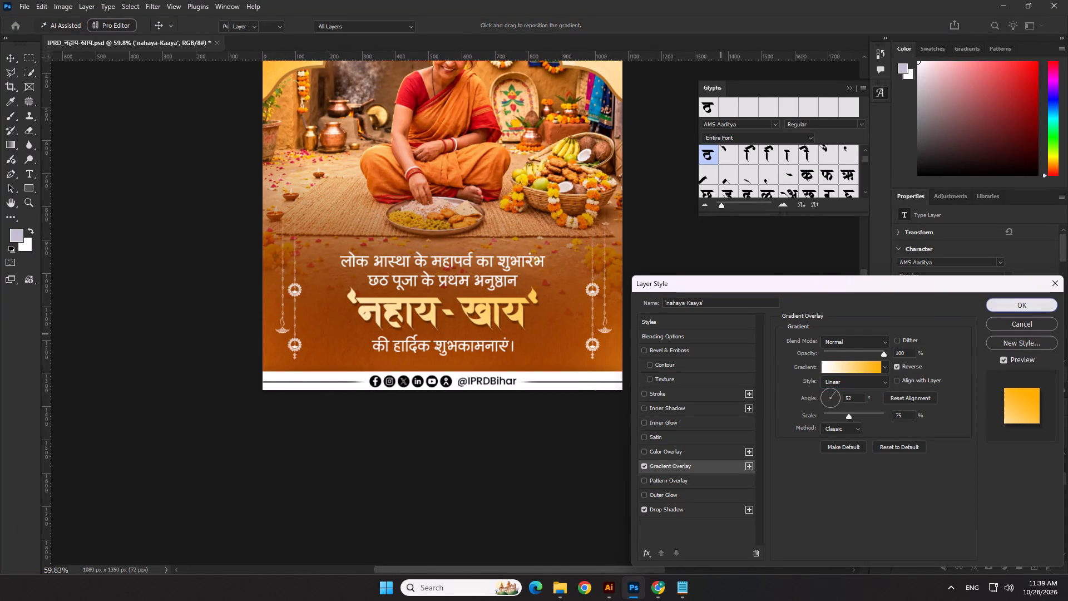
Deselect the title and save the Nahay Khay poster.
{"action": "scroll", "coordinate": [461, 387], "scroll_direction": "down", "scroll_amount": 9}
{"action": "left_click", "coordinate": [614, 422]}
{"action": "key", "text": "ctrl+s"}
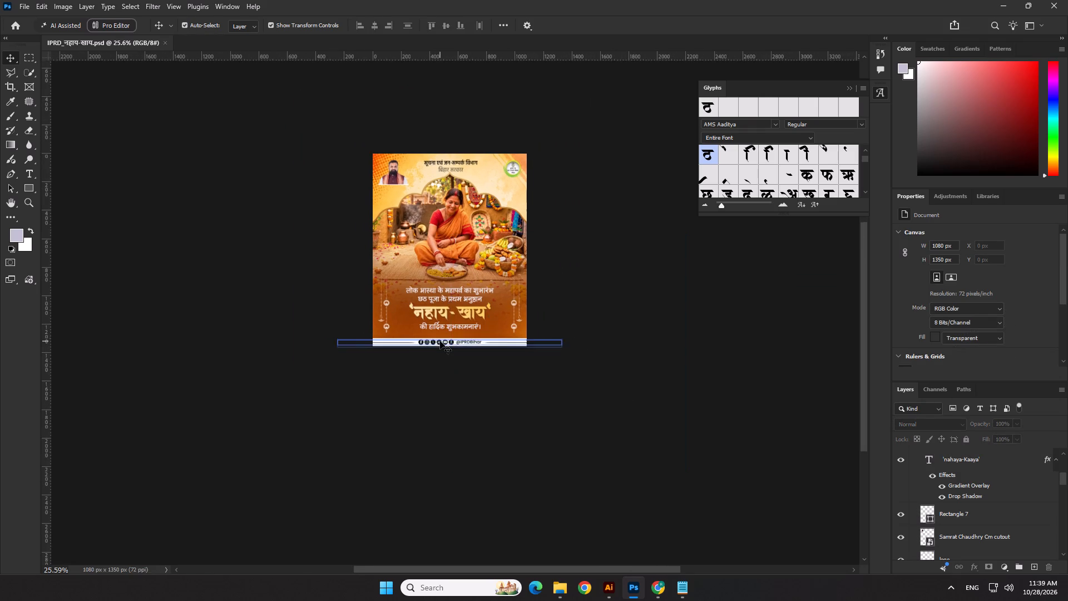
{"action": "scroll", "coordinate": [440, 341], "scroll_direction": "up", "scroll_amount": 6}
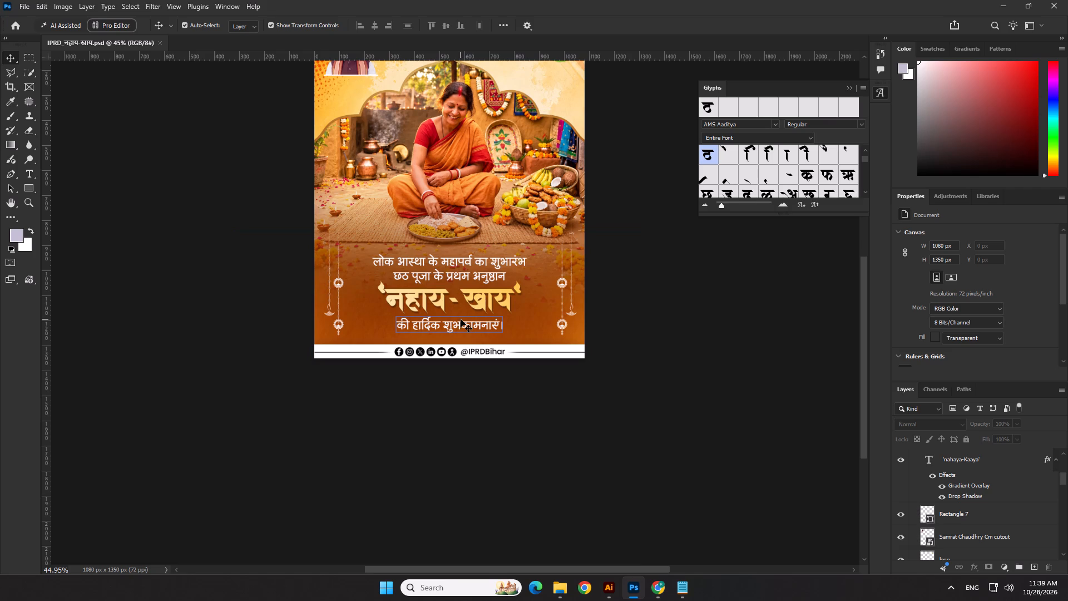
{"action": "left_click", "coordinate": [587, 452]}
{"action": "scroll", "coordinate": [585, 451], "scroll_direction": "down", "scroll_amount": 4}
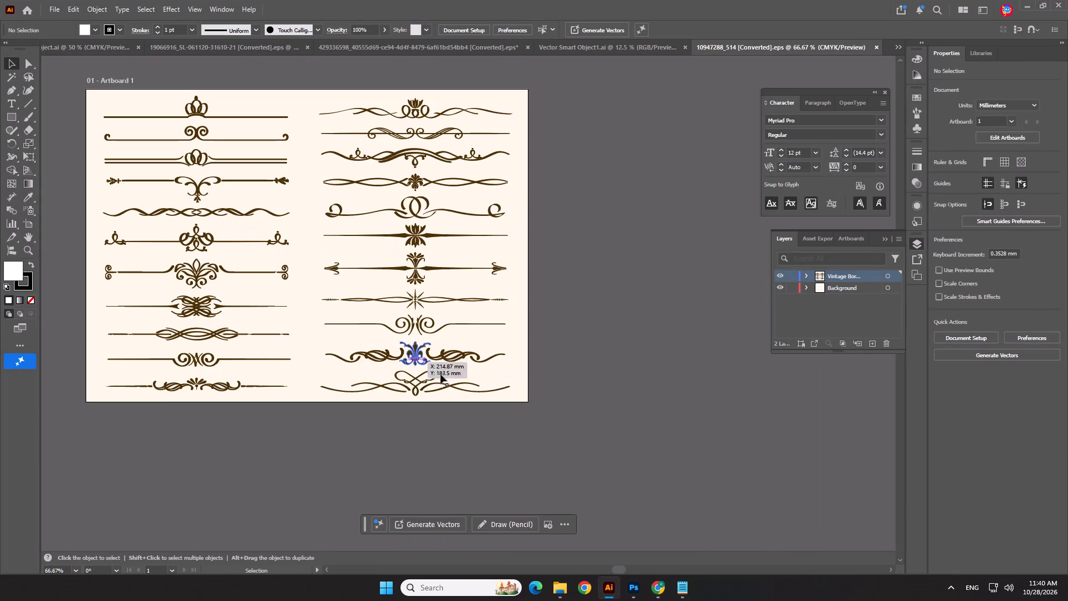
{"action": "left_click", "coordinate": [611, 367]}
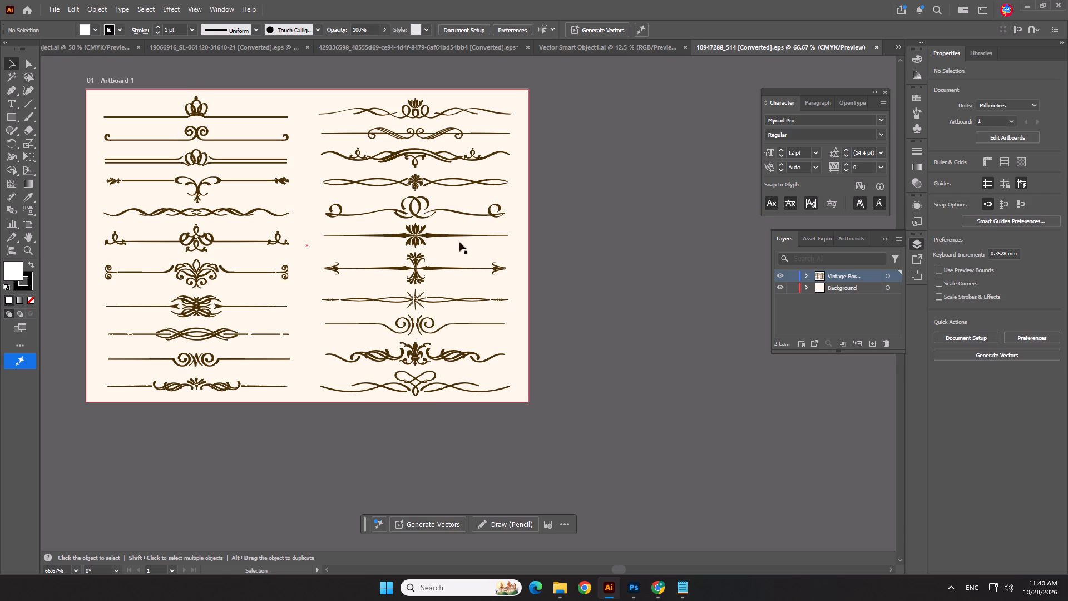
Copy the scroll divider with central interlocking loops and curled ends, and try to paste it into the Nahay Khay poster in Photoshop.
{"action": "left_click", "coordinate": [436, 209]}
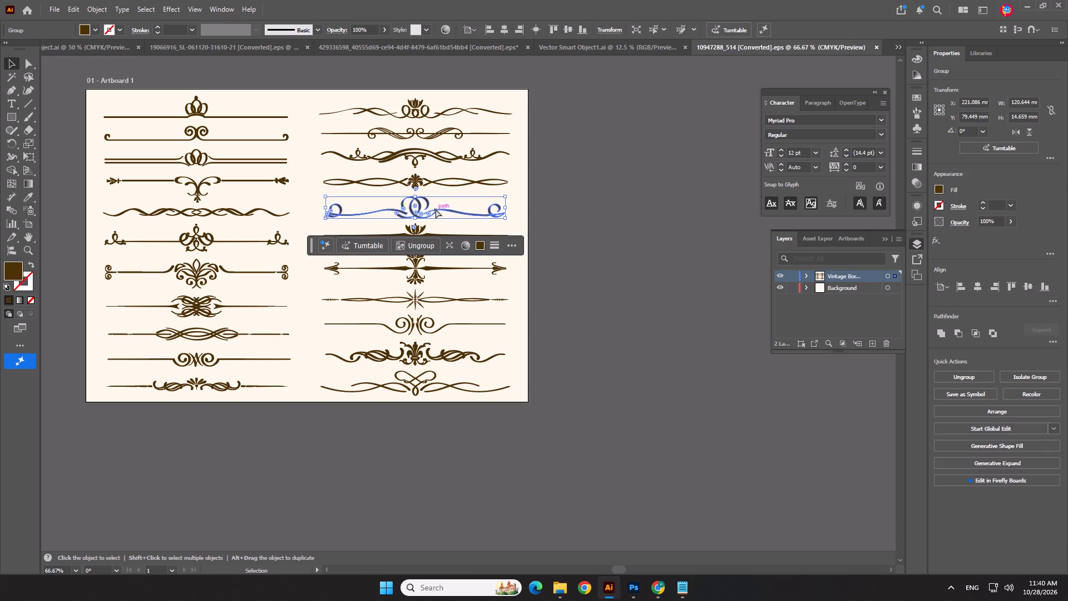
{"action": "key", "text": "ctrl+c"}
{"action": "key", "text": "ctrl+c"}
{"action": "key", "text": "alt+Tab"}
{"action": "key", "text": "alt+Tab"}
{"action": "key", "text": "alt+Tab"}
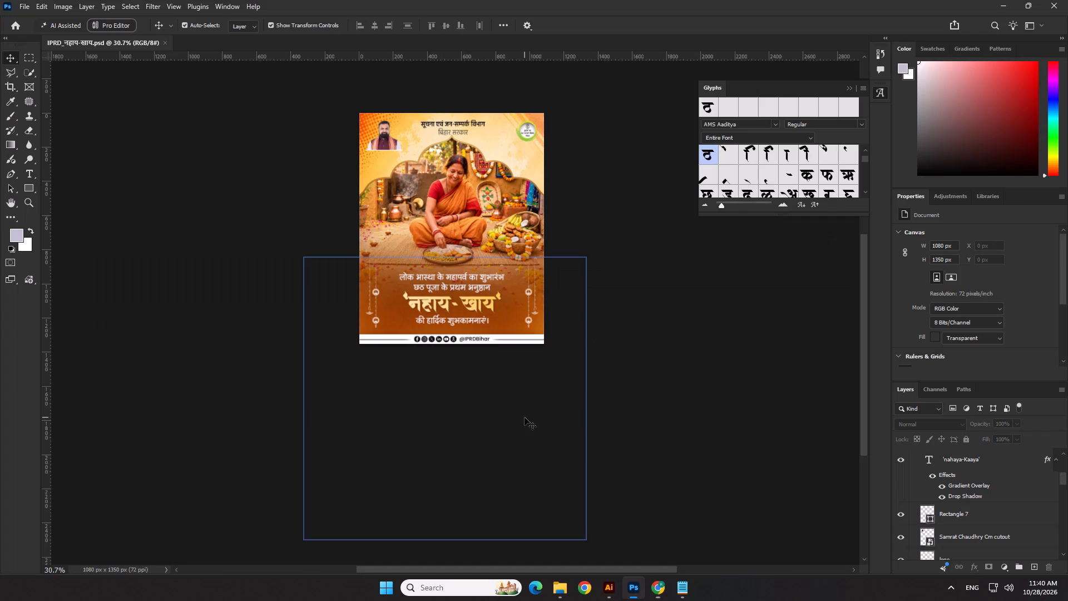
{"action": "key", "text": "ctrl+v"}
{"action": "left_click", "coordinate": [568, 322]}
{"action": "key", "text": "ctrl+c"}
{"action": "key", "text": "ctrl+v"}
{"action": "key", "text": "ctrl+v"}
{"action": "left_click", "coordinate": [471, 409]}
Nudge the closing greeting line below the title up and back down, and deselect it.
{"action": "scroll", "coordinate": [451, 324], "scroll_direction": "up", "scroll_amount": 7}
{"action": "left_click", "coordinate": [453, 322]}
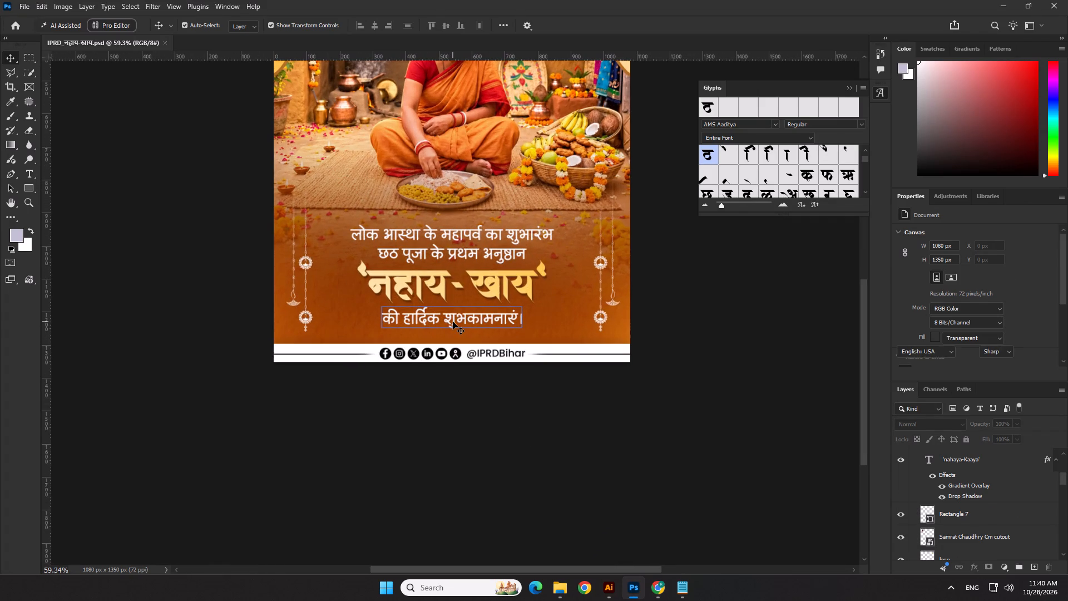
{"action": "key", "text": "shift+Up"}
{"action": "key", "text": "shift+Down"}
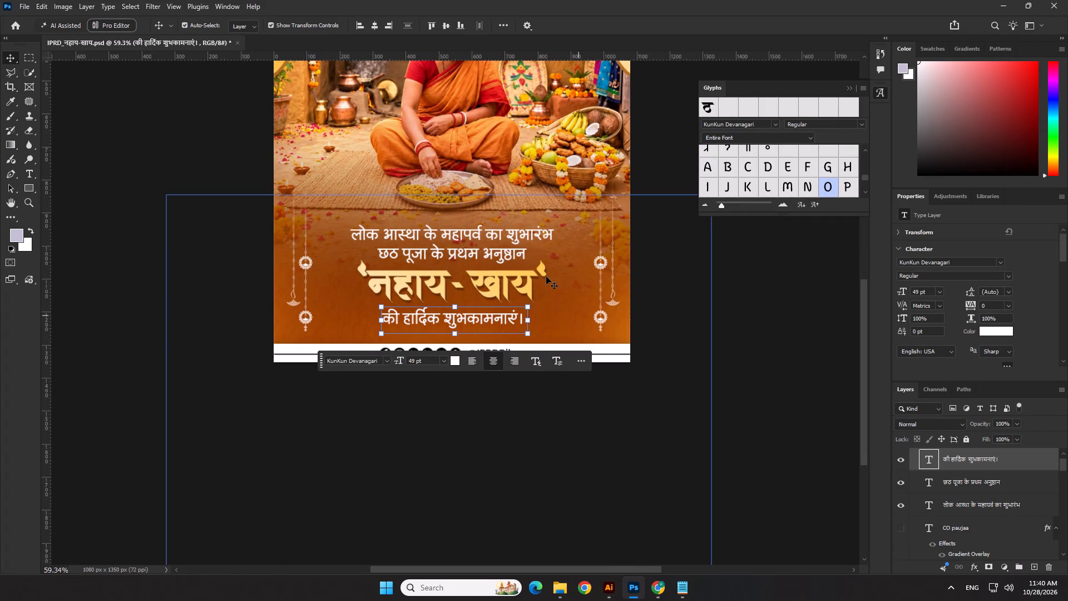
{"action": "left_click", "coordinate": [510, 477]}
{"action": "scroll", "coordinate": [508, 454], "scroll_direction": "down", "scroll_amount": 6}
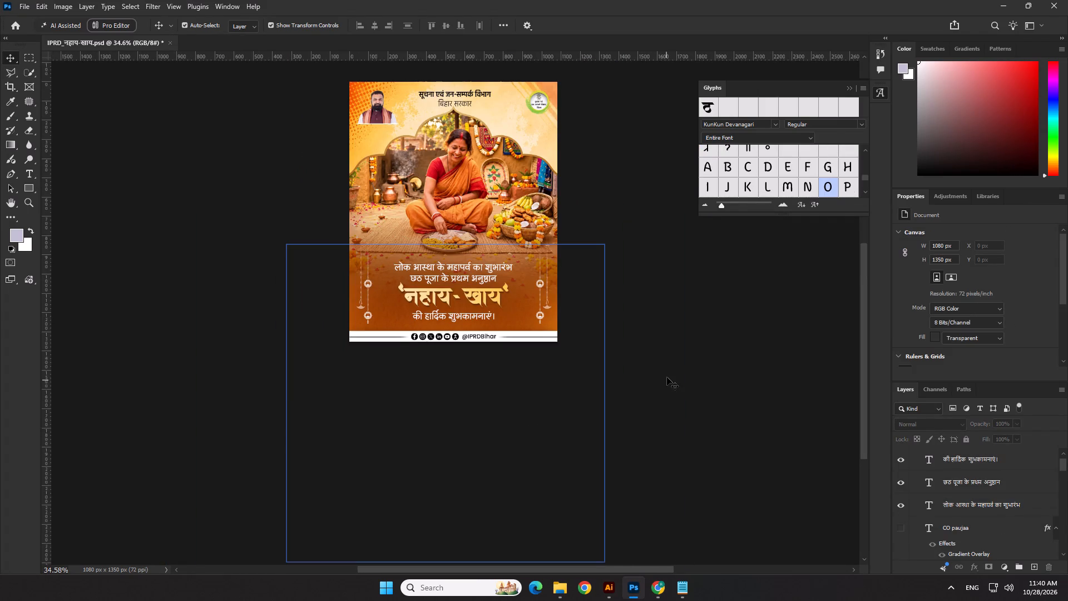
Copy the interlocking-loop scroll divider again in Illustrator and paste it into the Photoshop poster as a Smart Object.
{"action": "key", "text": "alt+Tab"}
{"action": "key", "text": "alt+Tab"}
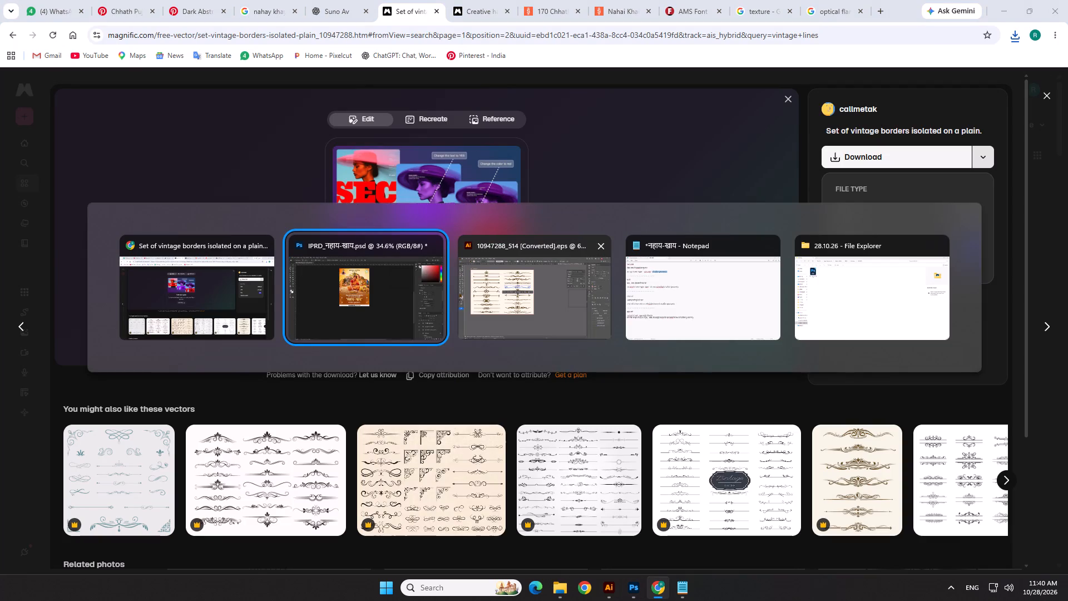
{"action": "key", "text": "alt+Tab"}
{"action": "left_click", "coordinate": [488, 211]}
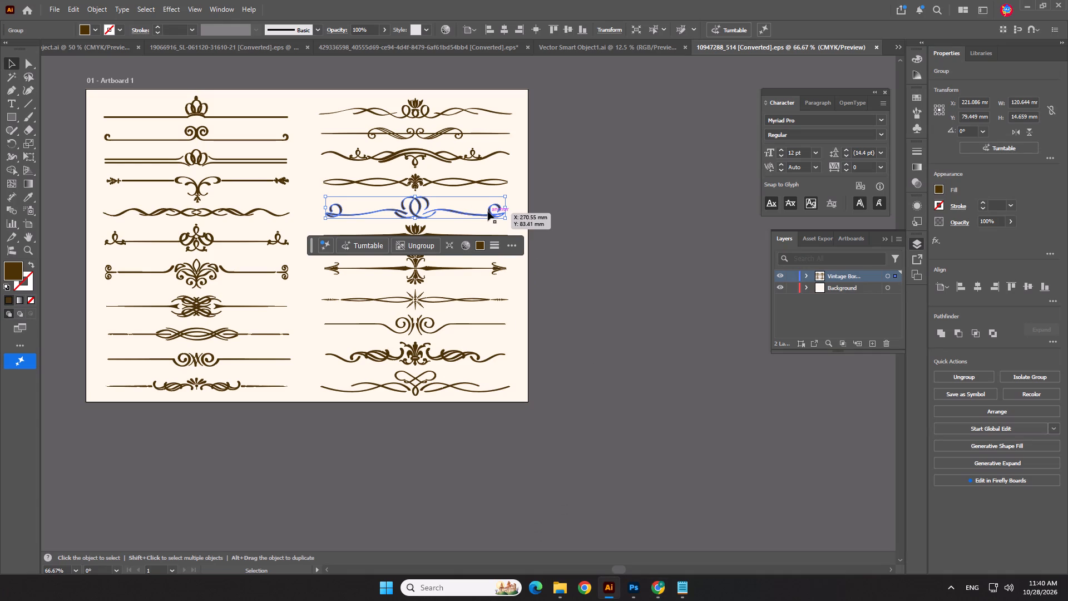
{"action": "key", "text": "ctrl+c"}
{"action": "key", "text": "ctrl+c"}
{"action": "key", "text": "ctrl+c"}
{"action": "key", "text": "ctrl+c"}
{"action": "key", "text": "ctrl+c"}
{"action": "key", "text": "alt+Tab"}
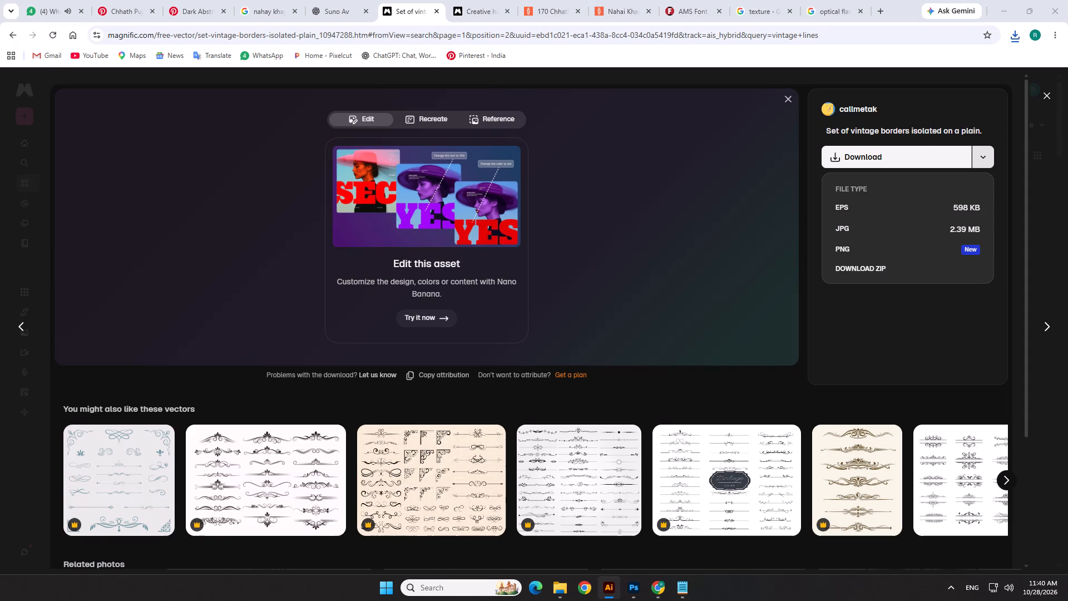
{"action": "key", "text": "alt+Tab"}
{"action": "key", "text": "alt+Tab"}
{"action": "key", "text": "ctrl+v"}
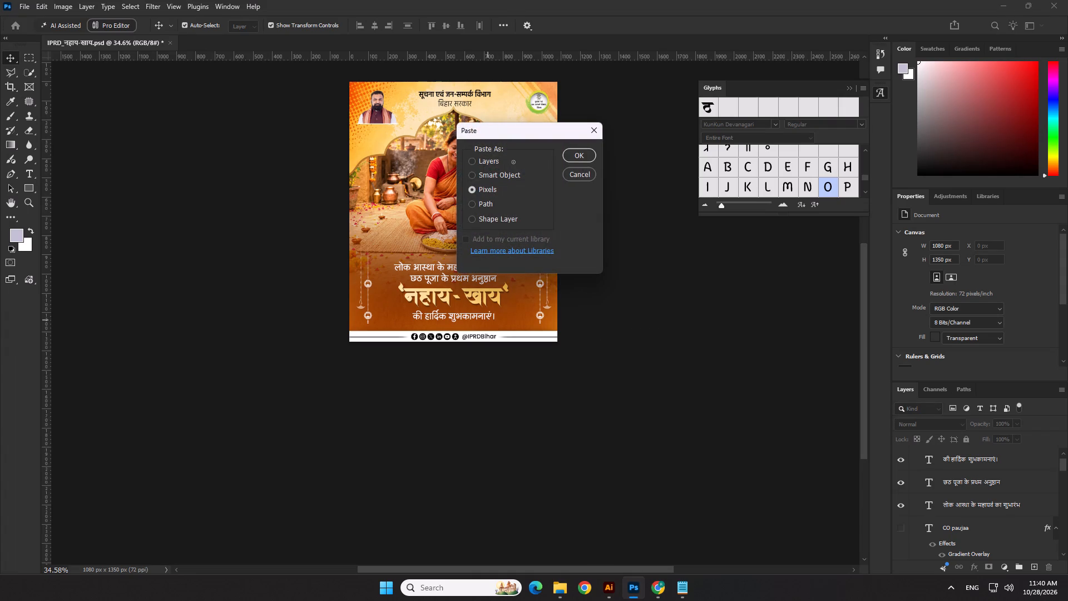
{"action": "left_click", "coordinate": [505, 177]}
{"action": "left_click", "coordinate": [572, 159]}
{"action": "scroll", "coordinate": [476, 235], "scroll_direction": "up", "scroll_amount": 2}
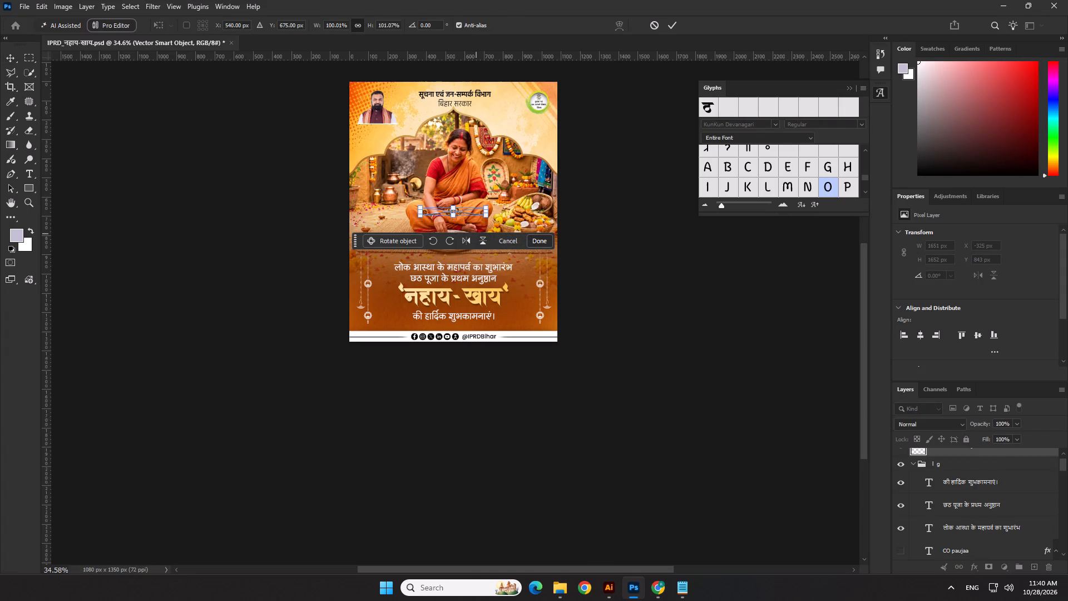
{"action": "scroll", "coordinate": [996, 459], "scroll_direction": "up", "scroll_amount": 2}
{"action": "left_click", "coordinate": [993, 463]}
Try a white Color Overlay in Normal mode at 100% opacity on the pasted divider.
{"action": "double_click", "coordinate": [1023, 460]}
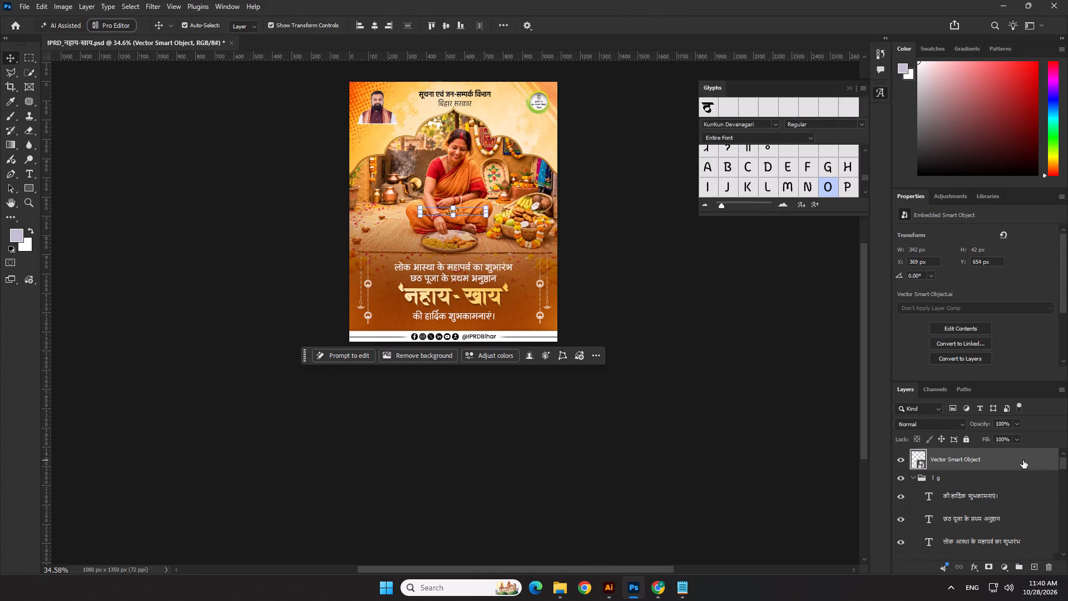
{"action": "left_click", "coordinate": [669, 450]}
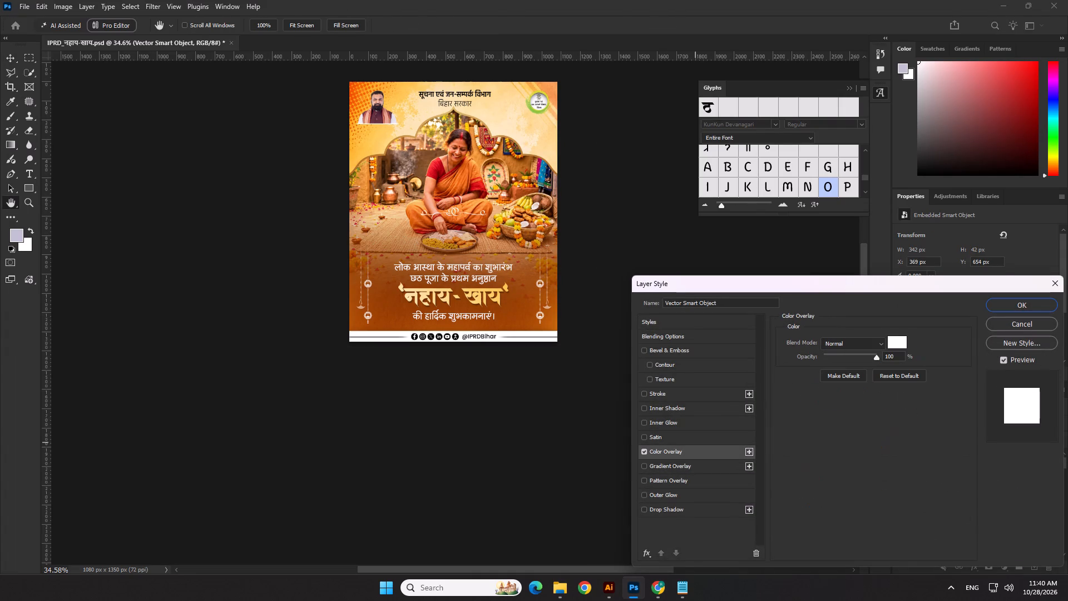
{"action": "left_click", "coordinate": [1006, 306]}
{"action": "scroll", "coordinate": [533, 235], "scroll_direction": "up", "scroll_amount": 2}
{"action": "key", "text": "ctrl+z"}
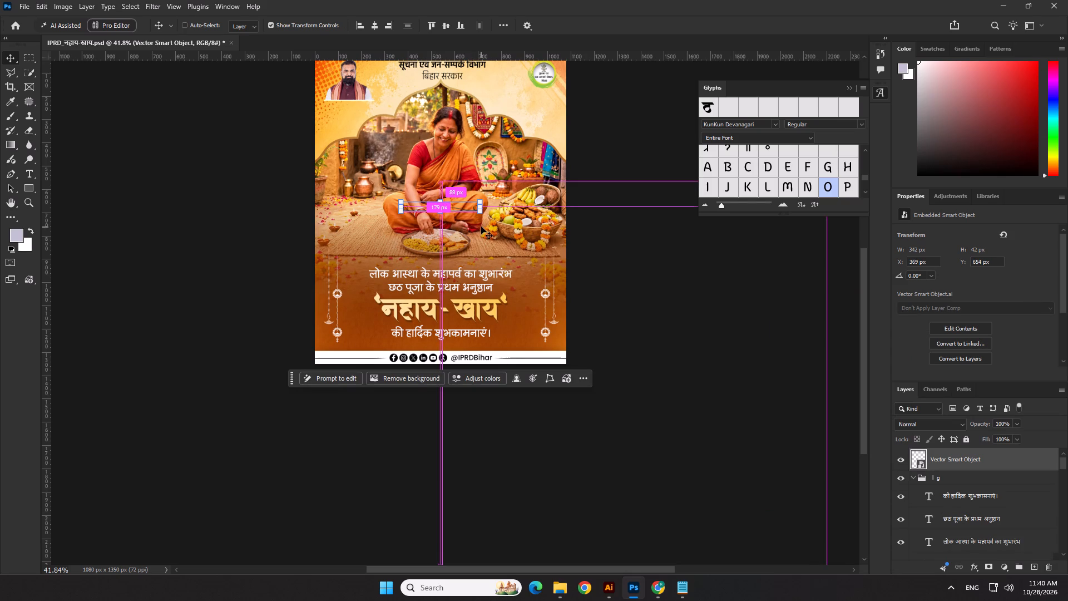
Open the divider Smart Object in Illustrator, close the arch artwork already open as Vector Smart Object.ai, and return to Photoshop.
{"action": "double_click", "coordinate": [922, 466]}
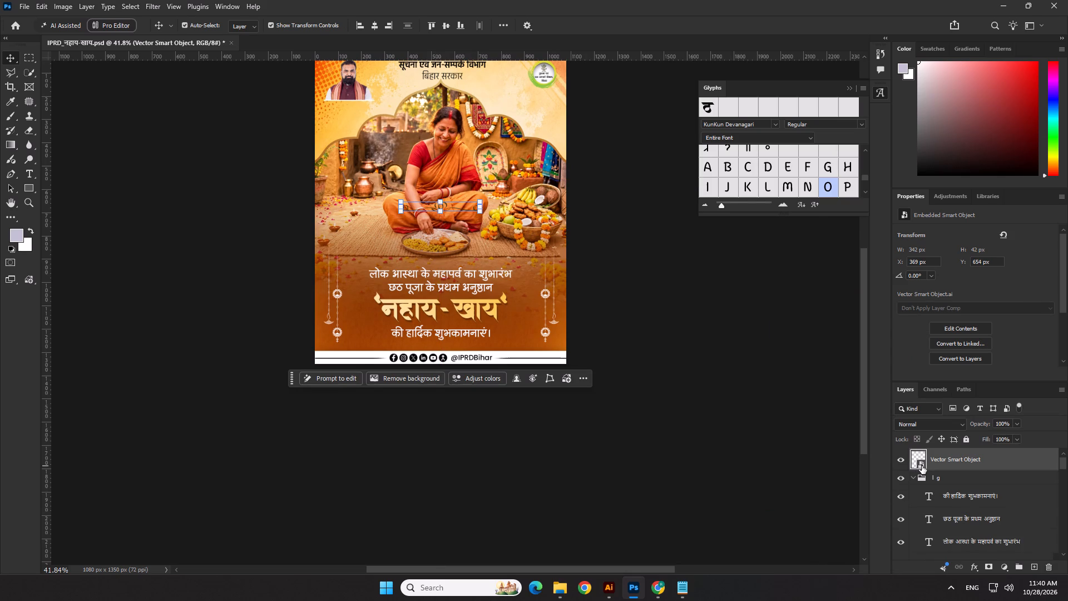
{"action": "scroll", "coordinate": [395, 333], "scroll_direction": "down", "scroll_amount": 2}
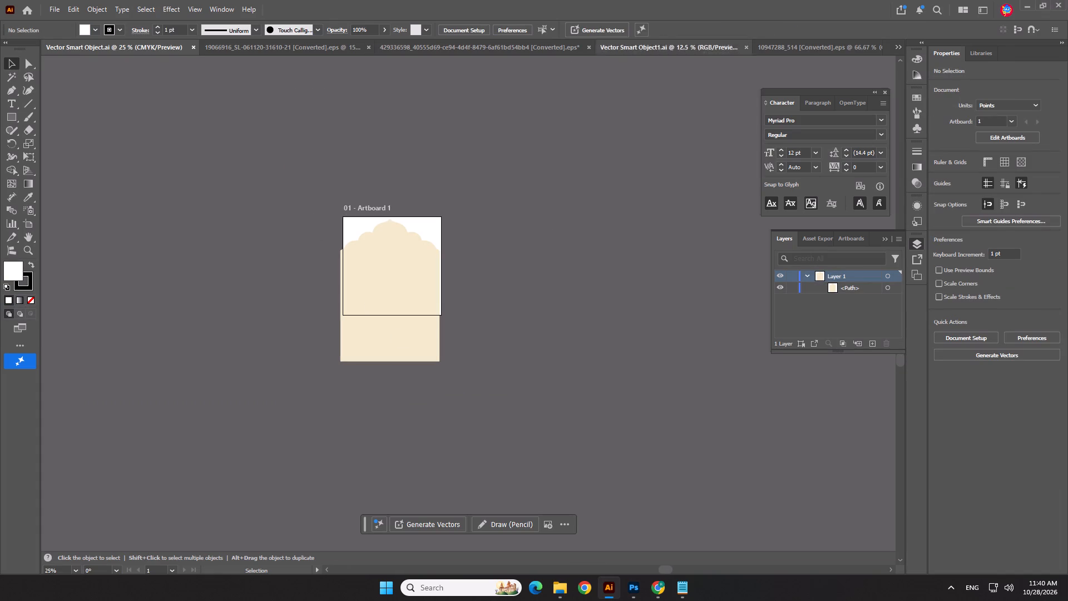
{"action": "left_click", "coordinate": [195, 47]}
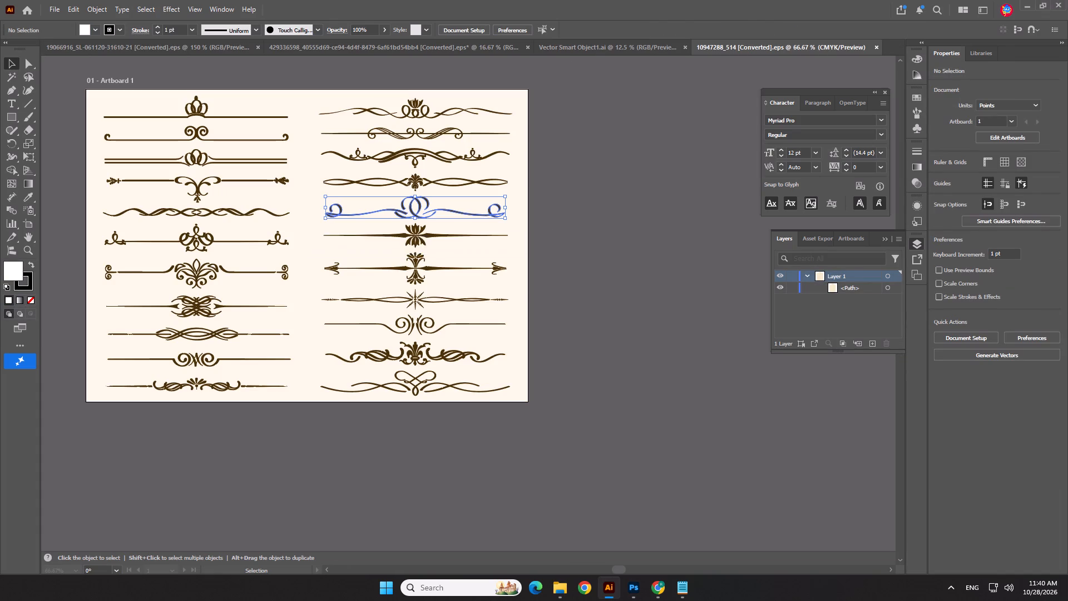
{"action": "key", "text": "alt+Tab"}
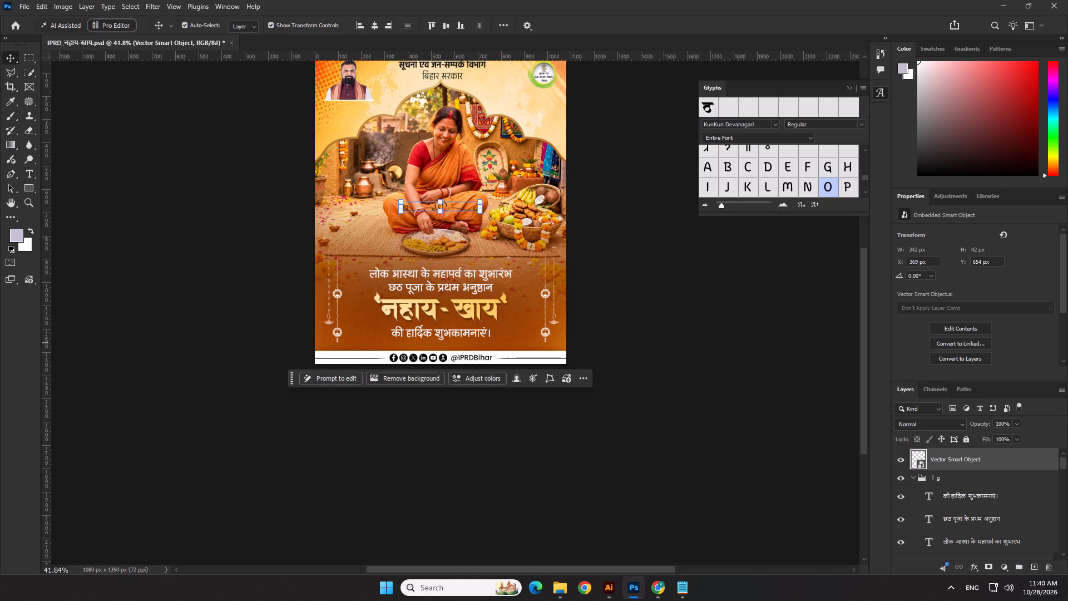
Open the divider Smart Object's contents in Illustrator, recolour the ornament's fill white, save it, and return to the Photoshop poster.
{"action": "double_click", "coordinate": [924, 464]}
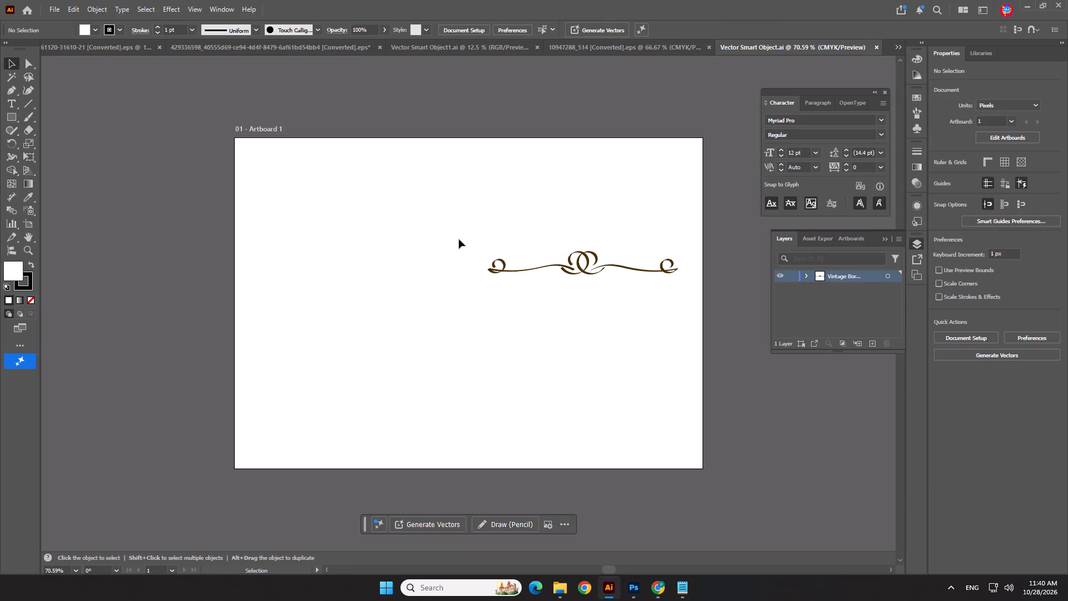
{"action": "left_click_drag", "start_coordinate": [459, 239], "coordinate": [729, 301]}
{"action": "double_click", "coordinate": [21, 263]}
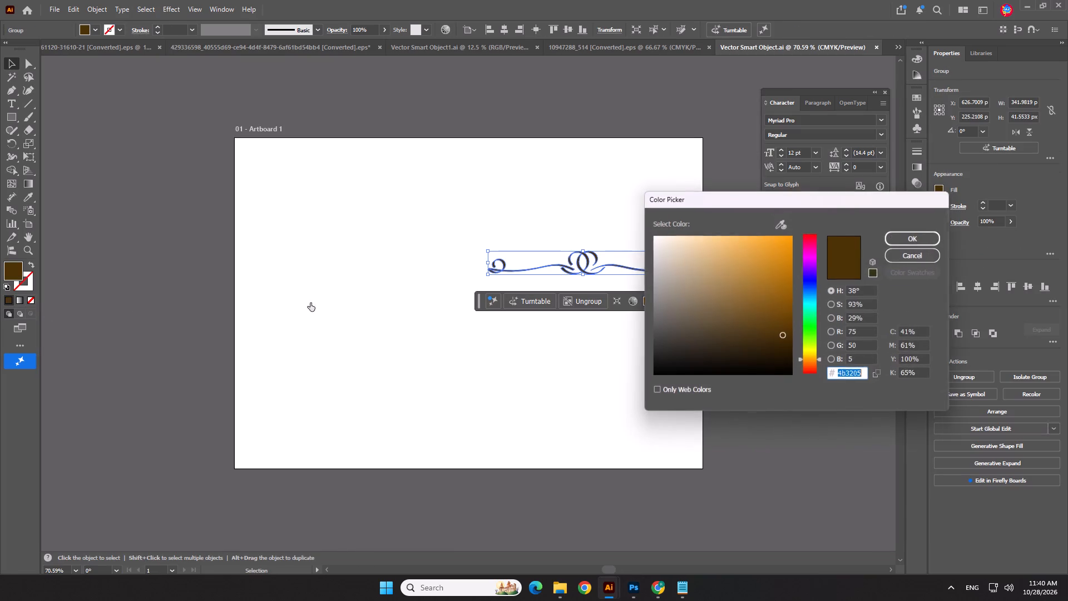
{"action": "left_click_drag", "start_coordinate": [681, 269], "coordinate": [572, 179]}
{"action": "left_click", "coordinate": [932, 230]}
{"action": "left_click", "coordinate": [789, 381]}
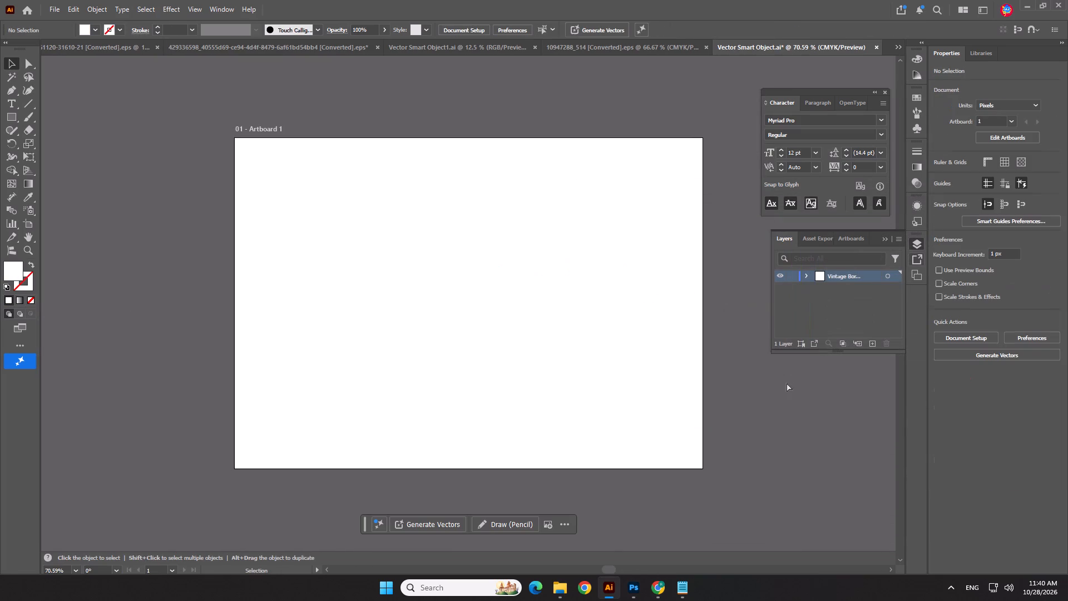
{"action": "key", "text": "ctrl+s"}
{"action": "key", "text": "ctrl+s"}
{"action": "key", "text": "ctrl+s"}
{"action": "key", "text": "alt+Tab"}
Move the white divider below the closing greeting line, just above the footer, and centre it horizontally on the poster.
{"action": "scroll", "coordinate": [479, 333], "scroll_direction": "up", "scroll_amount": 3}
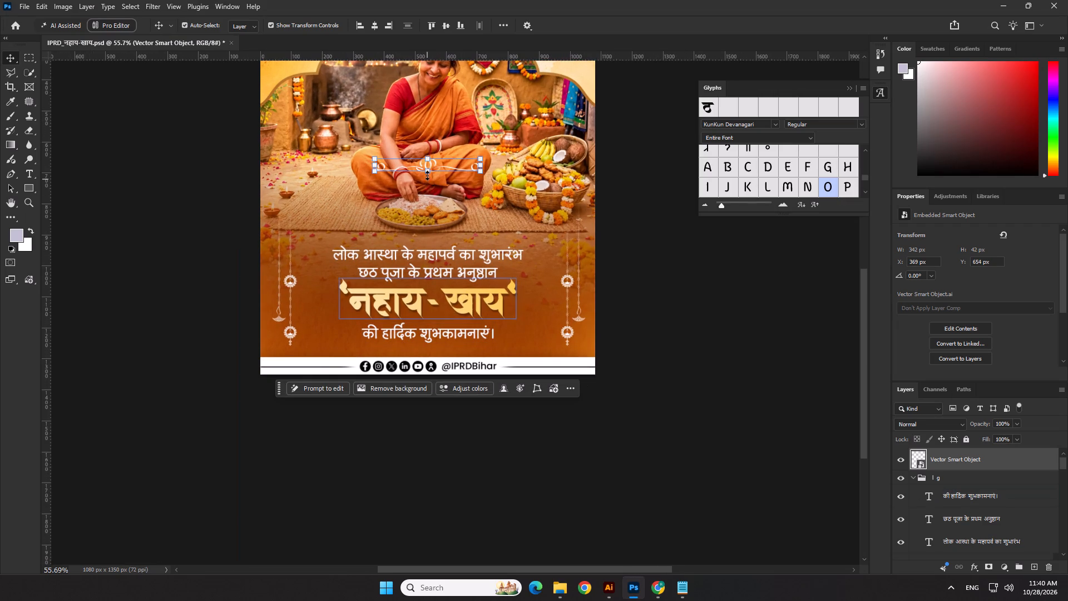
{"action": "scroll", "coordinate": [432, 165], "scroll_direction": "up", "scroll_amount": 5}
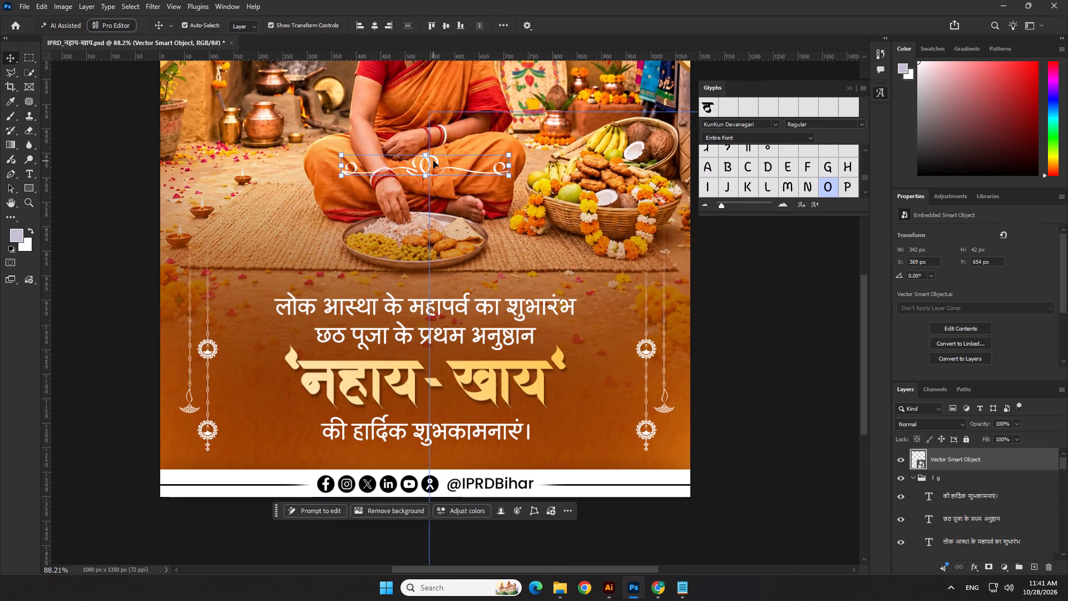
{"action": "left_click_drag", "start_coordinate": [437, 160], "coordinate": [434, 456]}
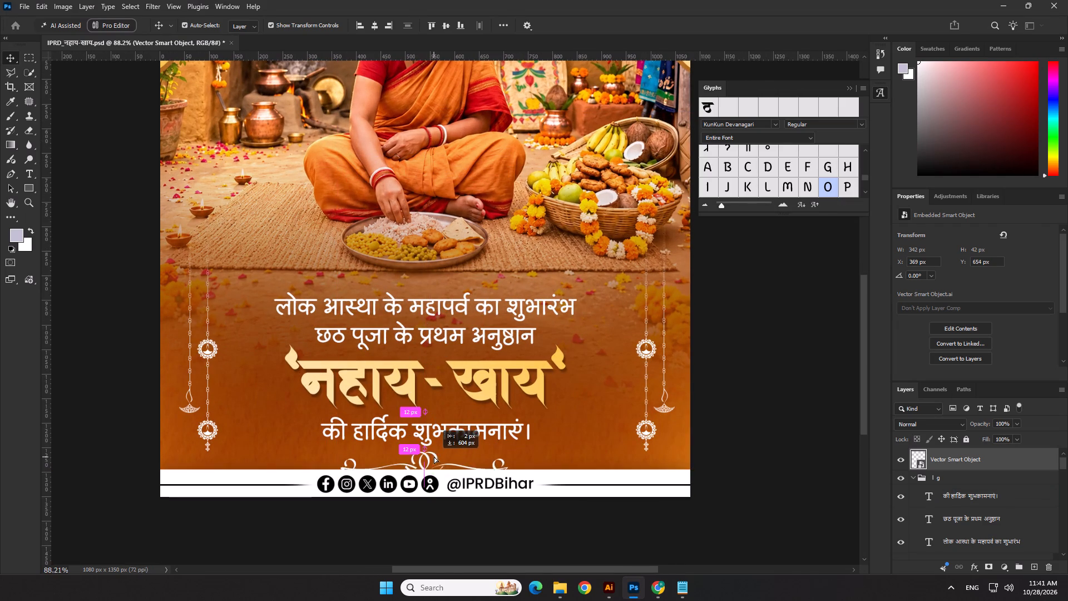
{"action": "left_click_drag", "start_coordinate": [434, 456], "coordinate": [429, 452]}
{"action": "left_click", "coordinate": [377, 24]}
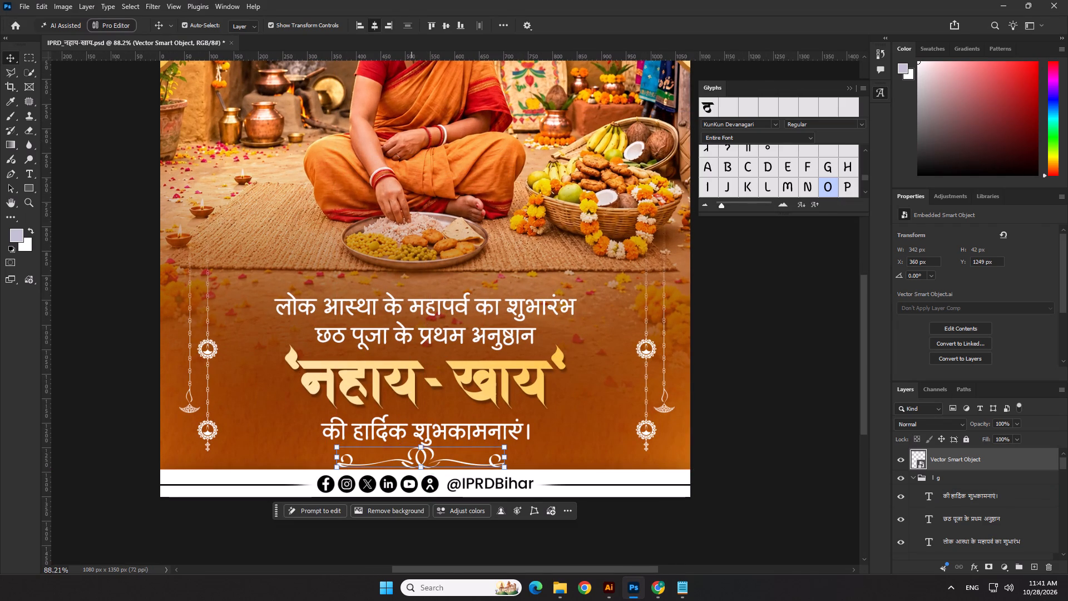
{"action": "left_click", "coordinate": [784, 366]}
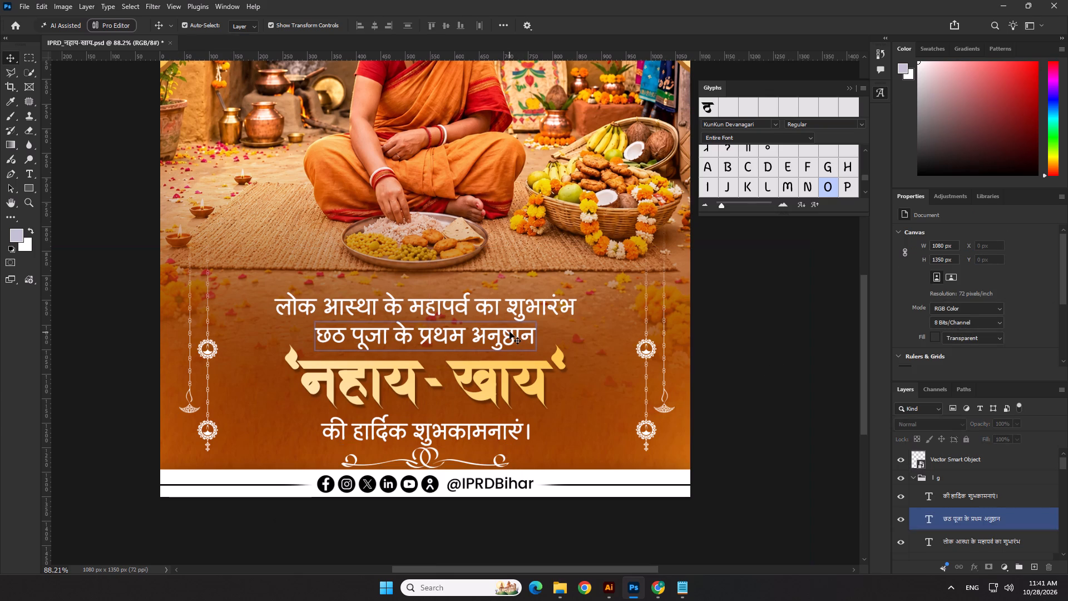
Shift the two opening Hindi lines above the title up by 10 px.
{"action": "left_click", "coordinate": [510, 332]}
{"action": "left_click", "coordinate": [554, 306], "text": "shift"}
{"action": "key", "text": "shift+Up"}
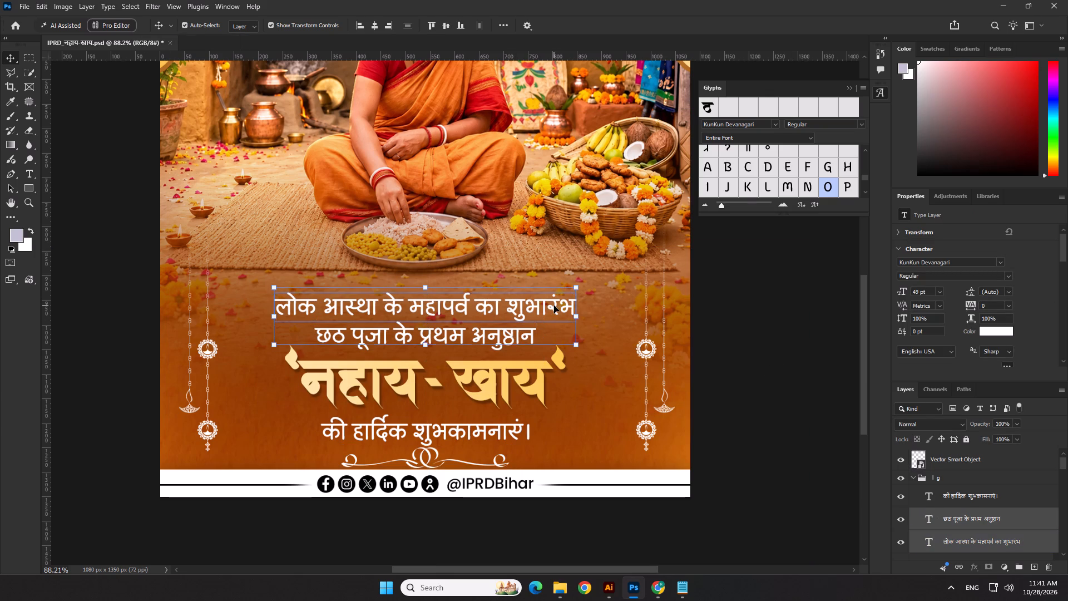
{"action": "left_click", "coordinate": [777, 322]}
Shift the golden 'नहाय - खाय' title up by about 11 px, closer to the opening lines.
{"action": "left_click", "coordinate": [524, 364]}
{"action": "key", "text": "shift+Up"}
{"action": "key", "text": "shift+Up"}
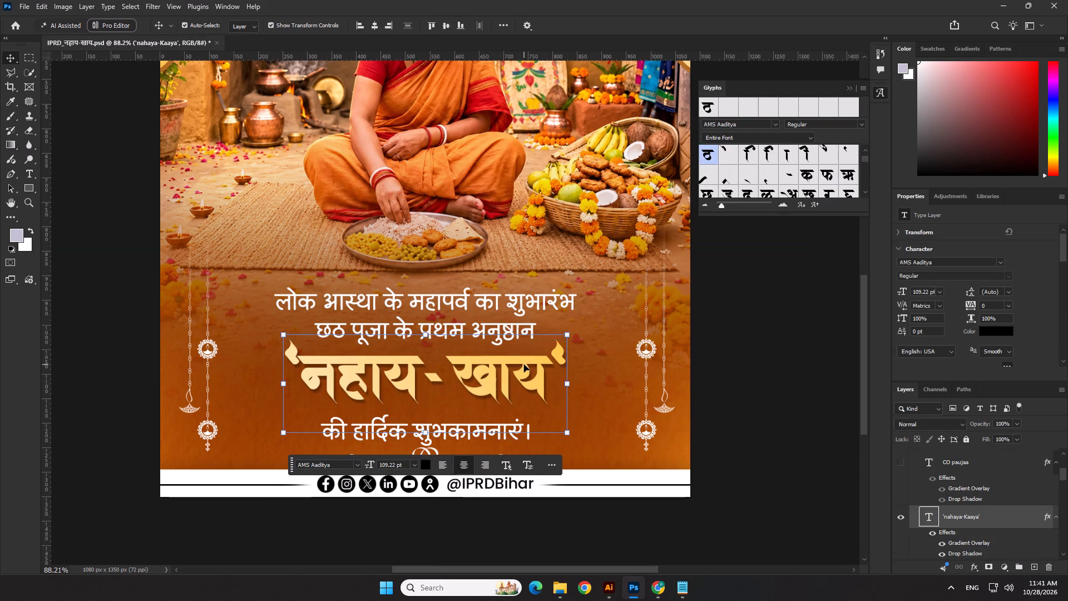
{"action": "key", "text": "shift+Down"}
{"action": "key", "text": "Up"}
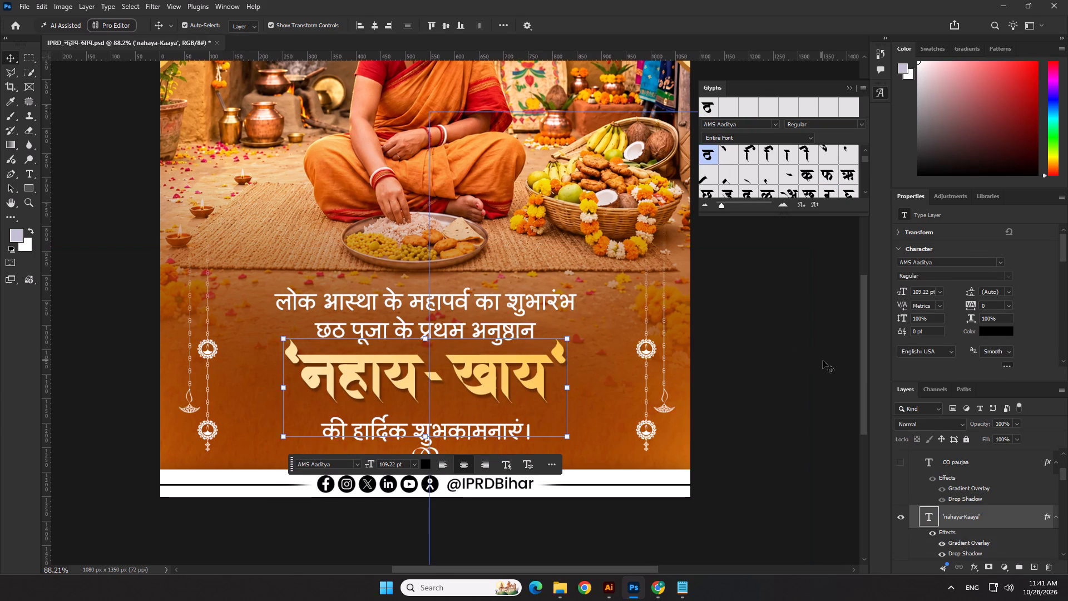
{"action": "left_click", "coordinate": [823, 361]}
Shift the closing line 'की हार्दिक शुभकामनाएं।' up by about 15 px to make room above the divider.
{"action": "left_click", "coordinate": [513, 427]}
{"action": "key", "text": "shift+Up"}
{"action": "key", "text": "shift+Up"}
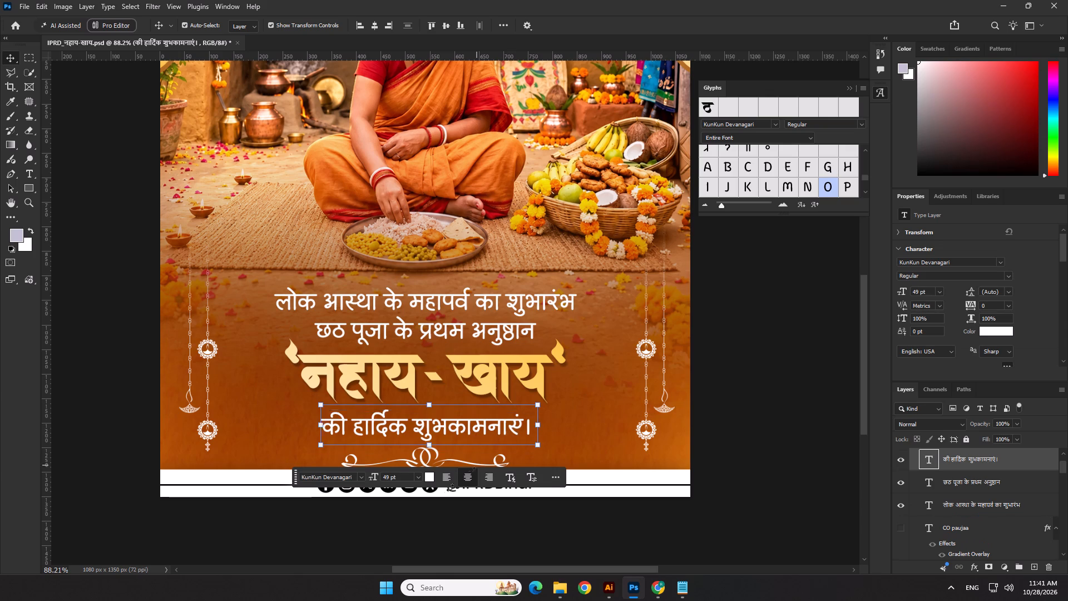
{"action": "key", "text": "Down"}
{"action": "key", "text": "Down"}
{"action": "key", "text": "Down"}
{"action": "key", "text": "Down"}
{"action": "key", "text": "Down"}
{"action": "left_click", "coordinate": [443, 533]}
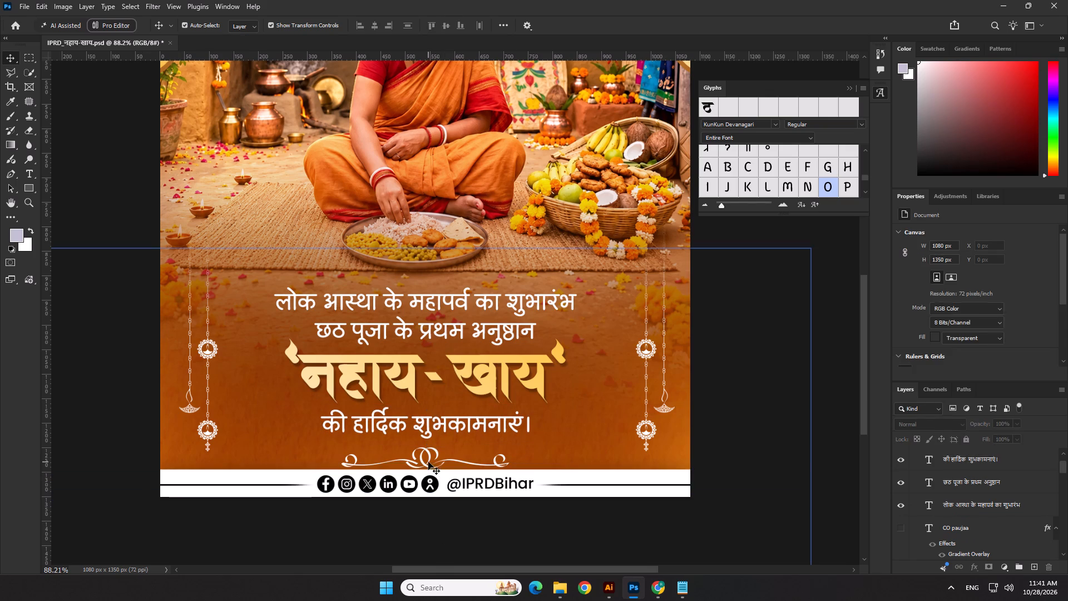
Scale the divider down to about 252 × 31 px, nudge it up clear of the footer, and centre it horizontally.
{"action": "left_click", "coordinate": [428, 462]}
{"action": "scroll", "coordinate": [422, 475], "scroll_direction": "up", "scroll_amount": 2}
{"action": "left_click_drag", "start_coordinate": [423, 469], "coordinate": [424, 462]}
{"action": "key", "text": "Up"}
{"action": "key", "text": "Up"}
{"action": "key", "text": "Up"}
{"action": "key", "text": "Return"}
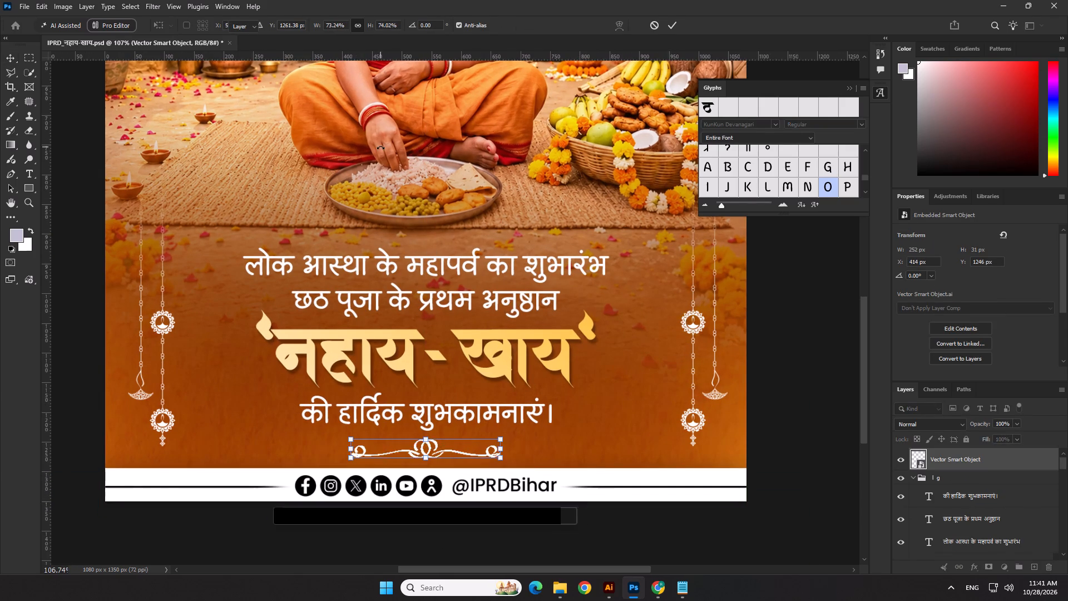
{"action": "left_click", "coordinate": [375, 23]}
{"action": "scroll", "coordinate": [550, 343], "scroll_direction": "down", "scroll_amount": 3}
{"action": "left_click", "coordinate": [789, 420]}
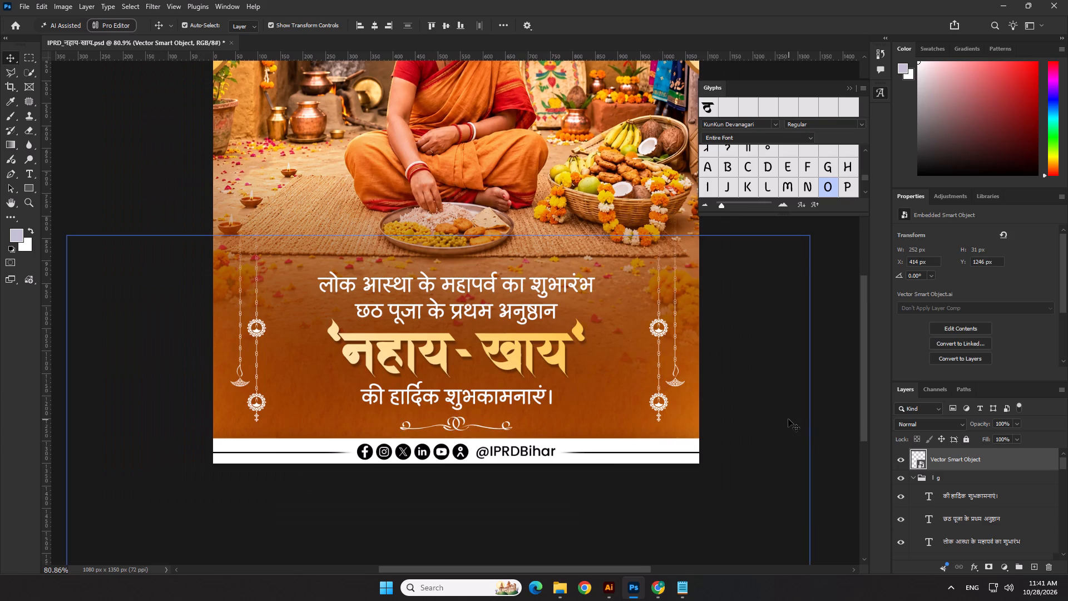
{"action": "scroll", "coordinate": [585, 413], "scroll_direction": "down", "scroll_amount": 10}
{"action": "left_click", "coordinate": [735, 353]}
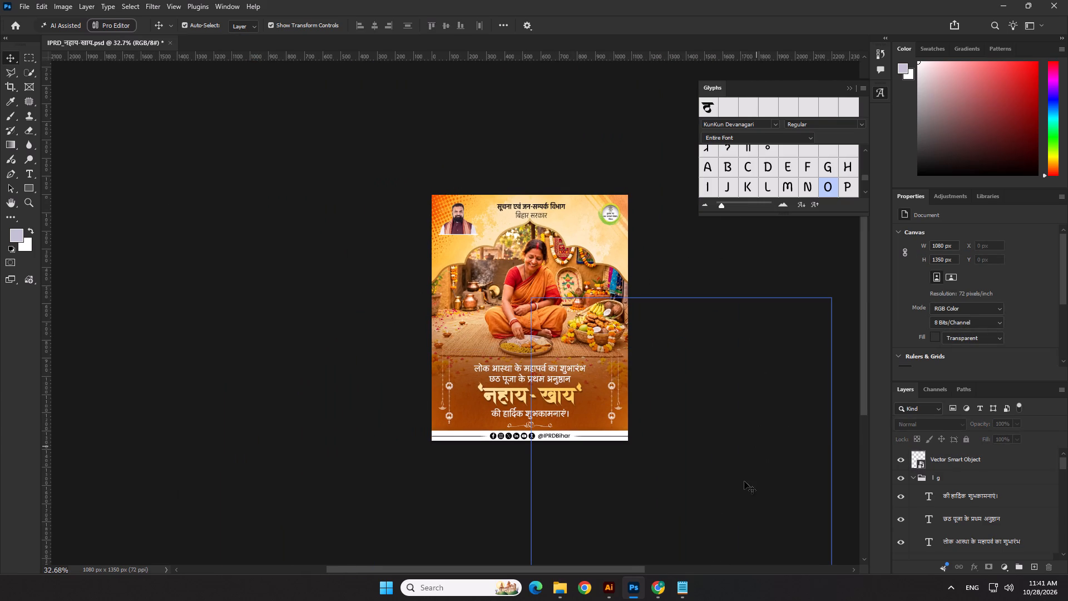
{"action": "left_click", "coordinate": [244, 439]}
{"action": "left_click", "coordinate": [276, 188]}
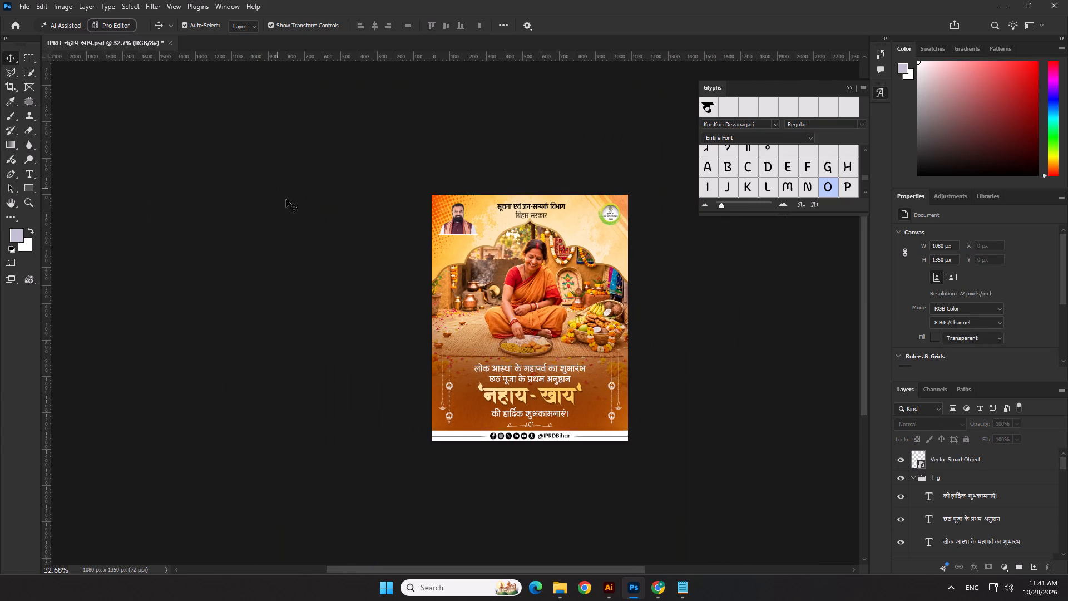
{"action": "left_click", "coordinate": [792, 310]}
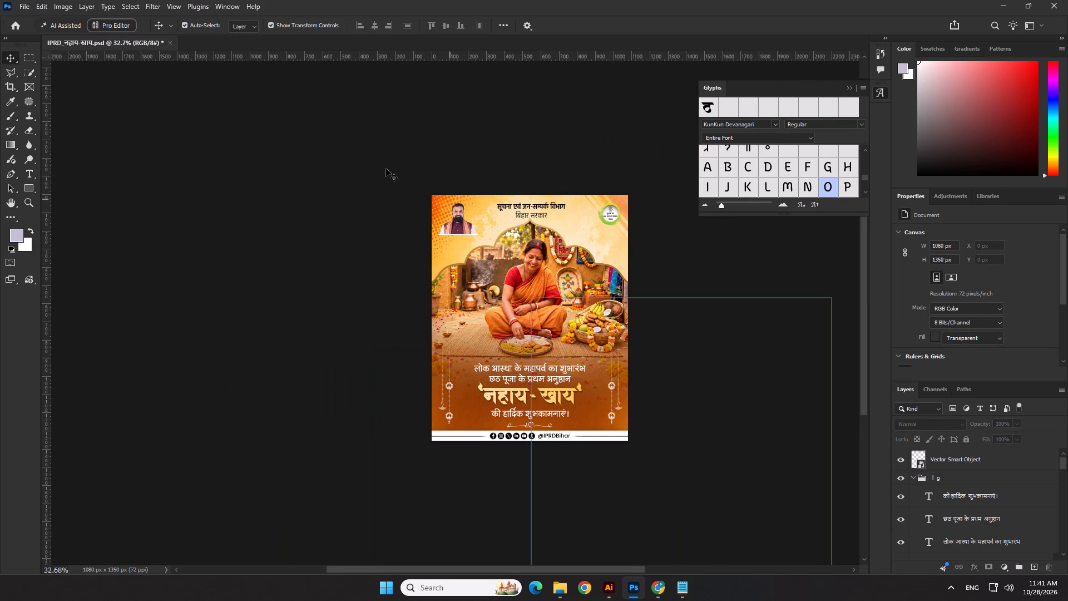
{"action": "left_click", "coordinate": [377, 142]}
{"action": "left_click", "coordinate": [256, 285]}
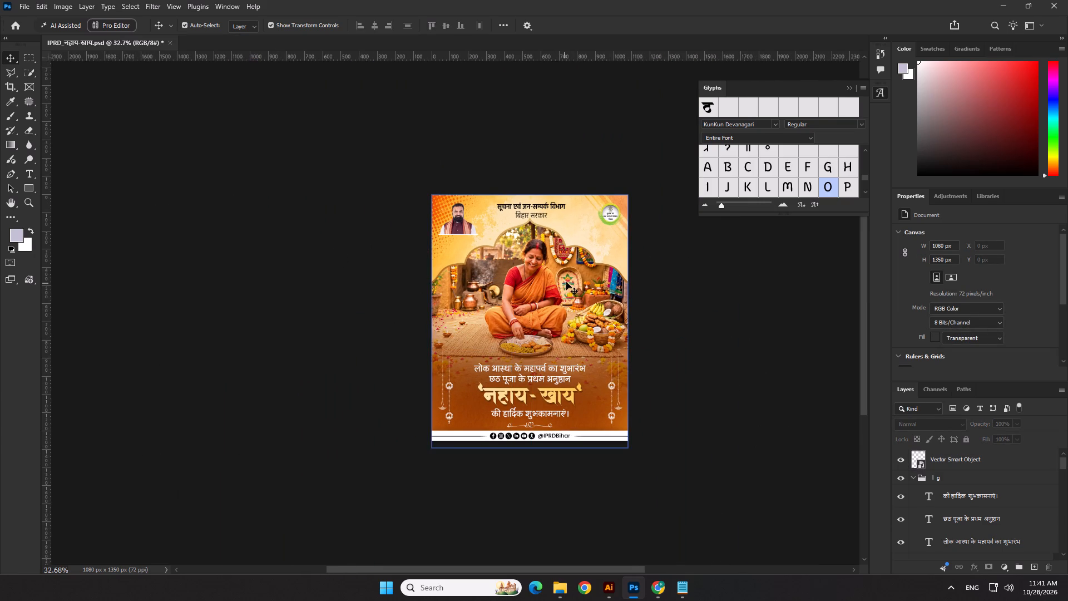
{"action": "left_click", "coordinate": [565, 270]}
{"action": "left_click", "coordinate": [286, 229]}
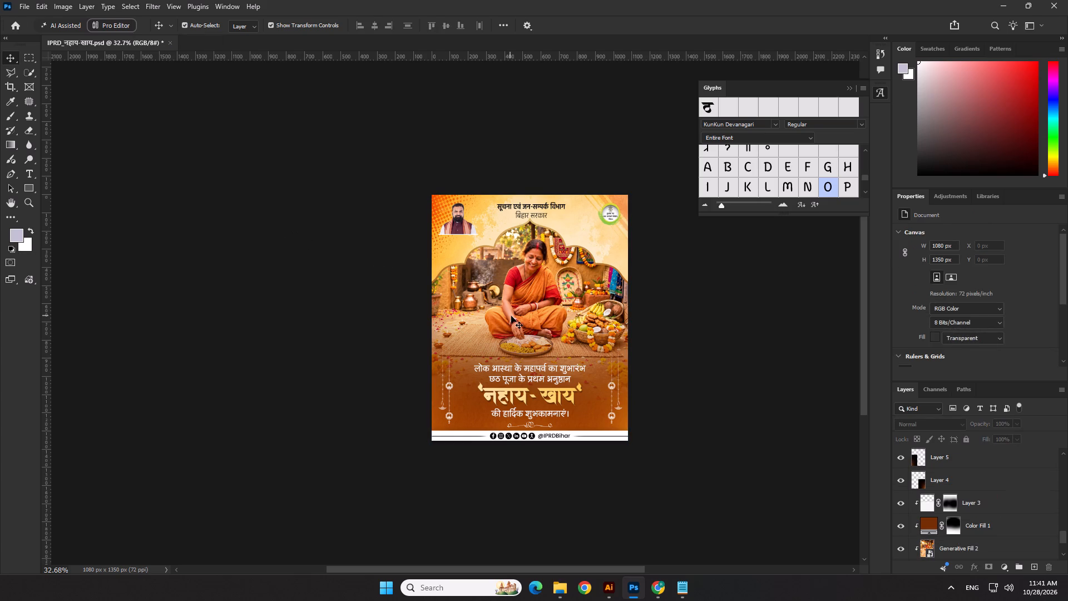
Select the courtyard image layer Generative Fill 2 and toggle its visibility off and on to check its coverage.
{"action": "left_click", "coordinate": [511, 316]}
{"action": "left_click", "coordinate": [580, 286]}
{"action": "left_click", "coordinate": [897, 550]}
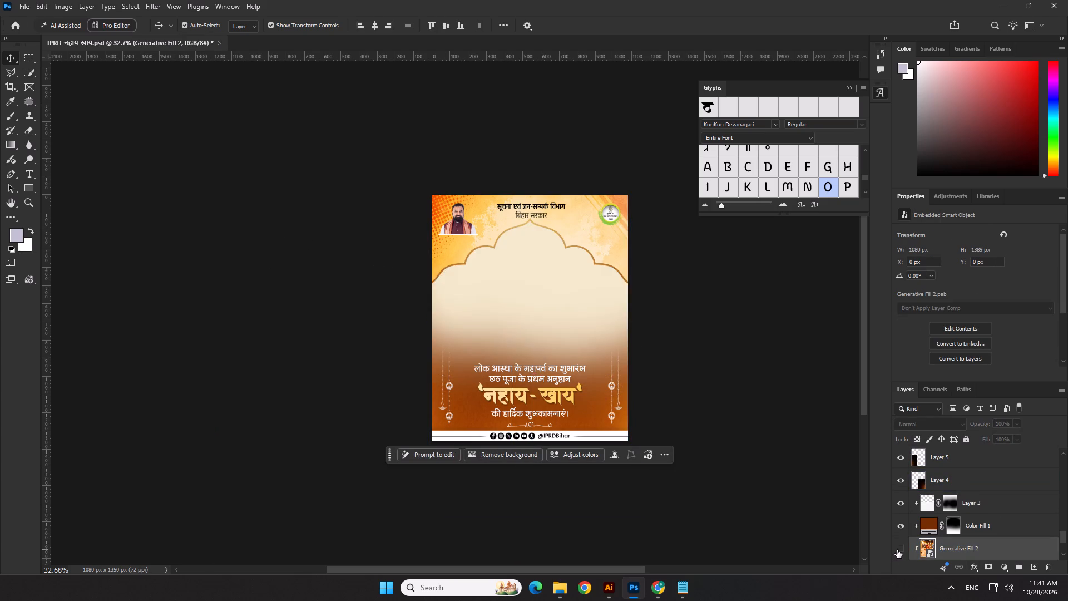
{"action": "left_click", "coordinate": [897, 550]}
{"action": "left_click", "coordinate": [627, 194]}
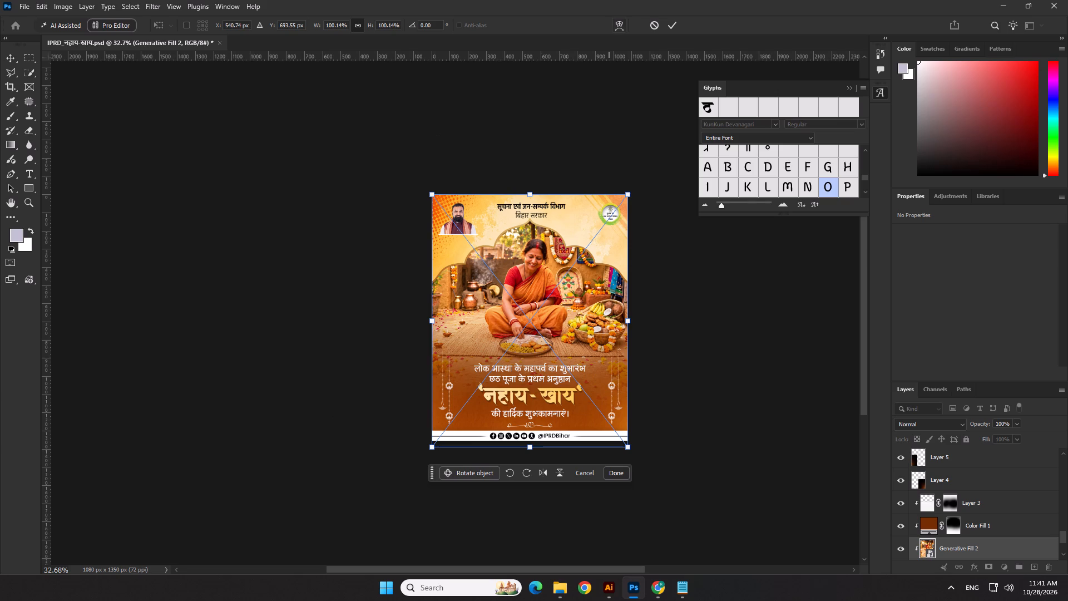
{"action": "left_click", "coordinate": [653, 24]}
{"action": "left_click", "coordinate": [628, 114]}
Save the Nahay Khay poster document.
{"action": "scroll", "coordinate": [651, 239], "scroll_direction": "up", "scroll_amount": 1}
{"action": "key", "text": "ctrl+s"}
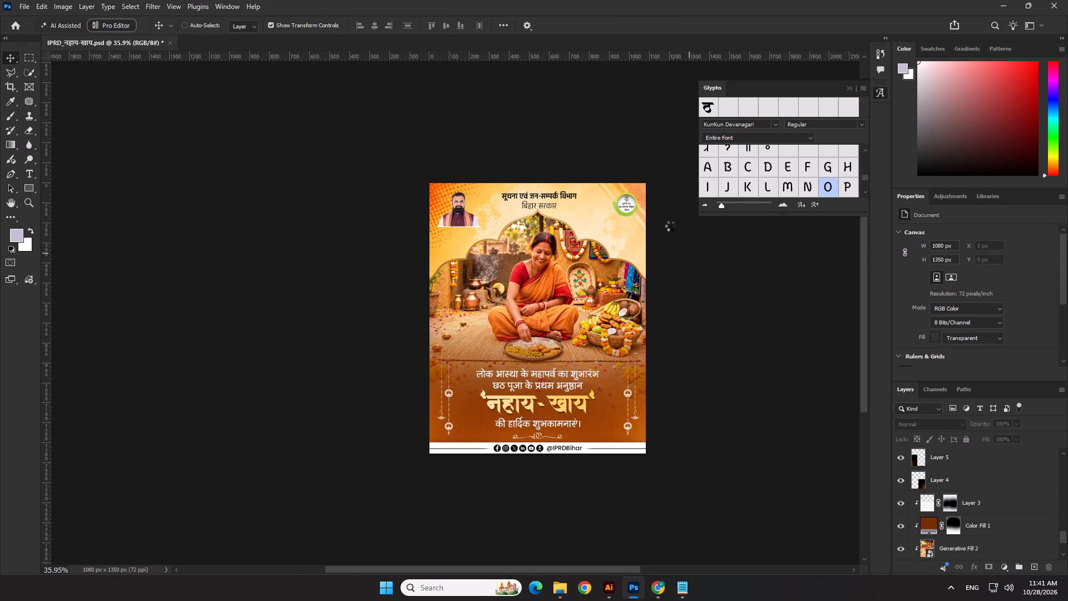
Inspect the arch outline's layer and toggle the neighbouring Vector Smart Object copy off and on to identify it.
{"action": "scroll", "coordinate": [251, 193], "scroll_direction": "down", "scroll_amount": 3}
{"action": "left_click", "coordinate": [268, 251]}
{"action": "scroll", "coordinate": [565, 225], "scroll_direction": "up", "scroll_amount": 8}
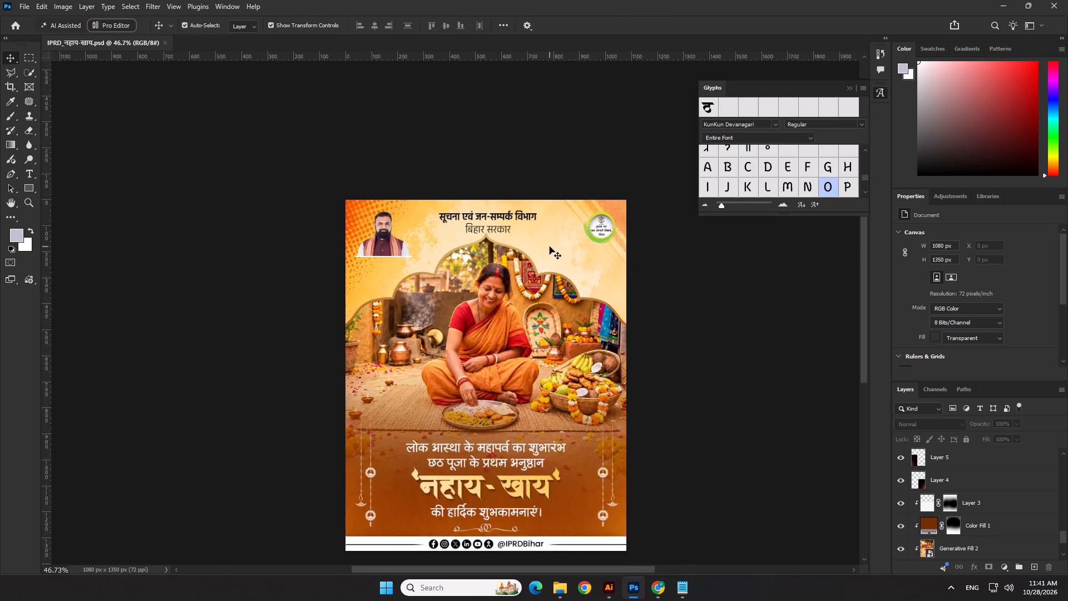
{"action": "left_click", "coordinate": [521, 256]}
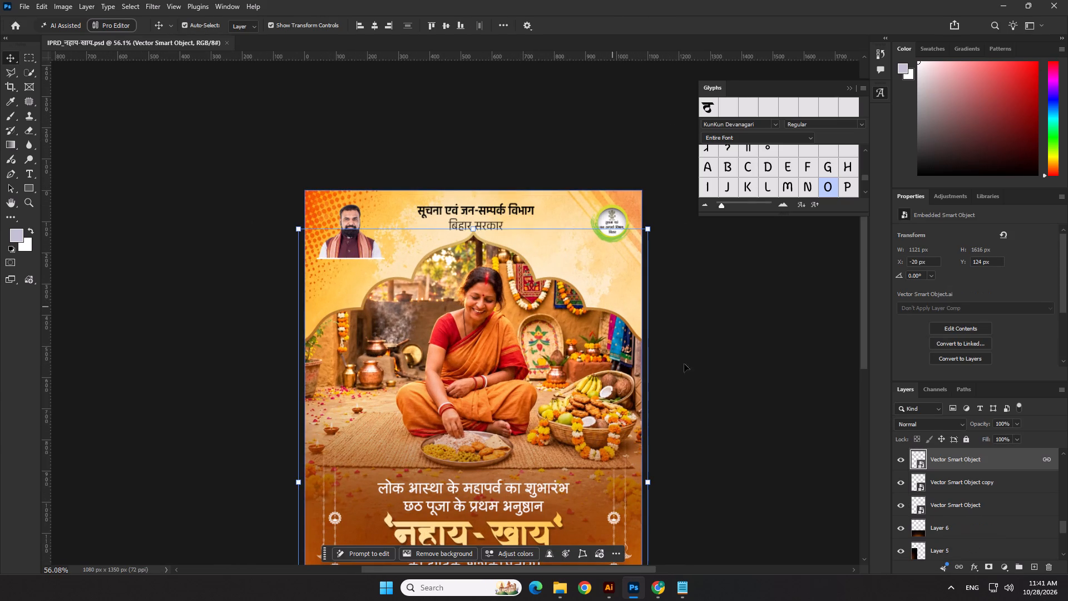
{"action": "left_click", "coordinate": [1005, 480]}
{"action": "left_click", "coordinate": [892, 484]}
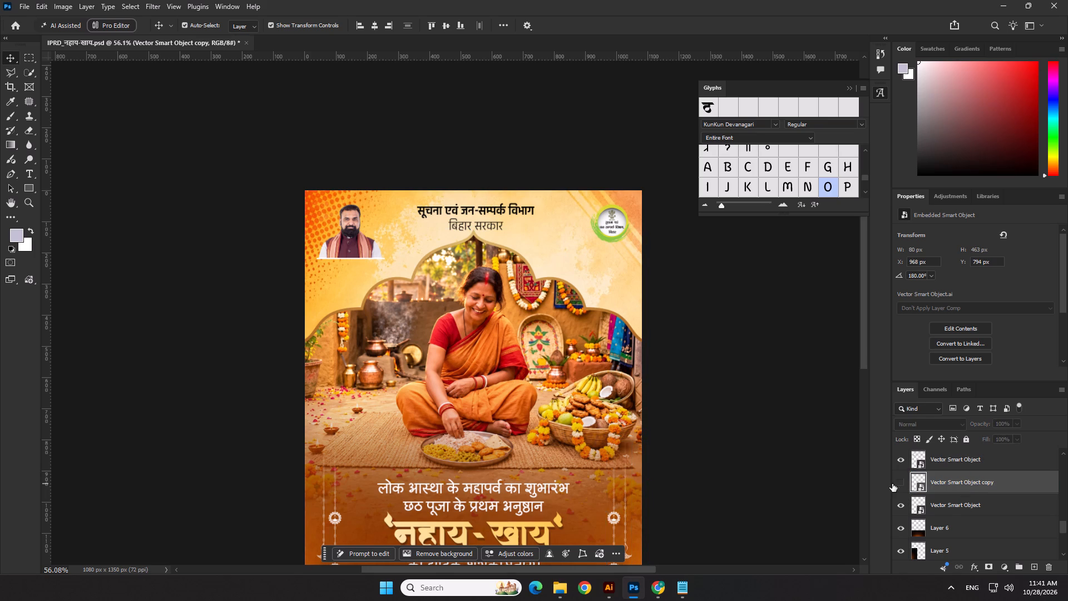
{"action": "left_click", "coordinate": [895, 483]}
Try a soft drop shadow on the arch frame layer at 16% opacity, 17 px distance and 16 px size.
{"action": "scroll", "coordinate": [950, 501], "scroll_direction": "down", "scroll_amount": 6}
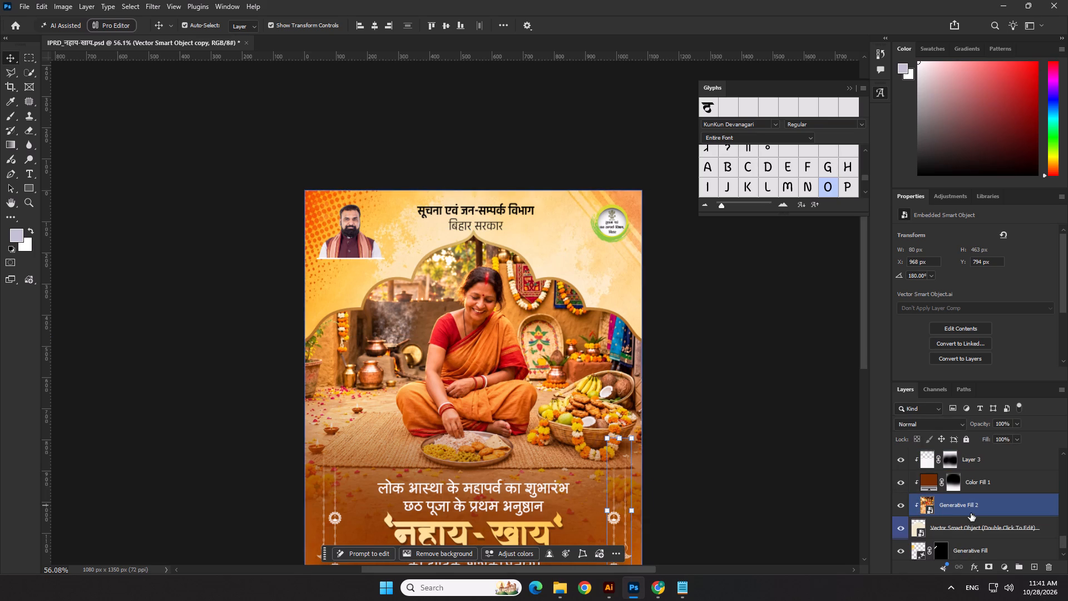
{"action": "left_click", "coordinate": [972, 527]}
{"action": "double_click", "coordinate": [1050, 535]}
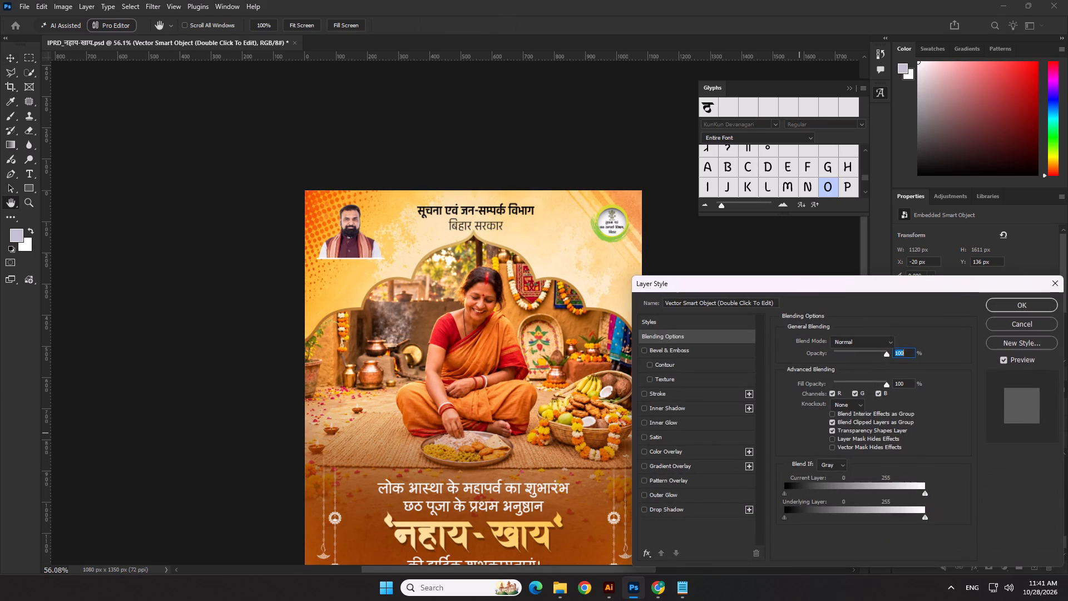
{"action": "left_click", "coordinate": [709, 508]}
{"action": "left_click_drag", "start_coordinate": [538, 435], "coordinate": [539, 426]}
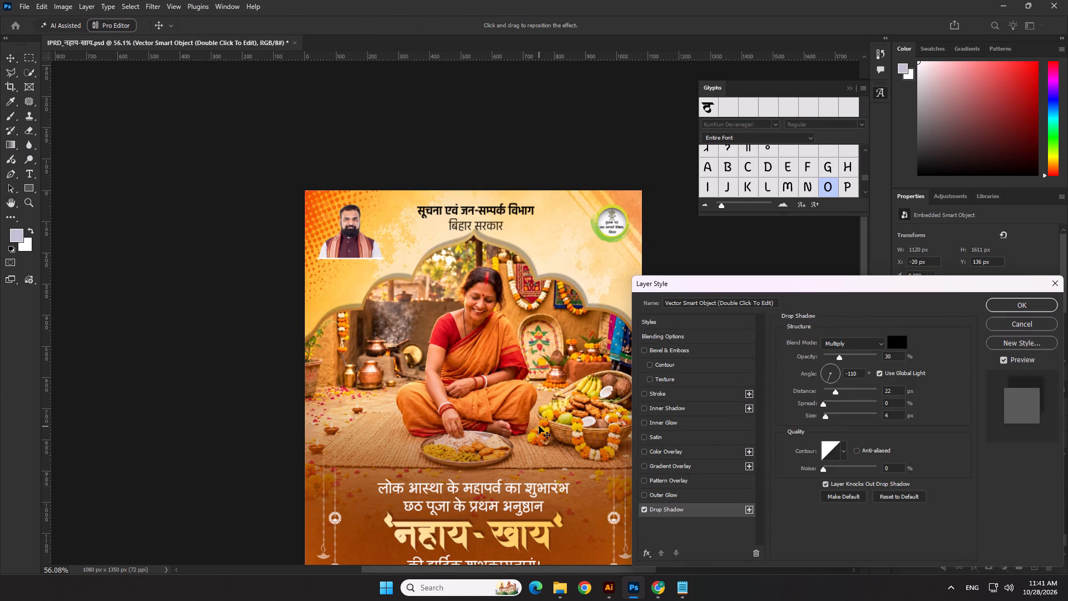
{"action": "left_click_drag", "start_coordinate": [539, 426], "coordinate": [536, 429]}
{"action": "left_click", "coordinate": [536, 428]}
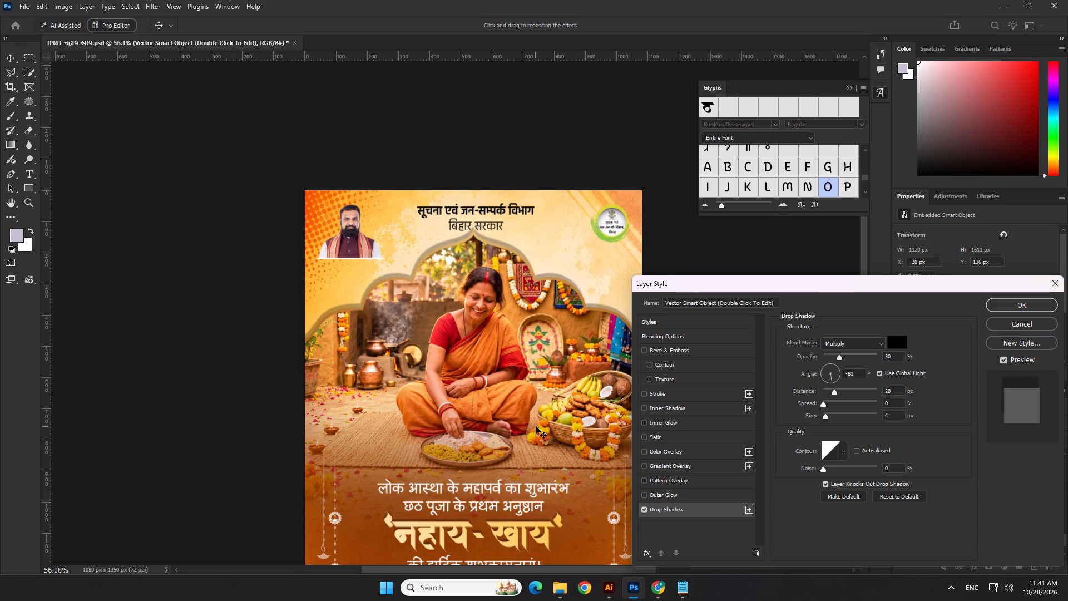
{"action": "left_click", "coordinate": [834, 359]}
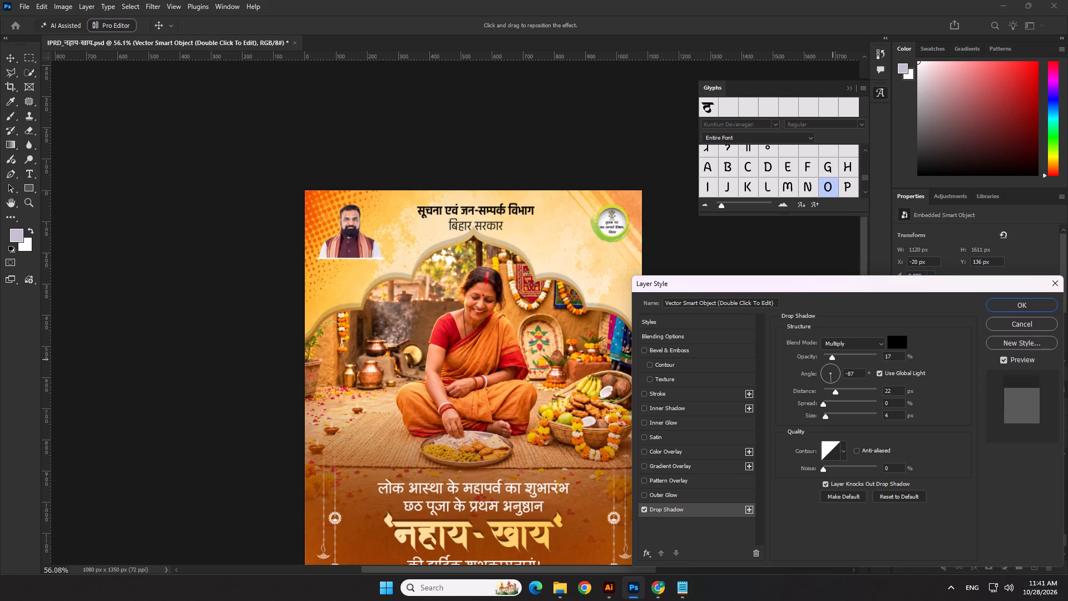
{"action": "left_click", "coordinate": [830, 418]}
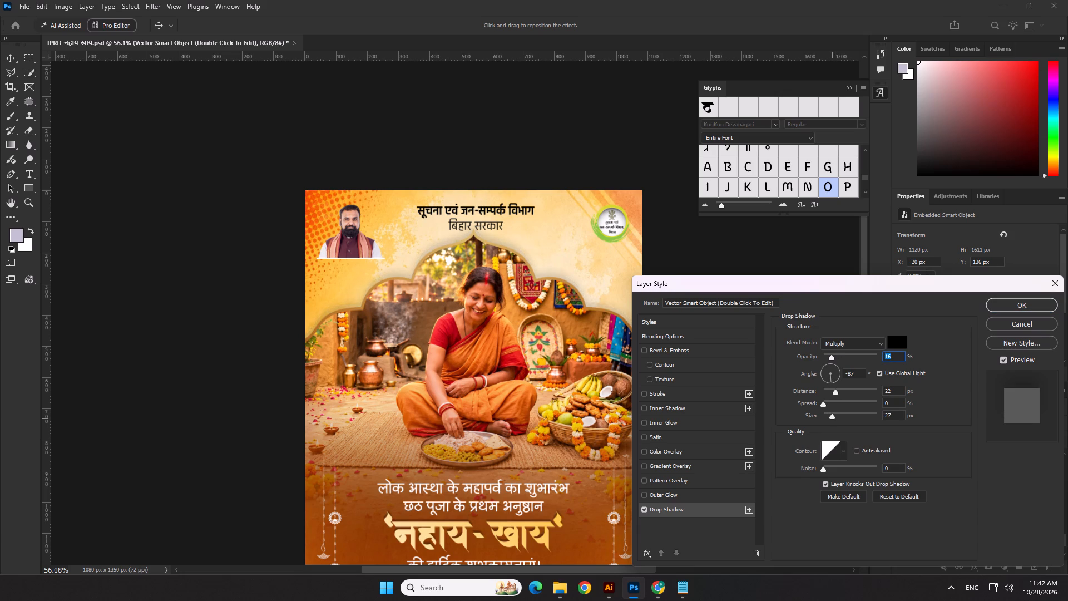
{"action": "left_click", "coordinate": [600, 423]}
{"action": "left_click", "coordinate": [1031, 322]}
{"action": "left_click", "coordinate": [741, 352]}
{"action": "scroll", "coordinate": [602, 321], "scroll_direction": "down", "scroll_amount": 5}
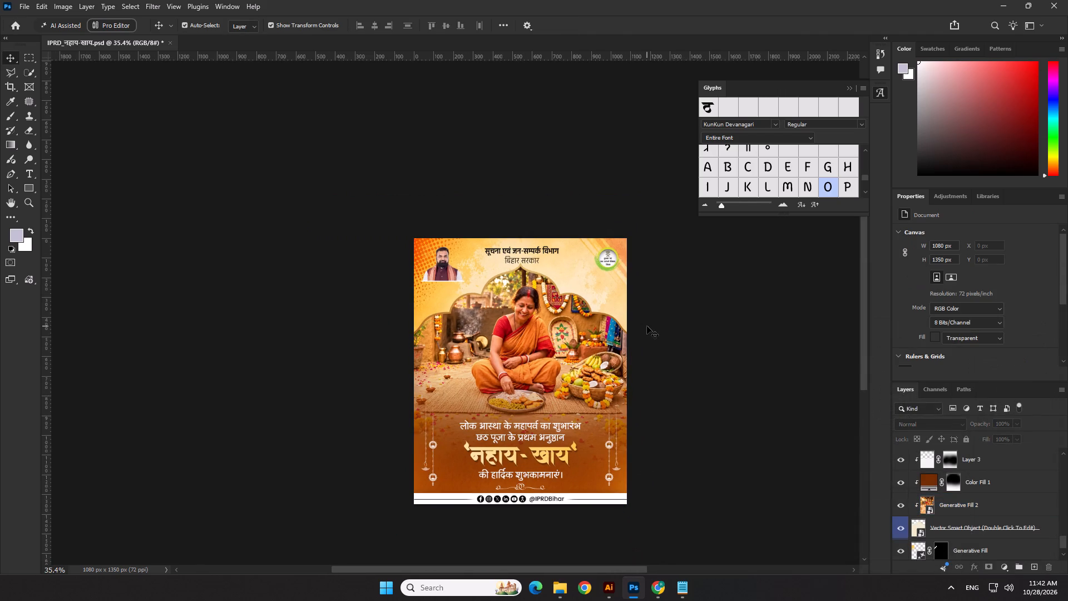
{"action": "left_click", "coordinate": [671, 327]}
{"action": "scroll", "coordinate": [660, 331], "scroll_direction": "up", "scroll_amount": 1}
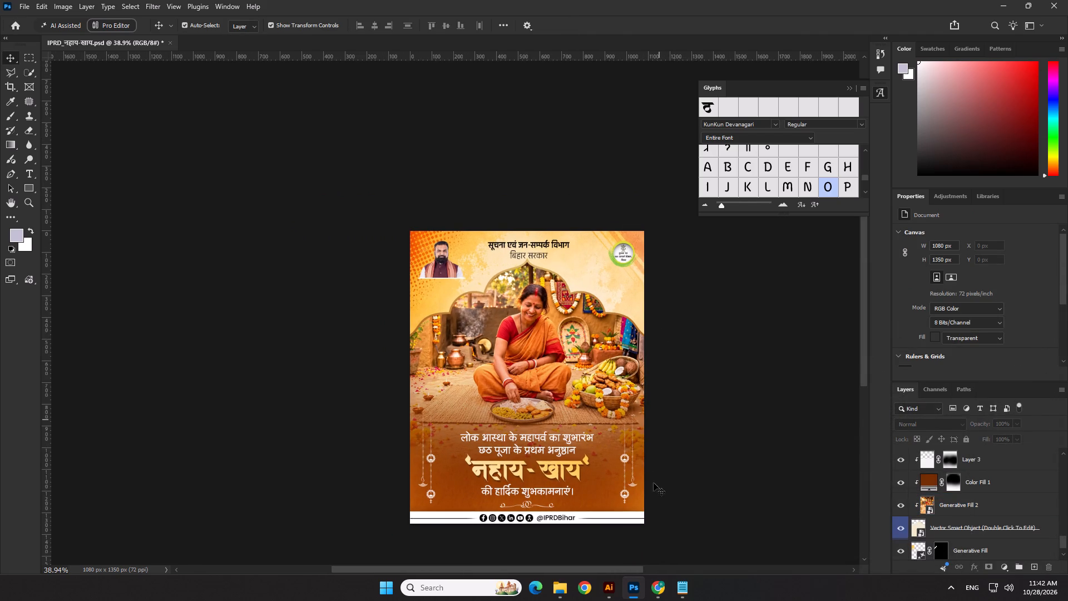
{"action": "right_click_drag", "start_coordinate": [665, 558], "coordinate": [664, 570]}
Switch to Chrome and copy the orange Reddit lens flare image from the optical flare image results.
{"action": "left_click", "coordinate": [663, 588]}
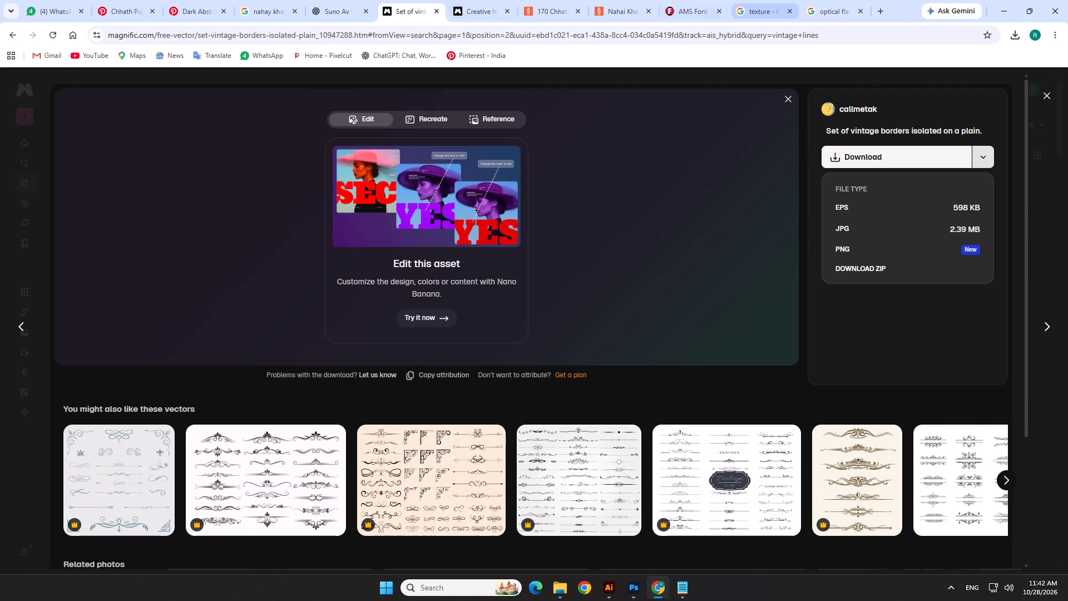
{"action": "left_click", "coordinate": [823, 0]}
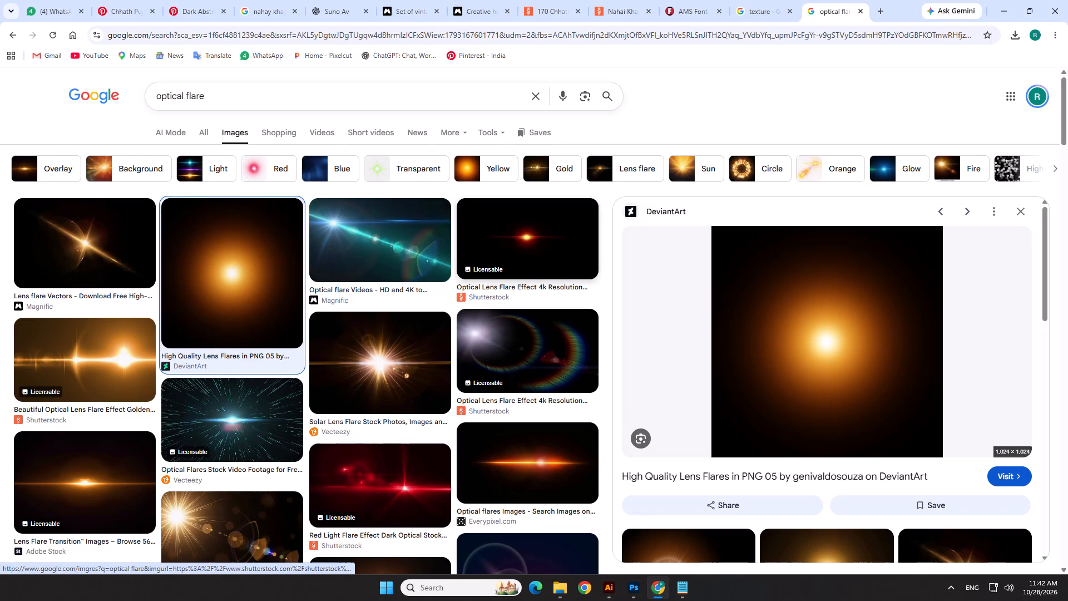
{"action": "left_click", "coordinate": [543, 245]}
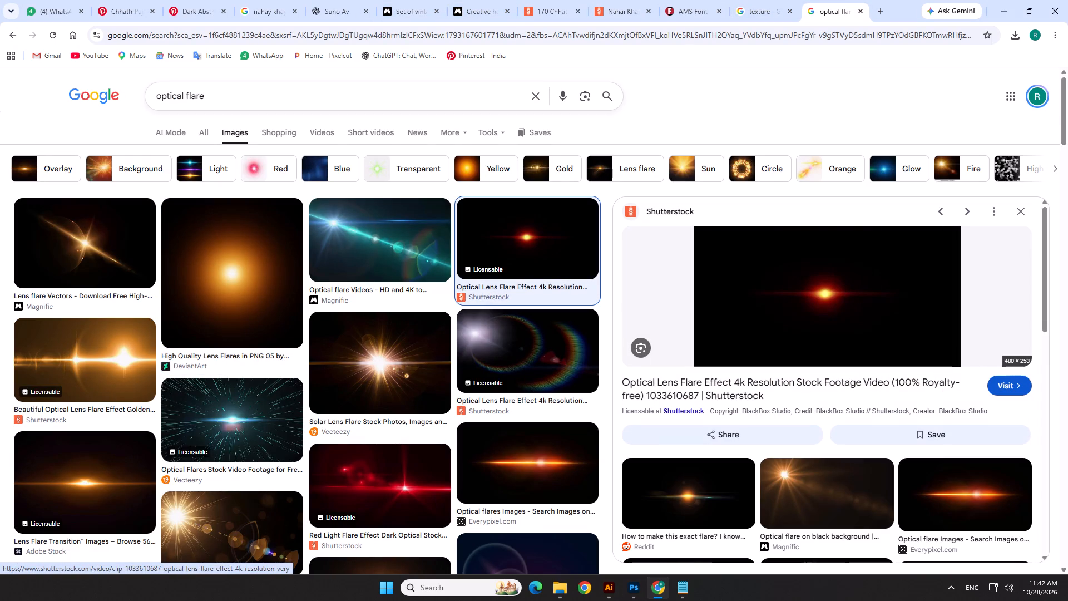
{"action": "left_click", "coordinate": [674, 495]}
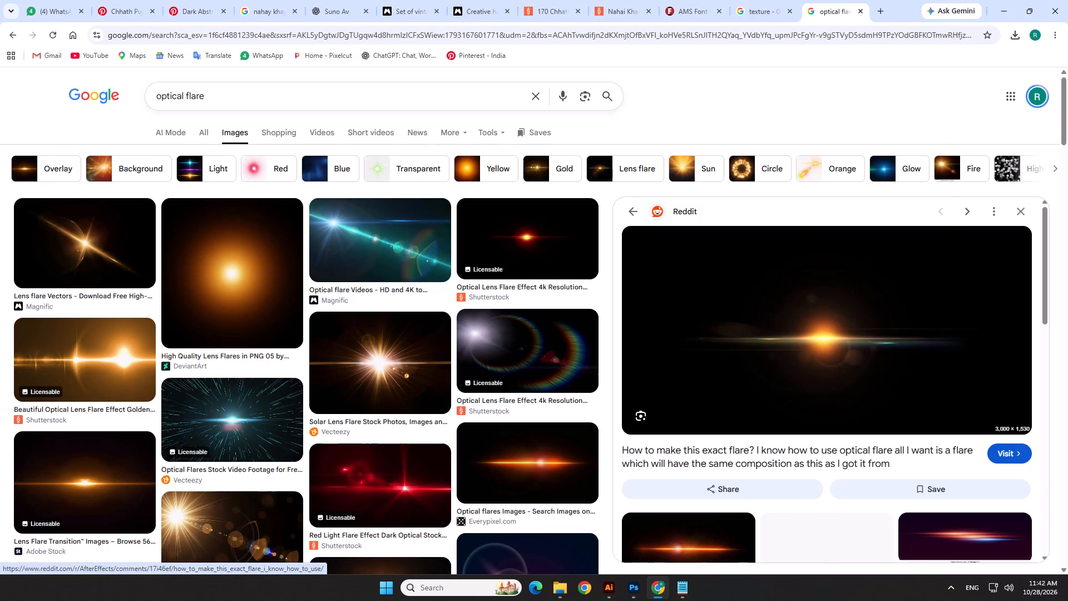
{"action": "right_click", "coordinate": [803, 315]}
{"action": "left_click", "coordinate": [854, 244]}
Switch to Photoshop, select the नहाय-खाय title layer and try to paste the copied flare image.
{"action": "key", "text": "alt+Tab"}
{"action": "scroll", "coordinate": [541, 437], "scroll_direction": "up", "scroll_amount": 3}
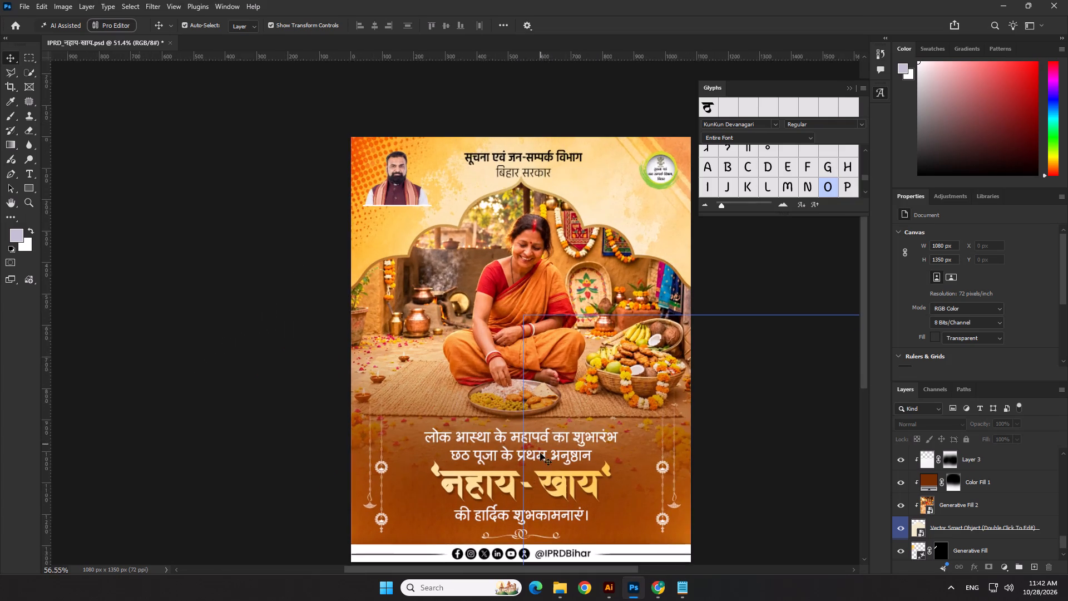
{"action": "scroll", "coordinate": [540, 453], "scroll_direction": "up", "scroll_amount": 4}
{"action": "left_click", "coordinate": [477, 480]}
{"action": "key", "text": "ctrl+v"}
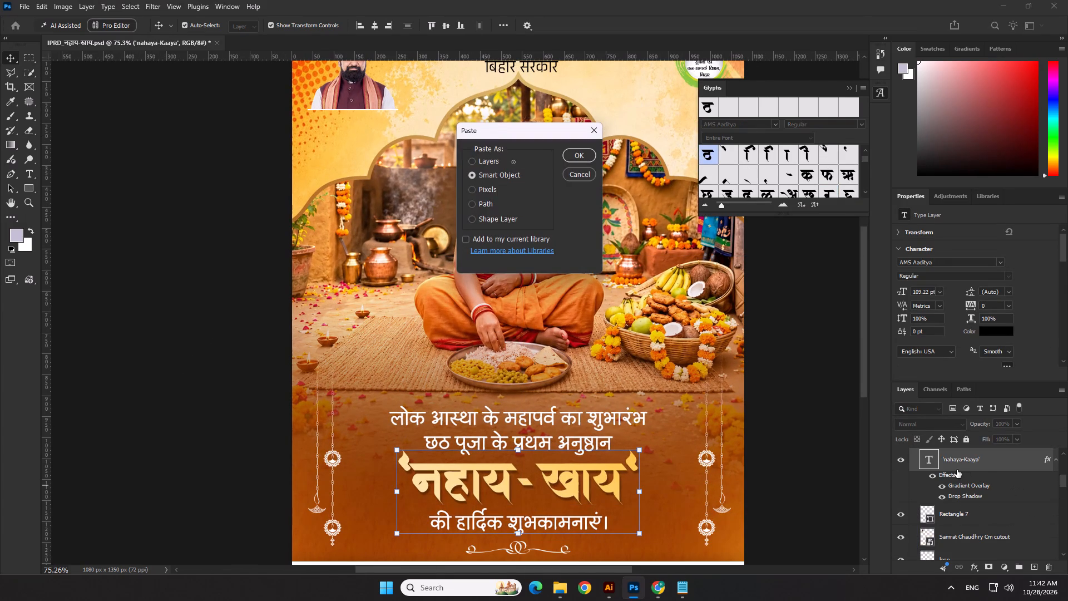
{"action": "left_click", "coordinate": [573, 176]}
Copy the flare image from Chrome again and paste it into the Photoshop poster above the title layer.
{"action": "key", "text": "alt+Tab"}
{"action": "right_click", "coordinate": [847, 284]}
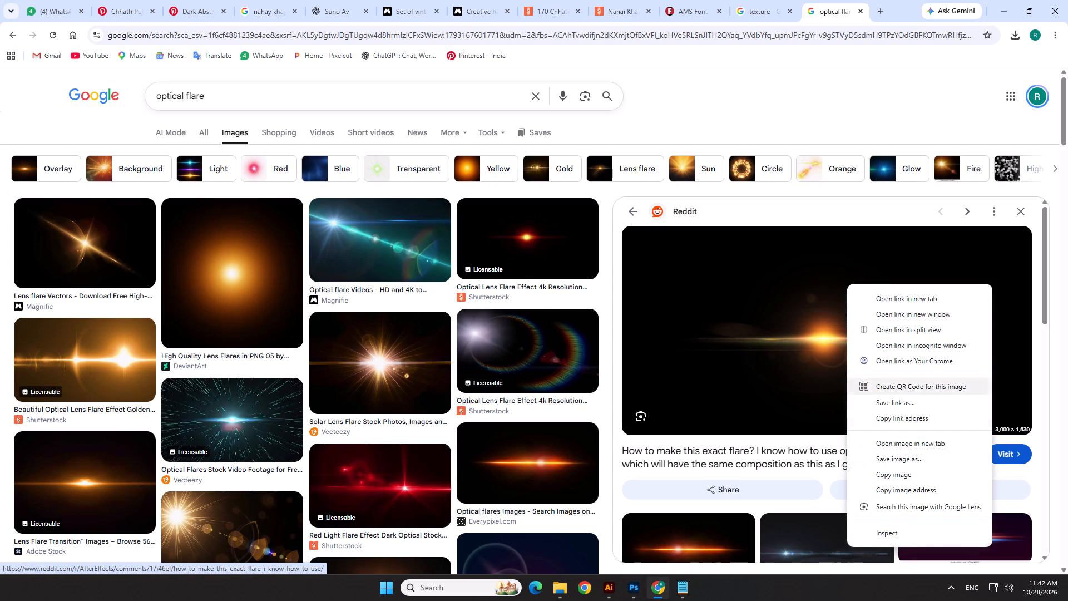
{"action": "left_click", "coordinate": [892, 471]}
{"action": "key", "text": "alt+Tab"}
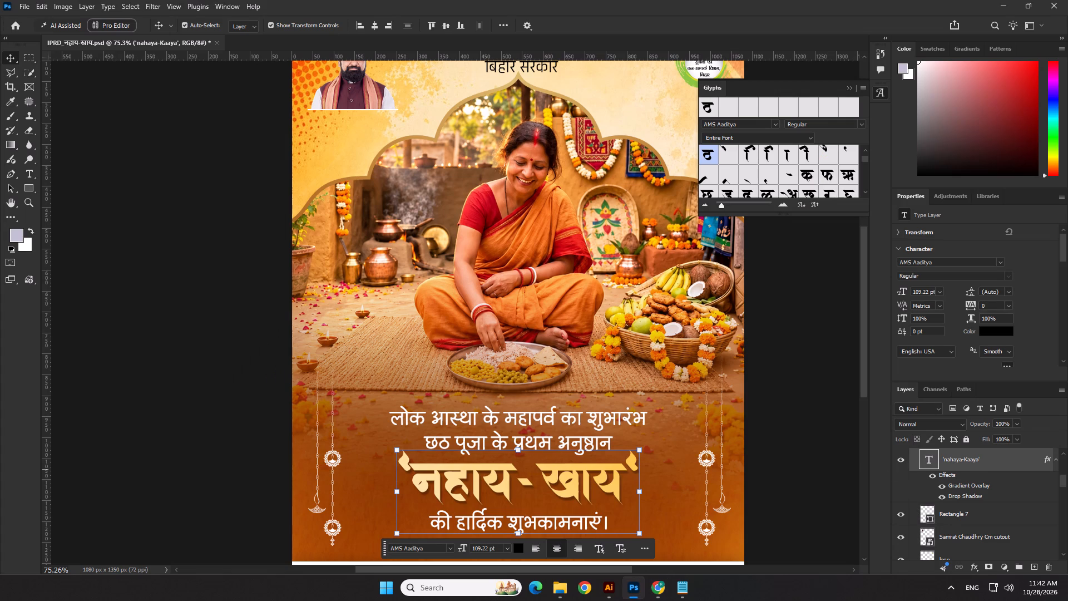
{"action": "key", "text": "ctrl+v"}
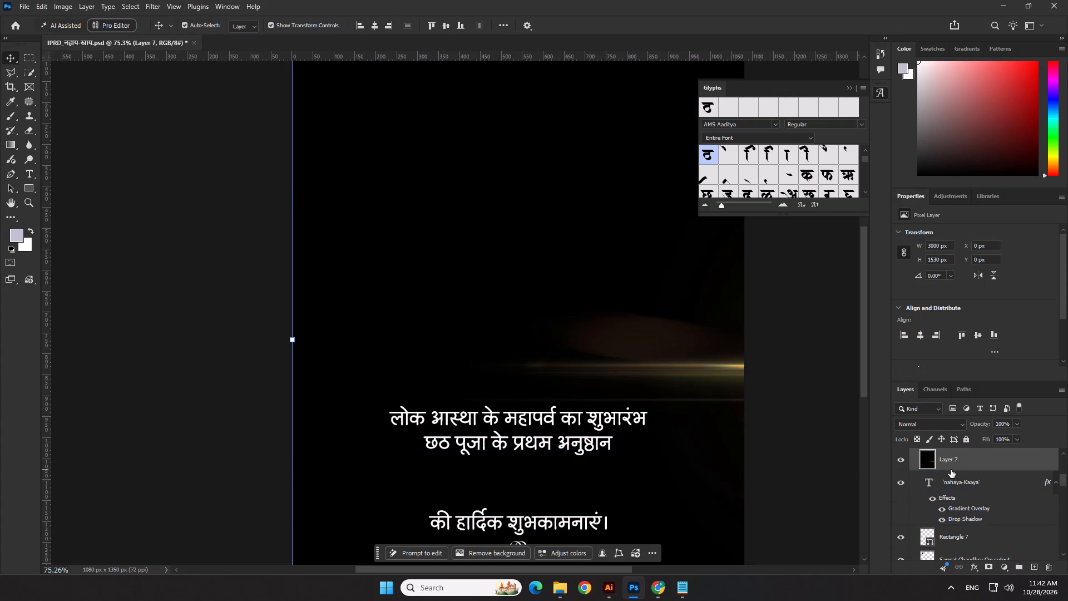
Scale the flare layer down to about 611 × 311 px and place it over the greeting text at about X 171, Y 907 px.
{"action": "scroll", "coordinate": [951, 470], "scroll_direction": "down", "scroll_amount": 3}
{"action": "scroll", "coordinate": [949, 462], "scroll_direction": "up", "scroll_amount": 3}
{"action": "scroll", "coordinate": [449, 381], "scroll_direction": "down", "scroll_amount": 8}
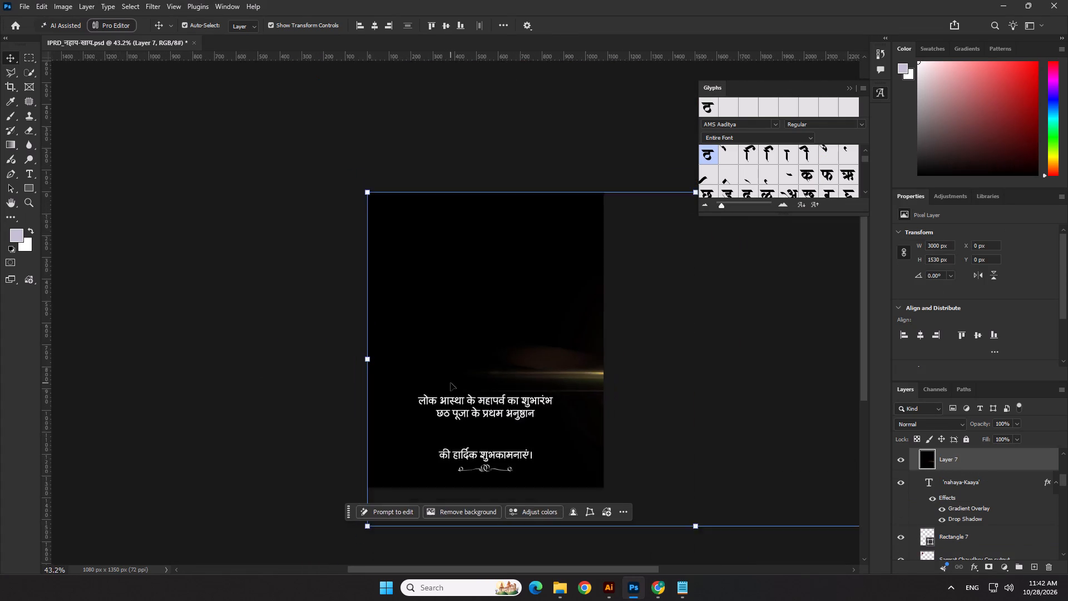
{"action": "scroll", "coordinate": [451, 383], "scroll_direction": "down", "scroll_amount": 4}
{"action": "left_click_drag", "start_coordinate": [599, 253], "coordinate": [609, 420]}
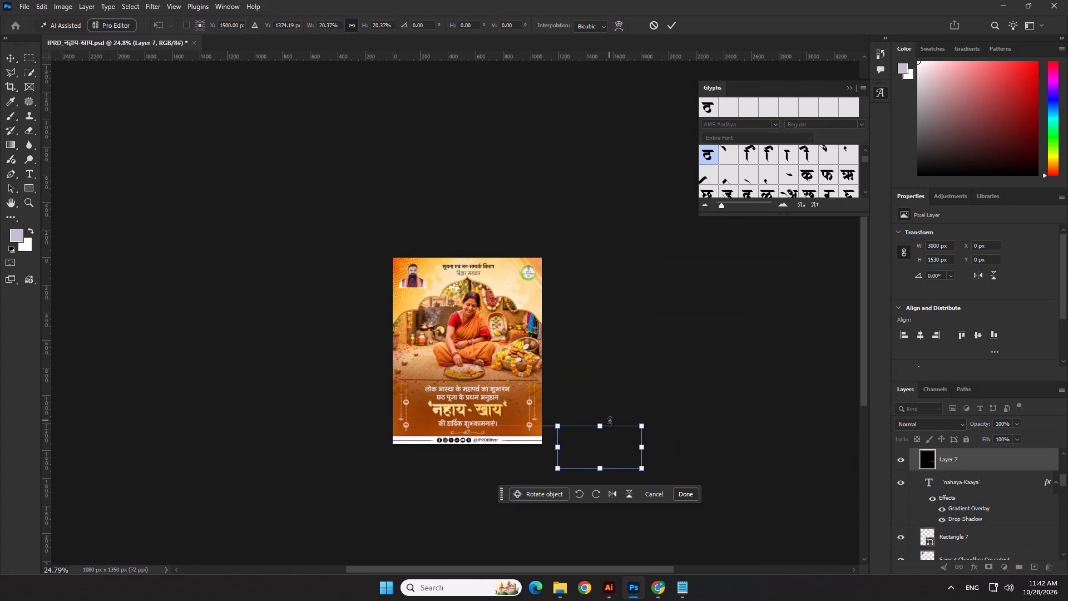
{"action": "left_click_drag", "start_coordinate": [610, 440], "coordinate": [470, 397]}
{"action": "key", "text": "Return"}
Set the flare layer's blending mode to Screen.
{"action": "left_click", "coordinate": [926, 423]}
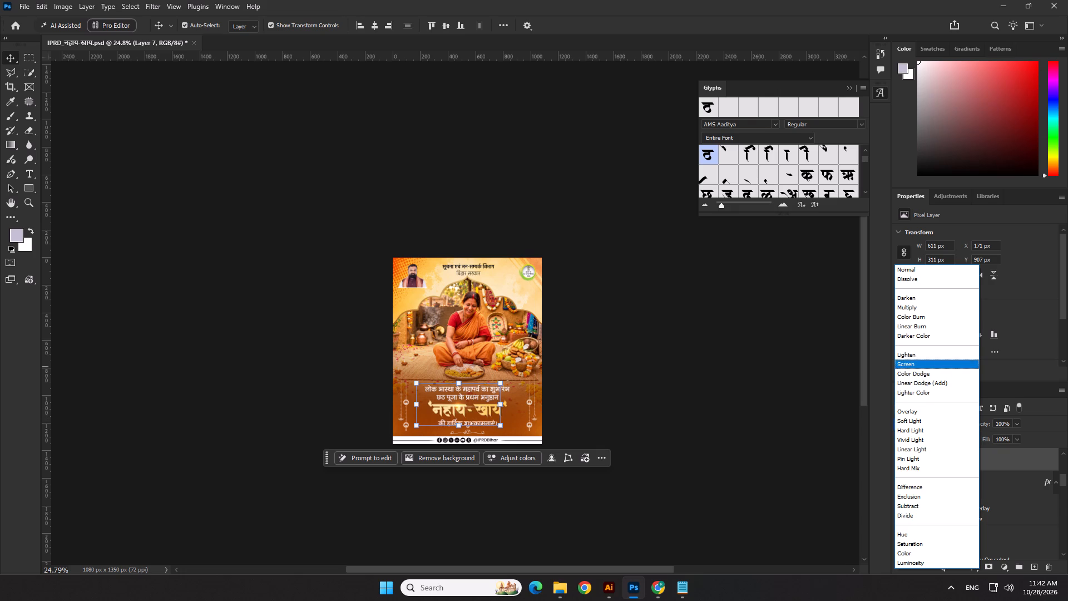
{"action": "left_click", "coordinate": [911, 363]}
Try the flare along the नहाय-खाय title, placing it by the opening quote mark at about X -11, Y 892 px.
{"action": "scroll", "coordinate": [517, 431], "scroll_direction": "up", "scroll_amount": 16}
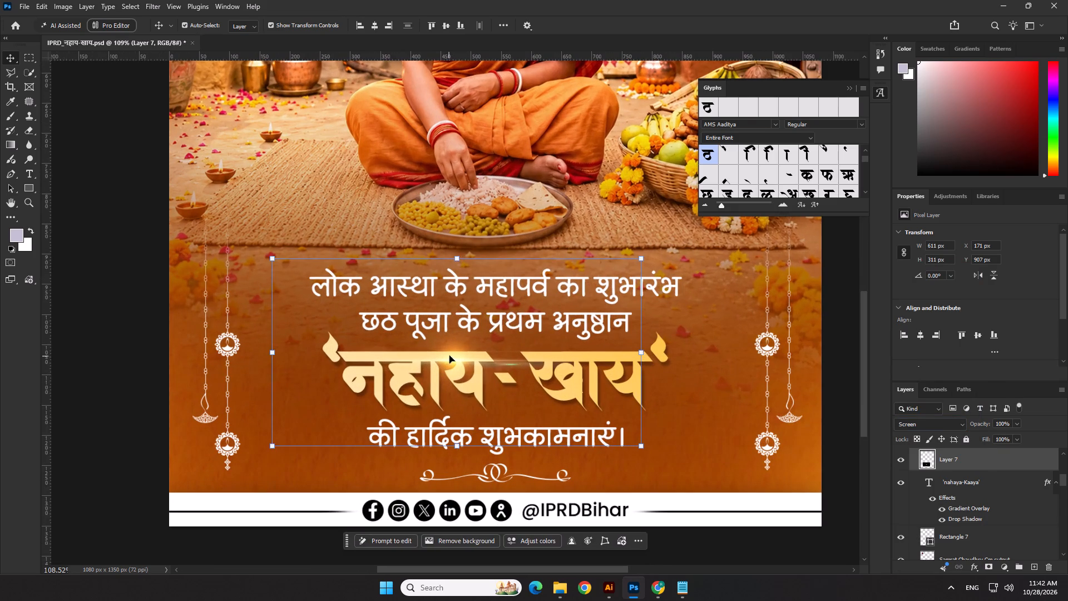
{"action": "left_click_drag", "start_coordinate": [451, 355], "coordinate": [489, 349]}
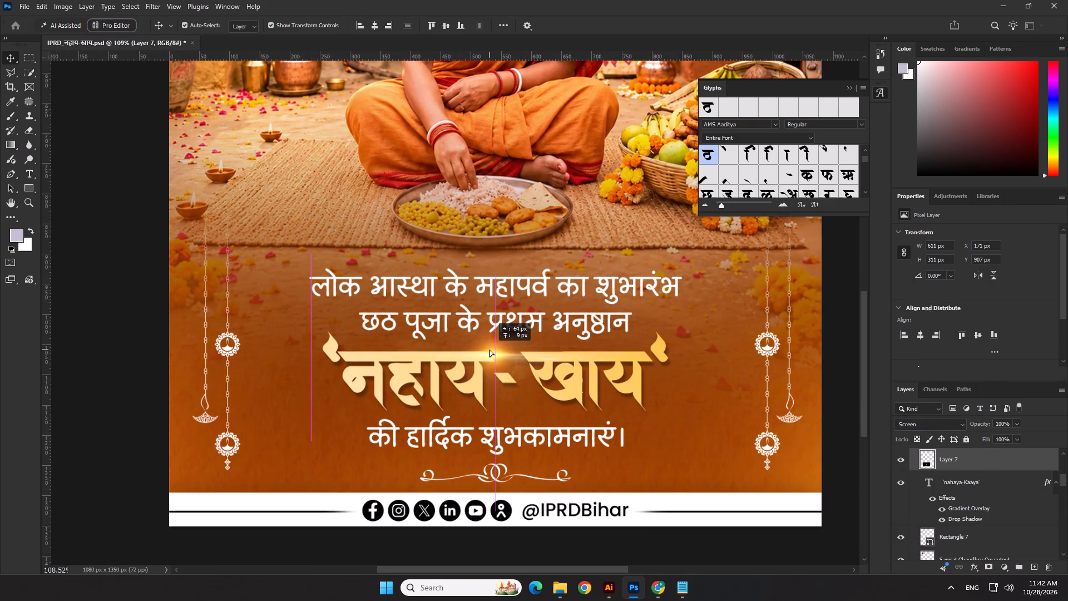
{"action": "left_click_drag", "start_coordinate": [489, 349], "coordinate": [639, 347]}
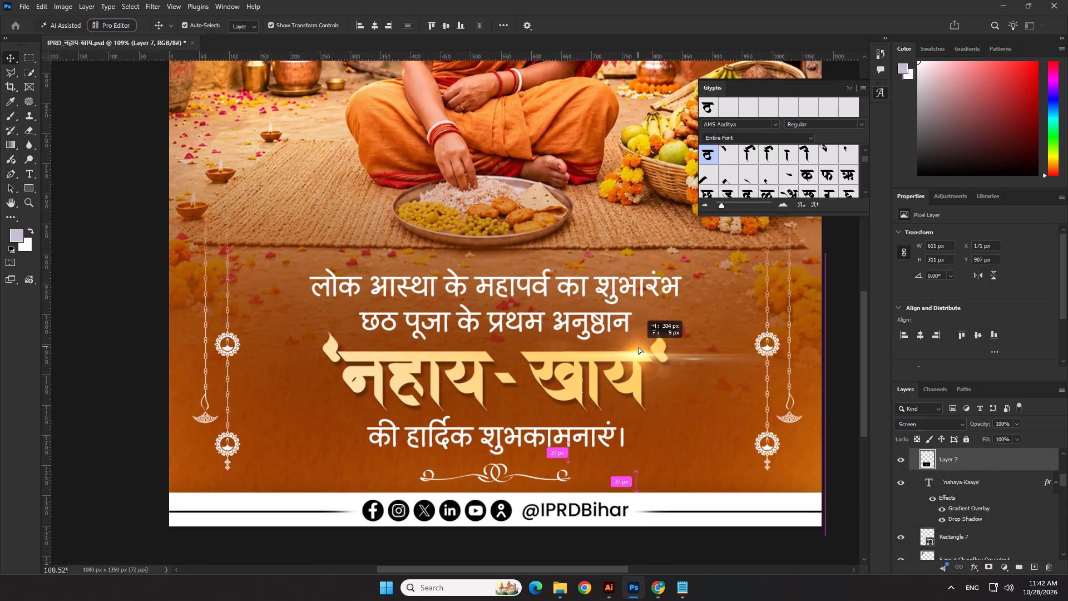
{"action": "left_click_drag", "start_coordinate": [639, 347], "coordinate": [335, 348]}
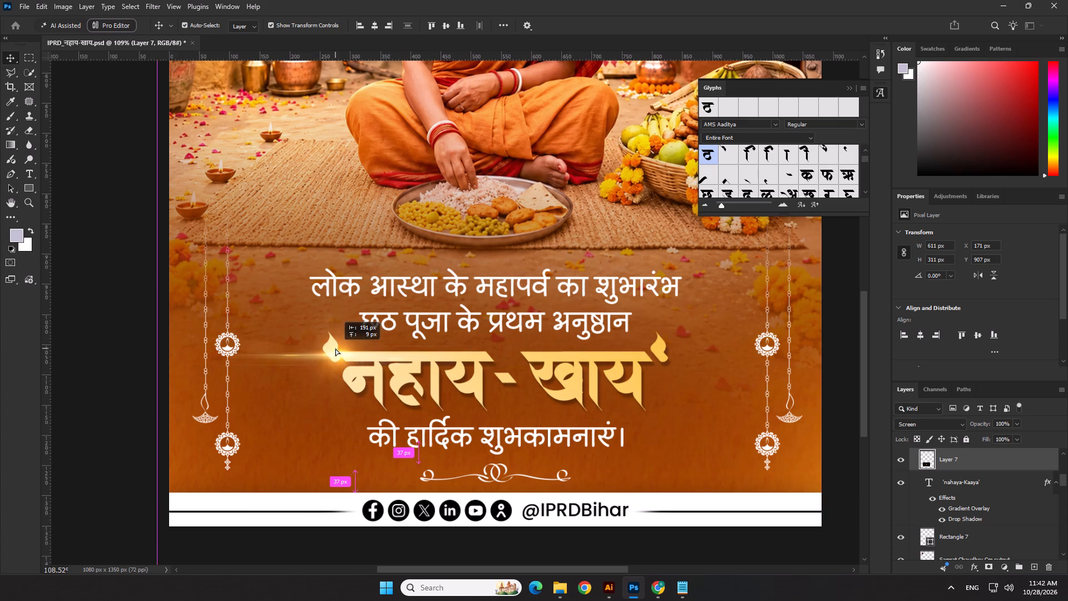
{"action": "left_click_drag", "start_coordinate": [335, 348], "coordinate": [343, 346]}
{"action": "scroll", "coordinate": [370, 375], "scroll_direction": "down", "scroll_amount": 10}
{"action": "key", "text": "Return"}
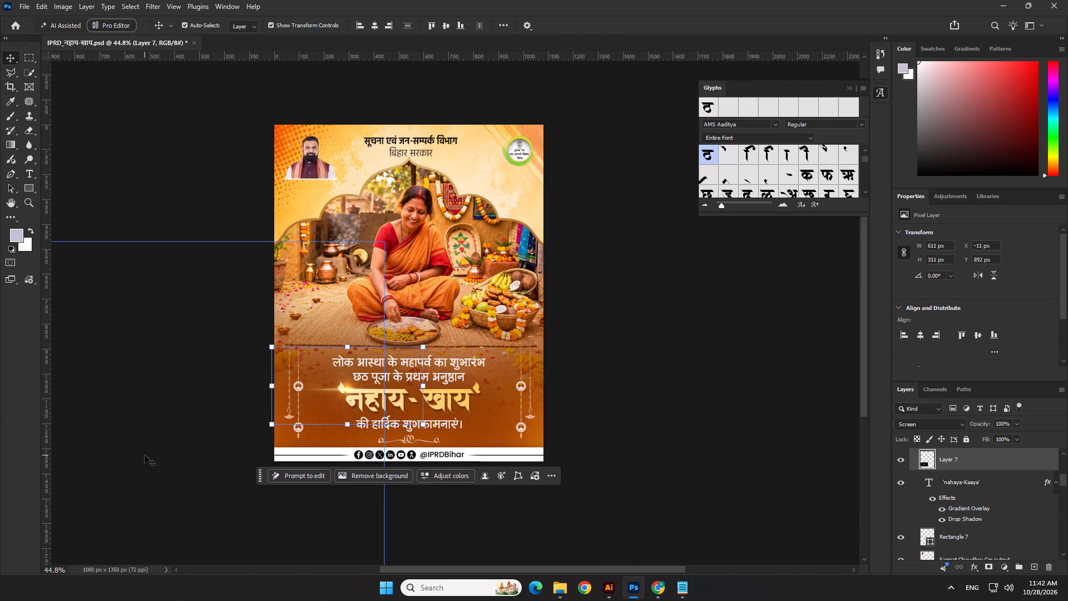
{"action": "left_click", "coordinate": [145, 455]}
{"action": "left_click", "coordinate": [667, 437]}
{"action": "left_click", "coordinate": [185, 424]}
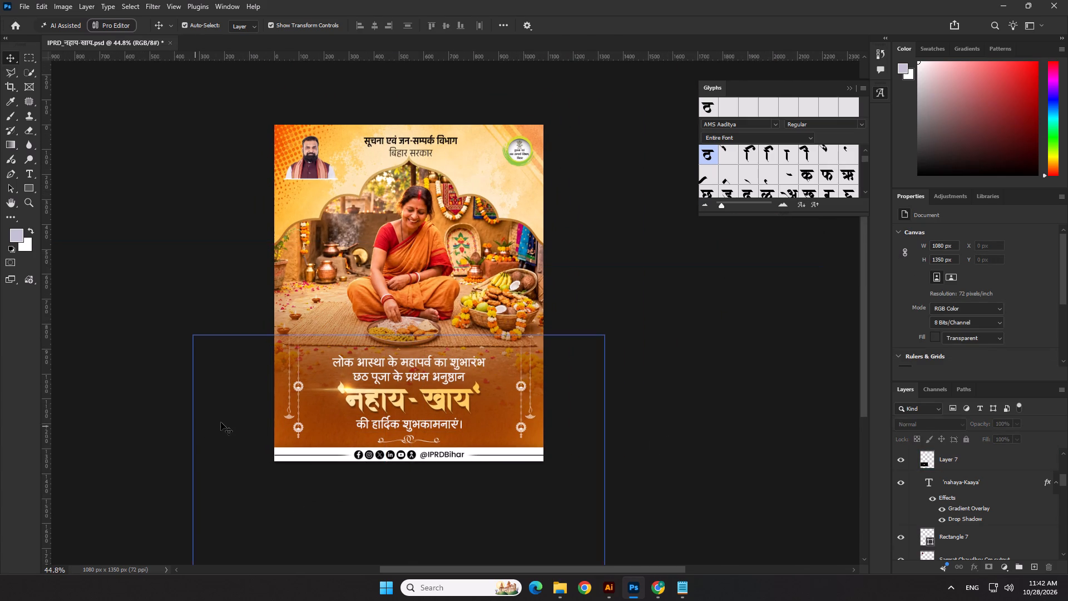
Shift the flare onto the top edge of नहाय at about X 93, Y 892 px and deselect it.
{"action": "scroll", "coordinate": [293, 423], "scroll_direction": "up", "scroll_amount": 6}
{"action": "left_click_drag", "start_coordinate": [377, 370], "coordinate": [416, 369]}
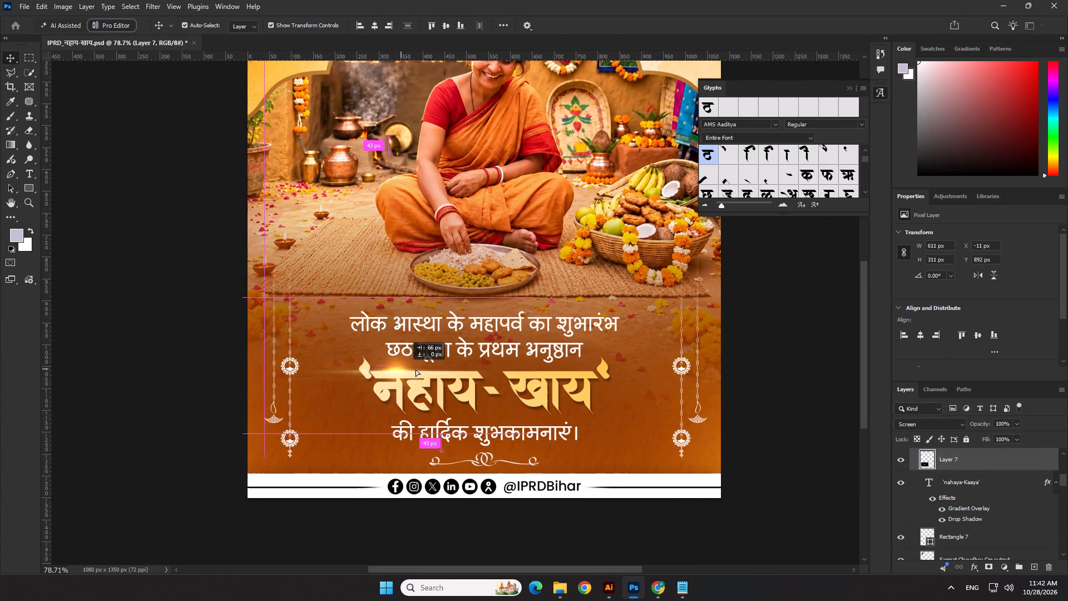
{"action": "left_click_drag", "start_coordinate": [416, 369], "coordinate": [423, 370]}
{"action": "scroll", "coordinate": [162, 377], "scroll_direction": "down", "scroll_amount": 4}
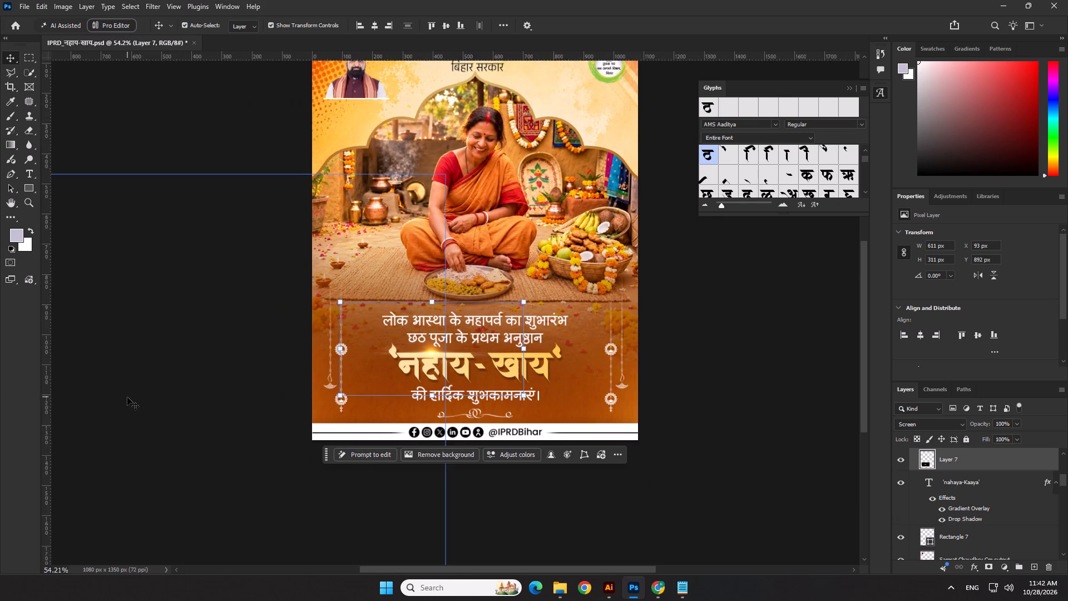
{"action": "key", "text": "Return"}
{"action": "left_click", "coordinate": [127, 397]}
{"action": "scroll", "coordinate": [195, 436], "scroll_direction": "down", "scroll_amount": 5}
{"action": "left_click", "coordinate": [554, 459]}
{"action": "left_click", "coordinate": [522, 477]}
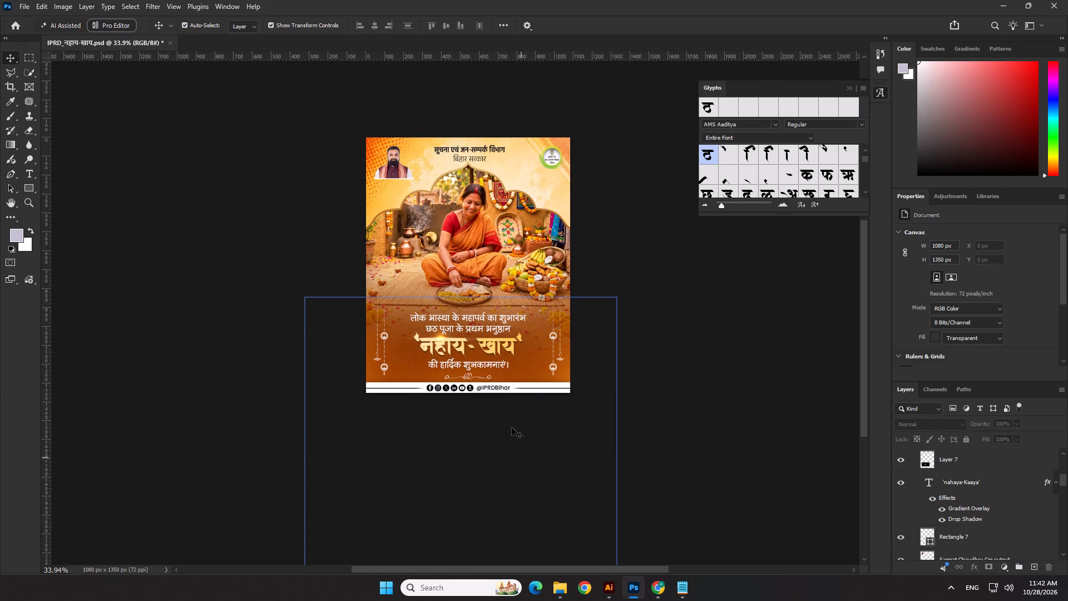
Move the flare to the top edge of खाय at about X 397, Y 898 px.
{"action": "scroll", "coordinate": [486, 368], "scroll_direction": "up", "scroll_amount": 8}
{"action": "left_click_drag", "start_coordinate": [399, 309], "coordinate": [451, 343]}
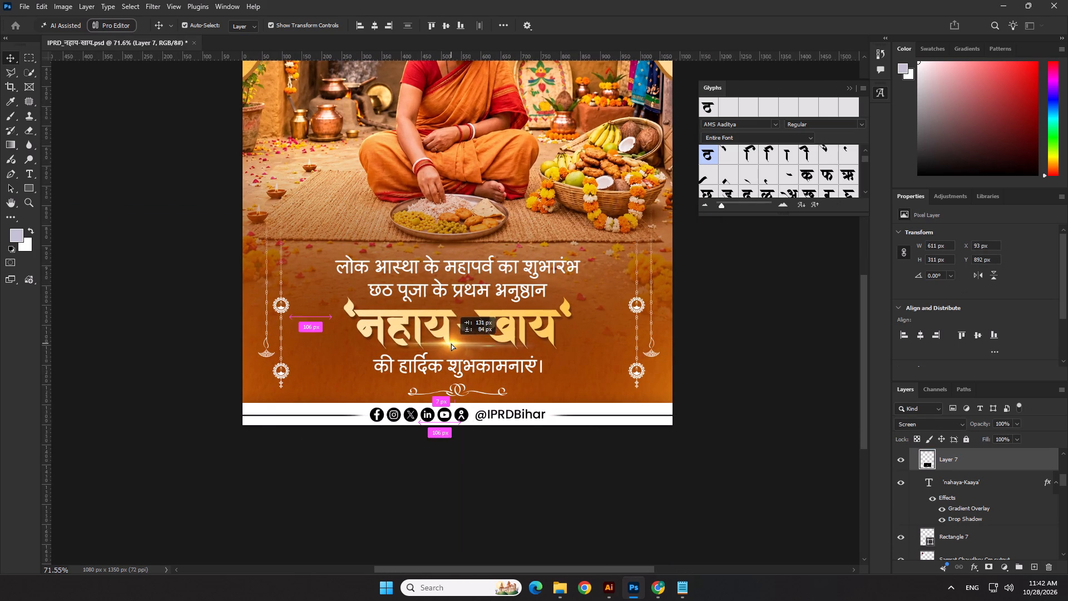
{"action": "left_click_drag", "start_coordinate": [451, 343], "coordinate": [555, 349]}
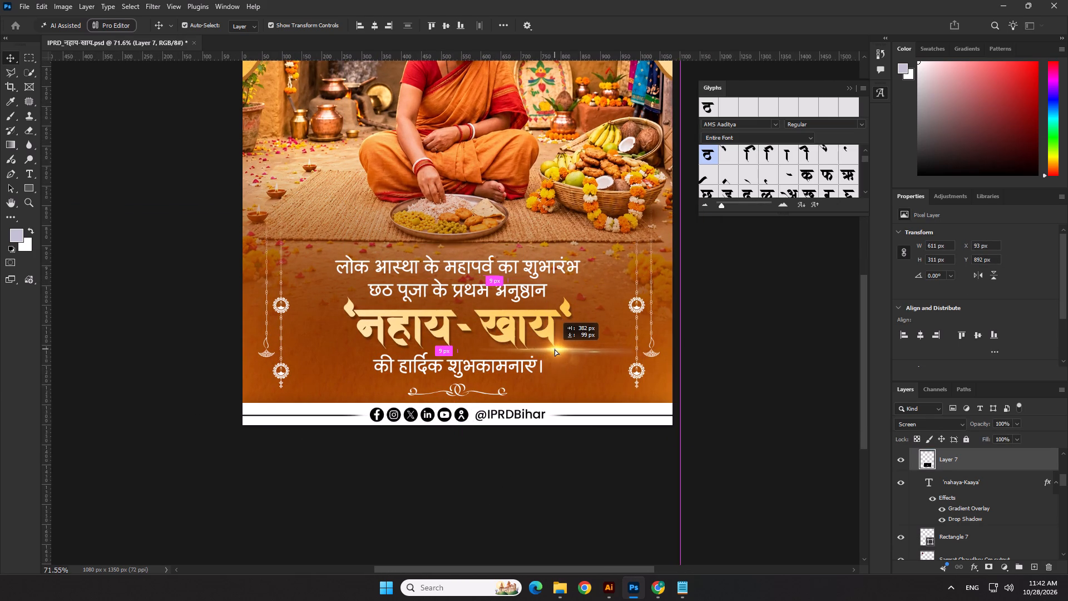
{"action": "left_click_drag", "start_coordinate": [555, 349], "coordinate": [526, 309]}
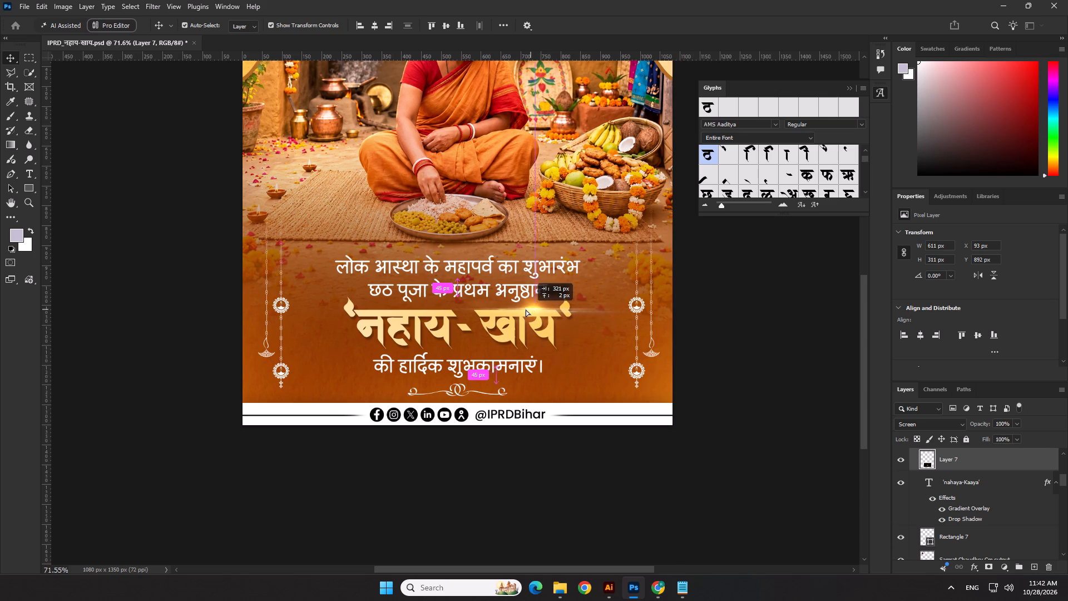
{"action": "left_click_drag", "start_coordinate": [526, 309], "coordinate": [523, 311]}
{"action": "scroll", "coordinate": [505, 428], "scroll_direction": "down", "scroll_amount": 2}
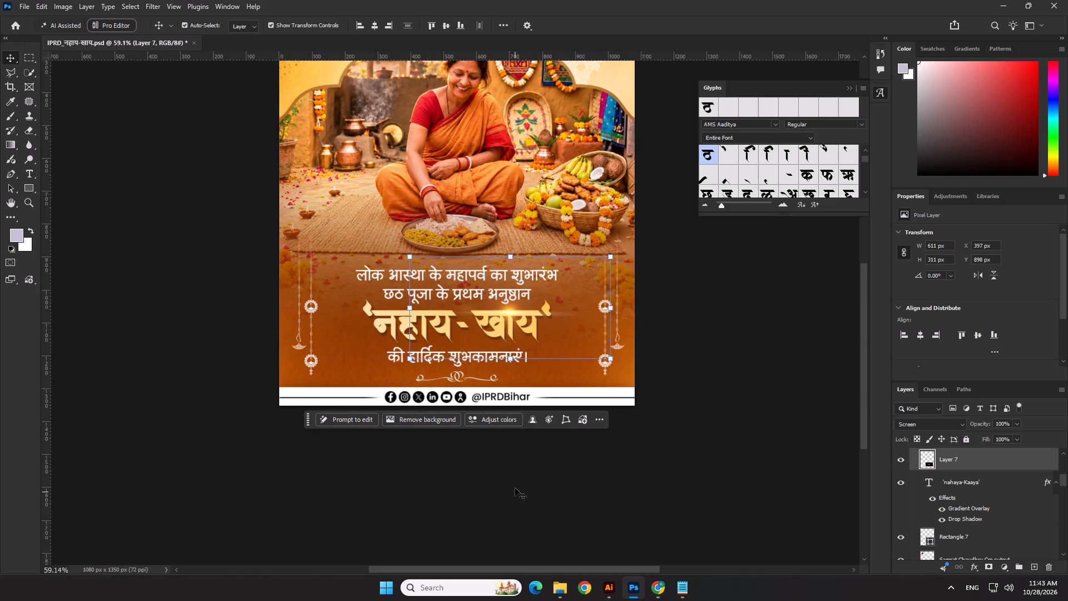
Move the flare to the end of नहाय's top edge at about X 195, Y 892 px and deselect it.
{"action": "scroll", "coordinate": [502, 327], "scroll_direction": "up", "scroll_amount": 7}
{"action": "left_click_drag", "start_coordinate": [518, 299], "coordinate": [601, 301]}
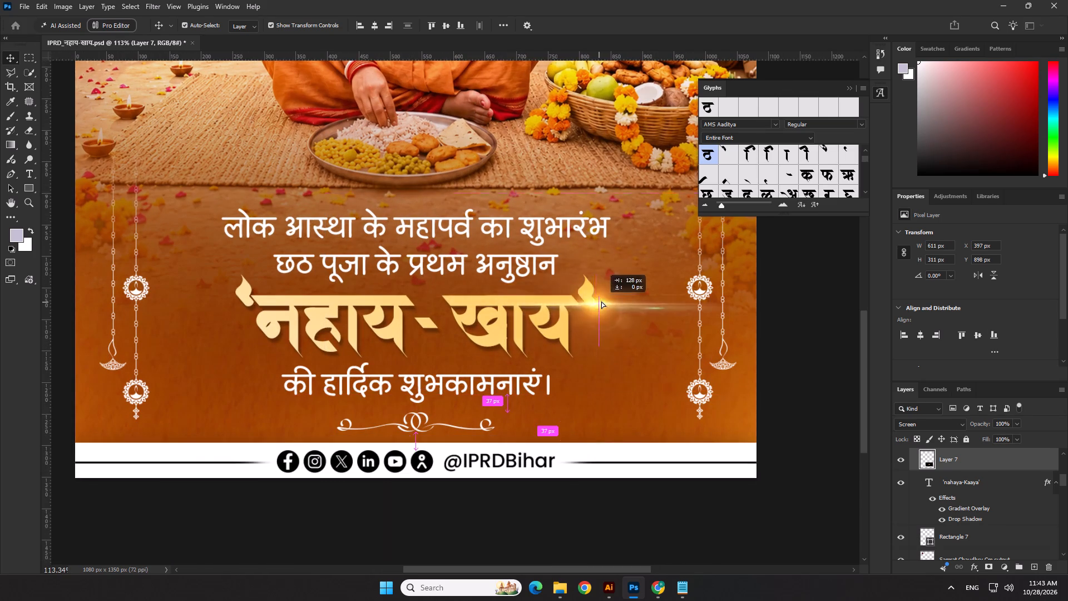
{"action": "left_click_drag", "start_coordinate": [601, 301], "coordinate": [431, 294]}
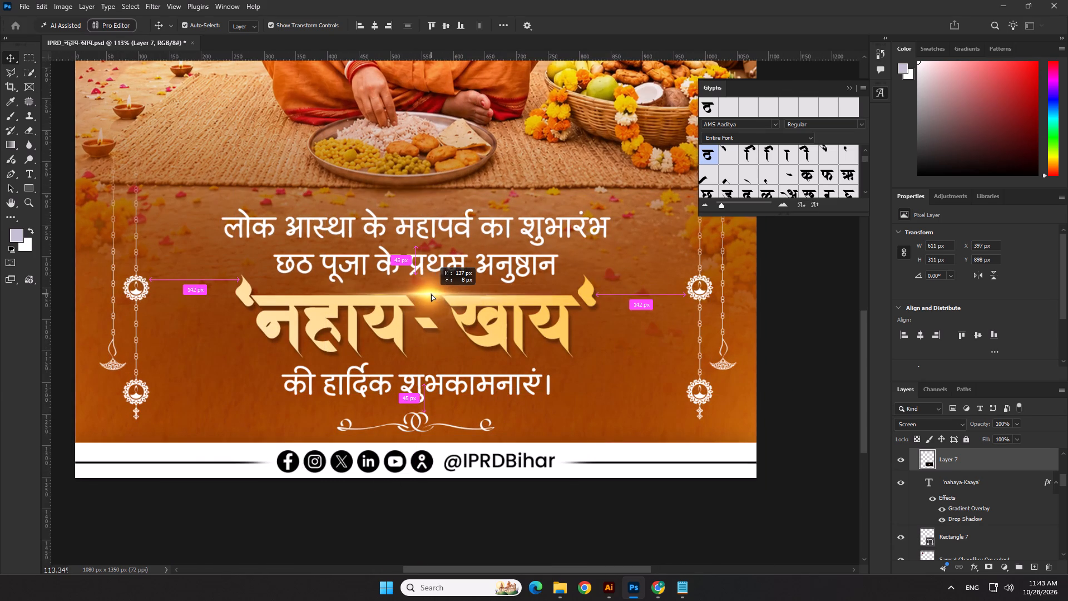
{"action": "left_click_drag", "start_coordinate": [431, 294], "coordinate": [402, 295]}
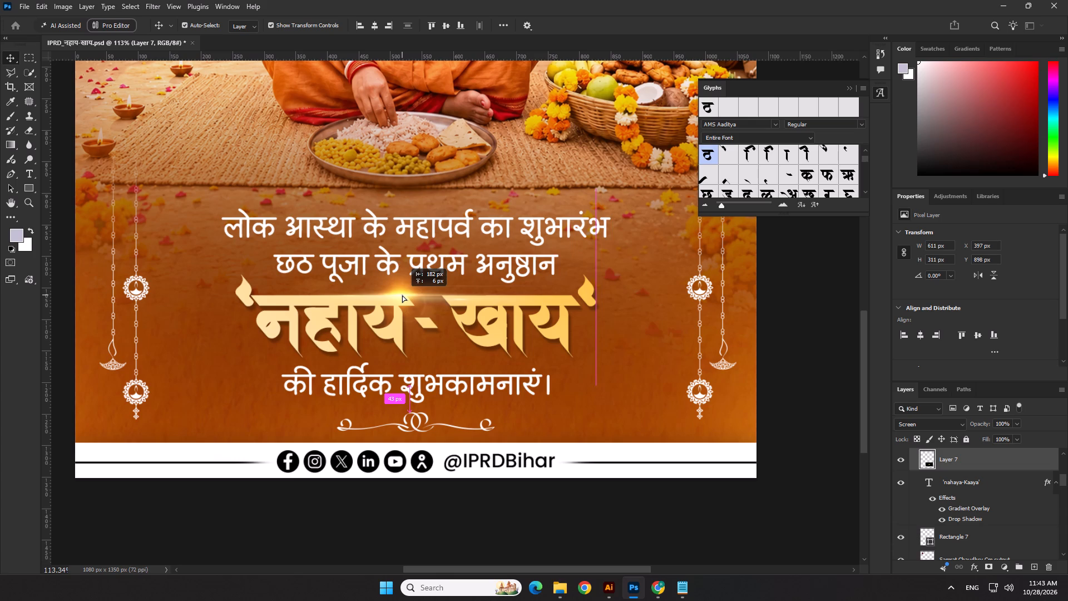
{"action": "left_click_drag", "start_coordinate": [402, 295], "coordinate": [395, 295]}
{"action": "scroll", "coordinate": [473, 364], "scroll_direction": "down", "scroll_amount": 6}
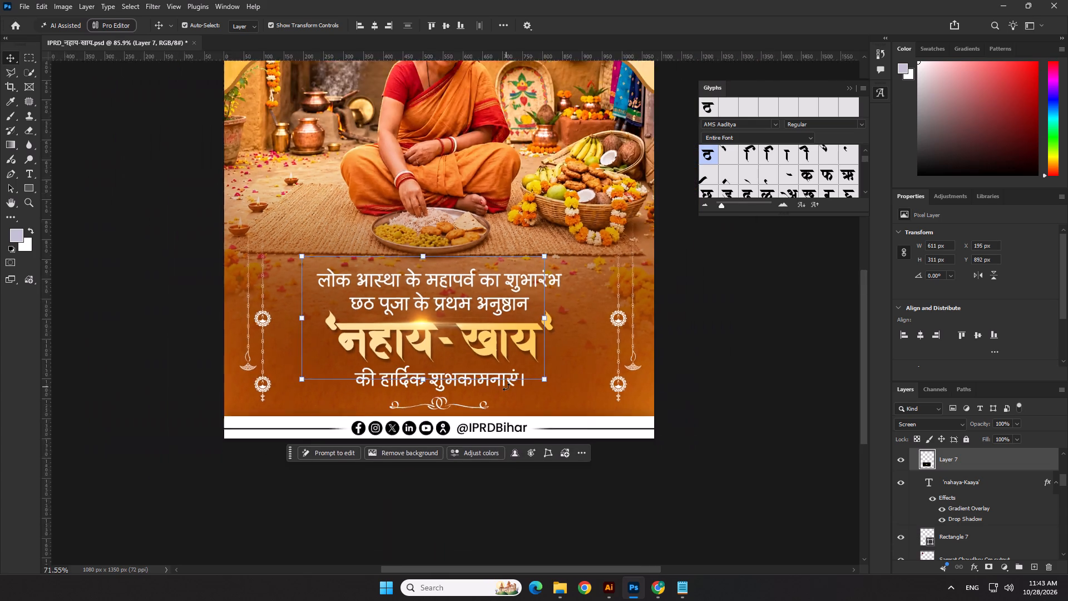
{"action": "scroll", "coordinate": [506, 387], "scroll_direction": "down", "scroll_amount": 4}
{"action": "key", "text": "Return"}
{"action": "left_click", "coordinate": [544, 531]}
{"action": "scroll", "coordinate": [546, 475], "scroll_direction": "down", "scroll_amount": 5}
{"action": "left_click", "coordinate": [730, 349]}
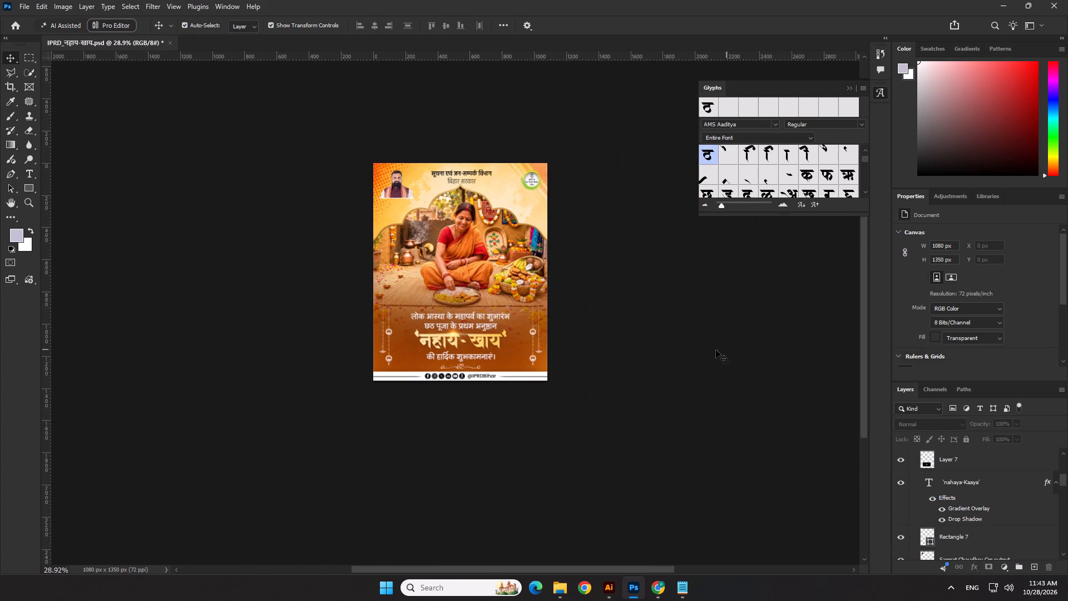
Hide the lens flare layer over the नहाय-खाय title.
{"action": "scroll", "coordinate": [564, 334], "scroll_direction": "up", "scroll_amount": 12}
{"action": "left_click", "coordinate": [402, 336]}
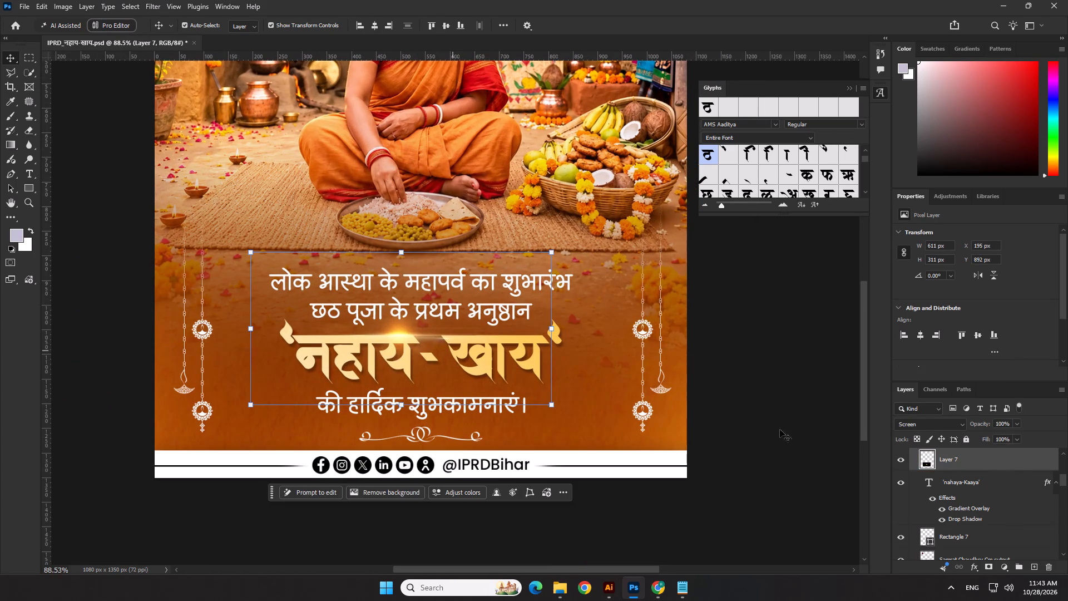
{"action": "left_click", "coordinate": [899, 460]}
{"action": "left_click", "coordinate": [718, 439]}
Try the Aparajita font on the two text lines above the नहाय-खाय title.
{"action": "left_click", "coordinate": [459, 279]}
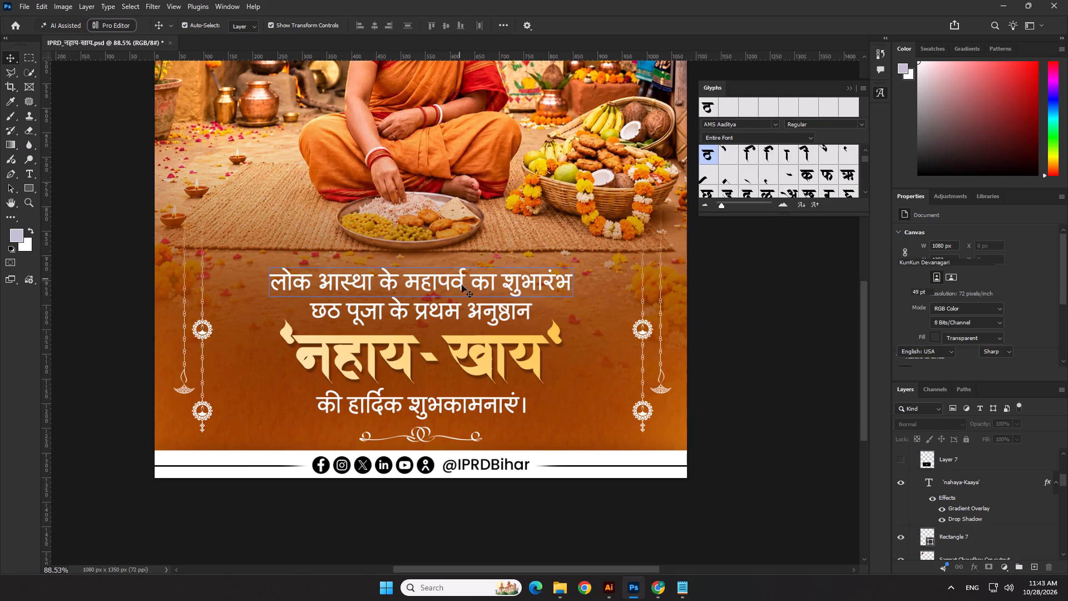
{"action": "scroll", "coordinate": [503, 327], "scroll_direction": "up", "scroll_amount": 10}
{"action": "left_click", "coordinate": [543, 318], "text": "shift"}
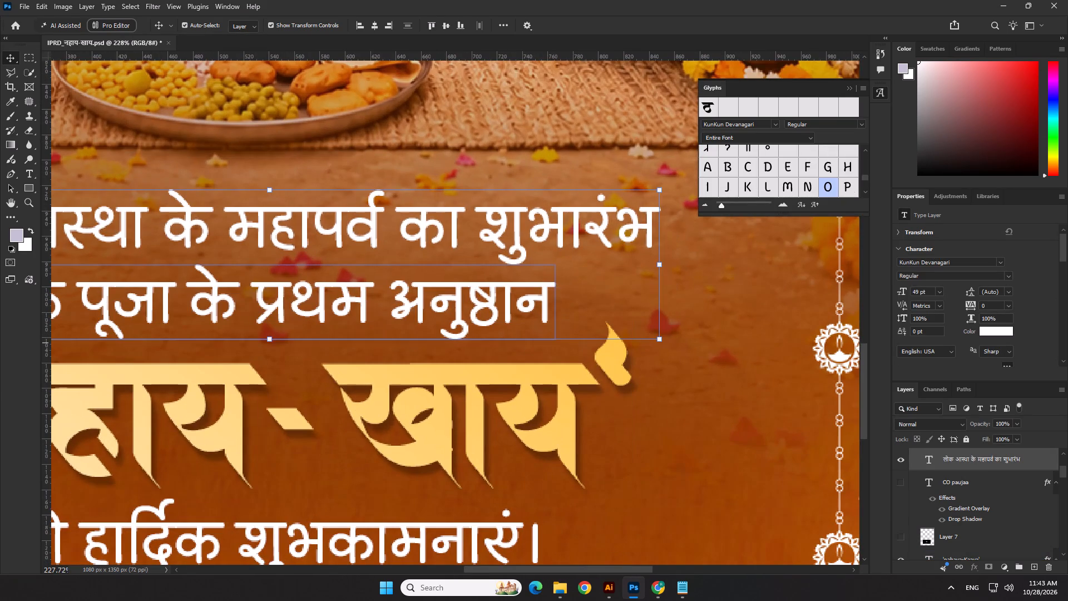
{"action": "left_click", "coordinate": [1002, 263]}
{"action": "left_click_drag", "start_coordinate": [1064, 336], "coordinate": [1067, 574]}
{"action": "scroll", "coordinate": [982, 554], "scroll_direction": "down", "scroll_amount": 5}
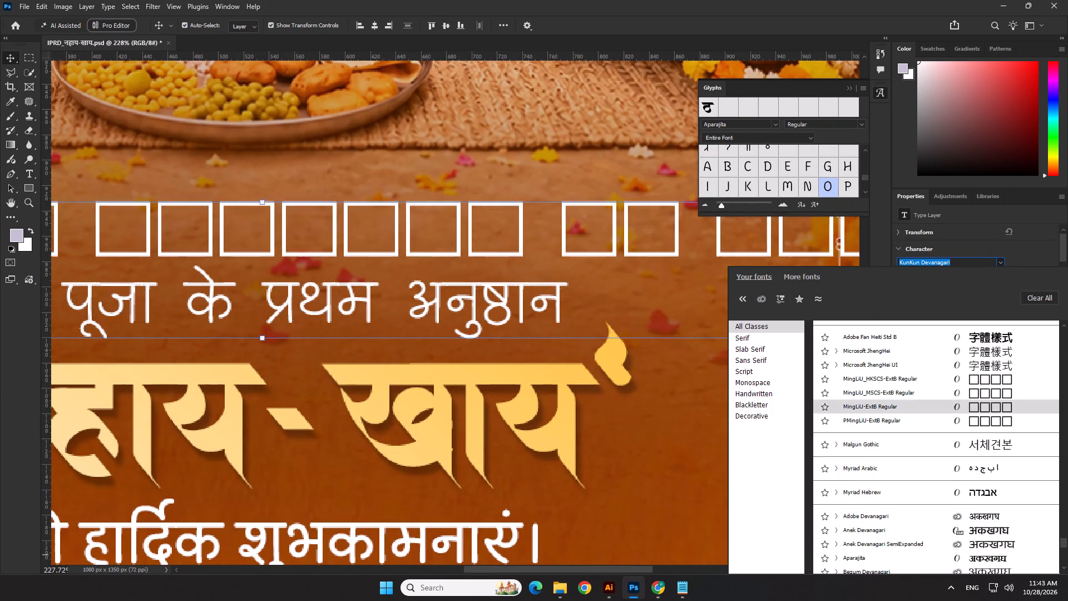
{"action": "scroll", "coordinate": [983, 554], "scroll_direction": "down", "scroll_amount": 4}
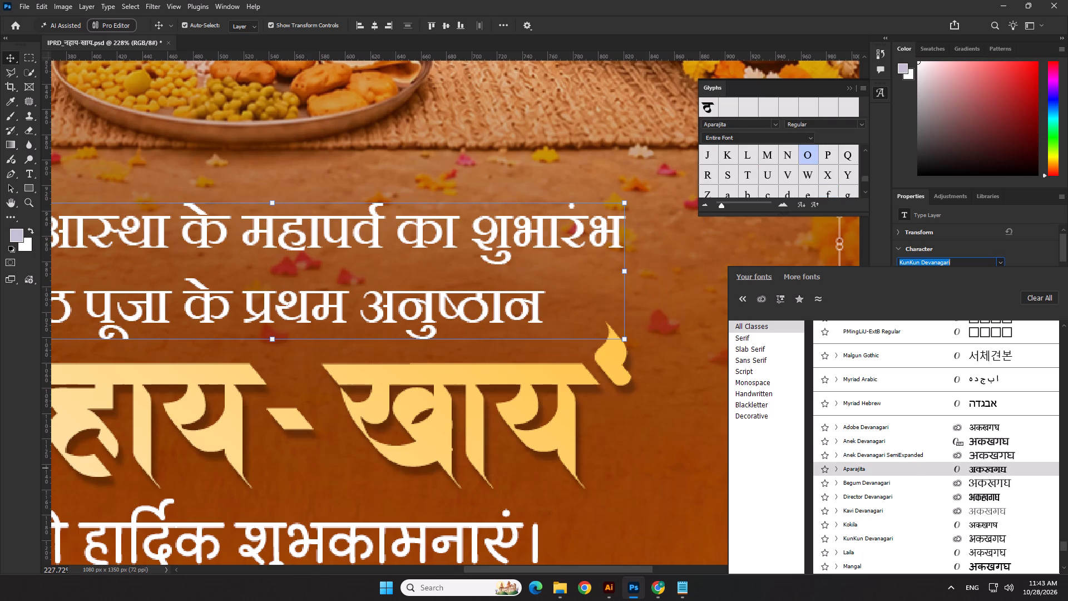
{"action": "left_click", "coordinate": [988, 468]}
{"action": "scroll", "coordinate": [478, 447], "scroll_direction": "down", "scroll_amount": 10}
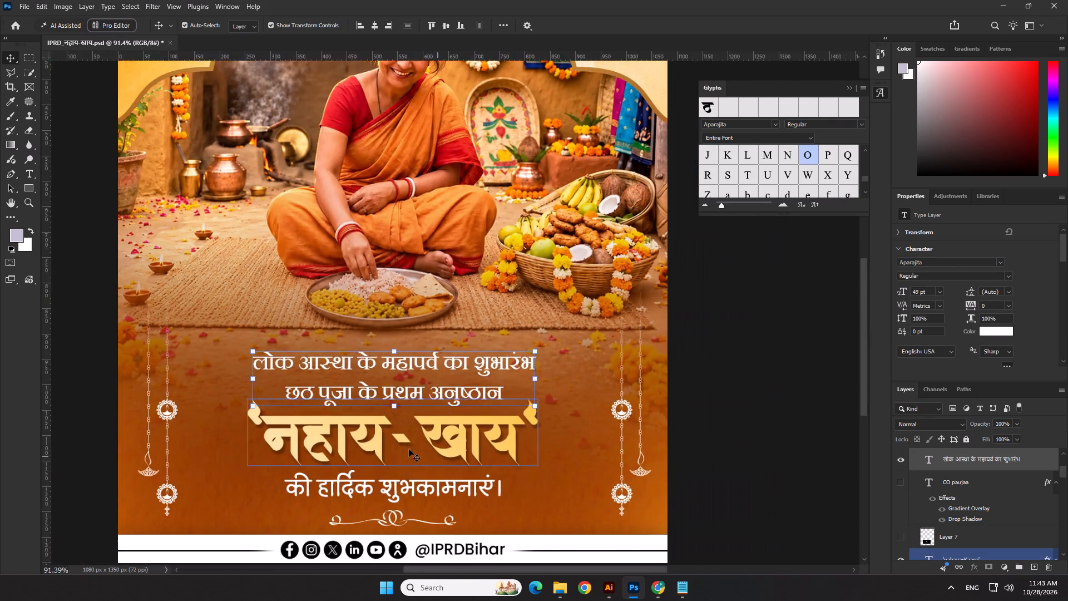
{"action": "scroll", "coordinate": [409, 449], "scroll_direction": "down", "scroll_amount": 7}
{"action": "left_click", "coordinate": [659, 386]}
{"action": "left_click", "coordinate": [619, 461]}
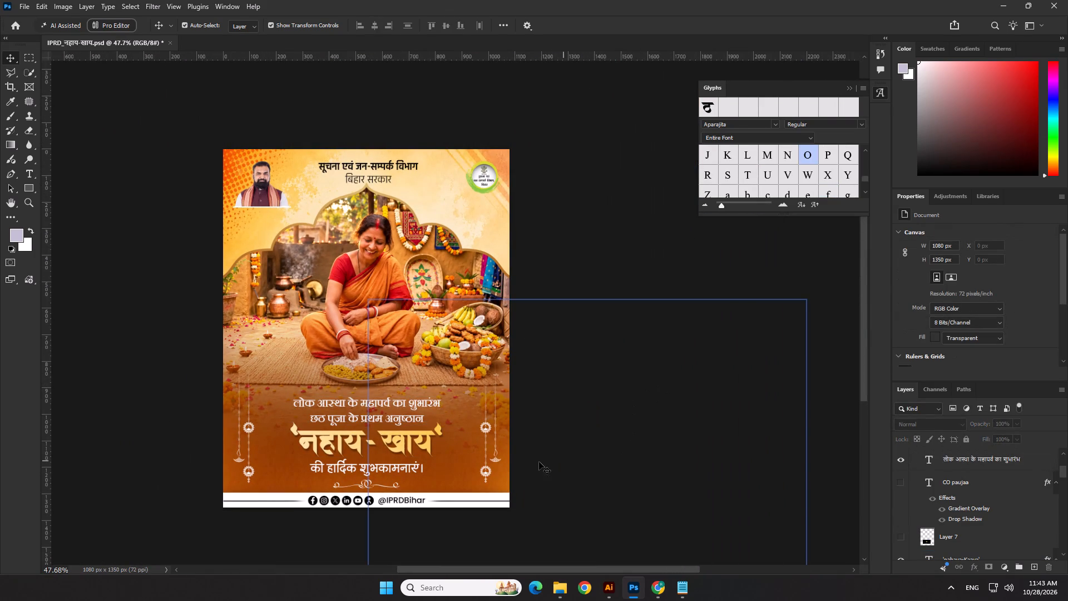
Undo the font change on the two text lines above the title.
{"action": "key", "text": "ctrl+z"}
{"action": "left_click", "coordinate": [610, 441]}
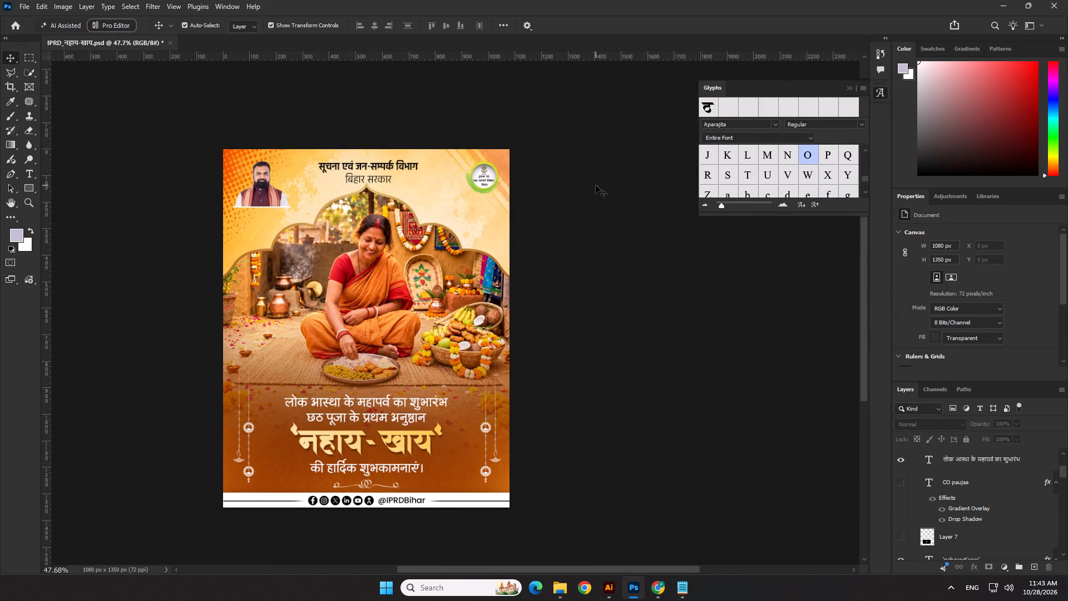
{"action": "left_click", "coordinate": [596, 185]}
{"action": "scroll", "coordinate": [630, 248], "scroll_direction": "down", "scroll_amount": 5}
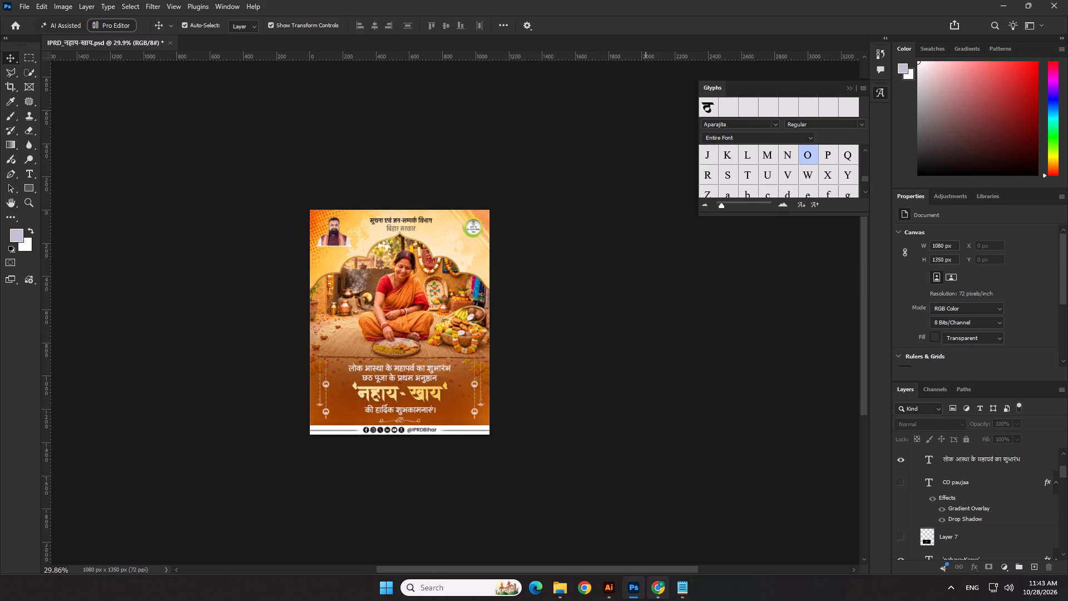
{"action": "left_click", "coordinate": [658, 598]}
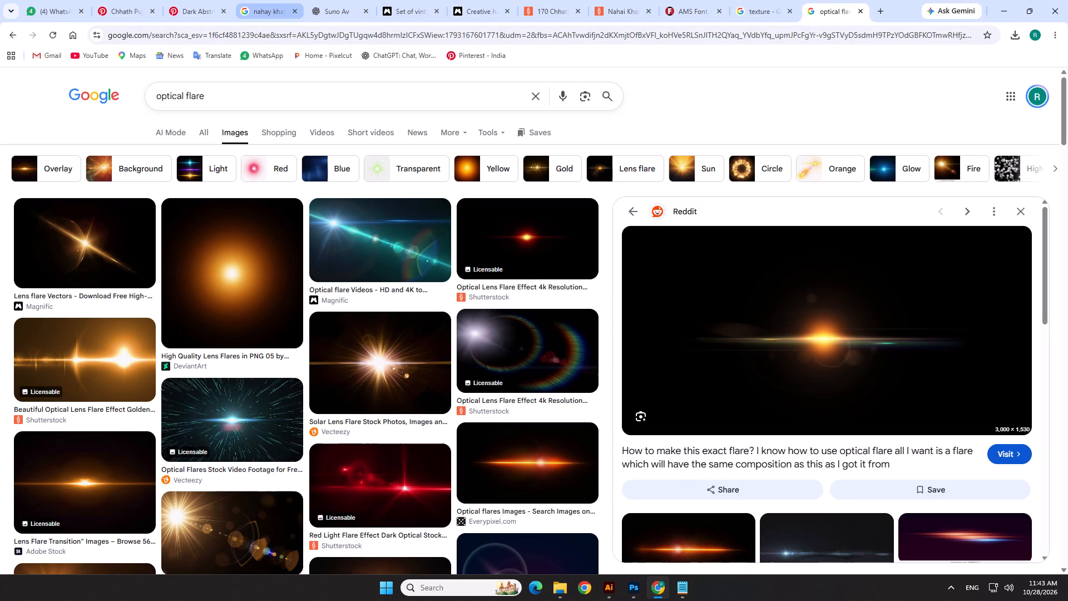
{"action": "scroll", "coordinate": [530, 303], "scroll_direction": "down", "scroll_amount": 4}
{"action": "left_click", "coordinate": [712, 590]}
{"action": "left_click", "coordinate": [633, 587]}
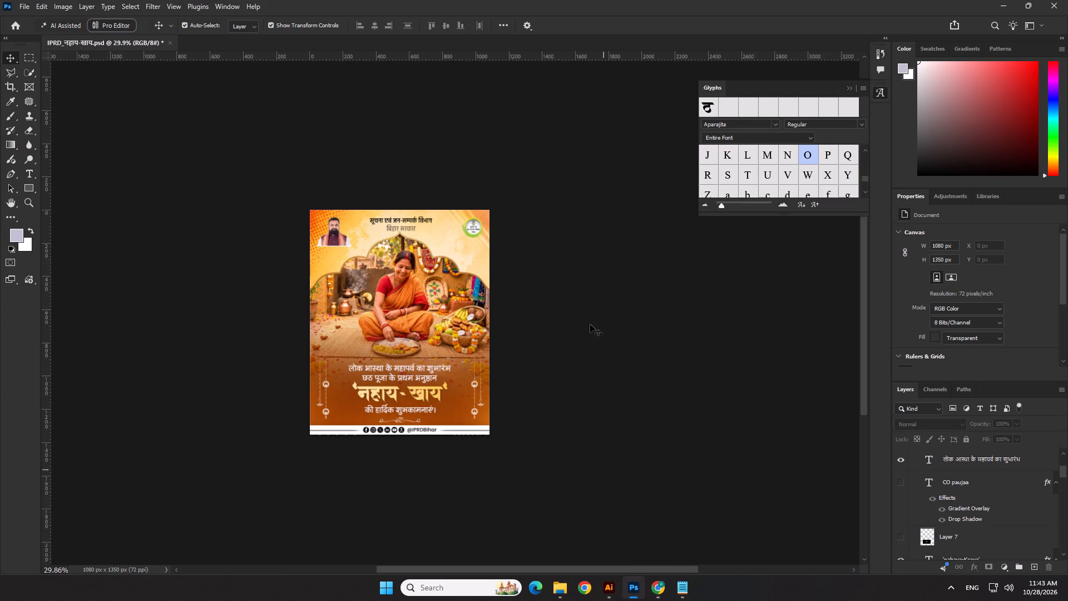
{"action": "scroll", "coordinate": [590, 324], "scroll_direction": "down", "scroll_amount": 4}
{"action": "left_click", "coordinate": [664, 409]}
Shift the left hanging lamp ornament 40 px inward to X 79 px.
{"action": "scroll", "coordinate": [313, 411], "scroll_direction": "up", "scroll_amount": 6}
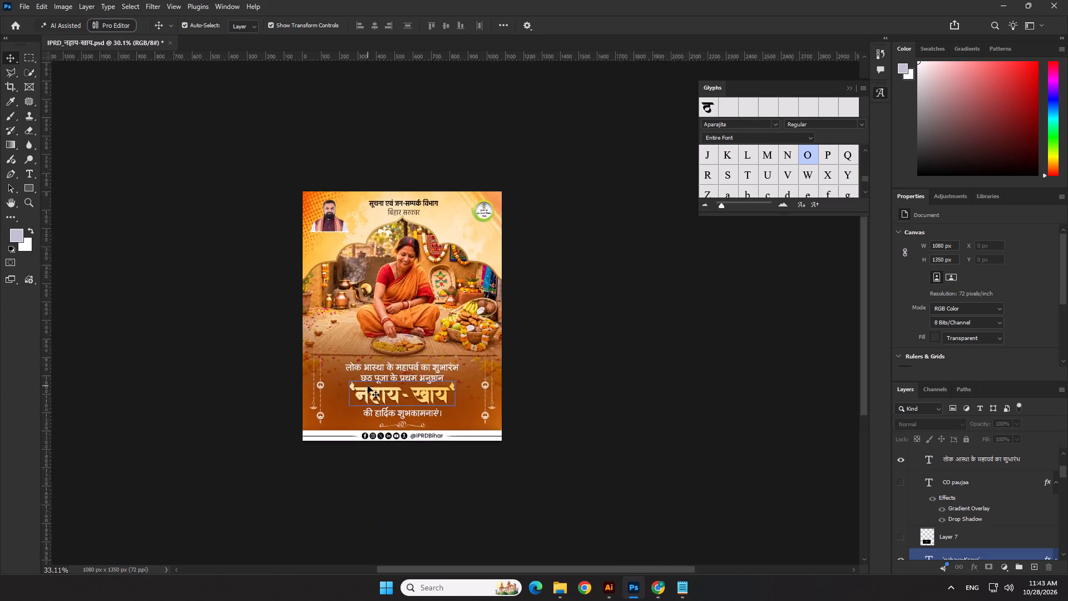
{"action": "scroll", "coordinate": [368, 386], "scroll_direction": "up", "scroll_amount": 6}
{"action": "left_click", "coordinate": [294, 376]}
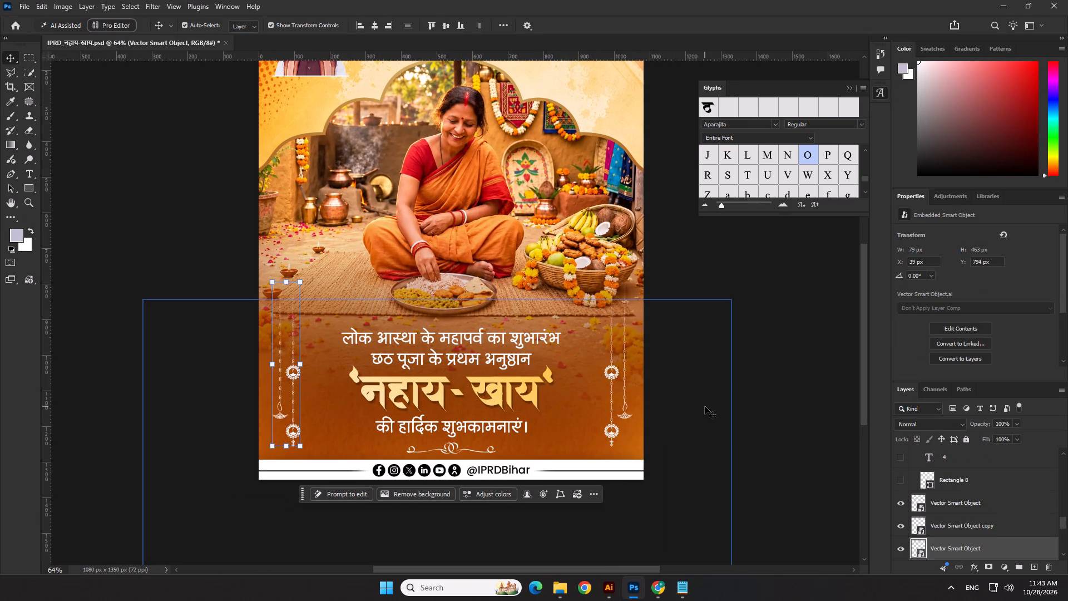
{"action": "key", "text": "shift+Right"}
{"action": "key", "text": "shift+Right"}
{"action": "key", "text": "shift+Right"}
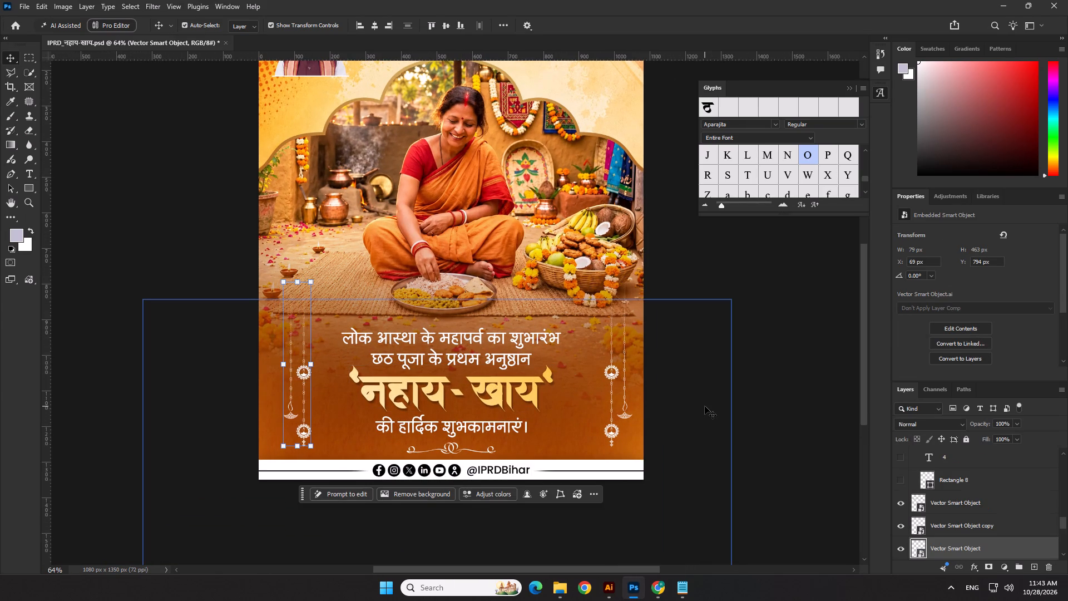
{"action": "key", "text": "shift+Right"}
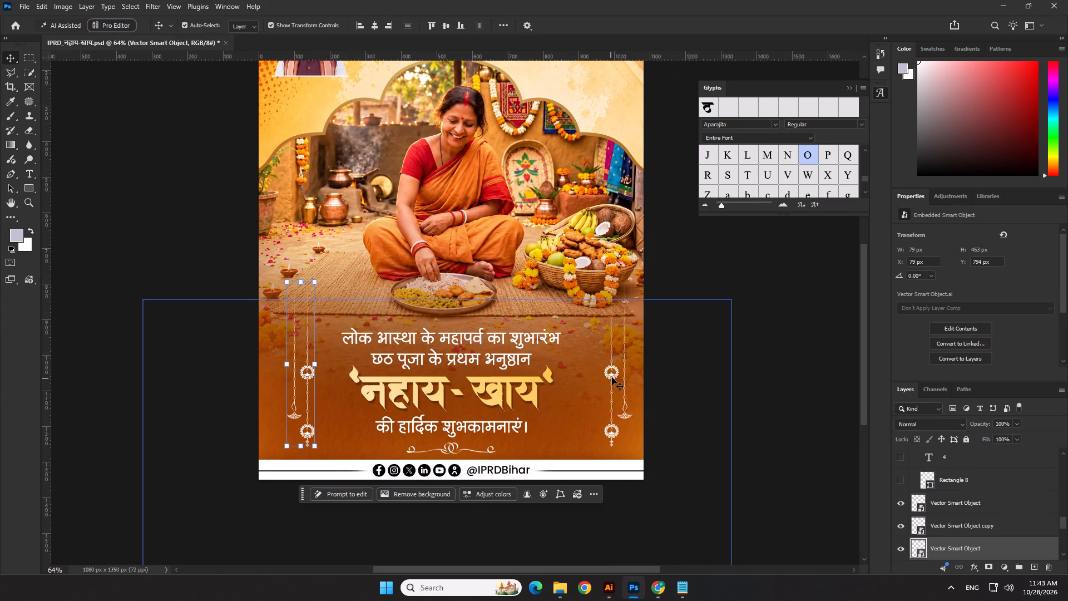
Shift the right hanging lamp ornament 30 px inward to X 938 px.
{"action": "left_click", "coordinate": [613, 377]}
{"action": "key", "text": "shift+Left"}
{"action": "key", "text": "shift+Left"}
{"action": "key", "text": "shift+Left"}
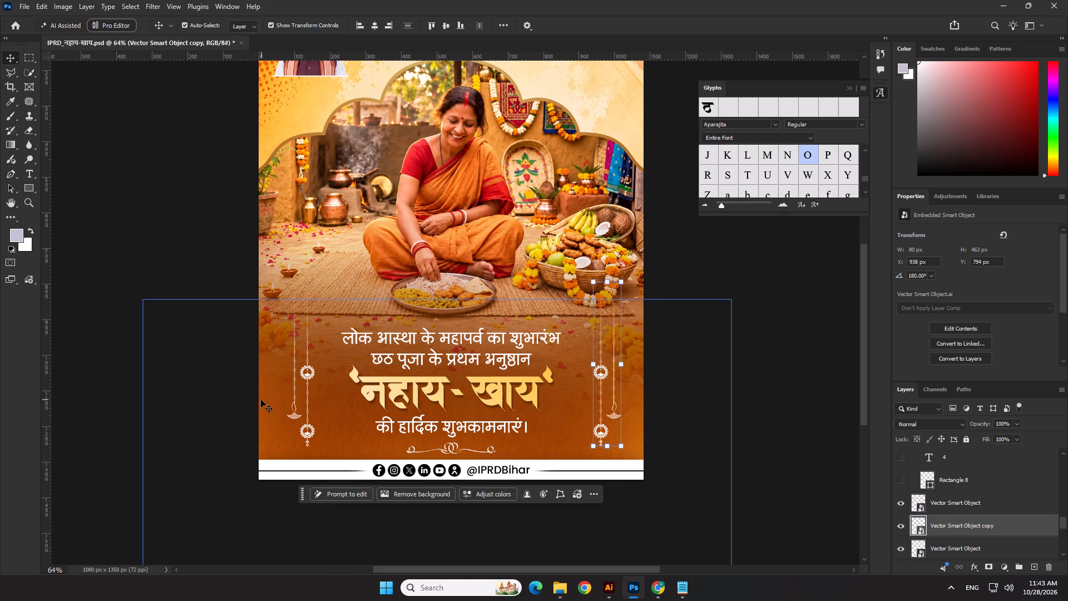
Scale both hanging lamp ornaments down together proportionally to about 427 px tall.
{"action": "left_click", "coordinate": [308, 380], "text": "shift"}
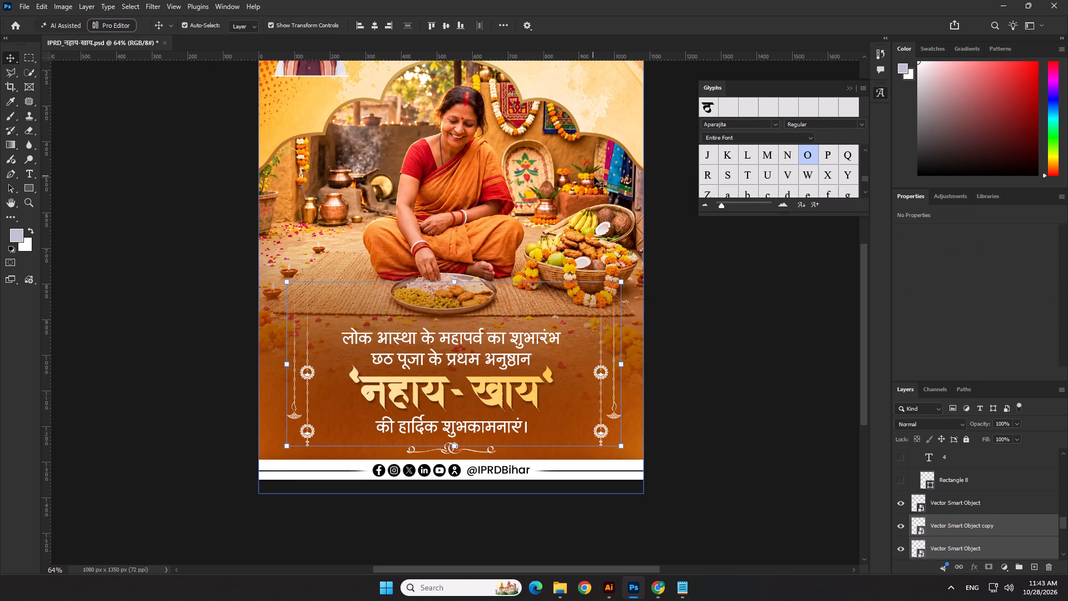
{"action": "left_click", "coordinate": [464, 22]}
{"action": "key", "text": "ctrl+z"}
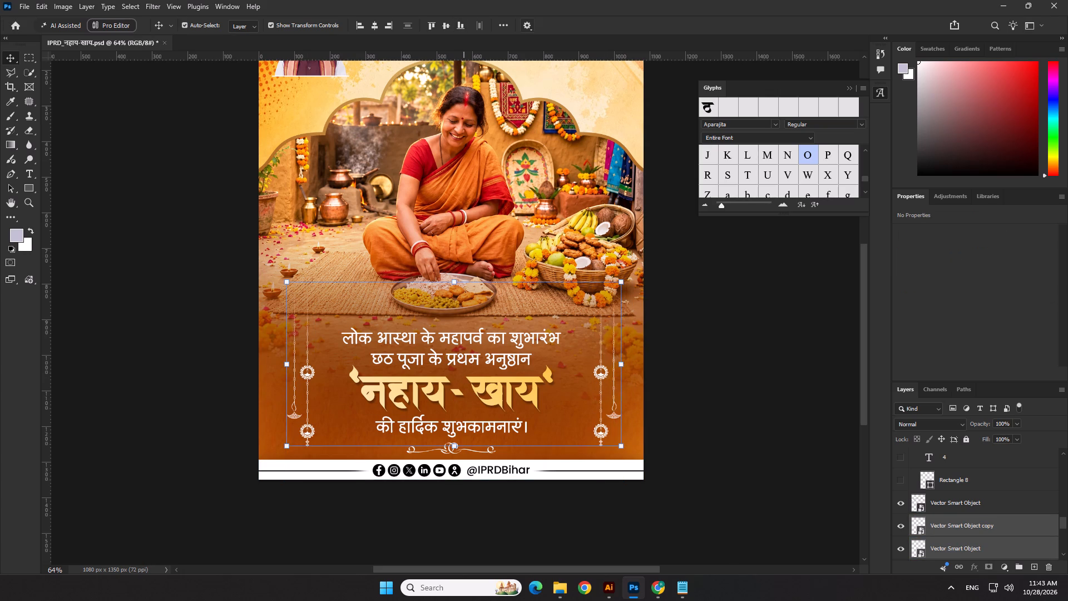
{"action": "left_click", "coordinate": [506, 22]}
{"action": "left_click_drag", "start_coordinate": [624, 362], "coordinate": [618, 362]}
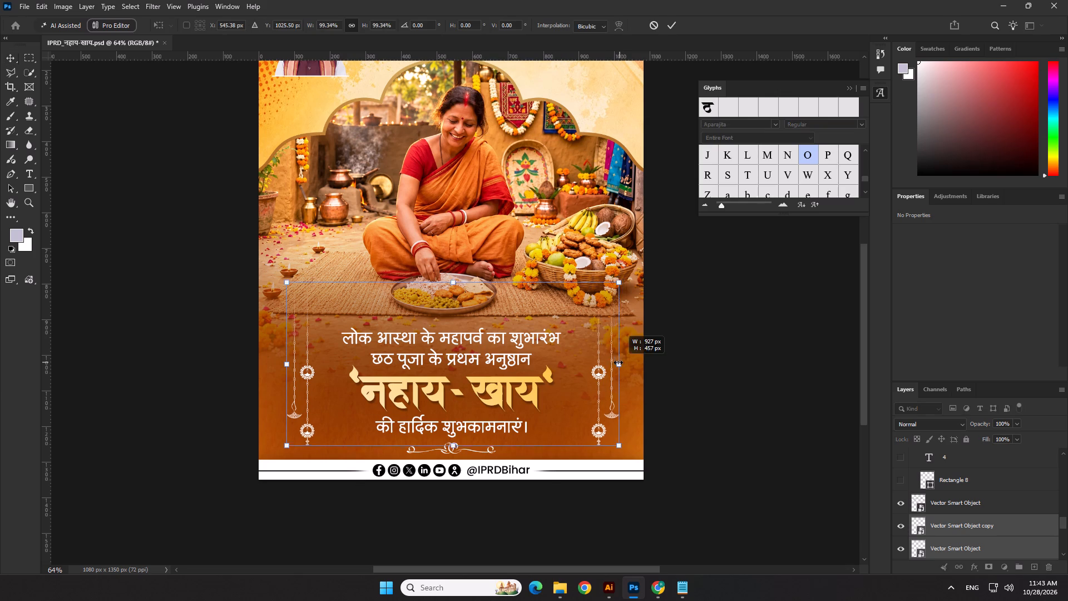
{"action": "left_click_drag", "start_coordinate": [618, 362], "coordinate": [598, 366]}
{"action": "key", "text": "Return"}
{"action": "left_click", "coordinate": [778, 401]}
Move the right hanging lamp ornament outward to about X 928, Y 812 px, level with the left one.
{"action": "left_click", "coordinate": [576, 378]}
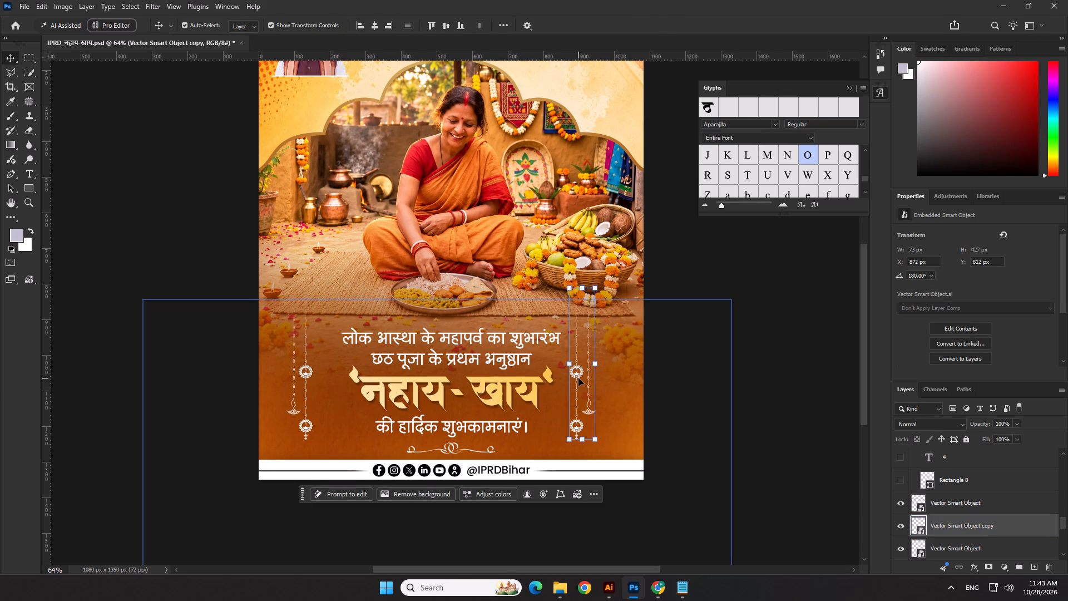
{"action": "left_click_drag", "start_coordinate": [578, 378], "coordinate": [596, 378]}
{"action": "key", "text": "ctrl+z"}
{"action": "left_click", "coordinate": [577, 377]}
{"action": "left_click_drag", "start_coordinate": [578, 377], "coordinate": [597, 375]}
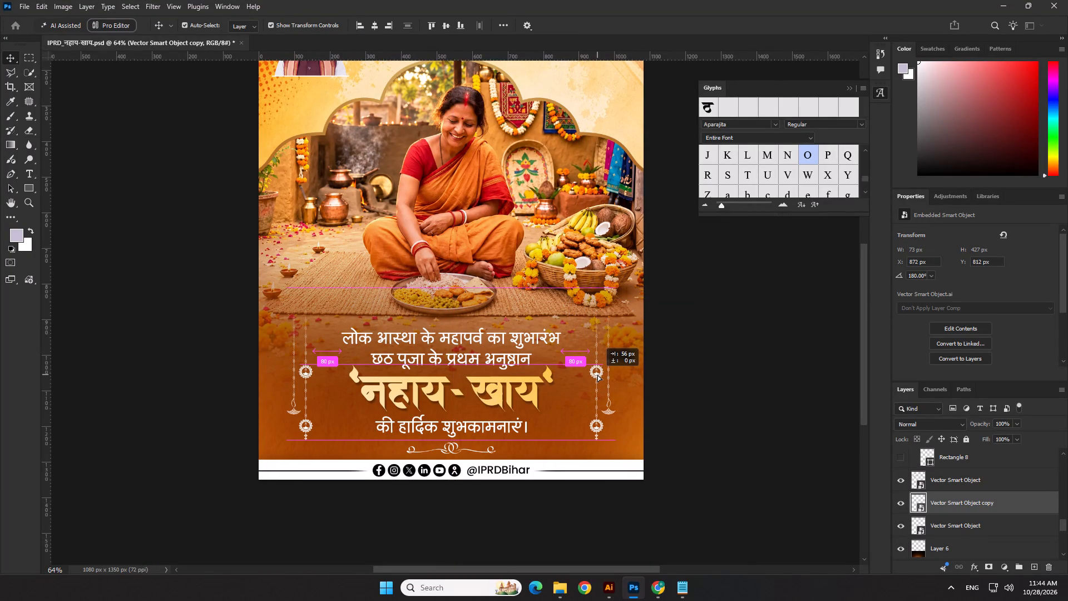
{"action": "left_click_drag", "start_coordinate": [597, 375], "coordinate": [597, 375]}
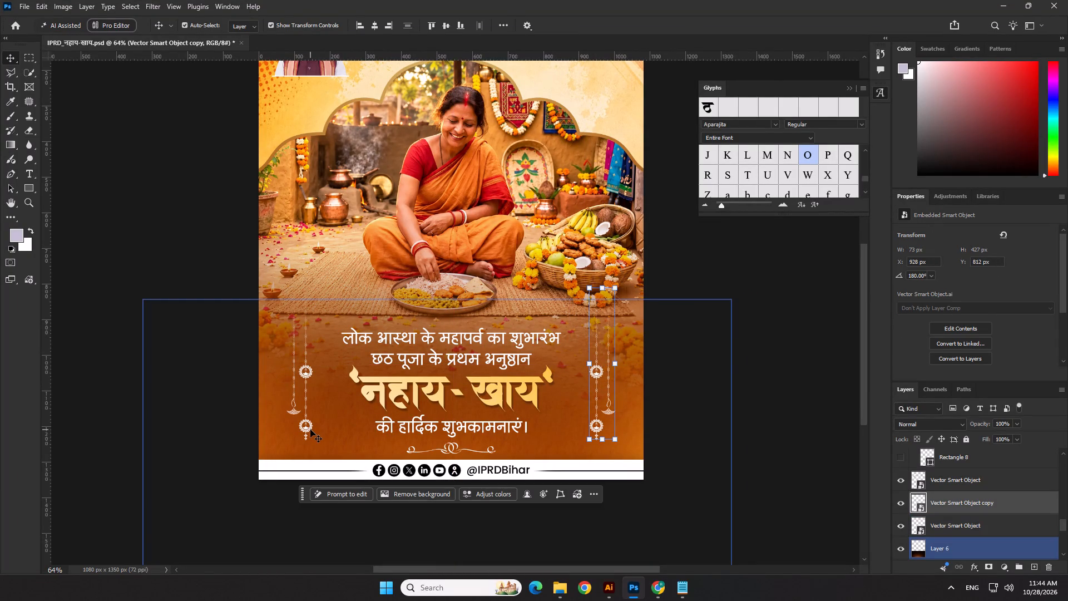
Group the two hanging lamp ornaments, centre the group horizontally on the poster and deselect it.
{"action": "left_click", "coordinate": [309, 423], "text": "shift"}
{"action": "key", "text": "ctrl+g"}
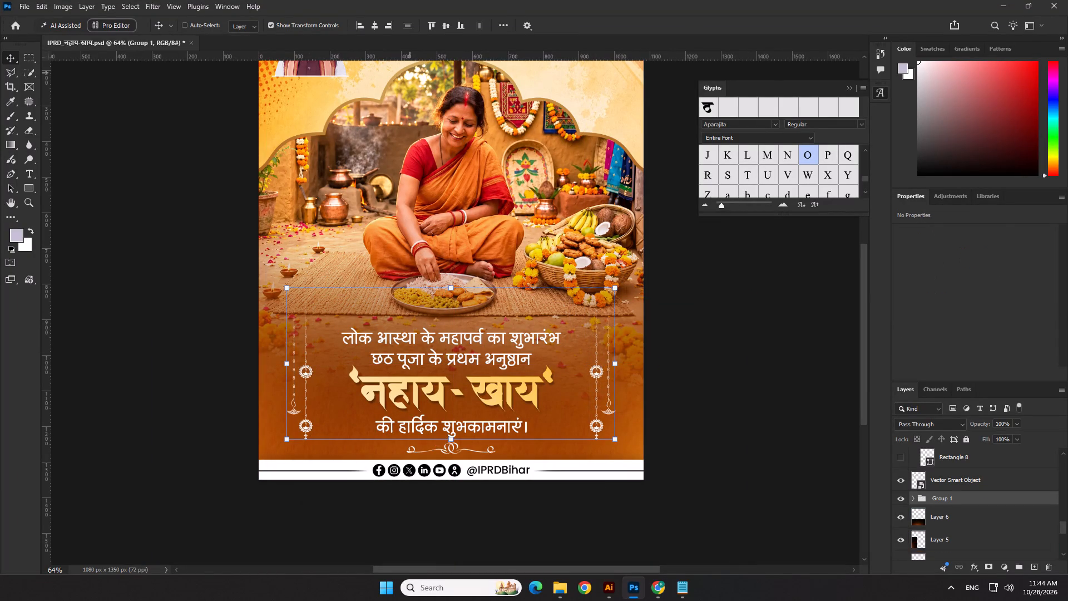
{"action": "left_click", "coordinate": [377, 22]}
{"action": "left_click", "coordinate": [765, 403]}
{"action": "scroll", "coordinate": [606, 372], "scroll_direction": "down", "scroll_amount": 7}
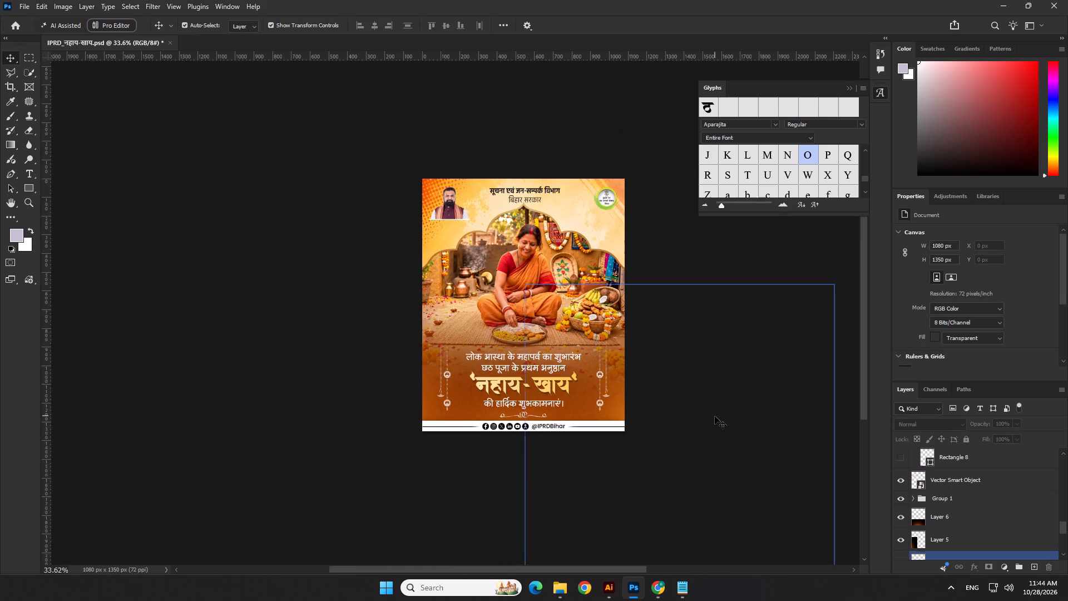
{"action": "left_click", "coordinate": [715, 416]}
{"action": "left_click", "coordinate": [709, 466]}
Save the poster document.
{"action": "key", "text": "ctrl+s"}
{"action": "left_click", "coordinate": [280, 382]}
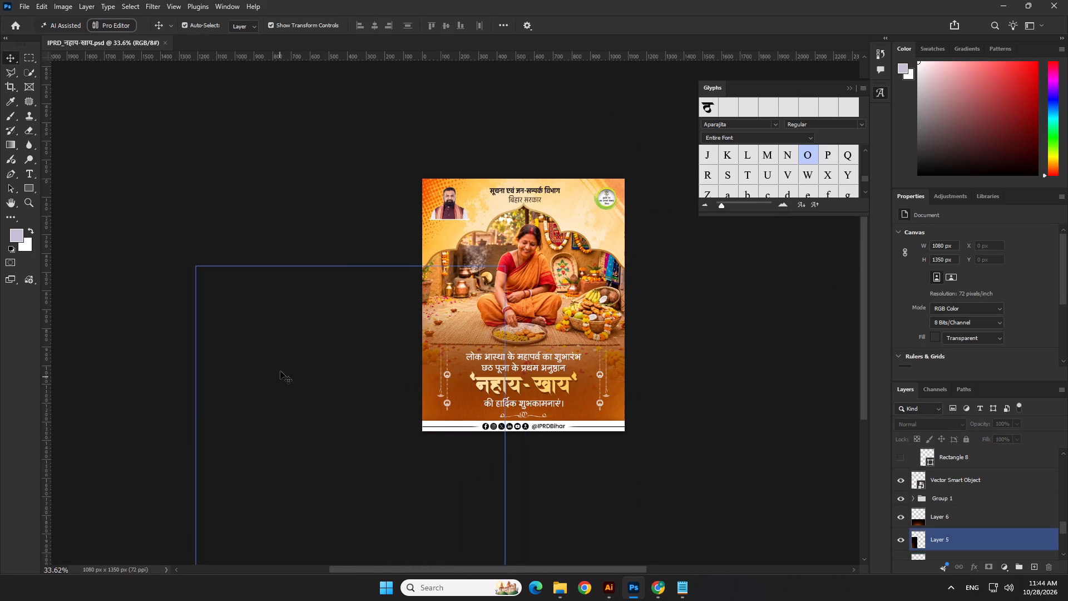
Shrink the flourish below the greeting text to about 200 × 25 px and nudge it down to Y 1248 px.
{"action": "scroll", "coordinate": [281, 364], "scroll_direction": "down", "scroll_amount": 2}
{"action": "scroll", "coordinate": [626, 447], "scroll_direction": "up", "scroll_amount": 19}
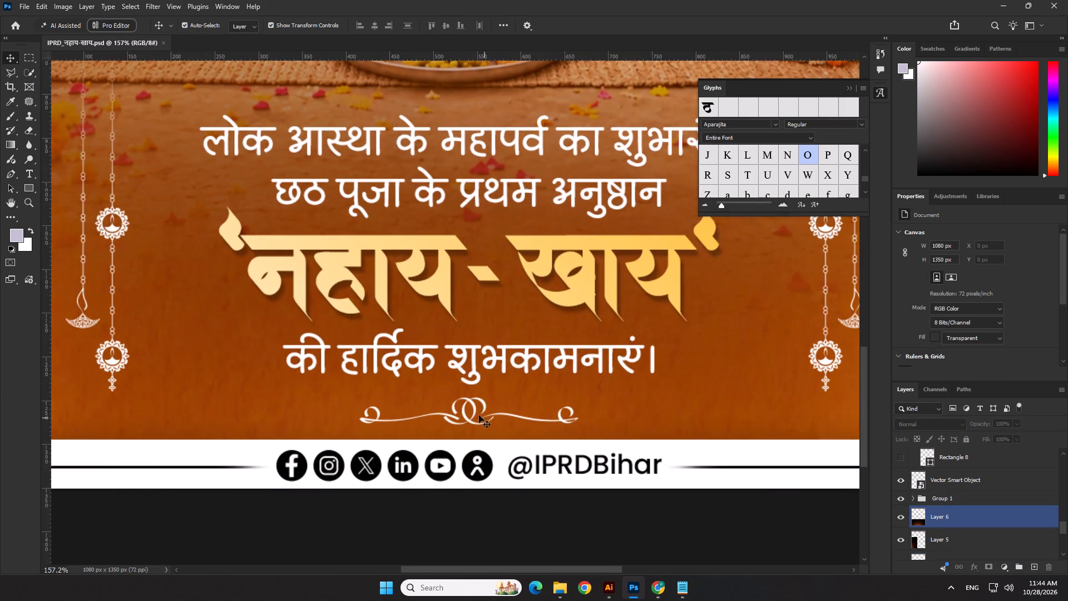
{"action": "left_click", "coordinate": [471, 402]}
{"action": "left_click_drag", "start_coordinate": [468, 427], "coordinate": [468, 427]}
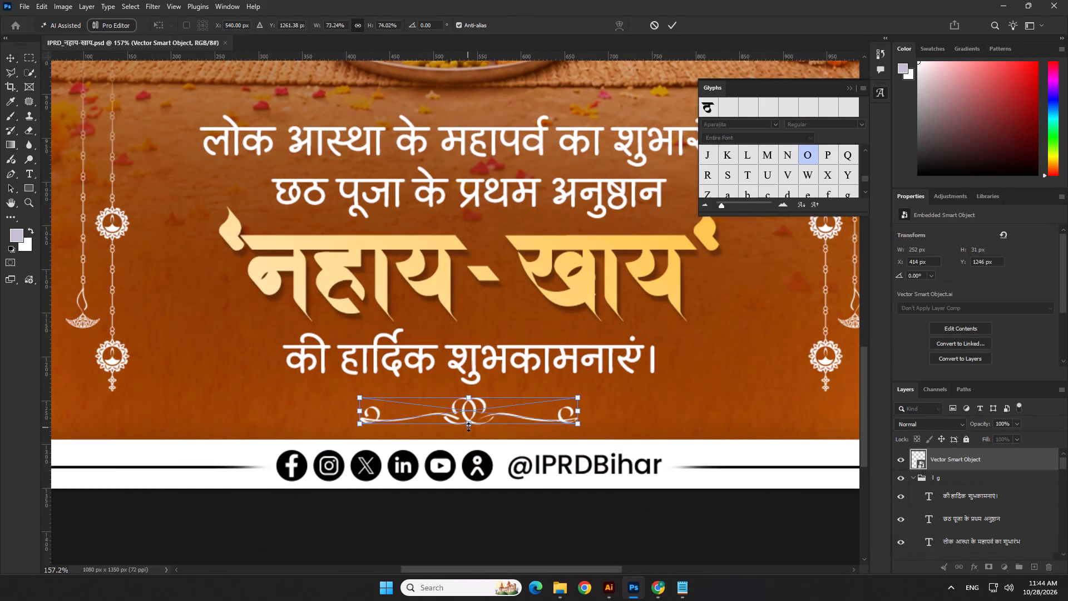
{"action": "left_click_drag", "start_coordinate": [468, 427], "coordinate": [474, 422]}
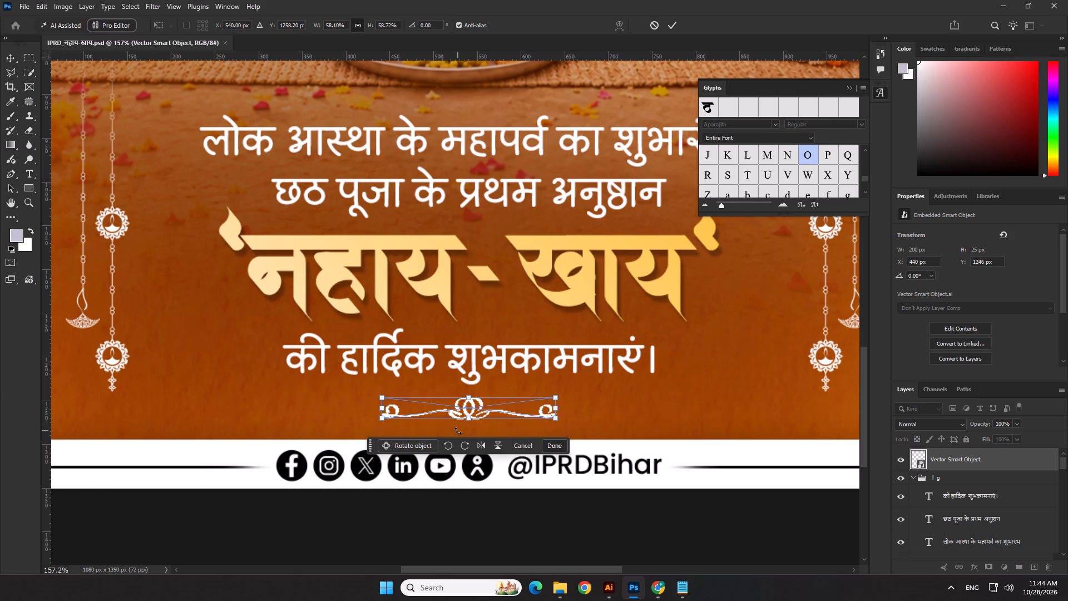
{"action": "key", "text": "Down"}
{"action": "key", "text": "Down"}
{"action": "key", "text": "Up"}
{"action": "key", "text": "Down"}
{"action": "key", "text": "Return"}
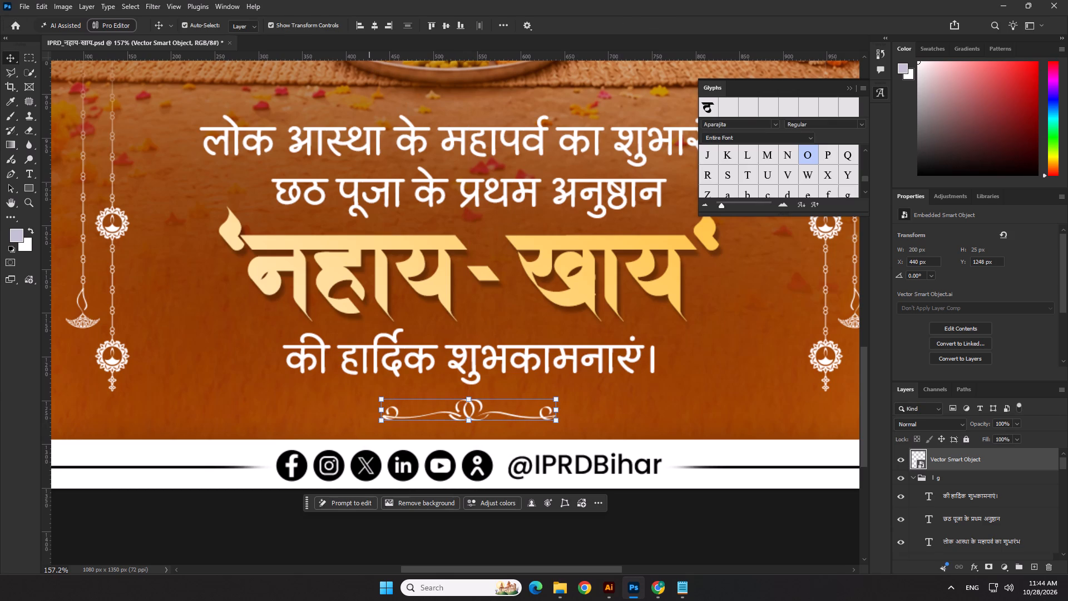
Centre the flourish horizontally on the poster and deselect it.
{"action": "left_click", "coordinate": [376, 25]}
{"action": "scroll", "coordinate": [497, 461], "scroll_direction": "down", "scroll_amount": 10}
{"action": "left_click", "coordinate": [766, 522]}
{"action": "scroll", "coordinate": [467, 328], "scroll_direction": "down", "scroll_amount": 4}
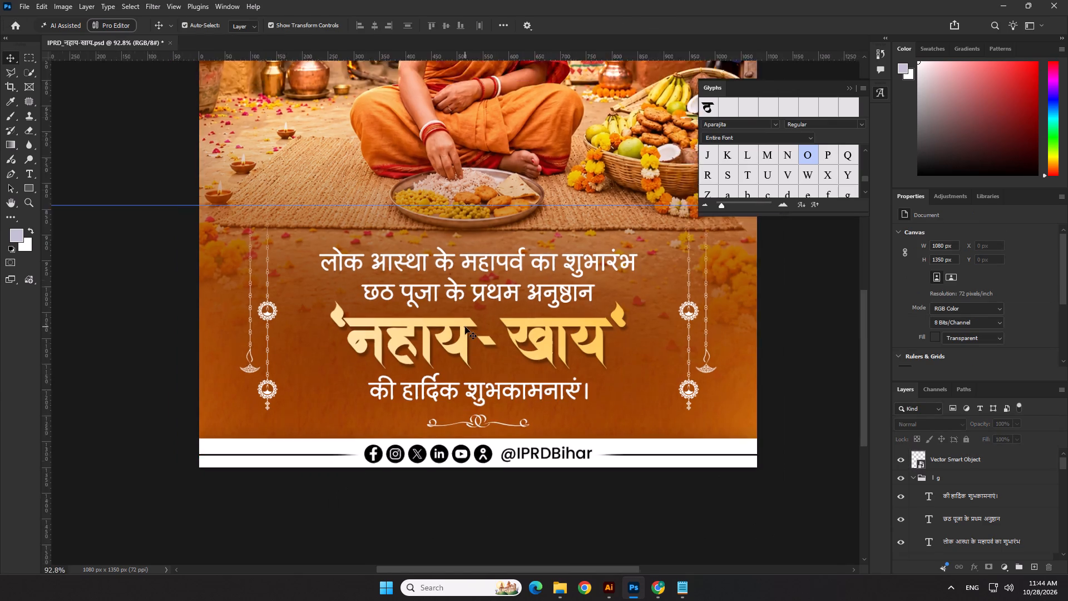
Set the font size of the golden 'नहाय-खाय' title to 110 pt and deselect it.
{"action": "scroll", "coordinate": [465, 327], "scroll_direction": "down", "scroll_amount": 5}
{"action": "left_click", "coordinate": [740, 495]}
{"action": "left_click", "coordinate": [742, 472]}
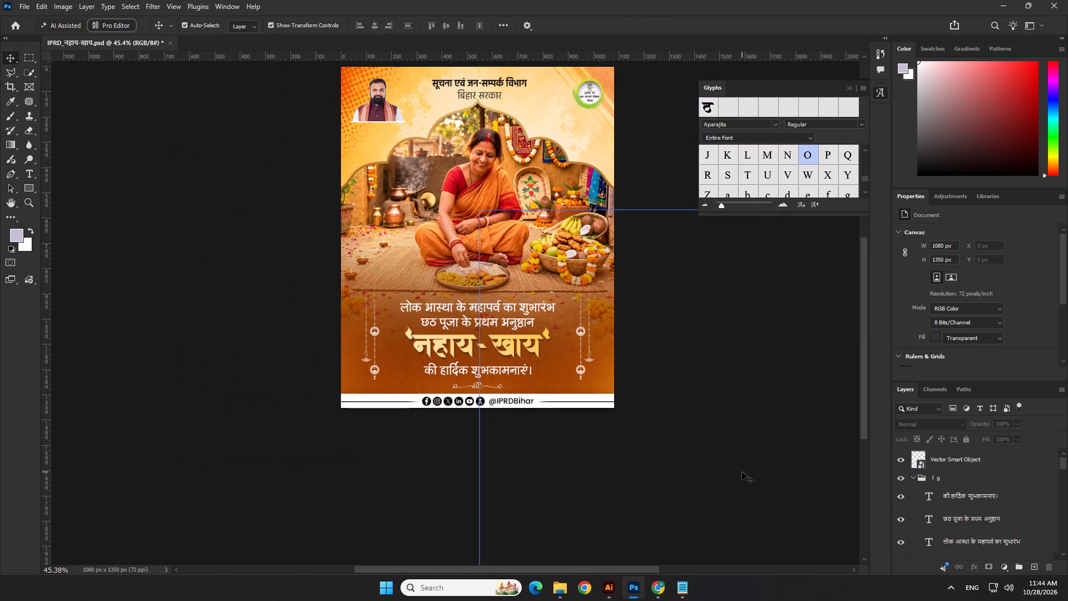
{"action": "left_click", "coordinate": [508, 349]}
{"action": "left_click_drag", "start_coordinate": [928, 290], "coordinate": [891, 289]}
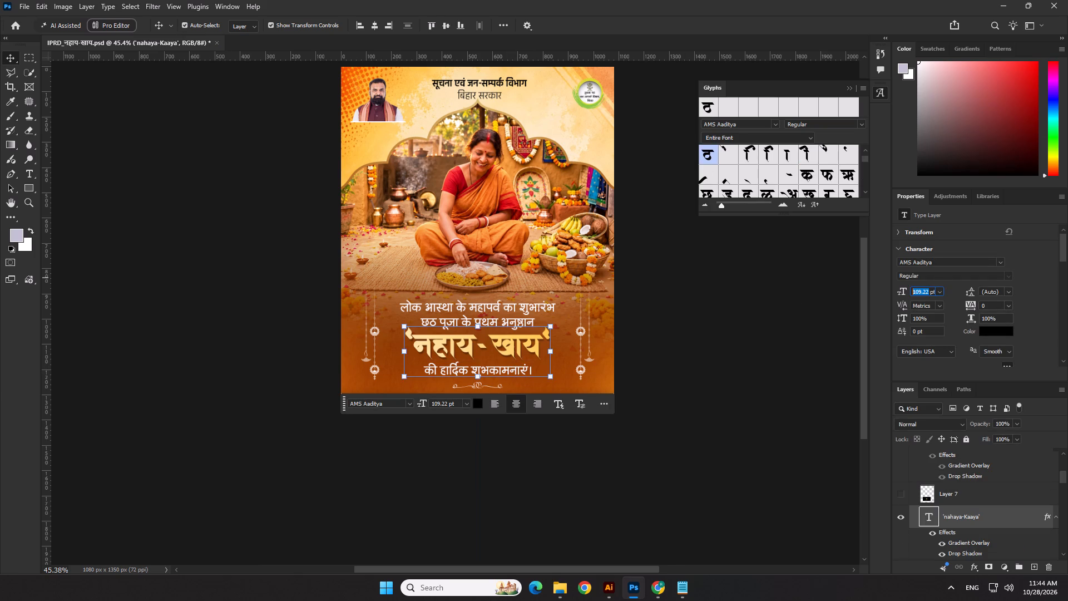
{"action": "left_click_drag", "start_coordinate": [891, 289], "coordinate": [867, 286]}
{"action": "type", "text": "110"}
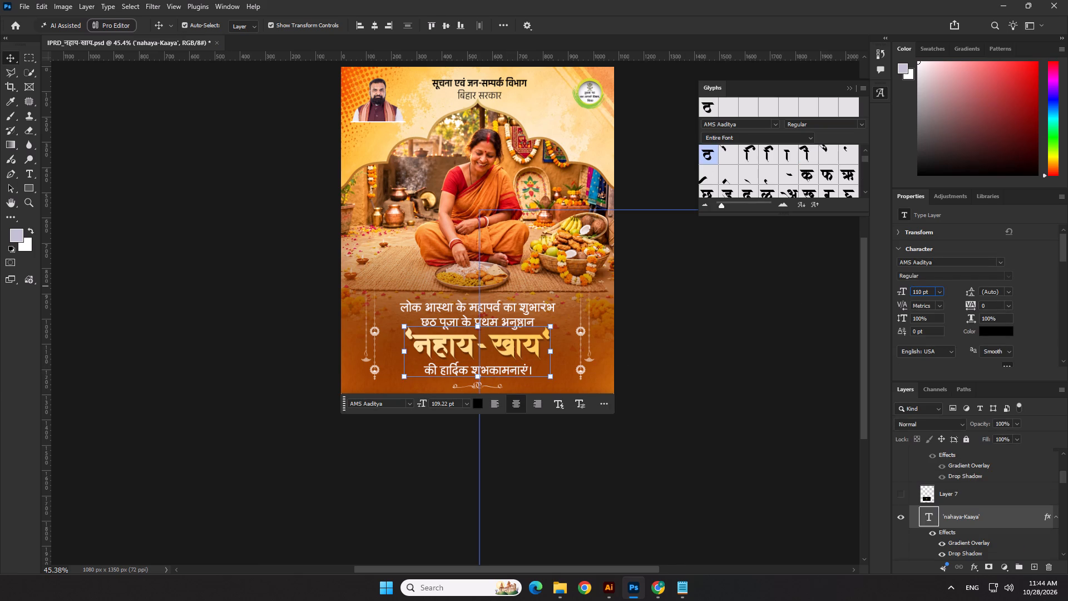
{"action": "key", "text": "Return"}
{"action": "key", "text": "Down"}
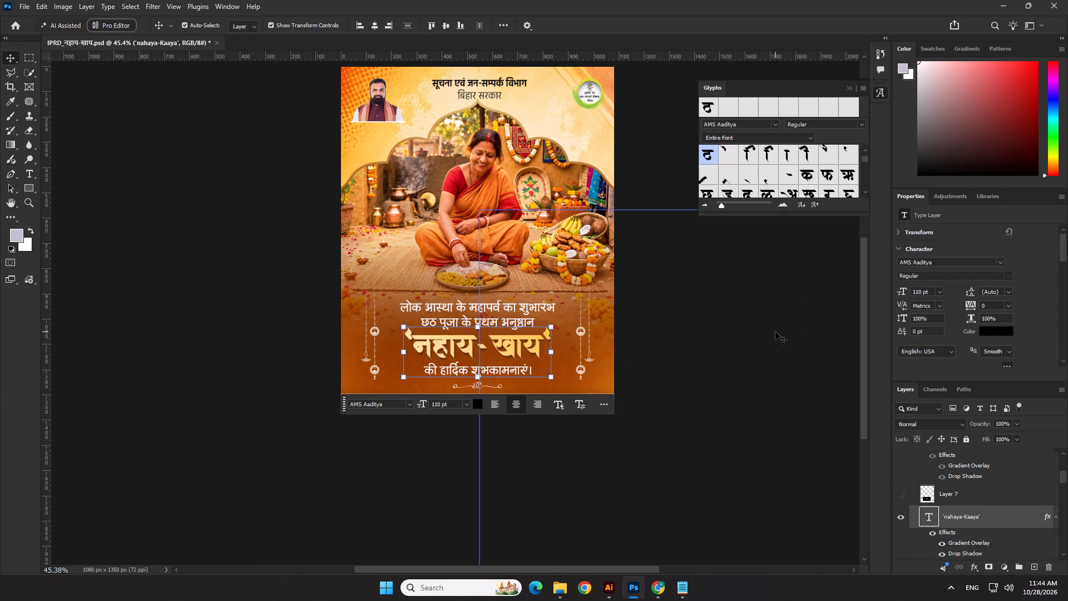
{"action": "key", "text": "Up"}
{"action": "key", "text": "Up"}
{"action": "key", "text": "Down"}
{"action": "left_click", "coordinate": [743, 335]}
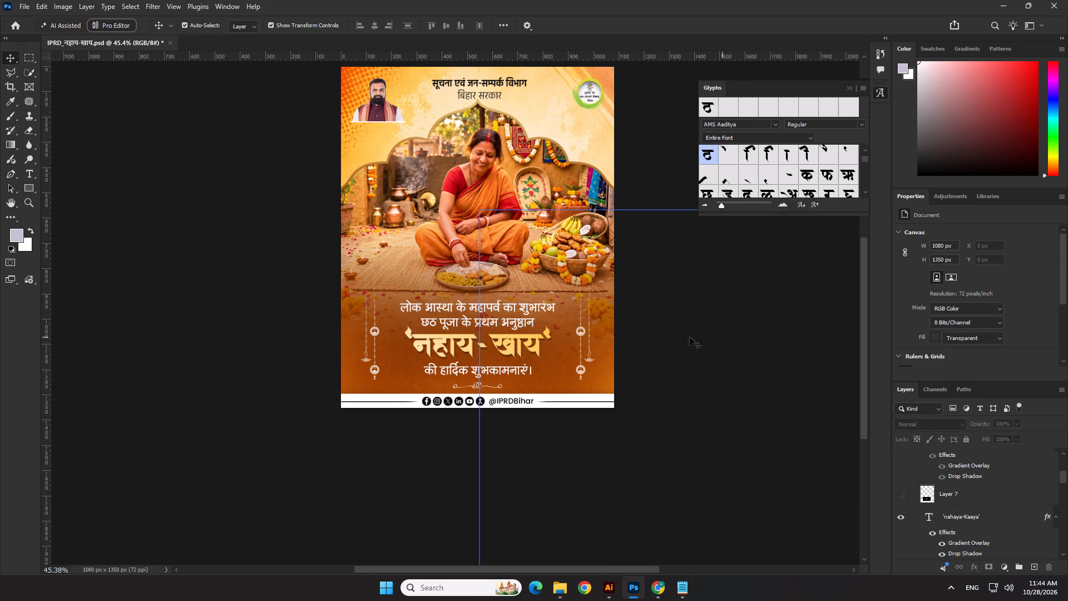
Save the poster document.
{"action": "scroll", "coordinate": [666, 337], "scroll_direction": "down", "scroll_amount": 4}
{"action": "left_click", "coordinate": [695, 388]}
{"action": "left_click", "coordinate": [641, 193]}
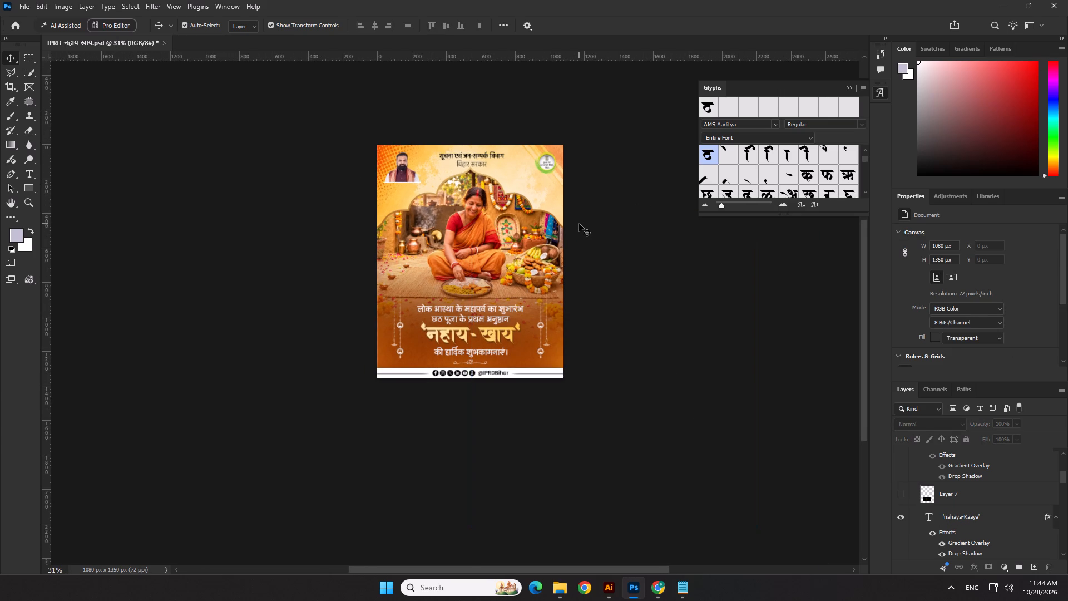
{"action": "key", "text": "ctrl+s"}
Add a Levels adjustment layer above the topmost flourish layer and lower its white input level to about 248.
{"action": "scroll", "coordinate": [971, 503], "scroll_direction": "up", "scroll_amount": 3}
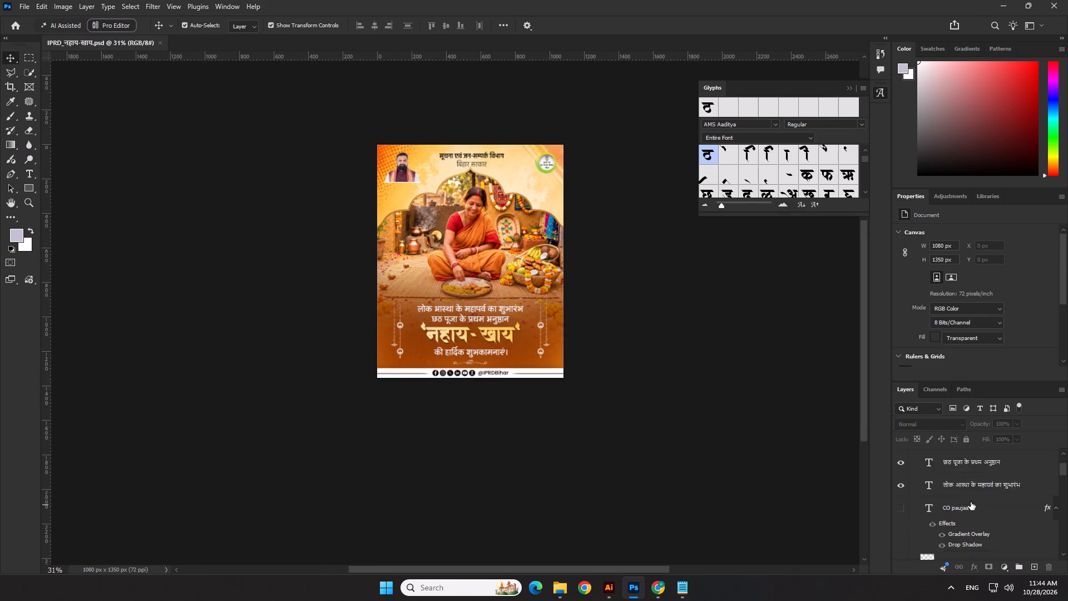
{"action": "scroll", "coordinate": [971, 502], "scroll_direction": "up", "scroll_amount": 10}
{"action": "left_click", "coordinate": [953, 463]}
{"action": "left_click", "coordinate": [1006, 570]}
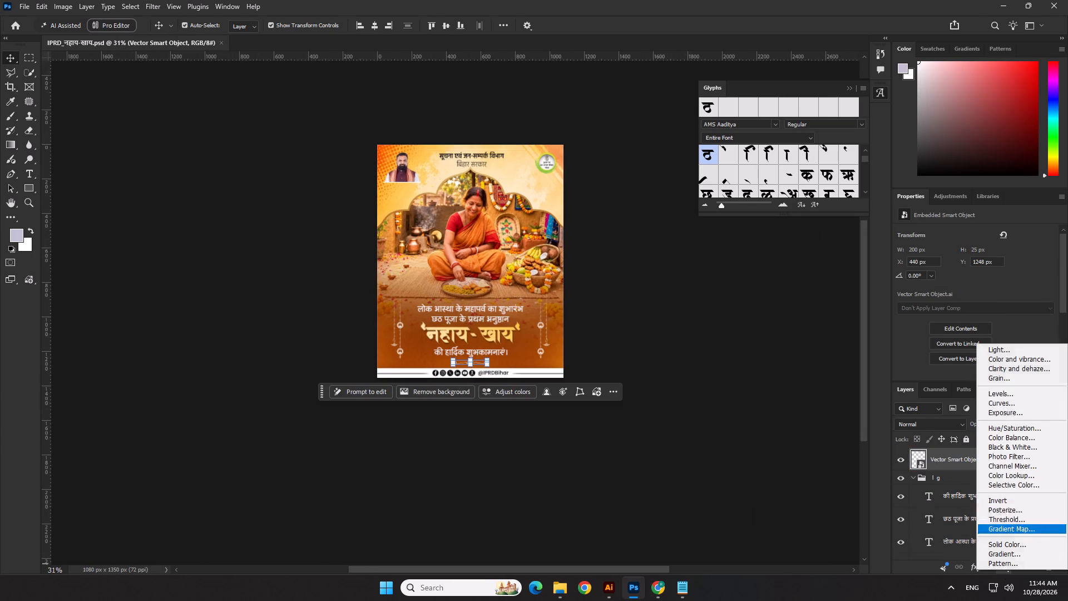
{"action": "left_click", "coordinate": [1008, 394]}
{"action": "scroll", "coordinate": [950, 289], "scroll_direction": "down", "scroll_amount": 1}
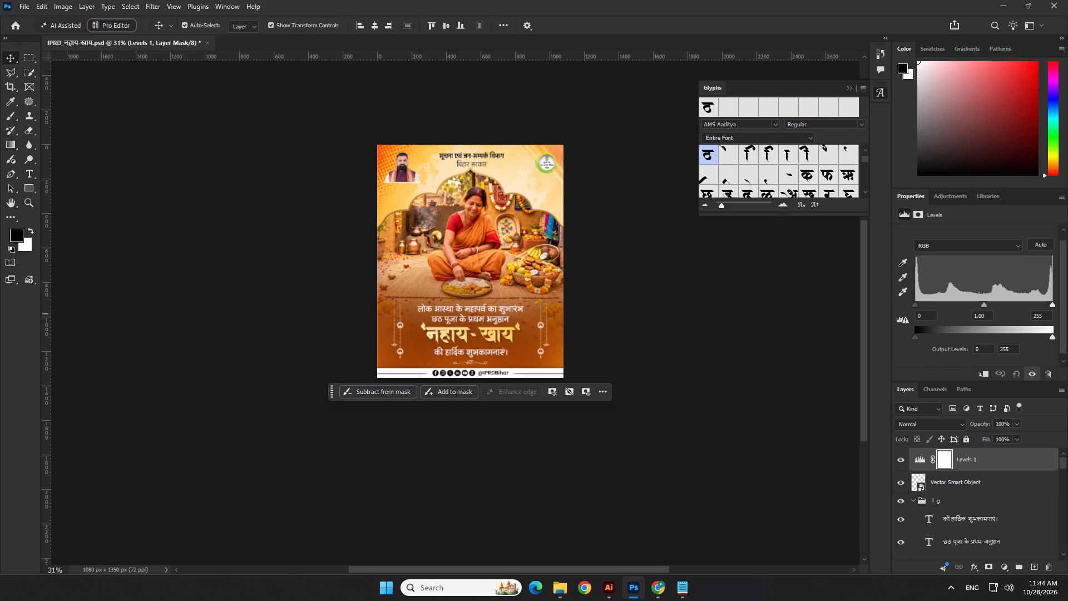
{"action": "left_click_drag", "start_coordinate": [917, 303], "coordinate": [922, 305]}
{"action": "left_click_drag", "start_coordinate": [922, 305], "coordinate": [908, 303]}
{"action": "left_click_drag", "start_coordinate": [908, 303], "coordinate": [909, 302]}
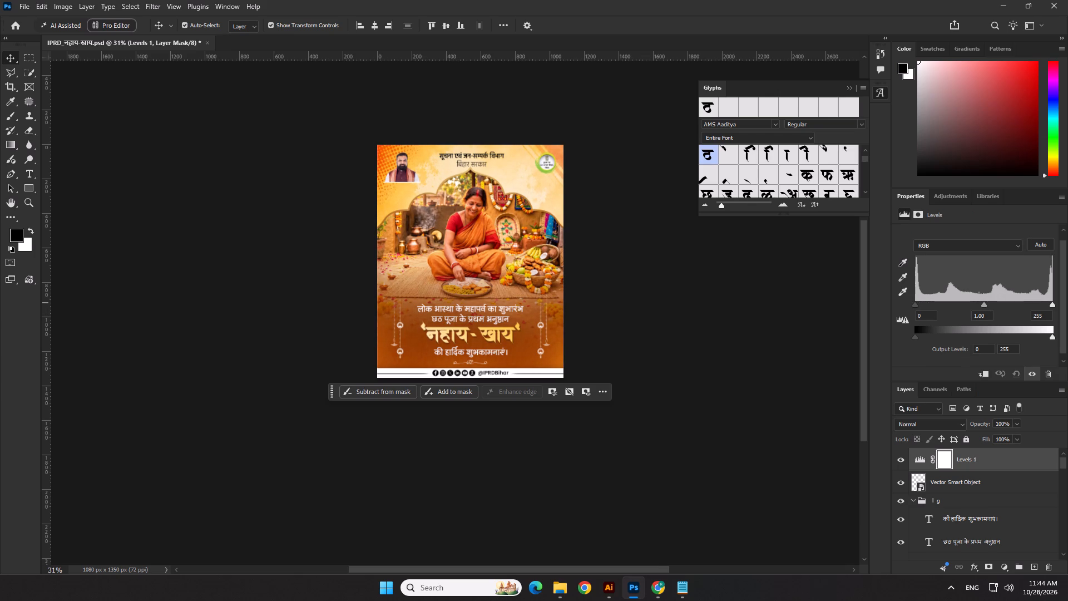
{"action": "left_click", "coordinate": [1052, 302]}
{"action": "left_click", "coordinate": [844, 401]}
Move the Layer 6 glow at the poster's bottom up about 70 px.
{"action": "left_click", "coordinate": [506, 363]}
{"action": "left_click_drag", "start_coordinate": [503, 365], "coordinate": [508, 356]}
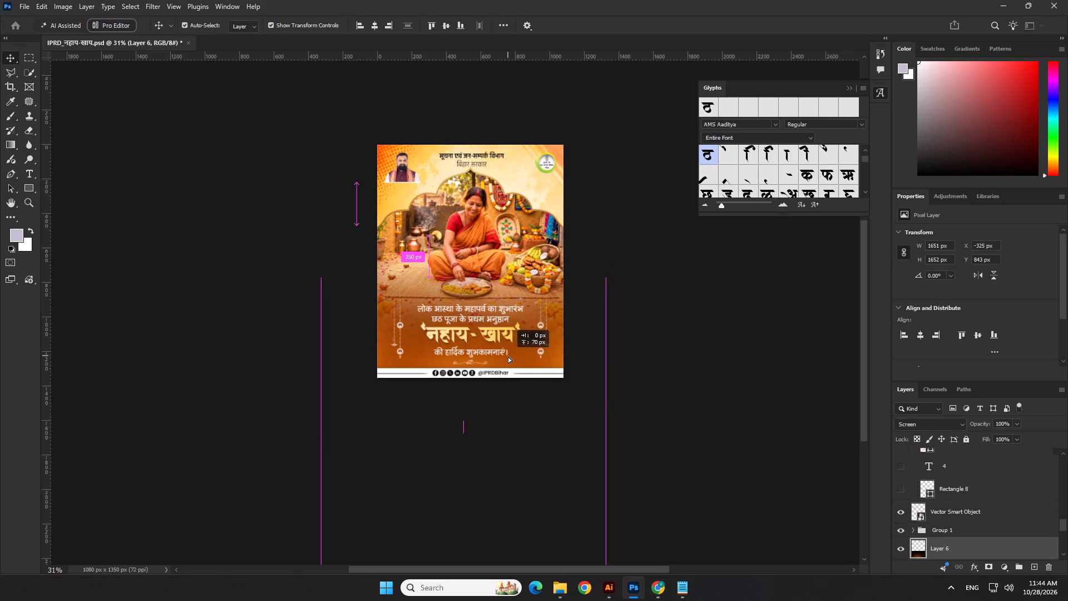
{"action": "left_click_drag", "start_coordinate": [508, 356], "coordinate": [508, 354]}
Stretch the Layer 6 glow to about 2337 × 2023 px and place it at about X -690, Y 697 px.
{"action": "left_click_drag", "start_coordinate": [467, 277], "coordinate": [470, 213]}
{"action": "left_click_drag", "start_coordinate": [508, 277], "coordinate": [507, 319]}
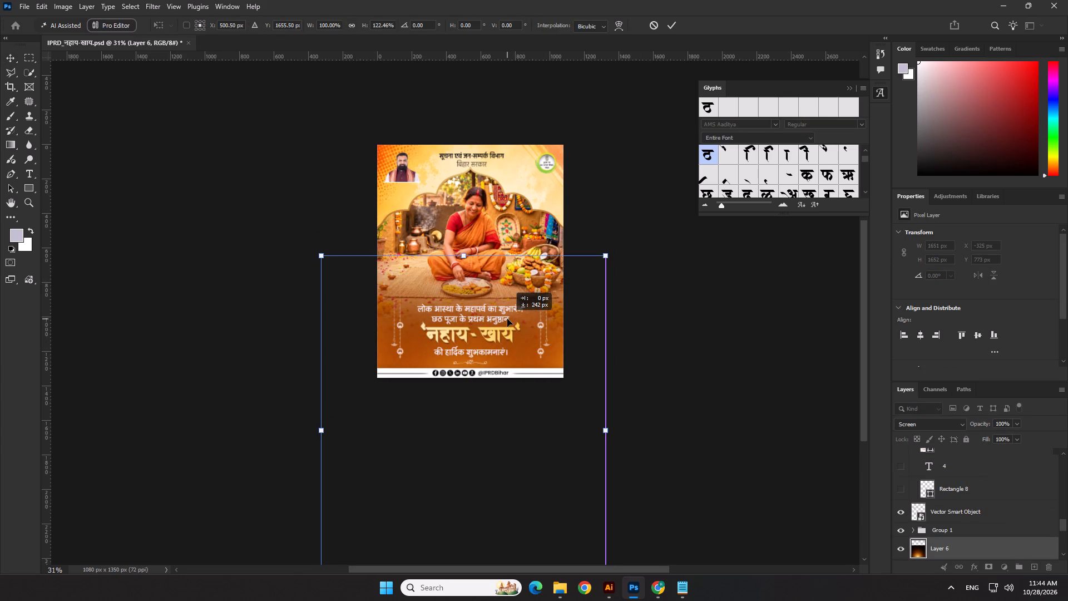
{"action": "left_click_drag", "start_coordinate": [507, 319], "coordinate": [493, 318]}
{"action": "scroll", "coordinate": [528, 306], "scroll_direction": "down", "scroll_amount": 3}
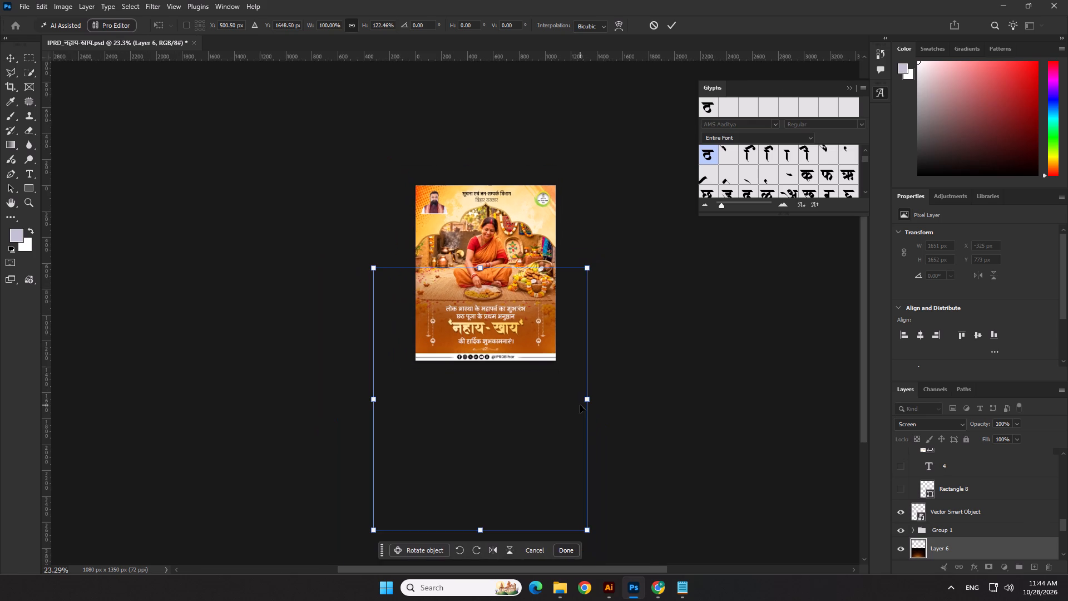
{"action": "left_click_drag", "start_coordinate": [588, 396], "coordinate": [629, 395], "text": "shift"}
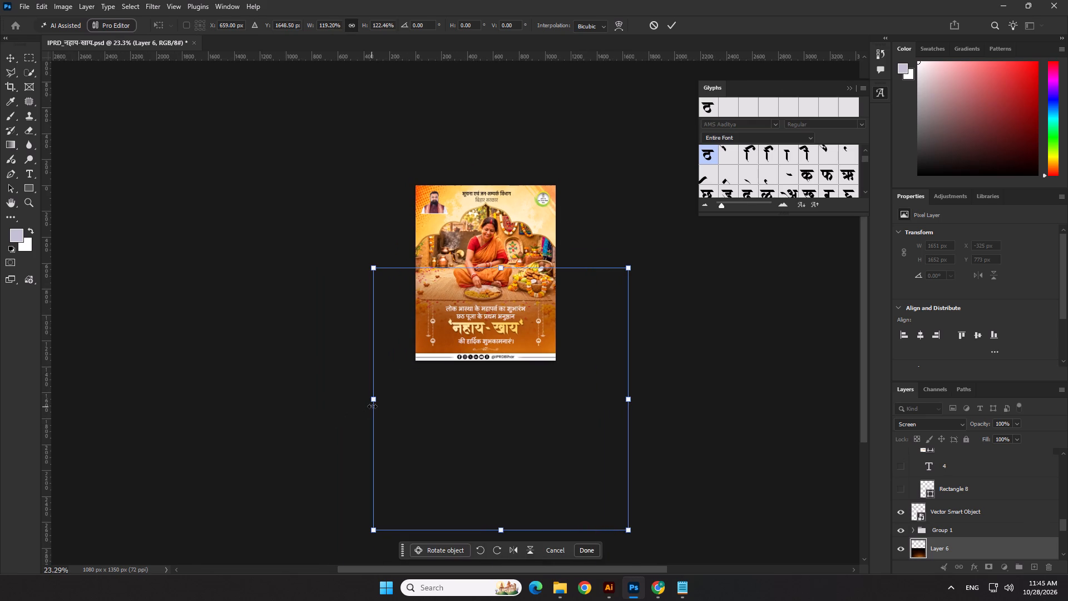
{"action": "left_click_drag", "start_coordinate": [372, 406], "coordinate": [324, 406], "text": "shift"}
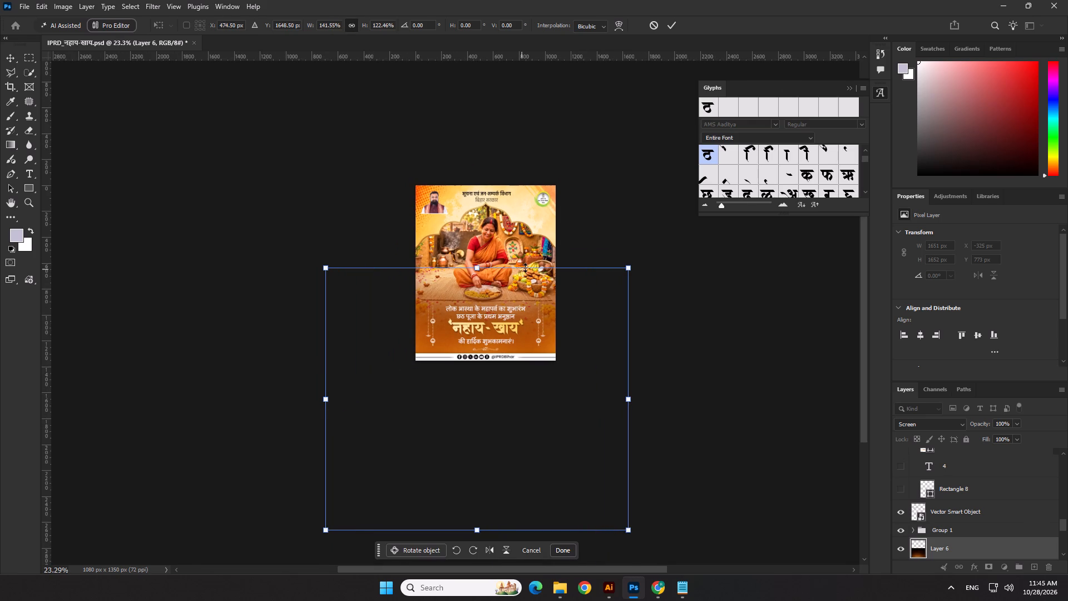
{"action": "key", "text": "Right"}
{"action": "key", "text": "shift+Down"}
{"action": "key", "text": "shift+Down"}
{"action": "key", "text": "shift+Down"}
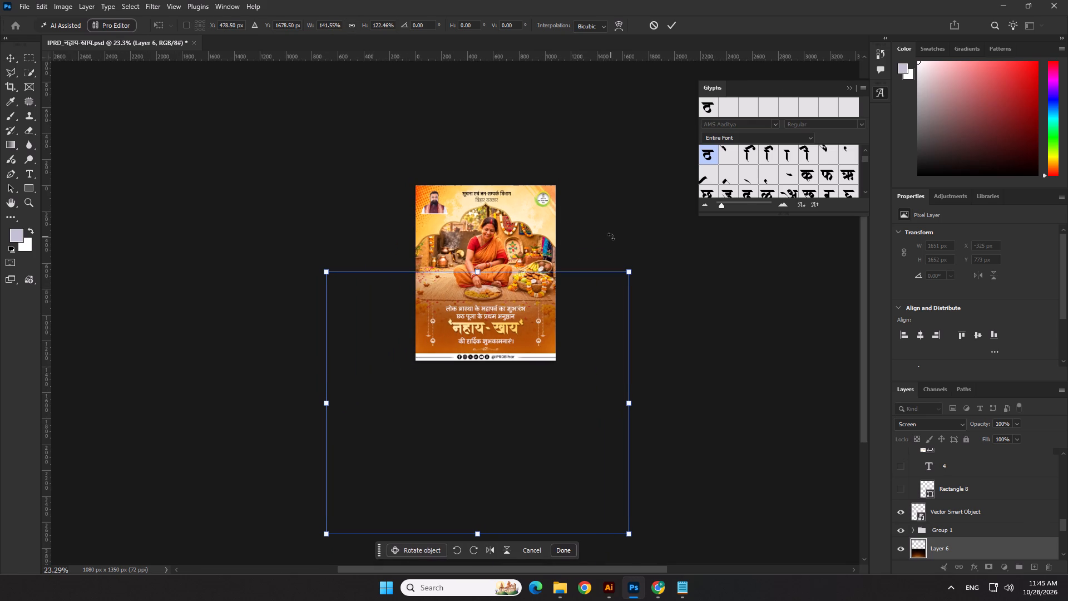
{"action": "key", "text": "shift+Down"}
{"action": "key", "text": "shift+Down"}
{"action": "key", "text": "shift+Down"}
{"action": "key", "text": "Return"}
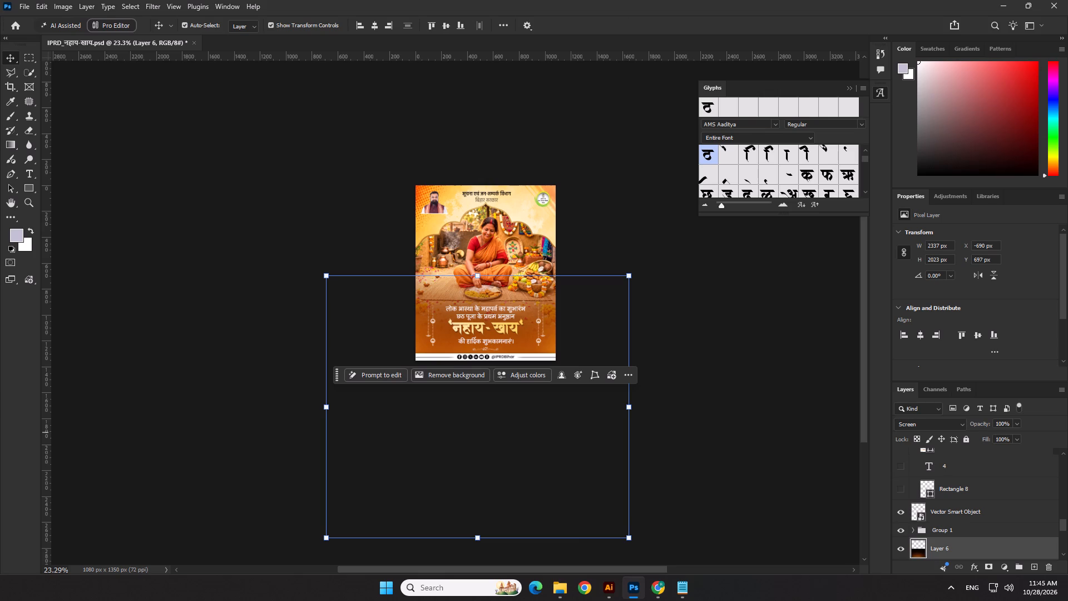
Set the opacity of the Layer 6 glow to 60% and deselect it.
{"action": "left_click_drag", "start_coordinate": [1004, 423], "coordinate": [961, 425]}
{"action": "type", "text": "60"}
{"action": "key", "text": "Return"}
{"action": "left_click", "coordinate": [759, 430]}
Set the opacity of the Layer 5 and Layer 4 glows to 60% each and deselect them.
{"action": "scroll", "coordinate": [458, 361], "scroll_direction": "up", "scroll_amount": 3}
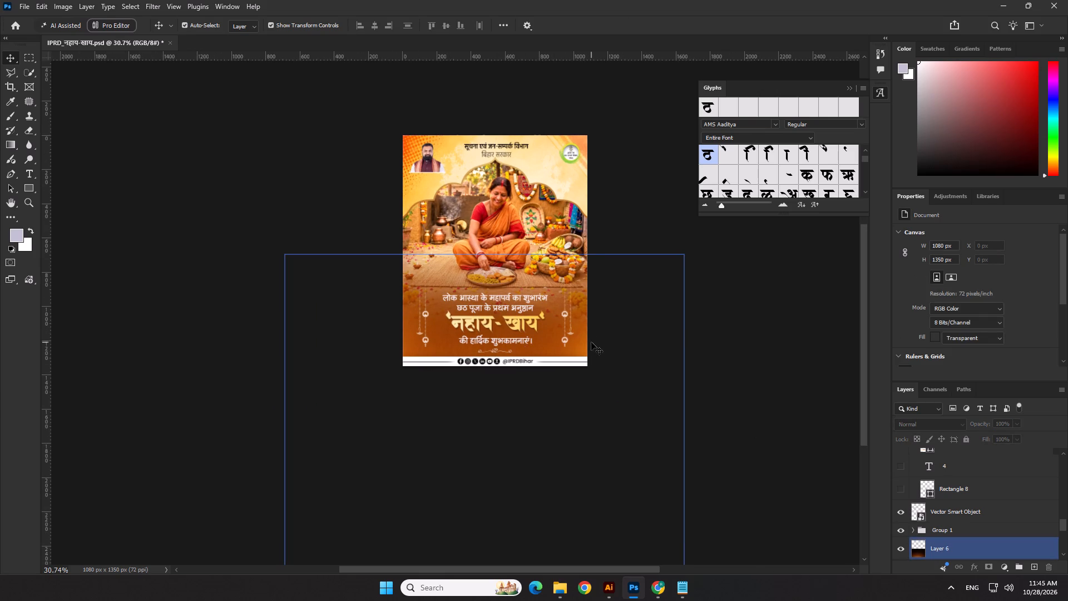
{"action": "left_click", "coordinate": [580, 347]}
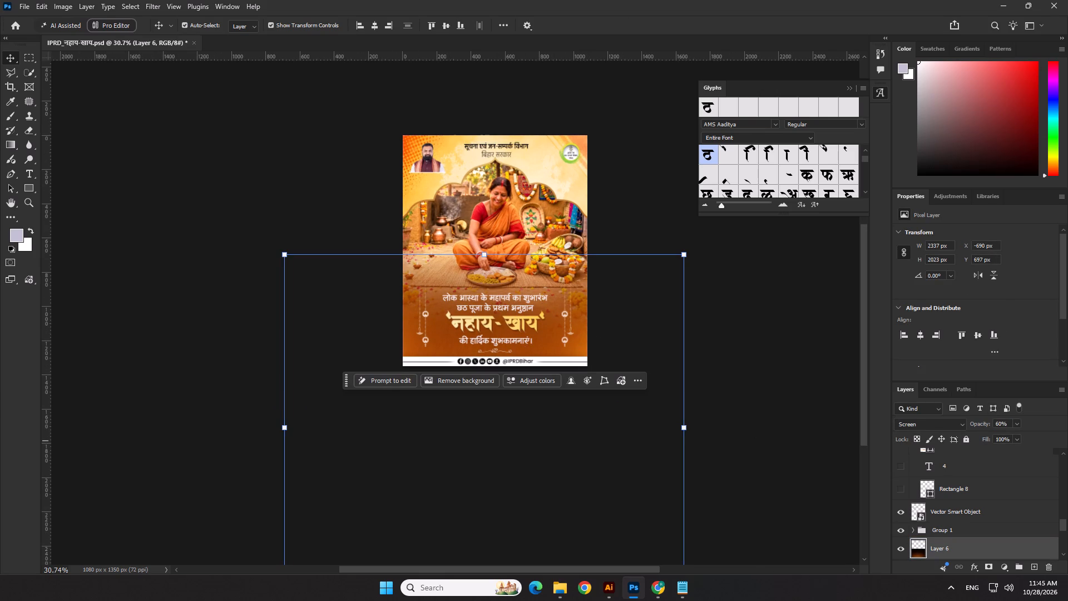
{"action": "scroll", "coordinate": [966, 499], "scroll_direction": "down", "scroll_amount": 4}
{"action": "left_click", "coordinate": [961, 489]}
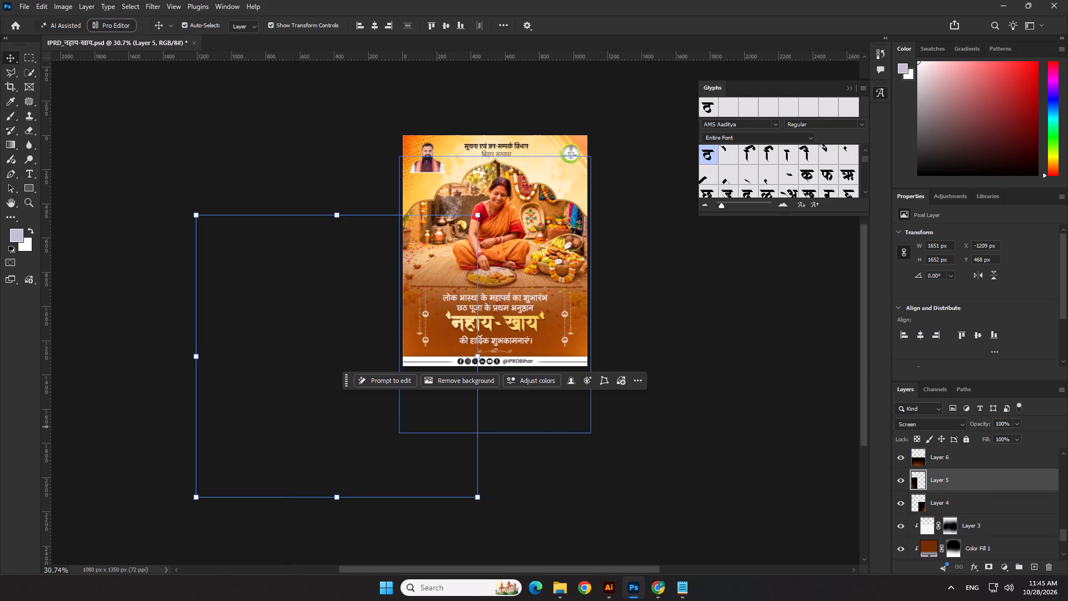
{"action": "left_click_drag", "start_coordinate": [1006, 423], "coordinate": [952, 425]}
{"action": "type", "text": "60"}
{"action": "key", "text": "Return"}
{"action": "left_click", "coordinate": [948, 498]}
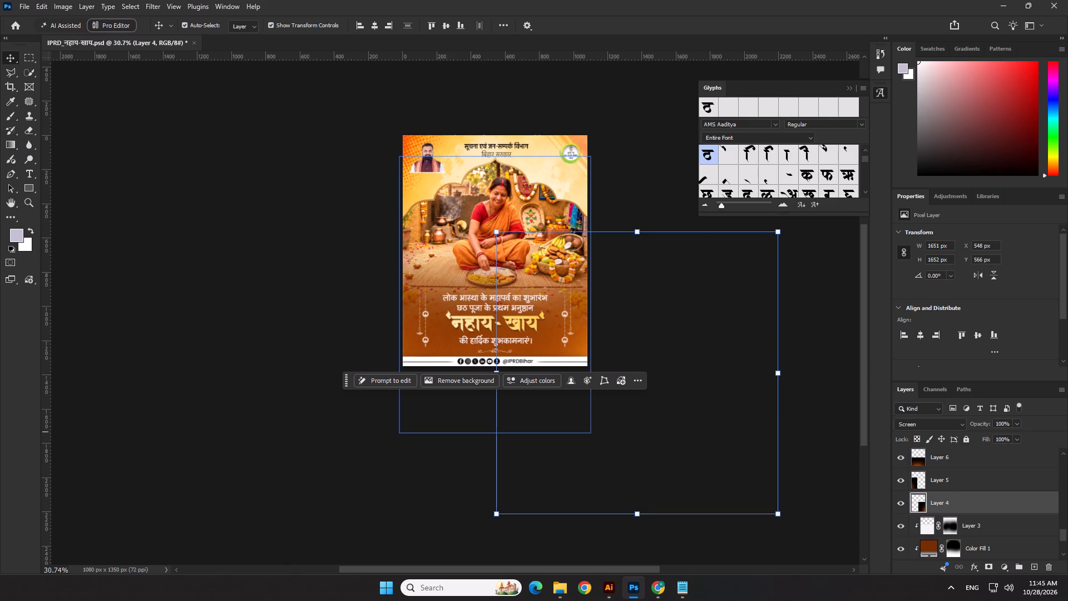
{"action": "left_click_drag", "start_coordinate": [1004, 422], "coordinate": [927, 427]}
{"action": "type", "text": "60"}
{"action": "key", "text": "Return"}
{"action": "left_click", "coordinate": [224, 368]}
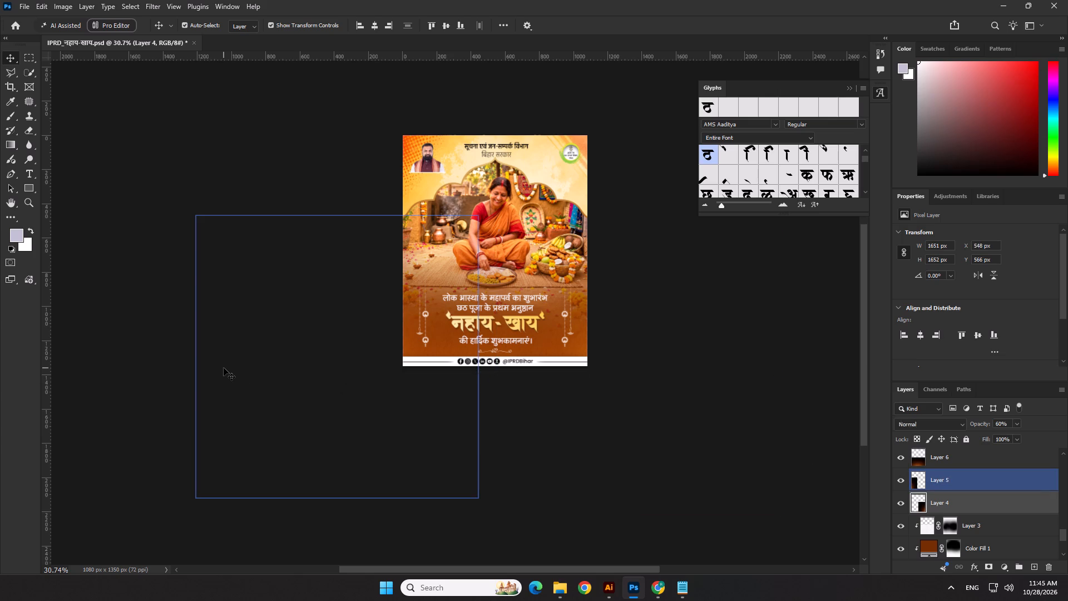
{"action": "left_click", "coordinate": [542, 460]}
Sample the brown-orange background below the greeting text as the foreground colour and return to the Move tool.
{"action": "scroll", "coordinate": [536, 375], "scroll_direction": "up", "scroll_amount": 9}
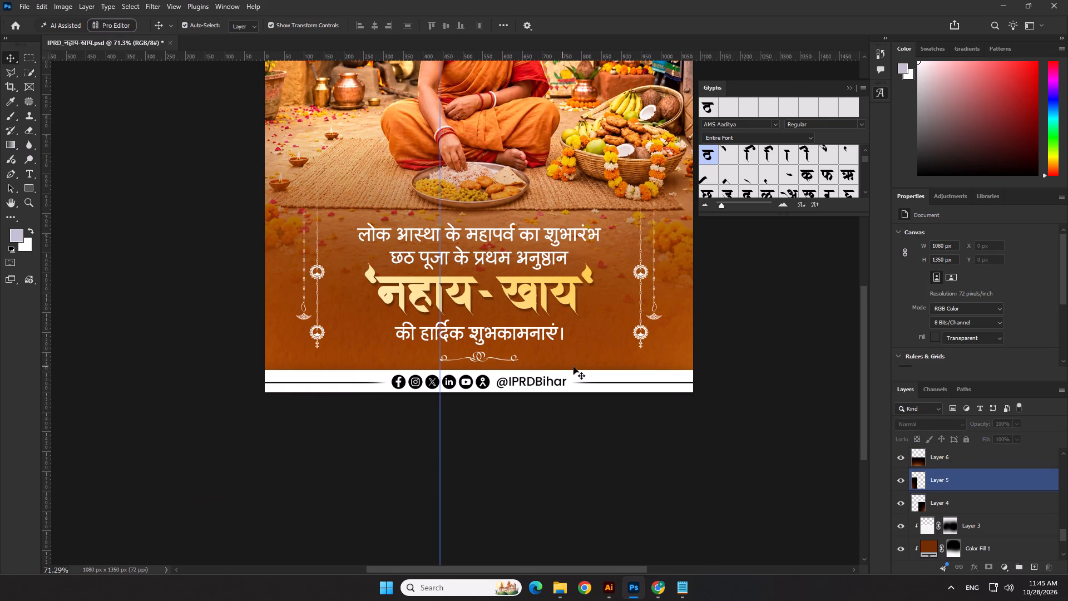
{"action": "left_click", "coordinate": [7, 100]}
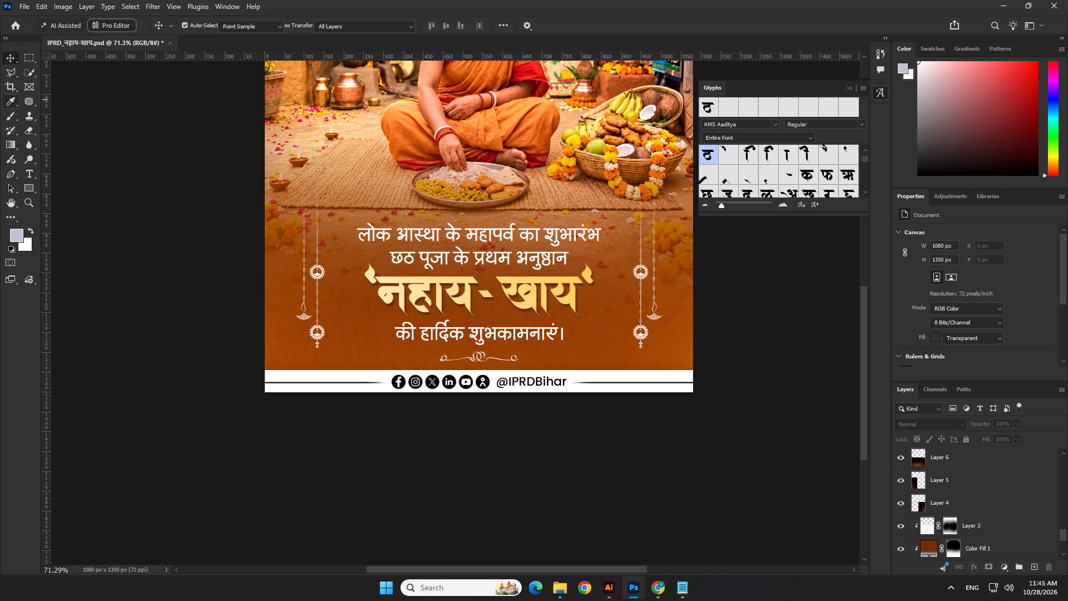
{"action": "left_click", "coordinate": [372, 353]}
{"action": "left_click", "coordinate": [11, 59]}
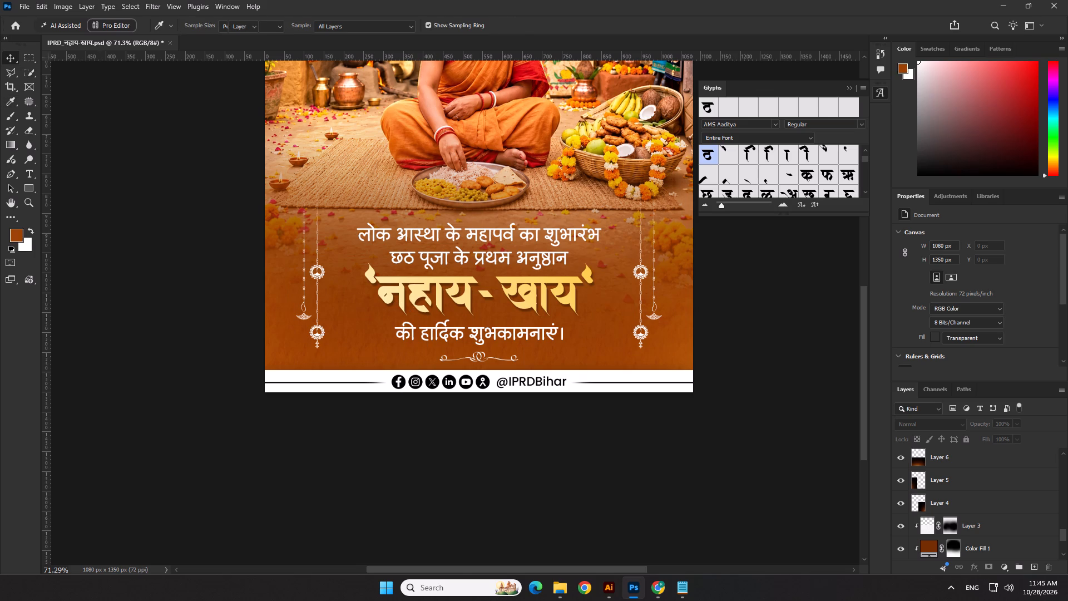
Create a new empty layer directly above Layer 6.
{"action": "left_click", "coordinate": [524, 298]}
{"action": "scroll", "coordinate": [948, 516], "scroll_direction": "down", "scroll_amount": 4}
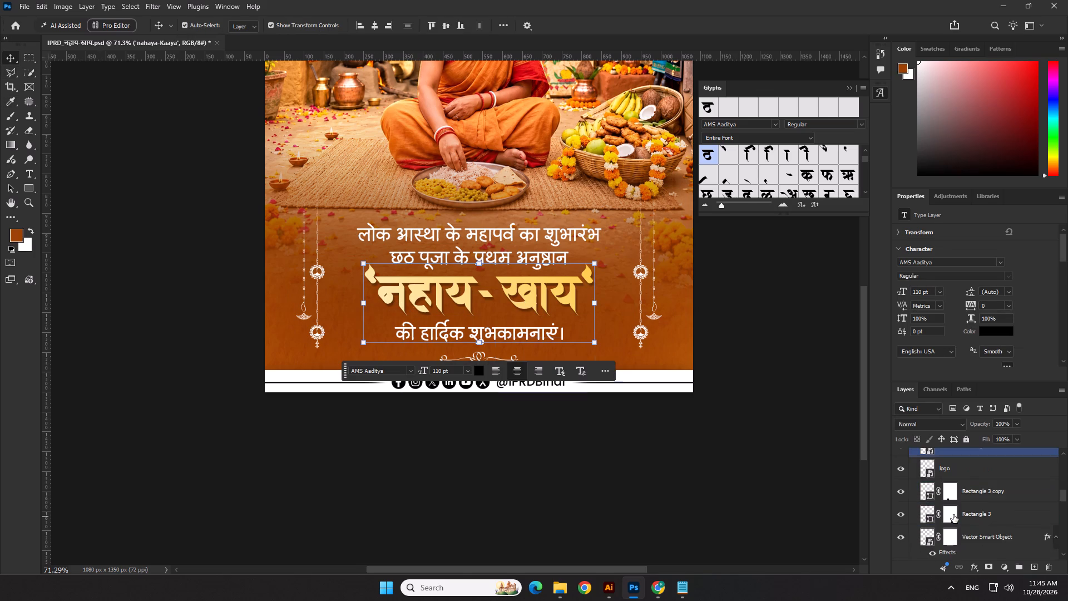
{"action": "scroll", "coordinate": [953, 515], "scroll_direction": "down", "scroll_amount": 17}
{"action": "scroll", "coordinate": [966, 497], "scroll_direction": "up", "scroll_amount": 3}
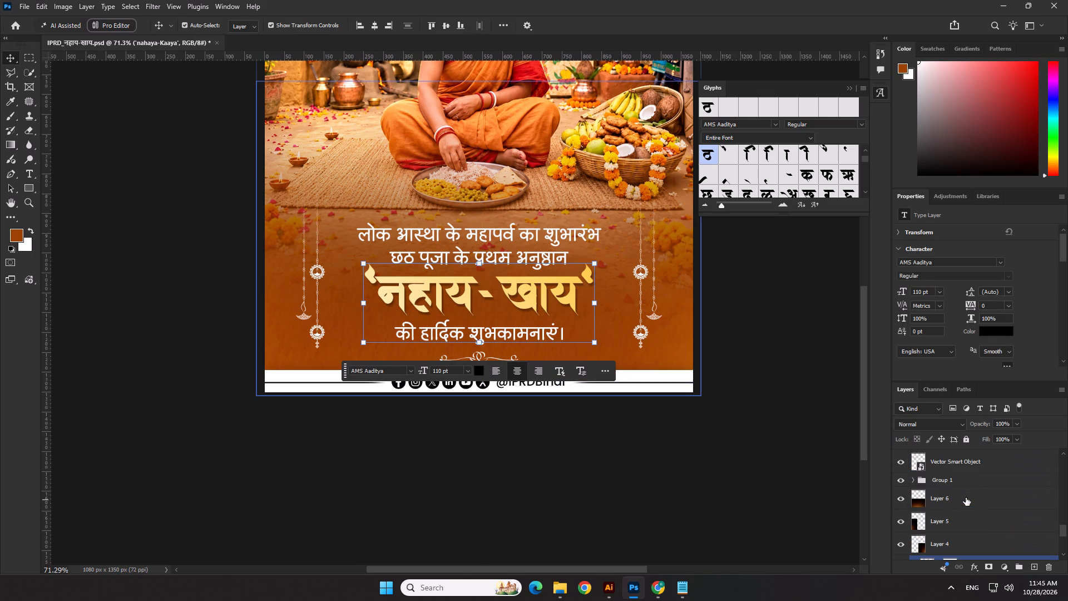
{"action": "left_click", "coordinate": [966, 497]}
{"action": "left_click", "coordinate": [1034, 565]}
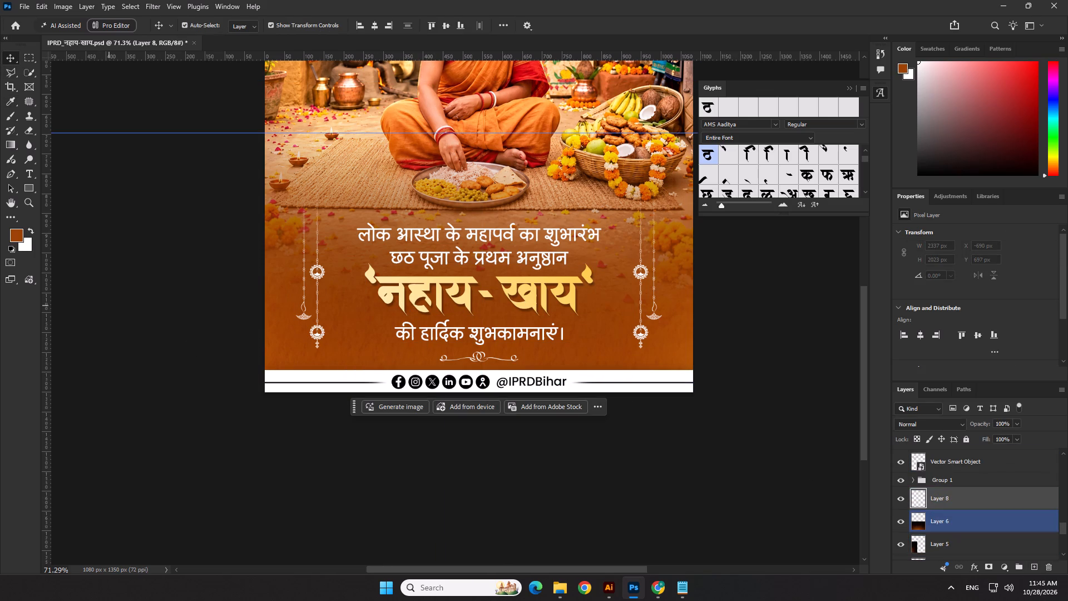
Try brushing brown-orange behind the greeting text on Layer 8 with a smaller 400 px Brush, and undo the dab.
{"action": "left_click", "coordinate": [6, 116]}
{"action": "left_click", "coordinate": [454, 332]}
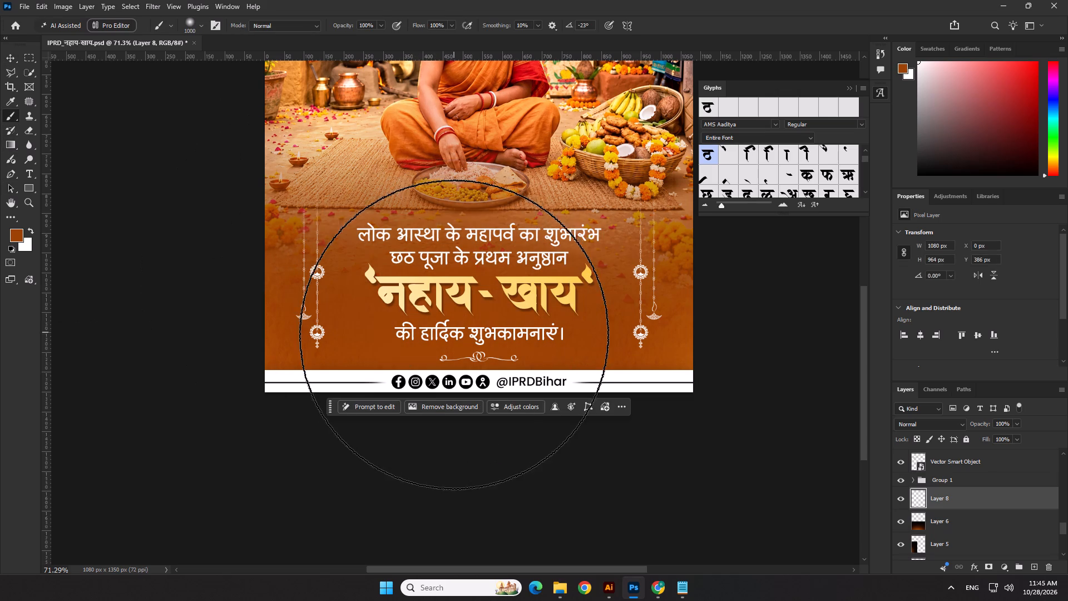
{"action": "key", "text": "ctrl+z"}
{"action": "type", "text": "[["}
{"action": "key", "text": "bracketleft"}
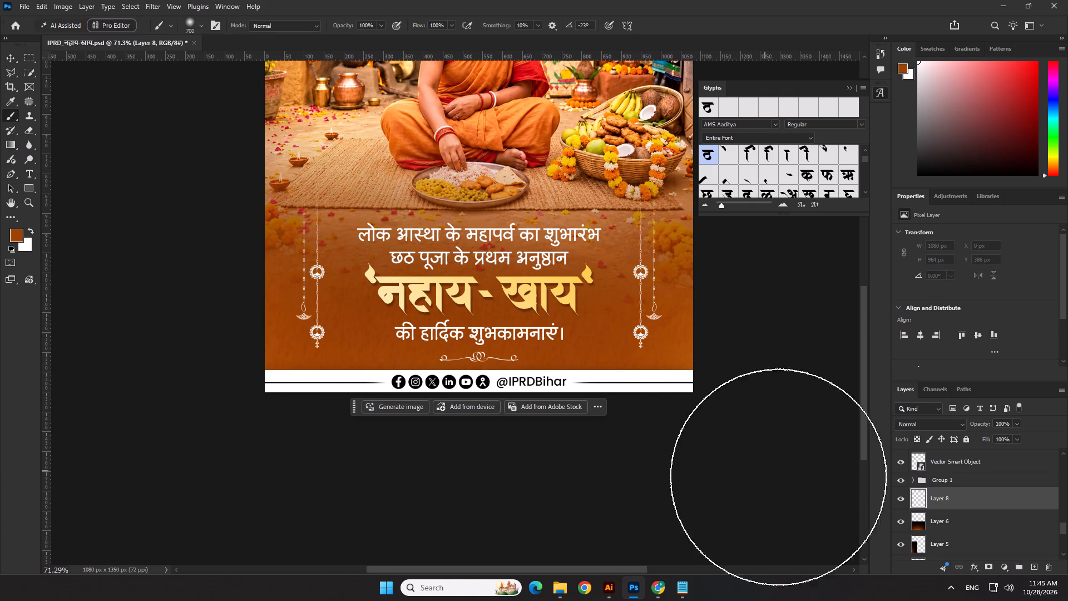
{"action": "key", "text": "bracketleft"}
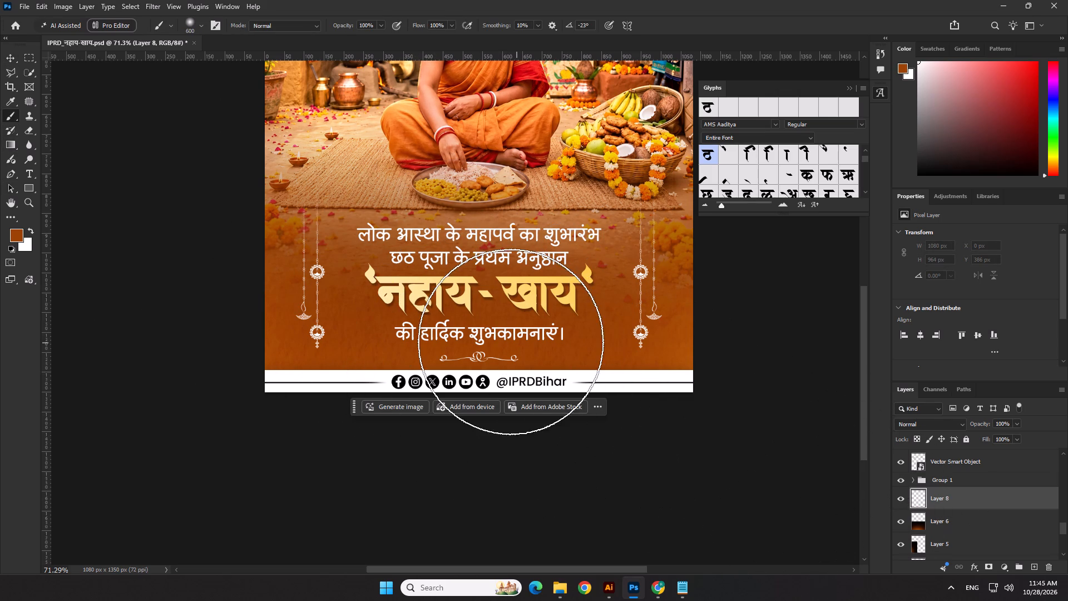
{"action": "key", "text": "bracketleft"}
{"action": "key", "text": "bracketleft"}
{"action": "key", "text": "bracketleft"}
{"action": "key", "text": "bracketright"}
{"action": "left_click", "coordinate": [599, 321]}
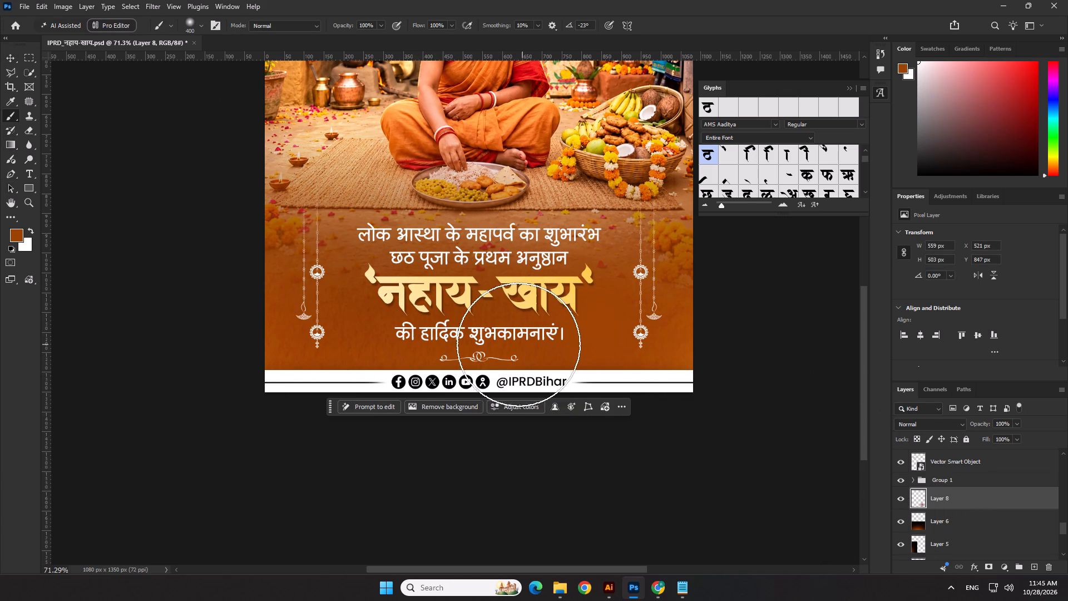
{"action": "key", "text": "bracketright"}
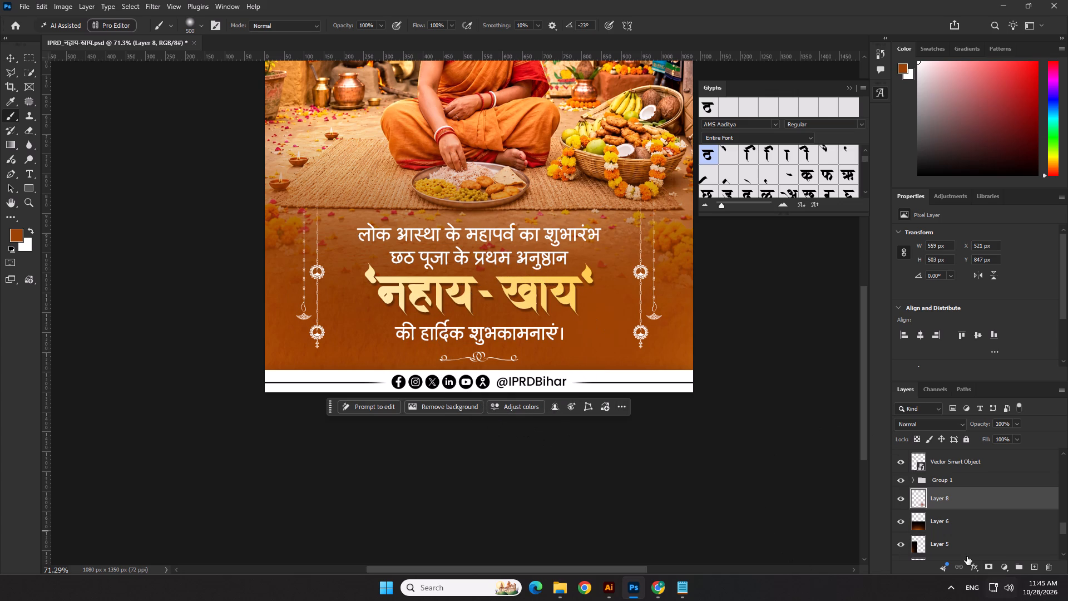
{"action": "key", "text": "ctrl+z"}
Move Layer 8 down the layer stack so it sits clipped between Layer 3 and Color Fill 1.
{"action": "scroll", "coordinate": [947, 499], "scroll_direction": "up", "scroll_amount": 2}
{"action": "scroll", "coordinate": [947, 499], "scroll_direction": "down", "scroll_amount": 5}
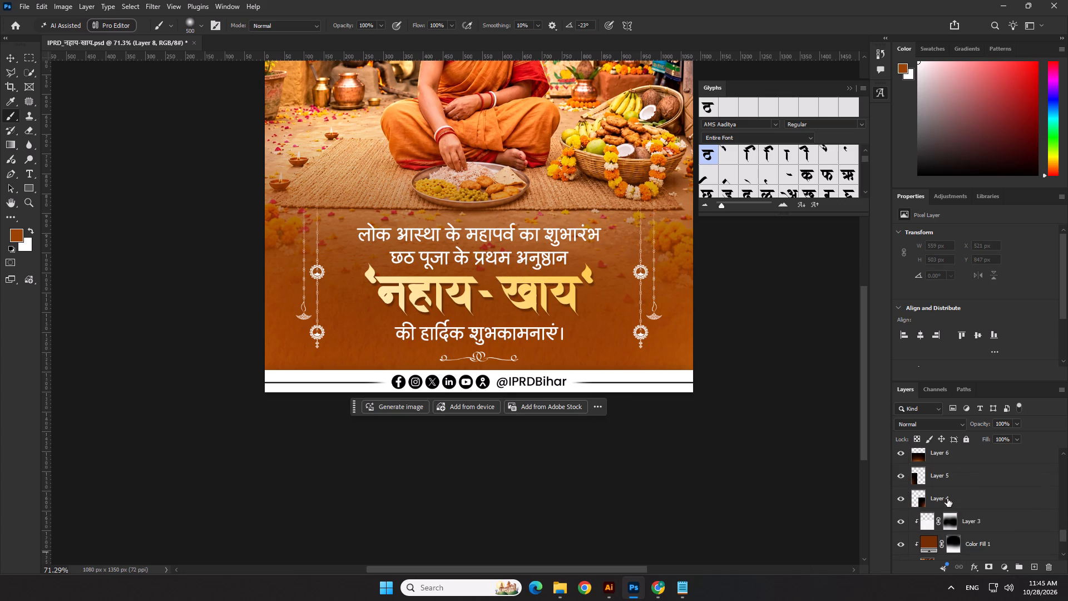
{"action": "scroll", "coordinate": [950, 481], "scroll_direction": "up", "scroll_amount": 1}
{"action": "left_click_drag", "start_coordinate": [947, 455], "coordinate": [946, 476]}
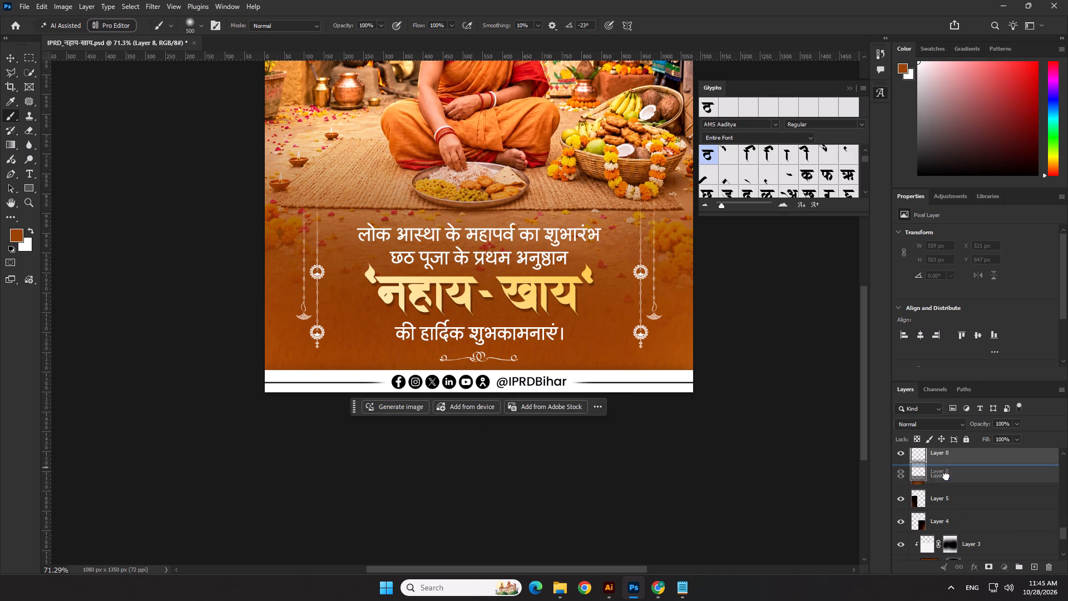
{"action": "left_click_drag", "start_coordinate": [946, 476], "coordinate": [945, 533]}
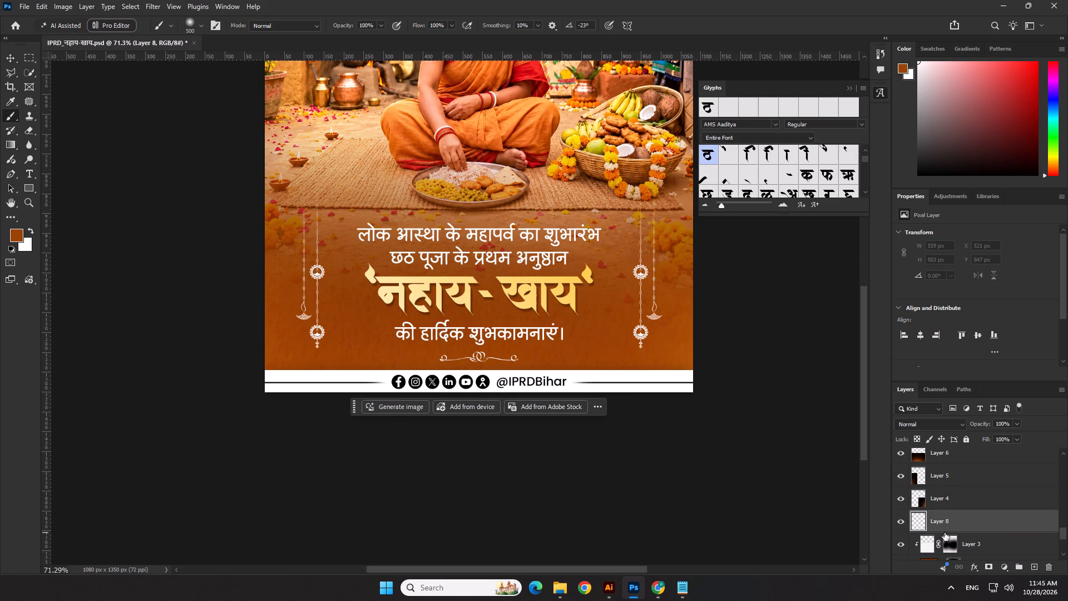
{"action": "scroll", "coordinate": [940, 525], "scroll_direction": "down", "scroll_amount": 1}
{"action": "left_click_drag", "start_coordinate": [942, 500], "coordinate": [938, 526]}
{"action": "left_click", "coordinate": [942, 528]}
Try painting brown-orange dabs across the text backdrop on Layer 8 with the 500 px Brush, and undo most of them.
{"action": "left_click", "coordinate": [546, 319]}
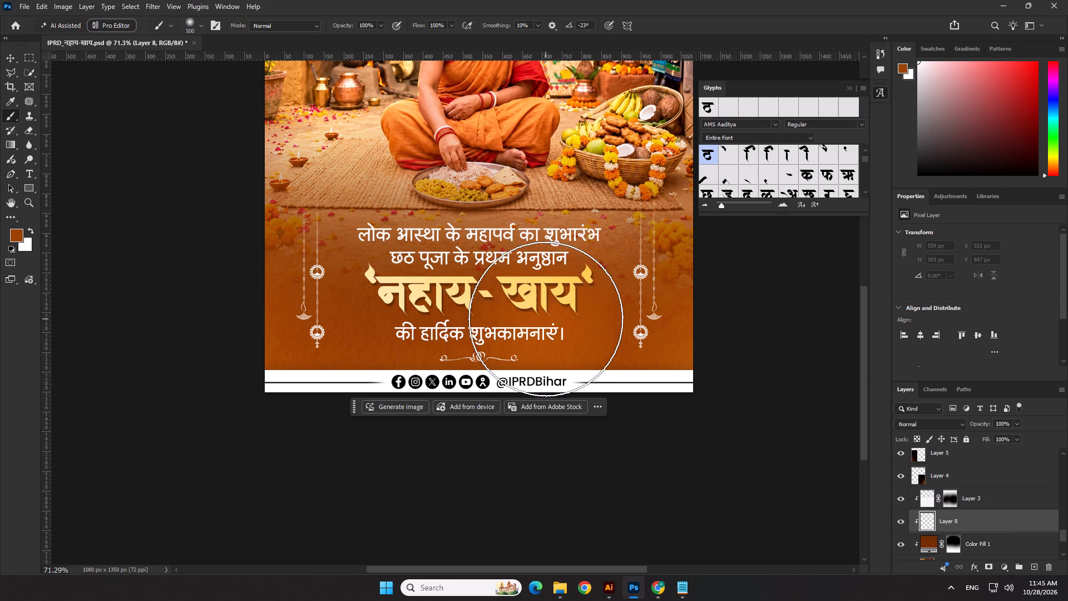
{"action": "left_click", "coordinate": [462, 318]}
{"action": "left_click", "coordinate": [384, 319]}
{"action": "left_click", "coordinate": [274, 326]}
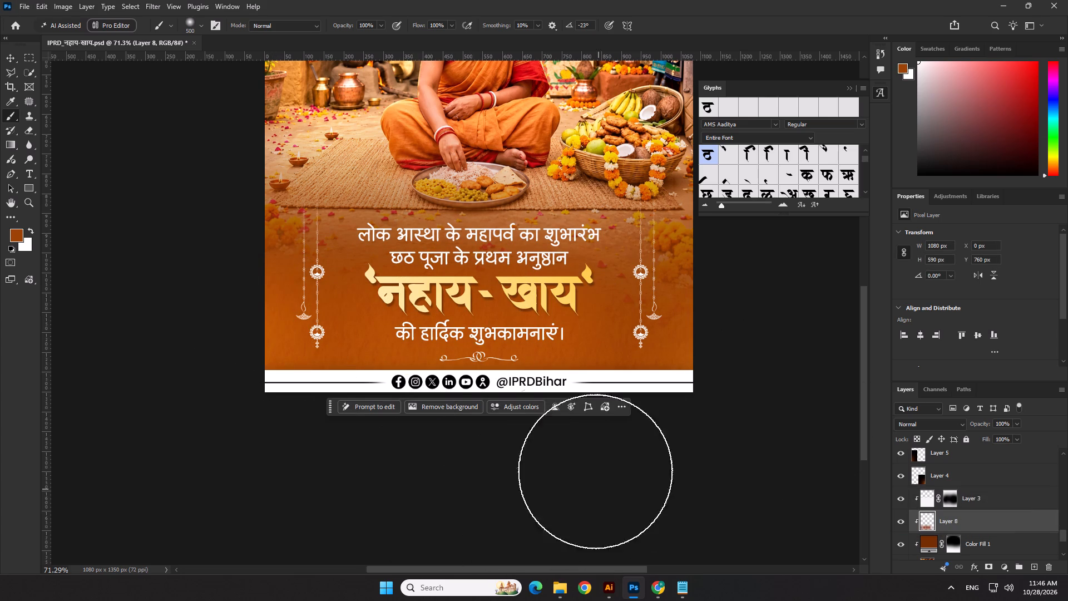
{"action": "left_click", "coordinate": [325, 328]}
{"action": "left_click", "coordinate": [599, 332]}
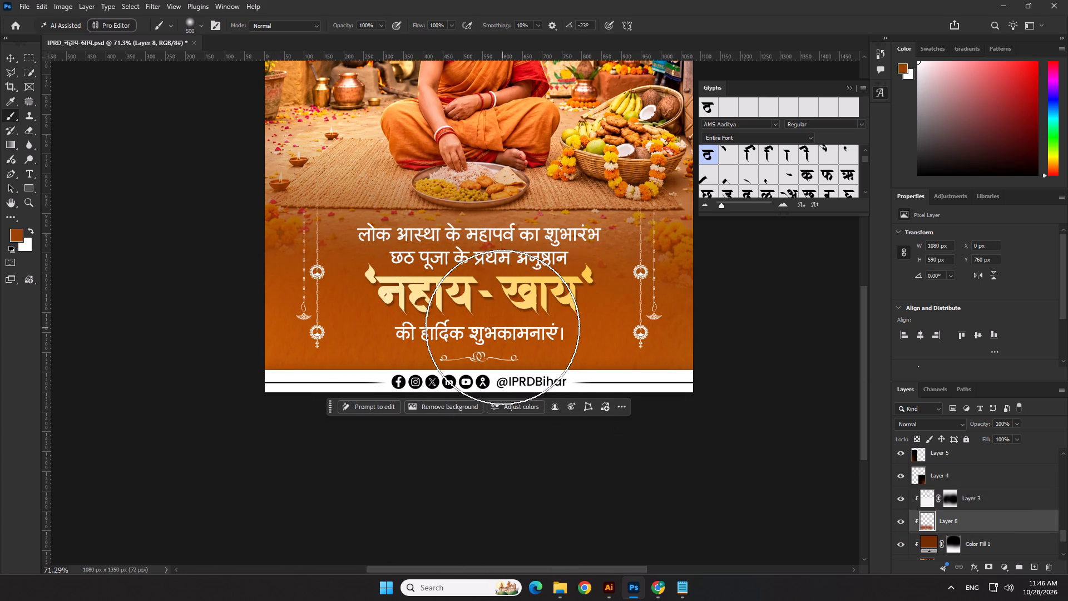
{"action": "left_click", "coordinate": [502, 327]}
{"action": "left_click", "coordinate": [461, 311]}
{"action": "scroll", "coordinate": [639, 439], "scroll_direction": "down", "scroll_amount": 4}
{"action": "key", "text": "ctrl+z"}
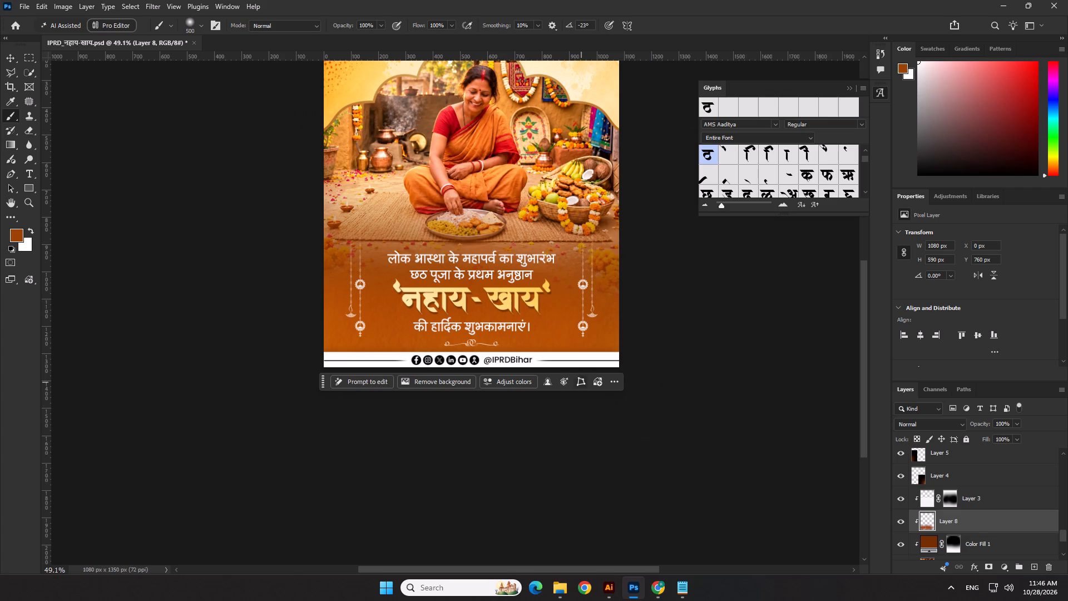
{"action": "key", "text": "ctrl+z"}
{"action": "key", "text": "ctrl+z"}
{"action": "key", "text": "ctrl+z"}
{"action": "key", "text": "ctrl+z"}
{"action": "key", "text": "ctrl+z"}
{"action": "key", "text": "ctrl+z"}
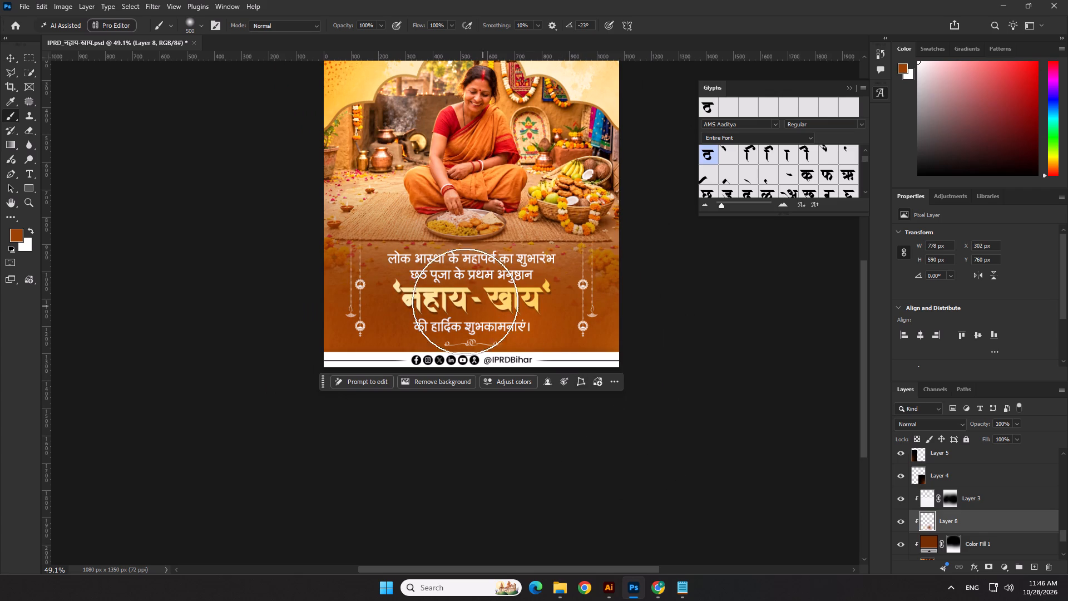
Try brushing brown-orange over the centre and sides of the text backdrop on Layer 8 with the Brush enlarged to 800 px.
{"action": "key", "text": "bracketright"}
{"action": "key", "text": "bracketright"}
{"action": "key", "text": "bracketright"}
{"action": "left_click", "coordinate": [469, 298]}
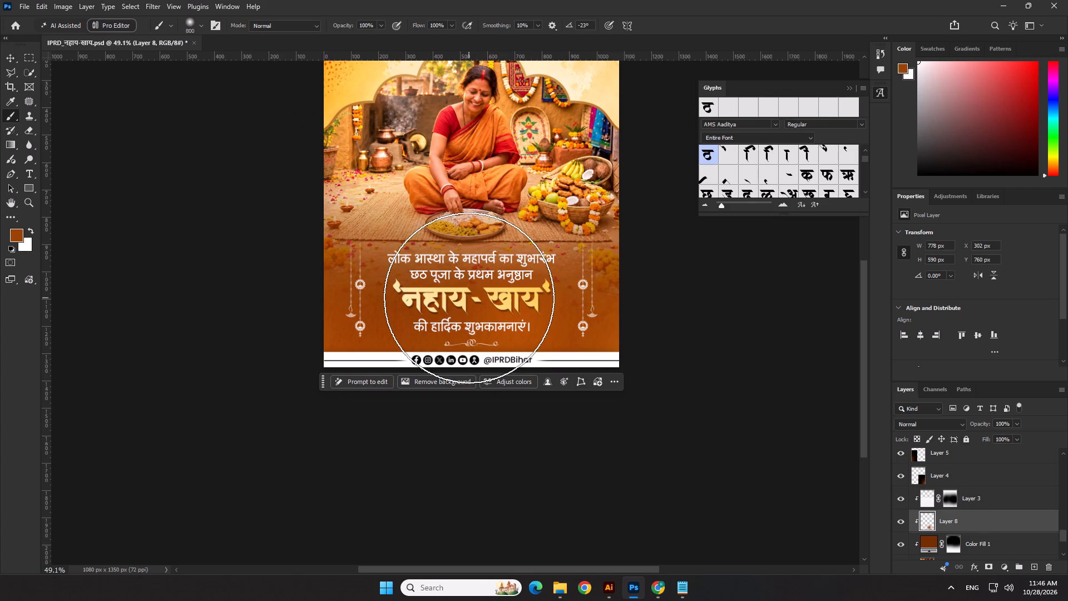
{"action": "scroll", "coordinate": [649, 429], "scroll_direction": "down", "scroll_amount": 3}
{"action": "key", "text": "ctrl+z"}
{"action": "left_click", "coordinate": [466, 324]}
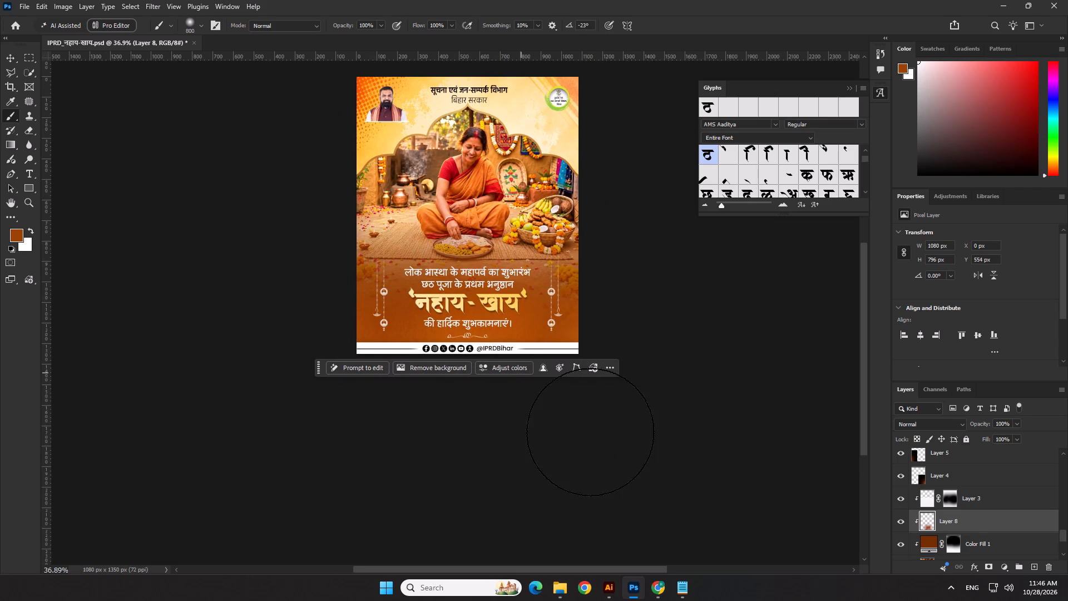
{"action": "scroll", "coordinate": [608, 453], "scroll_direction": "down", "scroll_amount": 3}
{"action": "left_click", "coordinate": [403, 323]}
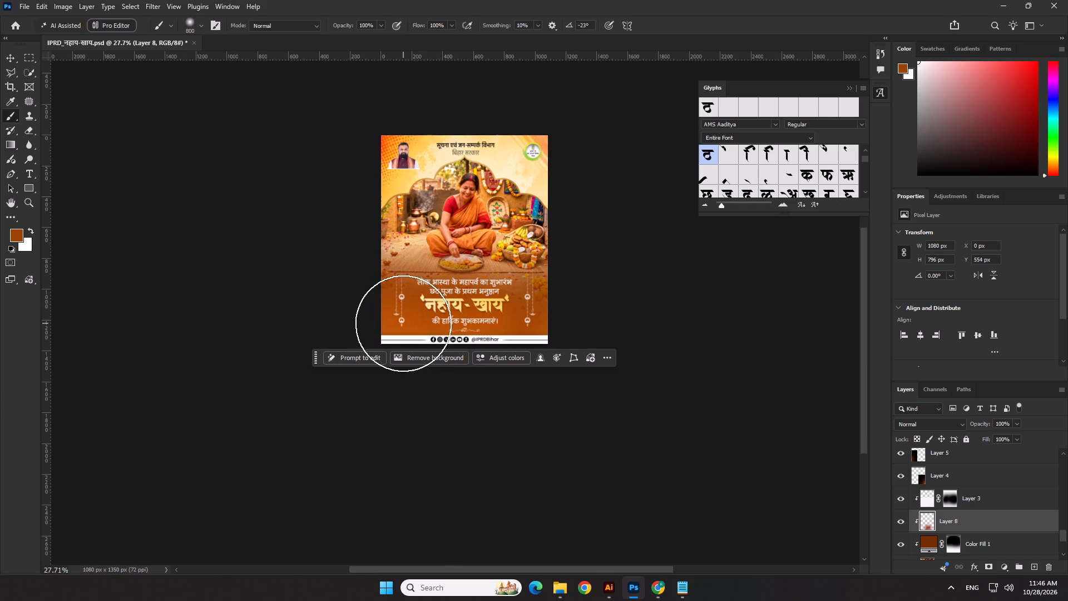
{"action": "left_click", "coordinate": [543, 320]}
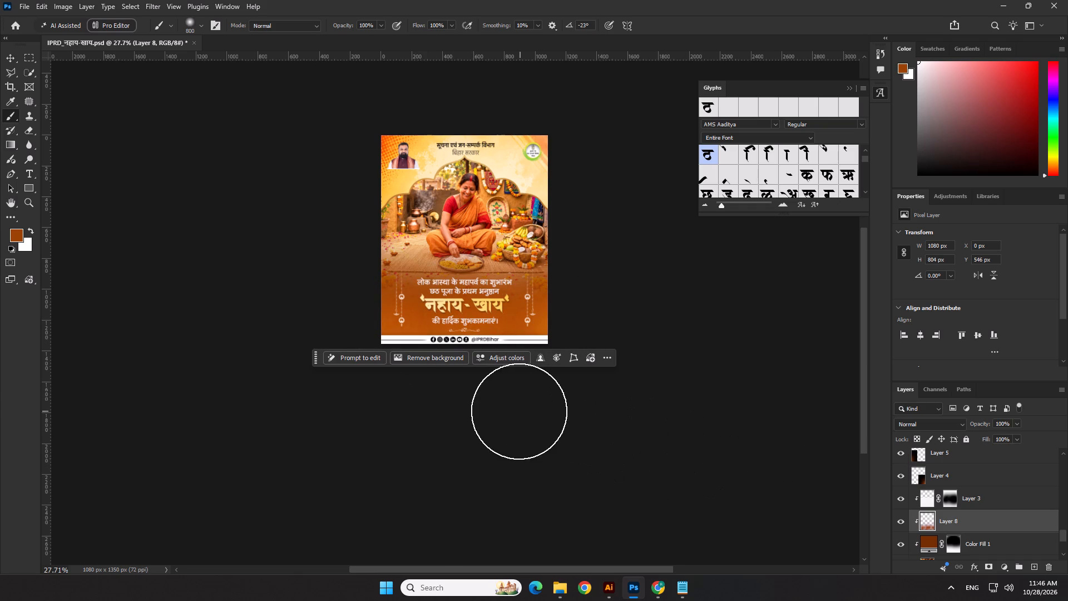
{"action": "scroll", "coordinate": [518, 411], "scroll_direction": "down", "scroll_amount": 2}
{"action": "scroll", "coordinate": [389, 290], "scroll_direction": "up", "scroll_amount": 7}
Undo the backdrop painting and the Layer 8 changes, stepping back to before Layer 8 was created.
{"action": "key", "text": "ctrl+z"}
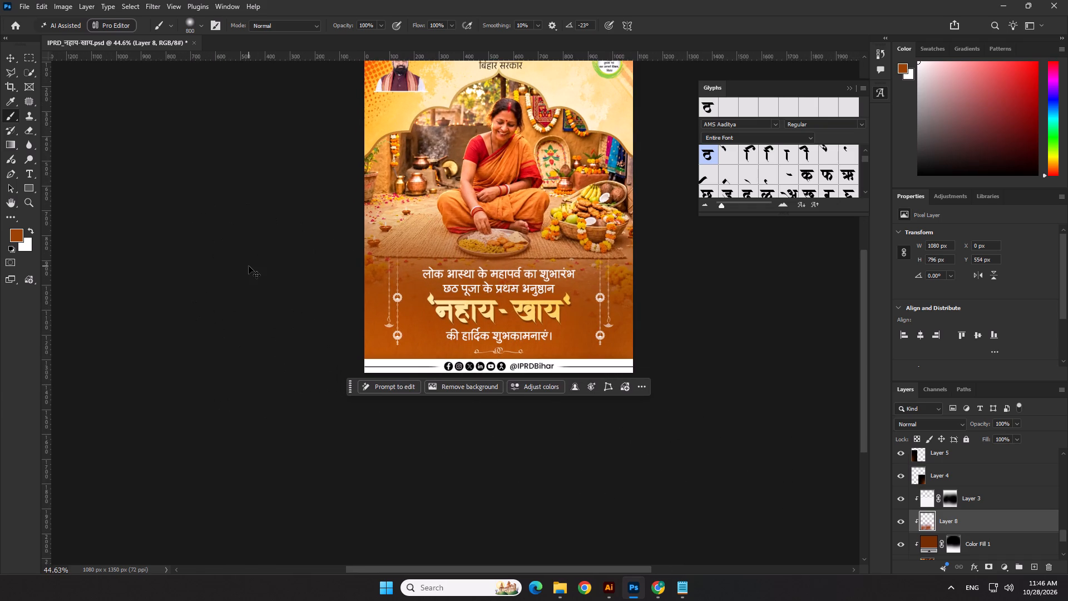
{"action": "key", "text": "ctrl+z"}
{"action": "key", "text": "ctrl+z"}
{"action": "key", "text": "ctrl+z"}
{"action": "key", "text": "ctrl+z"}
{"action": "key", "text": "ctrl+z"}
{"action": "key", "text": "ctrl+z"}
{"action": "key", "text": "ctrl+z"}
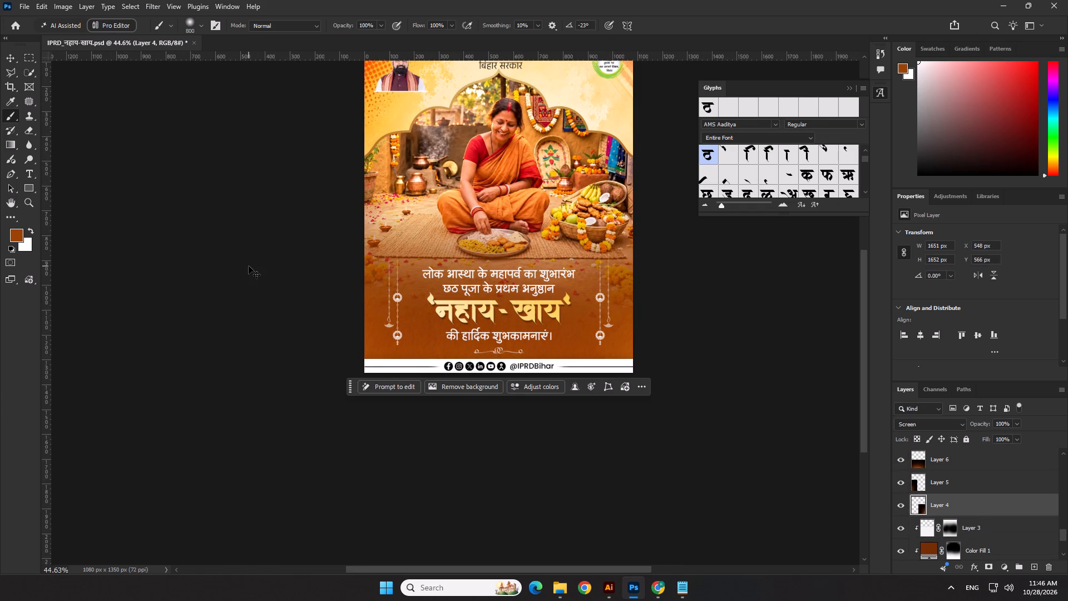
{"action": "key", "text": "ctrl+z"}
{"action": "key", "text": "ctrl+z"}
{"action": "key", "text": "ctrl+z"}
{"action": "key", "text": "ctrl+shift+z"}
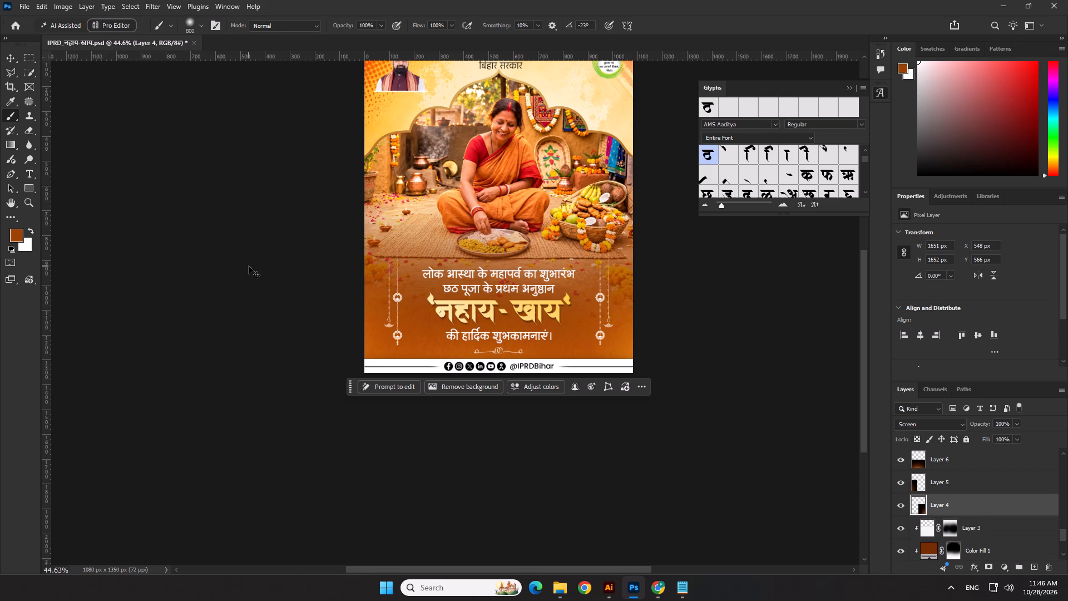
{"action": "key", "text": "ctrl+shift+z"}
Hide the Layer 5 and Layer 4 glows, keep the Layer 6 glow visible, and deselect.
{"action": "scroll", "coordinate": [284, 324], "scroll_direction": "down", "scroll_amount": 7}
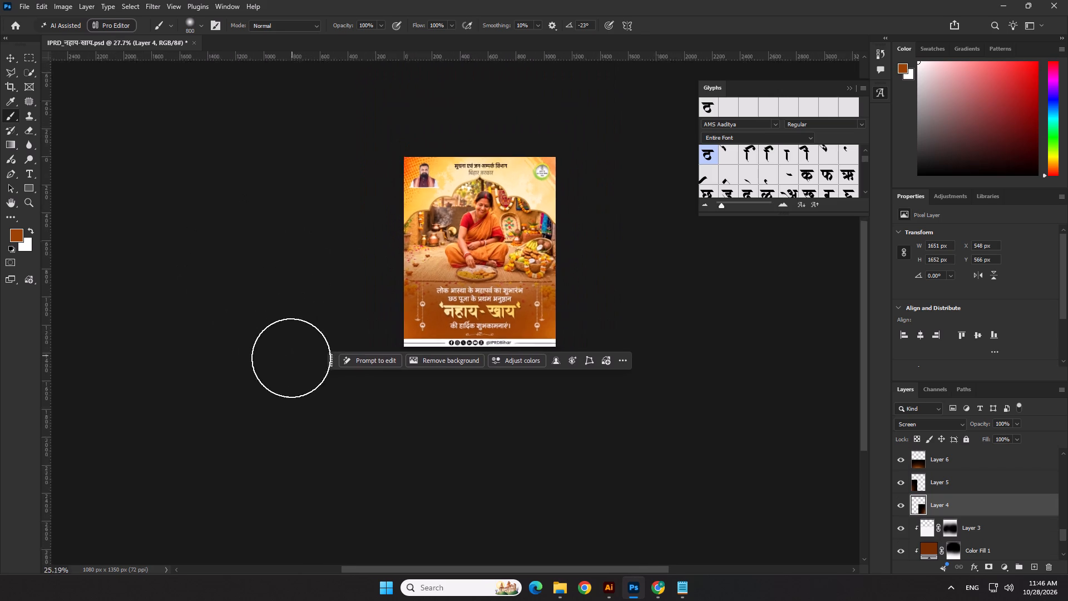
{"action": "left_click", "coordinate": [12, 57]}
{"action": "left_click", "coordinate": [202, 162]}
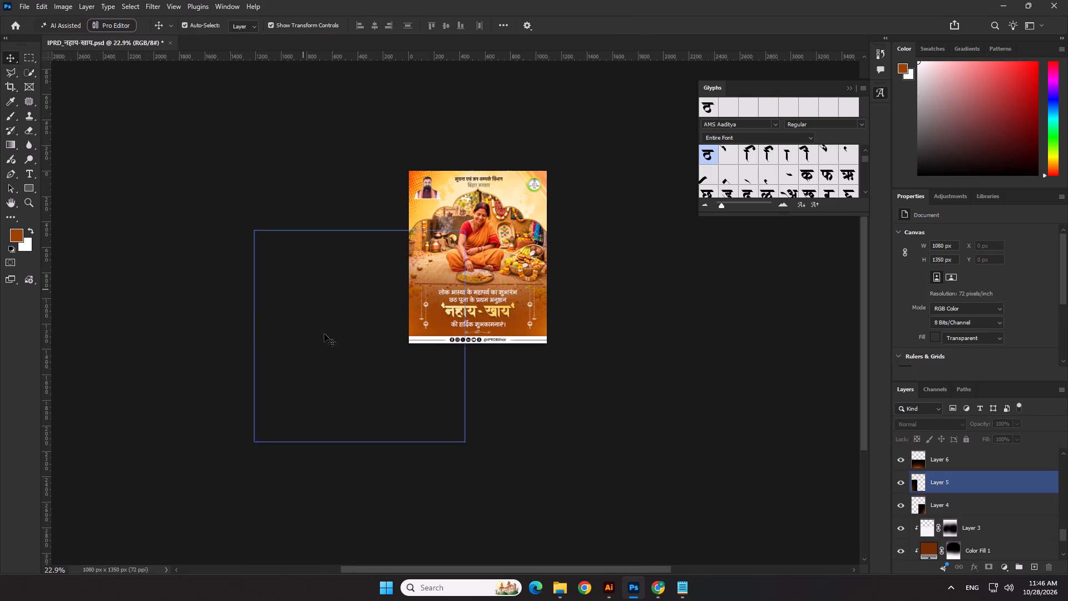
{"action": "scroll", "coordinate": [325, 358], "scroll_direction": "down", "scroll_amount": 5}
{"action": "scroll", "coordinate": [587, 263], "scroll_direction": "up", "scroll_amount": 4}
{"action": "left_click", "coordinate": [660, 296]}
{"action": "scroll", "coordinate": [536, 333], "scroll_direction": "up", "scroll_amount": 3}
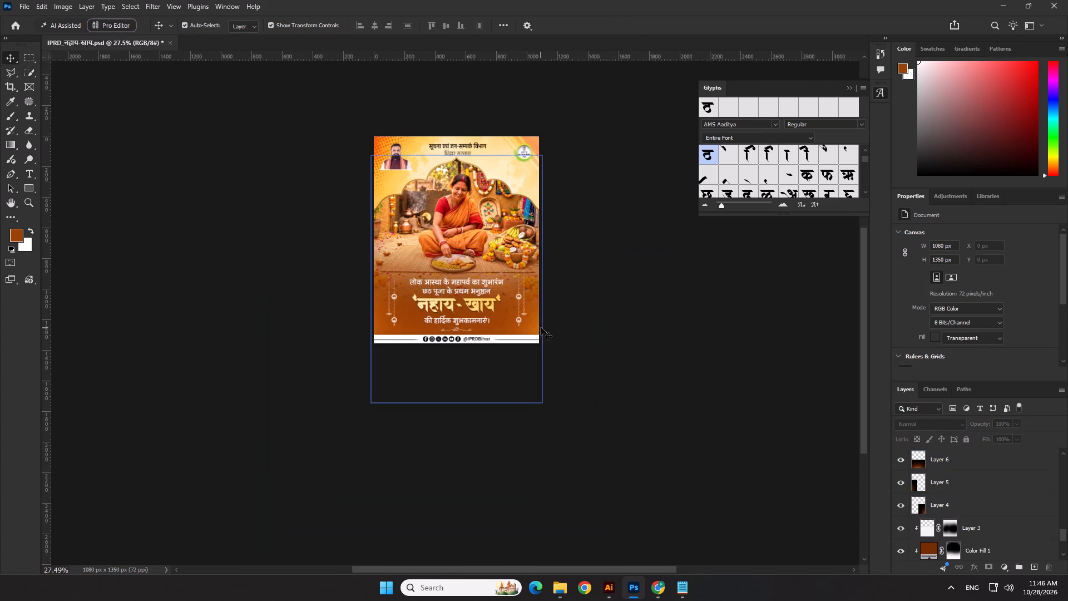
{"action": "left_click", "coordinate": [538, 325]}
{"action": "left_click", "coordinate": [896, 461]}
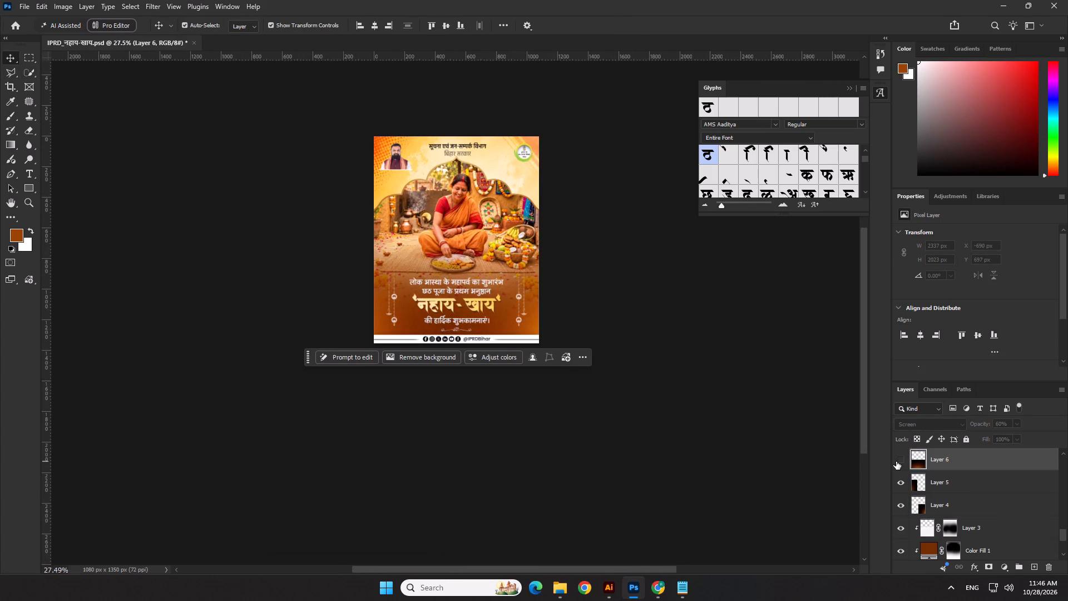
{"action": "left_click", "coordinate": [896, 461]}
{"action": "left_click", "coordinate": [899, 482]}
{"action": "left_click", "coordinate": [899, 499]}
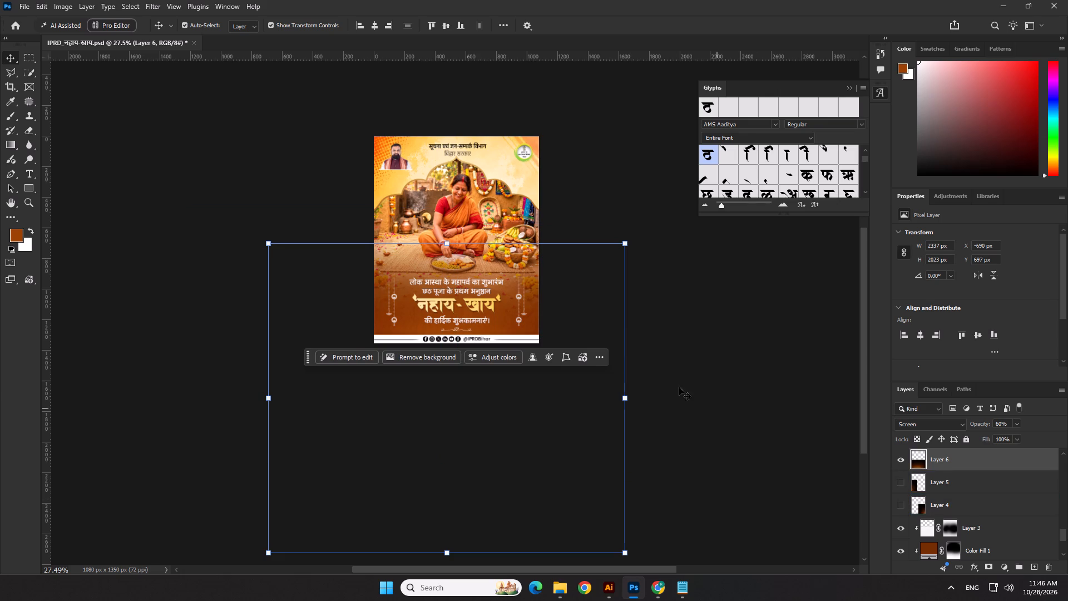
{"action": "left_click", "coordinate": [673, 384]}
Save the Nahay Khay poster document with nothing selected.
{"action": "key", "text": "ctrl+s"}
{"action": "left_click", "coordinate": [676, 338]}
{"action": "scroll", "coordinate": [524, 317], "scroll_direction": "up", "scroll_amount": 1}
{"action": "key", "text": "ctrl+s"}
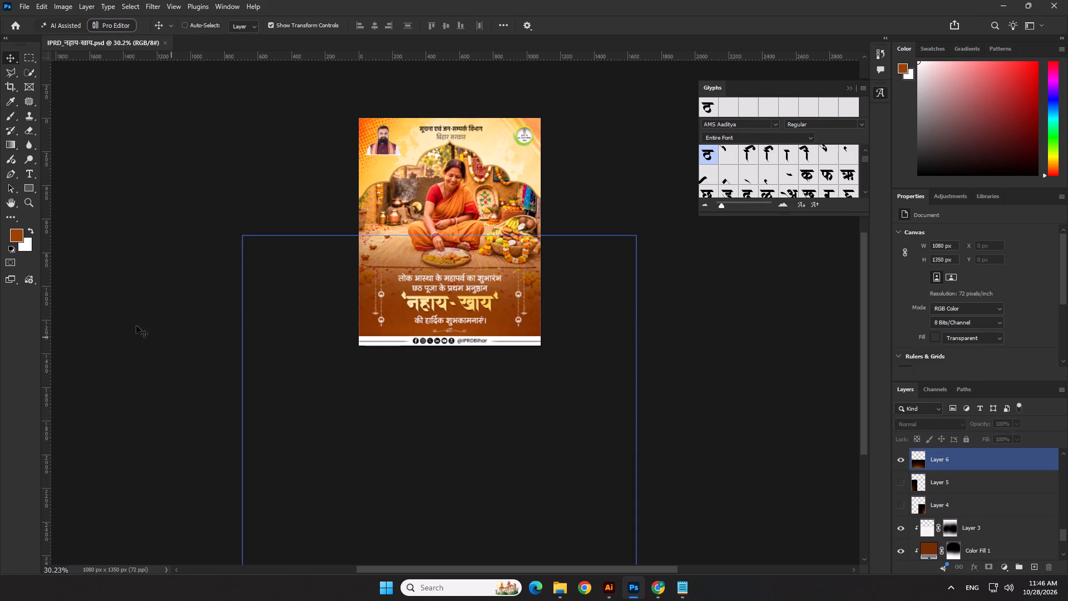
{"action": "left_click", "coordinate": [120, 322]}
{"action": "left_click", "coordinate": [735, 307]}
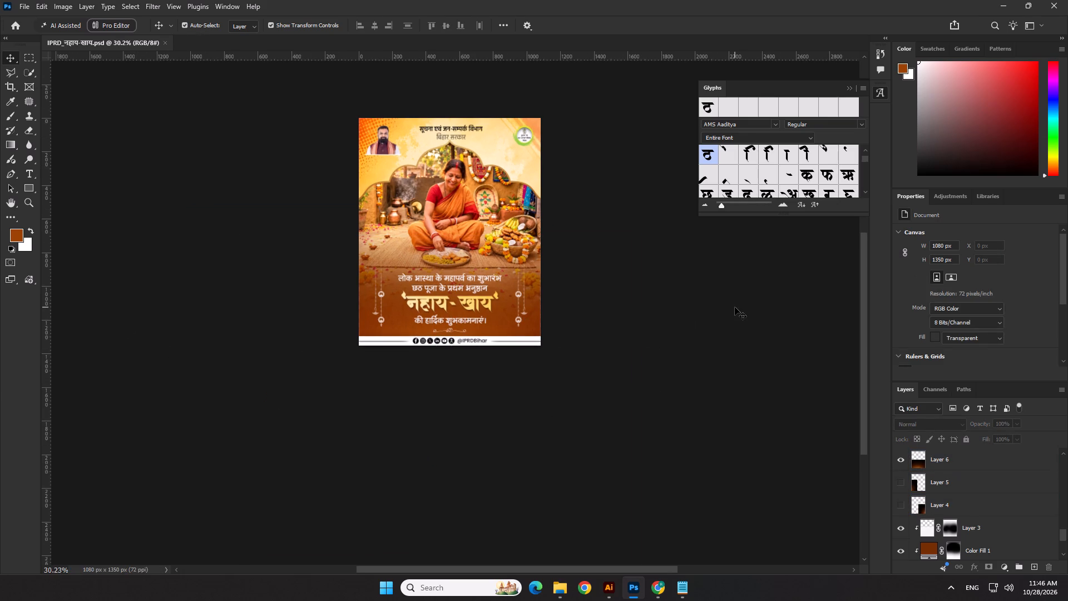
Set the font size of the "छठ पूजा के प्रथम अनुष्ठान" line to 46 pt and deselect it.
{"action": "scroll", "coordinate": [565, 292], "scroll_direction": "up", "scroll_amount": 4}
{"action": "left_click", "coordinate": [447, 284]}
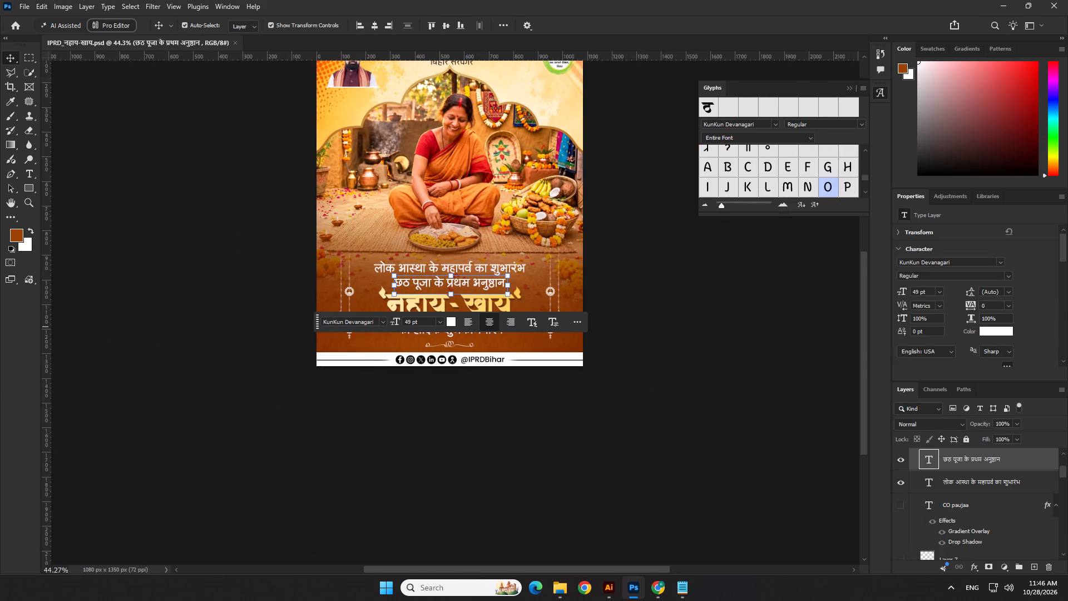
{"action": "left_click", "coordinate": [919, 290]}
{"action": "key", "text": "6"}
{"action": "key", "text": "Return"}
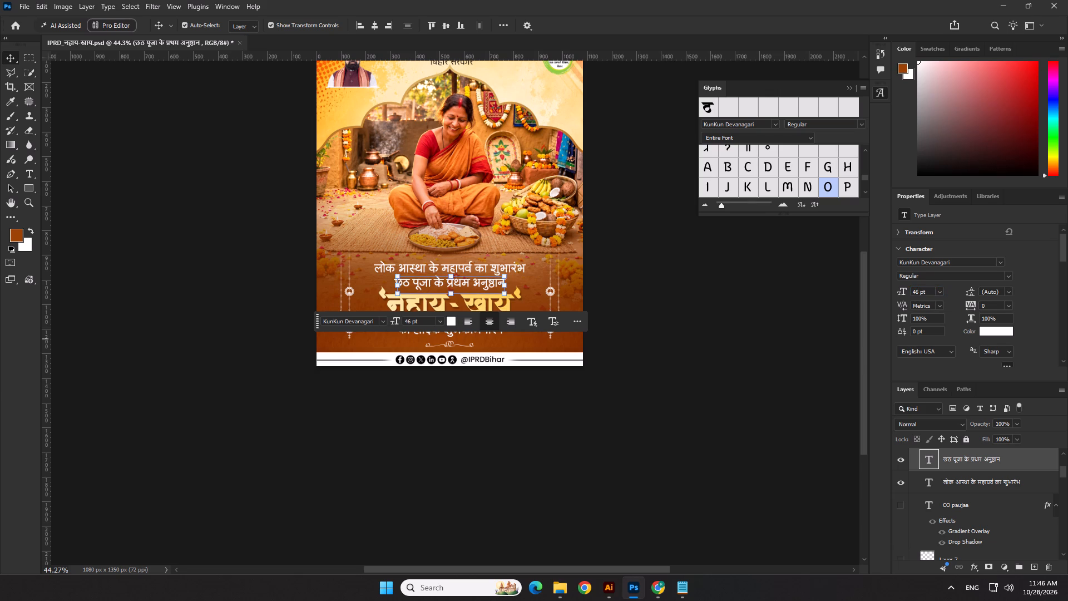
{"action": "left_click", "coordinate": [683, 356]}
Set the font size of the top greeting line "लोक आस्था के महापर्व का शुभारंभ" to 46 pt and deselect it.
{"action": "left_click", "coordinate": [508, 265]}
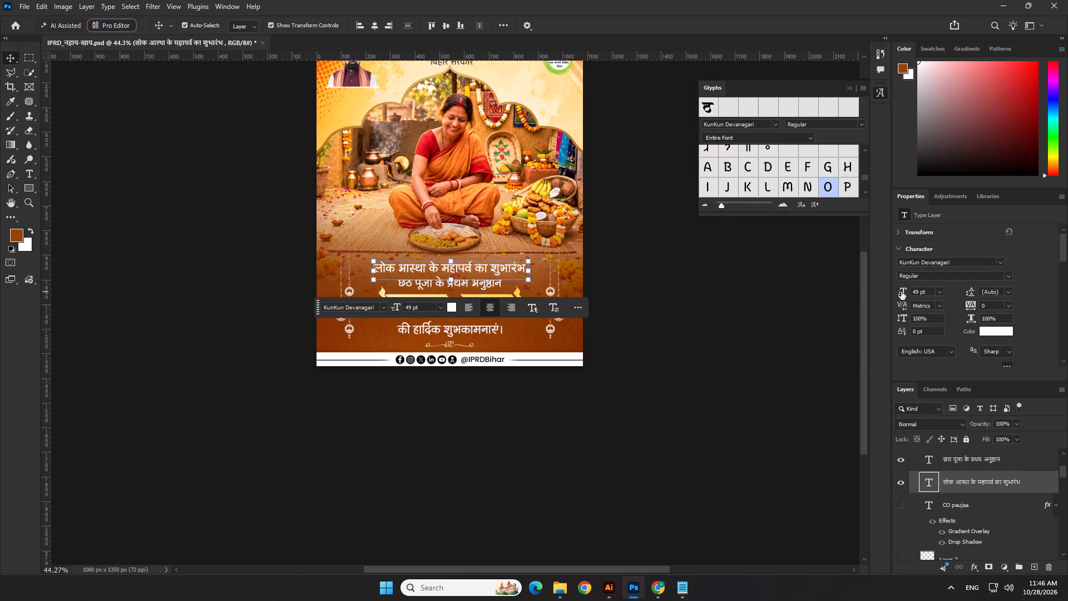
{"action": "left_click", "coordinate": [917, 291]}
{"action": "key", "text": "6"}
{"action": "key", "text": "Return"}
{"action": "left_click", "coordinate": [685, 363]}
Set the font size of the "की हार्दिक शुभकामनाएं।" line below the title to 46 pt.
{"action": "left_click", "coordinate": [458, 329]}
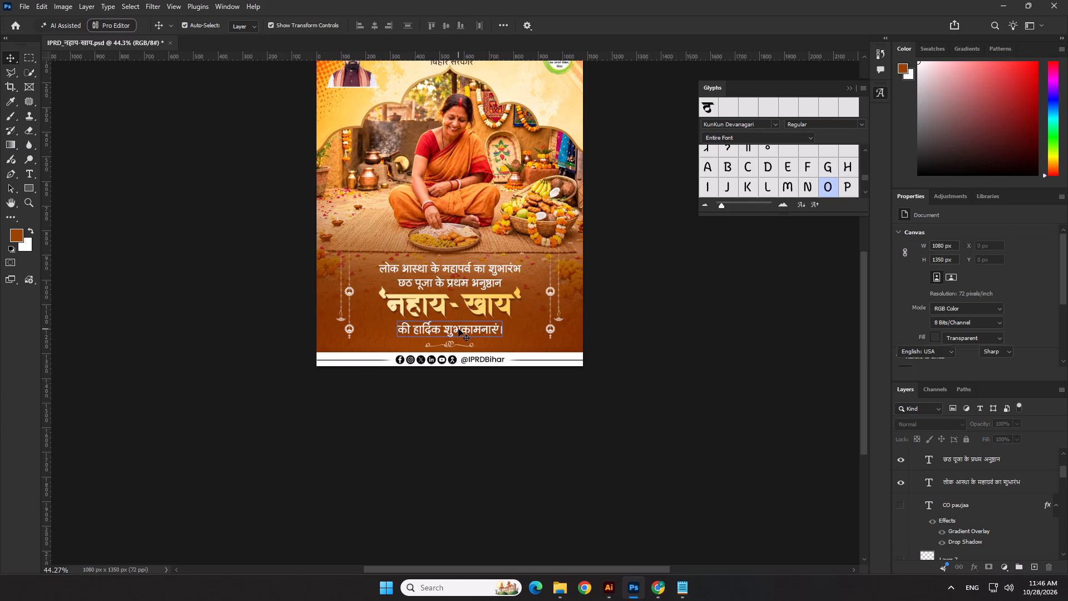
{"action": "left_click", "coordinate": [916, 292]}
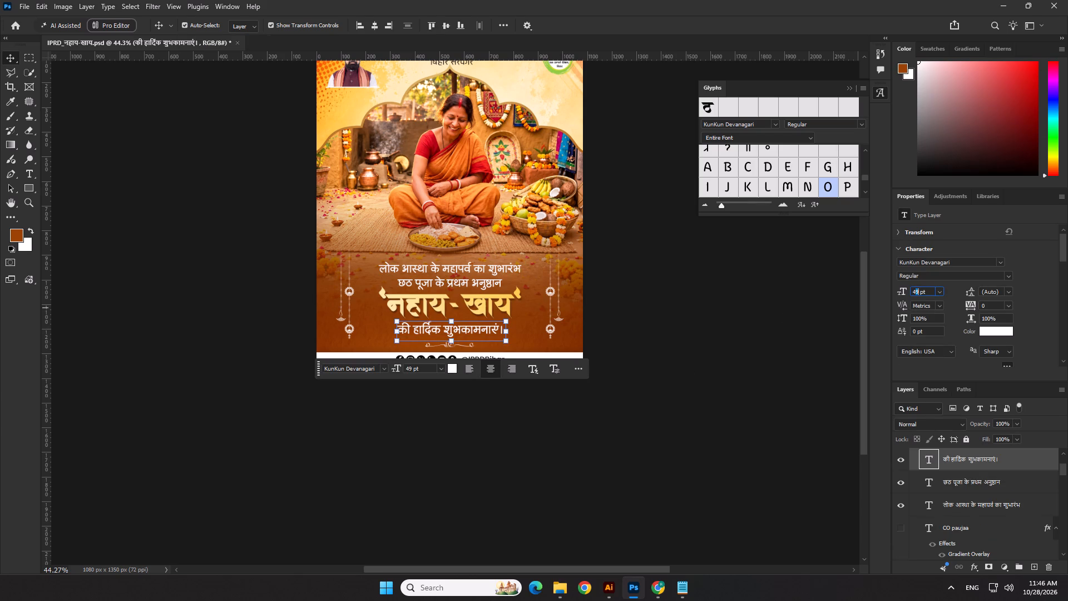
{"action": "key", "text": "6"}
{"action": "key", "text": "Return"}
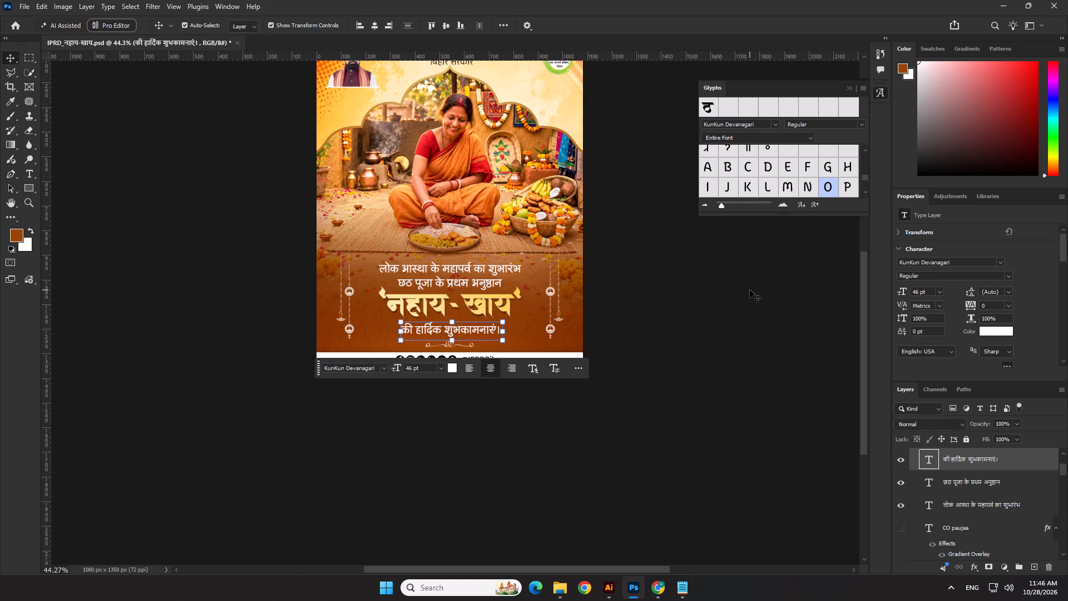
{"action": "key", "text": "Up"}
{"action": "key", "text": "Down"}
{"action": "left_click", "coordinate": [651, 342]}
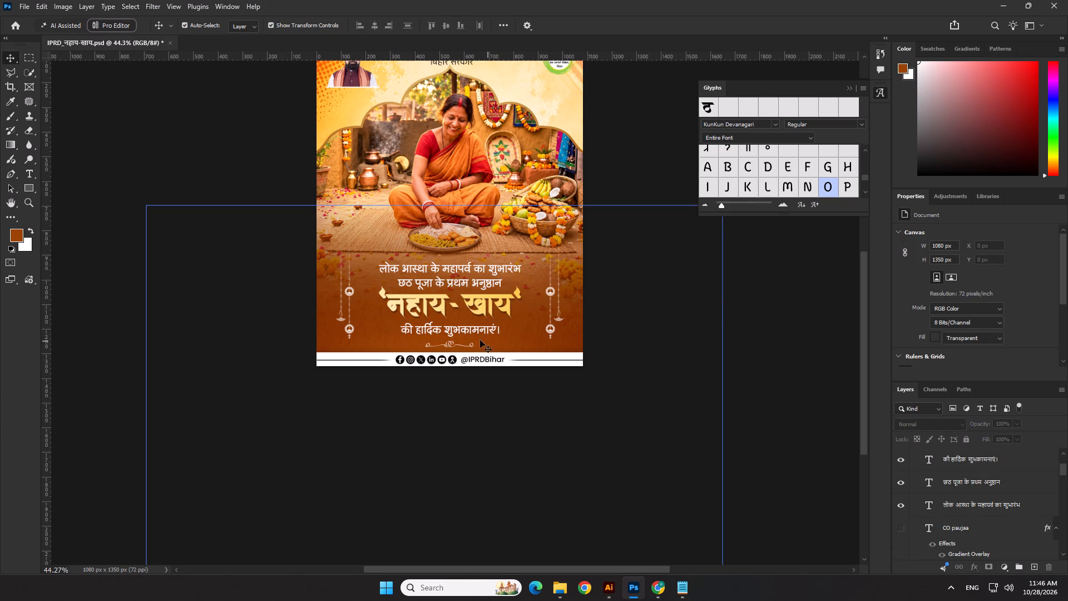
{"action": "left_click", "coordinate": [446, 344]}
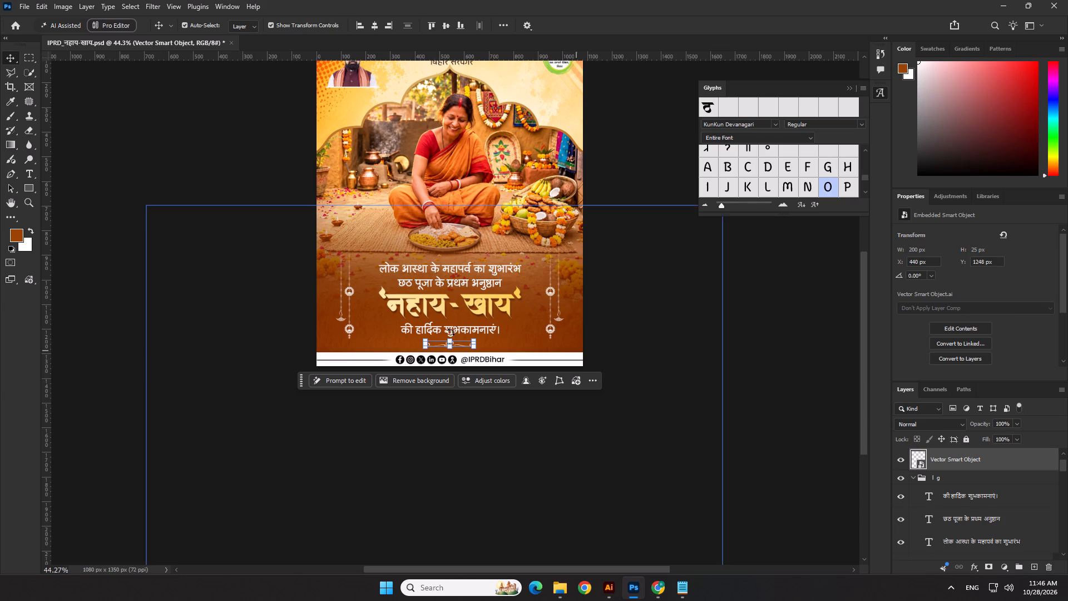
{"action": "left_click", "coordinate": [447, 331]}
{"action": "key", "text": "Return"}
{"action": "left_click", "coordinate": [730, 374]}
Nudge the "की हार्दिक शुभकामनाएं।" line below the title up by about 2 px and deselect it.
{"action": "scroll", "coordinate": [493, 356], "scroll_direction": "up", "scroll_amount": 3}
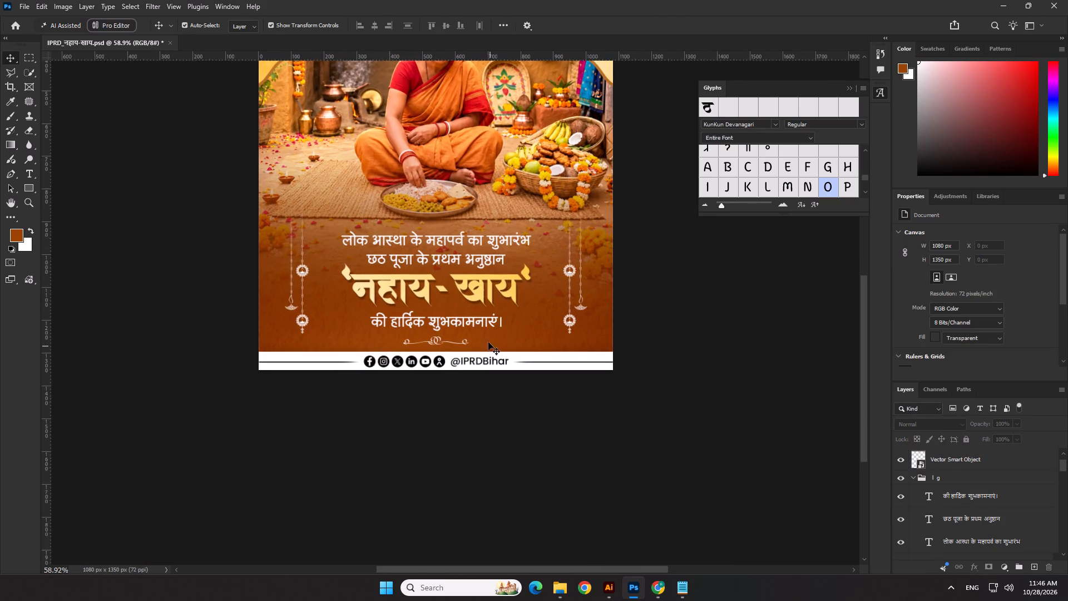
{"action": "left_click", "coordinate": [463, 317]}
{"action": "key", "text": "shift+Up"}
{"action": "key", "text": "Down"}
{"action": "key", "text": "Down"}
{"action": "key", "text": "Down"}
{"action": "key", "text": "Down"}
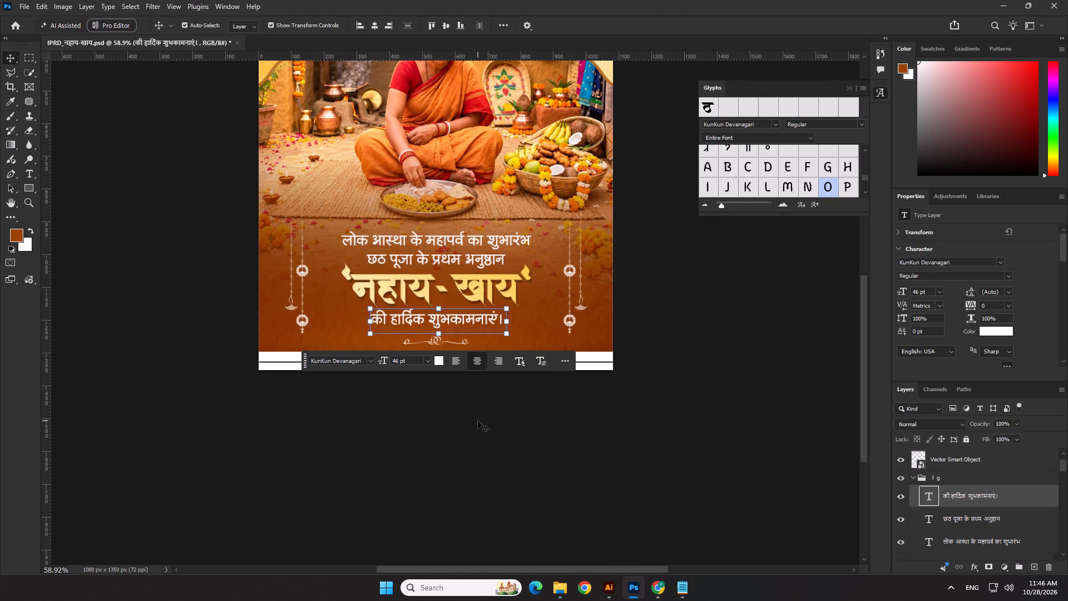
{"action": "key", "text": "Down"}
{"action": "key", "text": "Down"}
{"action": "key", "text": "Down"}
{"action": "key", "text": "Down"}
{"action": "left_click", "coordinate": [477, 450]}
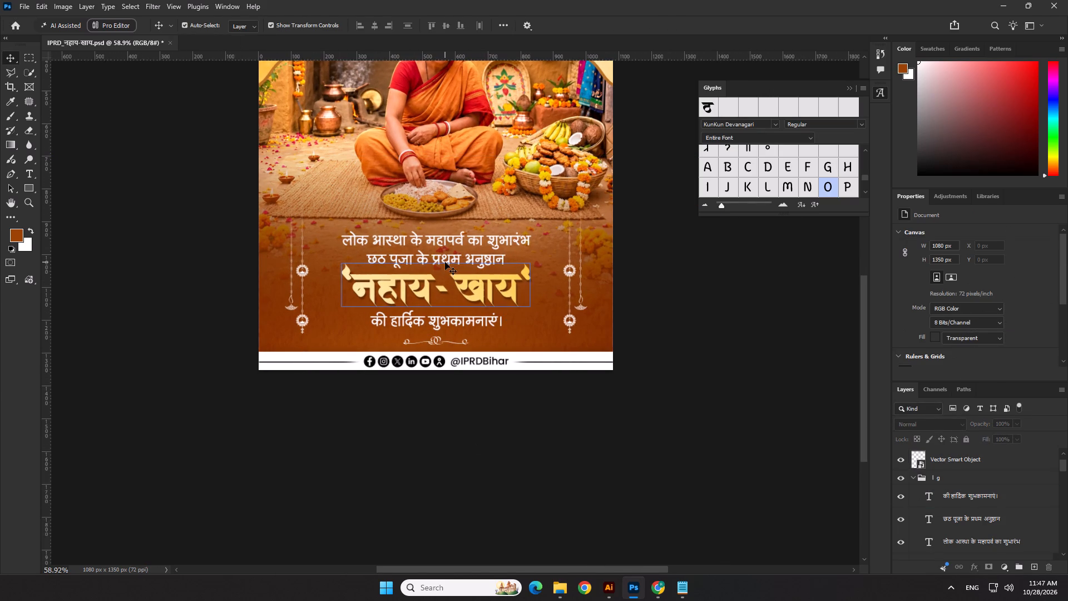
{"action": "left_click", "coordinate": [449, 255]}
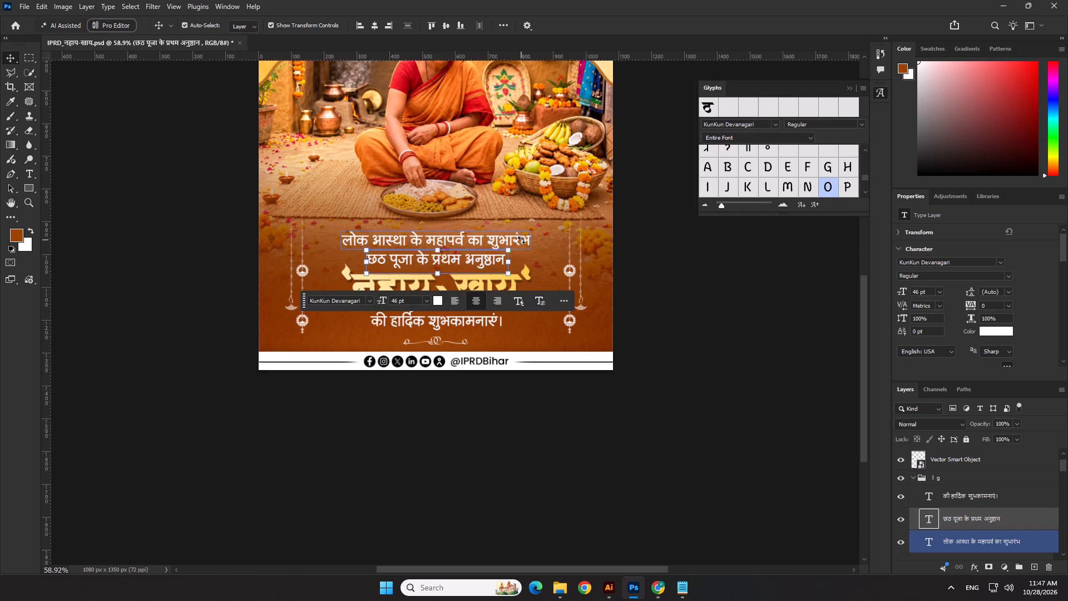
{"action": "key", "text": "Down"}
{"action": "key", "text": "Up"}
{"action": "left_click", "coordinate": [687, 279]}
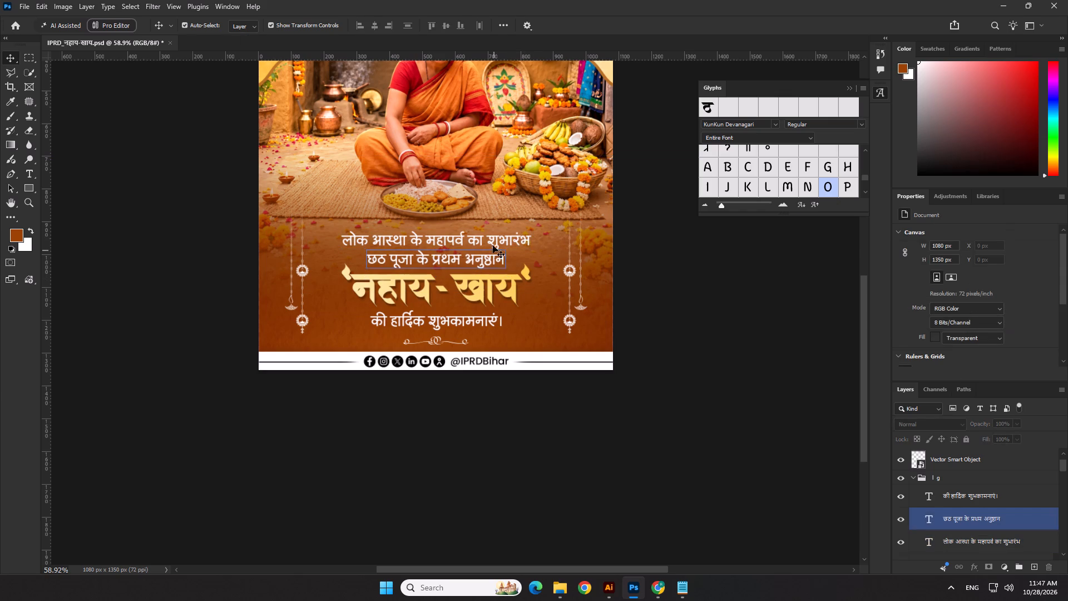
Nudge the top greeting line "लोक आस्था के महापर्व का शुभारंभ" down a few pixels and deselect it.
{"action": "left_click", "coordinate": [493, 242]}
{"action": "key", "text": "Down"}
{"action": "key", "text": "Down"}
{"action": "key", "text": "Down"}
{"action": "key", "text": "Down"}
{"action": "key", "text": "Down"}
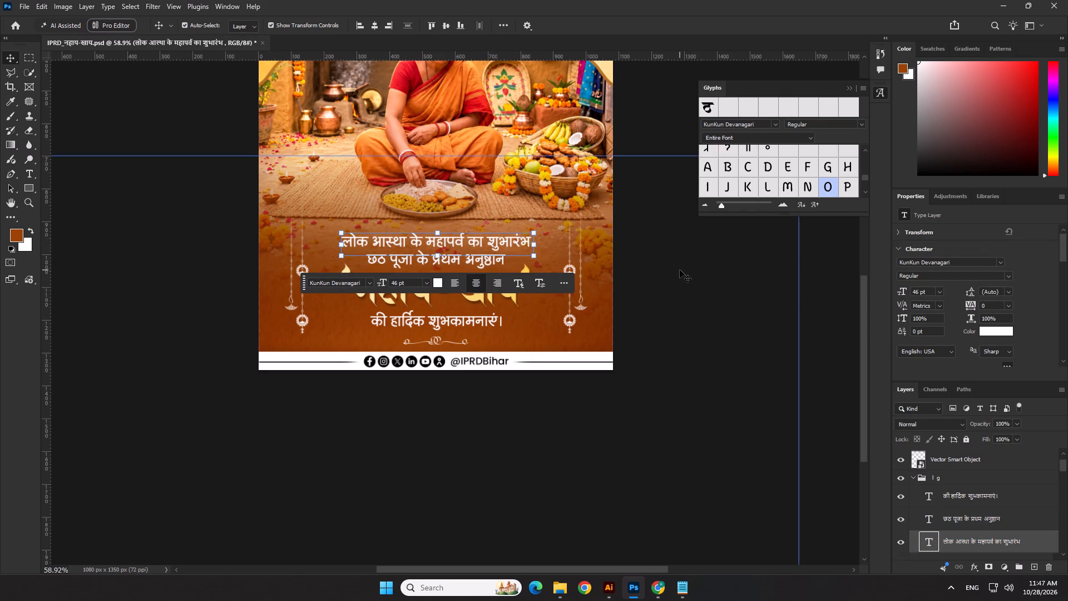
{"action": "left_click", "coordinate": [680, 270]}
{"action": "left_click", "coordinate": [466, 240]}
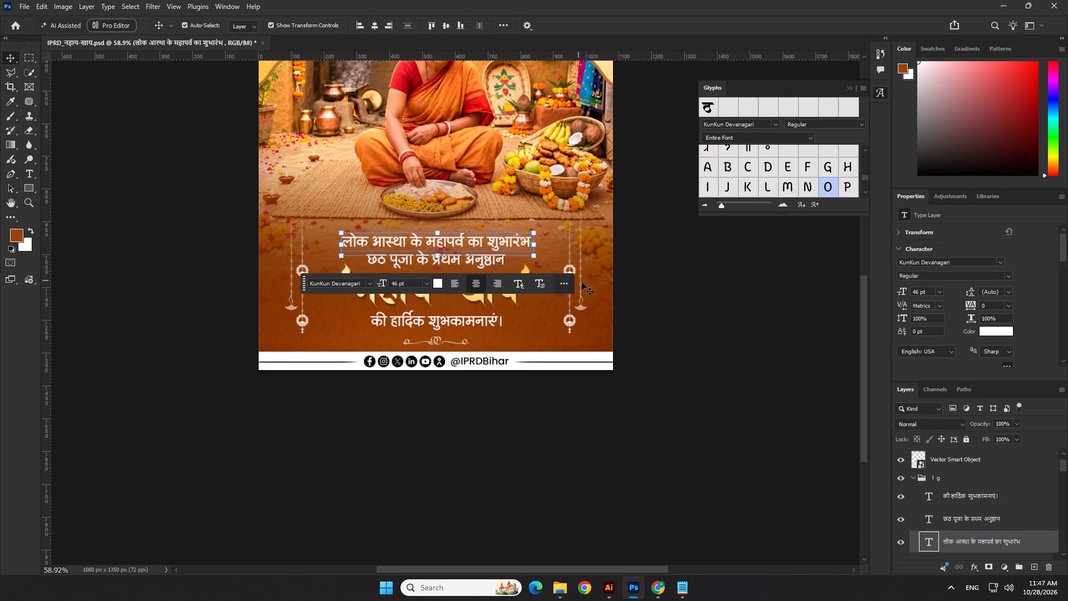
{"action": "key", "text": "Up"}
{"action": "left_click", "coordinate": [694, 318]}
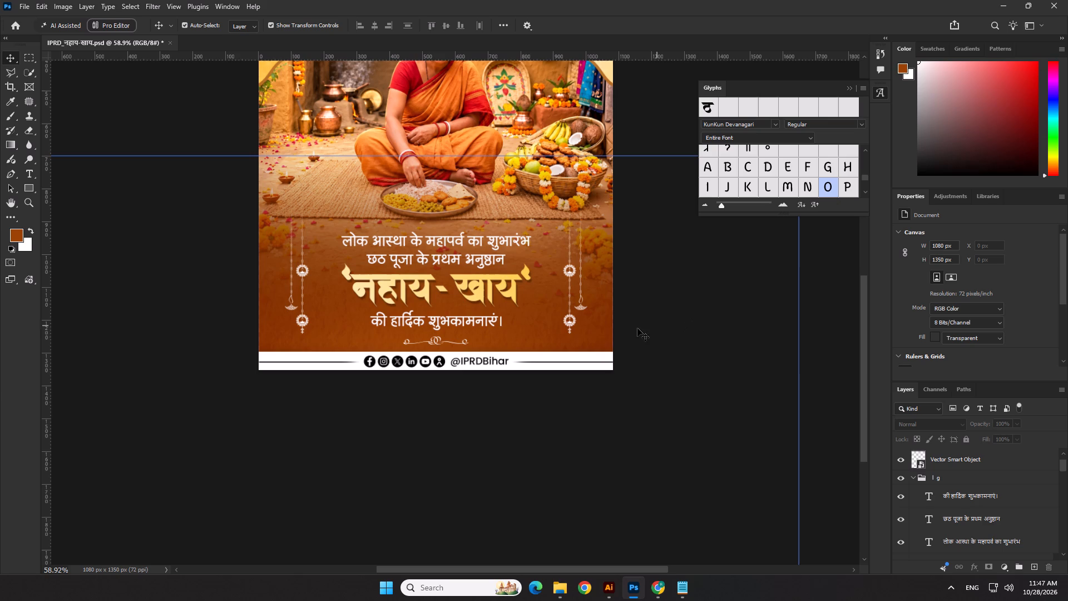
Nudge the small ornament below the greeting text up 1 px and deselect it.
{"action": "left_click", "coordinate": [467, 407]}
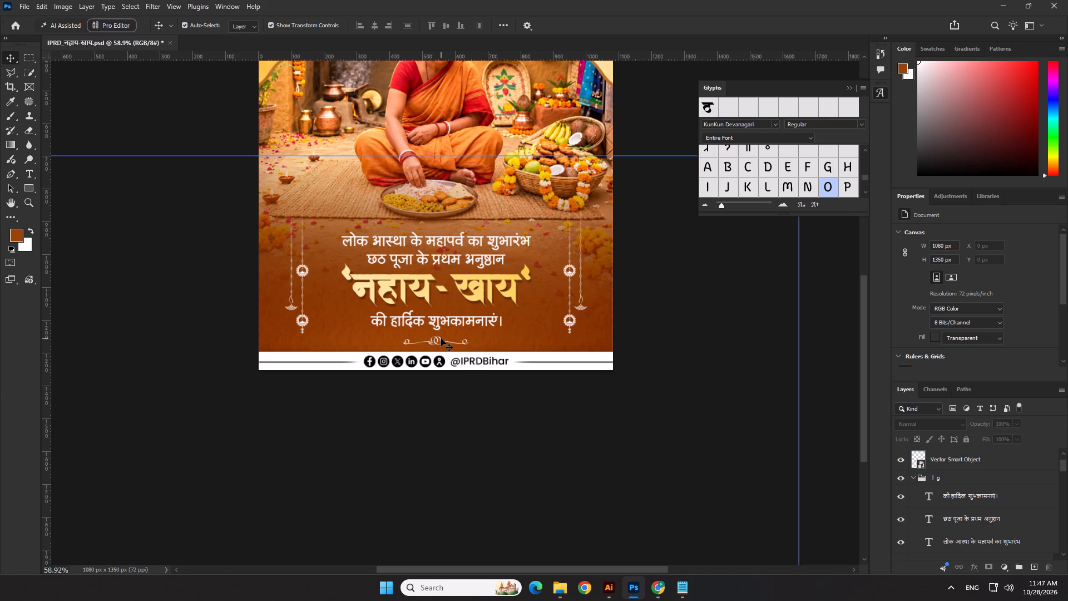
{"action": "left_click", "coordinate": [440, 338]}
{"action": "key", "text": "Up"}
{"action": "left_click", "coordinate": [447, 460]}
Lock the poster's background layer, Layer 2.
{"action": "scroll", "coordinate": [459, 465], "scroll_direction": "down", "scroll_amount": 9}
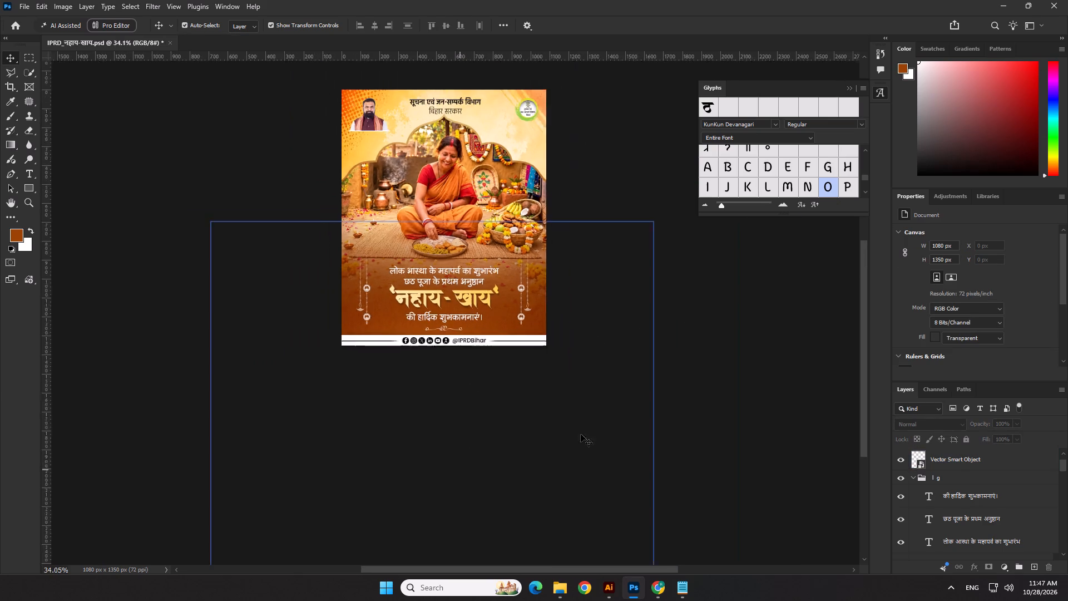
{"action": "left_click", "coordinate": [714, 332]}
{"action": "scroll", "coordinate": [548, 96], "scroll_direction": "up", "scroll_amount": 3}
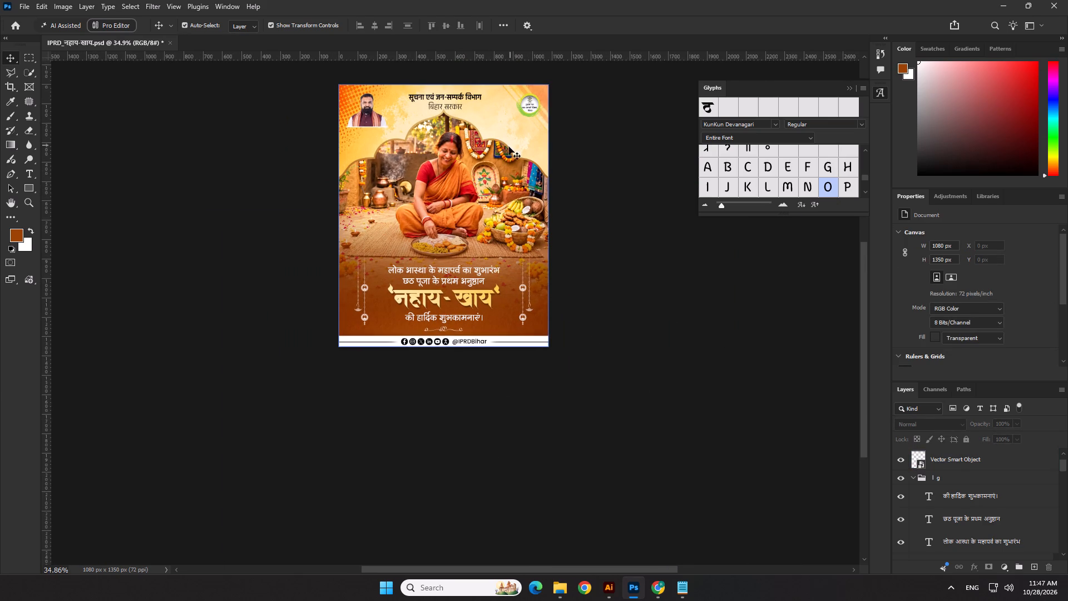
{"action": "left_click", "coordinate": [344, 146]}
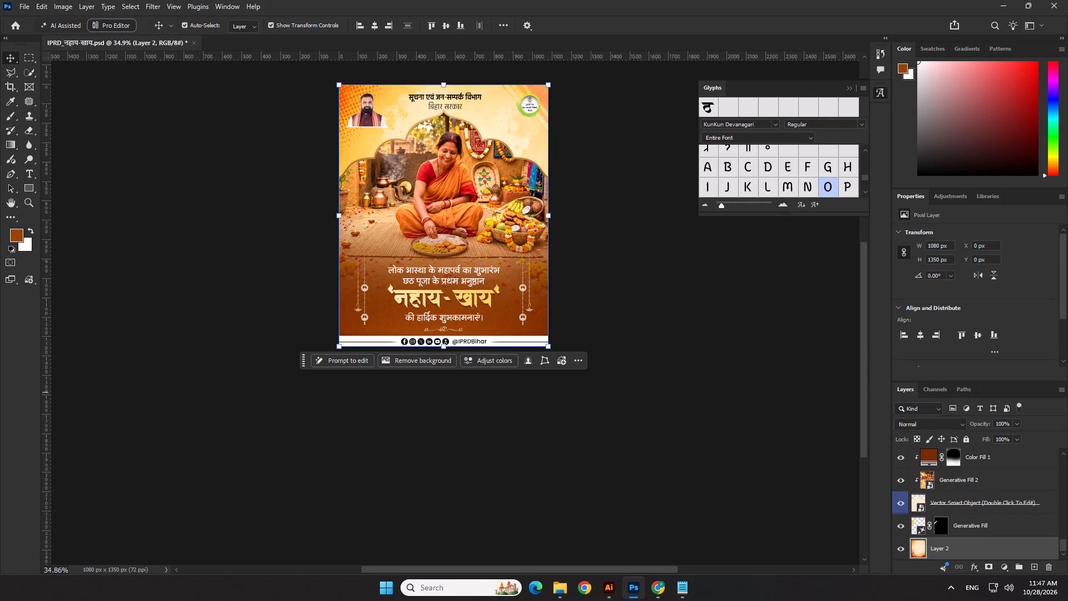
{"action": "left_click", "coordinate": [966, 443]}
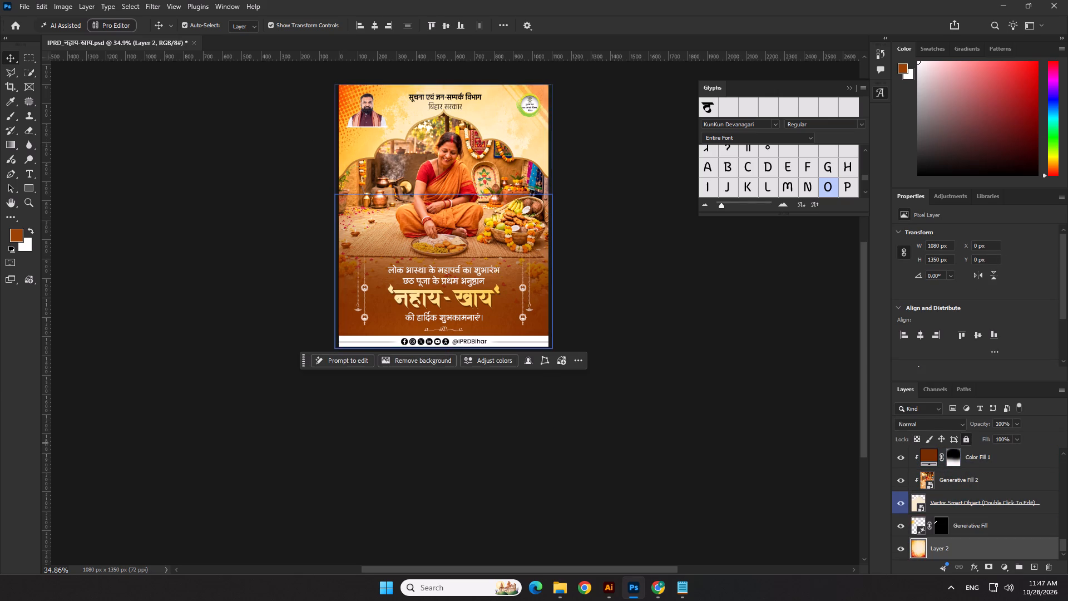
Lock the "l g" layer group and identify the ornament's layer by toggling its visibility off and on.
{"action": "scroll", "coordinate": [957, 488], "scroll_direction": "up", "scroll_amount": 20}
{"action": "scroll", "coordinate": [957, 488], "scroll_direction": "up", "scroll_amount": 3}
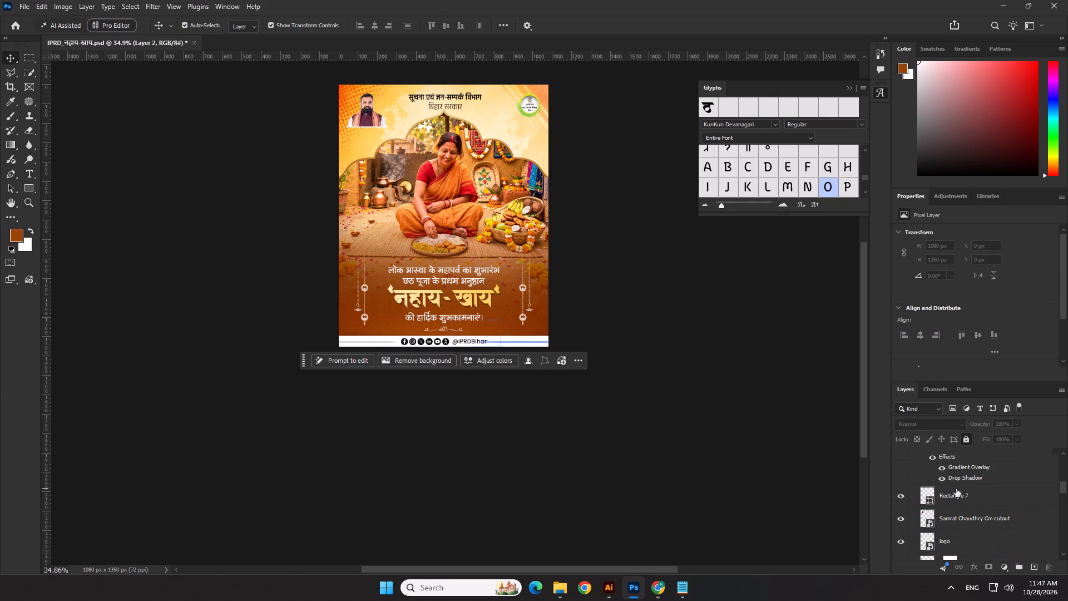
{"action": "scroll", "coordinate": [953, 490], "scroll_direction": "up", "scroll_amount": 12}
{"action": "left_click", "coordinate": [945, 506]}
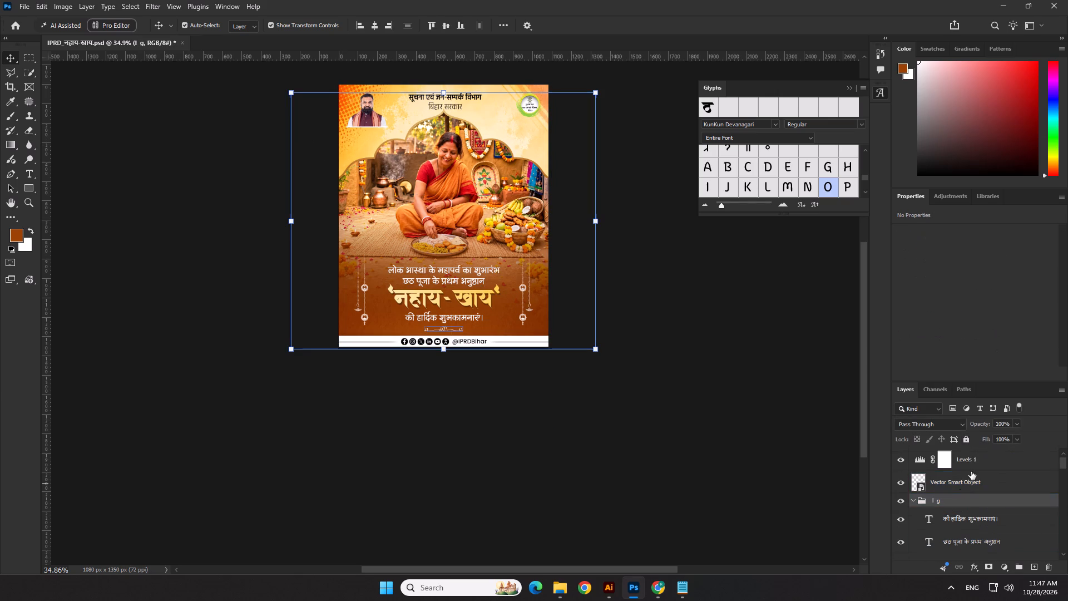
{"action": "left_click", "coordinate": [967, 441]}
{"action": "left_click", "coordinate": [899, 484]}
{"action": "left_click", "coordinate": [899, 484]}
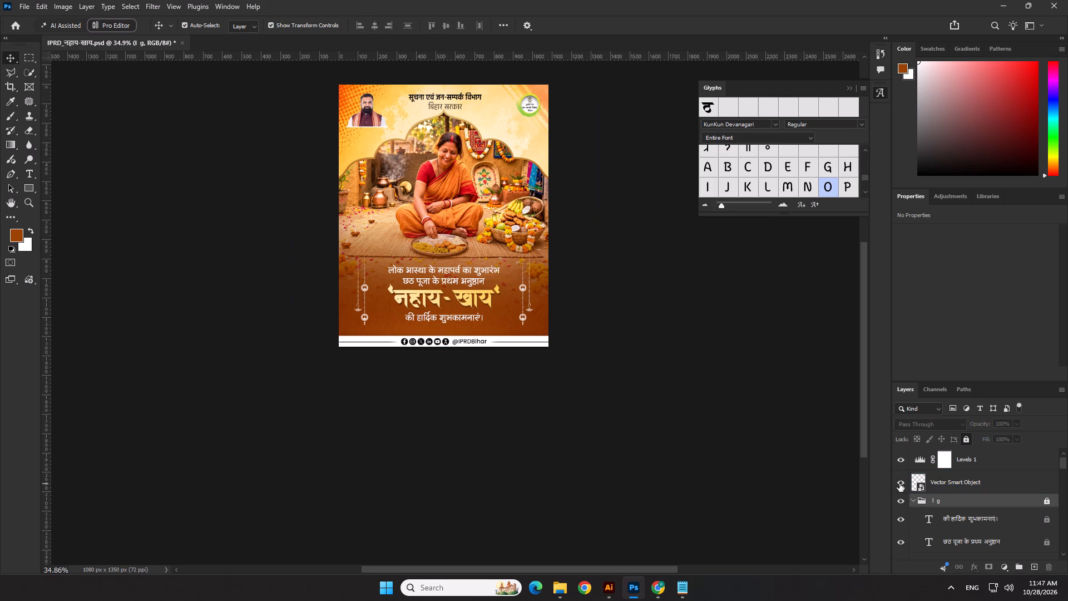
Select the unlocked decorative layers across the poster together, move them down 10 px and deselect them.
{"action": "scroll", "coordinate": [630, 388], "scroll_direction": "down", "scroll_amount": 2}
{"action": "left_click_drag", "start_coordinate": [305, 170], "coordinate": [499, 258]}
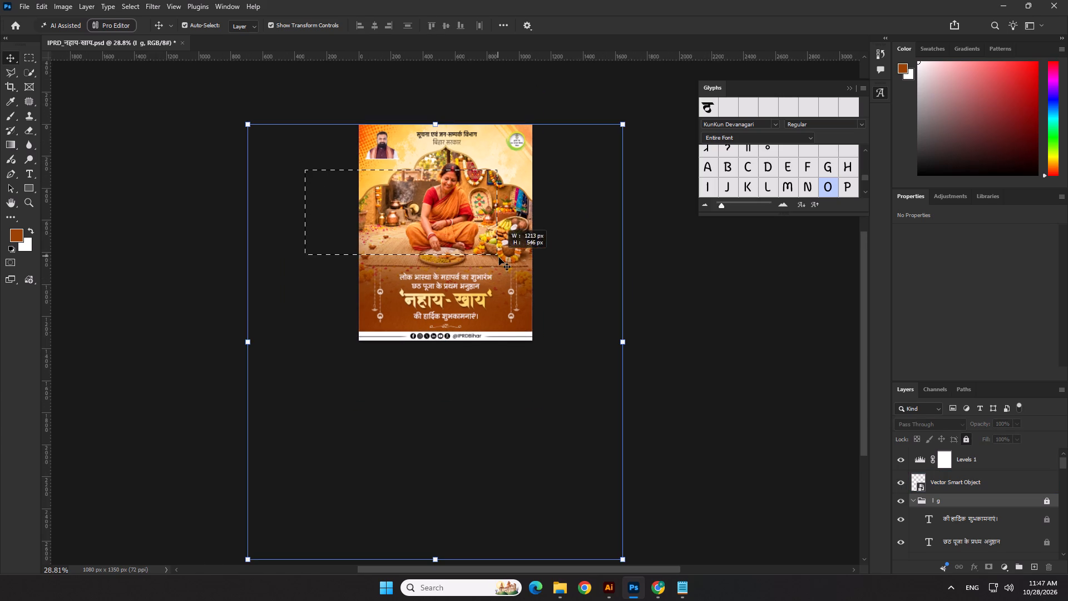
{"action": "left_click_drag", "start_coordinate": [499, 258], "coordinate": [554, 329]}
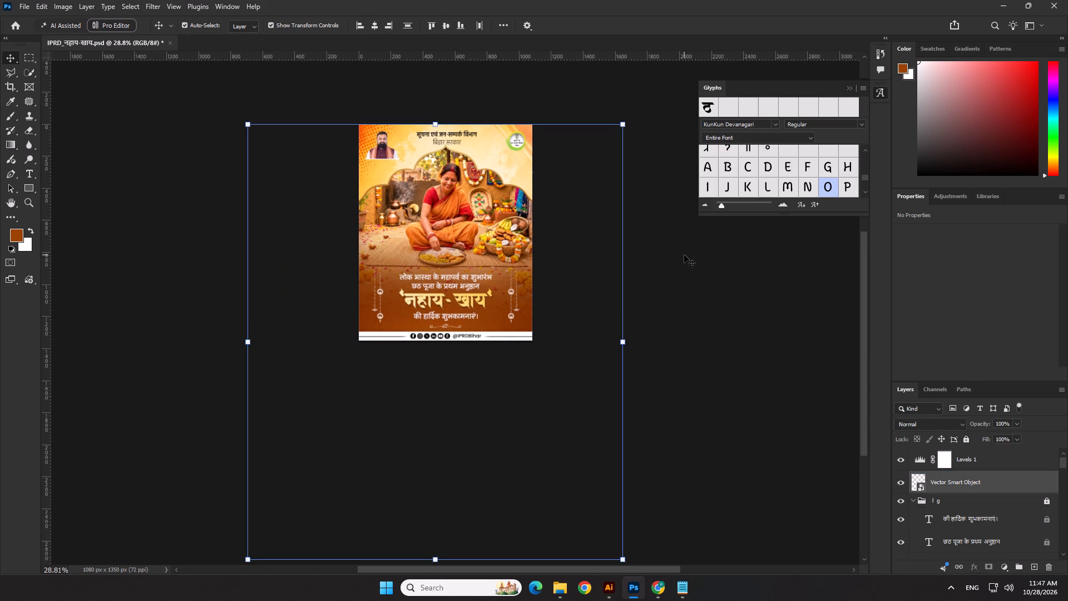
{"action": "key", "text": "shift+Down"}
{"action": "left_click", "coordinate": [684, 255]}
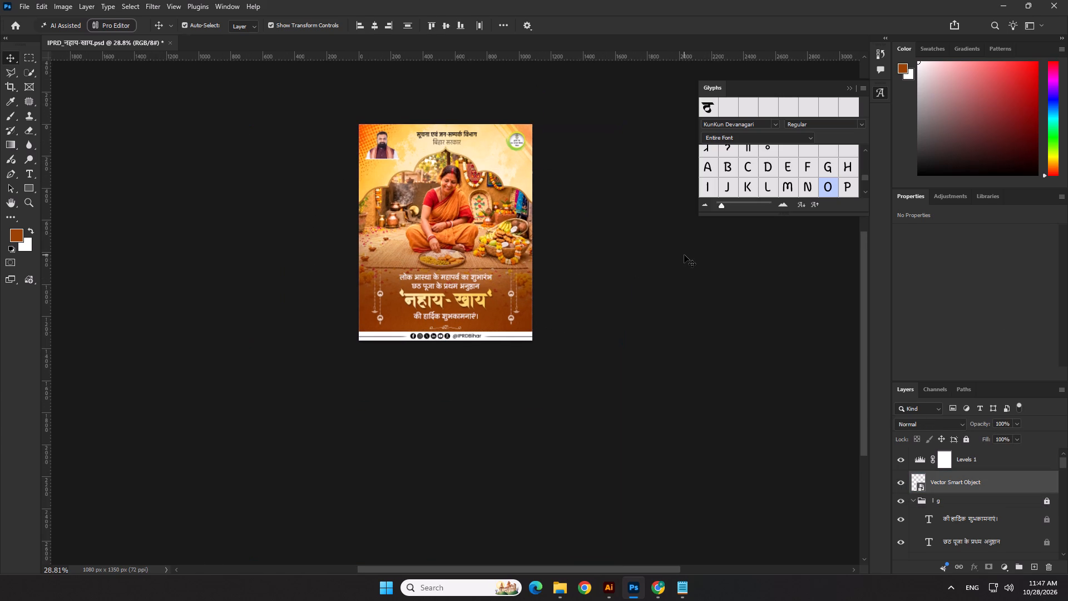
Nudge the ornament below the greeting text up 3 px and deselect it.
{"action": "scroll", "coordinate": [390, 318], "scroll_direction": "up", "scroll_amount": 8}
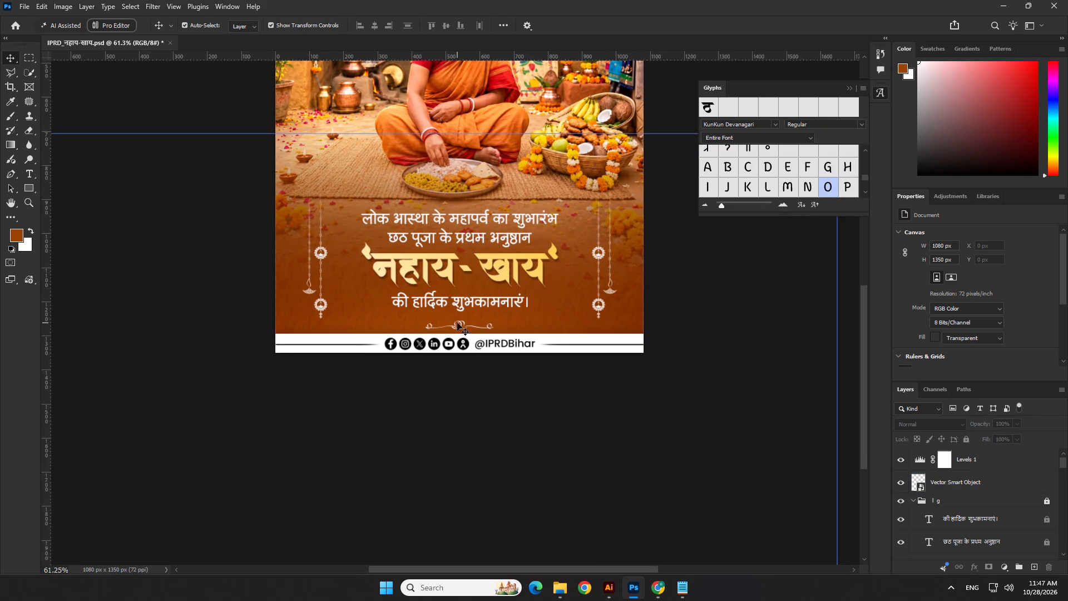
{"action": "left_click", "coordinate": [461, 328]}
{"action": "key", "text": "Up"}
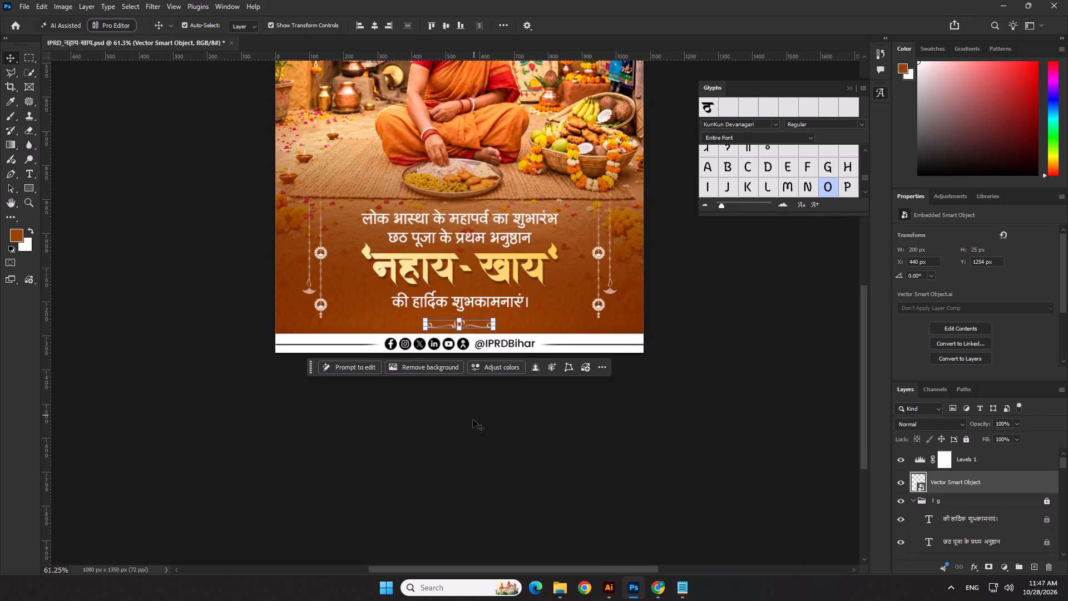
{"action": "key", "text": "Up"}
{"action": "key", "text": "Up"}
{"action": "left_click", "coordinate": [472, 423]}
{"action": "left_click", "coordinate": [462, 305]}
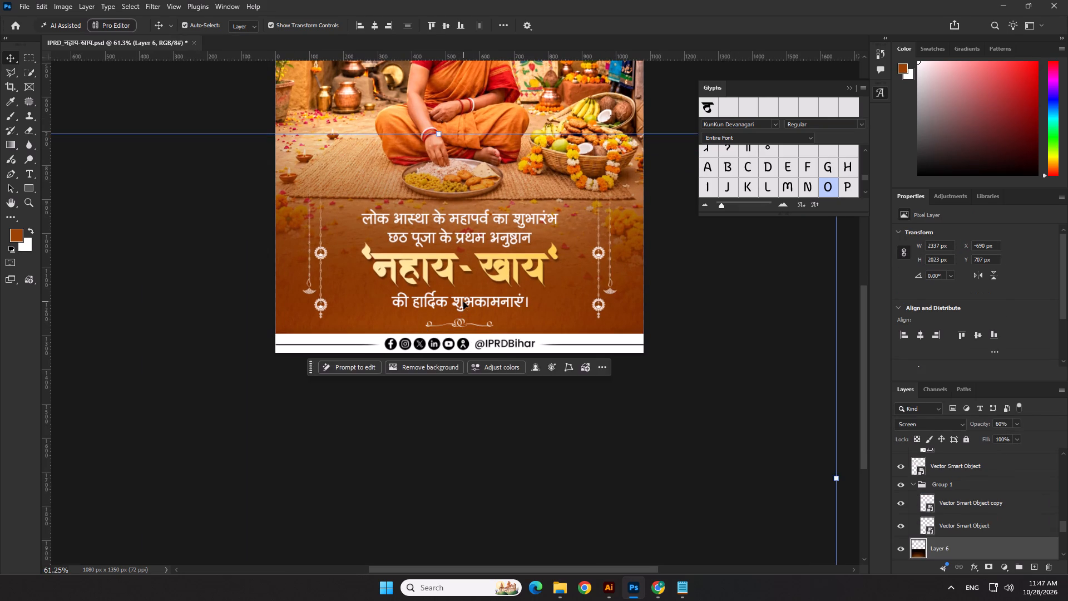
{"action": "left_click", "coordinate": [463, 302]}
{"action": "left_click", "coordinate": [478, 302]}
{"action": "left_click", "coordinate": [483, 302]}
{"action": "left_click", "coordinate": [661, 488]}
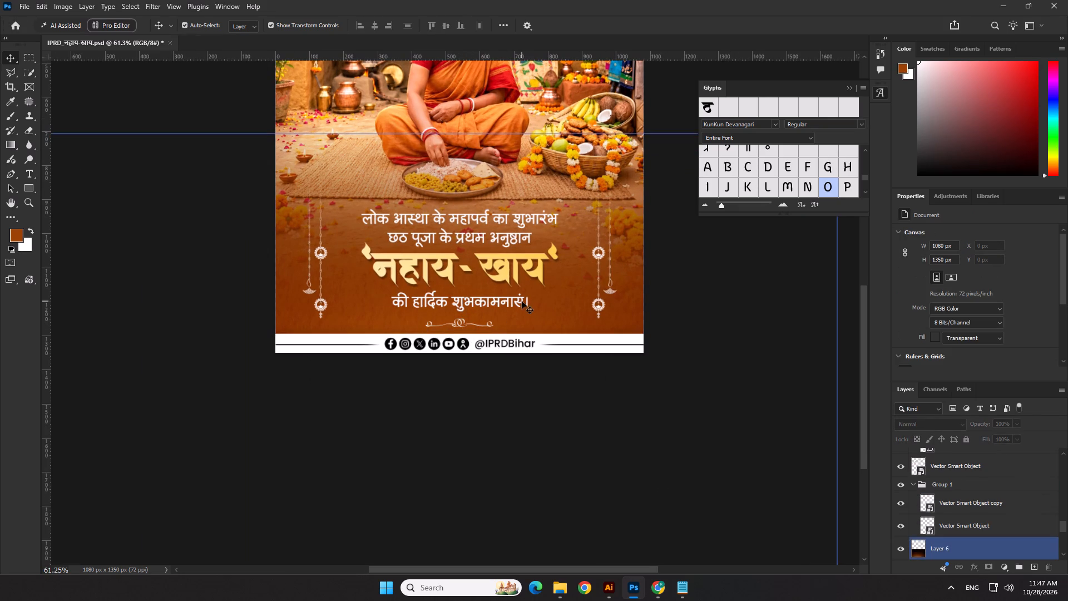
Move the 'nahaya-Kaaya' title layer out of the locked "l g" group to just above it in the layer stack.
{"action": "scroll", "coordinate": [945, 508], "scroll_direction": "up", "scroll_amount": 6}
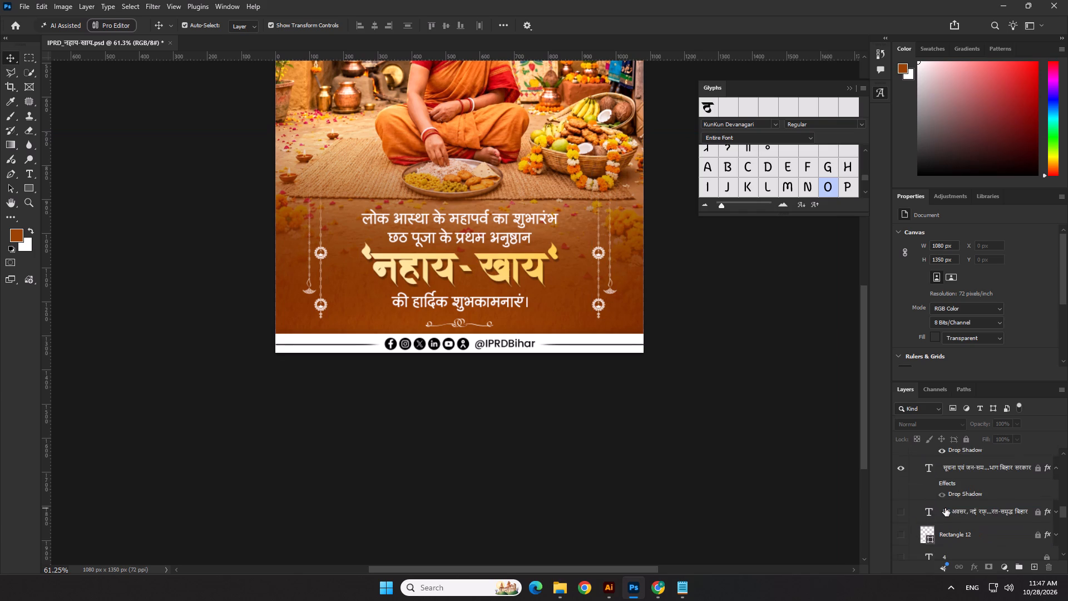
{"action": "scroll", "coordinate": [945, 508], "scroll_direction": "up", "scroll_amount": 12}
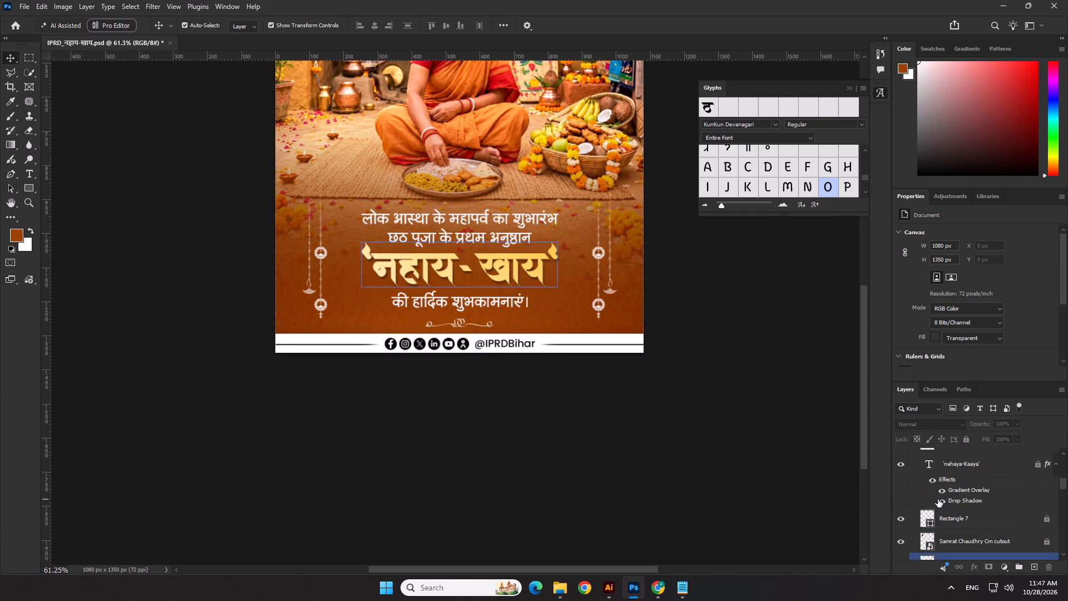
{"action": "scroll", "coordinate": [938, 499], "scroll_direction": "up", "scroll_amount": 2}
{"action": "left_click", "coordinate": [951, 513]}
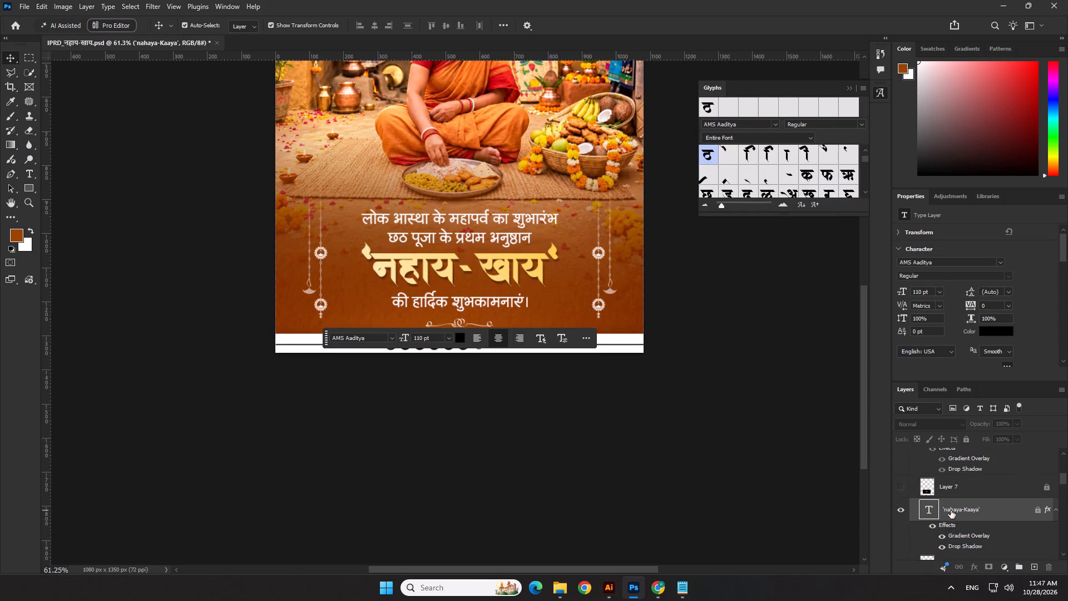
{"action": "scroll", "coordinate": [953, 511], "scroll_direction": "up", "scroll_amount": 1}
{"action": "left_click_drag", "start_coordinate": [955, 531], "coordinate": [955, 416]}
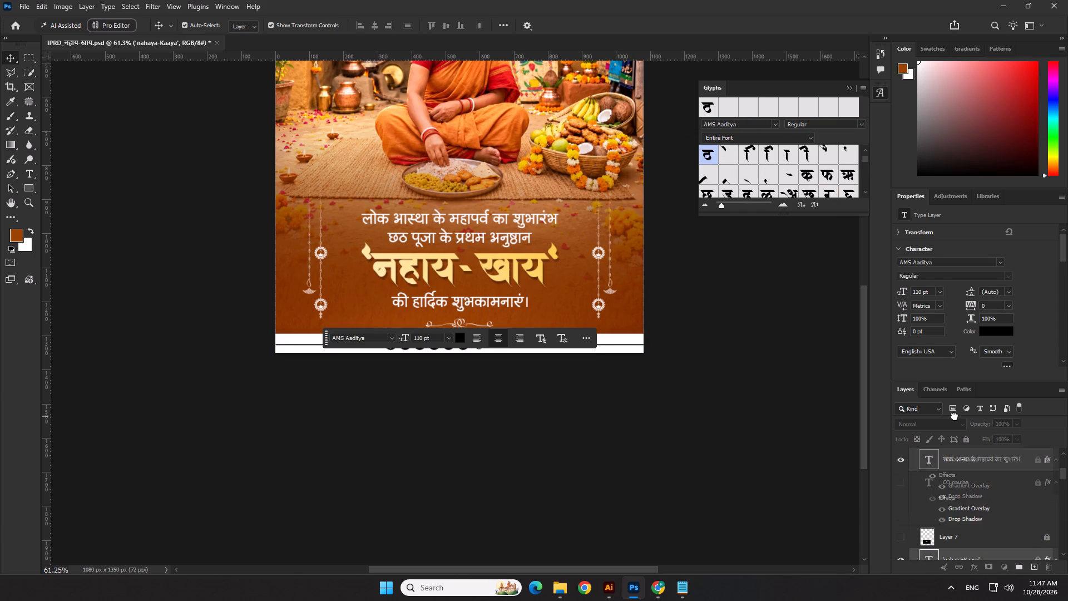
{"action": "left_click_drag", "start_coordinate": [955, 416], "coordinate": [956, 467]}
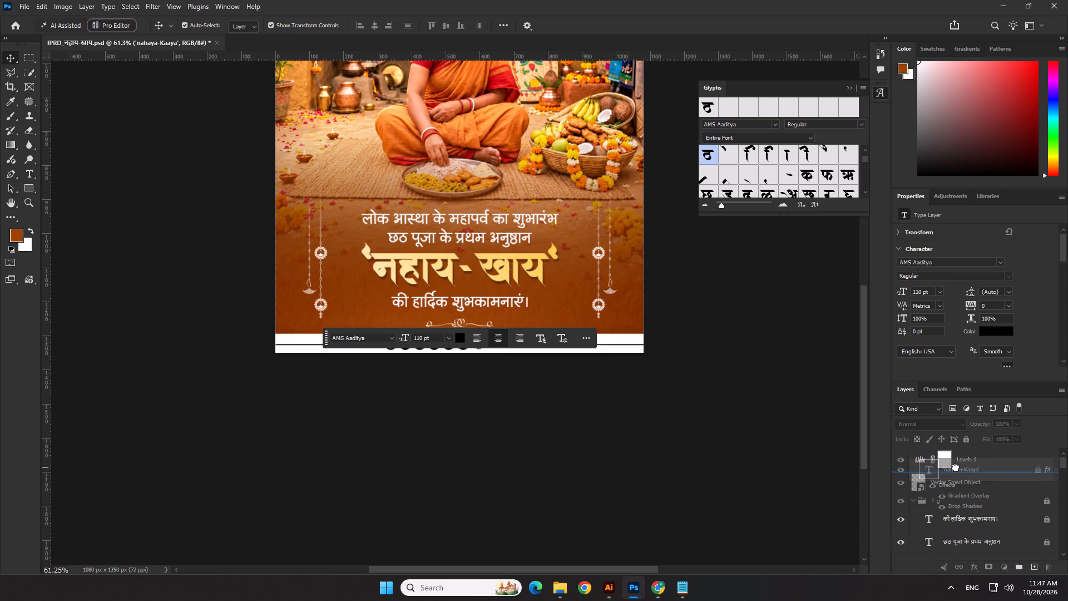
{"action": "left_click_drag", "start_coordinate": [956, 467], "coordinate": [956, 485]}
Move the three greeting text layers out of the locked "l g" group to just above it, keeping them selected together.
{"action": "scroll", "coordinate": [956, 485], "scroll_direction": "down", "scroll_amount": 2}
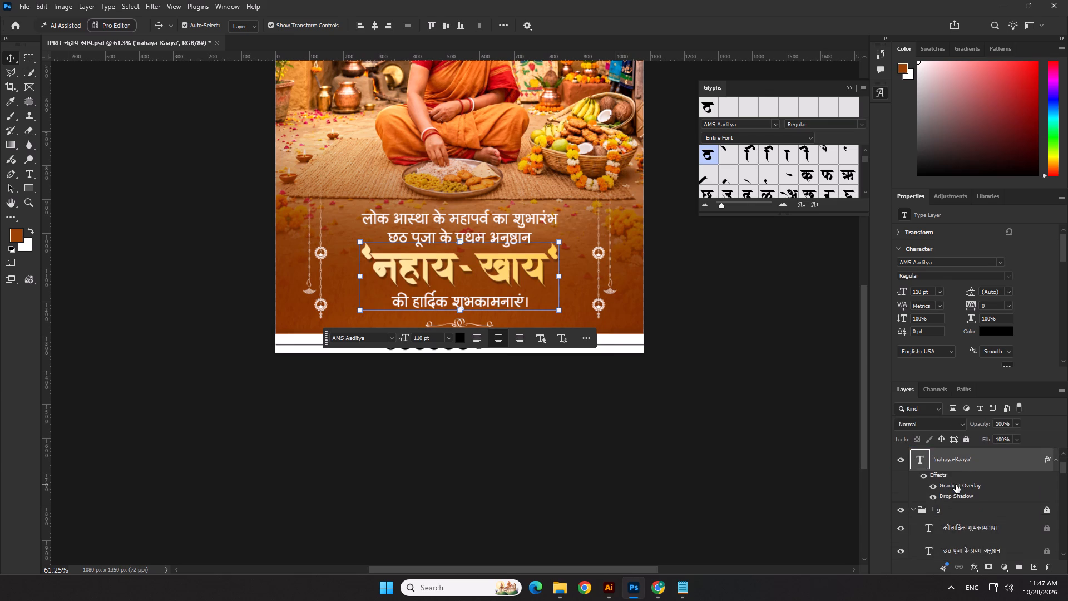
{"action": "scroll", "coordinate": [956, 485], "scroll_direction": "down", "scroll_amount": 3}
{"action": "left_click", "coordinate": [957, 463]}
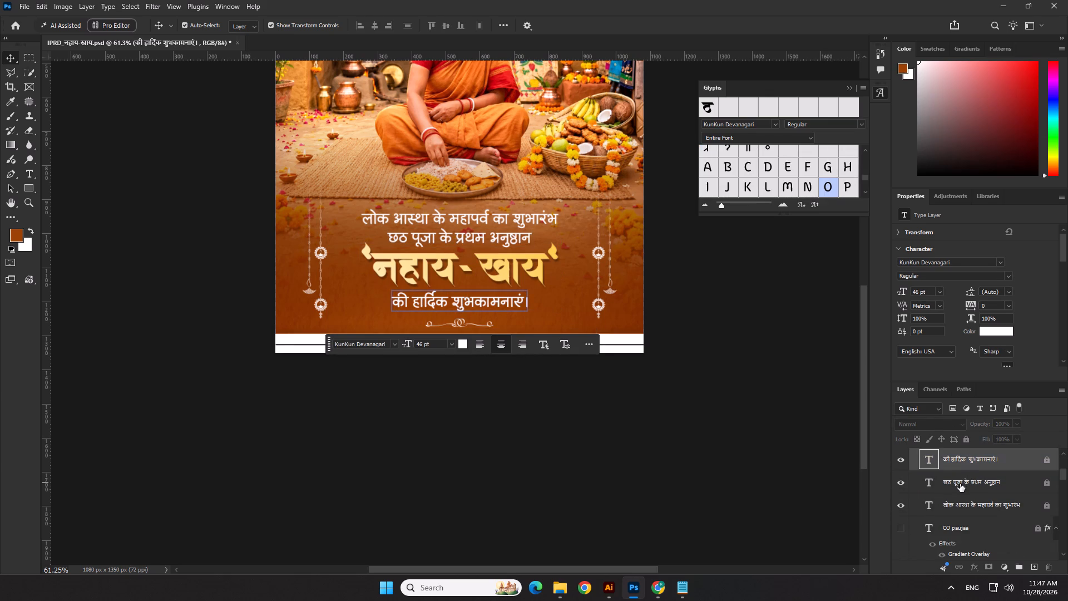
{"action": "scroll", "coordinate": [960, 484], "scroll_direction": "up", "scroll_amount": 1}
{"action": "left_click", "coordinate": [958, 508], "text": "ctrl"}
{"action": "left_click", "coordinate": [953, 532], "text": "ctrl"}
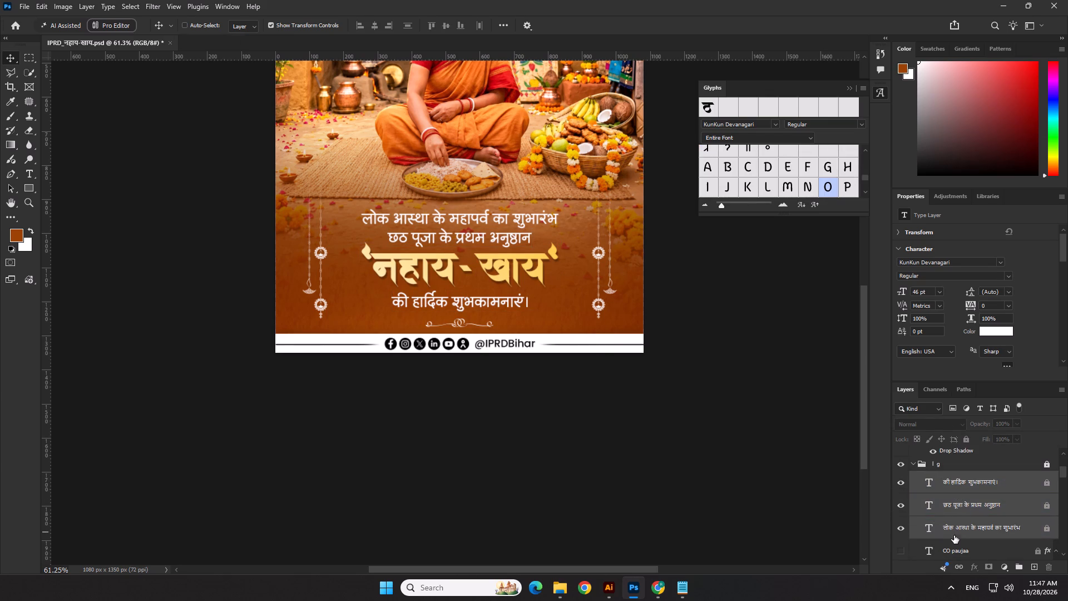
{"action": "left_click_drag", "start_coordinate": [954, 484], "coordinate": [951, 458]}
Look through the remaining layers of the locked "l g" group and clear the selection.
{"action": "scroll", "coordinate": [960, 525], "scroll_direction": "down", "scroll_amount": 6}
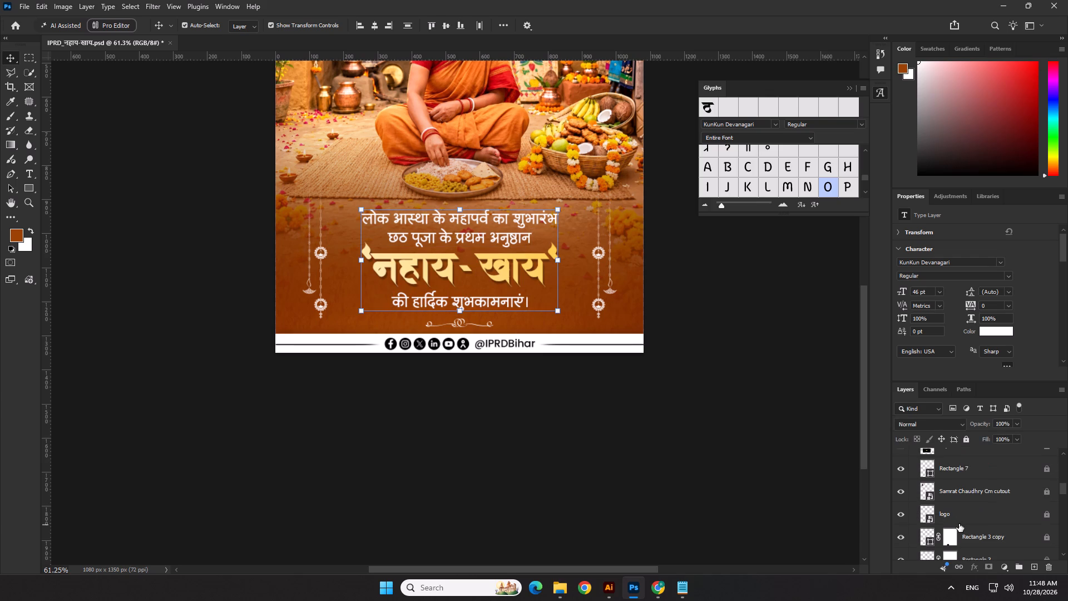
{"action": "scroll", "coordinate": [959, 524], "scroll_direction": "down", "scroll_amount": 7}
{"action": "left_click", "coordinate": [660, 478]}
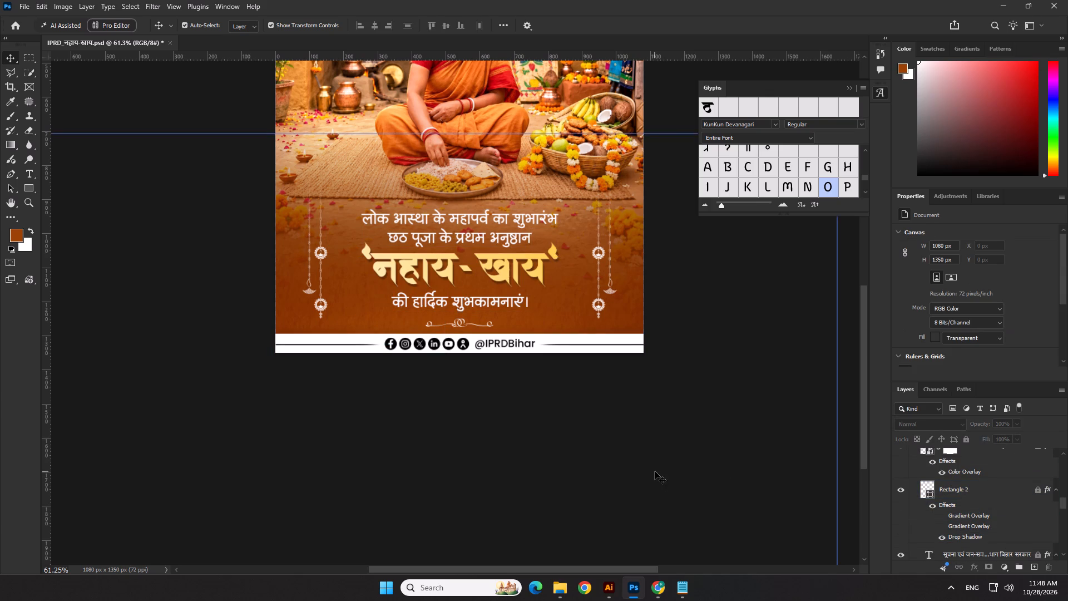
Nudge the closing greeting line 'की हार्दिक शुभकामनाएं' up 1 px and deselect it.
{"action": "left_click", "coordinate": [451, 303]}
{"action": "key", "text": "Up"}
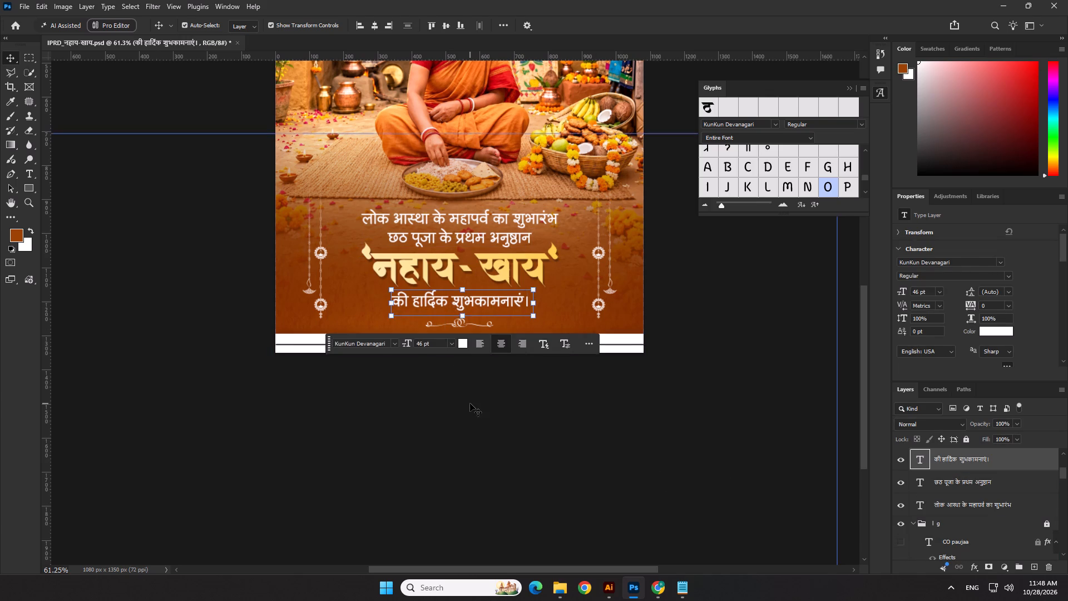
{"action": "left_click", "coordinate": [470, 403]}
Inspect the swirl ornament below the greeting, then switch to Illustrator to review the vintage divider sheet 10947288_514 for alternatives.
{"action": "scroll", "coordinate": [458, 320], "scroll_direction": "up", "scroll_amount": 8}
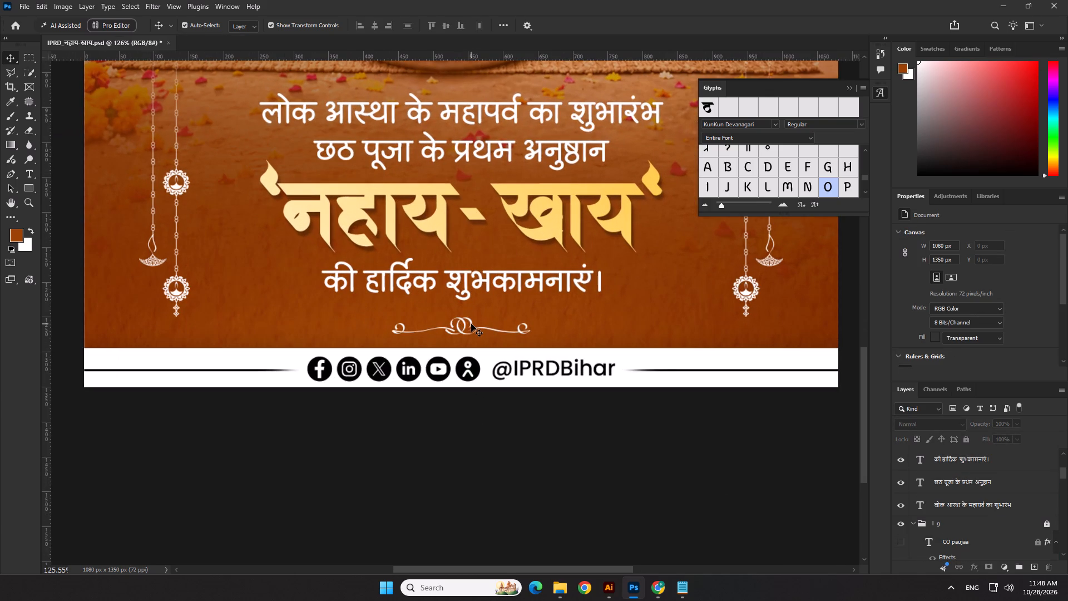
{"action": "left_click", "coordinate": [469, 322]}
{"action": "left_click", "coordinate": [627, 523]}
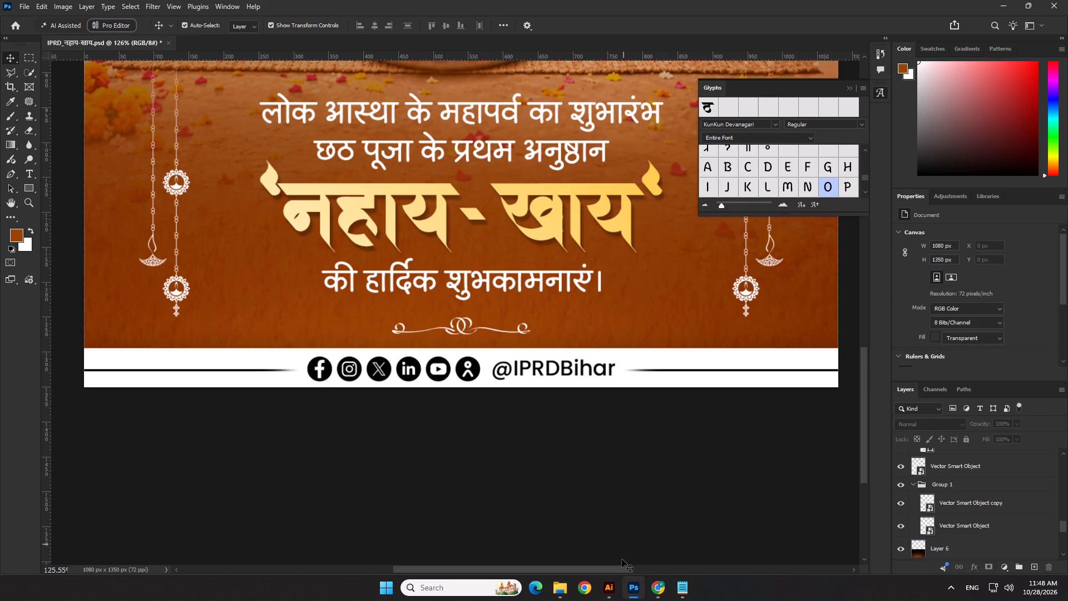
{"action": "left_click", "coordinate": [606, 592]}
{"action": "left_click", "coordinate": [586, 52]}
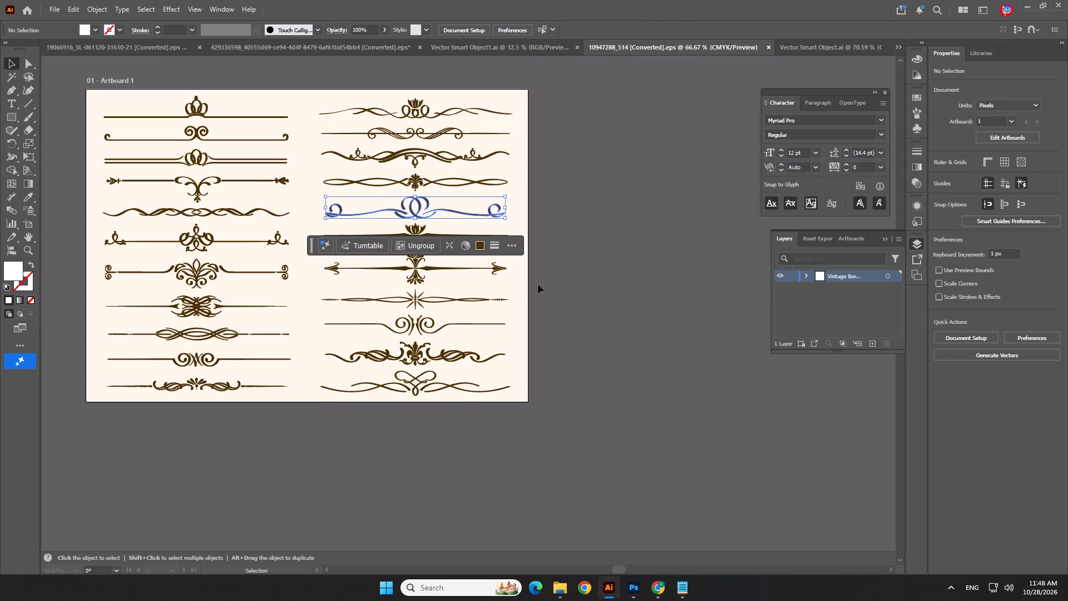
{"action": "scroll", "coordinate": [538, 288], "scroll_direction": "down", "scroll_amount": 1}
{"action": "left_click", "coordinate": [647, 351]}
{"action": "left_click", "coordinate": [176, 338]}
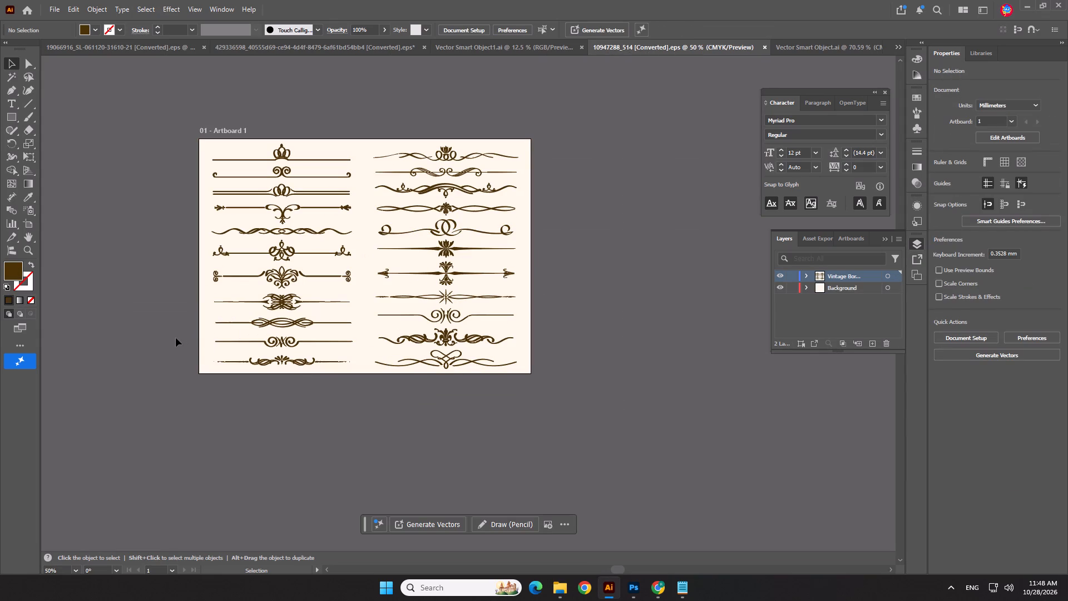
{"action": "key", "text": "alt+Tab"}
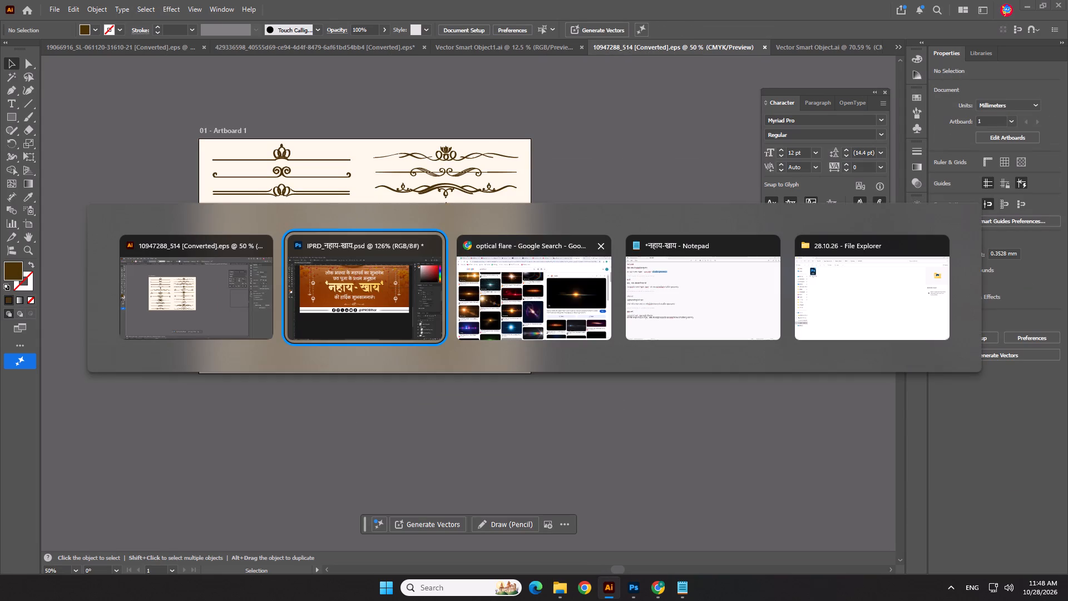
{"action": "left_click", "coordinate": [496, 273], "text": "alt"}
{"action": "left_click", "coordinate": [473, 0]}
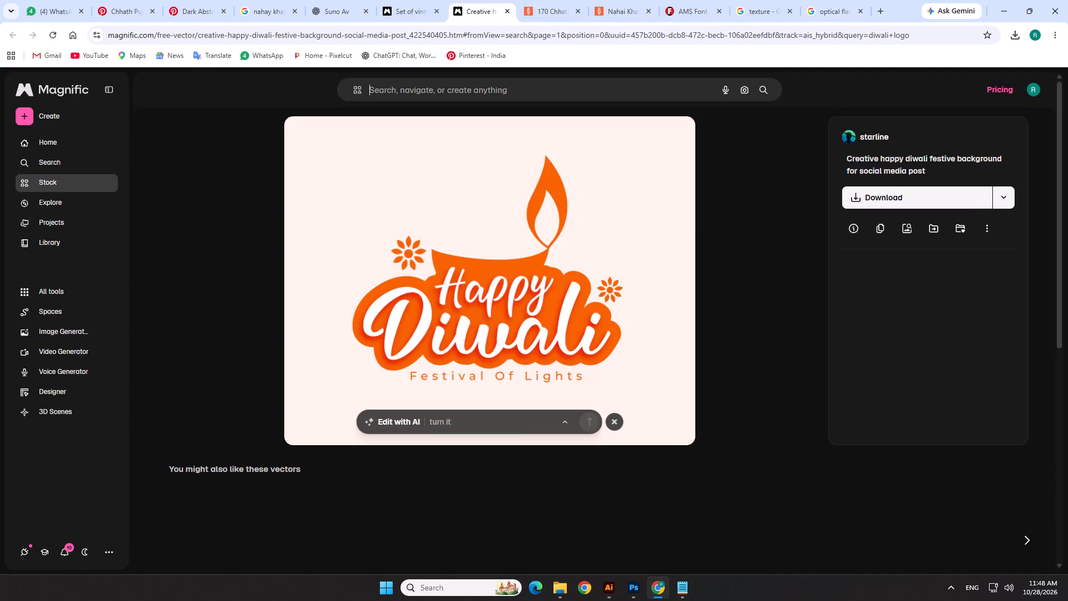
{"action": "left_click", "coordinate": [405, 0]}
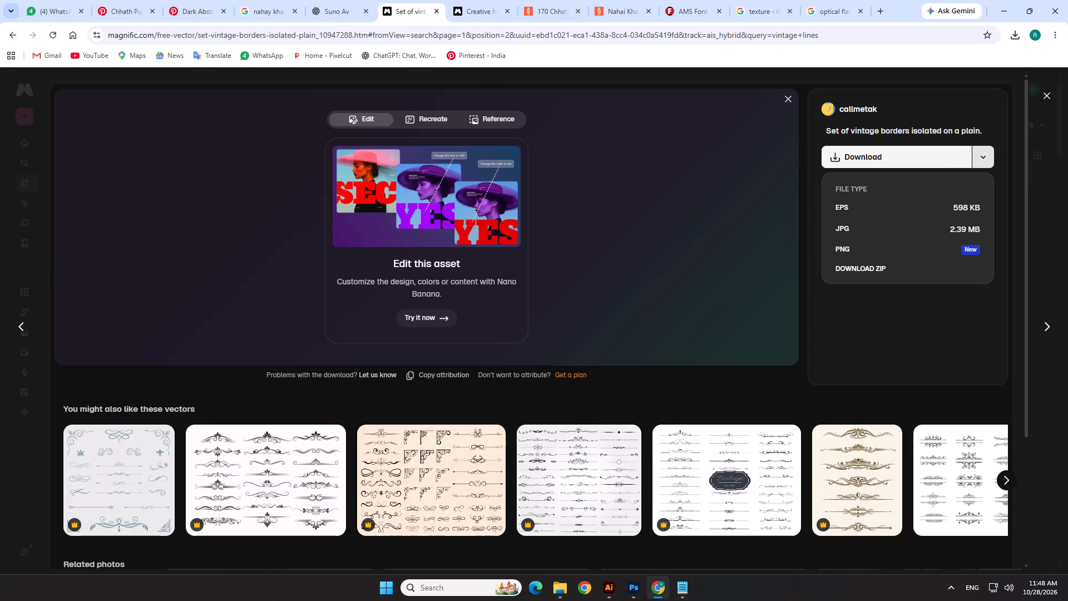
{"action": "left_click", "coordinate": [9, 29]}
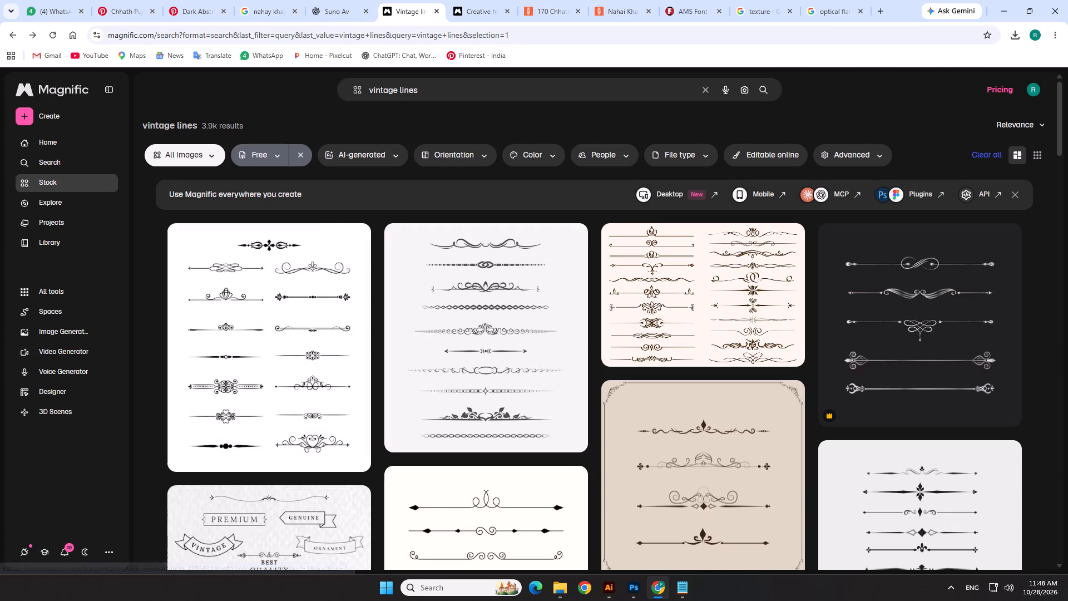
{"action": "scroll", "coordinate": [274, 312], "scroll_direction": "down", "scroll_amount": 4}
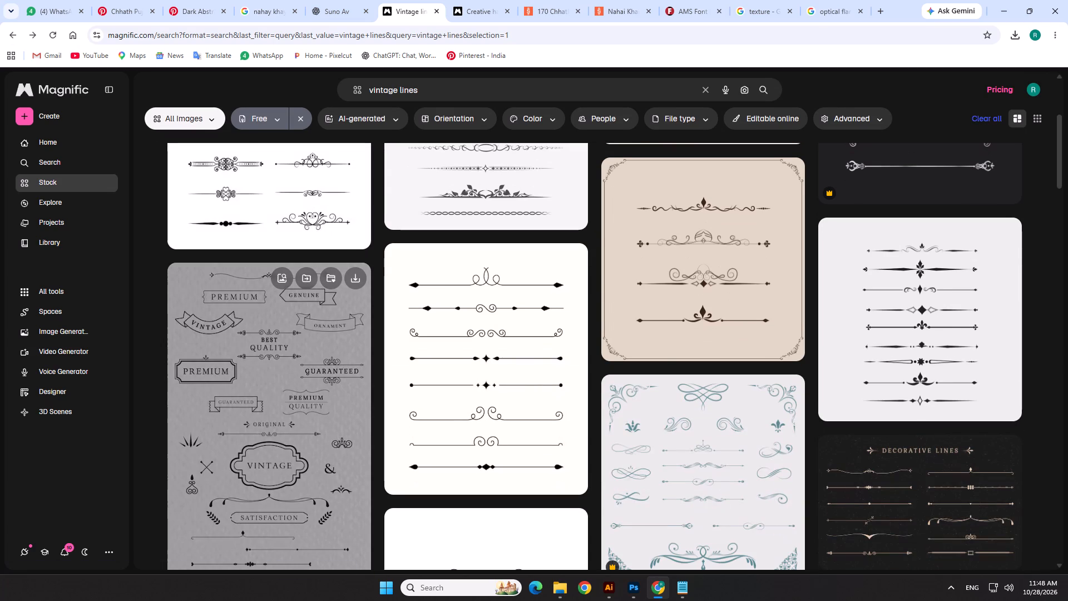
{"action": "scroll", "coordinate": [278, 311], "scroll_direction": "down", "scroll_amount": 6}
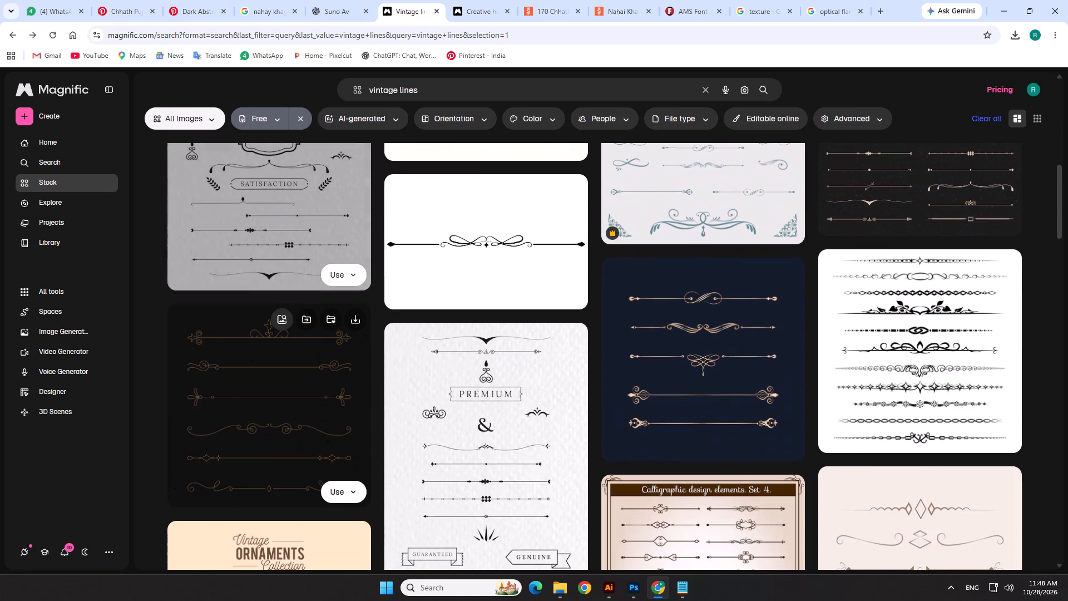
{"action": "scroll", "coordinate": [355, 334], "scroll_direction": "down", "scroll_amount": 2}
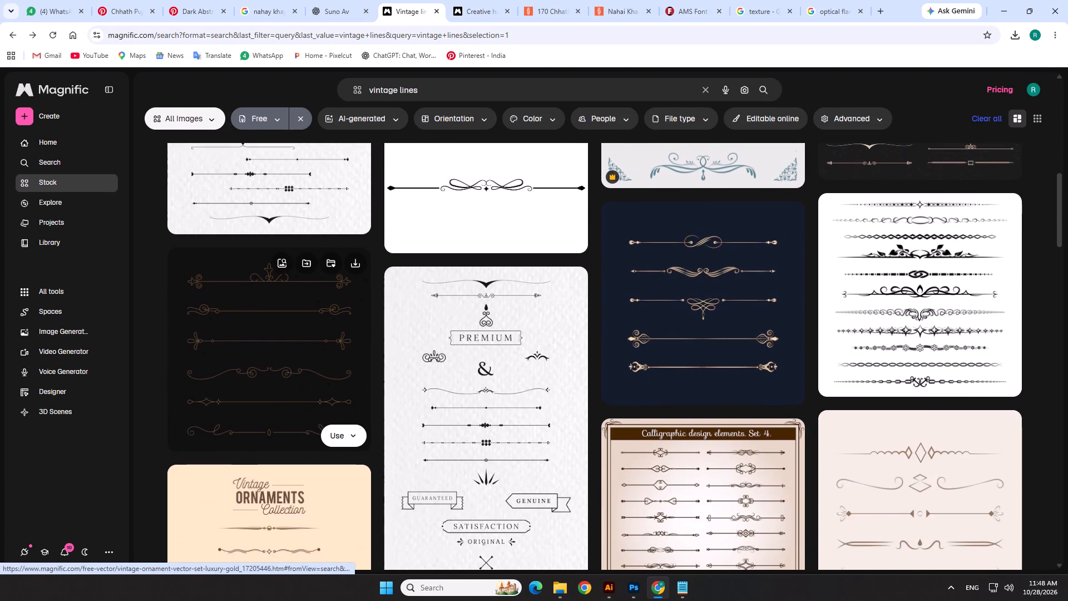
{"action": "scroll", "coordinate": [362, 337], "scroll_direction": "down", "scroll_amount": 2}
{"action": "scroll", "coordinate": [258, 324], "scroll_direction": "down", "scroll_amount": 2}
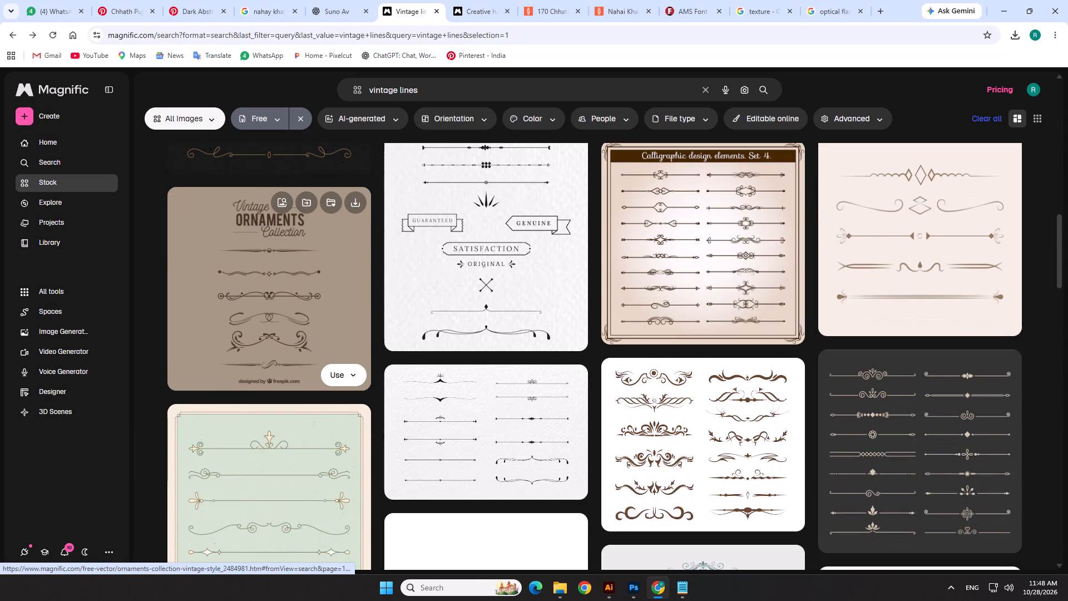
{"action": "scroll", "coordinate": [255, 321], "scroll_direction": "down", "scroll_amount": 6}
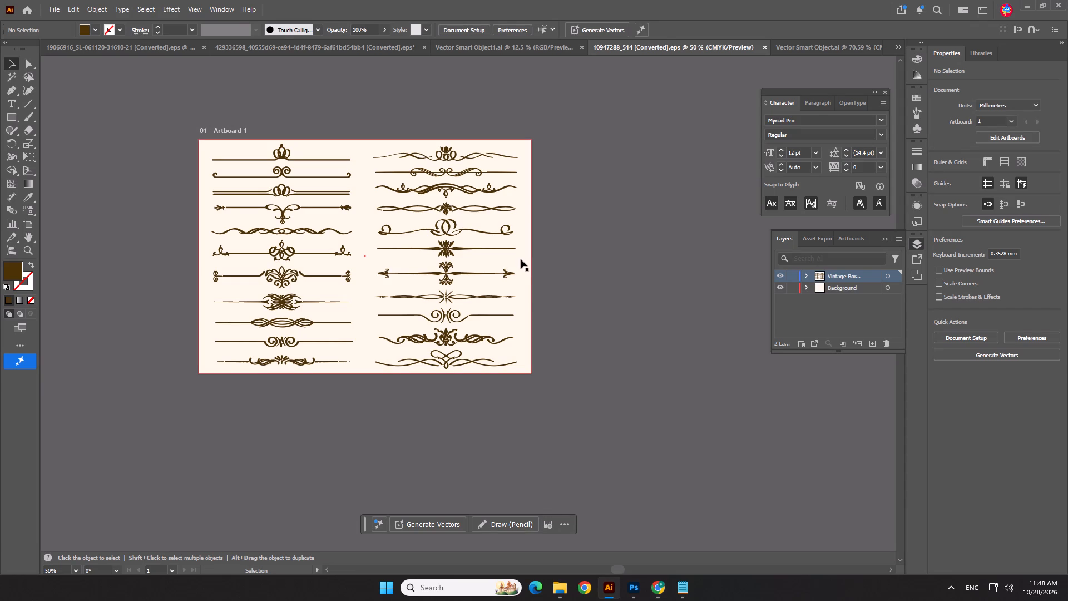
{"action": "left_click", "coordinate": [451, 246]}
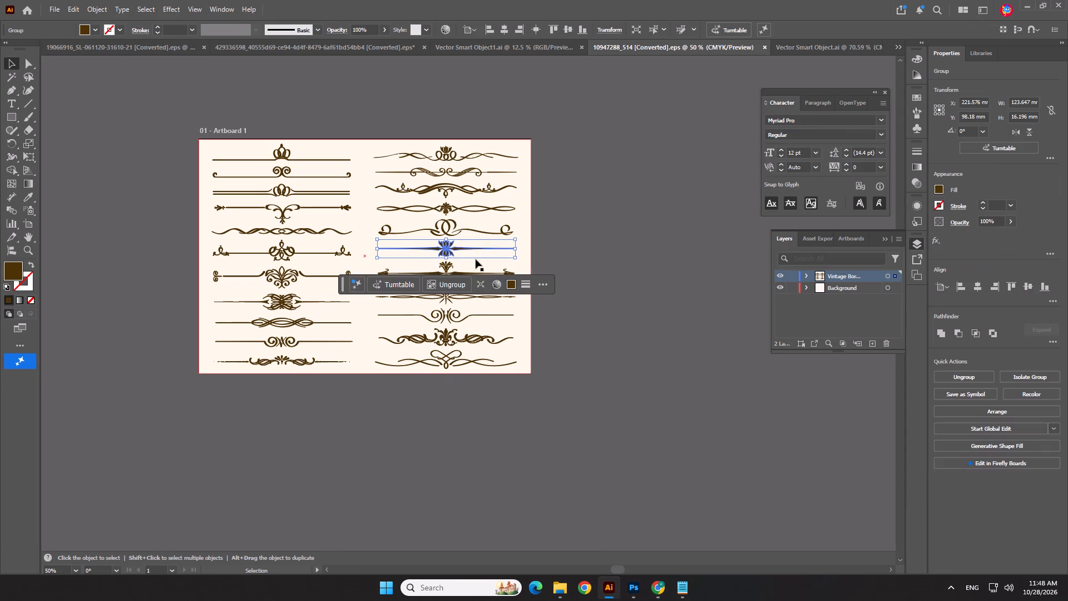
{"action": "key", "text": "ctrl+c"}
{"action": "key", "text": "ctrl+c"}
{"action": "key", "text": "ctrl+c"}
{"action": "key", "text": "ctrl+c"}
{"action": "key", "text": "ctrl+c"}
{"action": "key", "text": "ctrl+c"}
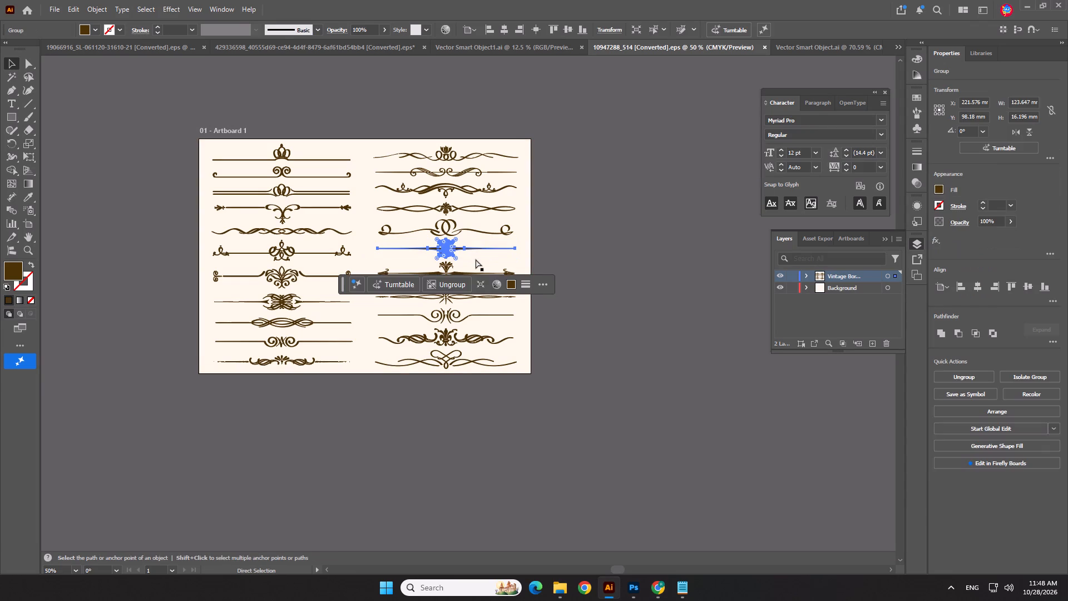
Paste the lotus divider into the Photoshop poster as a Smart Object, scaled to about 271 × 36 px over the swirl ornament.
{"action": "key", "text": "alt+Tab"}
{"action": "key", "text": "alt+Tab"}
{"action": "key", "text": "alt+Tab"}
{"action": "scroll", "coordinate": [507, 332], "scroll_direction": "up", "scroll_amount": 3}
{"action": "scroll", "coordinate": [452, 319], "scroll_direction": "up", "scroll_amount": 1}
{"action": "left_click", "coordinate": [462, 317]}
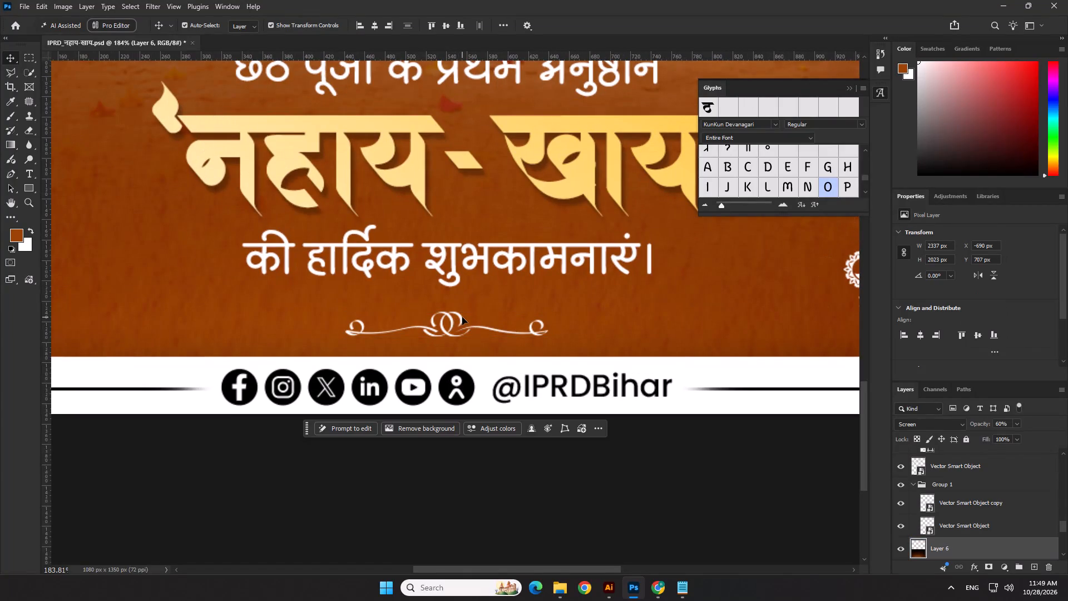
{"action": "left_click", "coordinate": [461, 316]}
{"action": "key", "text": "ctrl+v"}
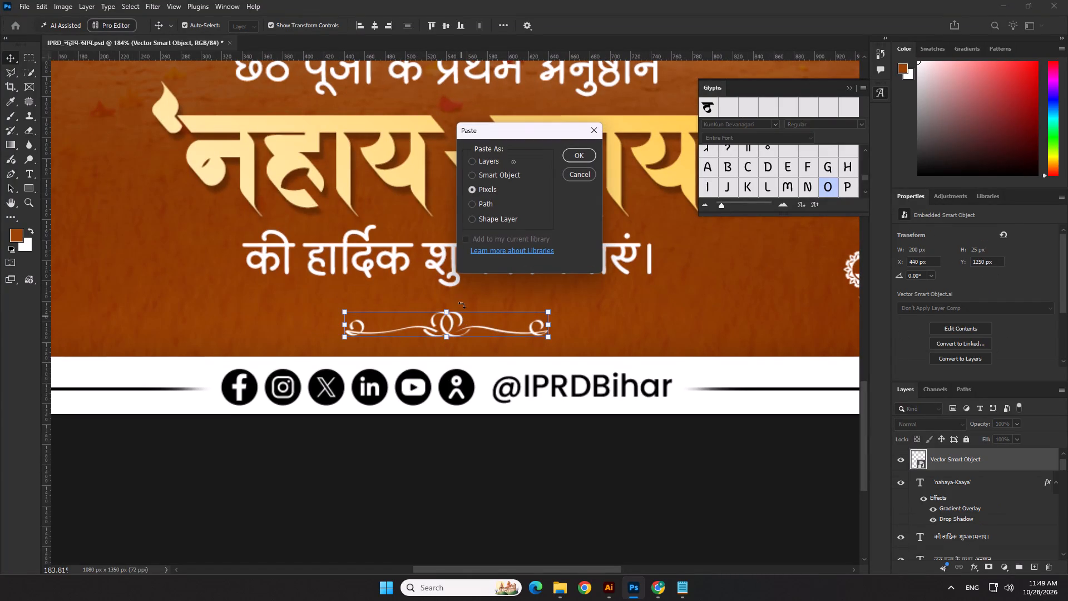
{"action": "left_click", "coordinate": [499, 178]}
{"action": "left_click", "coordinate": [574, 157]}
{"action": "scroll", "coordinate": [473, 270], "scroll_direction": "down", "scroll_amount": 4}
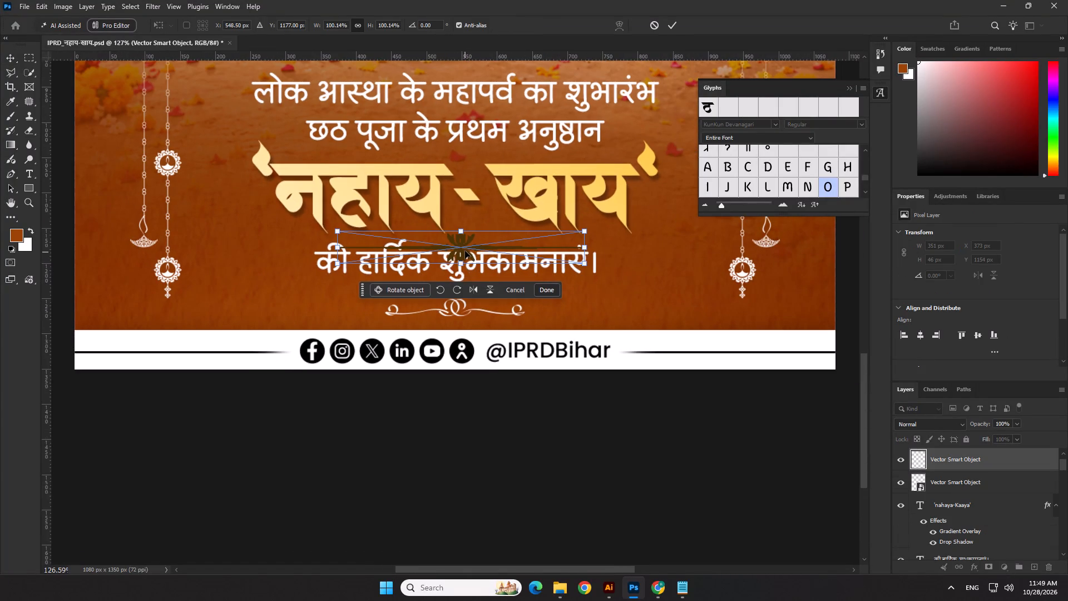
{"action": "left_click_drag", "start_coordinate": [465, 250], "coordinate": [453, 307]}
{"action": "left_click_drag", "start_coordinate": [448, 324], "coordinate": [451, 319]}
{"action": "key", "text": "Return"}
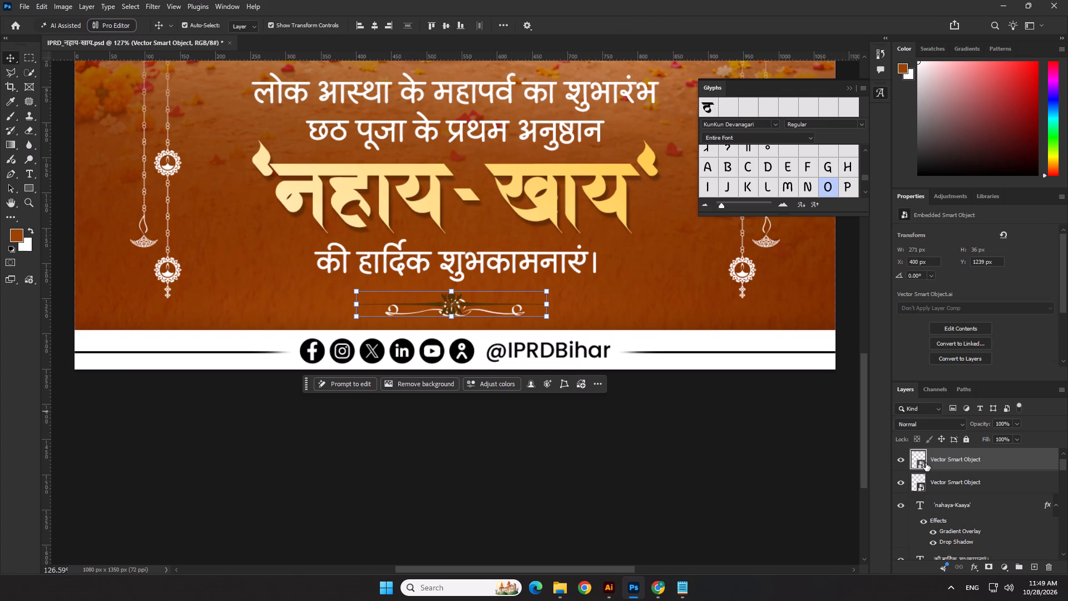
Close the previously opened Vector Smart Object1.ai file with the hanging ornaments in Illustrator and return to the poster.
{"action": "double_click", "coordinate": [922, 463]}
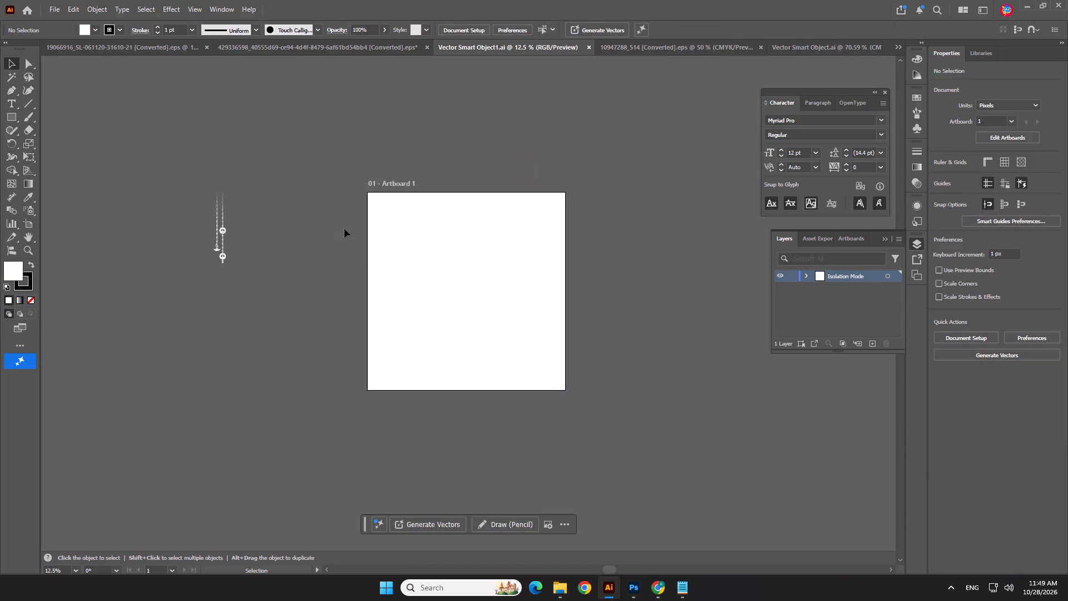
{"action": "left_click", "coordinate": [585, 47]}
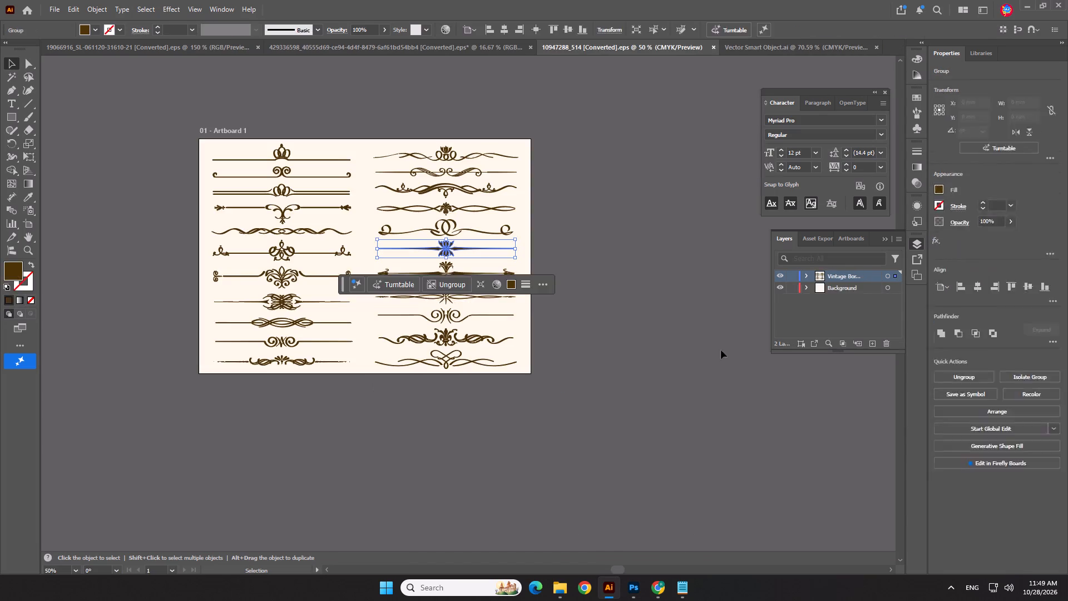
{"action": "key", "text": "alt+Tab"}
Hide the swirl ornament's Vector Smart Object layer beneath the lotus divider layer.
{"action": "left_click", "coordinate": [898, 482]}
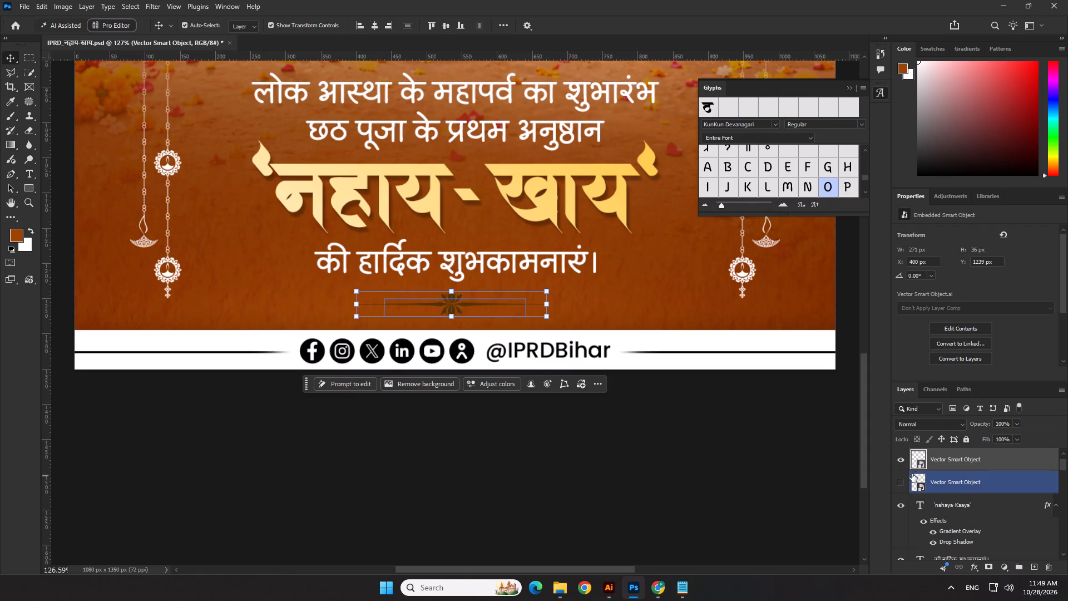
Open the lotus divider's Smart Object contents, set its fill to white (ffffff), save, and return to the poster.
{"action": "double_click", "coordinate": [922, 464]}
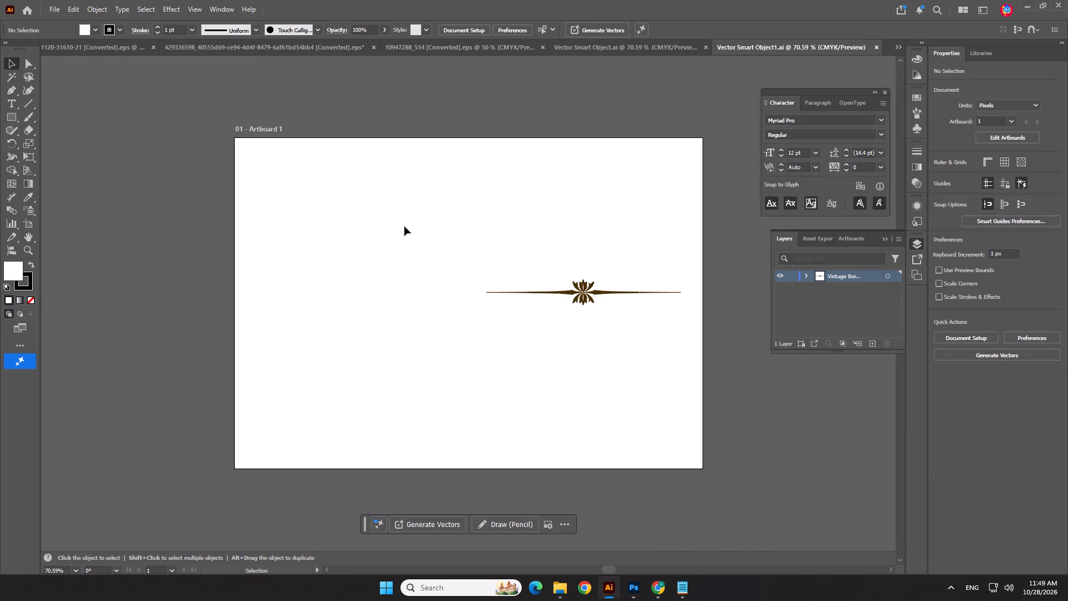
{"action": "left_click_drag", "start_coordinate": [408, 235], "coordinate": [837, 371]}
{"action": "double_click", "coordinate": [14, 267]}
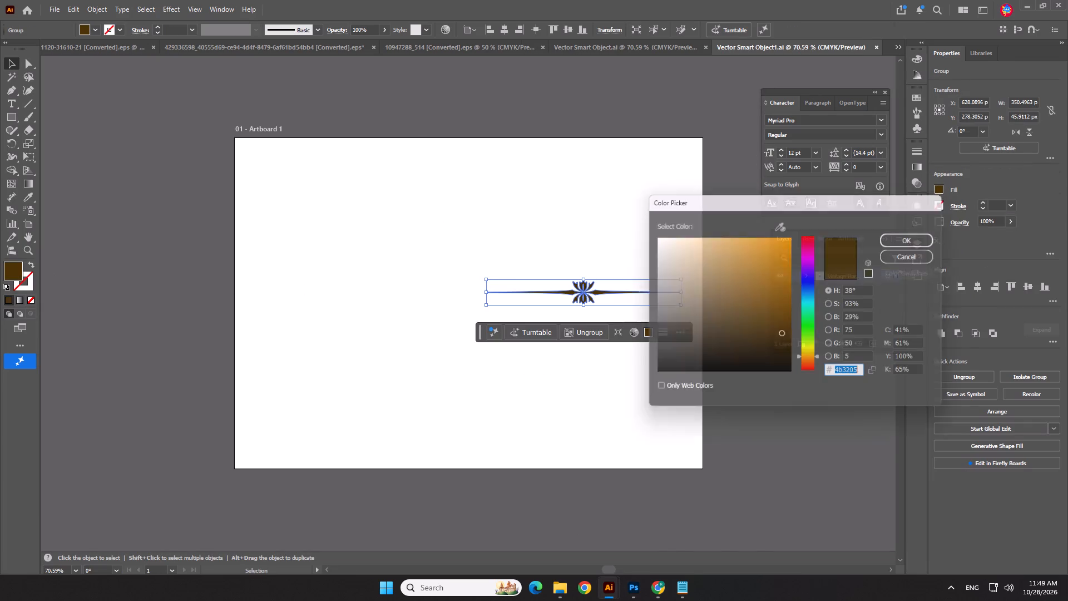
{"action": "left_click_drag", "start_coordinate": [676, 294], "coordinate": [608, 223]}
{"action": "left_click_drag", "start_coordinate": [887, 237], "coordinate": [895, 236]}
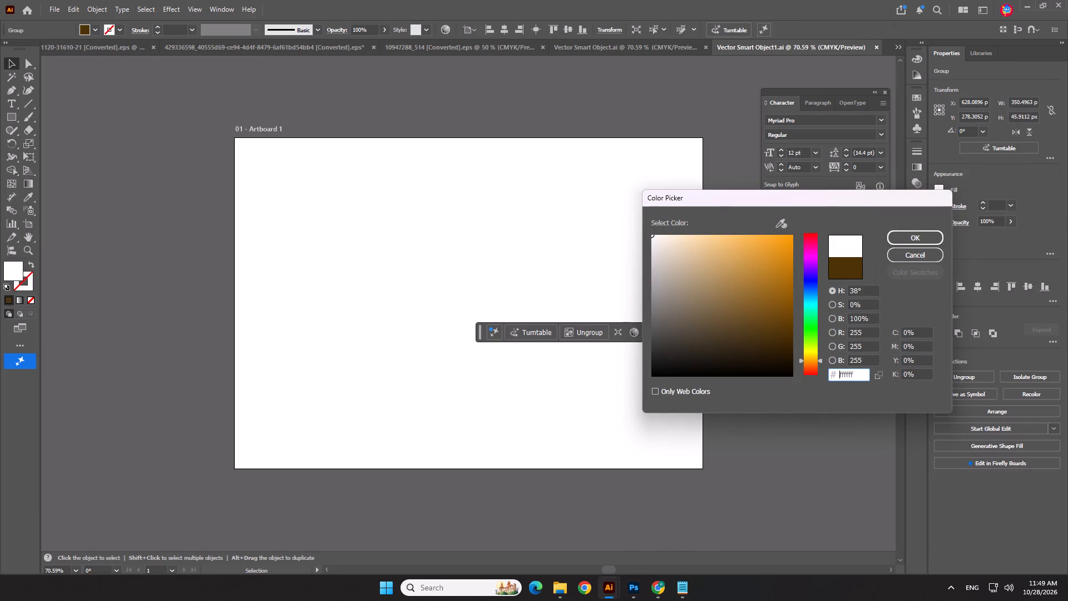
{"action": "left_click", "coordinate": [903, 239]}
{"action": "left_click", "coordinate": [862, 356]}
{"action": "key", "text": "ctrl+s"}
{"action": "key", "text": "alt+Tab"}
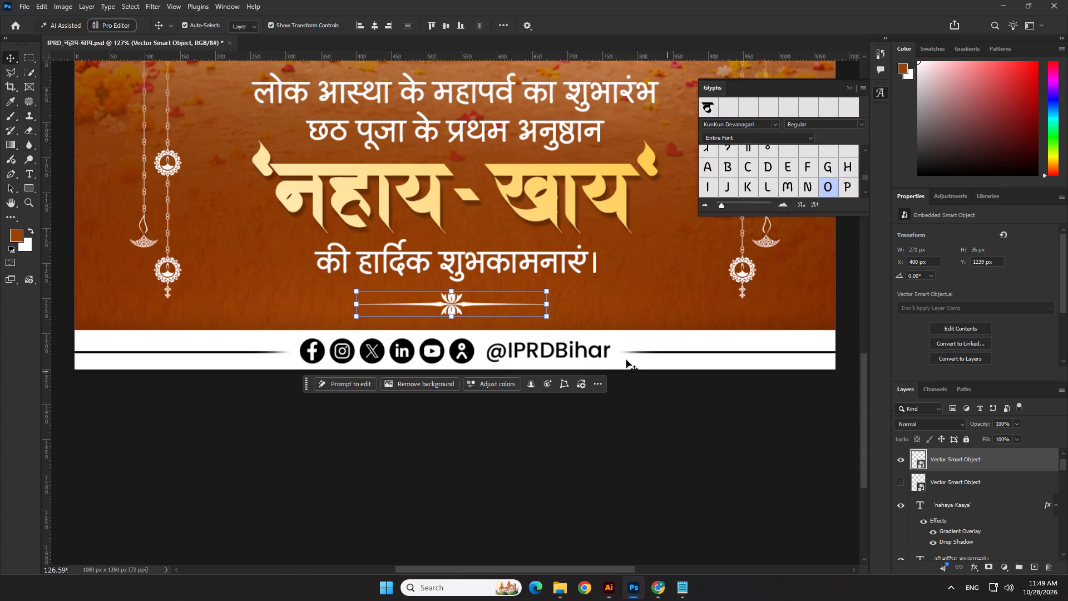
Centre the lotus divider horizontally on the canvas and deselect it.
{"action": "left_click", "coordinate": [376, 27]}
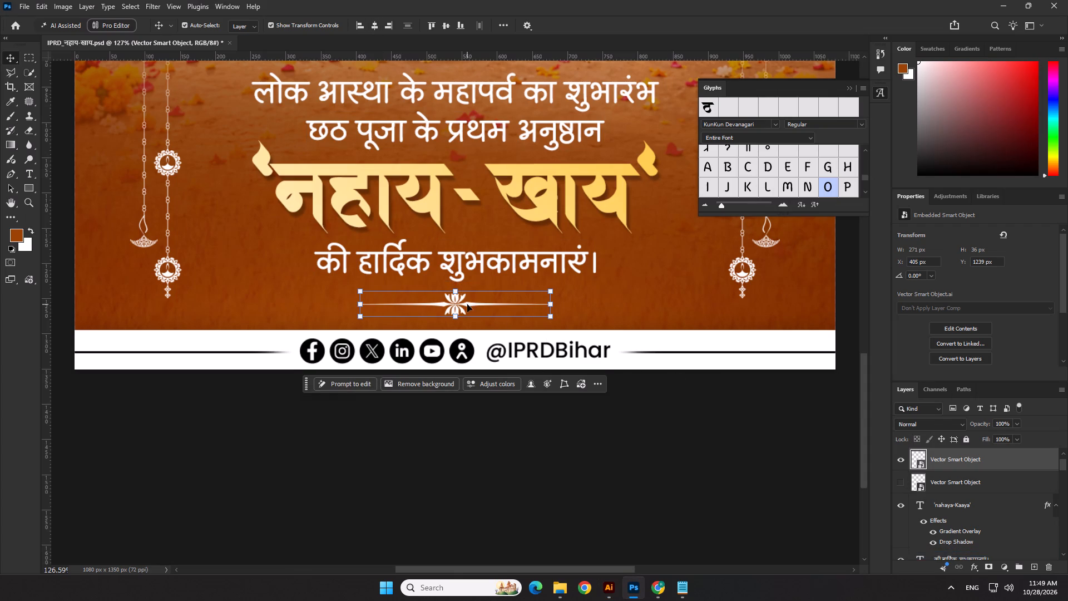
{"action": "left_click", "coordinate": [457, 421]}
Review the whole poster, then hide the lotus divider layer and show the swirl ornament layer again.
{"action": "scroll", "coordinate": [457, 421], "scroll_direction": "down", "scroll_amount": 13}
{"action": "left_click", "coordinate": [480, 411]}
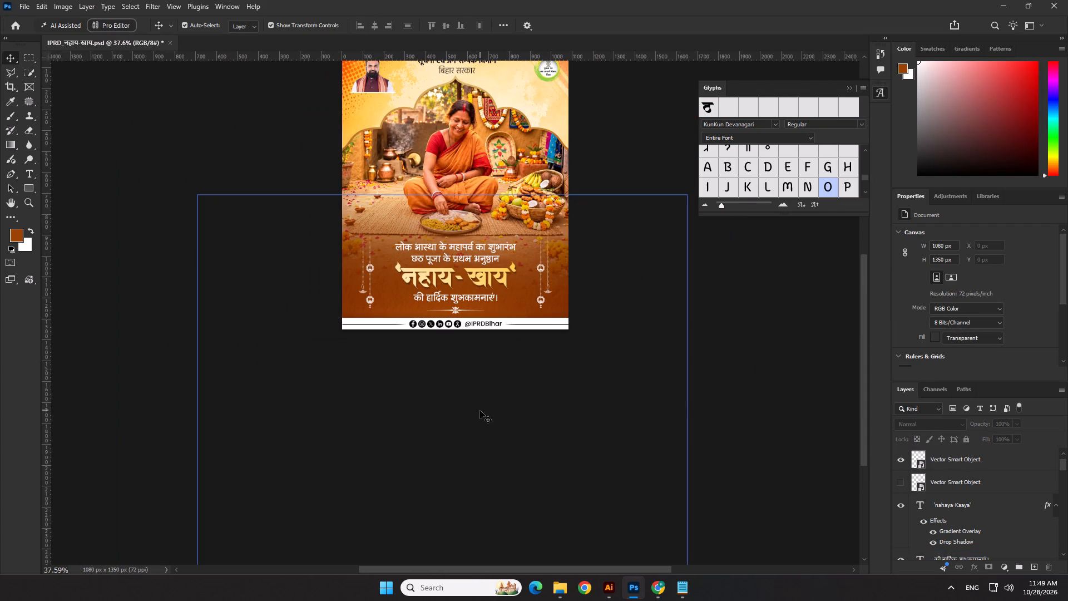
{"action": "scroll", "coordinate": [499, 427], "scroll_direction": "down", "scroll_amount": 4}
{"action": "scroll", "coordinate": [536, 384], "scroll_direction": "down", "scroll_amount": 2}
{"action": "scroll", "coordinate": [441, 132], "scroll_direction": "up", "scroll_amount": 4}
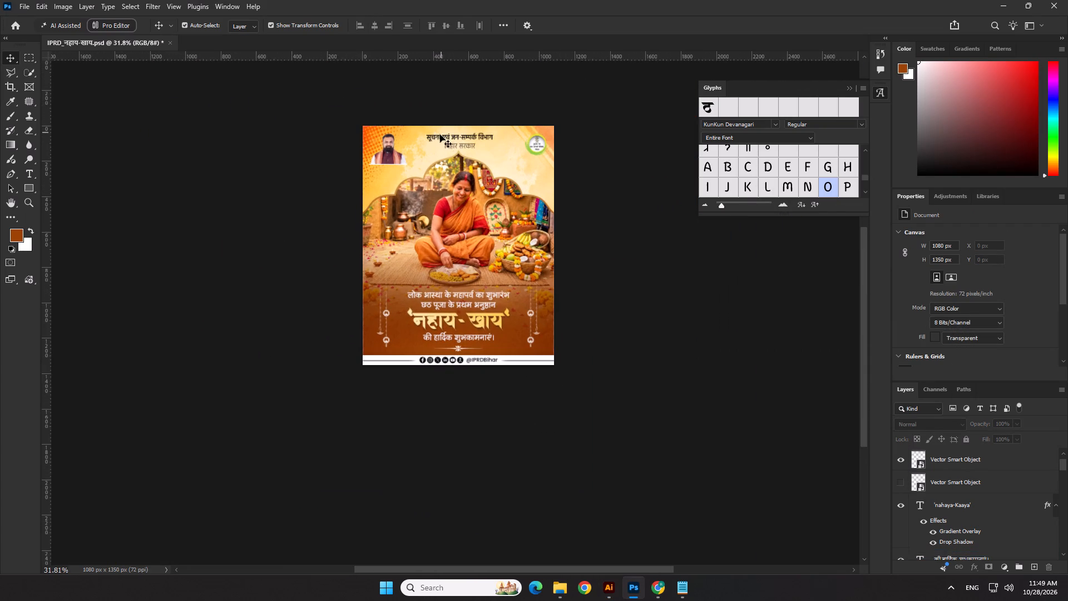
{"action": "left_click_drag", "start_coordinate": [859, 361], "coordinate": [862, 355]}
{"action": "left_click", "coordinate": [907, 459]}
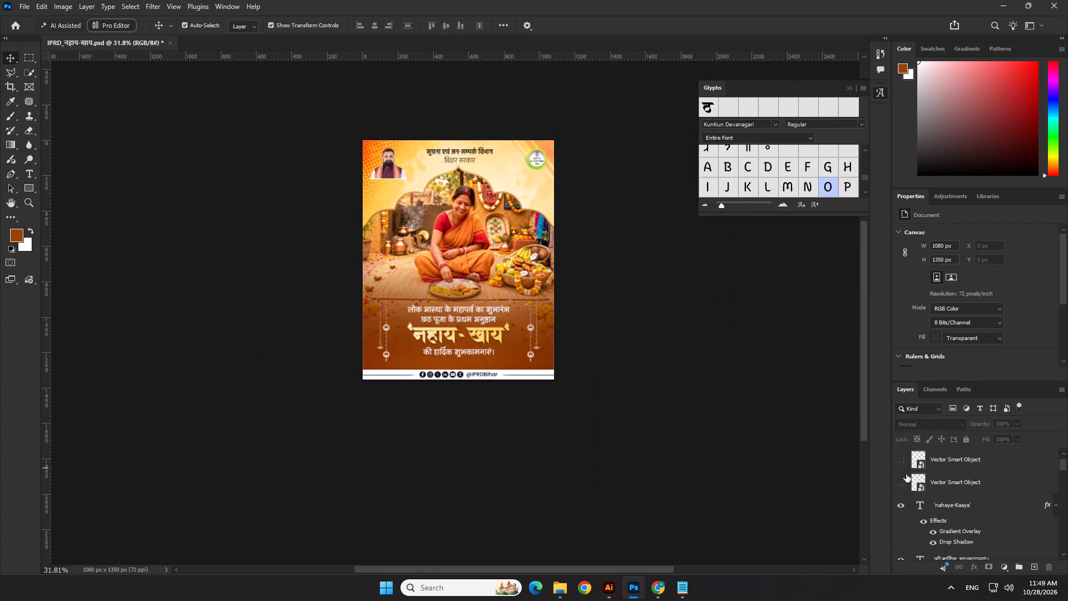
{"action": "left_click", "coordinate": [902, 484]}
{"action": "scroll", "coordinate": [434, 368], "scroll_direction": "up", "scroll_amount": 7}
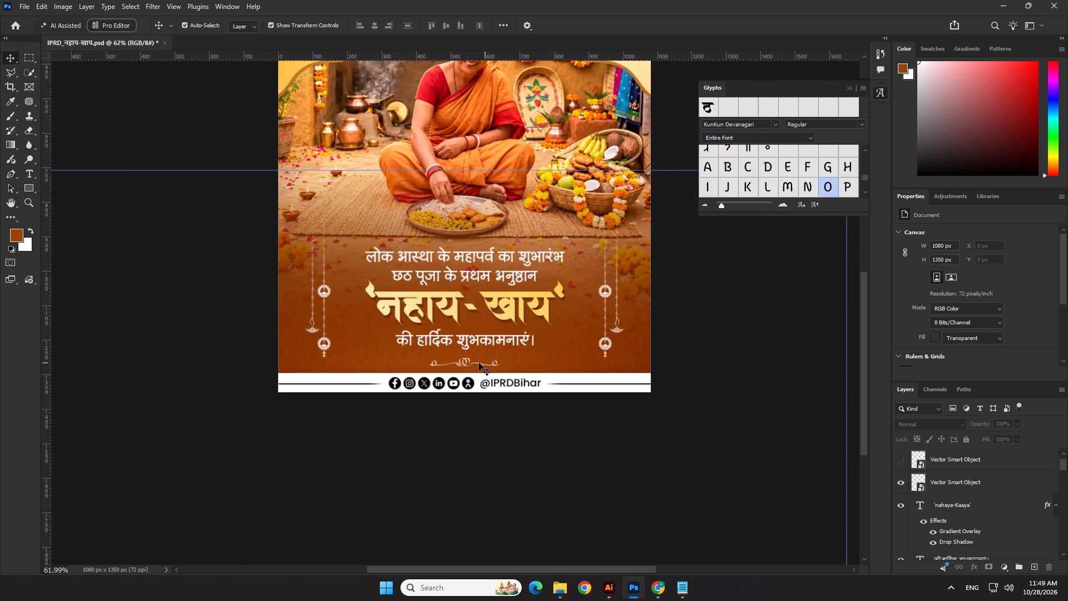
Enlarge the swirl ornament below the greeting to about 256 px wide, keep it centred on the canvas, and deselect it.
{"action": "scroll", "coordinate": [479, 363], "scroll_direction": "up", "scroll_amount": 3}
{"action": "left_click", "coordinate": [503, 362]}
{"action": "scroll", "coordinate": [468, 357], "scroll_direction": "up", "scroll_amount": 3}
{"action": "left_click_drag", "start_coordinate": [458, 351], "coordinate": [459, 349]}
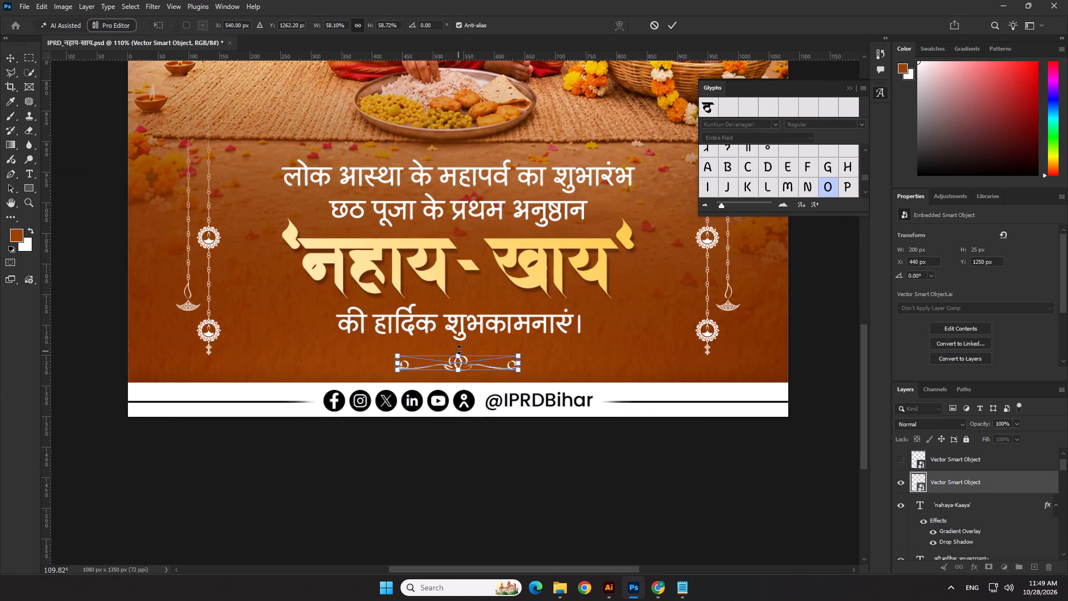
{"action": "left_click_drag", "start_coordinate": [459, 349], "coordinate": [463, 346]}
{"action": "scroll", "coordinate": [463, 348], "scroll_direction": "up", "scroll_amount": 7}
{"action": "left_click_drag", "start_coordinate": [458, 359], "coordinate": [459, 358]}
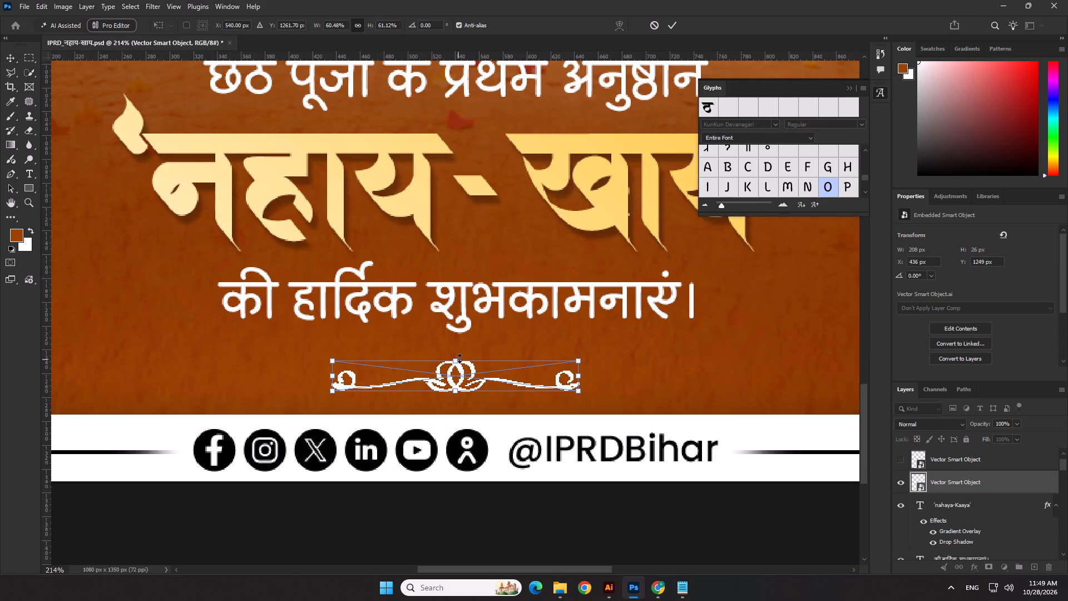
{"action": "left_click_drag", "start_coordinate": [459, 358], "coordinate": [471, 352]}
{"action": "key", "text": "Return"}
{"action": "left_click", "coordinate": [367, 24]}
{"action": "scroll", "coordinate": [487, 308], "scroll_direction": "down", "scroll_amount": 4}
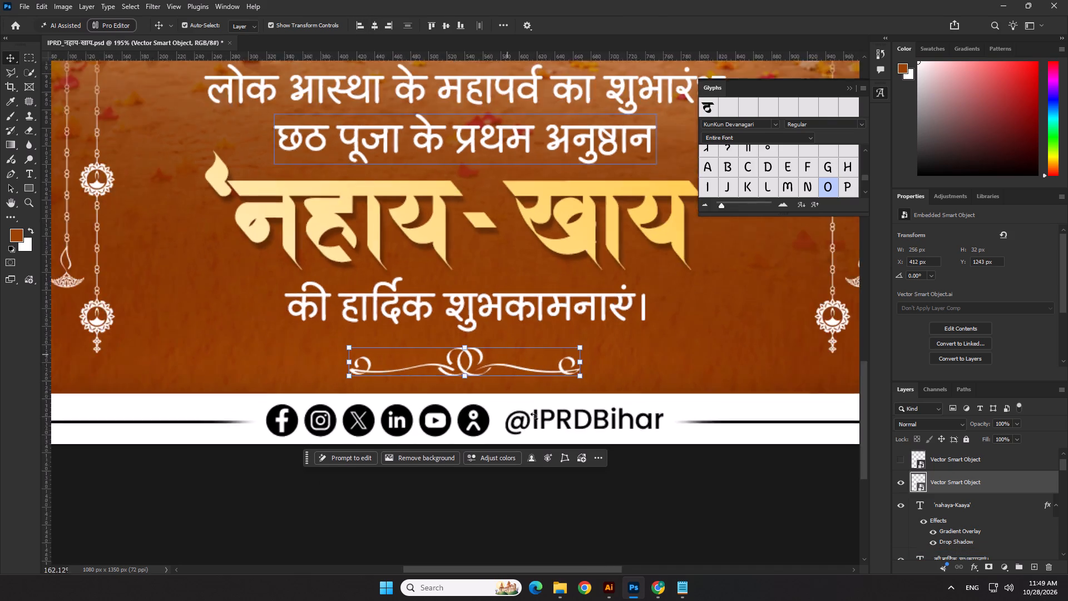
{"action": "scroll", "coordinate": [534, 416], "scroll_direction": "down", "scroll_amount": 16}
{"action": "left_click", "coordinate": [486, 506]}
{"action": "scroll", "coordinate": [520, 509], "scroll_direction": "down", "scroll_amount": 5}
{"action": "left_click", "coordinate": [732, 361]}
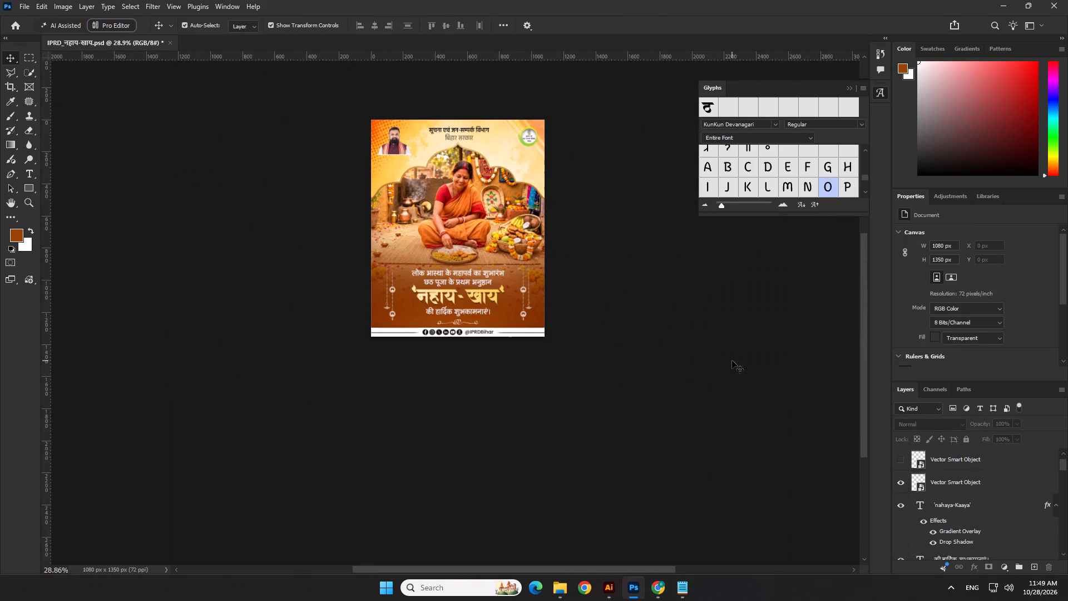
Save the Nahay Khay poster document and check the full layout.
{"action": "key", "text": "ctrl+s"}
{"action": "left_click", "coordinate": [713, 354]}
{"action": "left_click_drag", "start_coordinate": [864, 274], "coordinate": [863, 257]}
{"action": "left_click", "coordinate": [690, 334]}
{"action": "scroll", "coordinate": [527, 139], "scroll_direction": "up", "scroll_amount": 4}
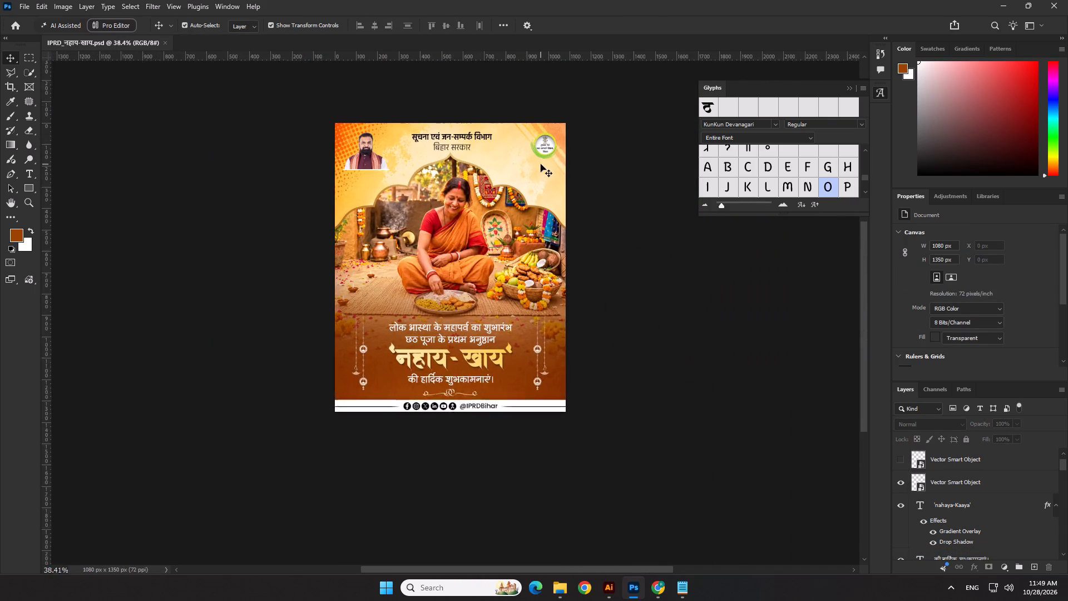
{"action": "left_click", "coordinate": [747, 339]}
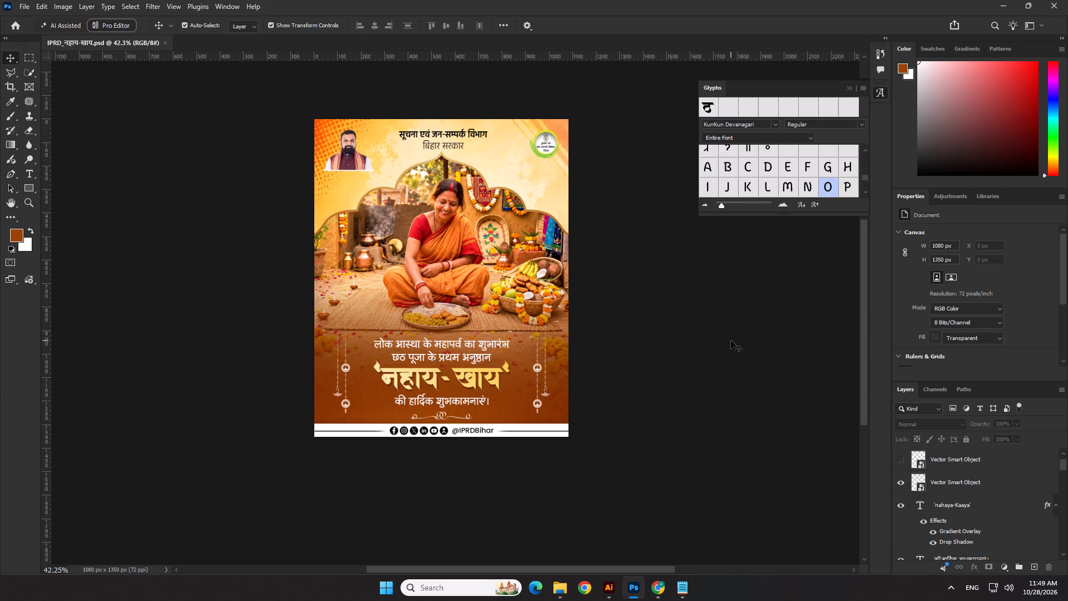
{"action": "key", "text": "ctrl+s"}
Unlock the "l g" layer group that contains the line beneath the portrait.
{"action": "scroll", "coordinate": [399, 181], "scroll_direction": "up", "scroll_amount": 8}
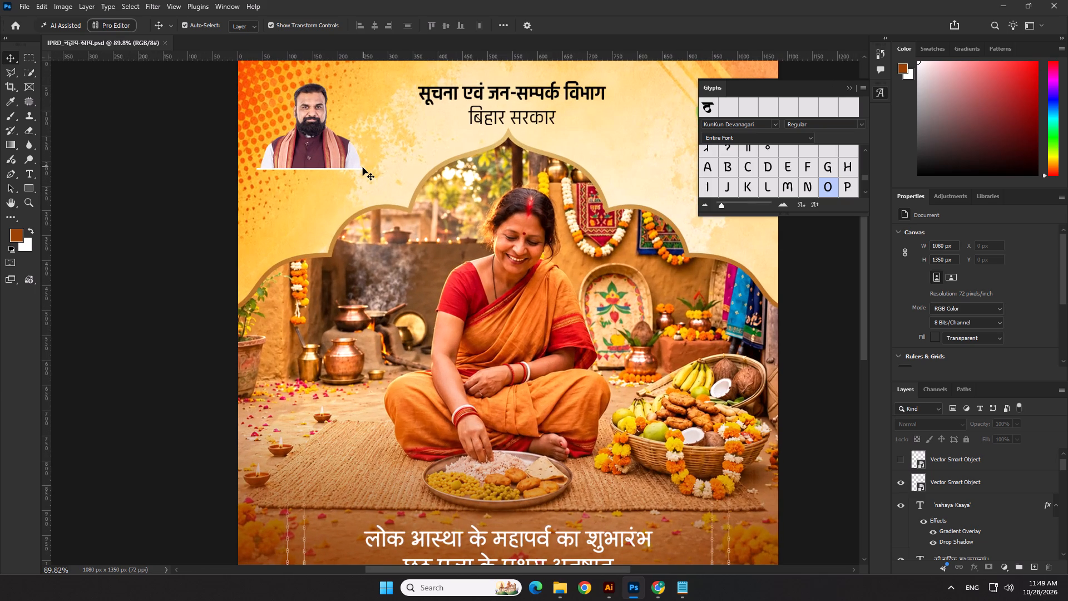
{"action": "left_click", "coordinate": [357, 168]}
{"action": "left_click", "coordinate": [304, 128]}
{"action": "scroll", "coordinate": [934, 485], "scroll_direction": "up", "scroll_amount": 8}
{"action": "scroll", "coordinate": [931, 485], "scroll_direction": "down", "scroll_amount": 9}
{"action": "scroll", "coordinate": [943, 498], "scroll_direction": "up", "scroll_amount": 1}
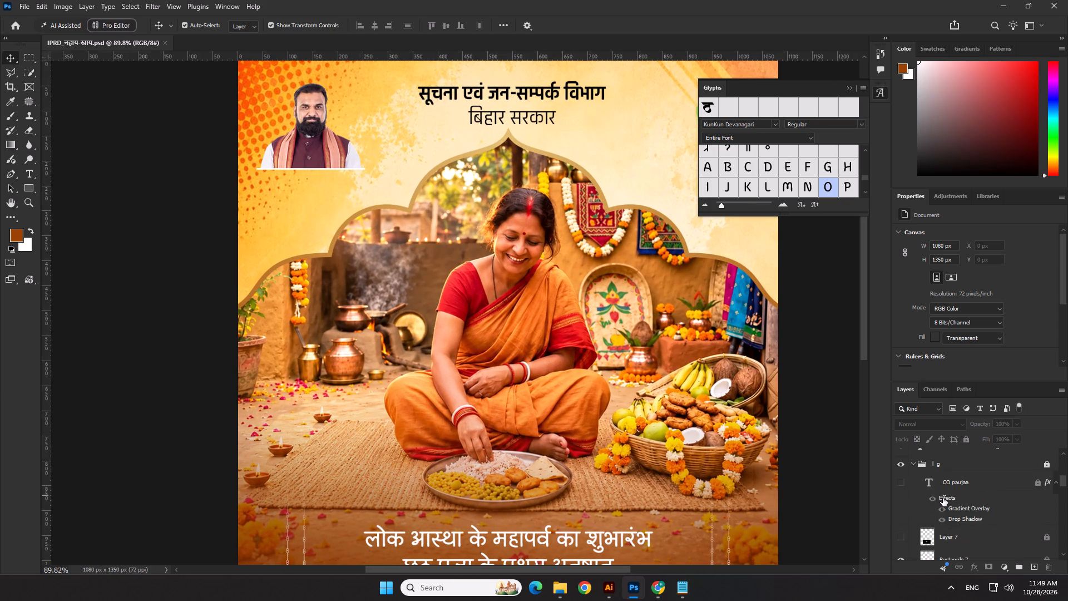
{"action": "scroll", "coordinate": [943, 498], "scroll_direction": "up", "scroll_amount": 2}
{"action": "left_click", "coordinate": [1048, 511]}
Change the fill of the thin rectangle line under the portrait from white to the recently used brown-orange, and deselect it.
{"action": "scroll", "coordinate": [405, 201], "scroll_direction": "up", "scroll_amount": 3}
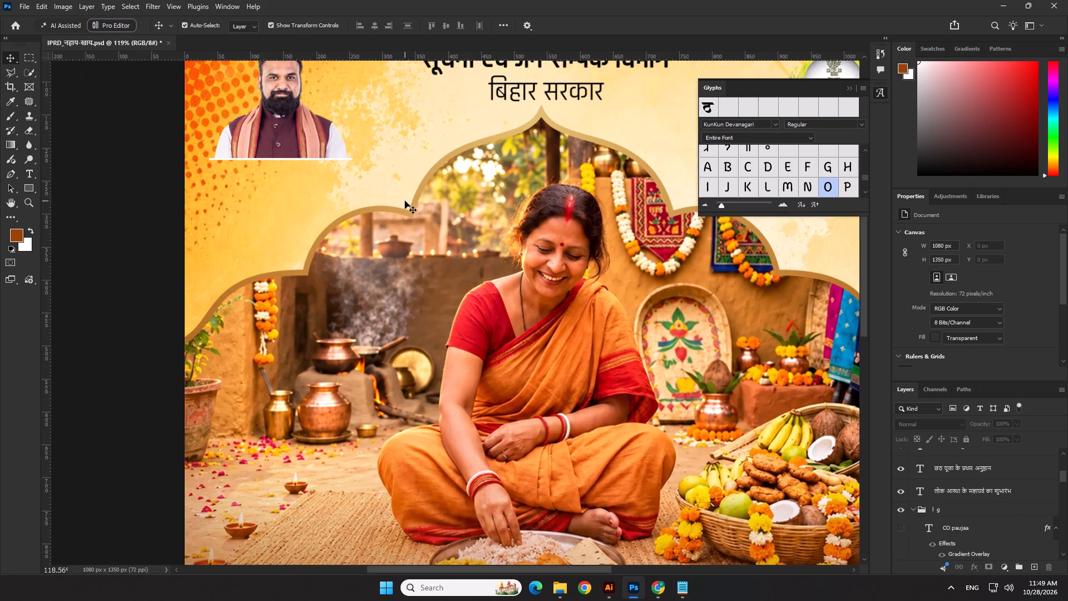
{"action": "scroll", "coordinate": [335, 164], "scroll_direction": "up", "scroll_amount": 3}
{"action": "left_click", "coordinate": [340, 158]}
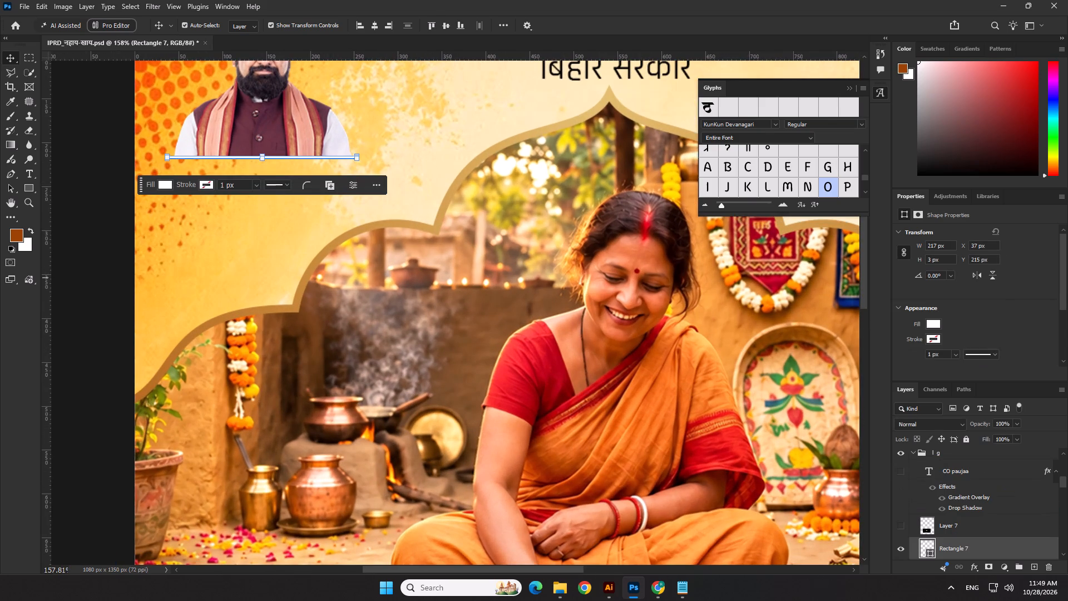
{"action": "left_click", "coordinate": [929, 324]}
{"action": "left_click", "coordinate": [908, 383]}
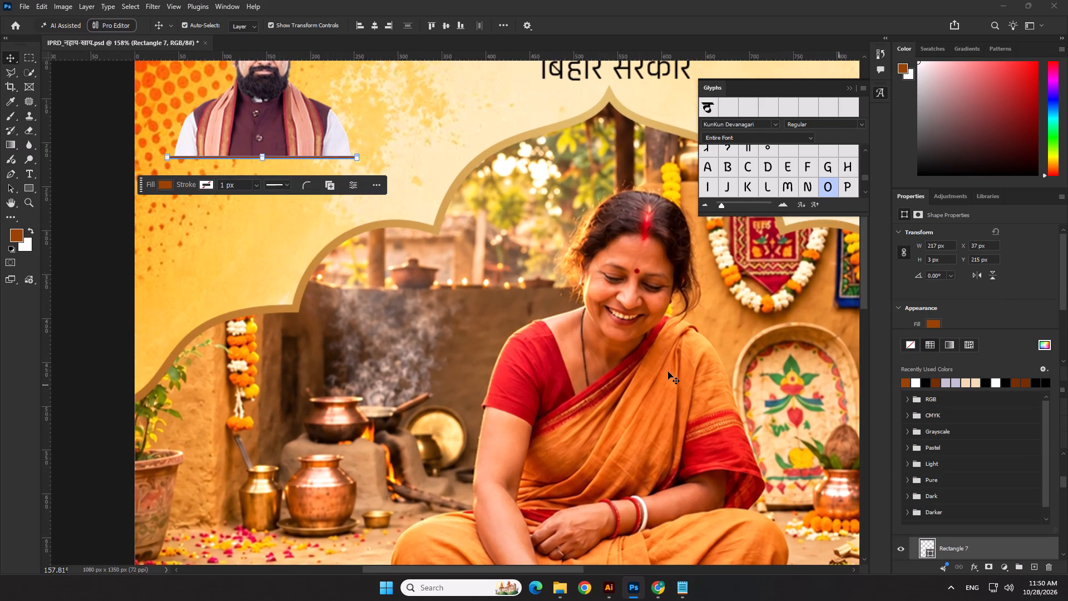
{"action": "scroll", "coordinate": [525, 363], "scroll_direction": "down", "scroll_amount": 4}
{"action": "left_click", "coordinate": [101, 344]}
{"action": "scroll", "coordinate": [107, 342], "scroll_direction": "down", "scroll_amount": 12}
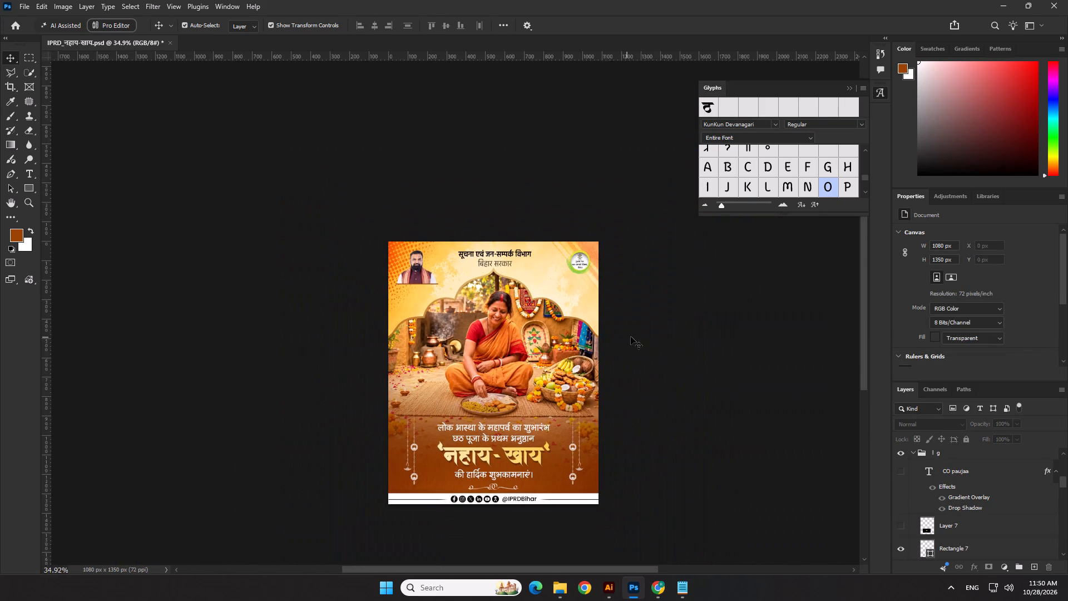
{"action": "left_click", "coordinate": [631, 337]}
Save the poster document with the recoloured portrait line.
{"action": "key", "text": "ctrl+s"}
{"action": "left_click", "coordinate": [696, 334]}
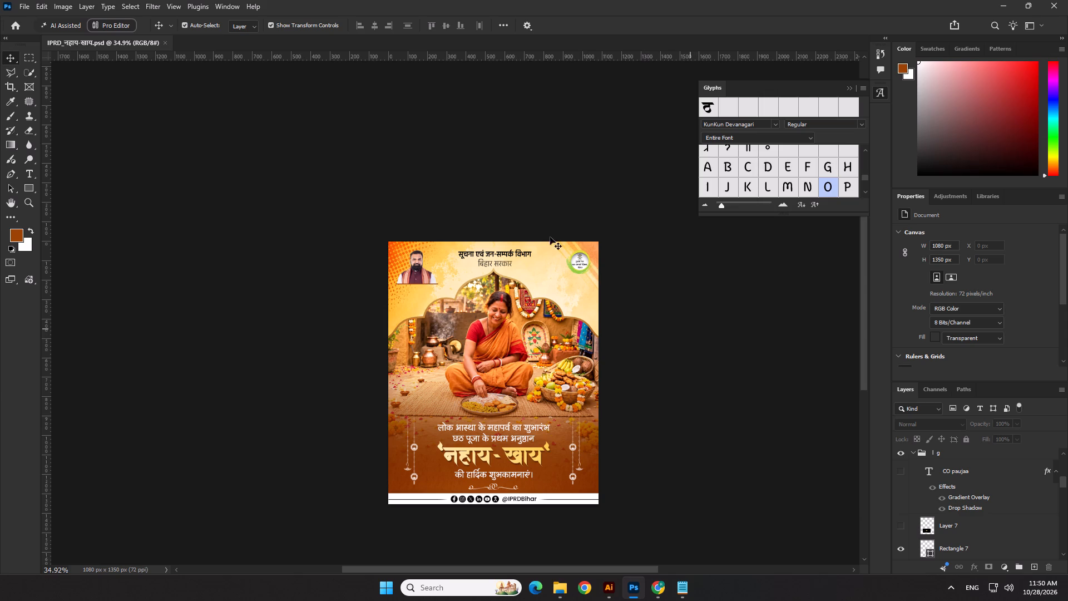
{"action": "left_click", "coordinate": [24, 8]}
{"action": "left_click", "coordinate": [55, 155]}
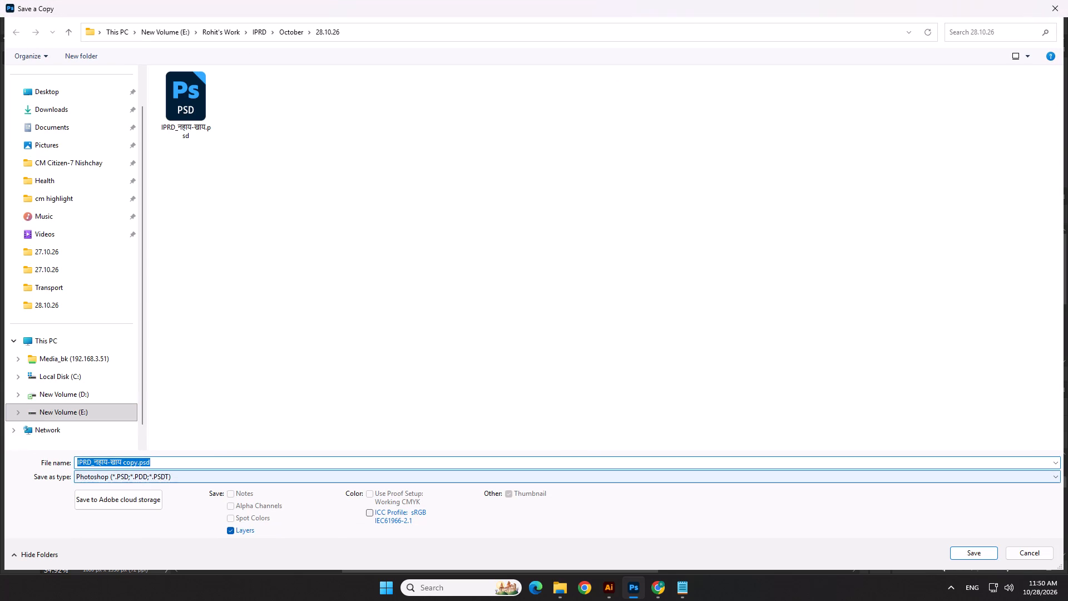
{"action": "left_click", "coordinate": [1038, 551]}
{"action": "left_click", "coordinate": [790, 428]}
Save the poster document again.
{"action": "scroll", "coordinate": [623, 422], "scroll_direction": "up", "scroll_amount": 2}
{"action": "key", "text": "ctrl+s"}
{"action": "left_click", "coordinate": [698, 333]}
Examine the whole poster, including the greeting text, ornament and footer.
{"action": "scroll", "coordinate": [506, 411], "scroll_direction": "up", "scroll_amount": 2}
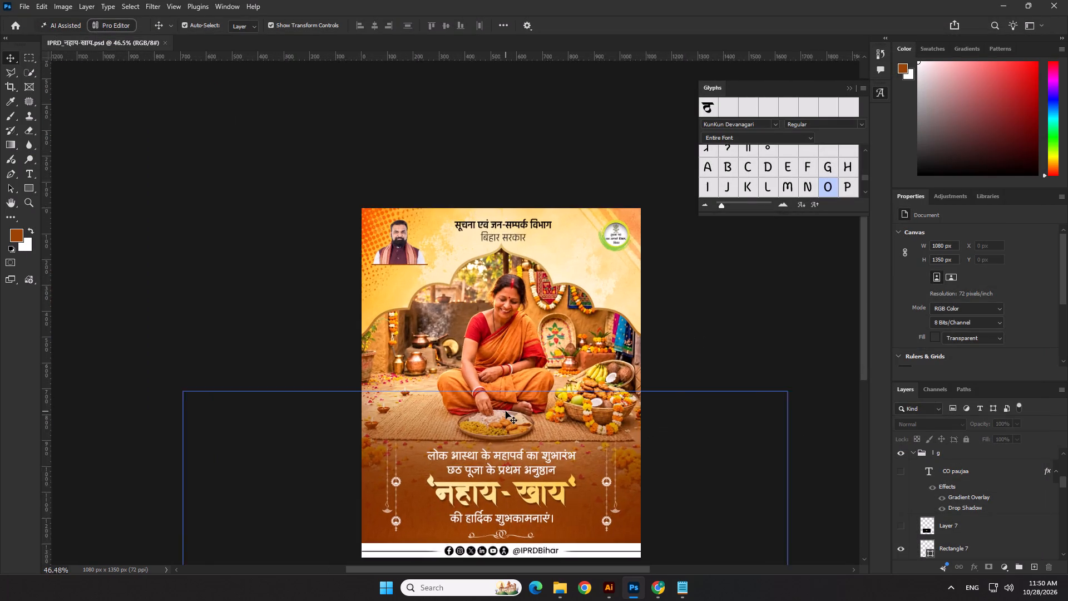
{"action": "scroll", "coordinate": [506, 411], "scroll_direction": "up", "scroll_amount": 3}
{"action": "scroll", "coordinate": [541, 353], "scroll_direction": "down", "scroll_amount": 6}
{"action": "scroll", "coordinate": [542, 362], "scroll_direction": "up", "scroll_amount": 2}
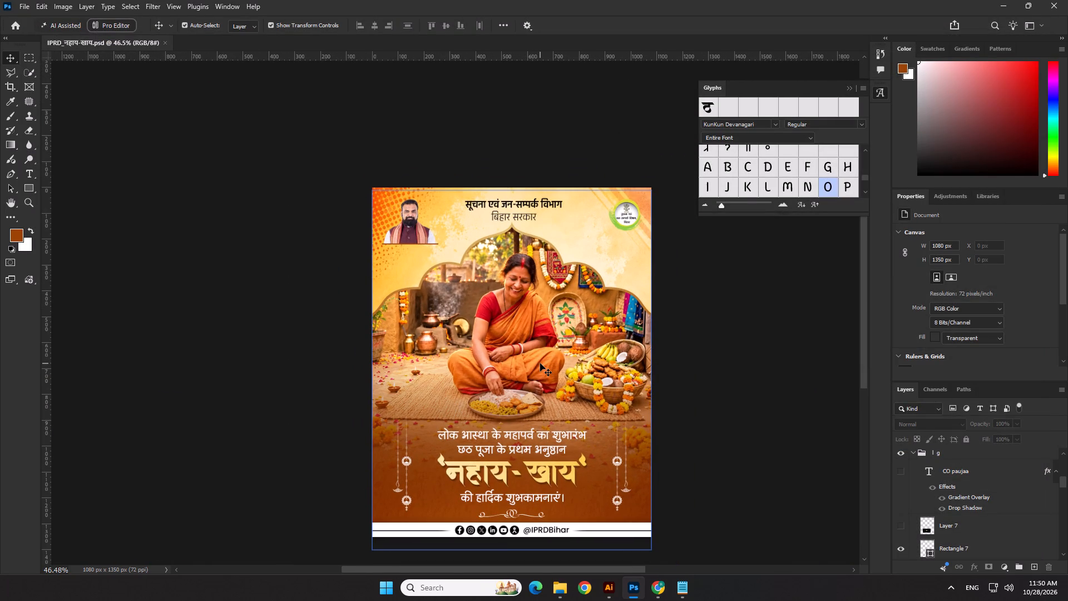
{"action": "scroll", "coordinate": [528, 293], "scroll_direction": "down", "scroll_amount": 3}
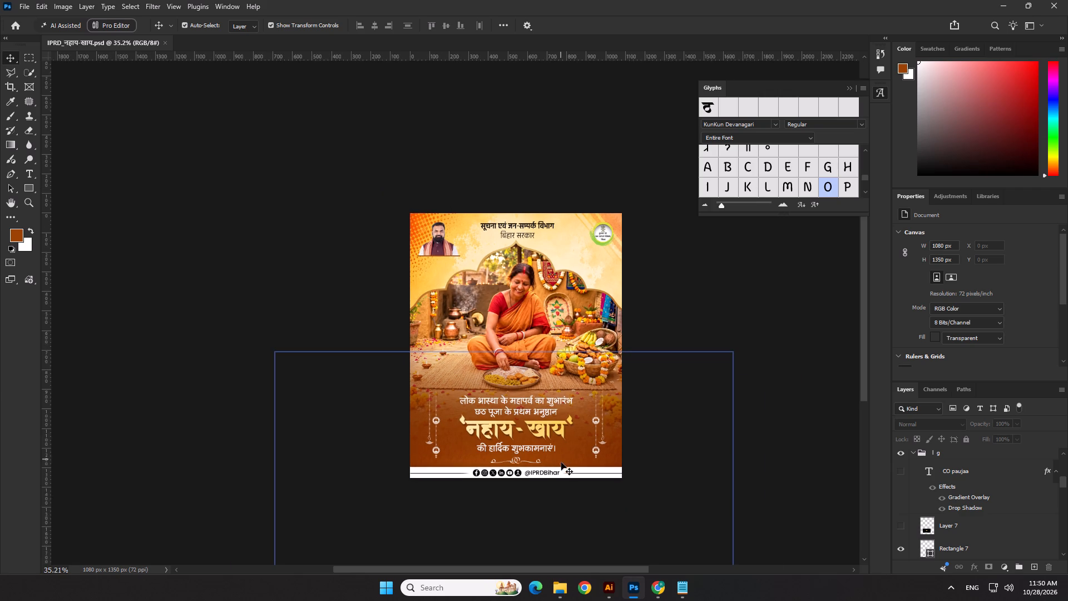
{"action": "scroll", "coordinate": [561, 462], "scroll_direction": "up", "scroll_amount": 6}
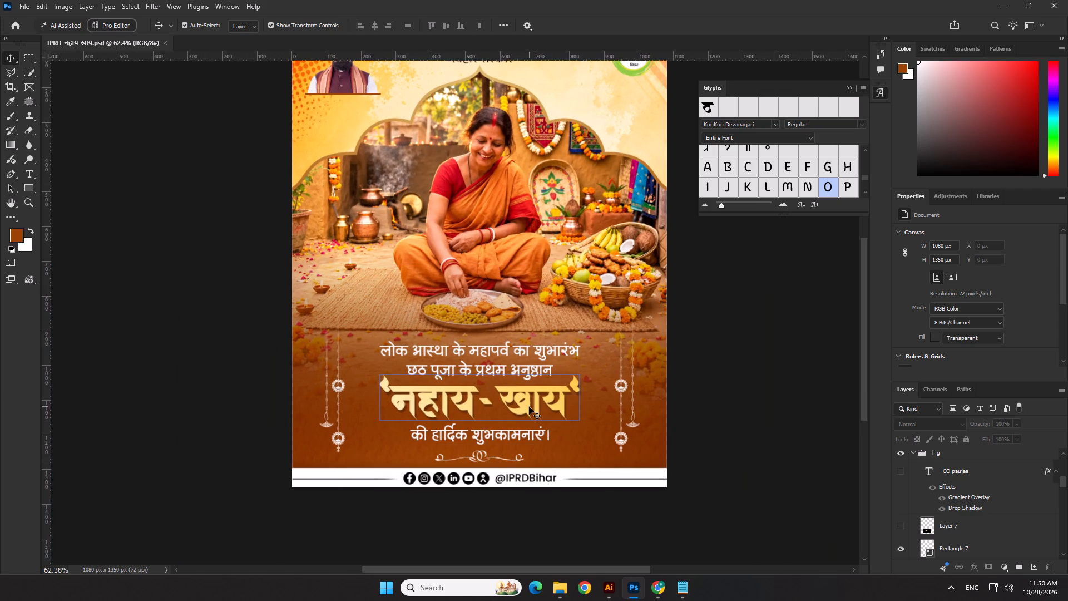
{"action": "left_click", "coordinate": [761, 356]}
Switch to Chrome and browse the "nahay khay creative ads" image results for reference pictures to compare with the poster.
{"action": "left_click", "coordinate": [652, 597]}
{"action": "left_click", "coordinate": [343, 0]}
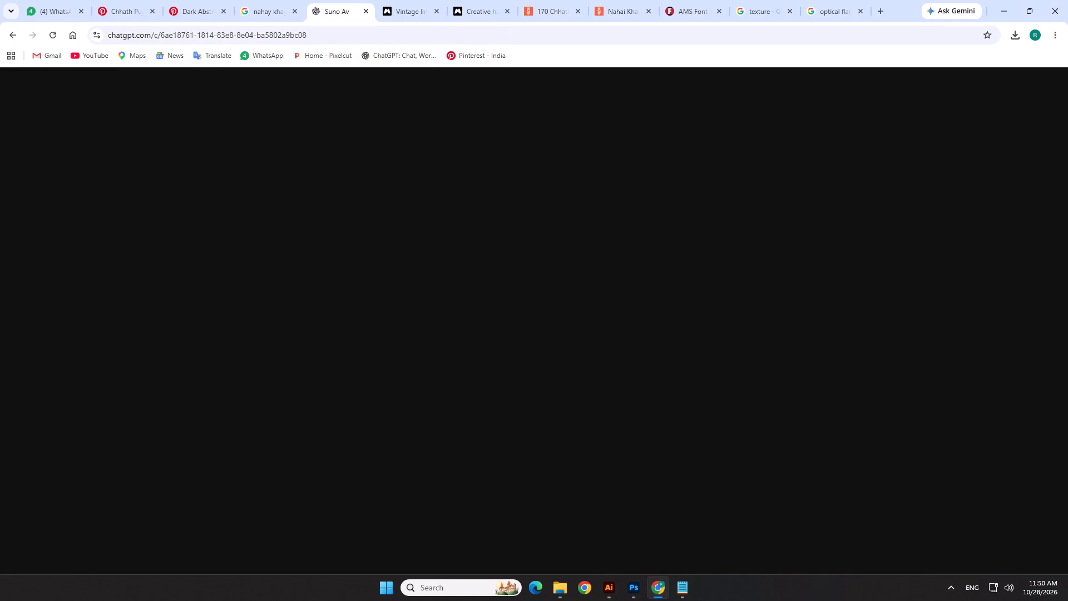
{"action": "left_click", "coordinate": [276, 0]}
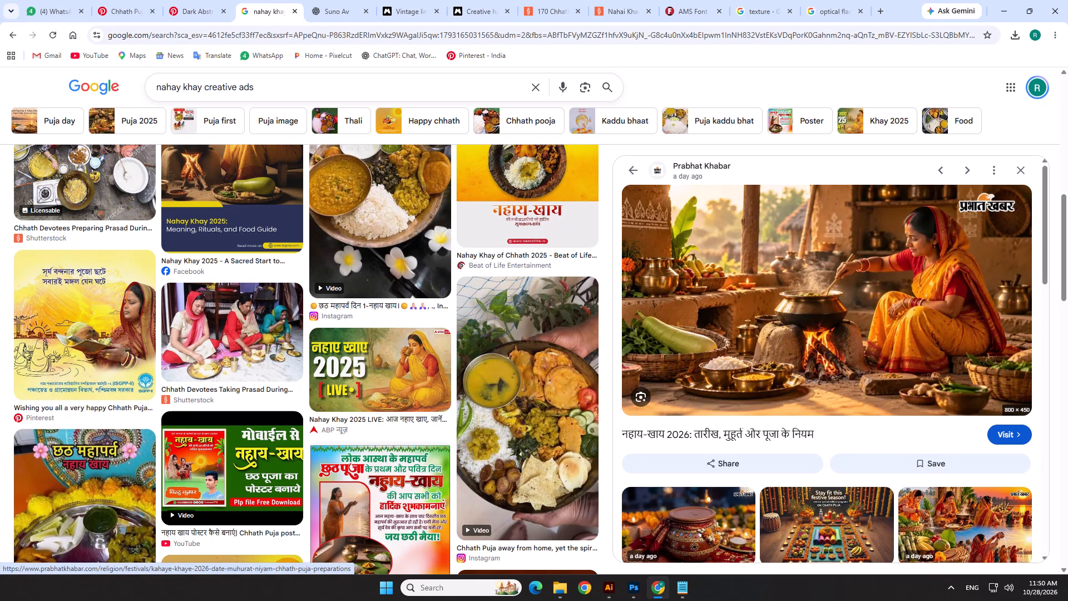
{"action": "scroll", "coordinate": [921, 329], "scroll_direction": "up", "scroll_amount": 3}
{"action": "scroll", "coordinate": [843, 309], "scroll_direction": "up", "scroll_amount": 4}
{"action": "left_click", "coordinate": [10, 32]}
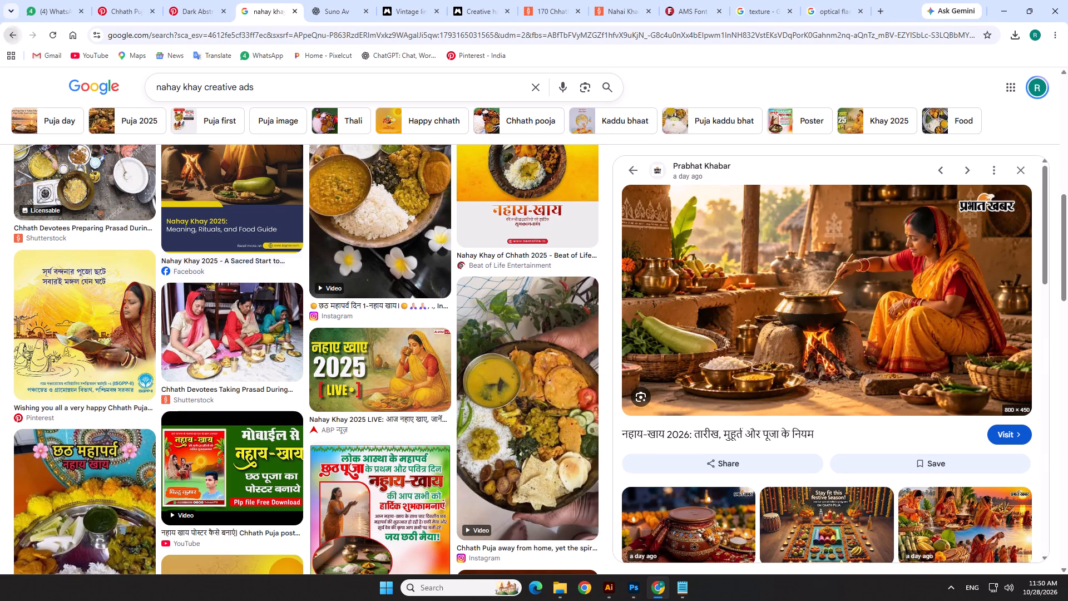
{"action": "scroll", "coordinate": [673, 277], "scroll_direction": "up", "scroll_amount": 8}
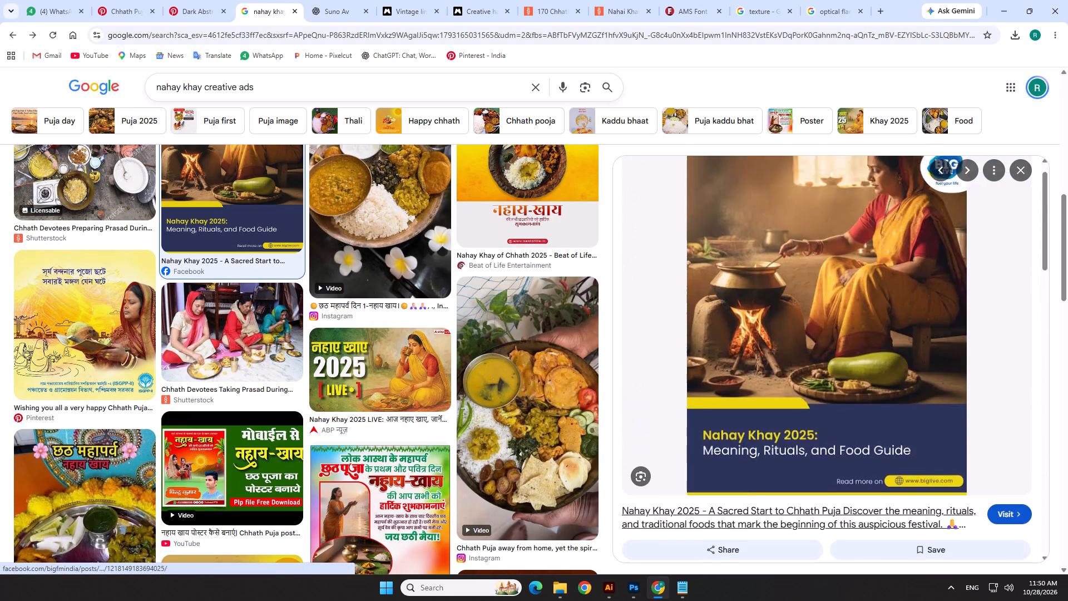
{"action": "scroll", "coordinate": [679, 284], "scroll_direction": "down", "scroll_amount": 10}
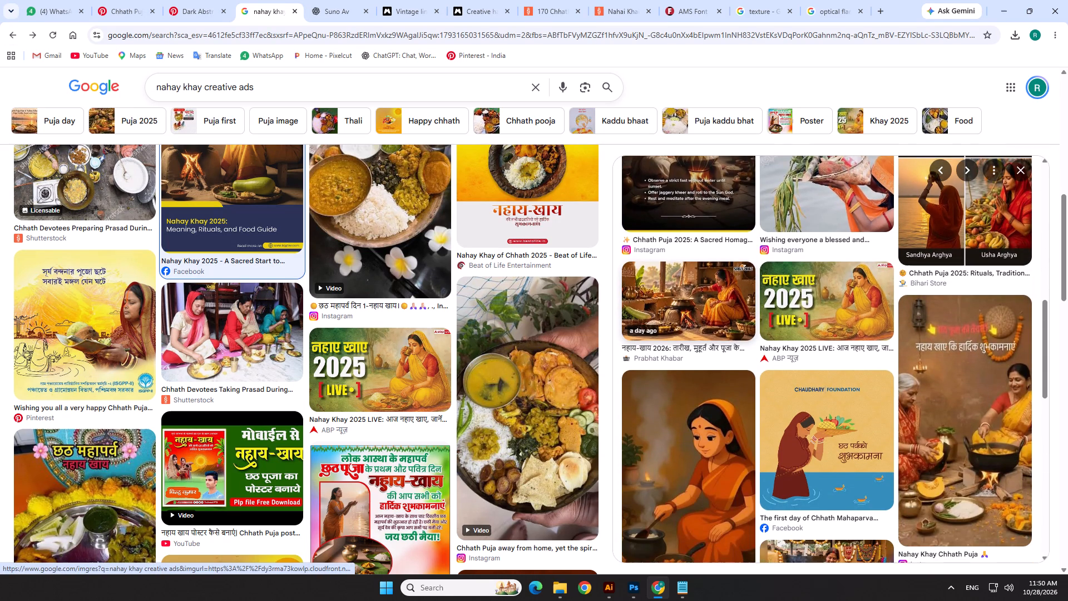
{"action": "scroll", "coordinate": [705, 302], "scroll_direction": "up", "scroll_amount": 3}
{"action": "scroll", "coordinate": [705, 302], "scroll_direction": "down", "scroll_amount": 4}
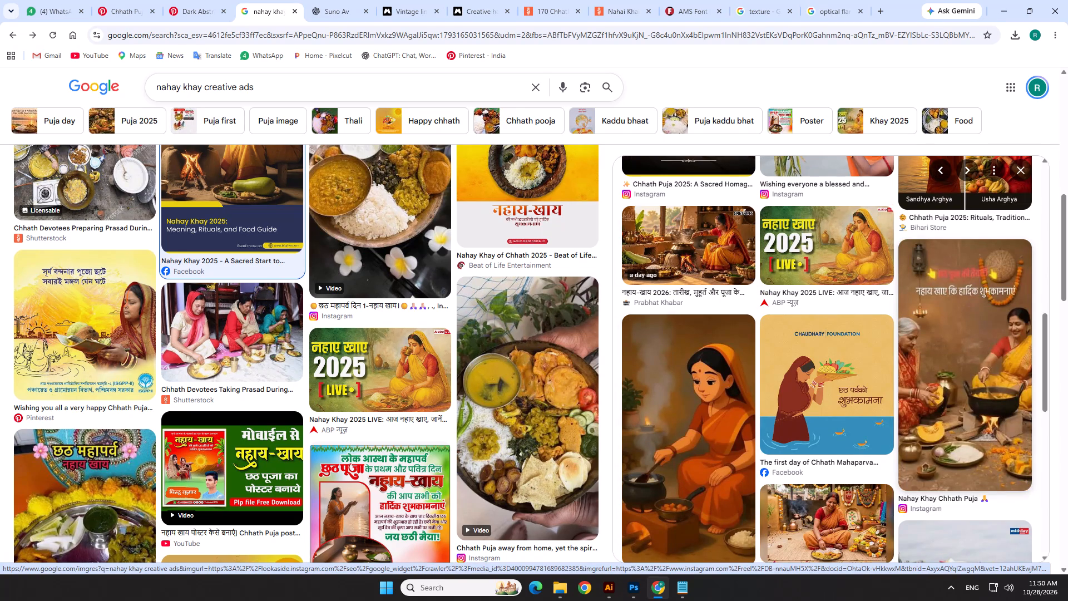
Examine the Instagram "Nahay Khay Chhath Puja" image and its related pictures for cooking-scene and greeting layout references.
{"action": "left_click", "coordinate": [965, 366]}
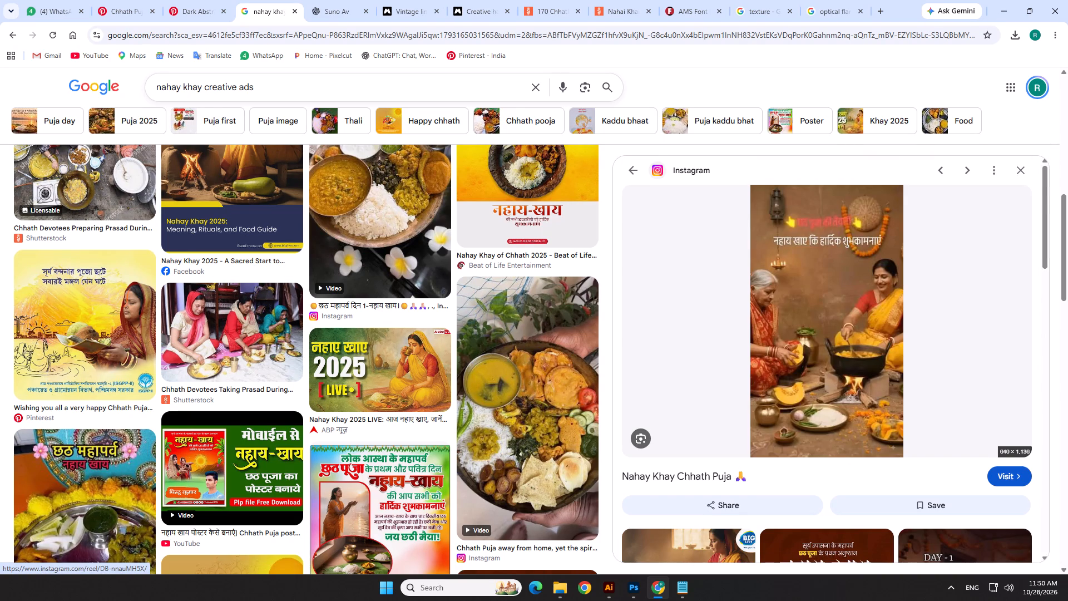
{"action": "scroll", "coordinate": [871, 318], "scroll_direction": "down", "scroll_amount": 8}
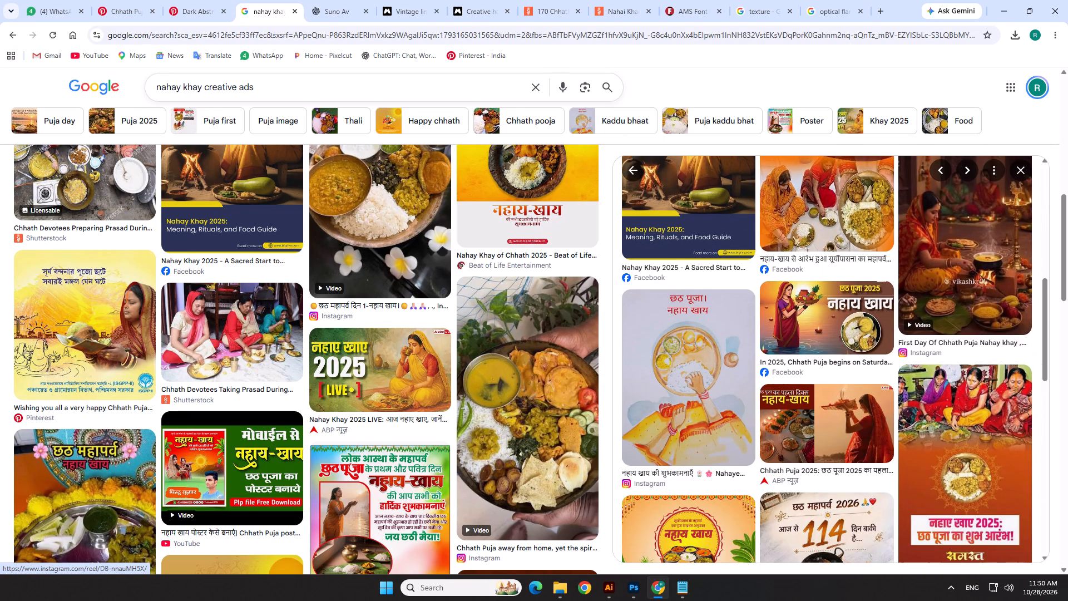
{"action": "scroll", "coordinate": [871, 318], "scroll_direction": "down", "scroll_amount": 3}
{"action": "scroll", "coordinate": [871, 318], "scroll_direction": "up", "scroll_amount": 2}
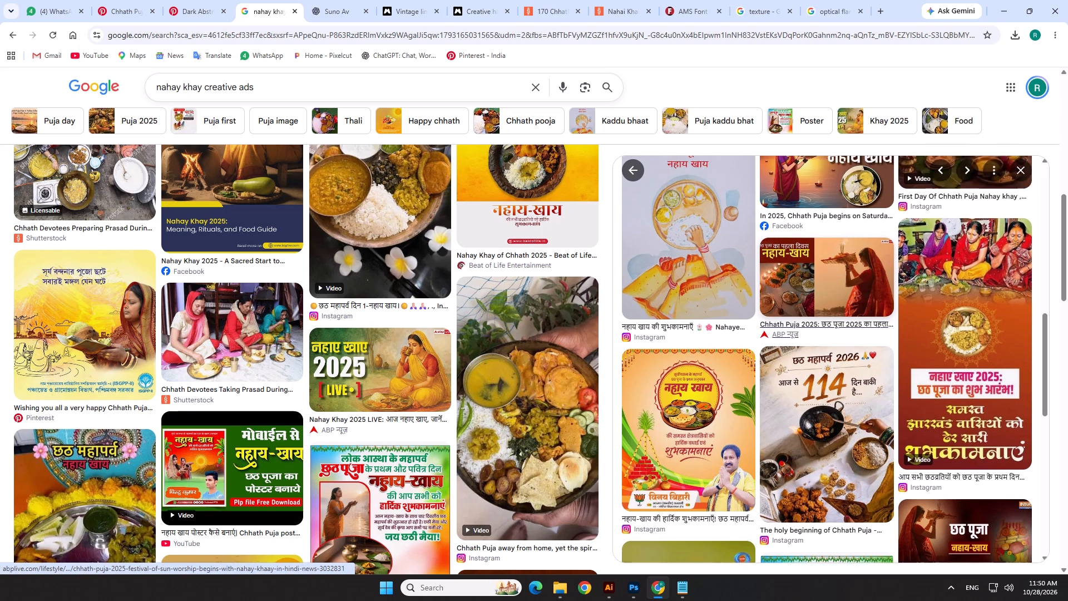
{"action": "scroll", "coordinate": [871, 318], "scroll_direction": "up", "scroll_amount": 15}
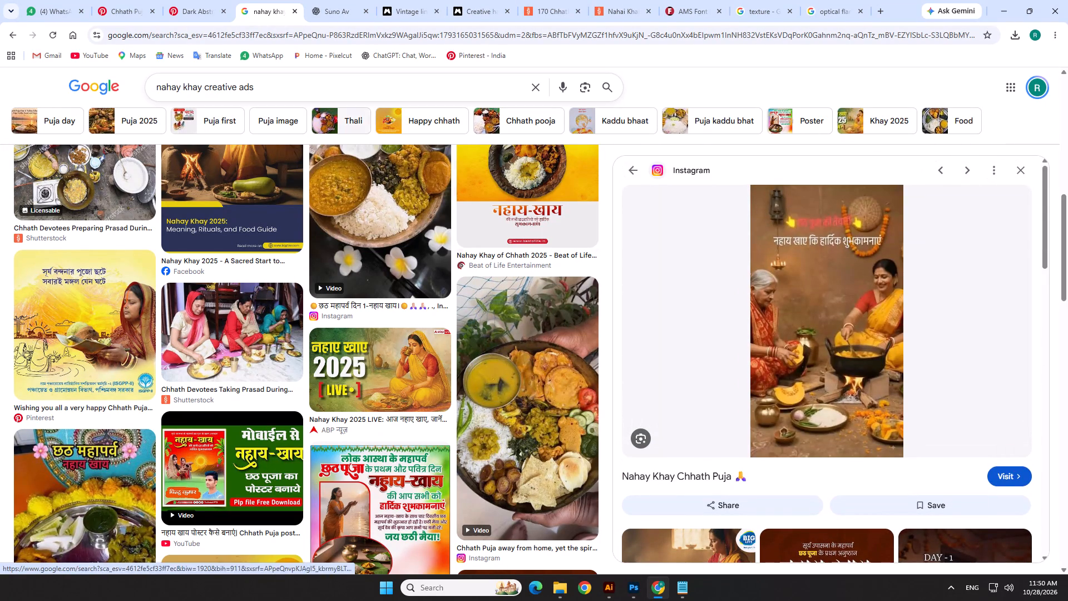
Return to the "nahay khay creative ads" results and compare the Nahay Khay 2025 food guide image with the other pictures.
{"action": "left_click", "coordinate": [10, 40]}
{"action": "scroll", "coordinate": [800, 410], "scroll_direction": "up", "scroll_amount": 4}
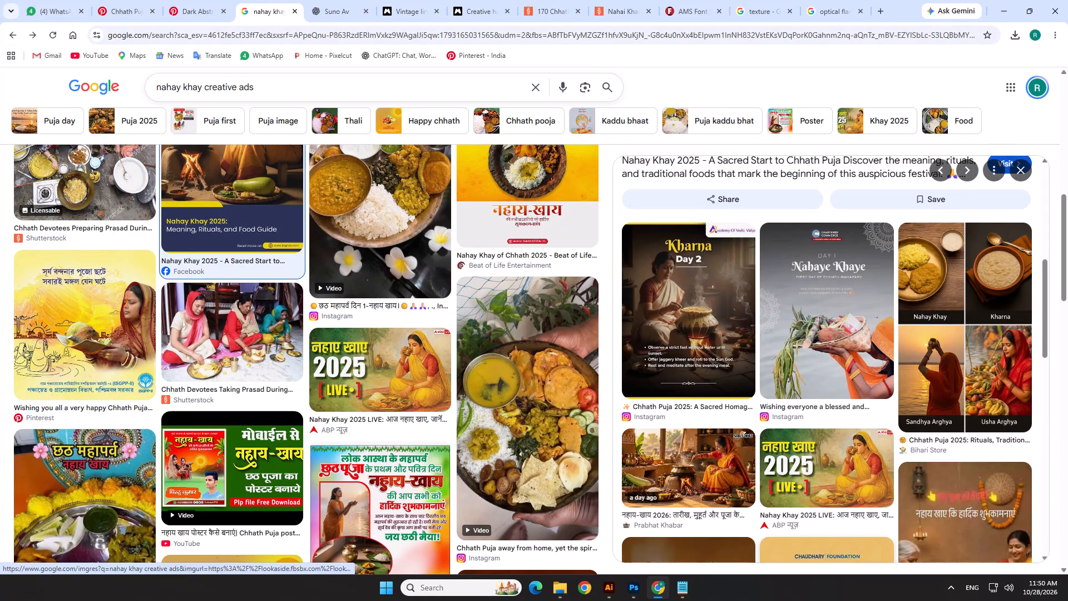
{"action": "scroll", "coordinate": [800, 410], "scroll_direction": "down", "scroll_amount": 1}
{"action": "scroll", "coordinate": [800, 410], "scroll_direction": "up", "scroll_amount": 11}
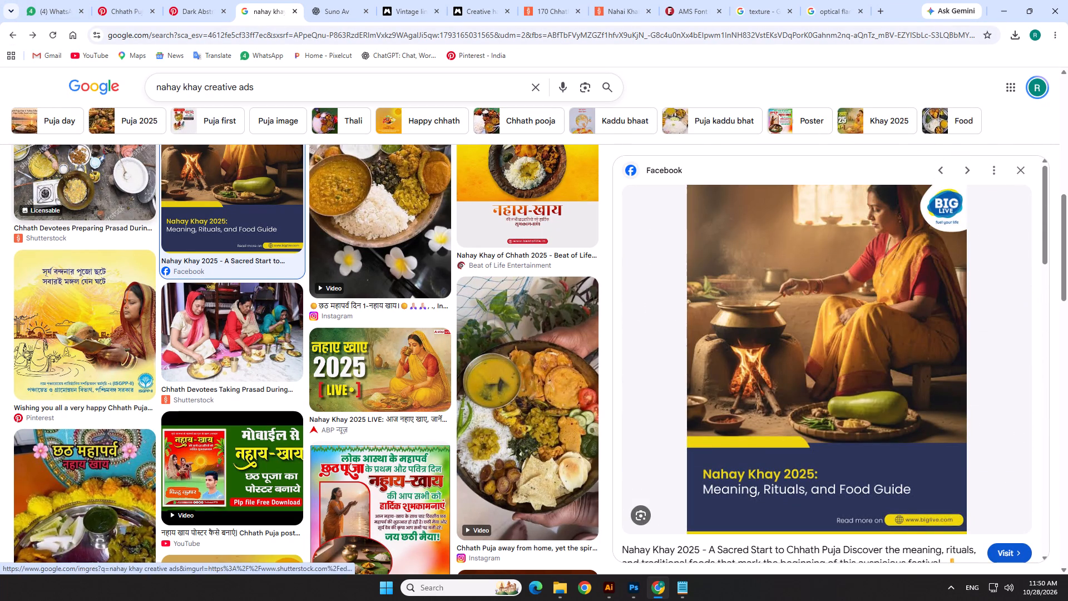
{"action": "left_click", "coordinate": [13, 37]}
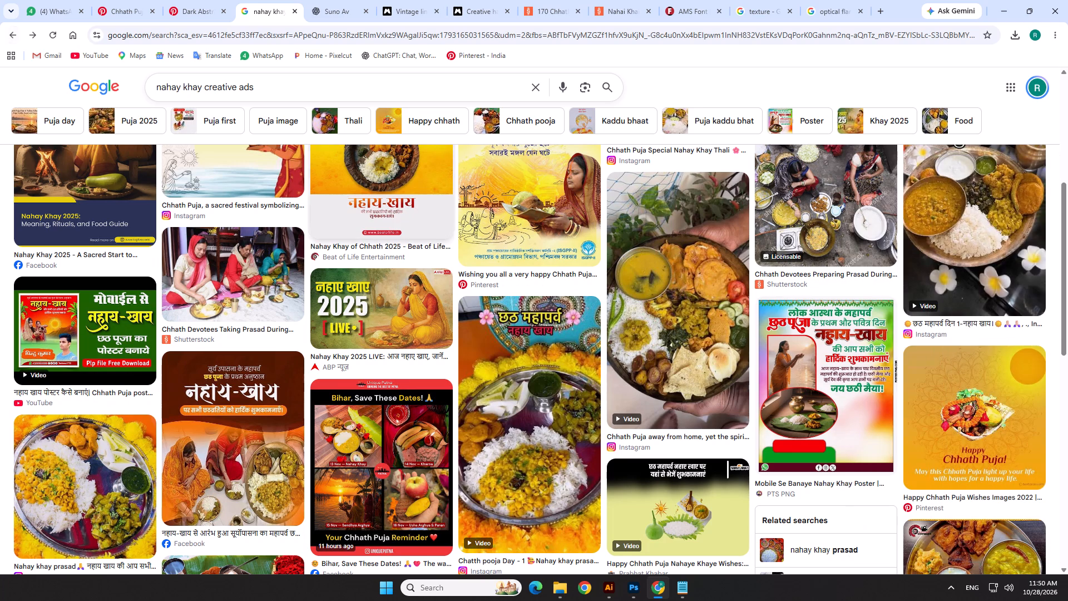
{"action": "scroll", "coordinate": [407, 310], "scroll_direction": "down", "scroll_amount": 2}
{"action": "scroll", "coordinate": [399, 321], "scroll_direction": "up", "scroll_amount": 4}
{"action": "scroll", "coordinate": [348, 299], "scroll_direction": "up", "scroll_amount": 1}
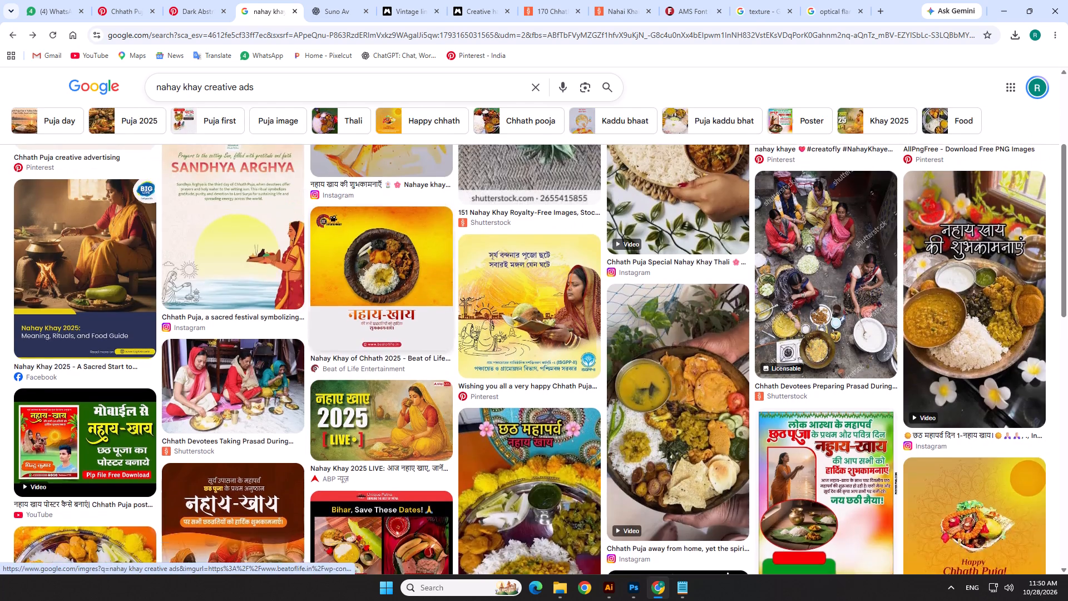
{"action": "left_click", "coordinate": [33, 32]}
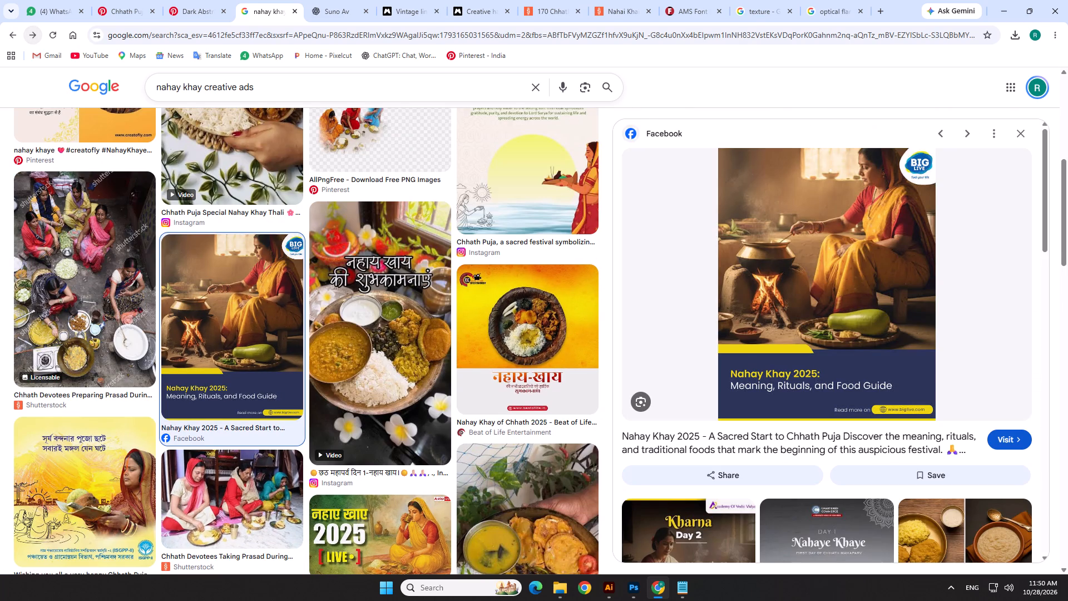
{"action": "left_click", "coordinate": [33, 32]}
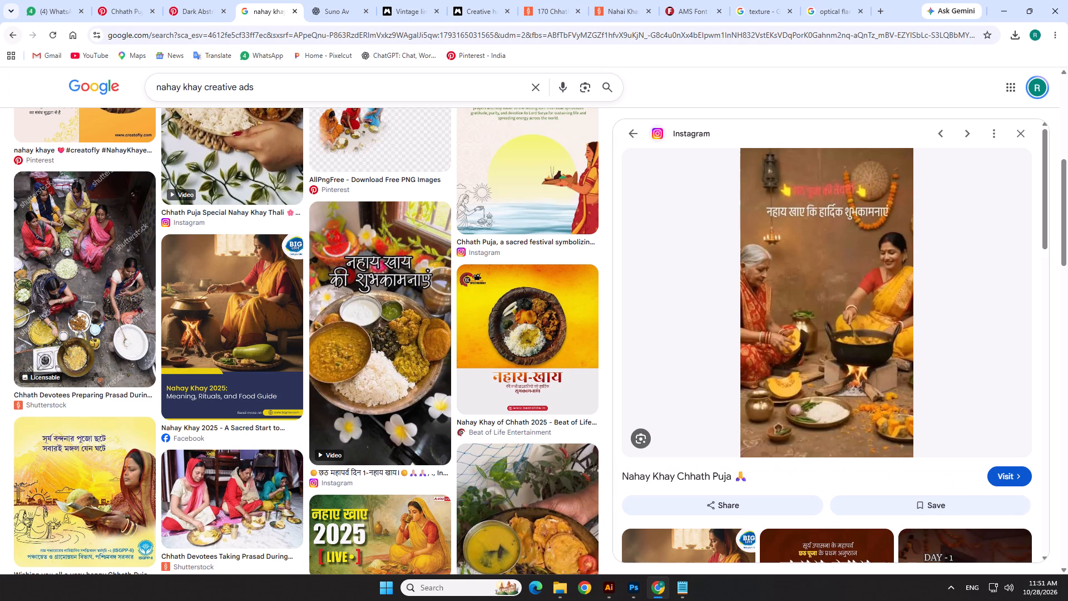
Browse more pictures related to the Nahay Khay 2025 food guide image and view Prabhat Khabar's Chaitra Chhath 2026 image.
{"action": "left_click", "coordinate": [1, 30]}
{"action": "scroll", "coordinate": [723, 331], "scroll_direction": "down", "scroll_amount": 6}
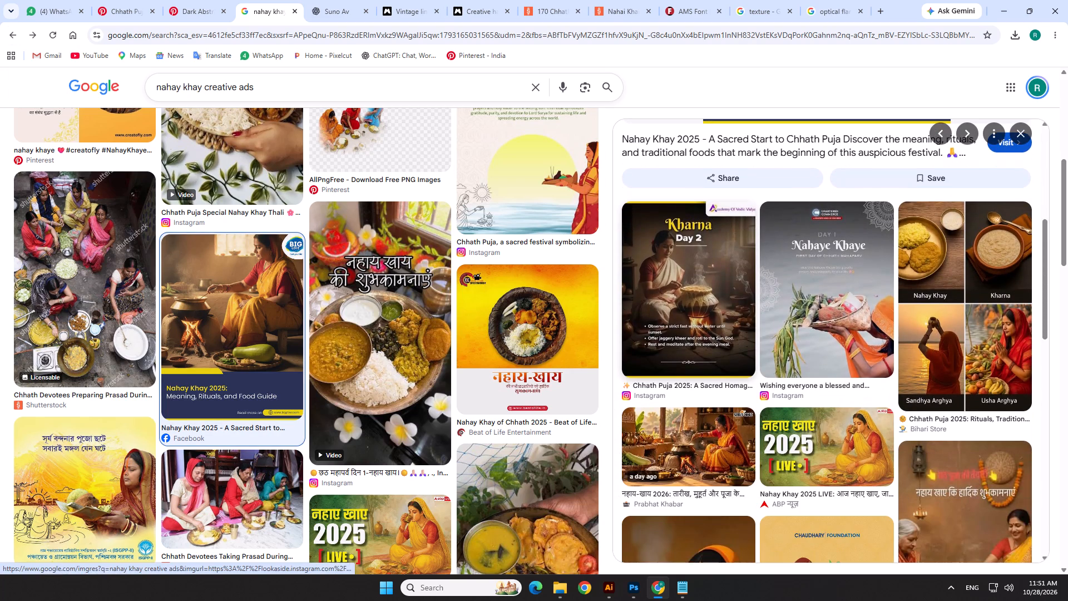
{"action": "scroll", "coordinate": [726, 334], "scroll_direction": "down", "scroll_amount": 7}
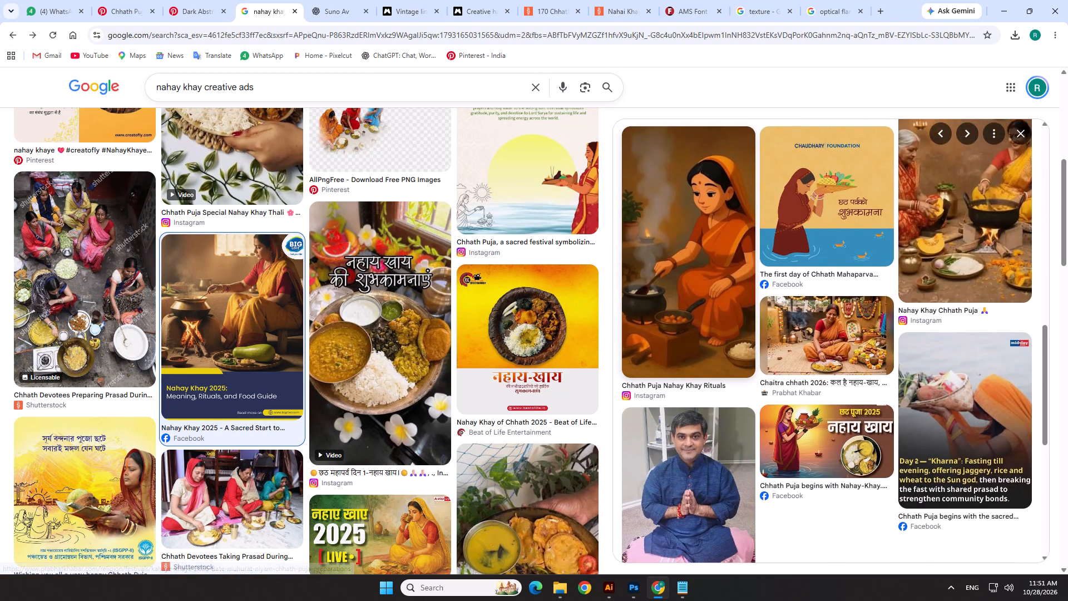
{"action": "scroll", "coordinate": [726, 334], "scroll_direction": "down", "scroll_amount": 7}
{"action": "left_click", "coordinate": [760, 319]}
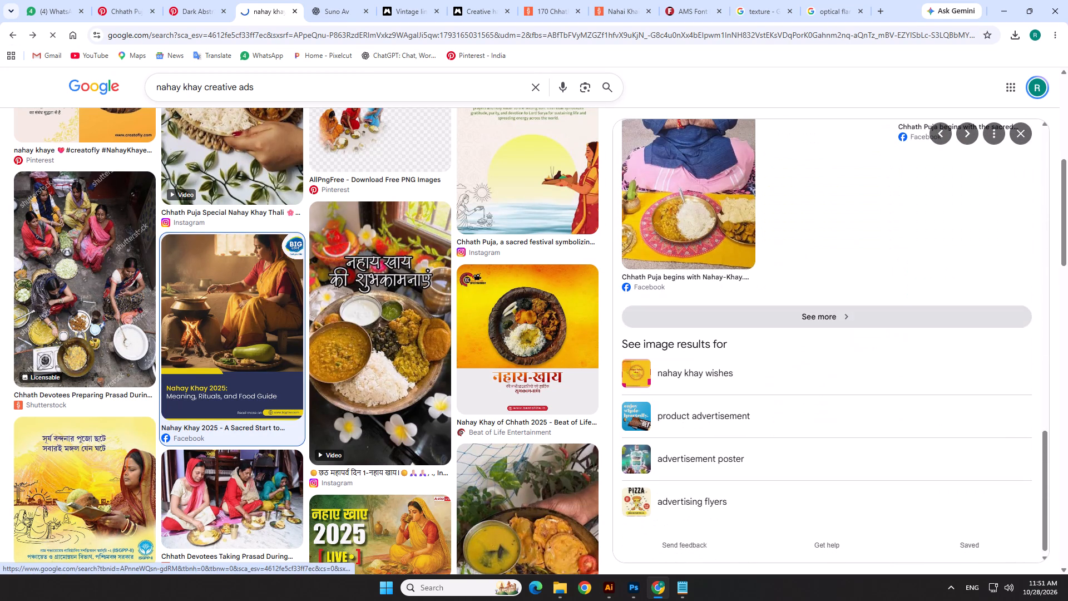
{"action": "left_click", "coordinate": [720, 343]}
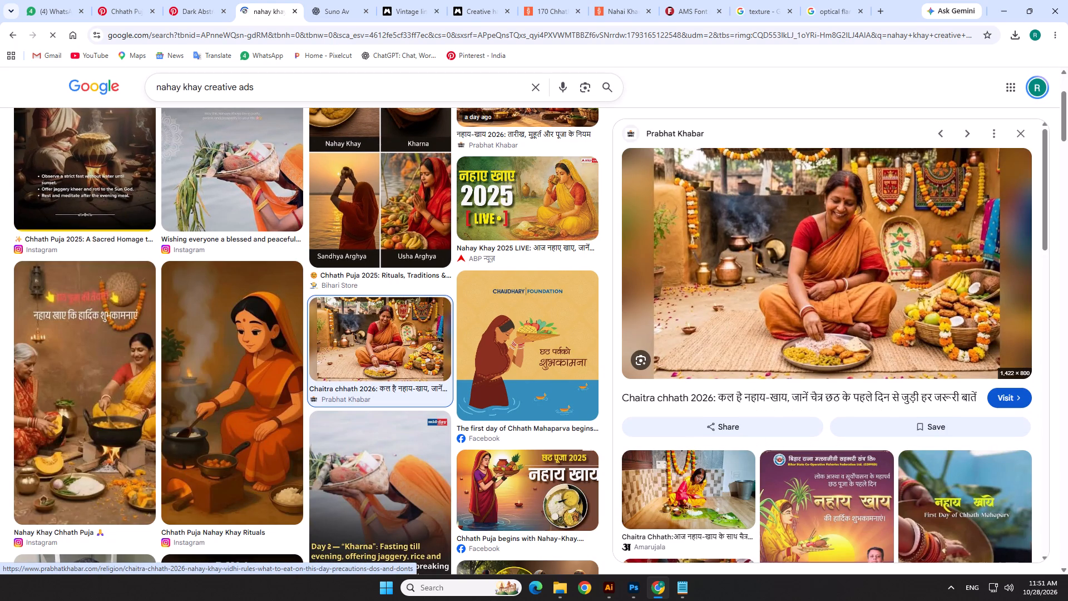
Switch to Photoshop and examine the Nahay Khay poster's main picture and greeting text against the reference.
{"action": "left_click", "coordinate": [655, 592]}
{"action": "scroll", "coordinate": [532, 186], "scroll_direction": "up", "scroll_amount": 3}
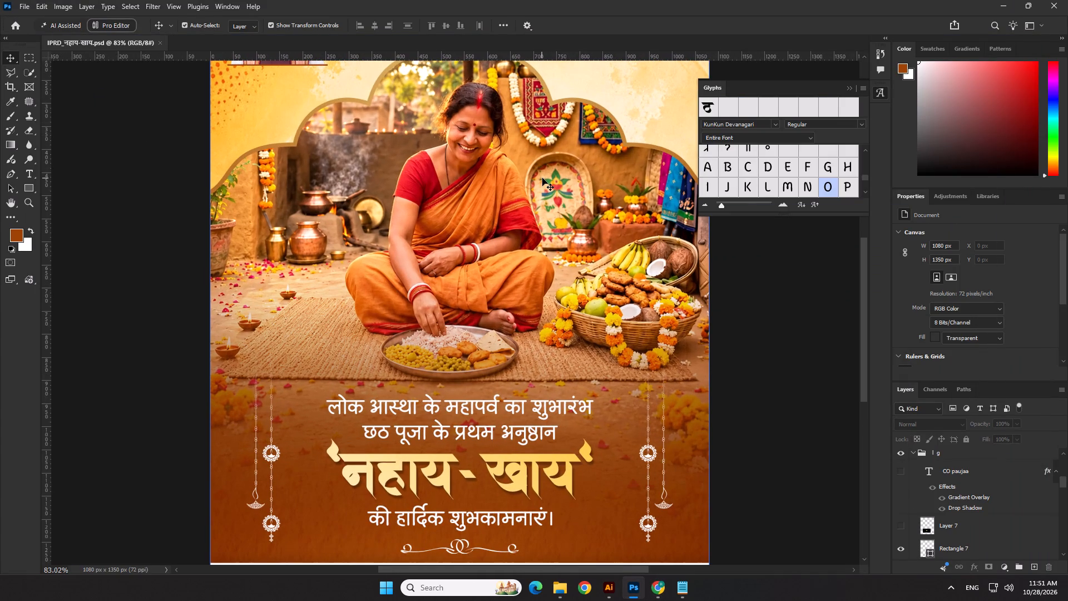
Return to Photoshop, view the entire poster once more and save the document.
{"action": "scroll", "coordinate": [543, 203], "scroll_direction": "down", "scroll_amount": 8}
{"action": "left_click", "coordinate": [791, 240]}
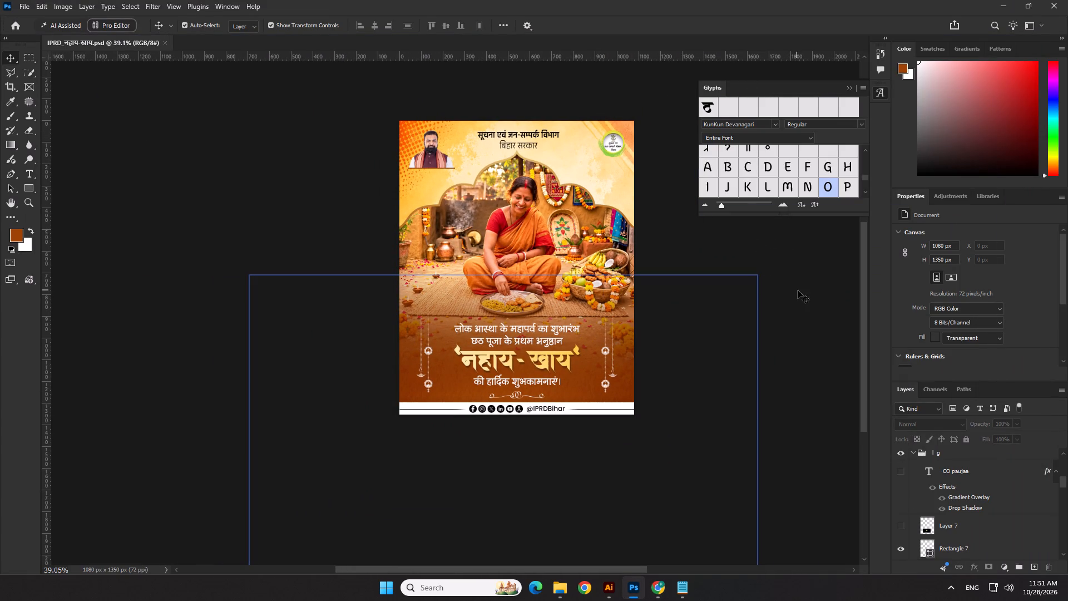
{"action": "left_click", "coordinate": [810, 298]}
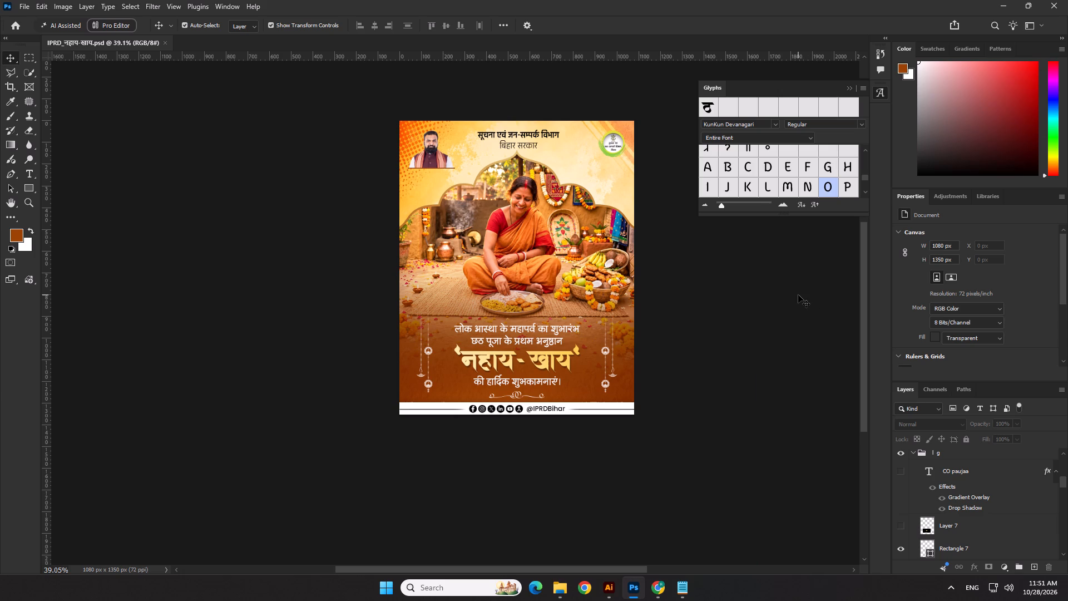
{"action": "key", "text": "ctrl+s"}
Save a copy of the poster as a PNG in the 28.10.26 folder, using the large file size (fastest saving) option.
{"action": "left_click", "coordinate": [21, 4]}
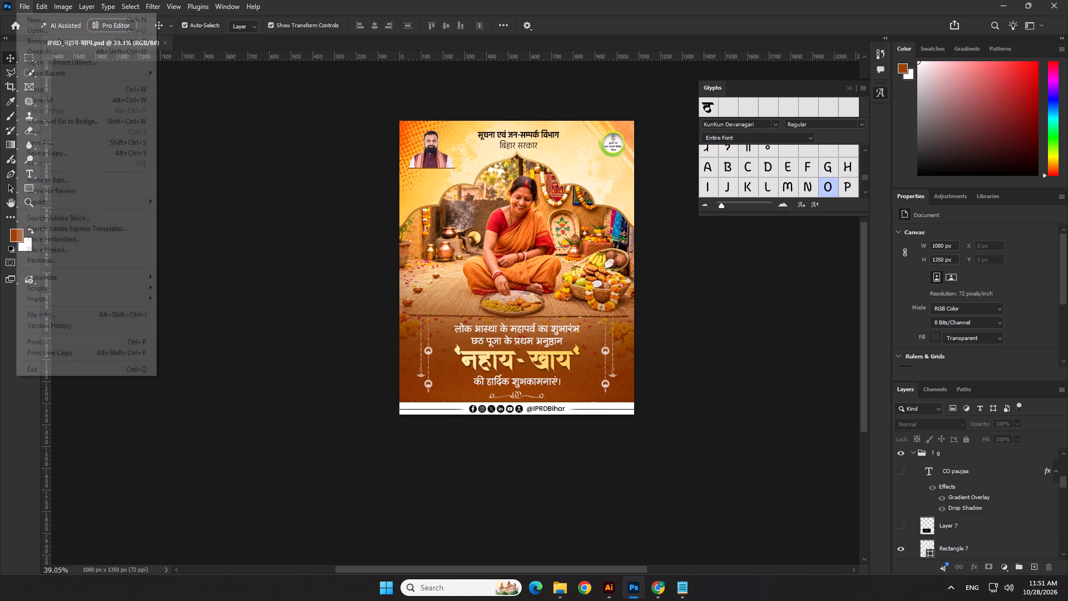
{"action": "left_click", "coordinate": [70, 154]}
{"action": "left_click", "coordinate": [108, 478]}
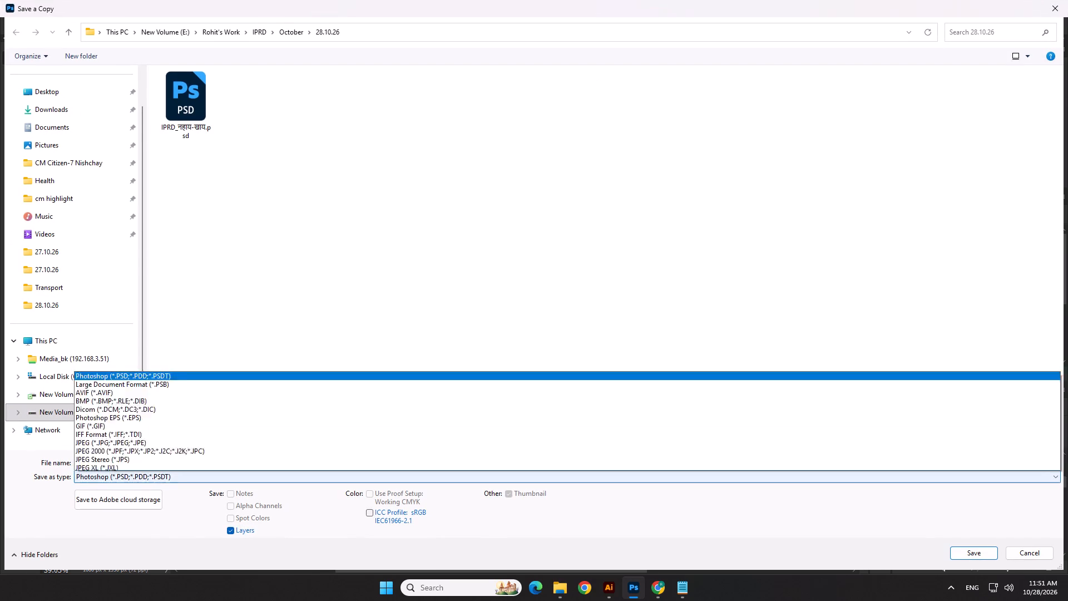
{"action": "left_click", "coordinate": [128, 409]}
{"action": "left_click", "coordinate": [965, 554]}
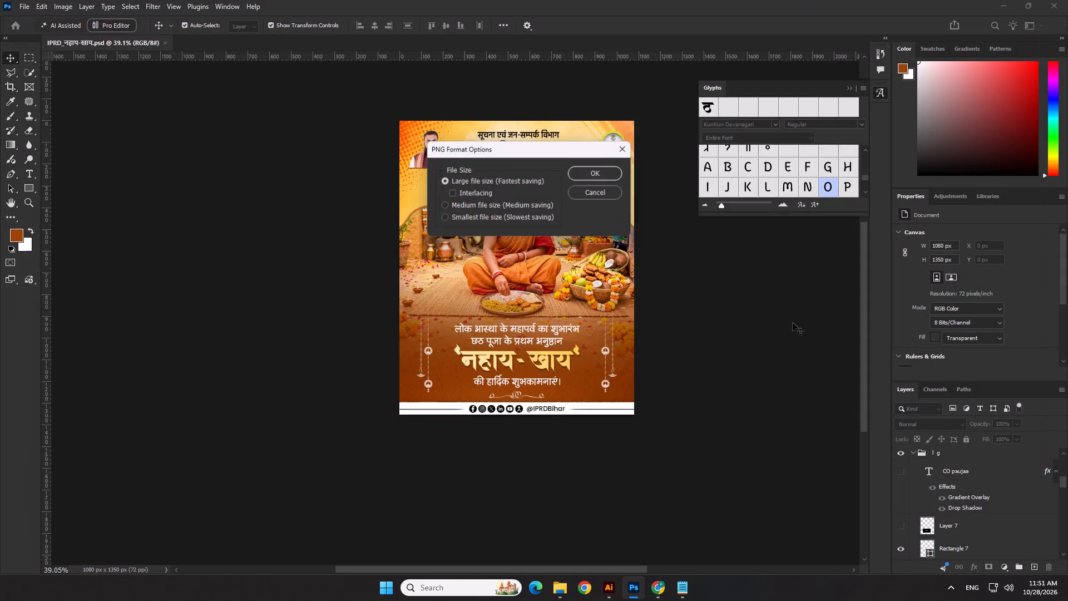
{"action": "left_click", "coordinate": [615, 175]}
{"action": "left_click", "coordinate": [685, 331]}
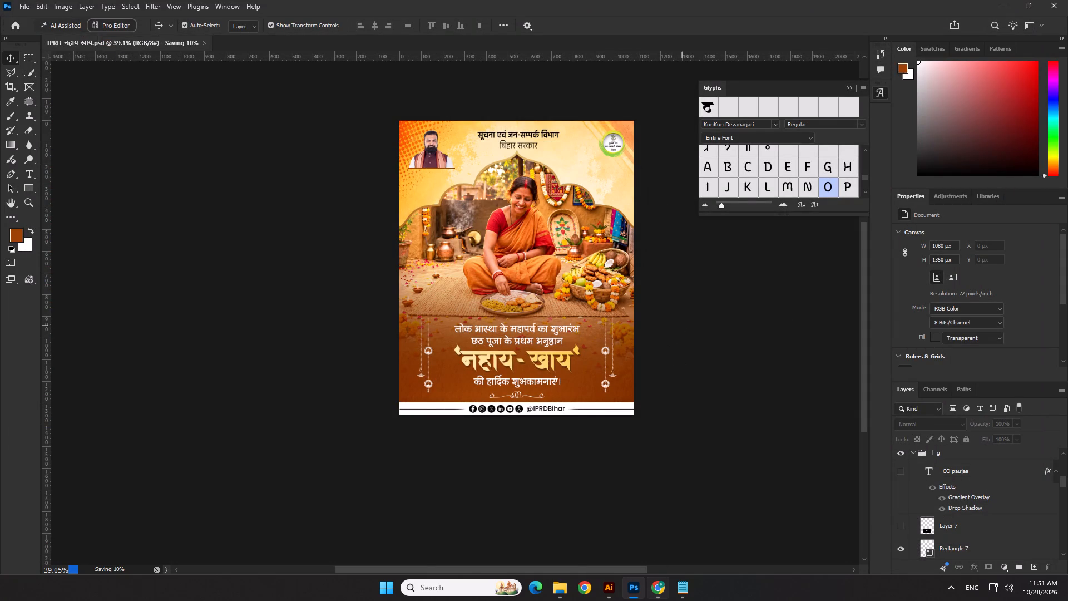
Switch to Chrome and search Google Images for "kharna creative ads".
{"action": "left_click", "coordinate": [654, 586]}
{"action": "scroll", "coordinate": [175, 140], "scroll_direction": "up", "scroll_amount": 1}
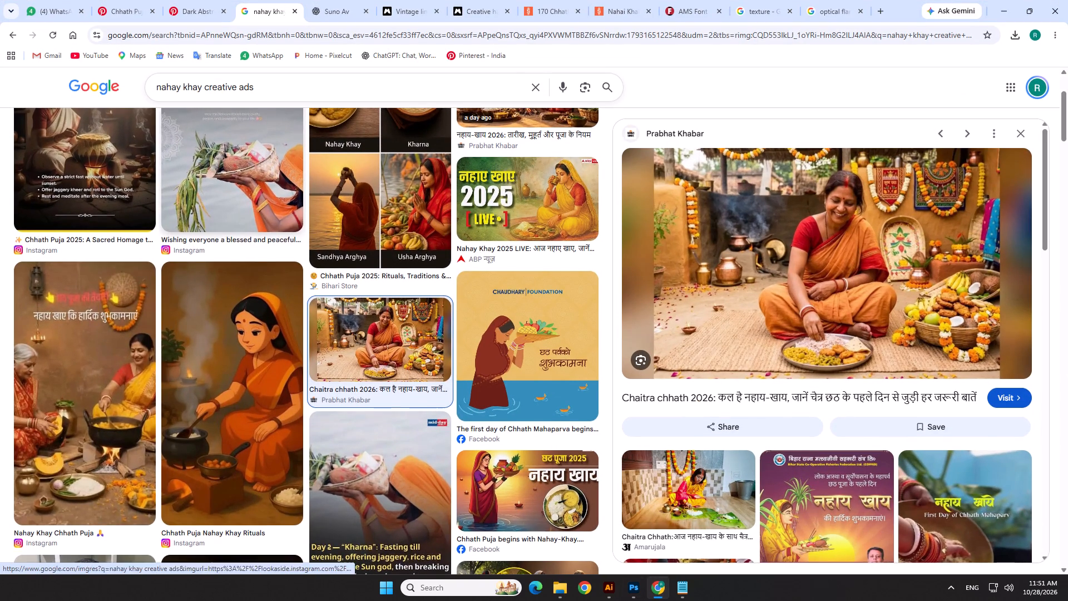
{"action": "left_click_drag", "start_coordinate": [202, 85], "coordinate": [148, 85]}
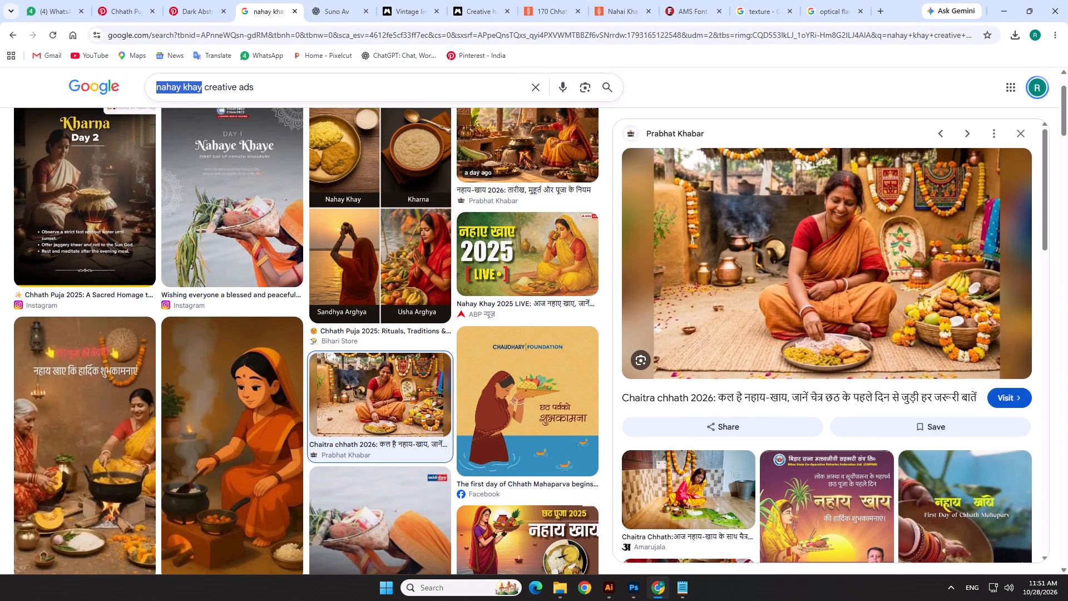
{"action": "type", "text": "kharna"}
{"action": "key", "text": "Return"}
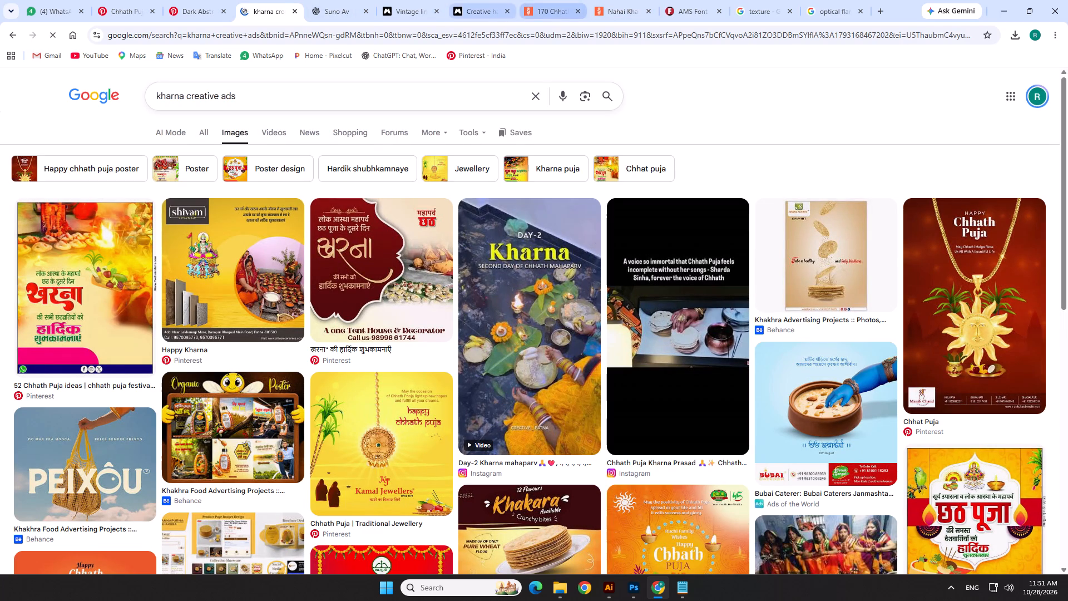
Search Pinterest for "kharna chhath" and browse the pins for reference designs.
{"action": "left_click", "coordinate": [207, 0]}
{"action": "left_click", "coordinate": [144, 0]}
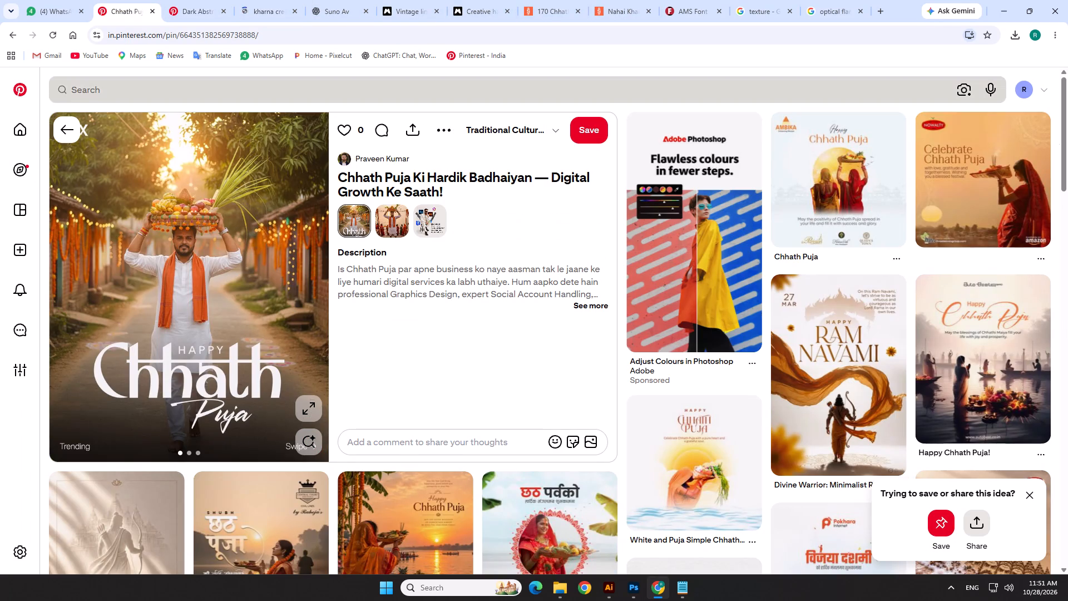
{"action": "left_click", "coordinate": [249, 90]}
{"action": "type", "text": "kharna"}
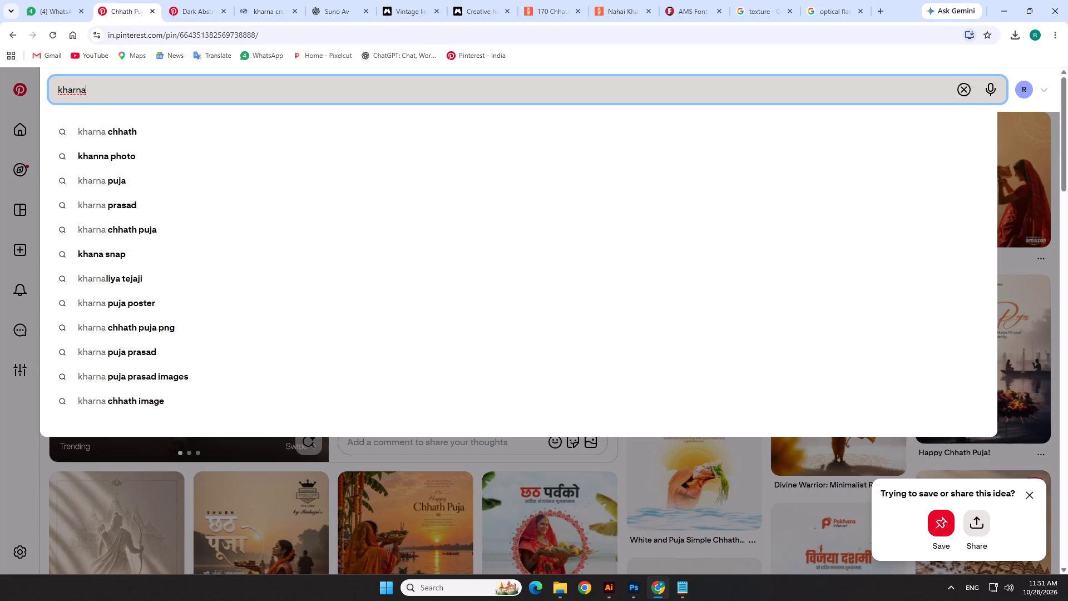
{"action": "key", "text": "Down"}
{"action": "key", "text": "Return"}
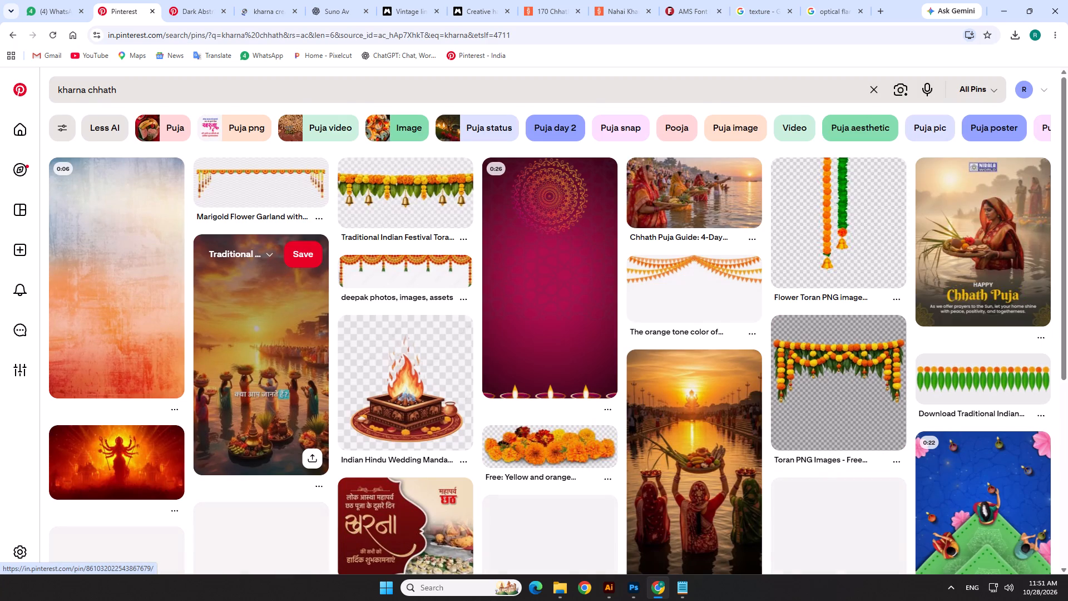
{"action": "scroll", "coordinate": [293, 381], "scroll_direction": "down", "scroll_amount": 6}
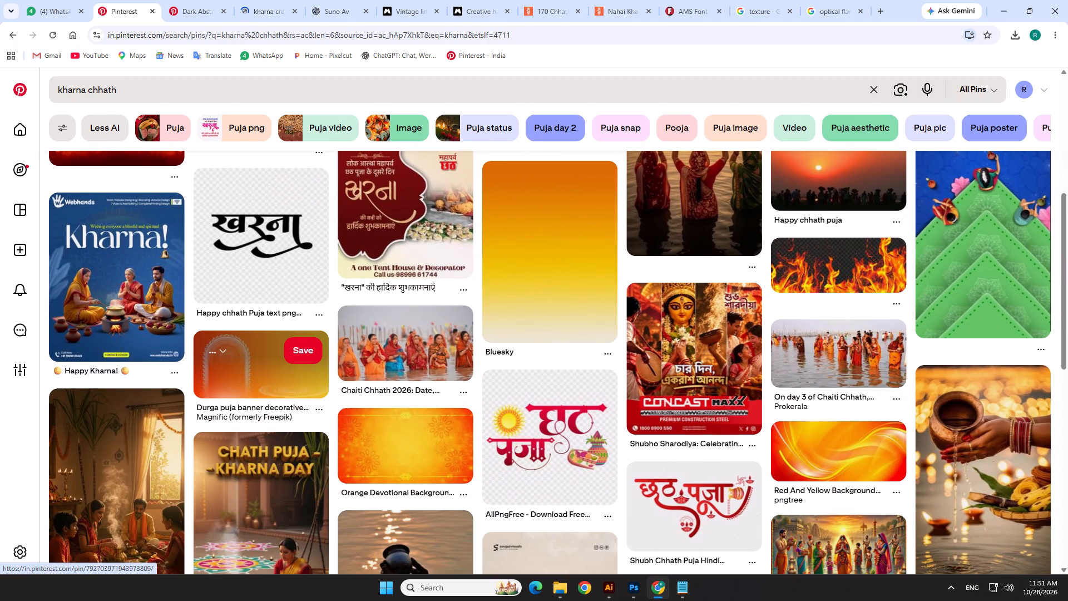
{"action": "scroll", "coordinate": [293, 381], "scroll_direction": "down", "scroll_amount": 1}
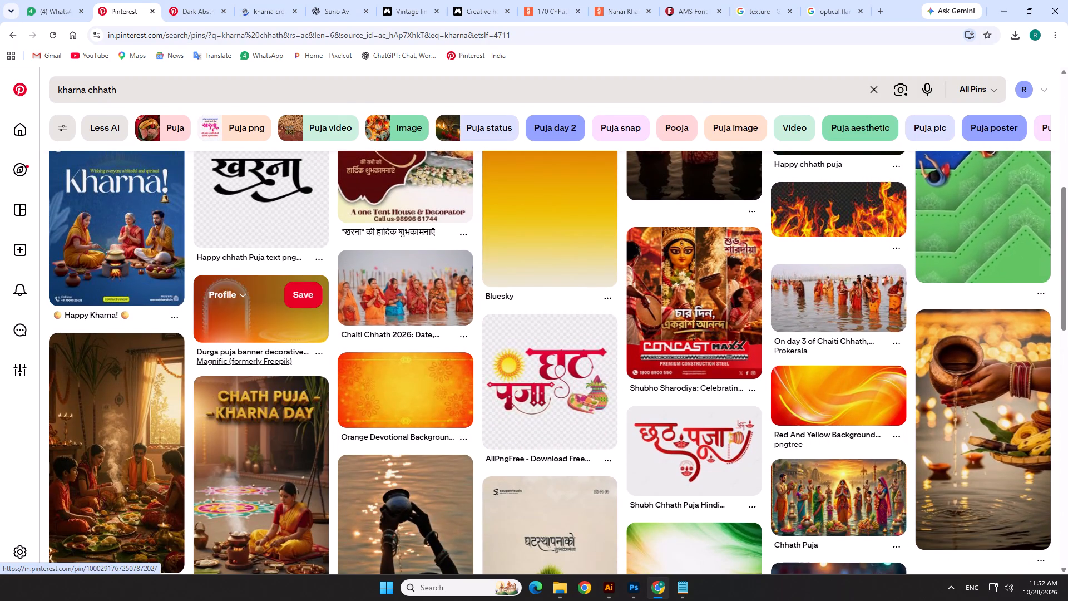
Open the blue Webhands "Happy Kharna!" pin, look through its related pins and go back to the "kharna chhath" results.
{"action": "left_click", "coordinate": [146, 244]}
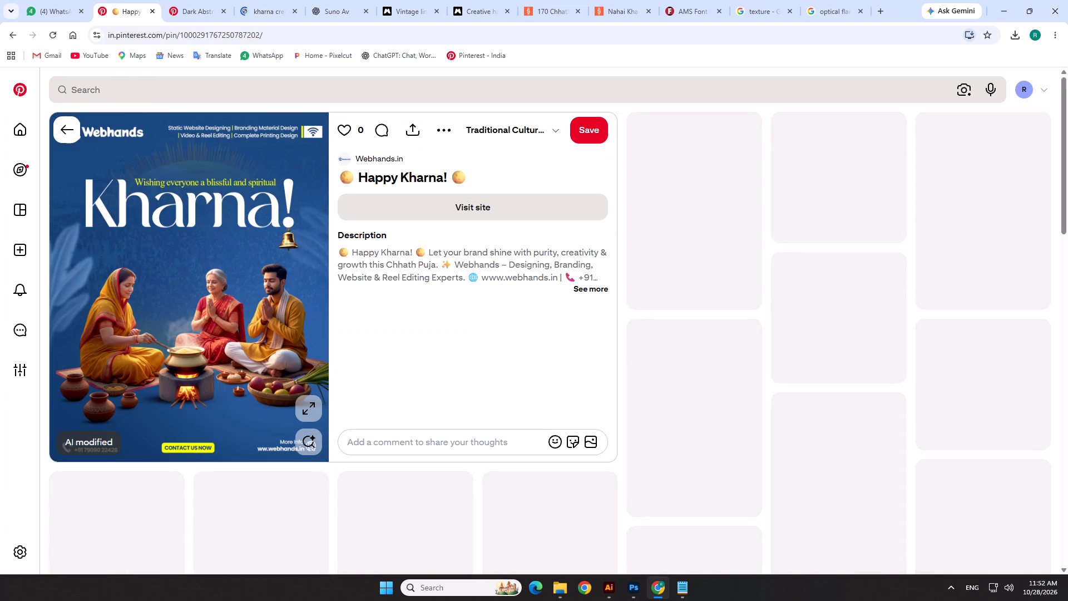
{"action": "scroll", "coordinate": [352, 358], "scroll_direction": "up", "scroll_amount": 1}
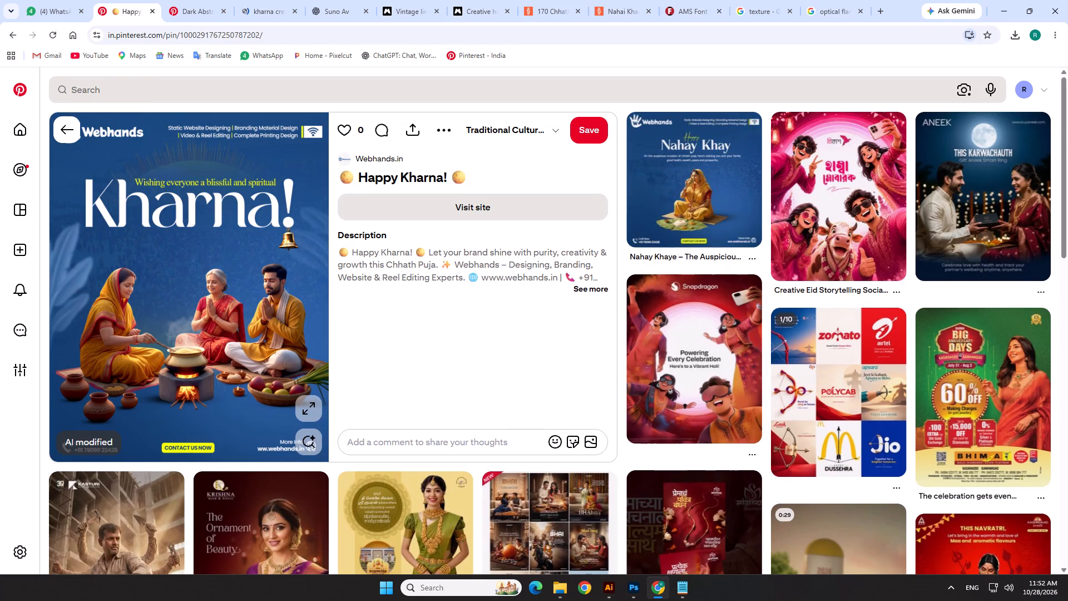
{"action": "scroll", "coordinate": [340, 311], "scroll_direction": "down", "scroll_amount": 4}
{"action": "scroll", "coordinate": [365, 370], "scroll_direction": "down", "scroll_amount": 4}
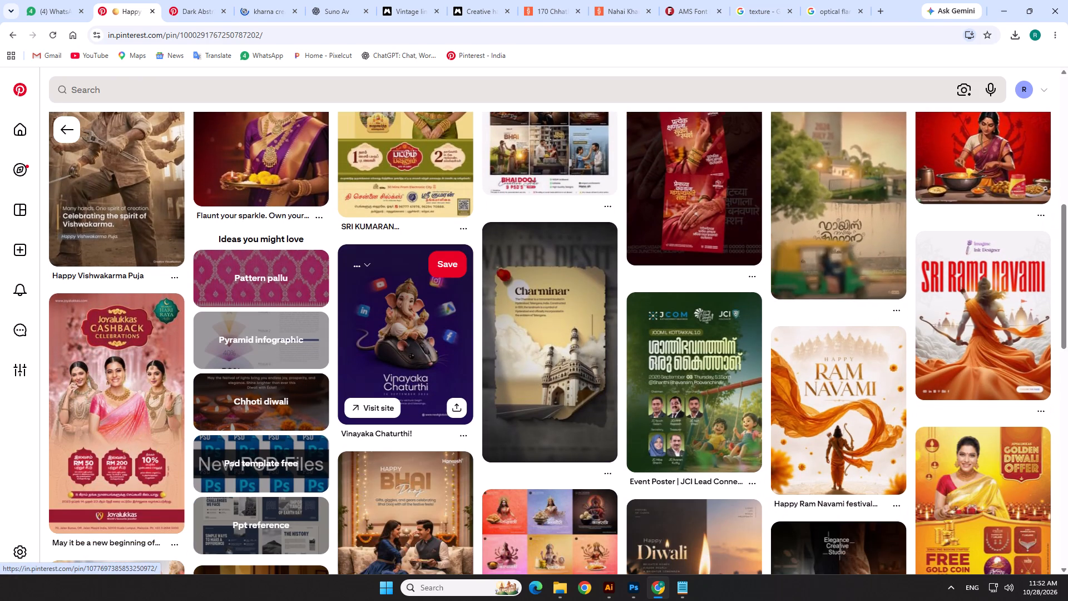
{"action": "scroll", "coordinate": [365, 370], "scroll_direction": "up", "scroll_amount": 5}
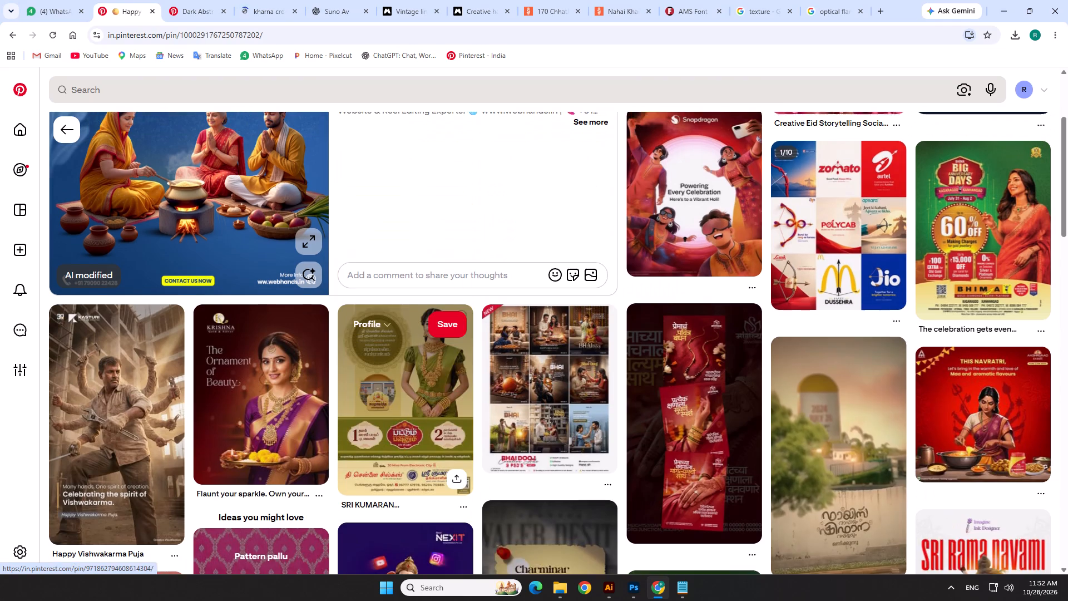
{"action": "scroll", "coordinate": [365, 370], "scroll_direction": "up", "scroll_amount": 5}
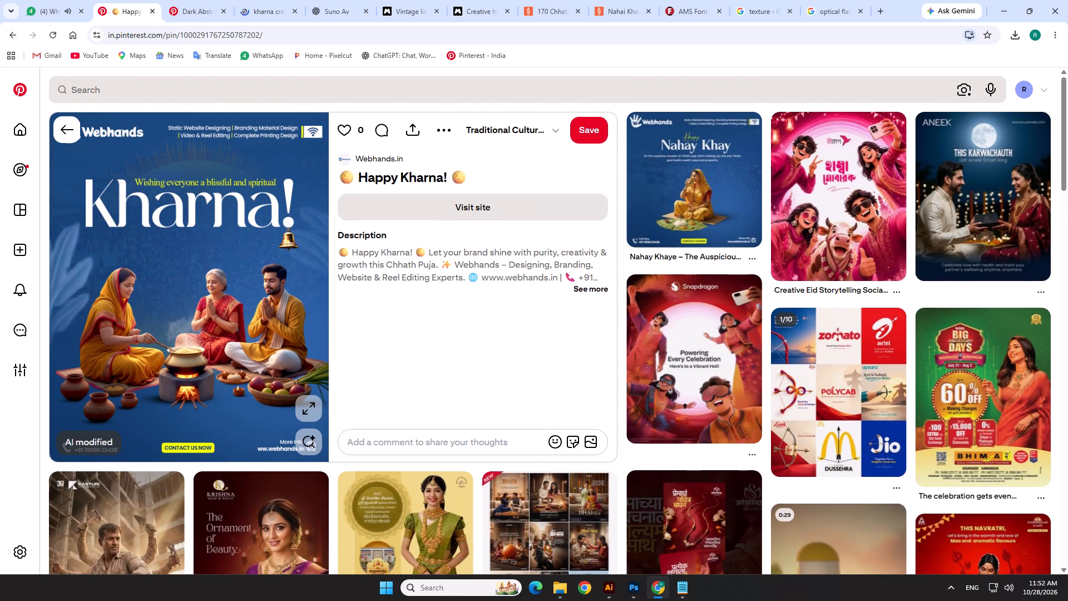
{"action": "left_click", "coordinate": [16, 36]}
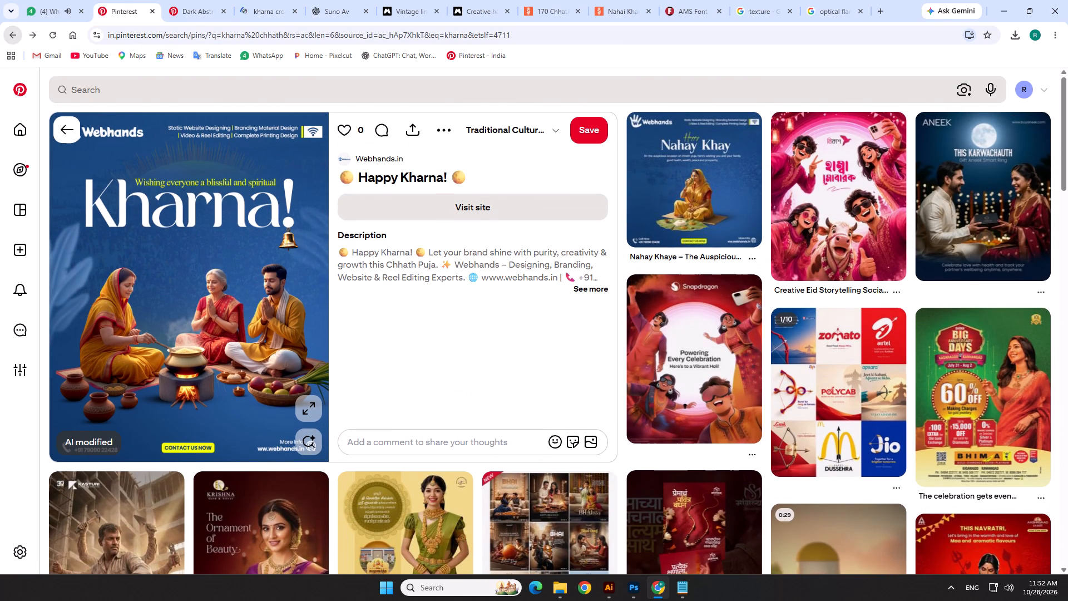
{"action": "scroll", "coordinate": [262, 311], "scroll_direction": "up", "scroll_amount": 7}
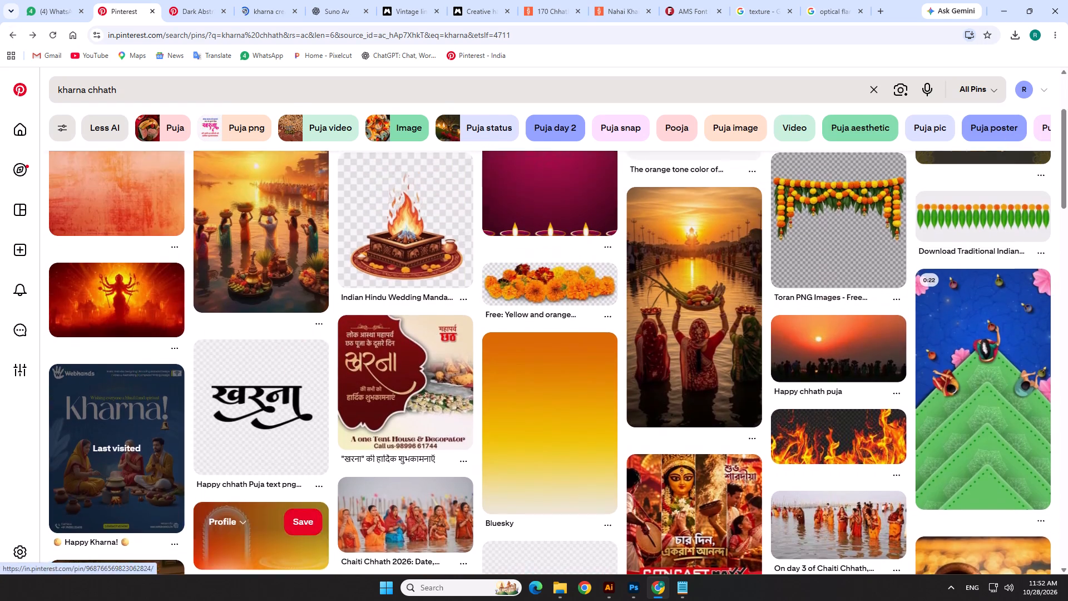
Return to the Google Images results for "kharna creative ads" and look over the posters.
{"action": "left_click", "coordinate": [267, 0]}
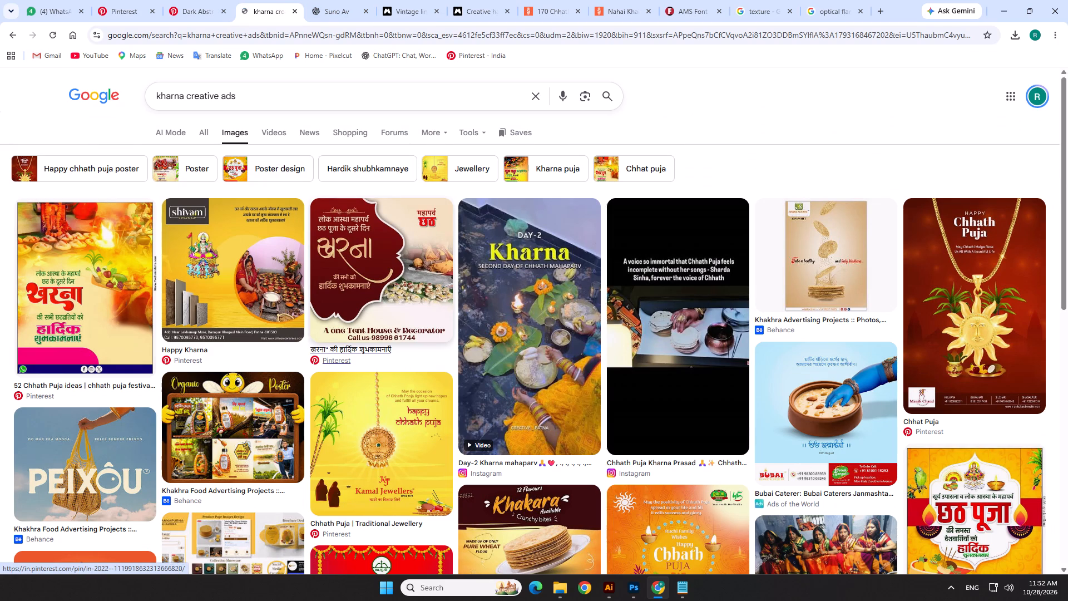
{"action": "scroll", "coordinate": [405, 382], "scroll_direction": "up", "scroll_amount": 2}
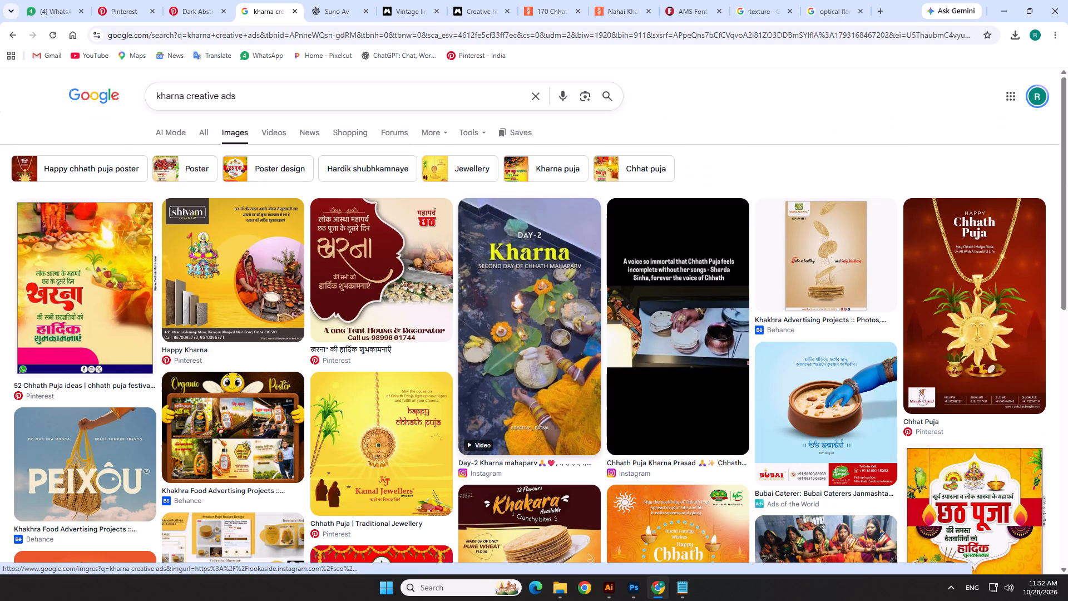
{"action": "scroll", "coordinate": [384, 321], "scroll_direction": "down", "scroll_amount": 3}
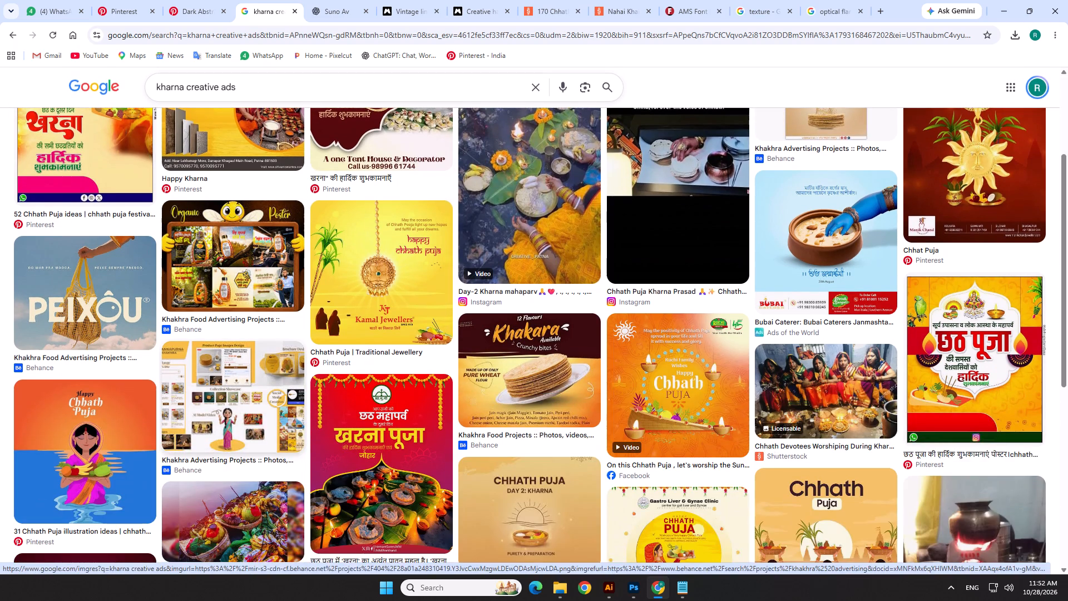
{"action": "scroll", "coordinate": [283, 344], "scroll_direction": "up", "scroll_amount": 4}
Look over the open Shutterstock pages: the "chhath puja hindi" vector results and the Nahai Khai ritual photo.
{"action": "left_click", "coordinate": [568, 0]}
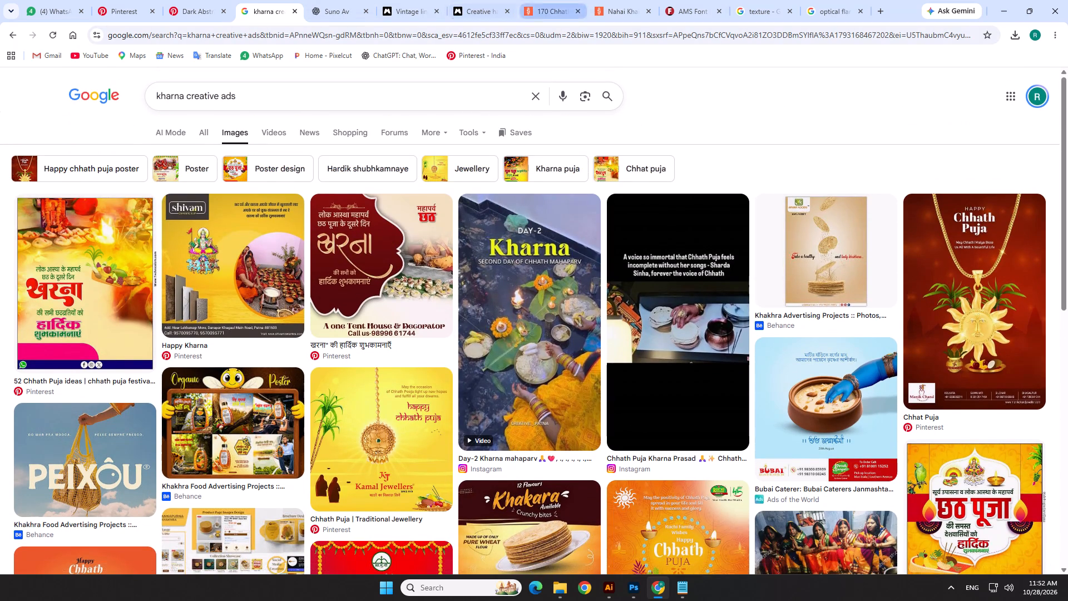
{"action": "scroll", "coordinate": [454, 239], "scroll_direction": "up", "scroll_amount": 6}
{"action": "left_click", "coordinate": [597, 0]}
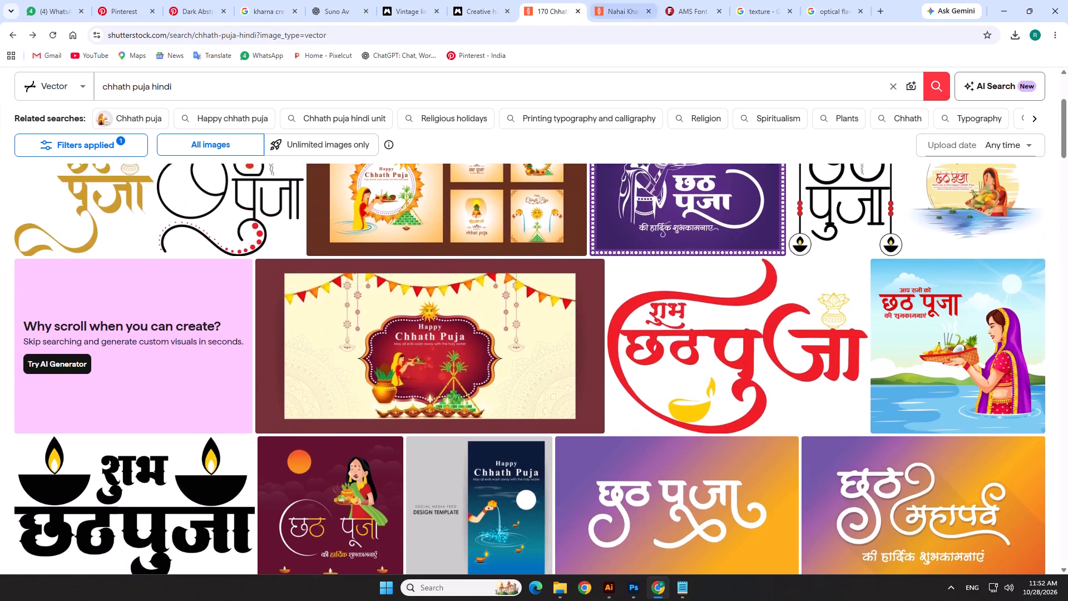
{"action": "scroll", "coordinate": [490, 272], "scroll_direction": "down", "scroll_amount": 15}
{"action": "scroll", "coordinate": [490, 272], "scroll_direction": "up", "scroll_amount": 6}
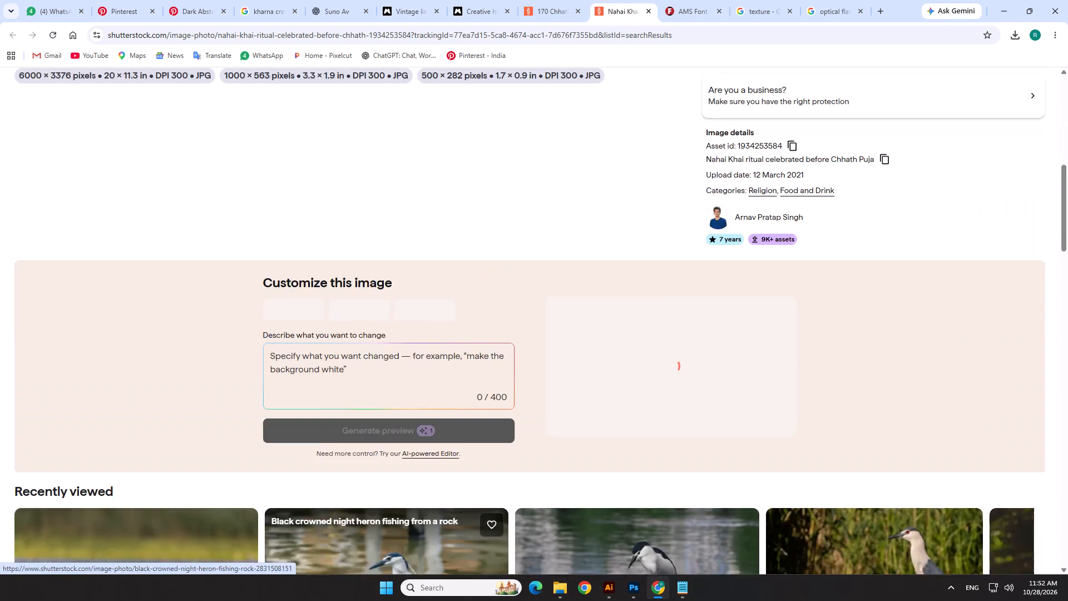
{"action": "scroll", "coordinate": [490, 272], "scroll_direction": "up", "scroll_amount": 9}
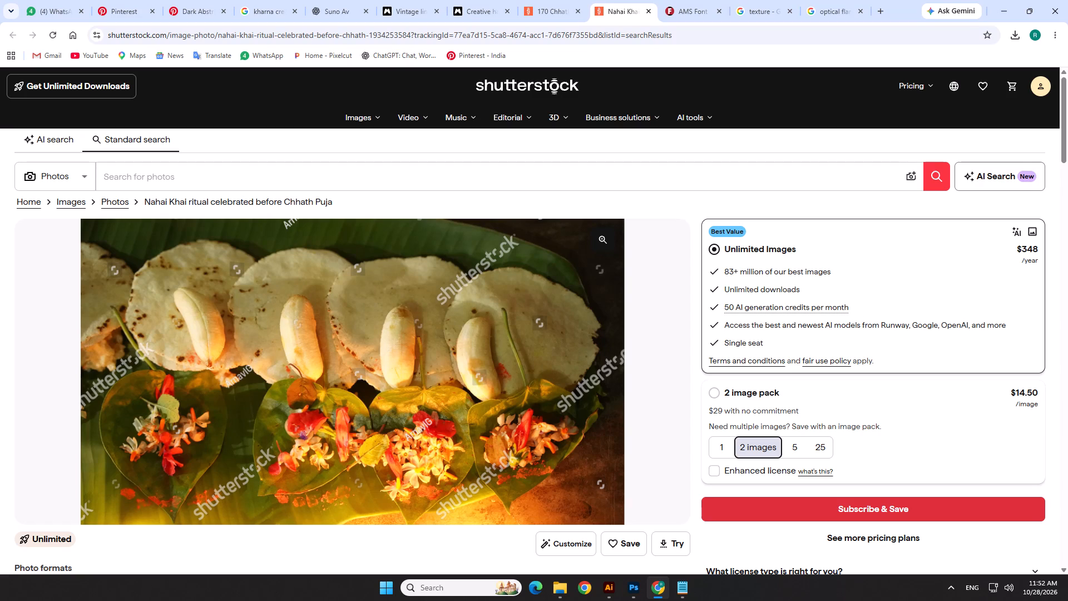
Check the Shutterstock account's downloaded images, then return to the Nahai Khai photo page.
{"action": "left_click", "coordinate": [1040, 85]}
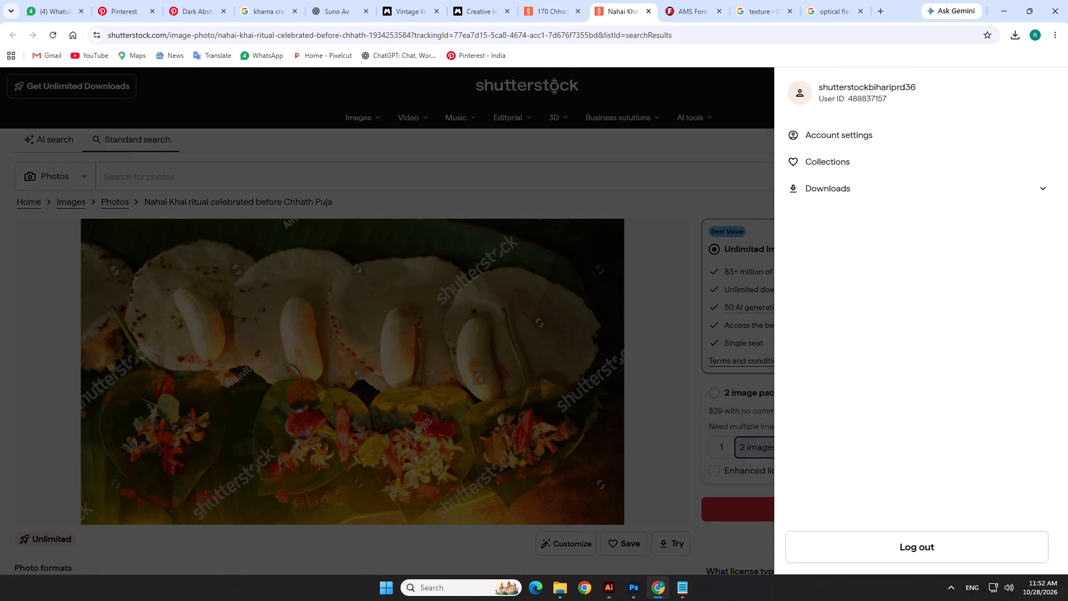
{"action": "left_click", "coordinate": [815, 198]}
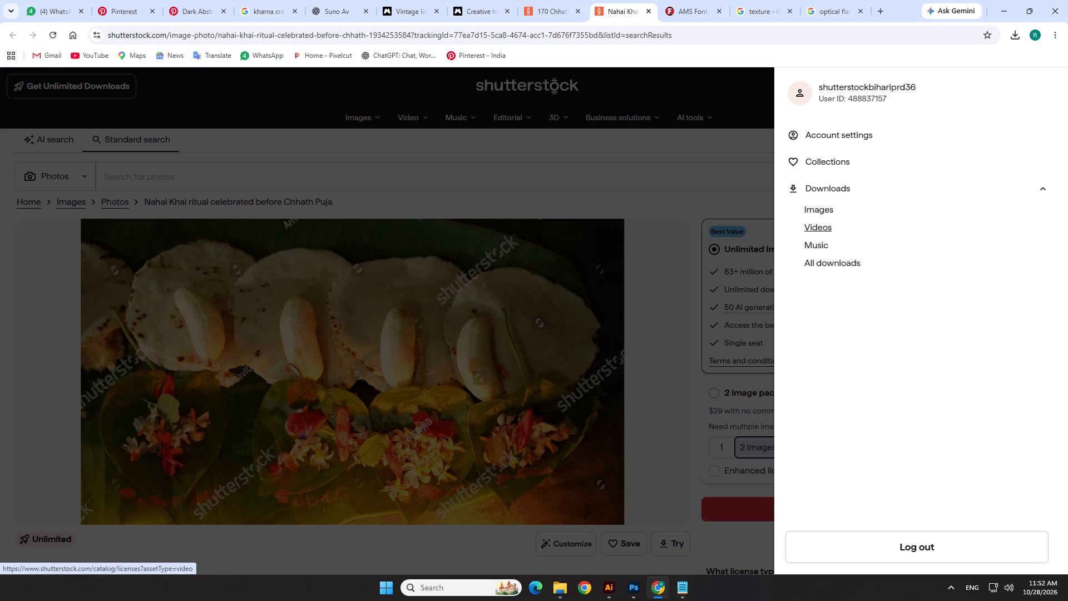
{"action": "left_click", "coordinate": [818, 211]}
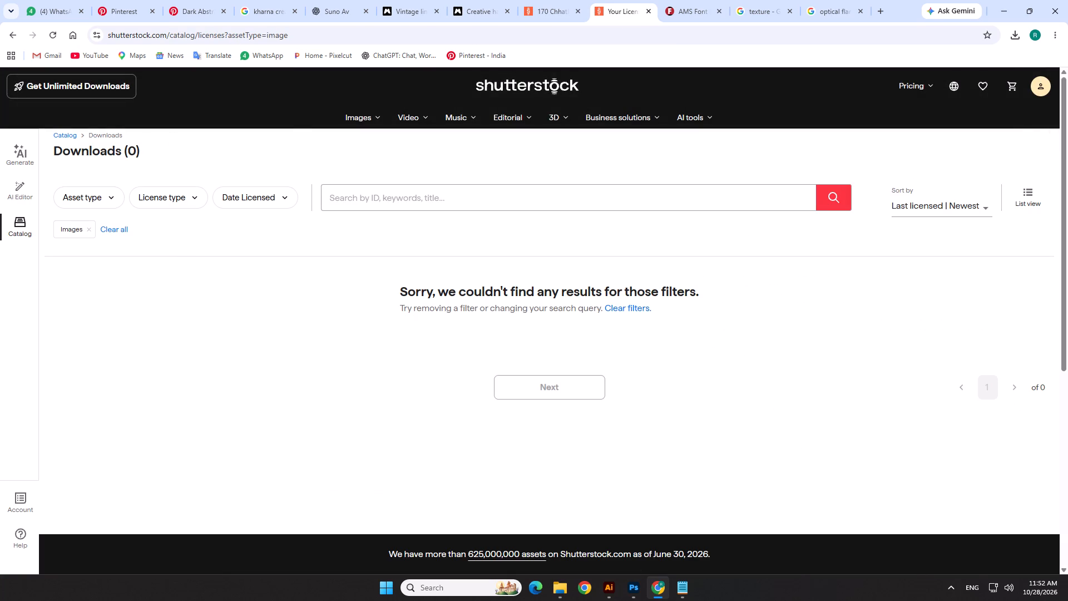
{"action": "left_click", "coordinate": [423, 196]}
{"action": "left_click", "coordinate": [11, 35]}
Replace the "chhath puja hindi" Shutterstock vector search with "kharna", skim the results and close that page.
{"action": "left_click", "coordinate": [487, 0]}
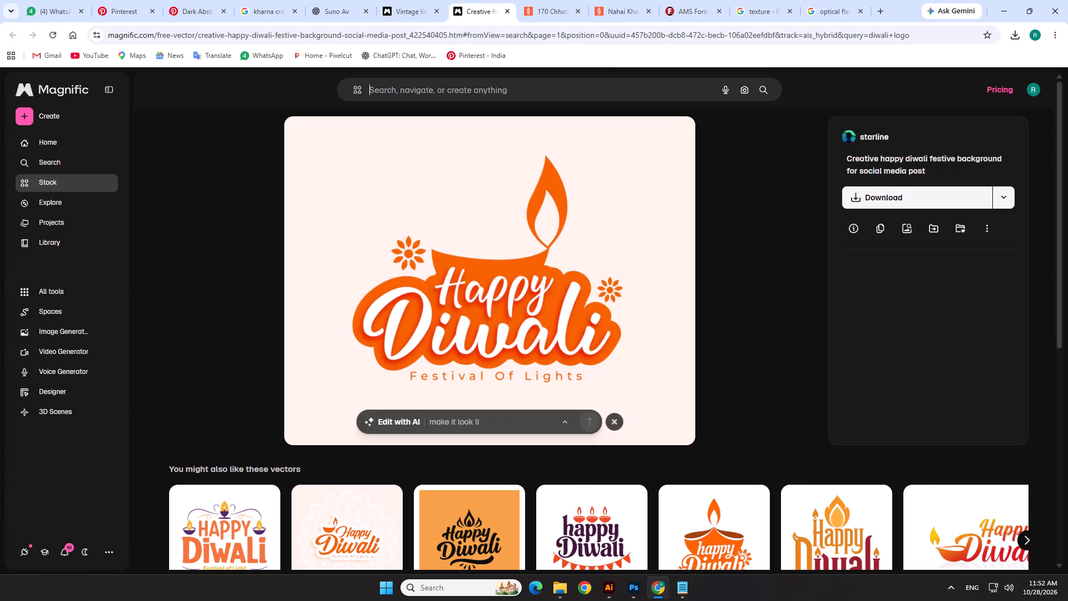
{"action": "left_click", "coordinate": [550, 0]}
{"action": "scroll", "coordinate": [426, 301], "scroll_direction": "down", "scroll_amount": 1}
{"action": "scroll", "coordinate": [426, 301], "scroll_direction": "up", "scroll_amount": 9}
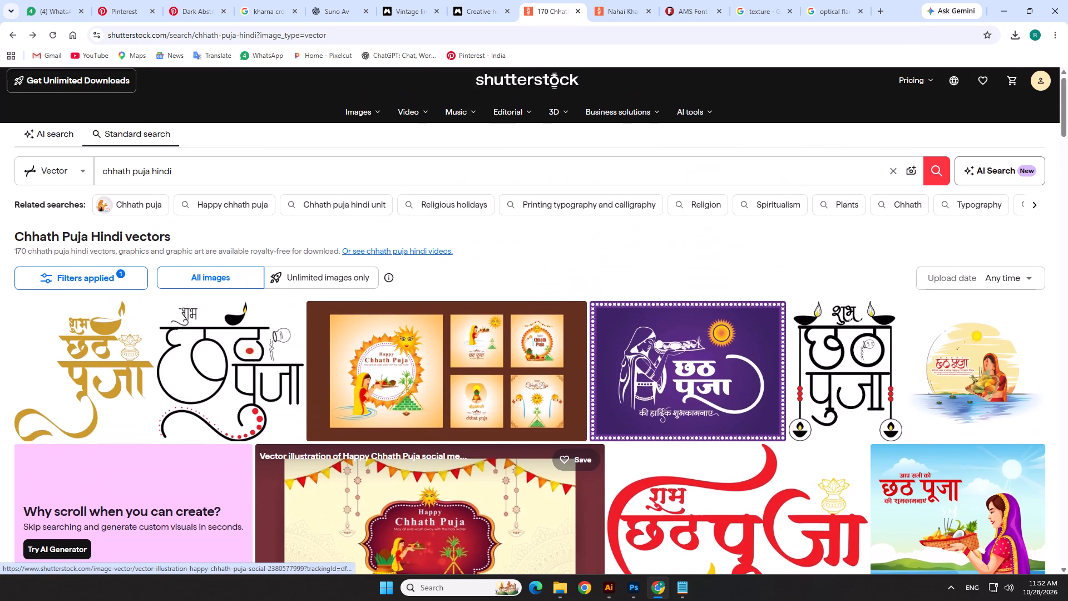
{"action": "left_click_drag", "start_coordinate": [202, 174], "coordinate": [0, 184]}
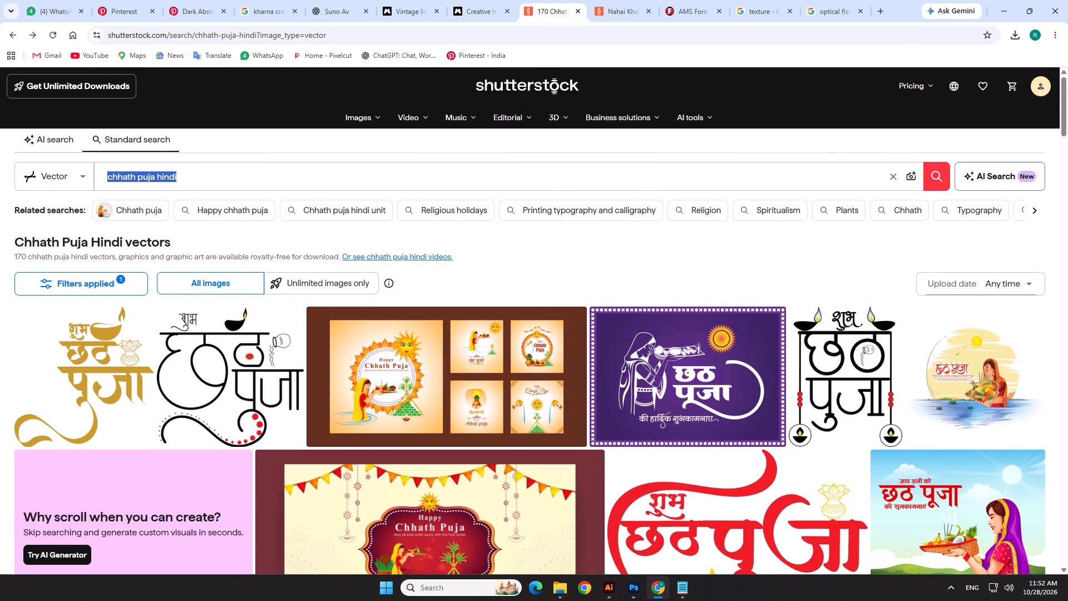
{"action": "type", "text": "kharna"}
{"action": "key", "text": "Return"}
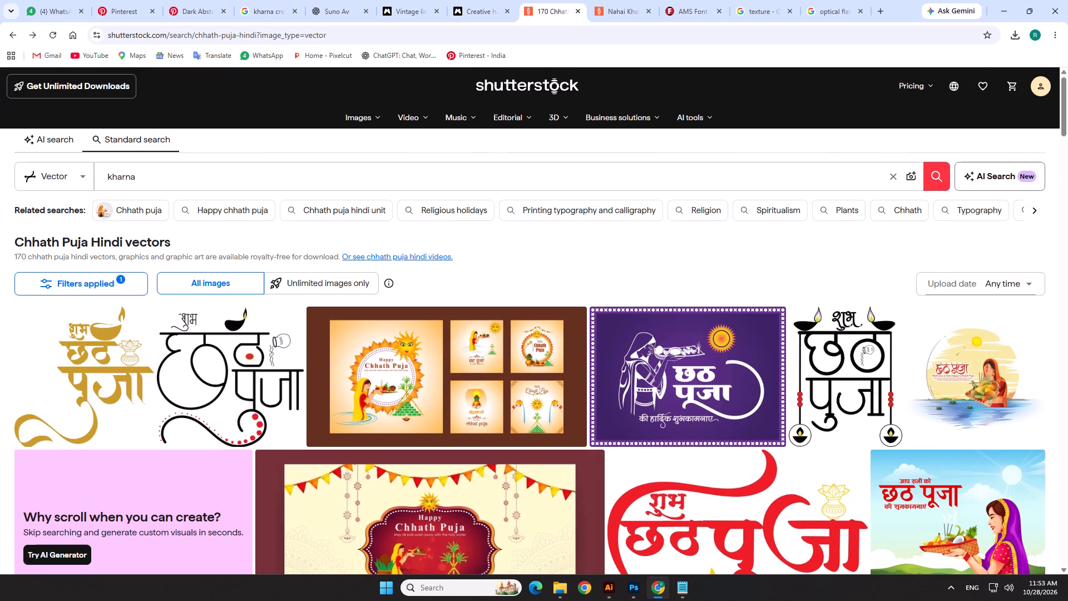
{"action": "scroll", "coordinate": [210, 413], "scroll_direction": "down", "scroll_amount": 4}
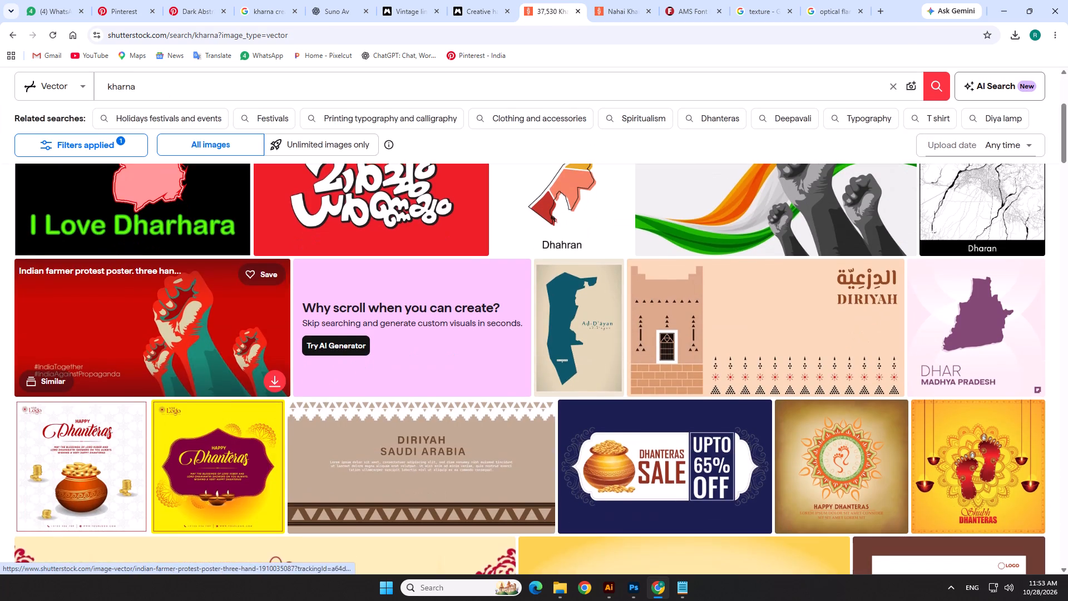
{"action": "left_click", "coordinate": [581, 11]}
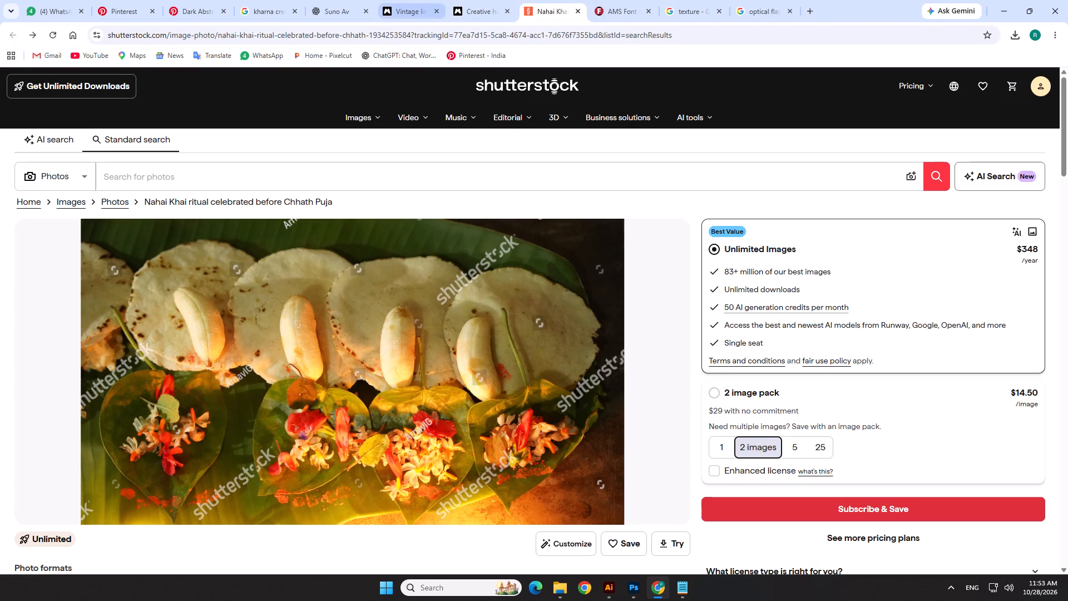
Return to the "kharna creative ads" image results and examine them down to the end for layout ideas.
{"action": "left_click", "coordinate": [355, 0]}
{"action": "left_click", "coordinate": [256, 0]}
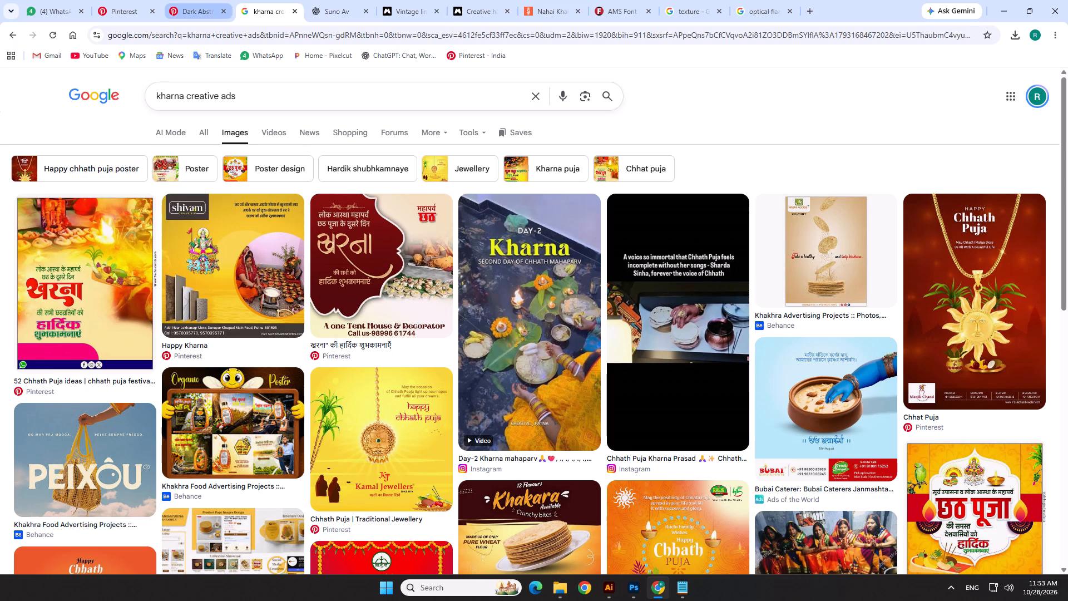
{"action": "scroll", "coordinate": [198, 306], "scroll_direction": "down", "scroll_amount": 3}
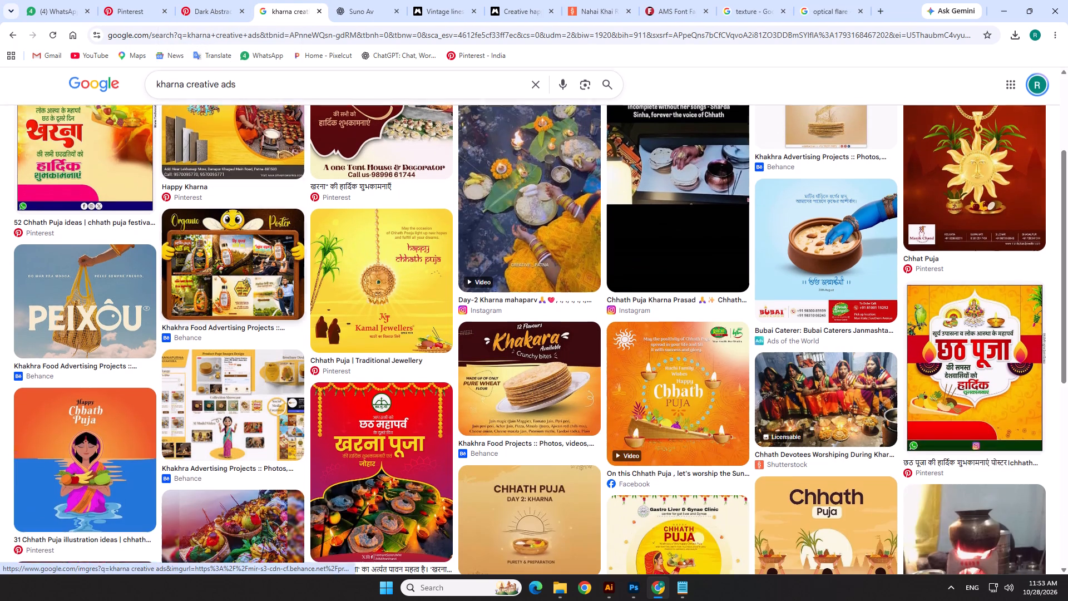
{"action": "scroll", "coordinate": [198, 306], "scroll_direction": "up", "scroll_amount": 10}
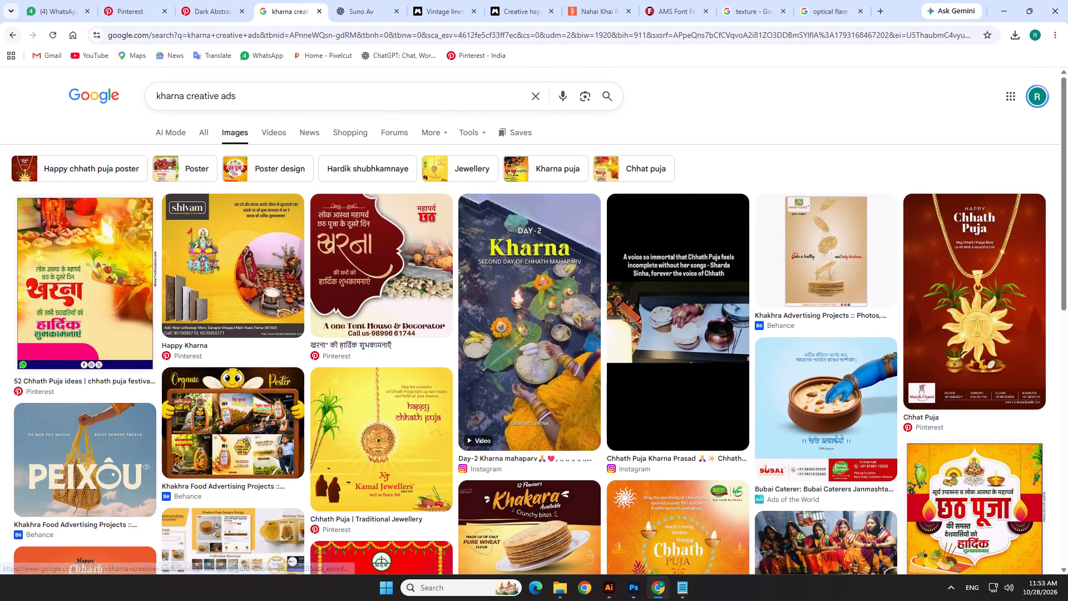
{"action": "scroll", "coordinate": [294, 282], "scroll_direction": "down", "scroll_amount": 10}
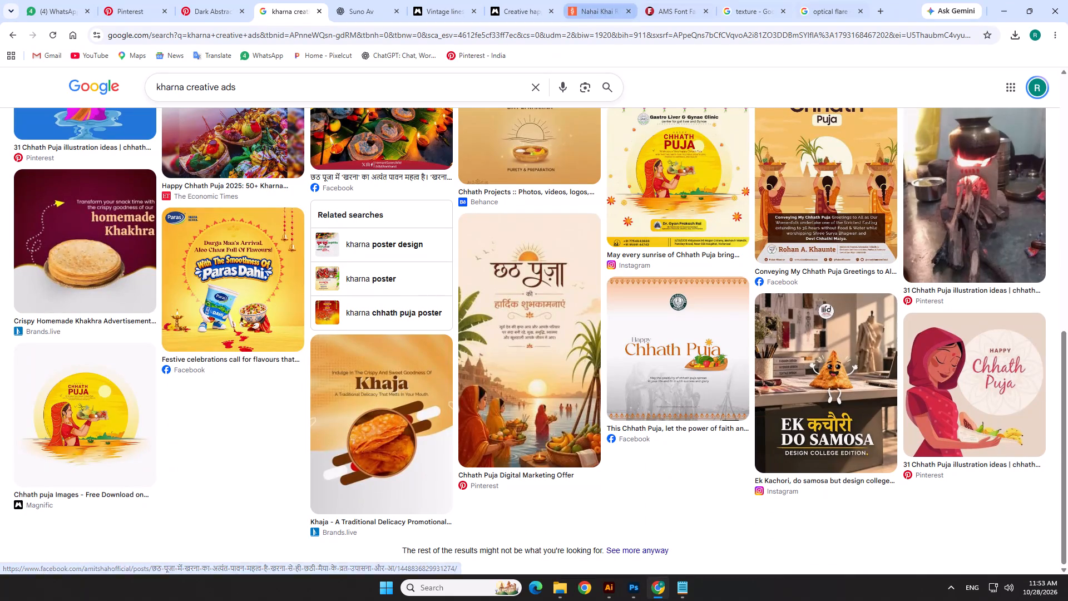
Replace the "optical flare" image search with "kharna creative ads" and switch to all web results.
{"action": "left_click", "coordinate": [841, 0]}
{"action": "left_click_drag", "start_coordinate": [295, 88], "coordinate": [77, 88]}
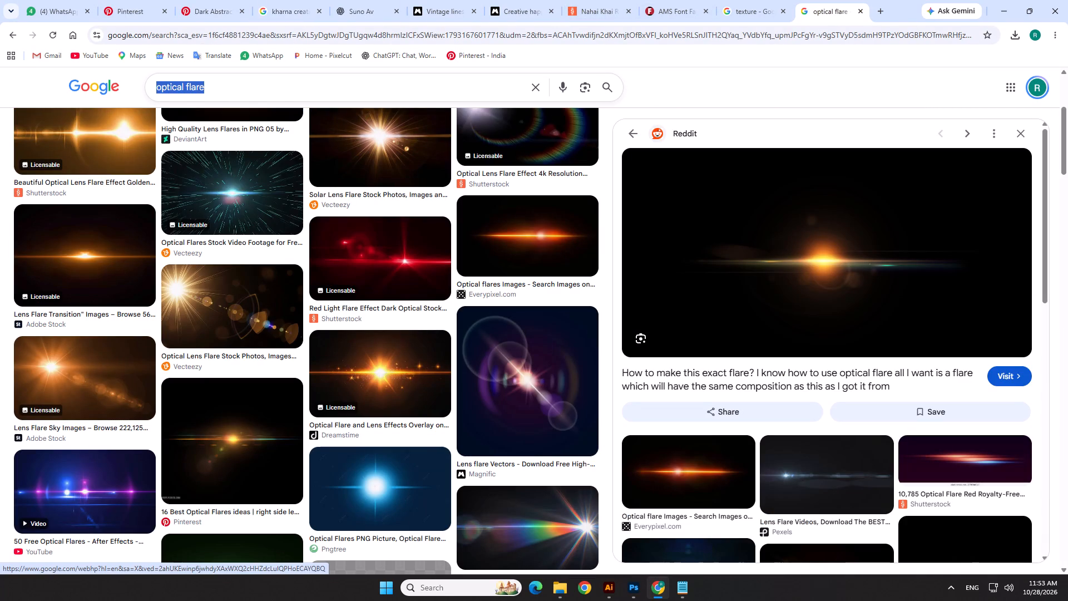
{"action": "type", "text": "khar"}
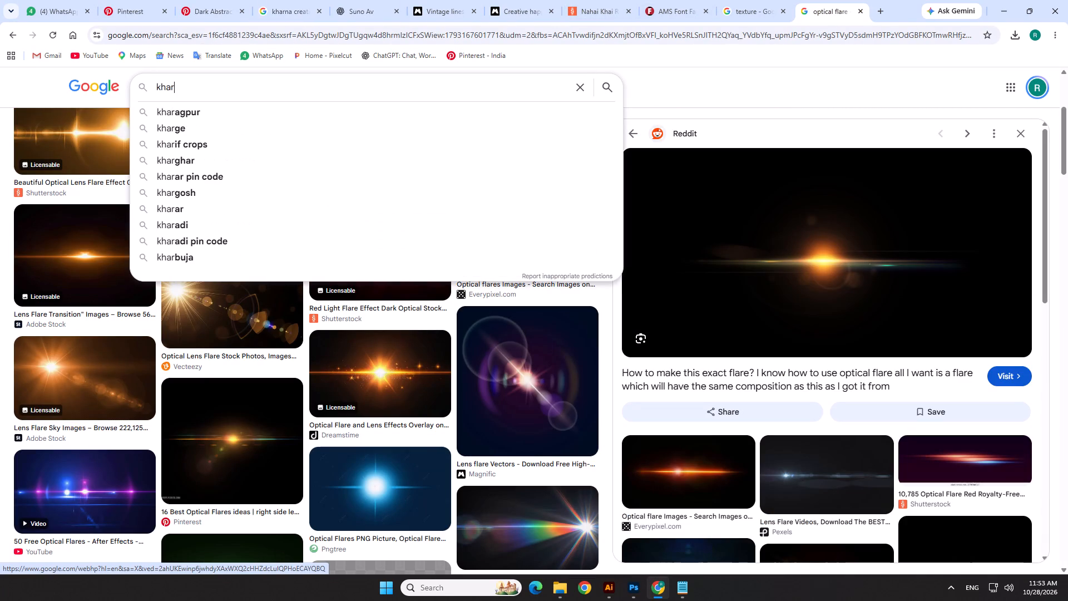
{"action": "key", "text": "m"}
{"action": "key", "text": "BackSpace"}
{"action": "type", "text": "na"}
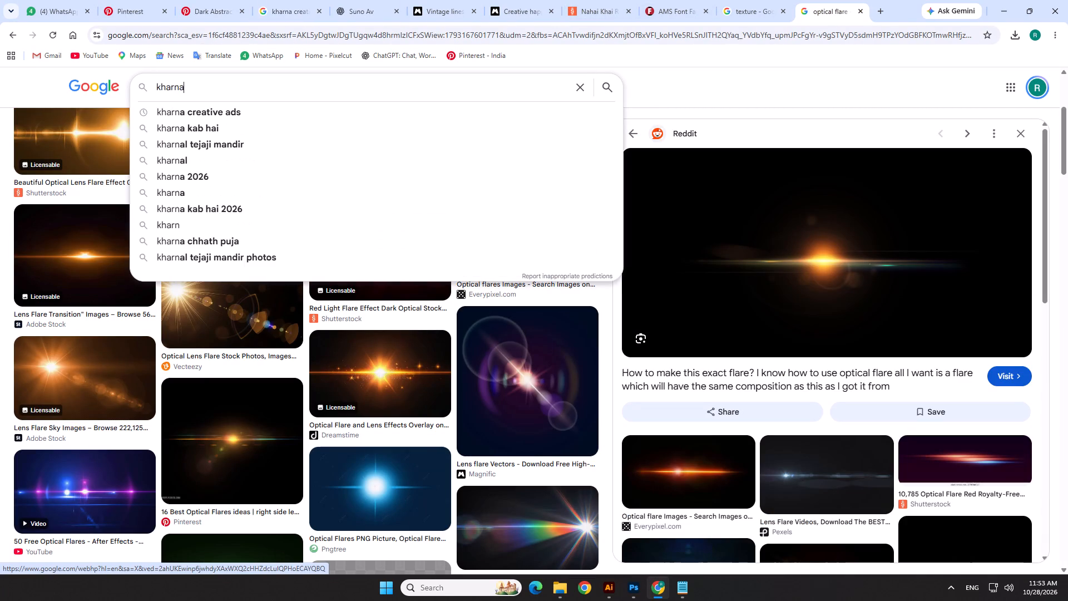
{"action": "key", "text": "space"}
{"action": "key", "text": "Down"}
{"action": "key", "text": "Return"}
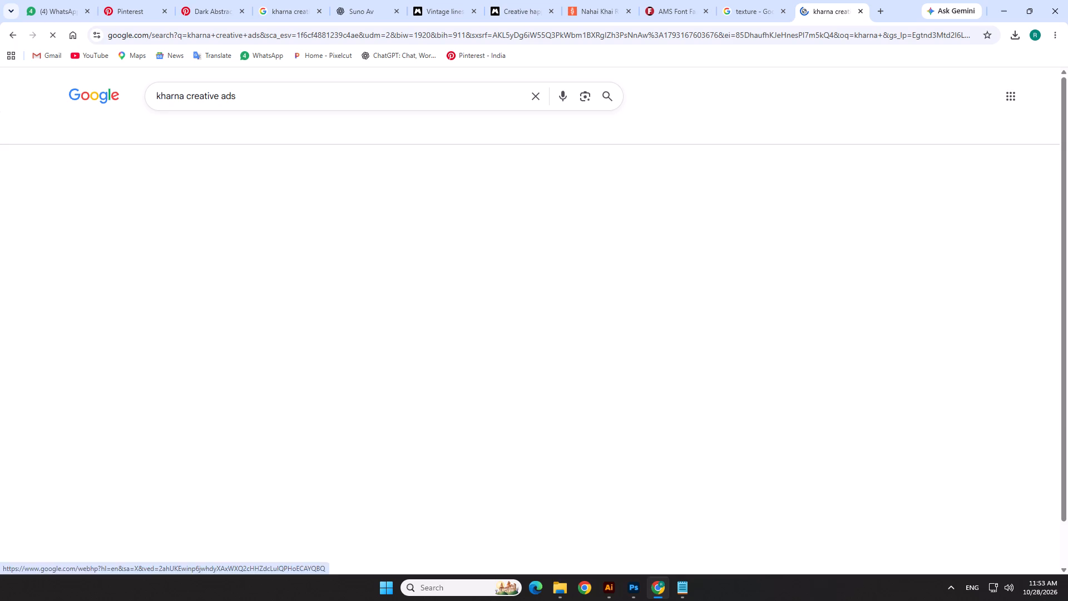
{"action": "left_click", "coordinate": [206, 127]}
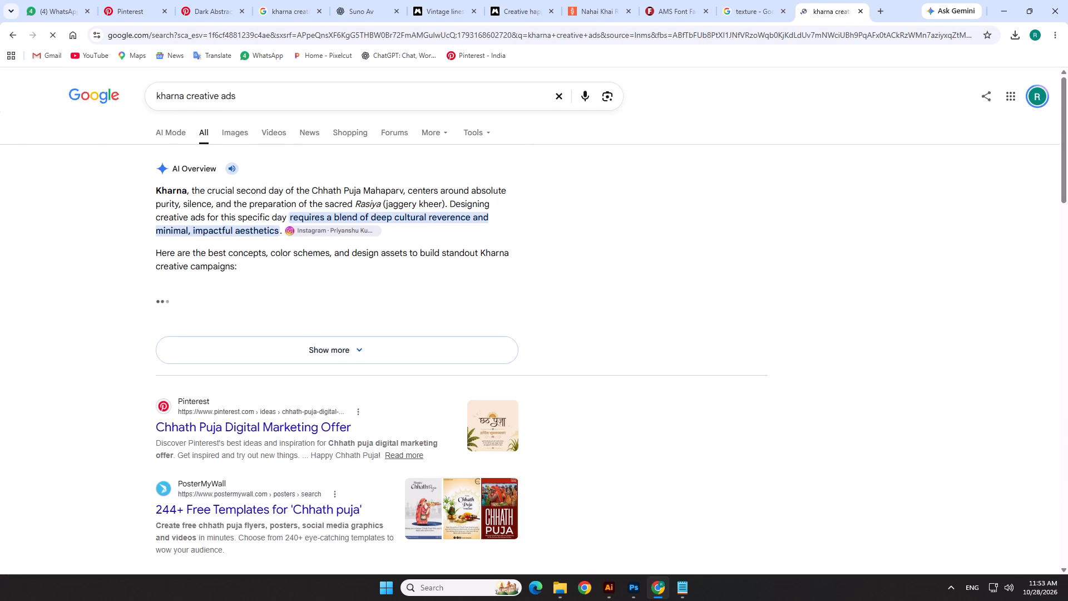
Look through the "kharna creative ads" web results, expanding the image previews, for Kharna references and stock photo sources.
{"action": "scroll", "coordinate": [414, 273], "scroll_direction": "down", "scroll_amount": 6}
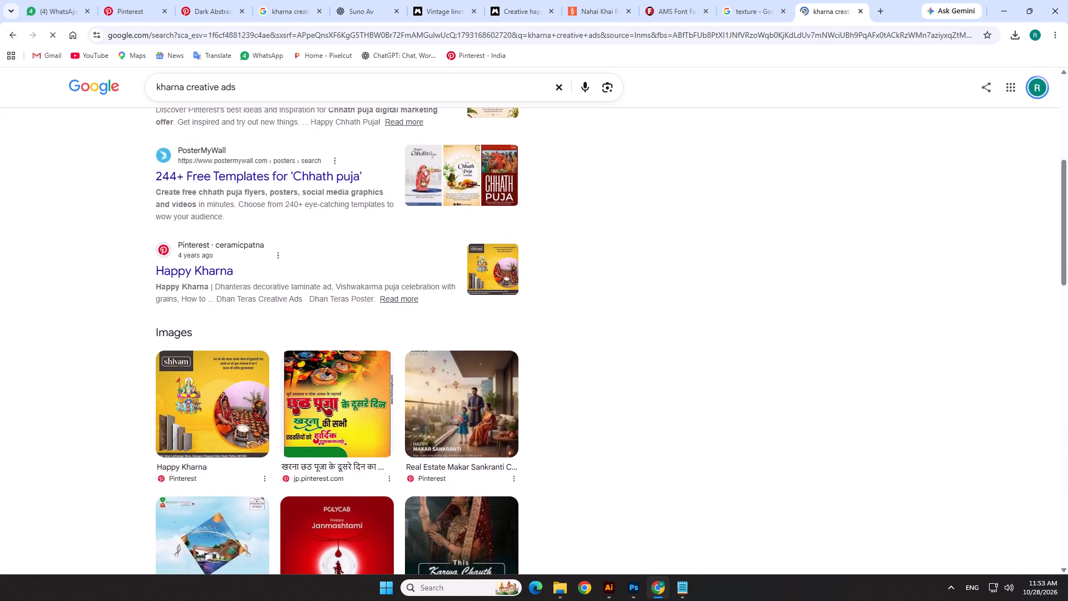
{"action": "scroll", "coordinate": [411, 282], "scroll_direction": "down", "scroll_amount": 3}
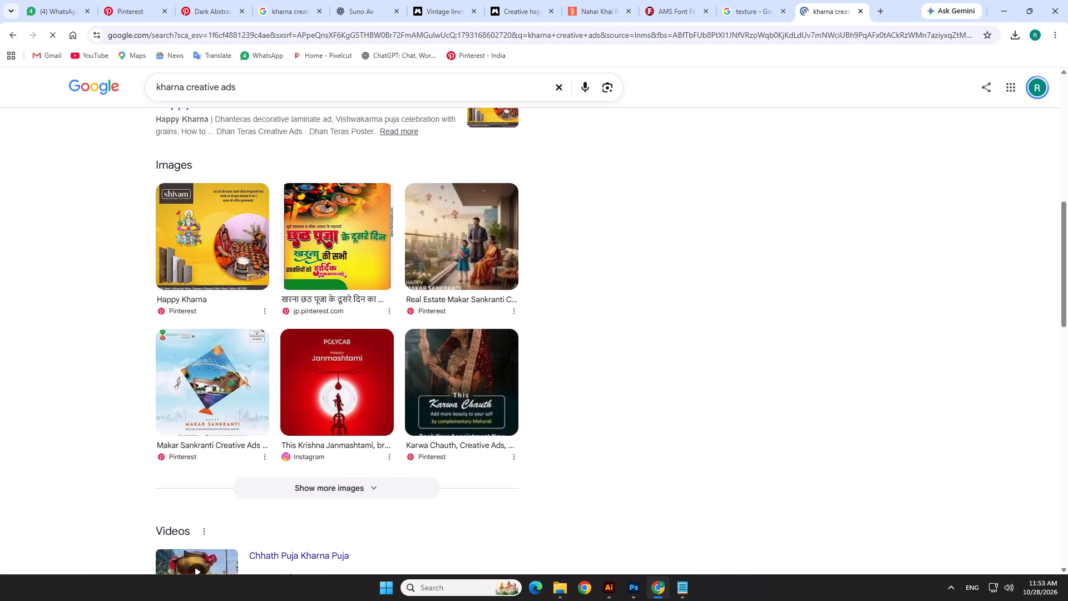
{"action": "scroll", "coordinate": [409, 283], "scroll_direction": "down", "scroll_amount": 5}
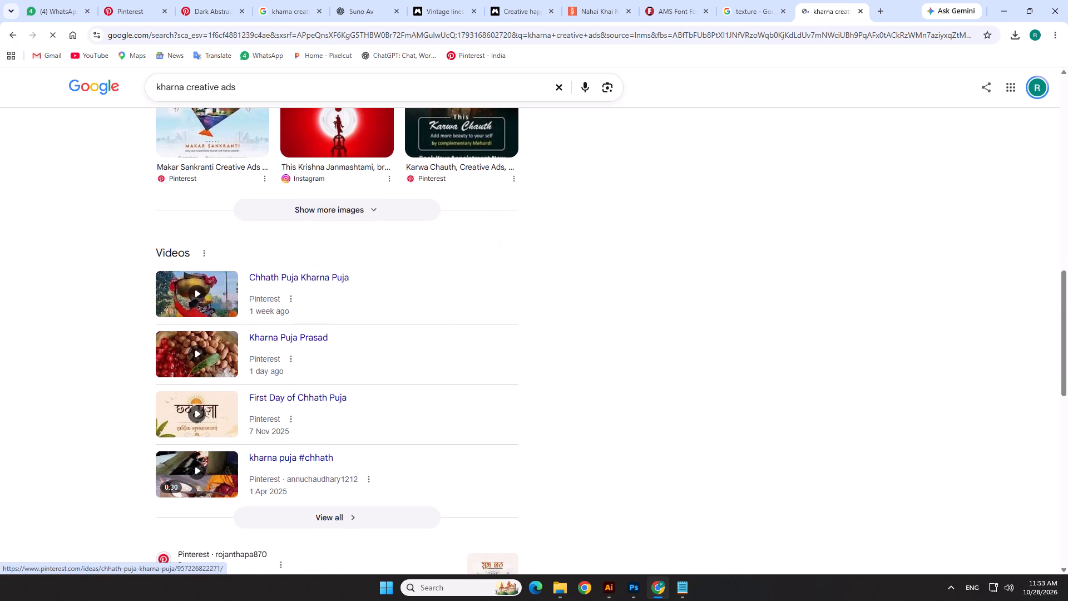
{"action": "left_click", "coordinate": [335, 213]}
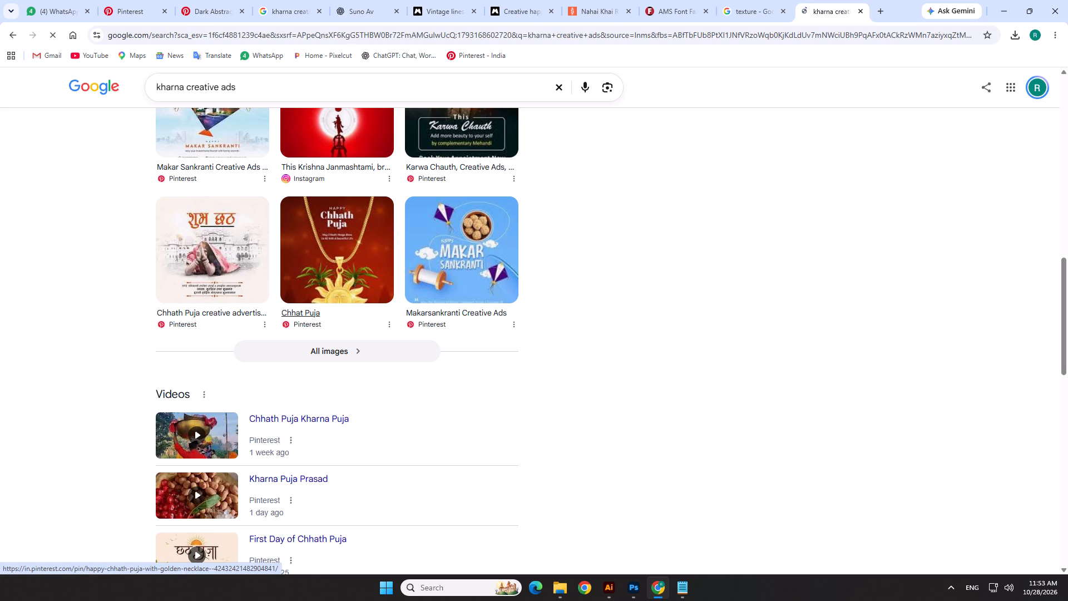
{"action": "scroll", "coordinate": [342, 327], "scroll_direction": "down", "scroll_amount": 5}
{"action": "scroll", "coordinate": [342, 327], "scroll_direction": "up", "scroll_amount": 1}
{"action": "scroll", "coordinate": [342, 327], "scroll_direction": "down", "scroll_amount": 4}
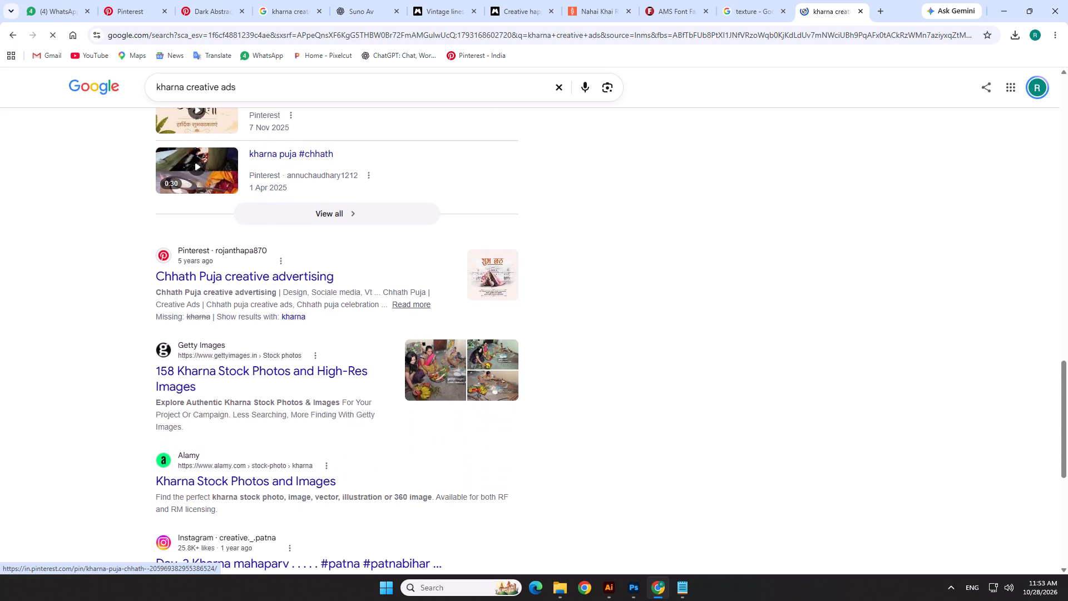
Open the Getty Images Kharna stock photos, dismiss the pop-up and browse the ritual photos for a reference.
{"action": "left_click", "coordinate": [285, 377]}
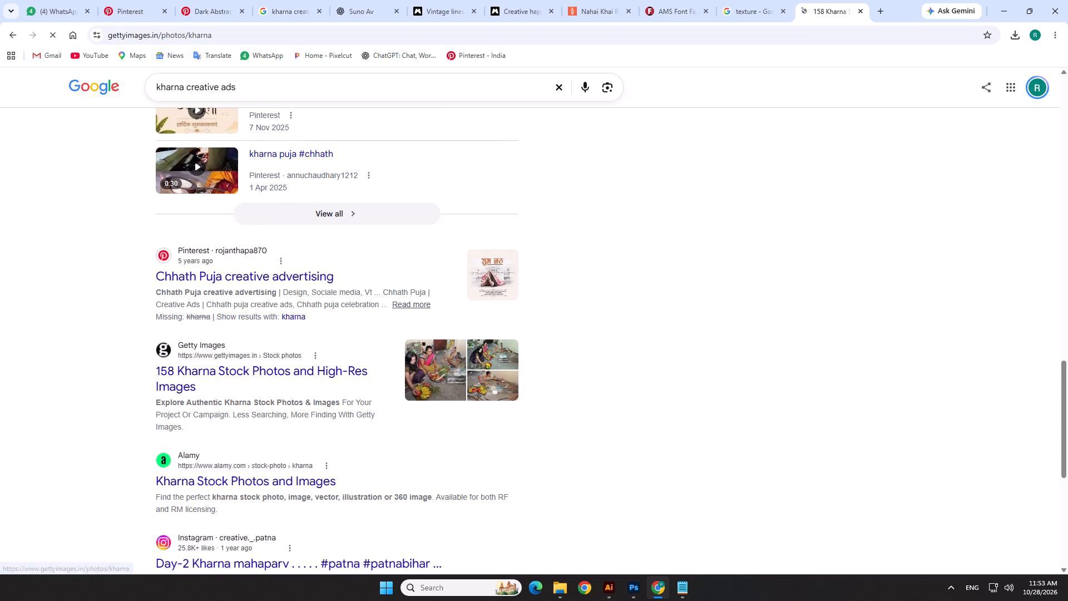
{"action": "scroll", "coordinate": [392, 321], "scroll_direction": "down", "scroll_amount": 4}
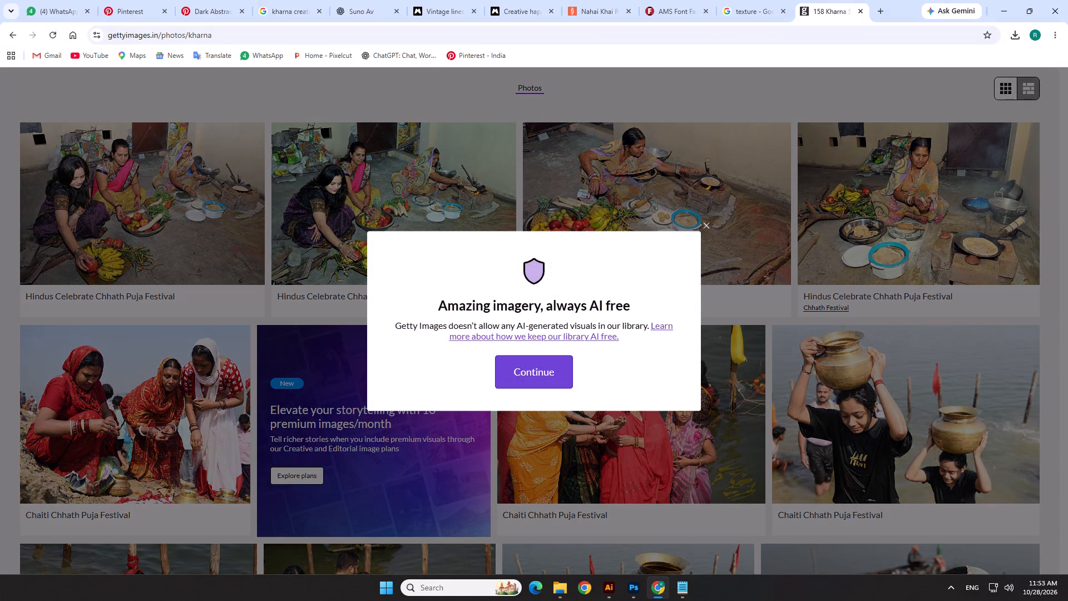
{"action": "left_click", "coordinate": [707, 227]}
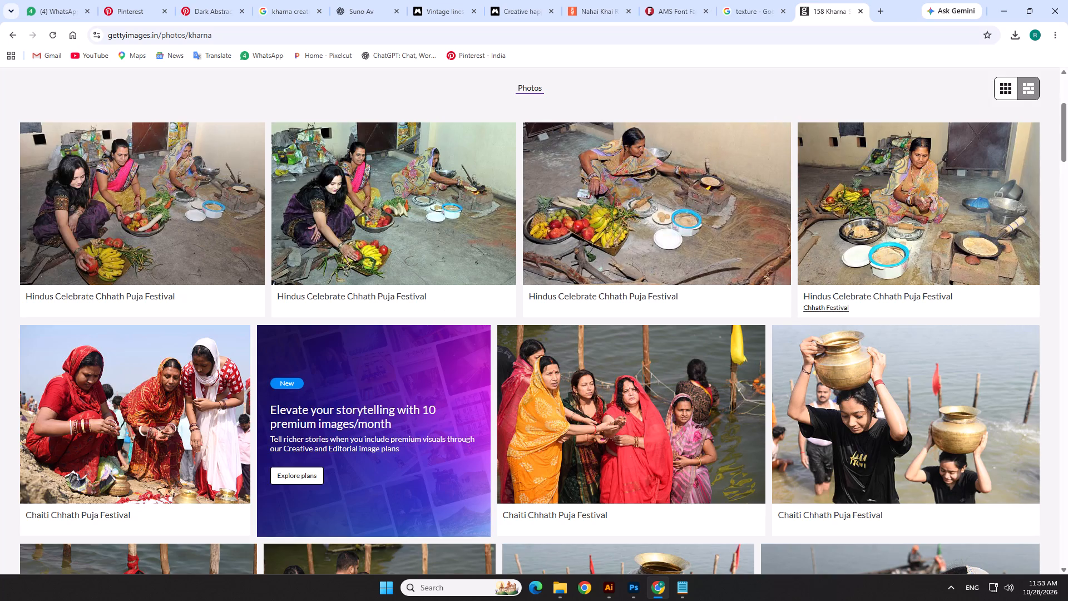
{"action": "scroll", "coordinate": [403, 303], "scroll_direction": "up", "scroll_amount": 2}
{"action": "scroll", "coordinate": [403, 303], "scroll_direction": "down", "scroll_amount": 2}
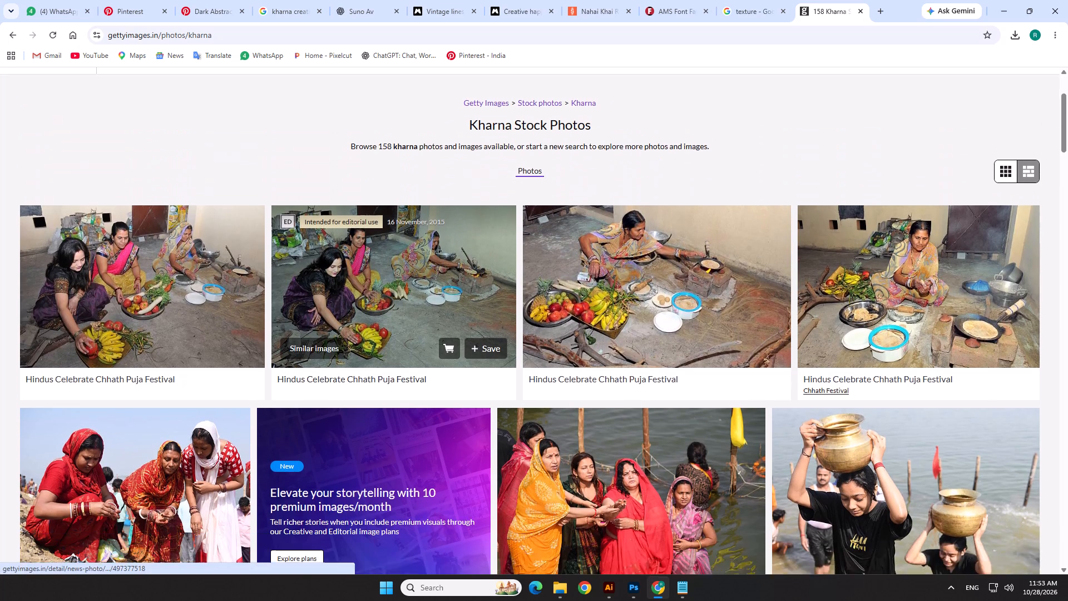
{"action": "scroll", "coordinate": [403, 303], "scroll_direction": "down", "scroll_amount": 8}
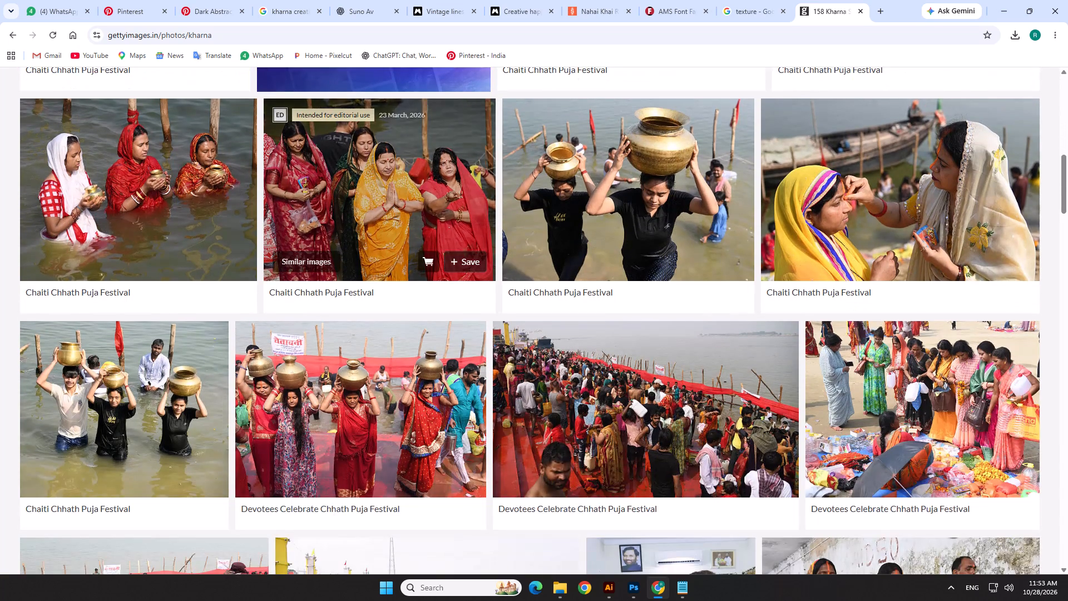
{"action": "scroll", "coordinate": [403, 303], "scroll_direction": "down", "scroll_amount": 4}
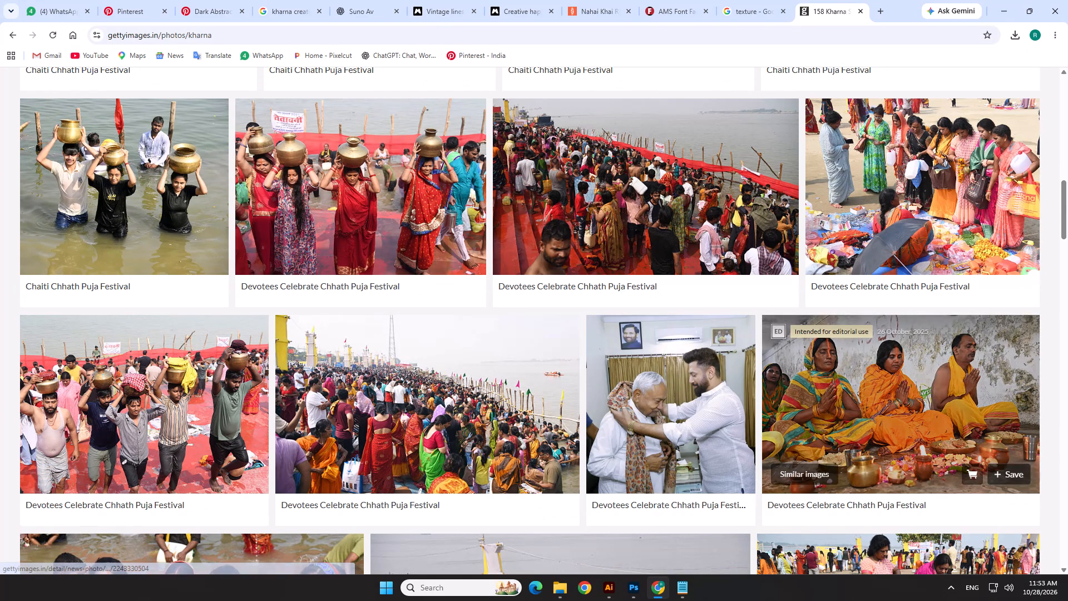
Open the photo of three seated devotees praying beside lit diyas and capture a screenshot of just the picture.
{"action": "left_click", "coordinate": [876, 378]}
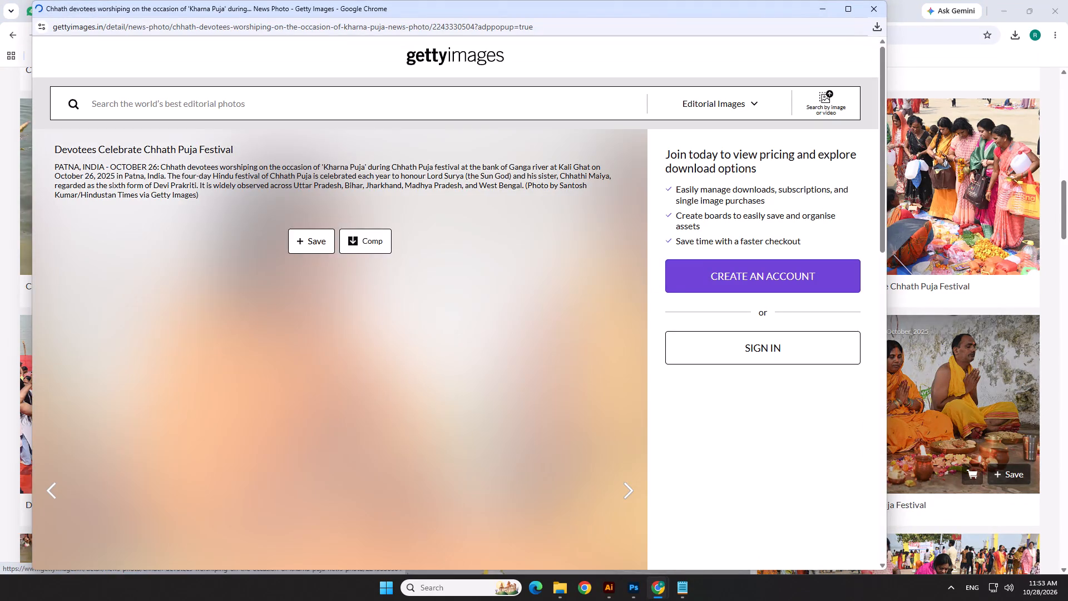
{"action": "scroll", "coordinate": [472, 285], "scroll_direction": "down", "scroll_amount": 2}
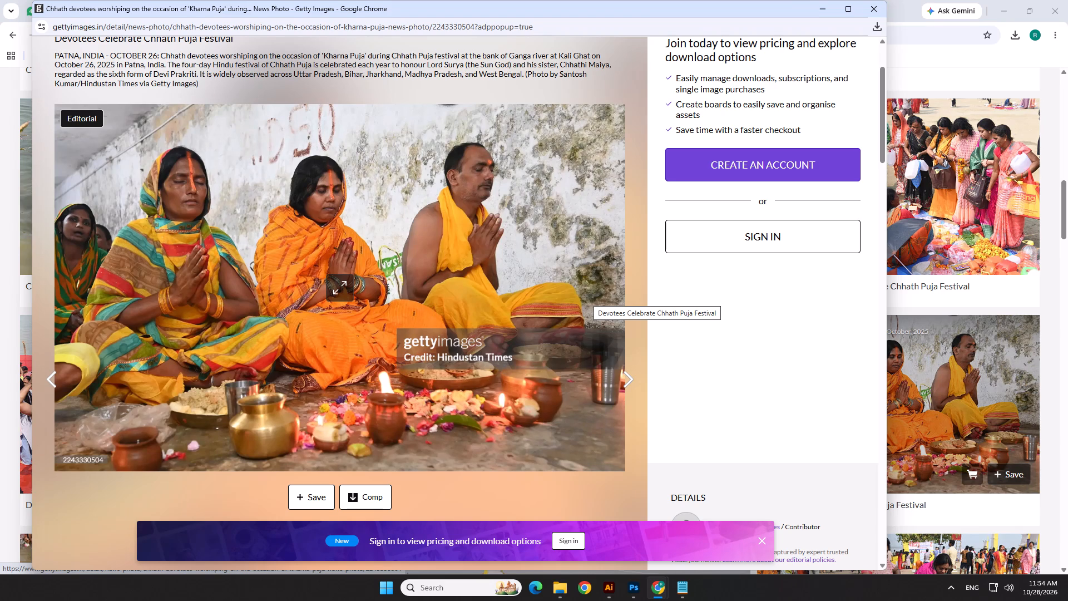
{"action": "key", "text": "Print"}
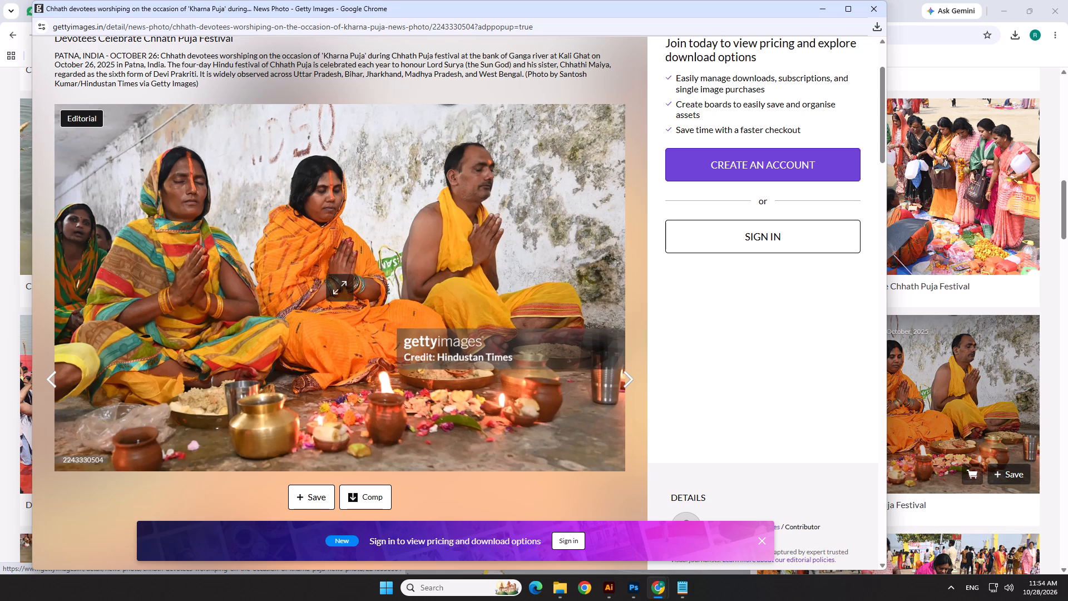
{"action": "left_click_drag", "start_coordinate": [57, 106], "coordinate": [617, 461]}
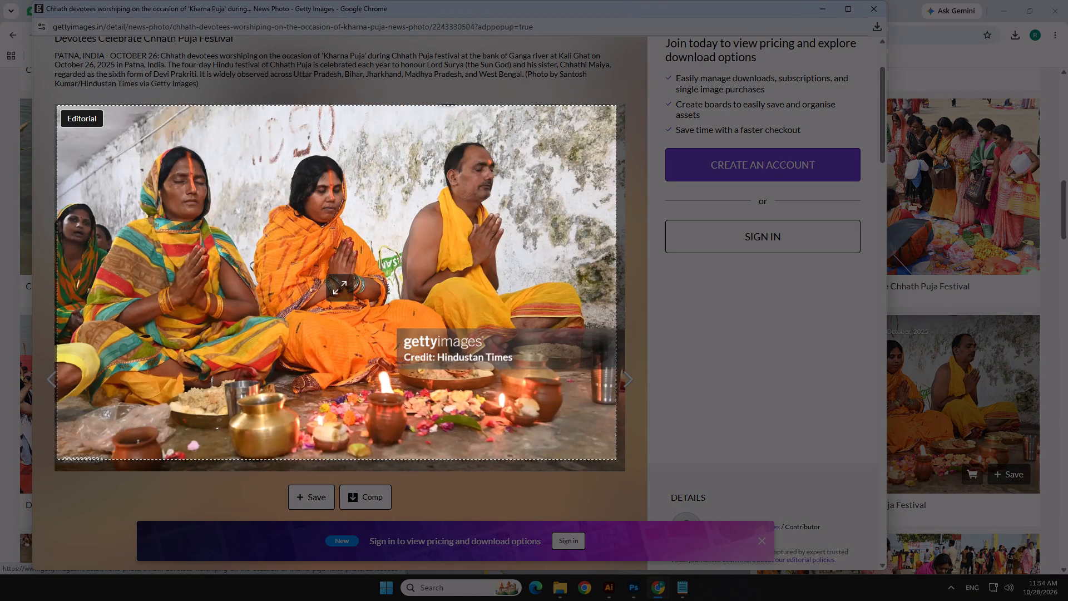
{"action": "left_click_drag", "start_coordinate": [617, 461], "coordinate": [622, 466]}
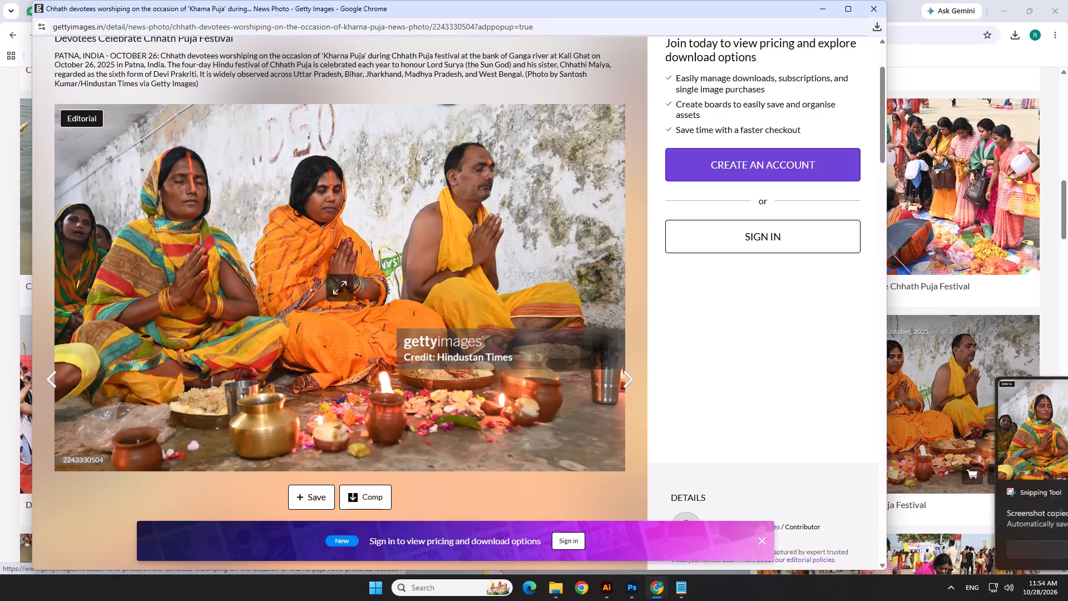
In the Nahay Khay poster in Photoshop, dab black on the Color Fill 1 mask over the food plate with a 250 px brush.
{"action": "left_click", "coordinate": [632, 584]}
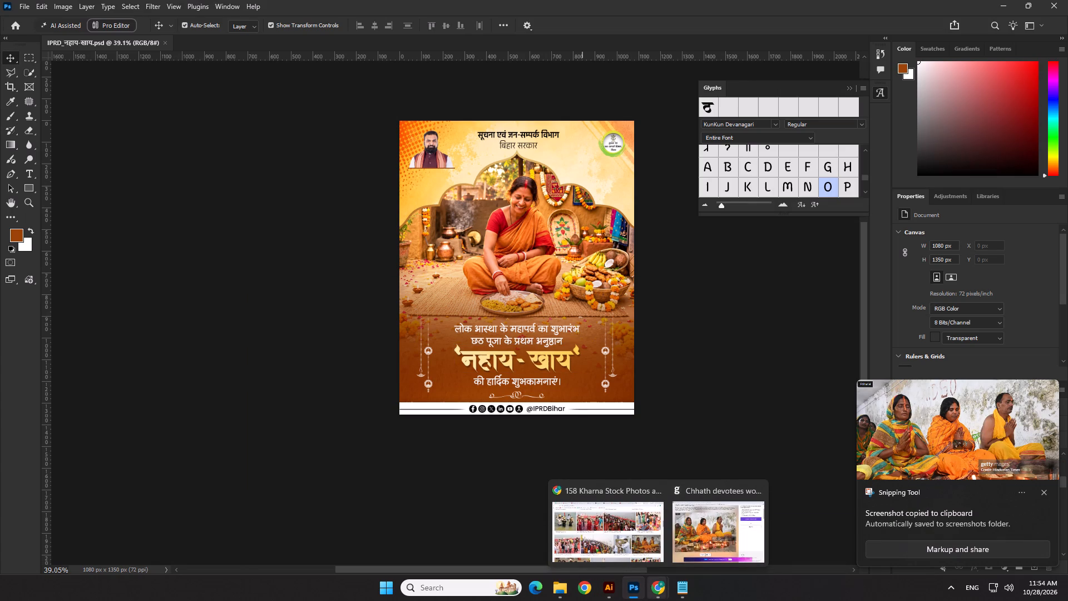
{"action": "left_click", "coordinate": [226, 410]}
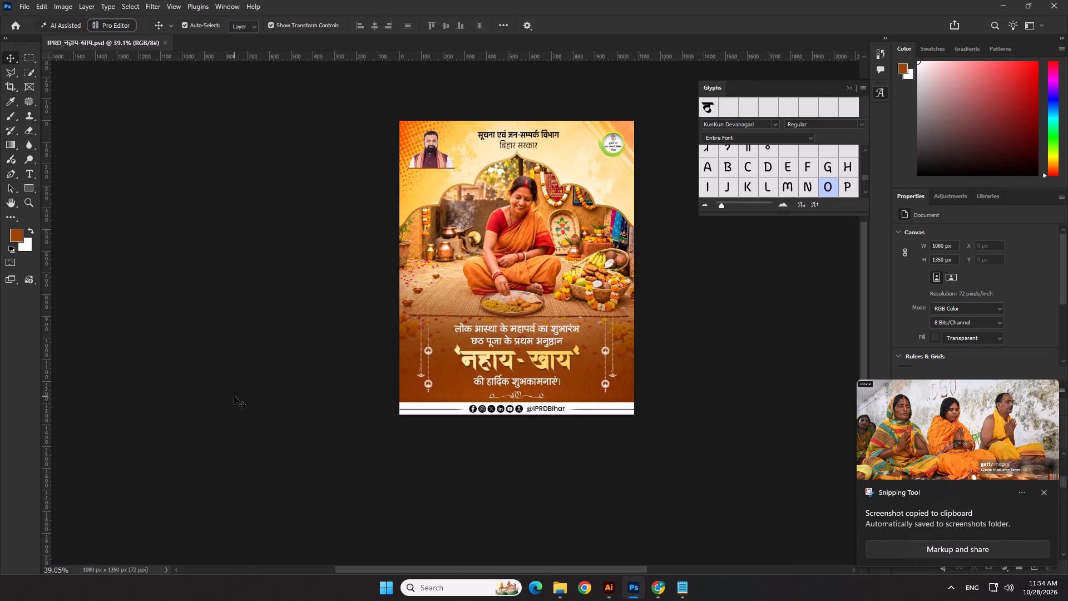
{"action": "scroll", "coordinate": [441, 234], "scroll_direction": "up", "scroll_amount": 9}
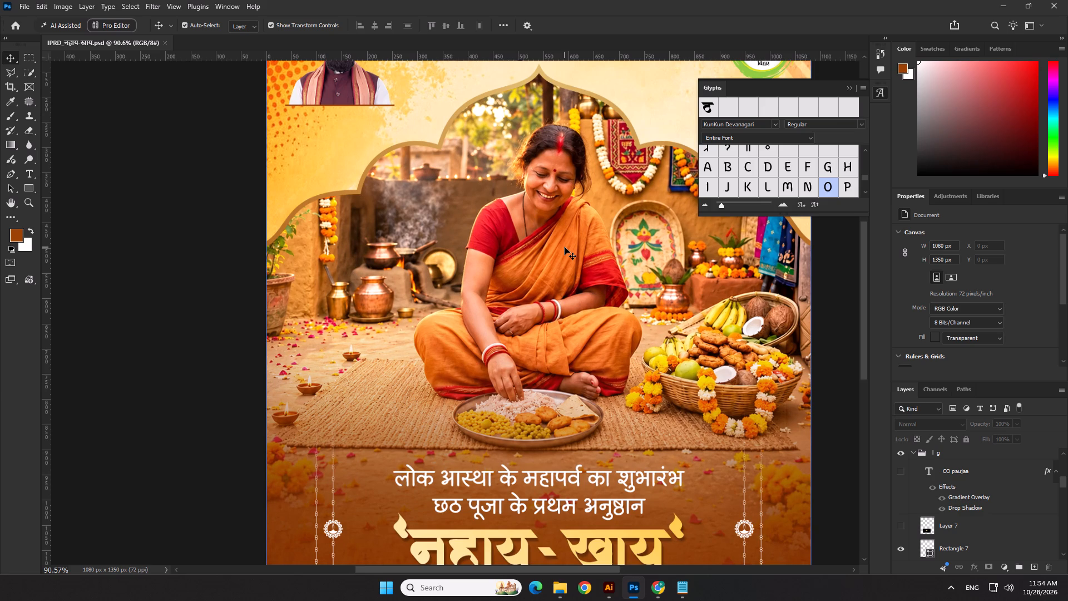
{"action": "scroll", "coordinate": [516, 242], "scroll_direction": "down", "scroll_amount": 8}
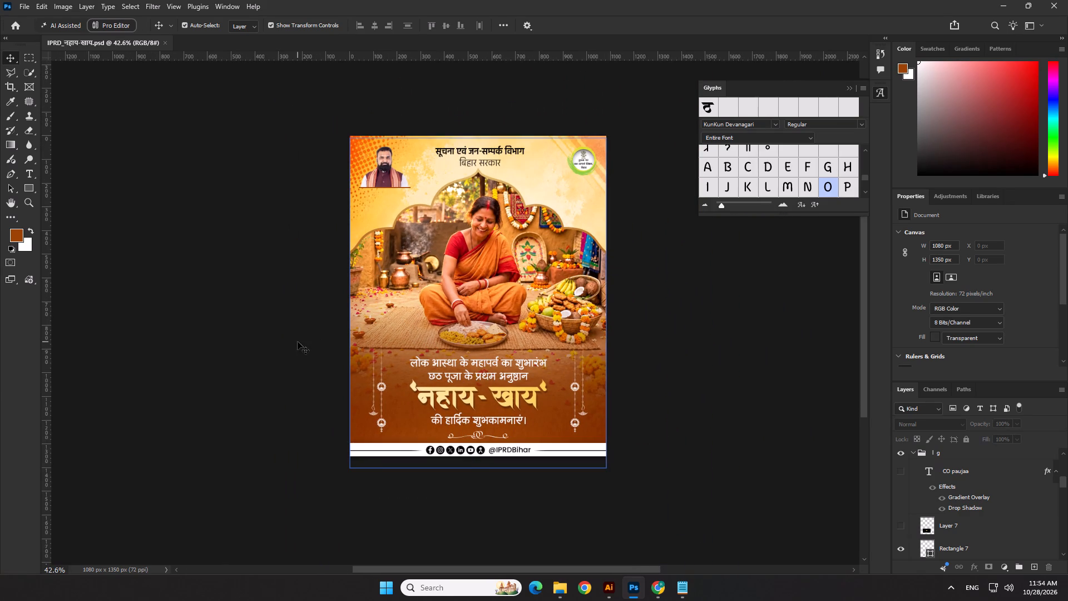
{"action": "left_click", "coordinate": [164, 212]}
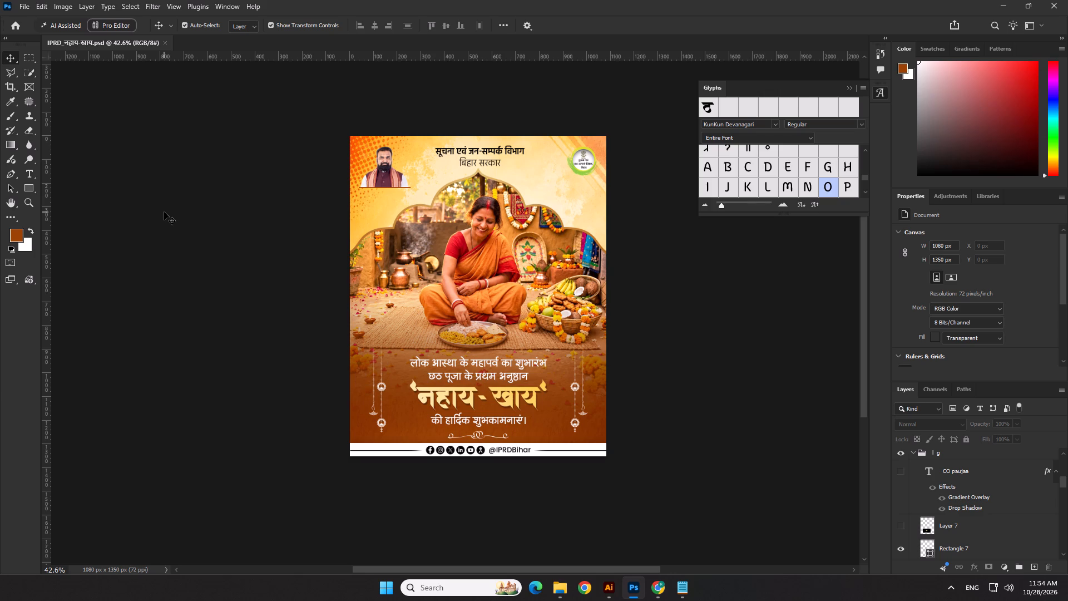
{"action": "left_click", "coordinate": [392, 380]}
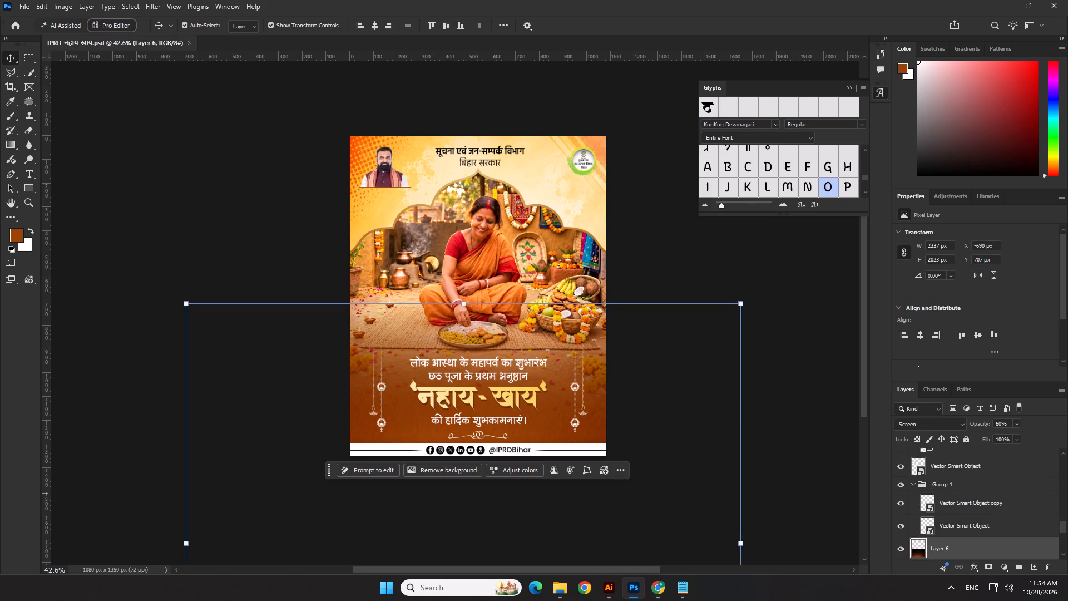
{"action": "scroll", "coordinate": [966, 534], "scroll_direction": "down", "scroll_amount": 6}
{"action": "left_click", "coordinate": [955, 503]}
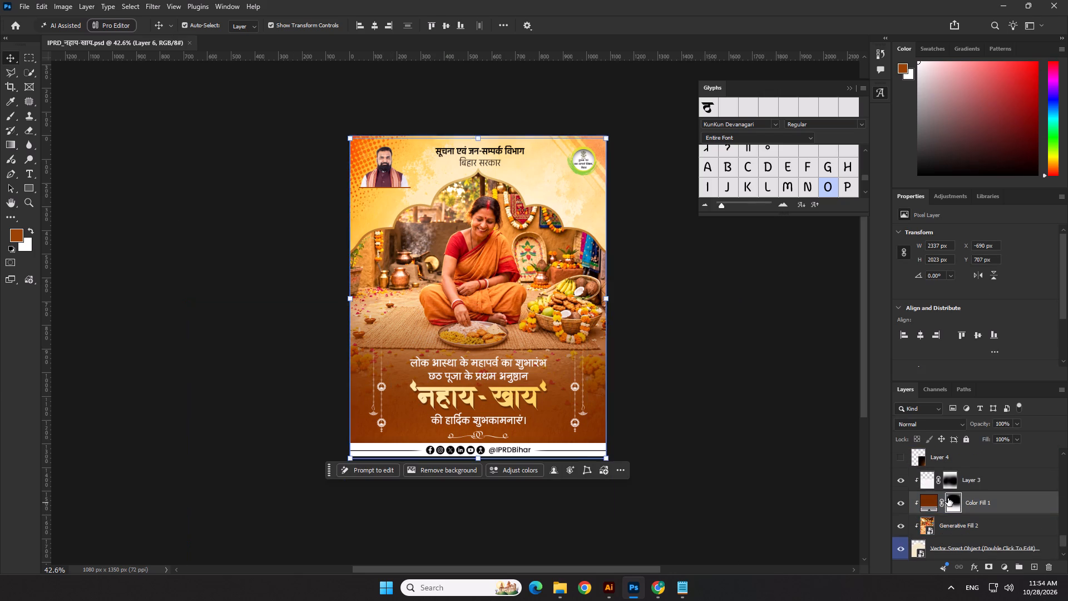
{"action": "scroll", "coordinate": [0, 155], "scroll_direction": "up", "scroll_amount": 3}
{"action": "left_click", "coordinate": [11, 114]}
{"action": "scroll", "coordinate": [448, 257], "scroll_direction": "up", "scroll_amount": 2}
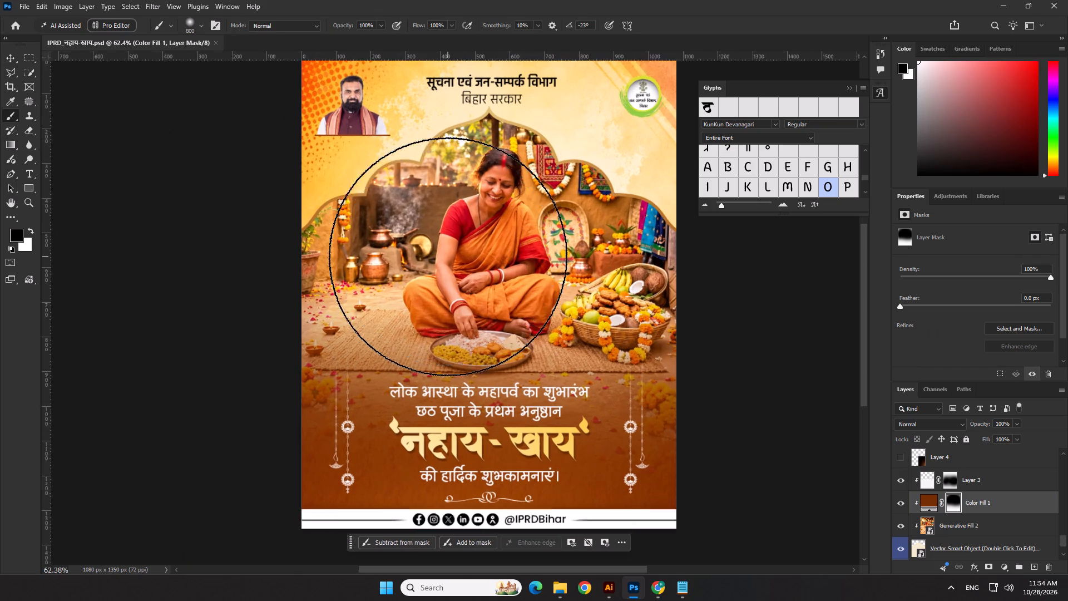
{"action": "scroll", "coordinate": [448, 257], "scroll_direction": "up", "scroll_amount": 2}
{"action": "key", "text": "bracketleft"}
{"action": "key", "text": "bracketleft"}
{"action": "key", "text": "bracketleft"}
{"action": "key", "text": "bracketleft"}
{"action": "key", "text": "bracketleft"}
{"action": "key", "text": "bracketleft"}
{"action": "left_click", "coordinate": [489, 359]}
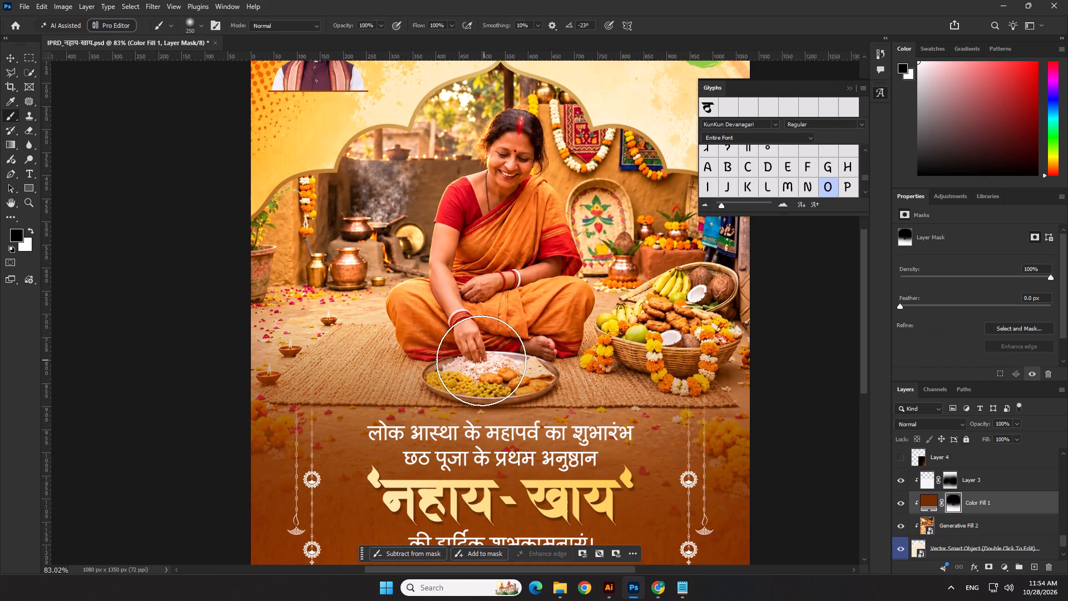
{"action": "left_click", "coordinate": [444, 363]}
{"action": "left_click", "coordinate": [535, 357]}
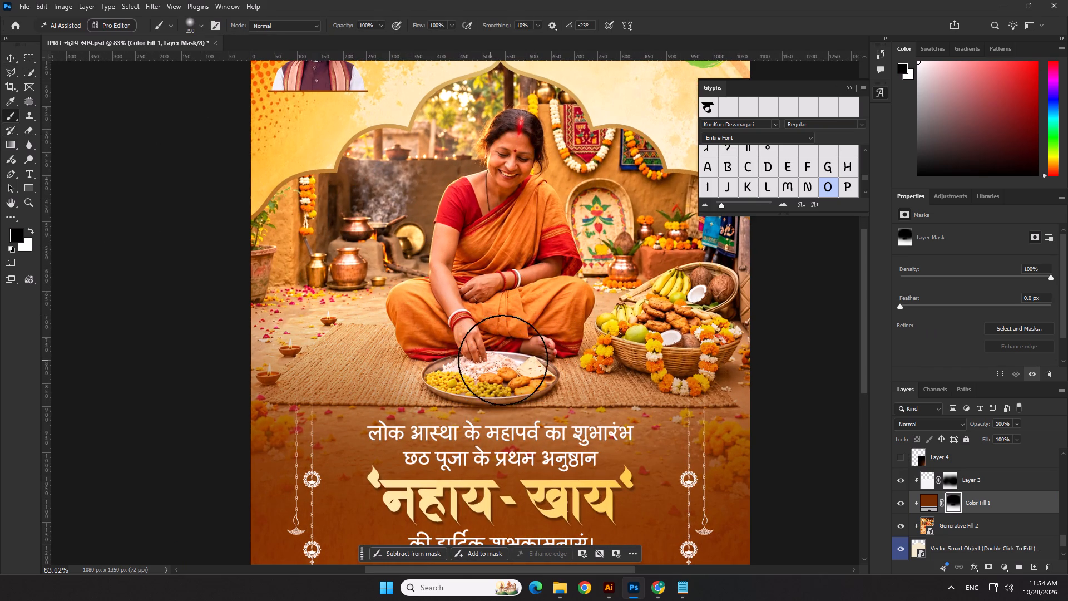
{"action": "left_click", "coordinate": [512, 359]}
Paint black on the Color Fill 1 mask around the woman, mat and fruit basket with a 300 px brush, undoing the last stroke.
{"action": "scroll", "coordinate": [468, 263], "scroll_direction": "down", "scroll_amount": 4}
{"action": "key", "text": "bracketright"}
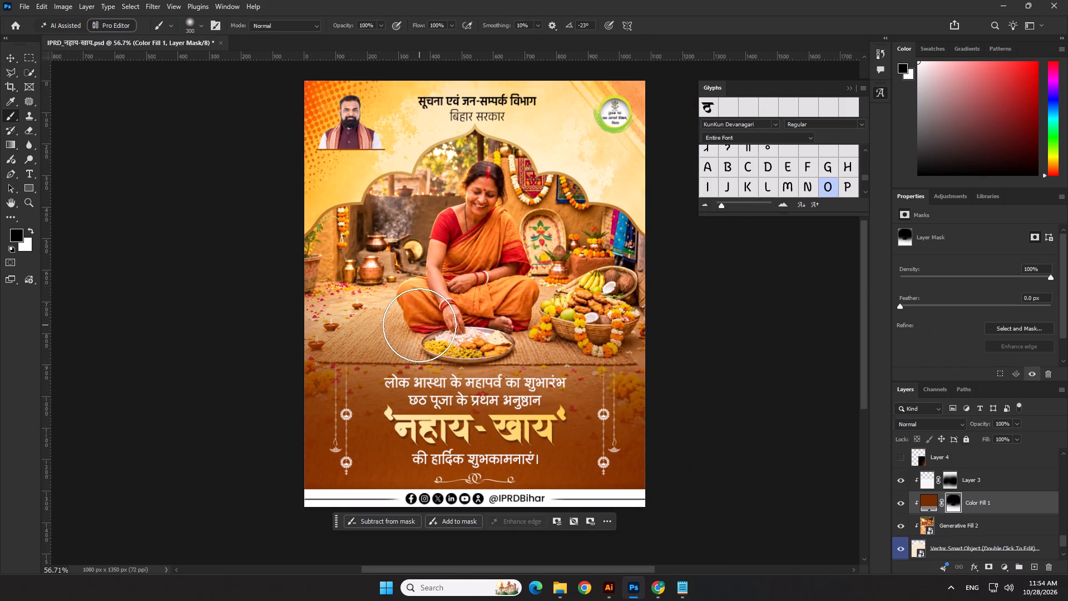
{"action": "left_click", "coordinate": [419, 324]}
{"action": "left_click_drag", "start_coordinate": [393, 317], "coordinate": [188, 303]}
{"action": "left_click_drag", "start_coordinate": [510, 303], "coordinate": [550, 315]}
{"action": "left_click", "coordinate": [561, 316]}
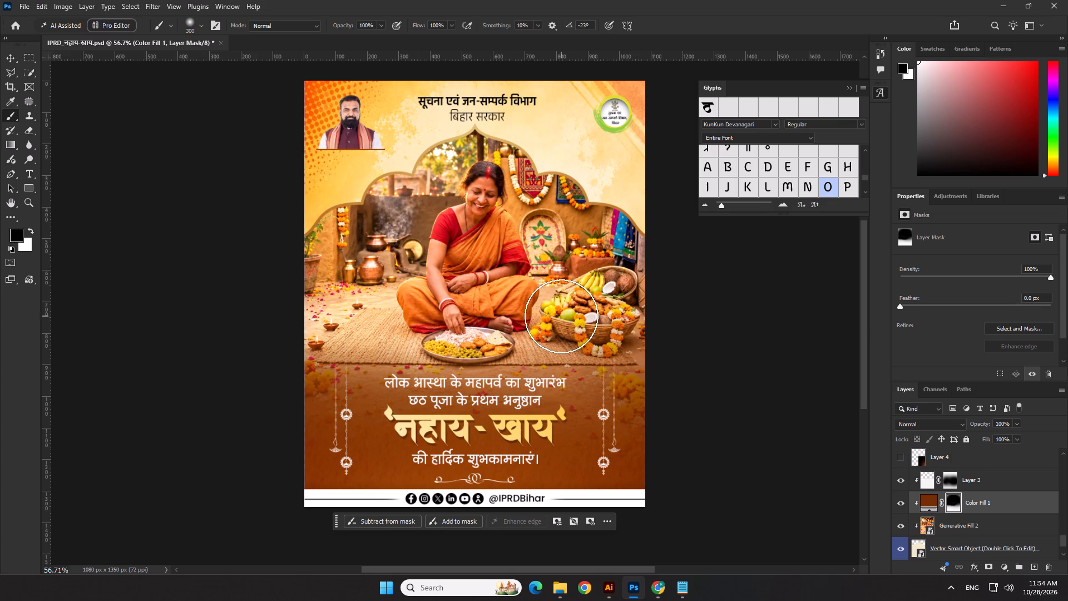
{"action": "left_click_drag", "start_coordinate": [591, 319], "coordinate": [683, 272]}
{"action": "scroll", "coordinate": [720, 287], "scroll_direction": "down", "scroll_amount": 4}
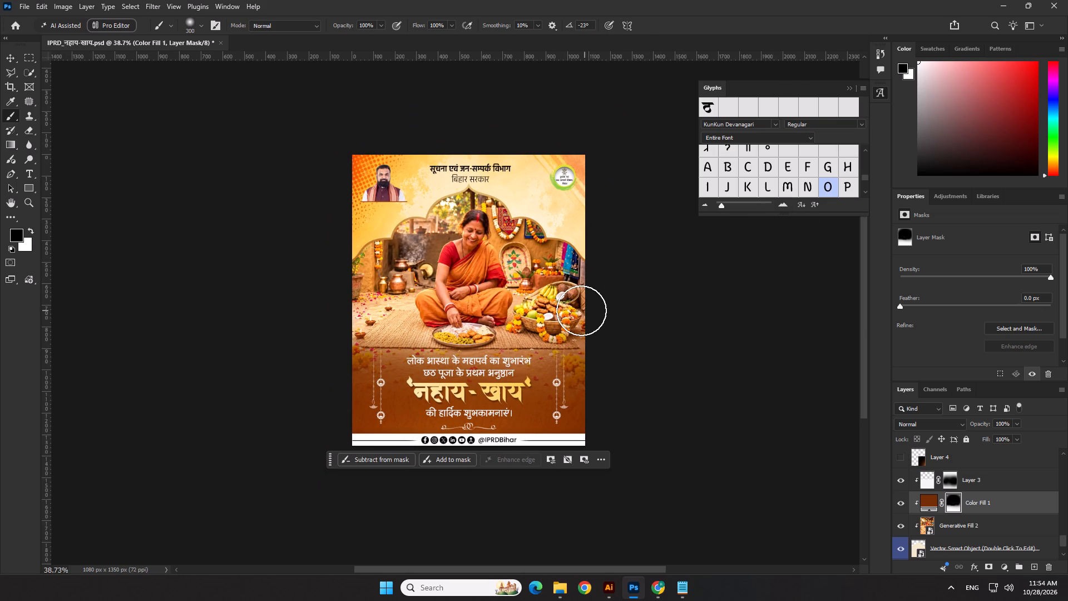
{"action": "key", "text": "ctrl+z"}
Undo the most recent brush strokes on the Color Fill 1 mask.
{"action": "key", "text": "ctrl+z"}
{"action": "key", "text": "ctrl+z"}
{"action": "key", "text": "ctrl+z"}
{"action": "key", "text": "ctrl+z"}
{"action": "key", "text": "ctrl+z"}
{"action": "key", "text": "ctrl+z"}
{"action": "key", "text": "ctrl+z"}
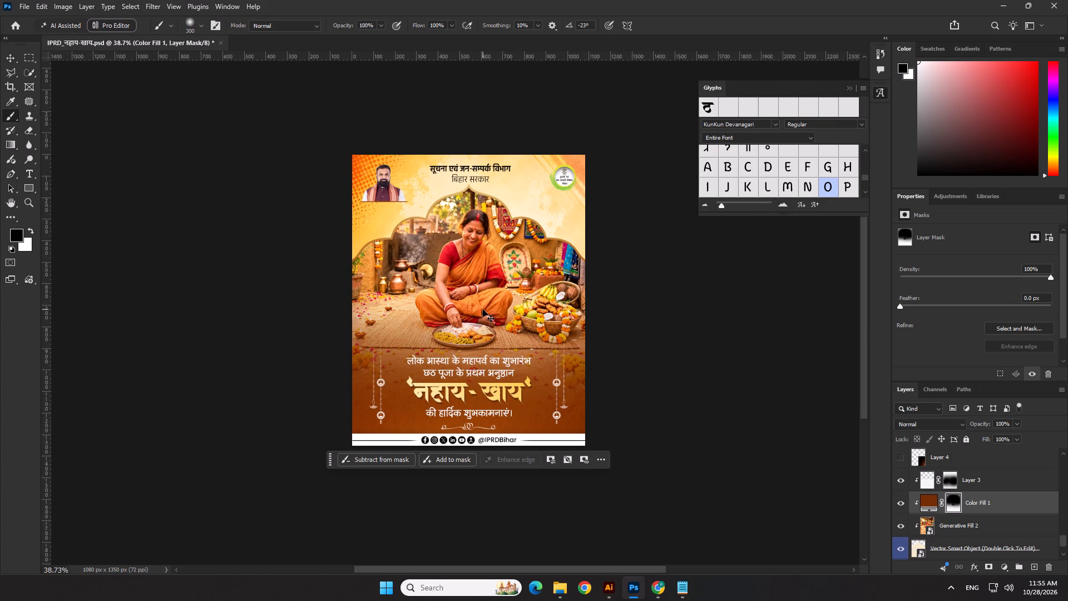
Dab black on the Color Fill 1 mask across the mat, woman and fruit basket with a 500 px brush.
{"action": "scroll", "coordinate": [467, 327], "scroll_direction": "up", "scroll_amount": 3}
{"action": "key", "text": "bracketright"}
{"action": "key", "text": "bracketright"}
{"action": "key", "text": "bracketright"}
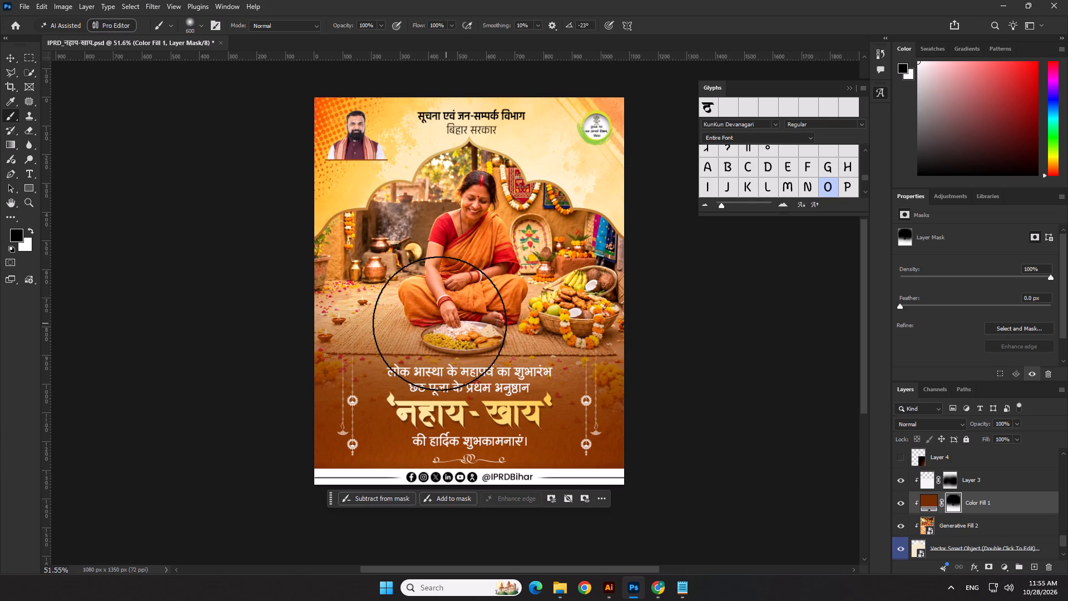
{"action": "key", "text": "bracketright"}
{"action": "key", "text": "bracketleft"}
{"action": "key", "text": "bracketleft"}
{"action": "left_click", "coordinate": [409, 282]}
{"action": "left_click", "coordinate": [364, 281]}
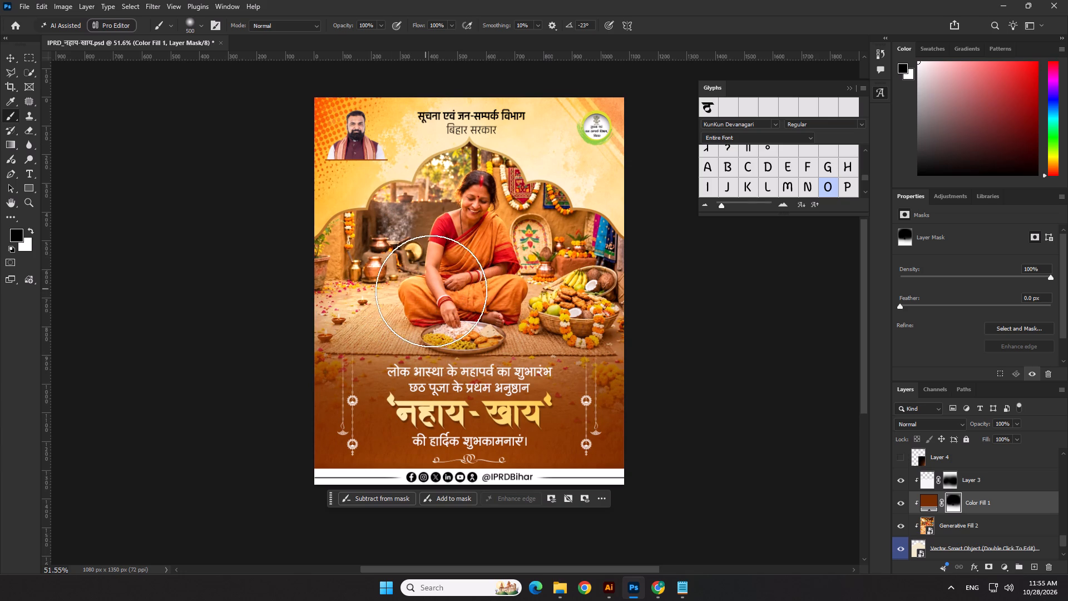
{"action": "left_click", "coordinate": [448, 291]}
{"action": "left_click", "coordinate": [484, 280]}
{"action": "left_click", "coordinate": [543, 278]}
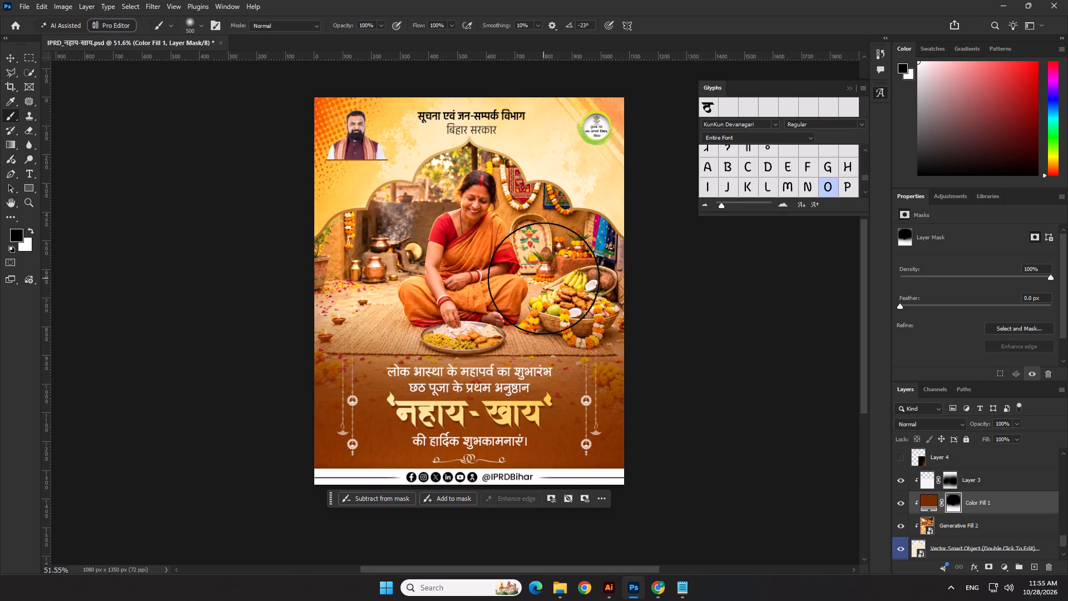
{"action": "left_click", "coordinate": [588, 272]}
{"action": "left_click", "coordinate": [610, 272]}
Dab more black on the mask beside the woman and over the fruit basket, and save the poster.
{"action": "scroll", "coordinate": [319, 269], "scroll_direction": "down", "scroll_amount": 4}
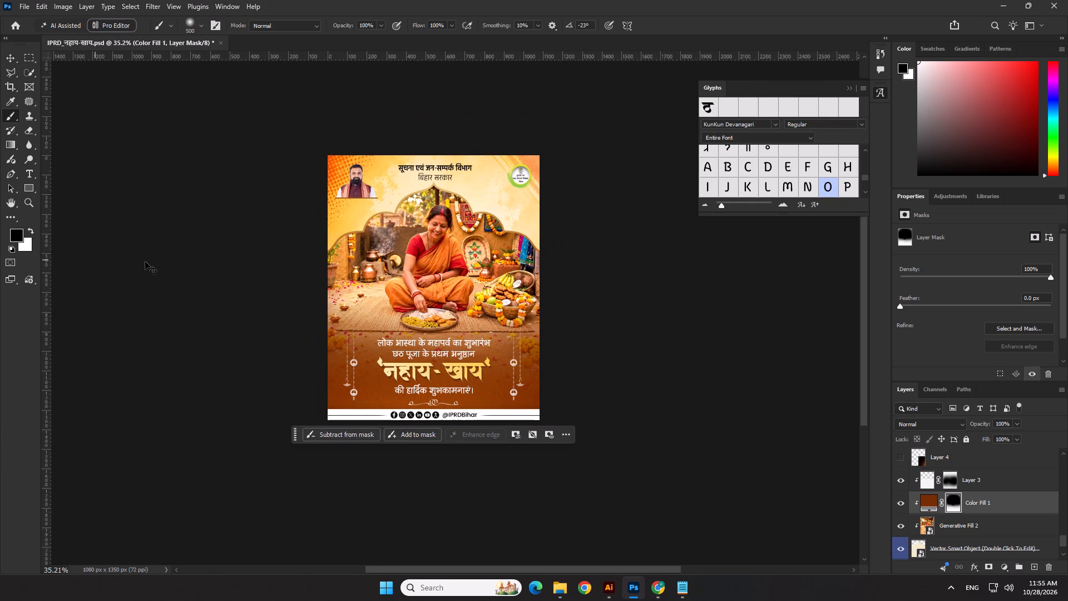
{"action": "left_click", "coordinate": [378, 270]}
{"action": "left_click", "coordinate": [329, 270]}
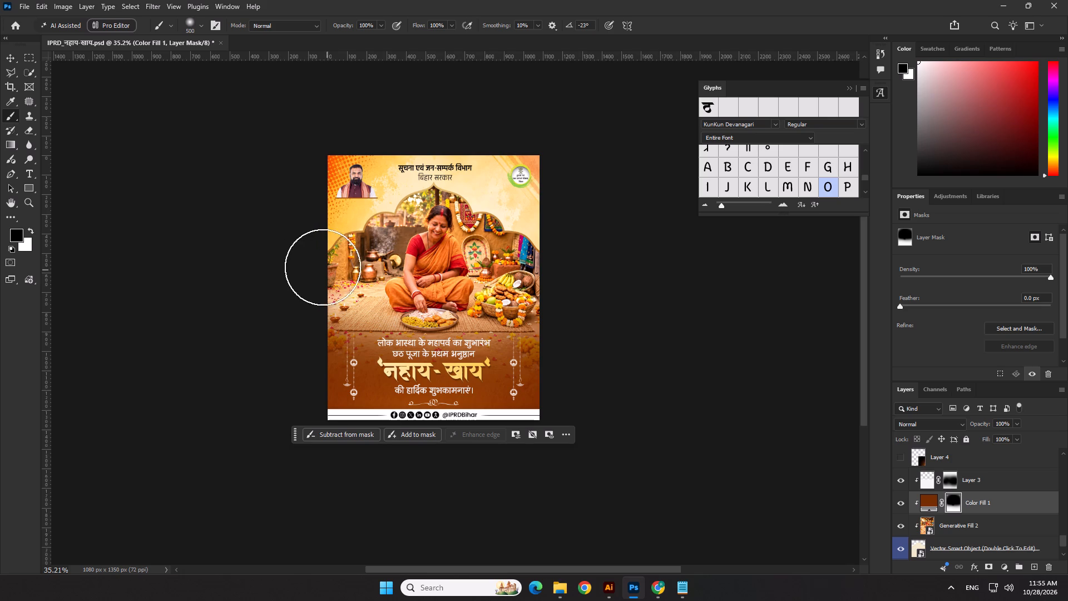
{"action": "left_click", "coordinate": [524, 277]}
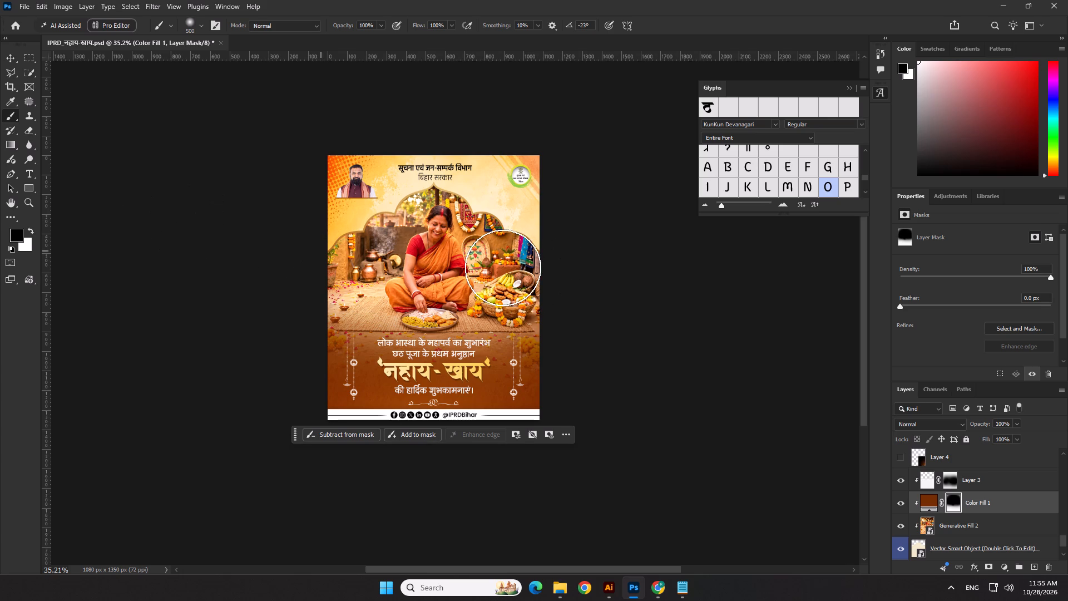
{"action": "left_click", "coordinate": [507, 282]}
{"action": "key", "text": "ctrl+s"}
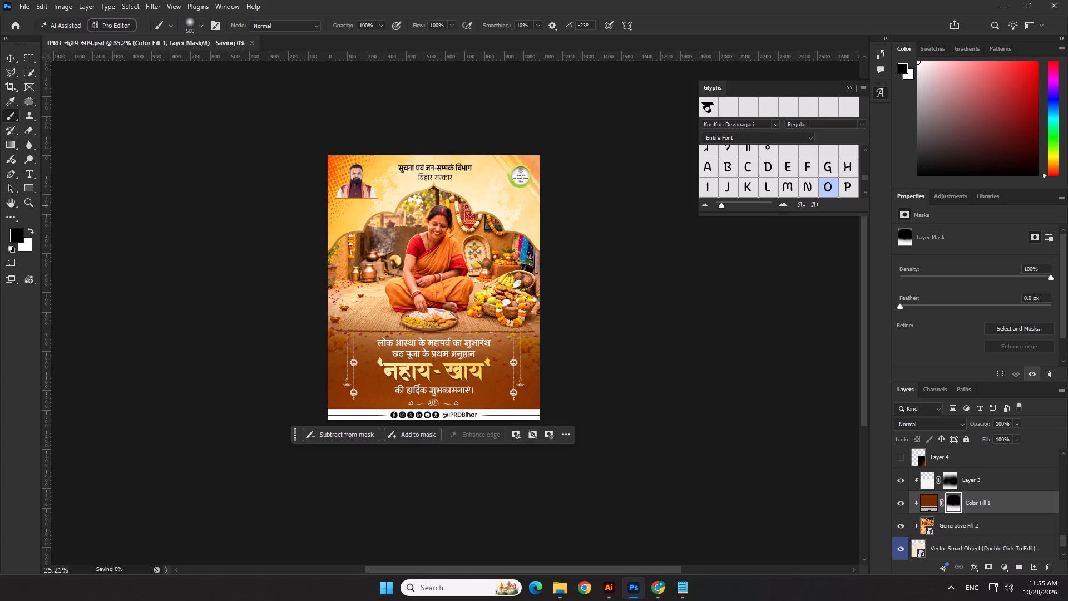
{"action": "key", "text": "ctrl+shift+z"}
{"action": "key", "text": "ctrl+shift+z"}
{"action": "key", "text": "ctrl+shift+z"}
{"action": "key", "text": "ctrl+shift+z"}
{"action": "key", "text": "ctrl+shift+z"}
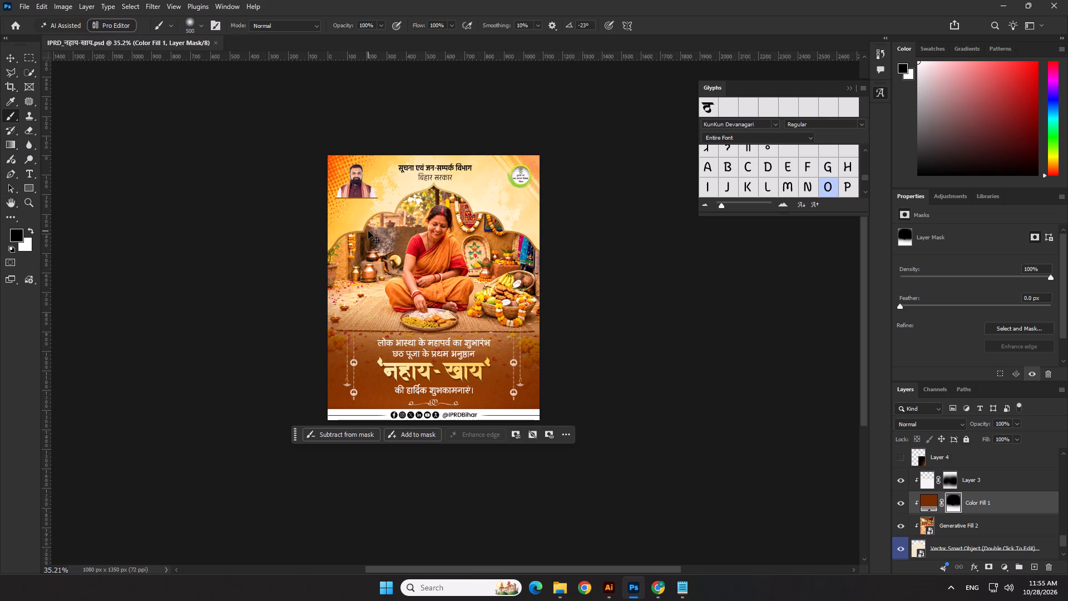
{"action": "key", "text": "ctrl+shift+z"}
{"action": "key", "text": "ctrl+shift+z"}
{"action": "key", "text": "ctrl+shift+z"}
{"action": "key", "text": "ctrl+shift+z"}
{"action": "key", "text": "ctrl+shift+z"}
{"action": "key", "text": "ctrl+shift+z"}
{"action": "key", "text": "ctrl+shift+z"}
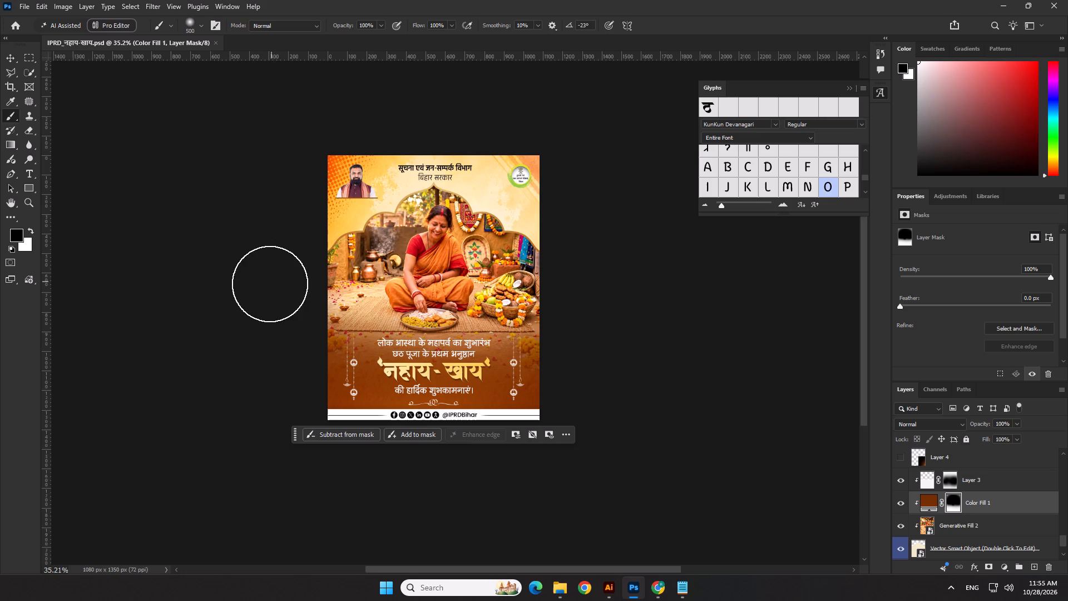
Deselect all layers with the Move tool, step through the recent history with redo and undo, and save the poster.
{"action": "left_click", "coordinate": [8, 58]}
{"action": "left_click", "coordinate": [136, 186]}
{"action": "key", "text": "ctrl+shift+z"}
{"action": "key", "text": "ctrl+shift+z"}
{"action": "key", "text": "ctrl+shift+z"}
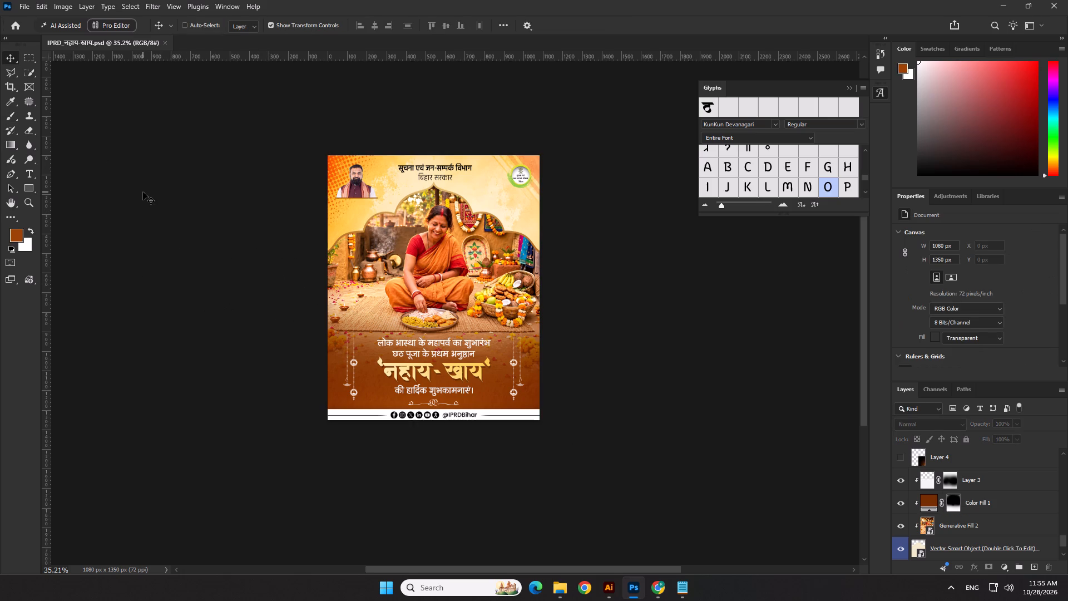
{"action": "key", "text": "ctrl+shift+z"}
{"action": "key", "text": "ctrl+shift+z"}
{"action": "key", "text": "ctrl+z"}
{"action": "key", "text": "ctrl+z"}
{"action": "key", "text": "ctrl+z"}
{"action": "key", "text": "ctrl+z"}
{"action": "key", "text": "ctrl+z"}
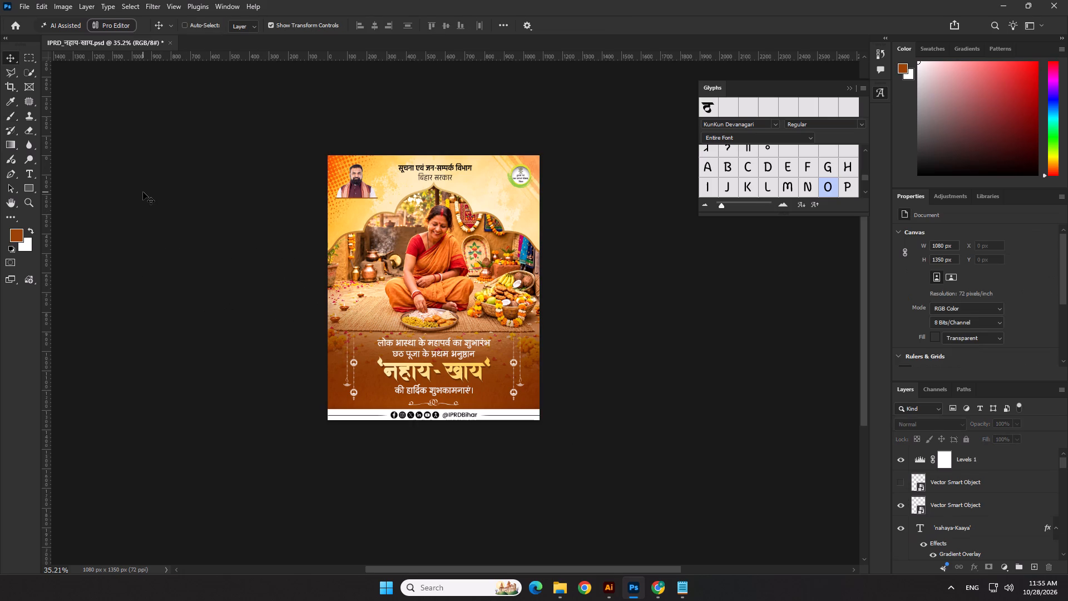
{"action": "key", "text": "ctrl+s"}
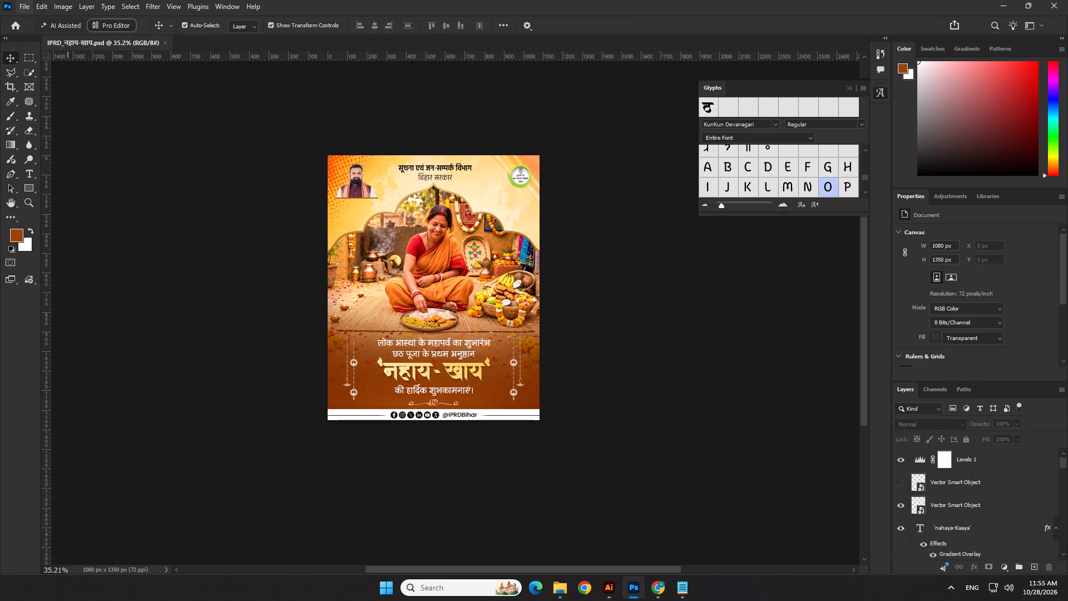
Save a PNG copy of the poster as IPRD_नहाय-खाय copy.png with large file size, replacing the existing file.
{"action": "left_click", "coordinate": [18, 4]}
{"action": "left_click", "coordinate": [60, 147]}
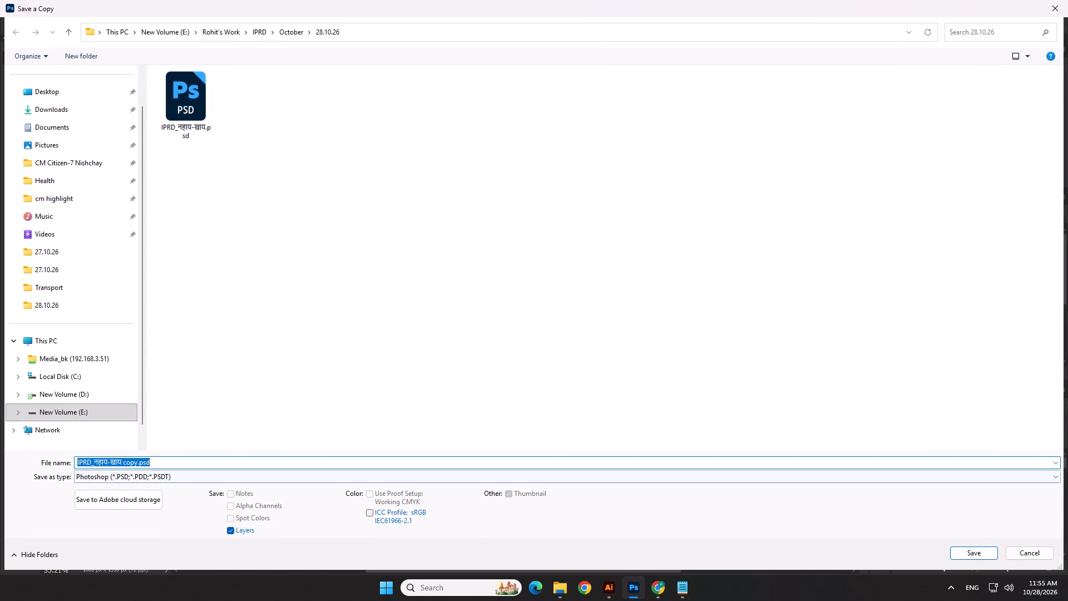
{"action": "left_click", "coordinate": [187, 478]}
{"action": "left_click", "coordinate": [156, 401]}
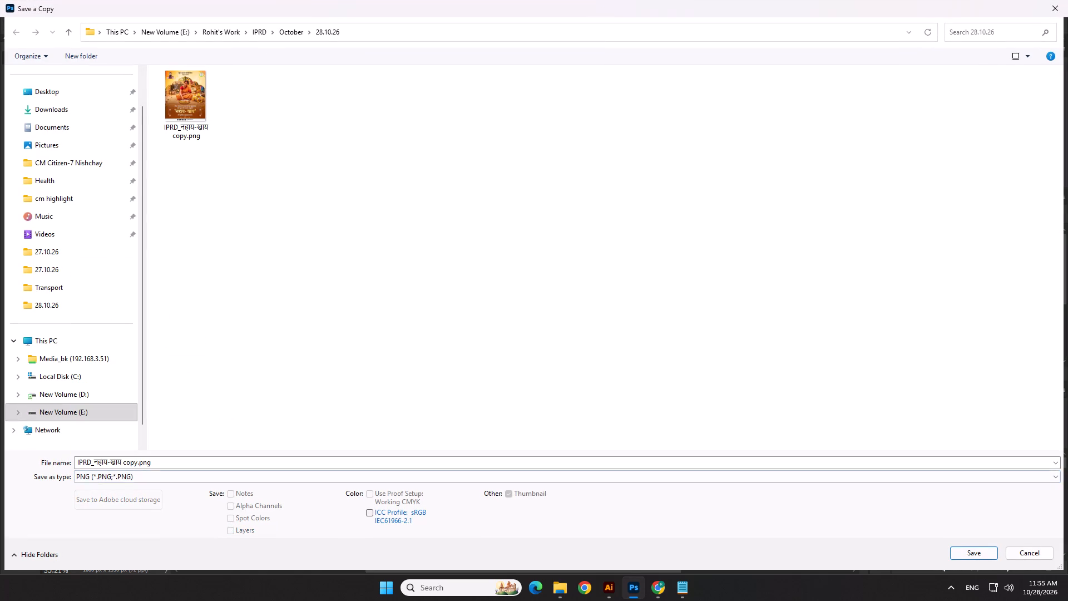
{"action": "left_click", "coordinate": [968, 560]}
{"action": "left_click", "coordinate": [975, 555]}
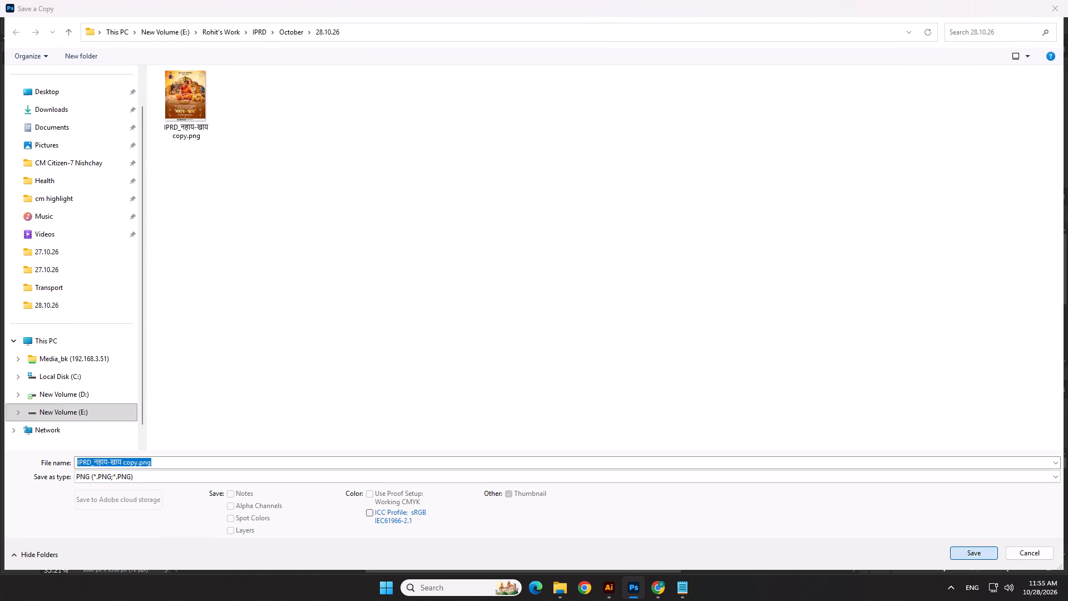
{"action": "left_click", "coordinate": [554, 294]}
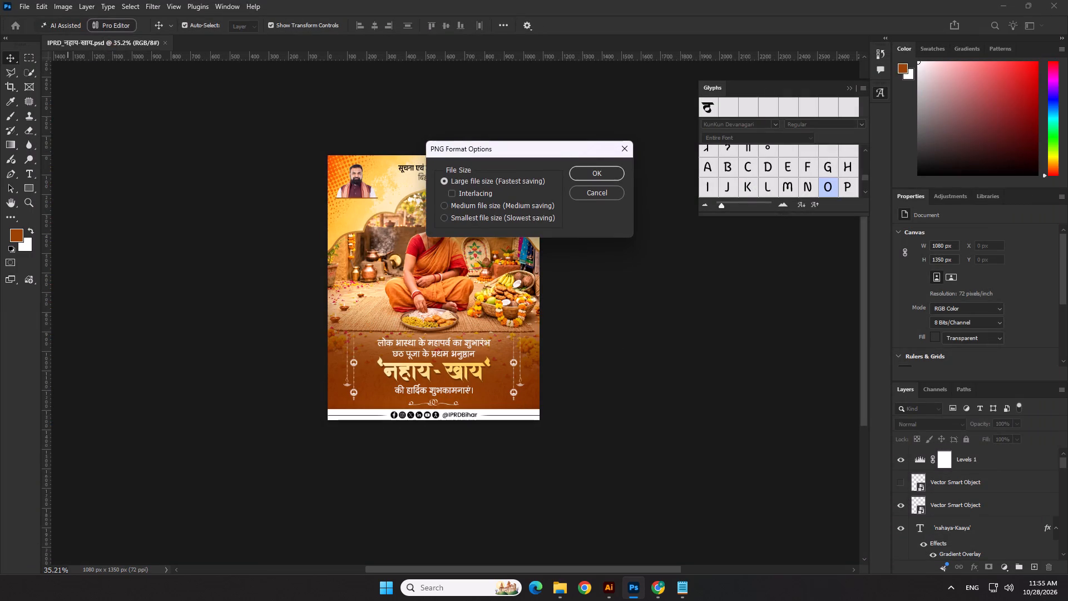
{"action": "left_click", "coordinate": [610, 174]}
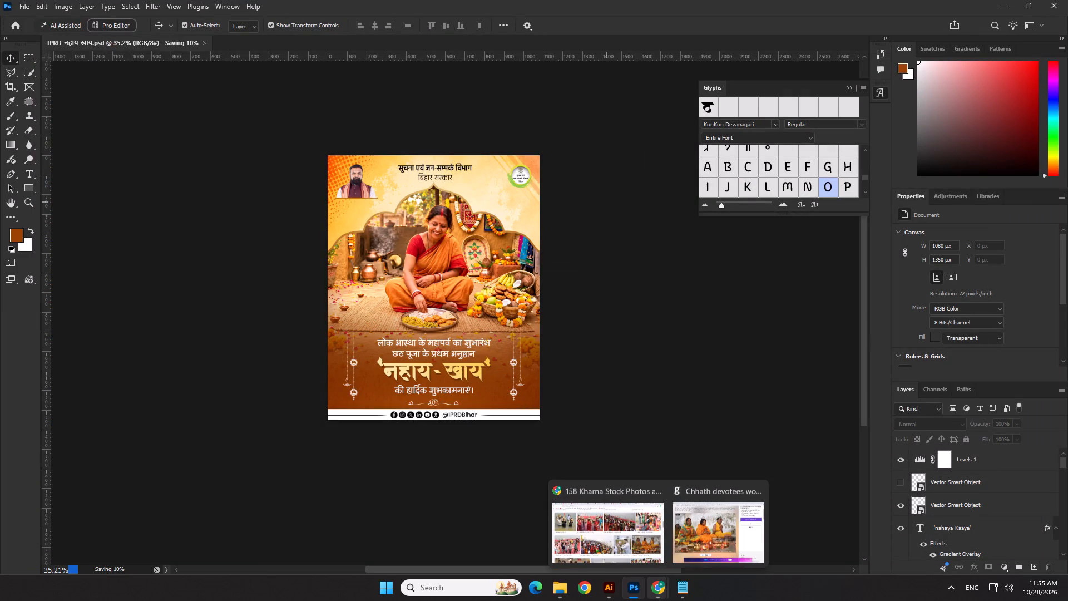
Switch to the Getty Images window in Chrome and copy the photo of the three seated devotees.
{"action": "left_click", "coordinate": [656, 592]}
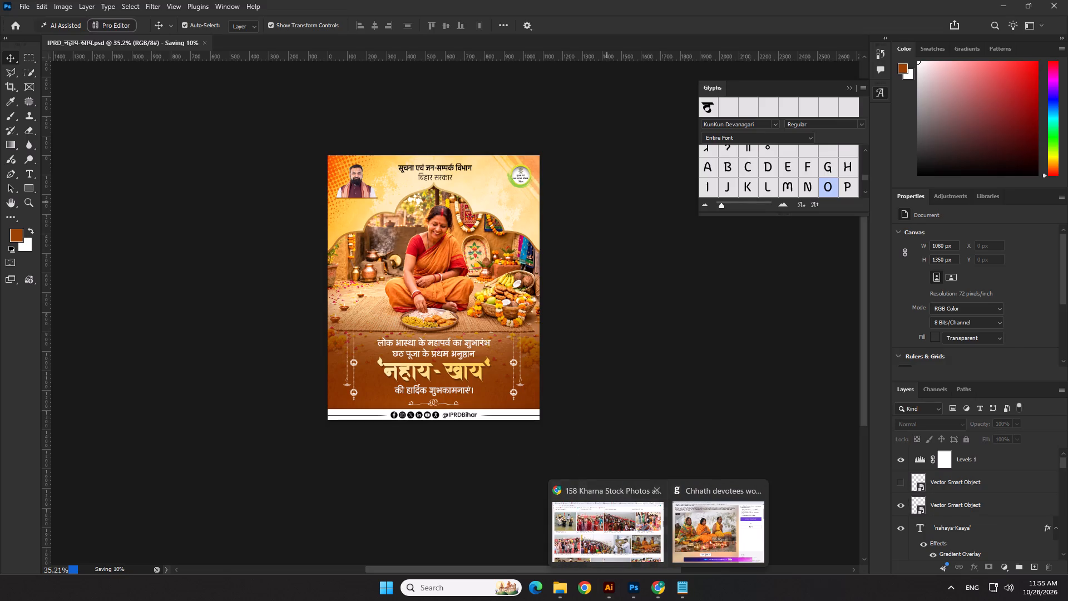
{"action": "left_click", "coordinate": [617, 586]}
{"action": "left_click", "coordinate": [639, 590]}
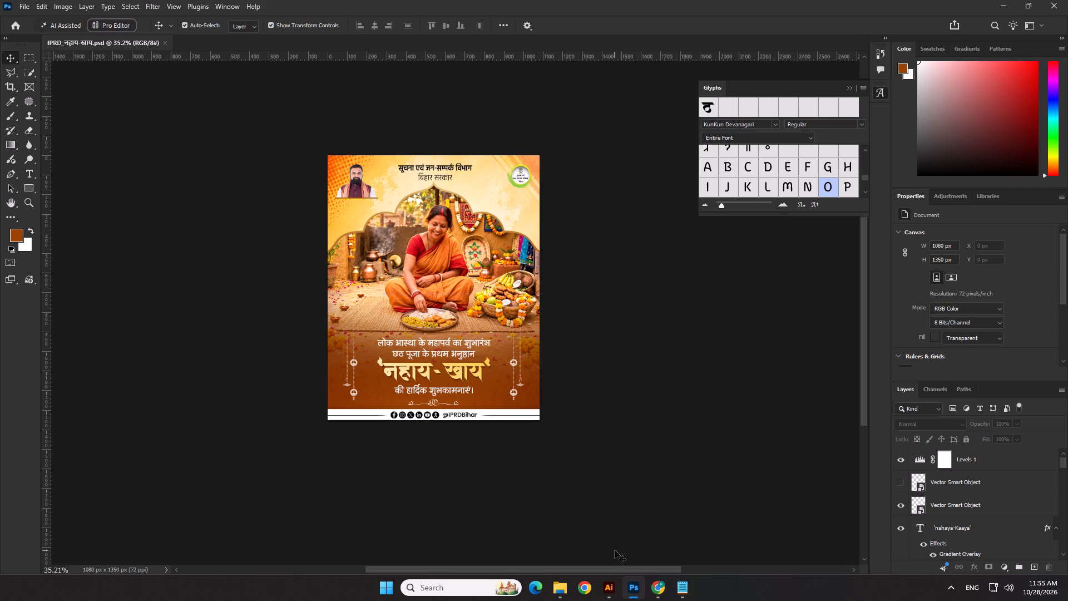
{"action": "left_click", "coordinate": [657, 589]}
{"action": "left_click", "coordinate": [627, 592]}
{"action": "left_click", "coordinate": [662, 592]}
{"action": "left_click", "coordinate": [713, 531]}
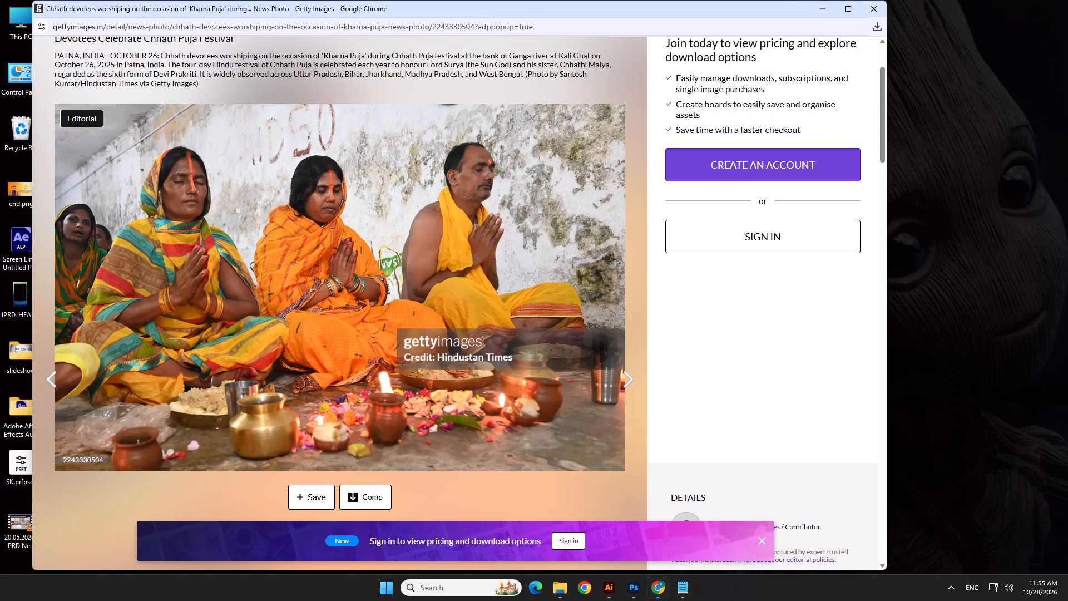
{"action": "right_click", "coordinate": [413, 226]}
{"action": "left_click", "coordinate": [444, 267]}
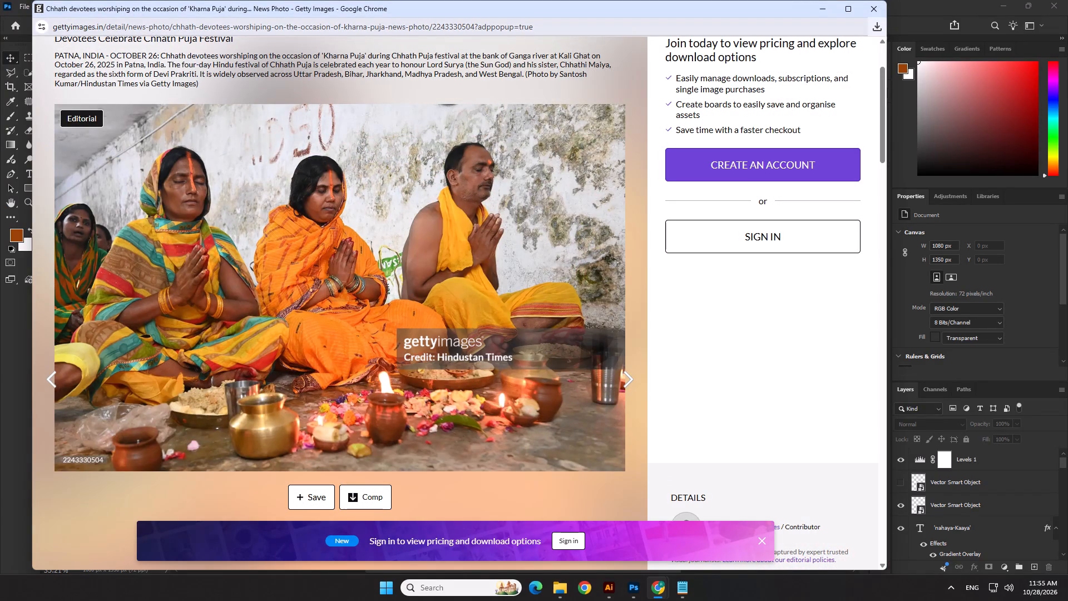
{"action": "left_click", "coordinate": [819, 14]}
{"action": "left_click", "coordinate": [661, 591]}
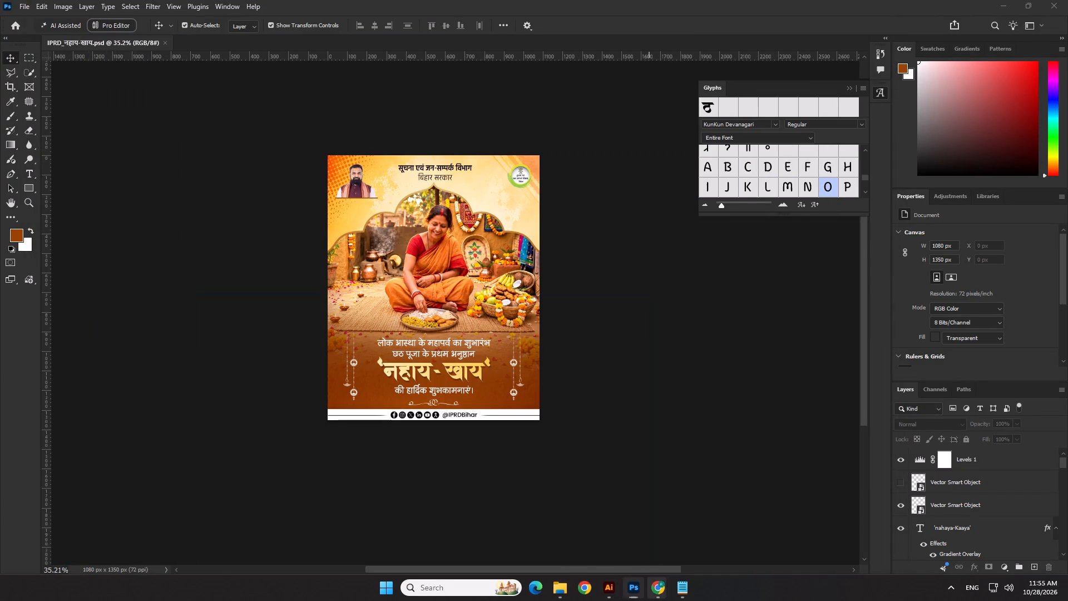
{"action": "left_click", "coordinate": [700, 535]}
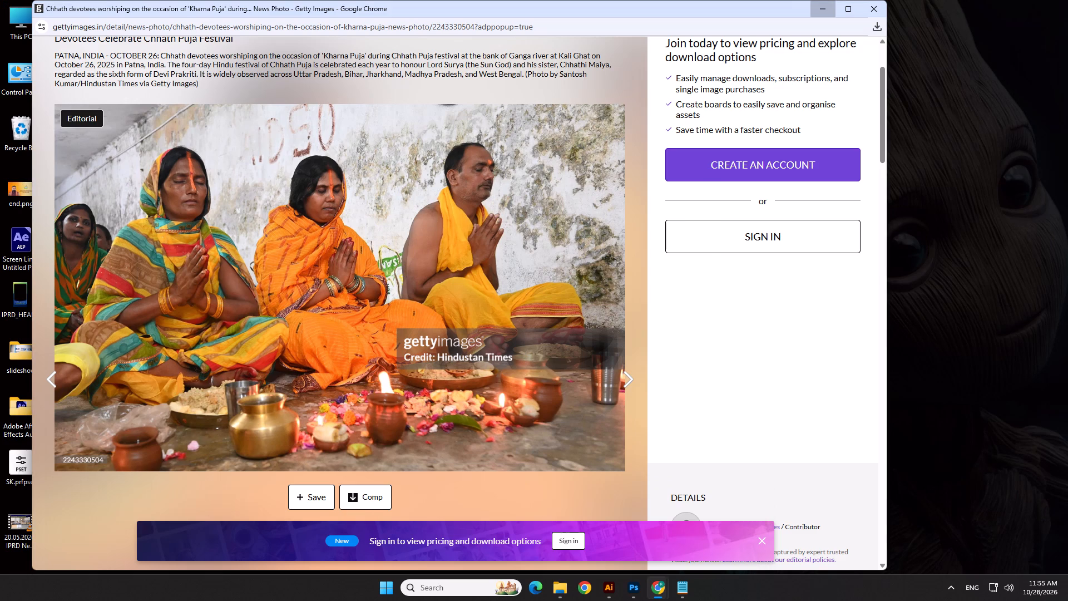
{"action": "left_click", "coordinate": [636, 590]}
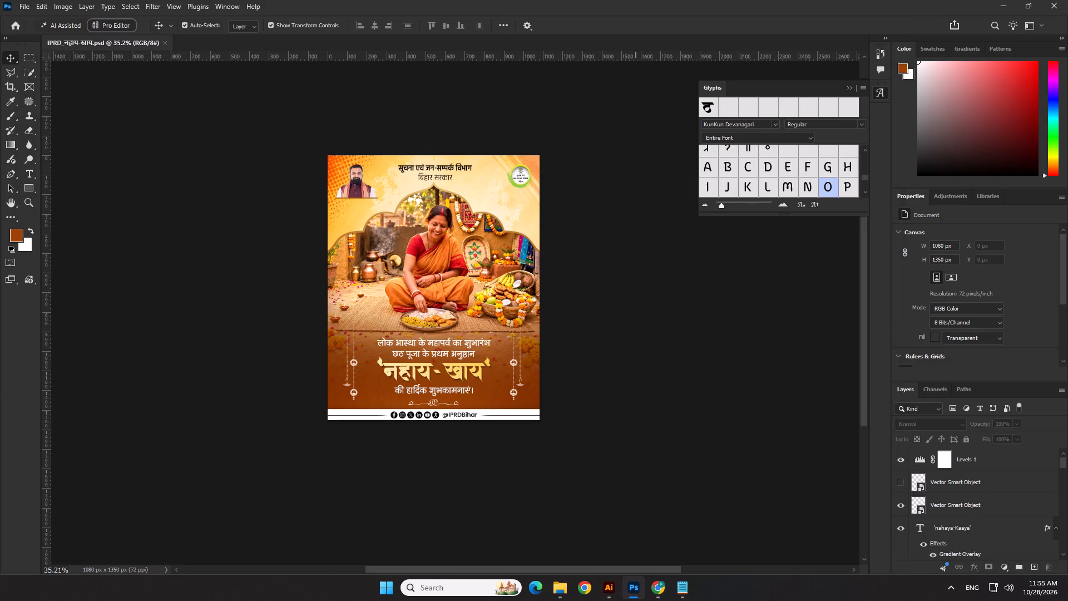
{"action": "left_click", "coordinate": [657, 587]}
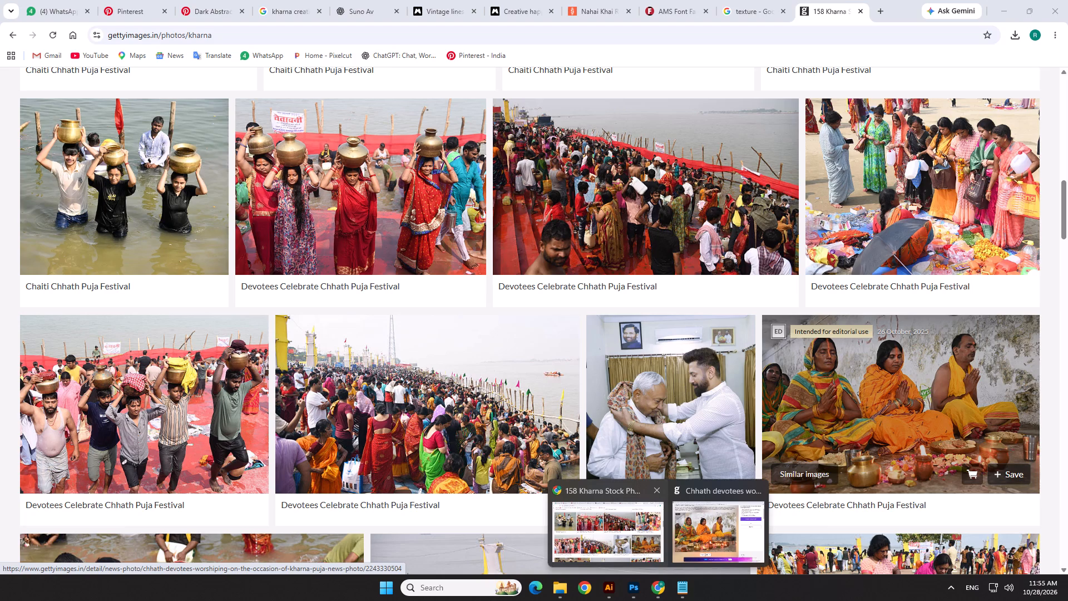
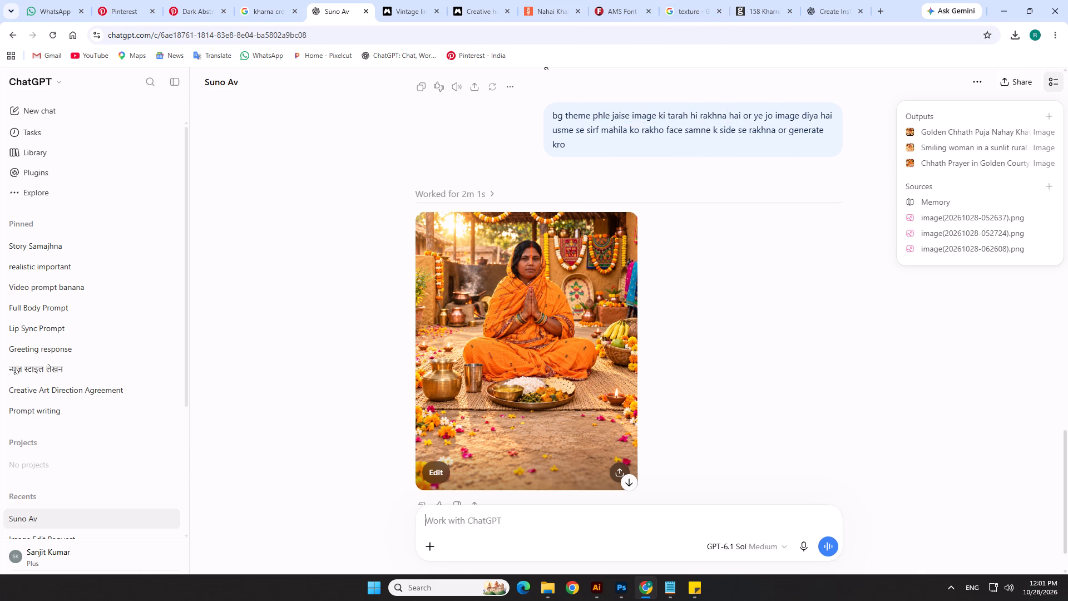
Open the newly generated image of the woman in an orange sari praying with folded hands and copy it.
{"action": "left_click", "coordinate": [601, 358]}
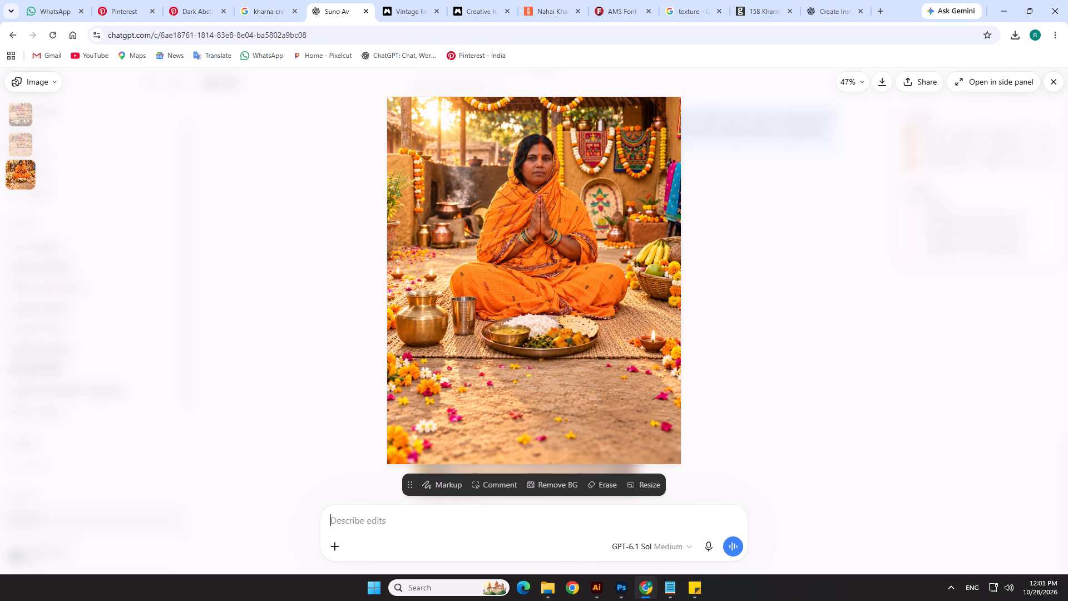
{"action": "right_click", "coordinate": [562, 280]}
{"action": "left_click", "coordinate": [604, 326]}
Switch to Photoshop and bring up the IPRD_खरना.psd poster with nothing selected.
{"action": "key", "text": "alt+Tab"}
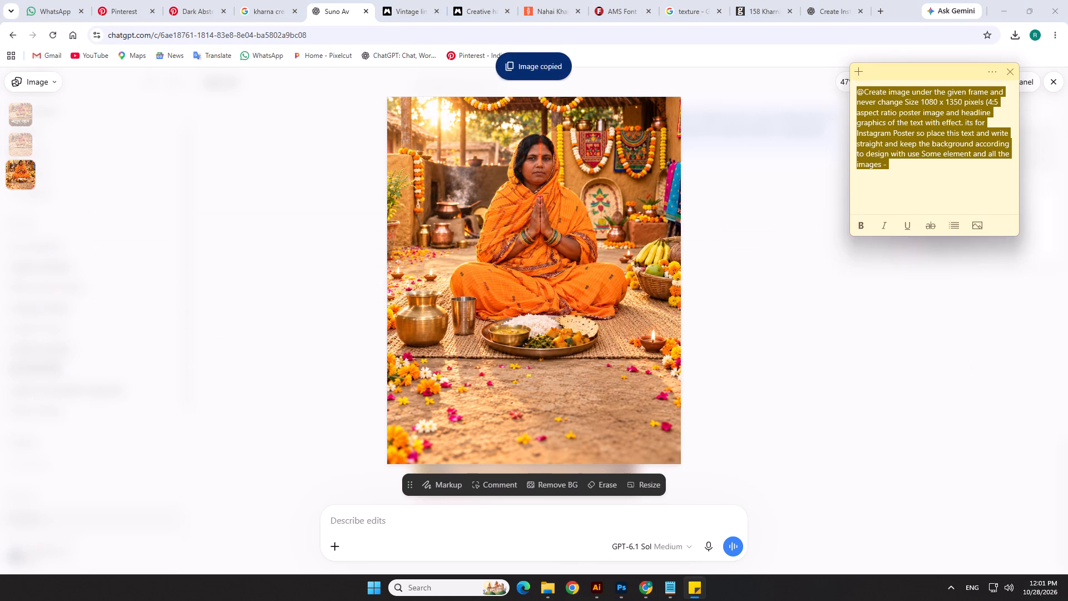
{"action": "key", "text": "alt+Tab"}
{"action": "key", "text": "alt+Tab"}
{"action": "left_click", "coordinate": [418, 304], "text": "alt"}
{"action": "scroll", "coordinate": [500, 238], "scroll_direction": "up", "scroll_amount": 2}
{"action": "left_click", "coordinate": [117, 226]}
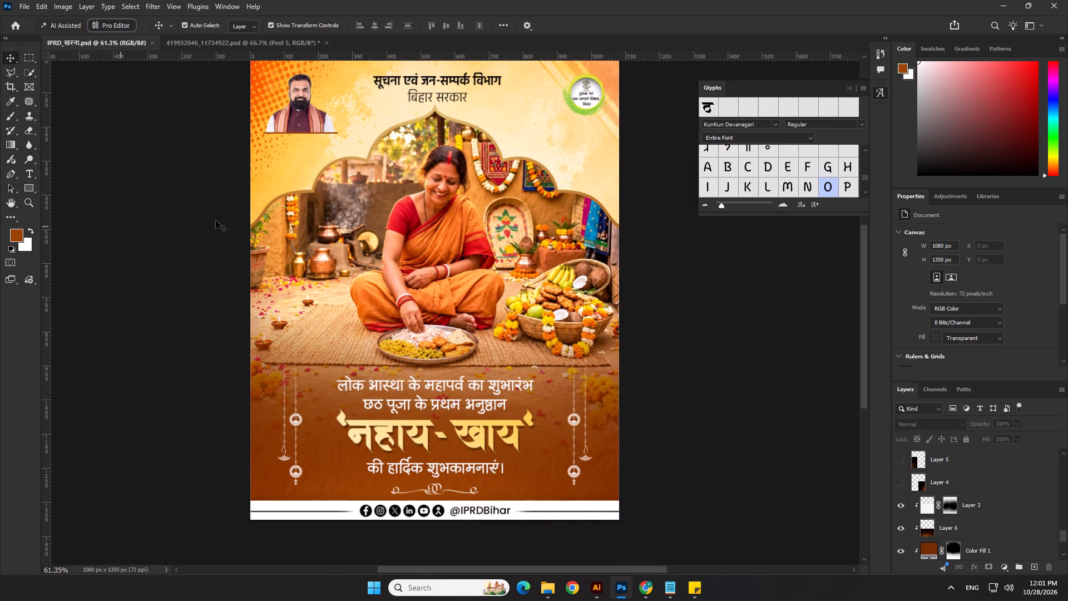
{"action": "left_click", "coordinate": [223, 40]}
{"action": "left_click", "coordinate": [82, 37]}
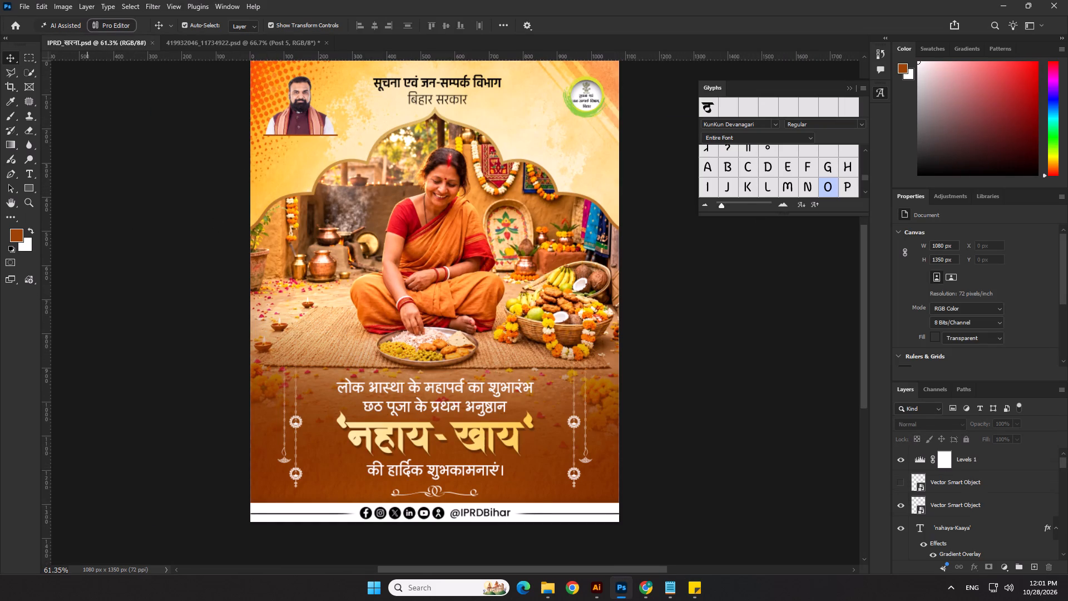
Open IPRD_नहाय-खाय.psd from the October 28.10.26 folder in Photoshop.
{"action": "left_click", "coordinate": [551, 588]}
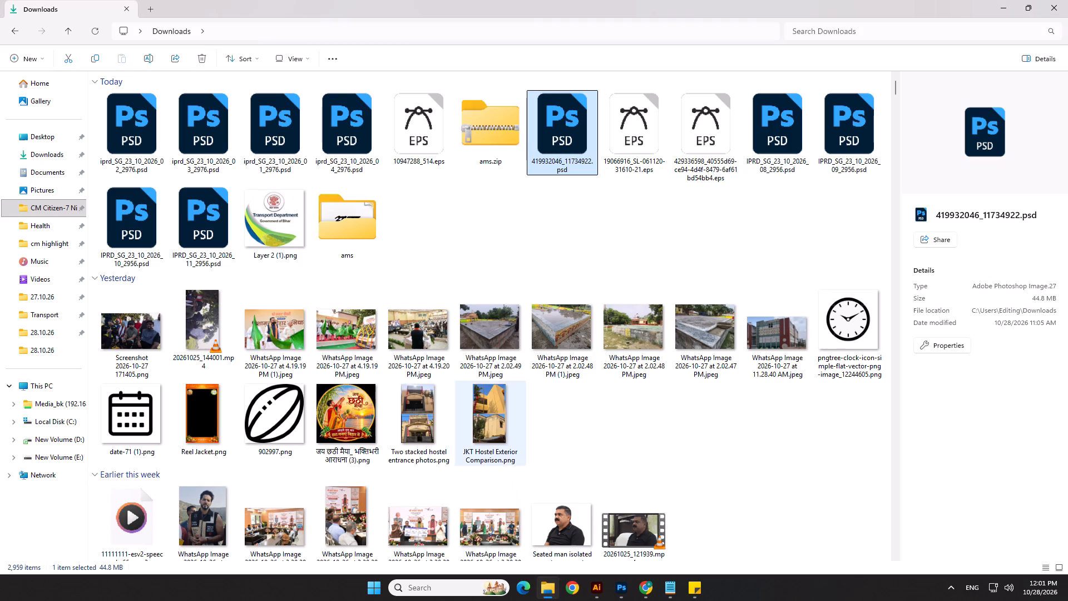
{"action": "left_click", "coordinate": [51, 351]}
{"action": "left_click", "coordinate": [168, 294]}
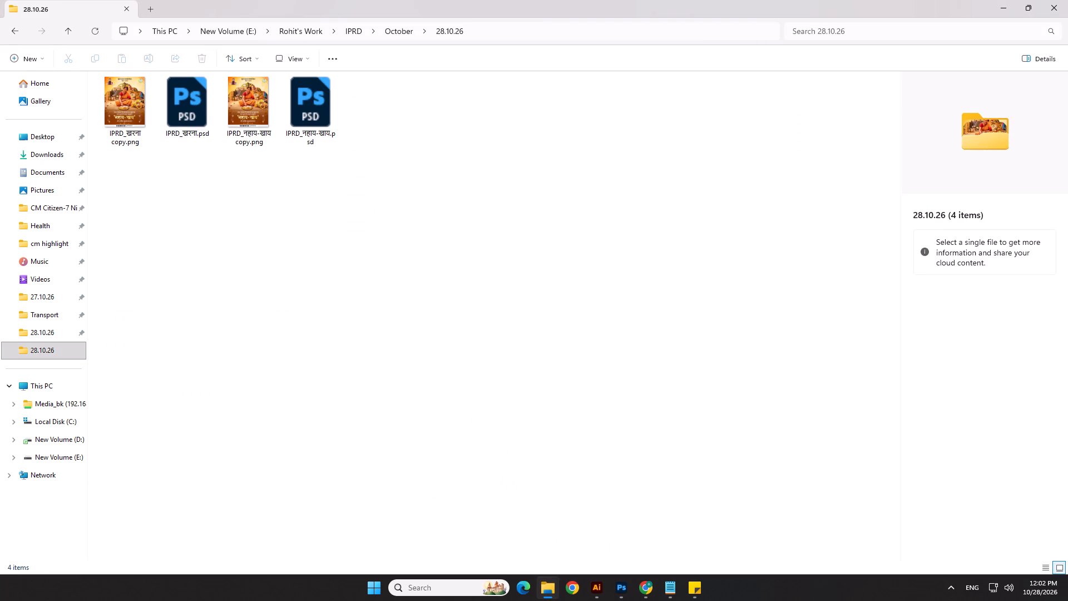
{"action": "double_click", "coordinate": [296, 103]}
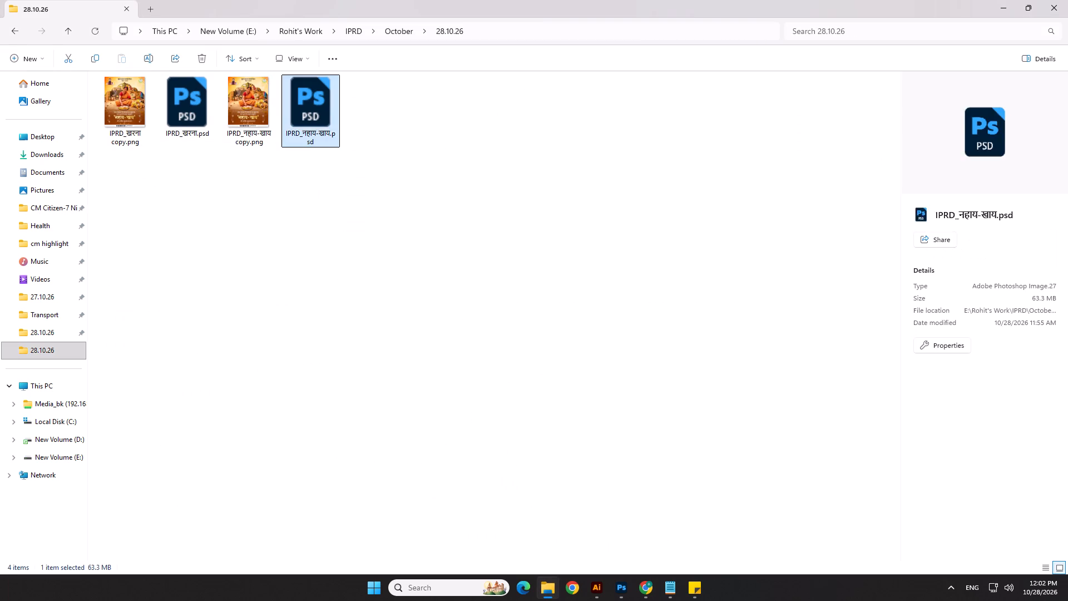
Save the poster as a new file named IPRD_नहाय-खाय_2.psd.
{"action": "left_click", "coordinate": [22, 6]}
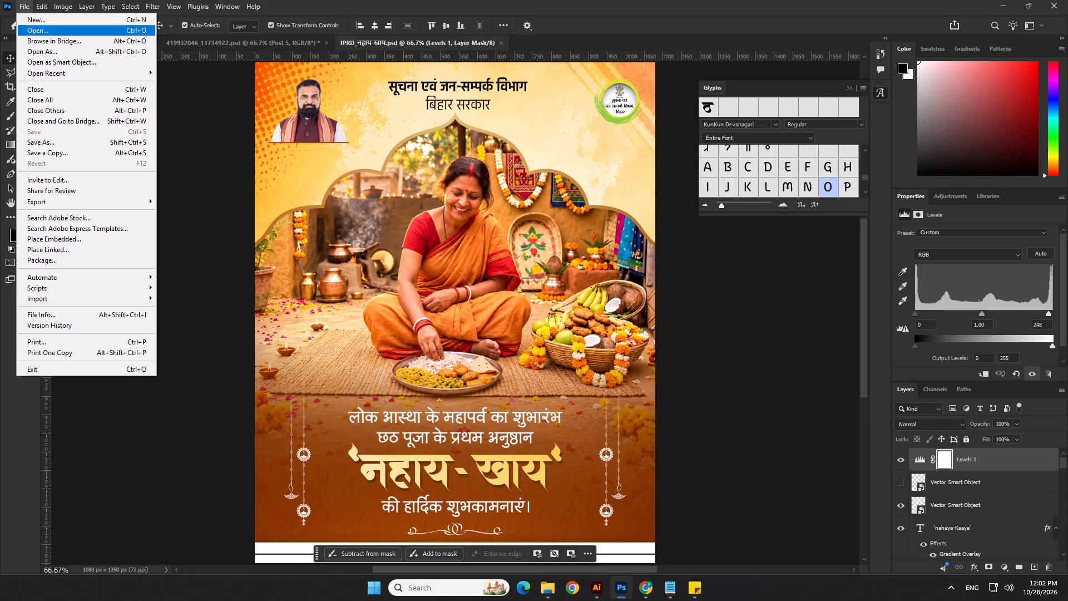
{"action": "left_click", "coordinate": [49, 137]}
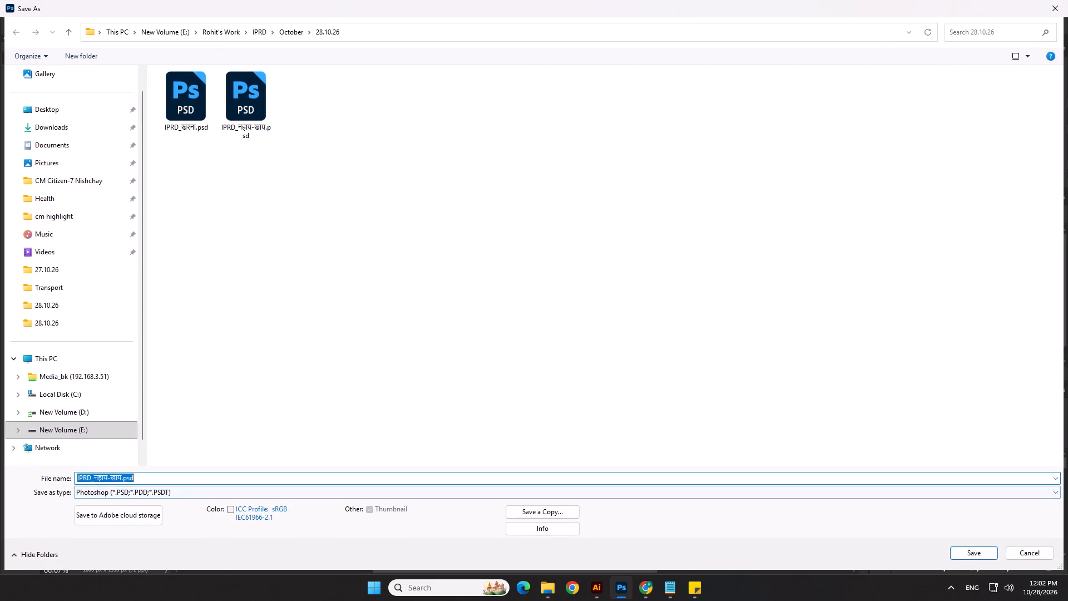
{"action": "left_click", "coordinate": [121, 480]}
{"action": "type", "text": "_2"}
{"action": "key", "text": "Return"}
{"action": "key", "text": "Return"}
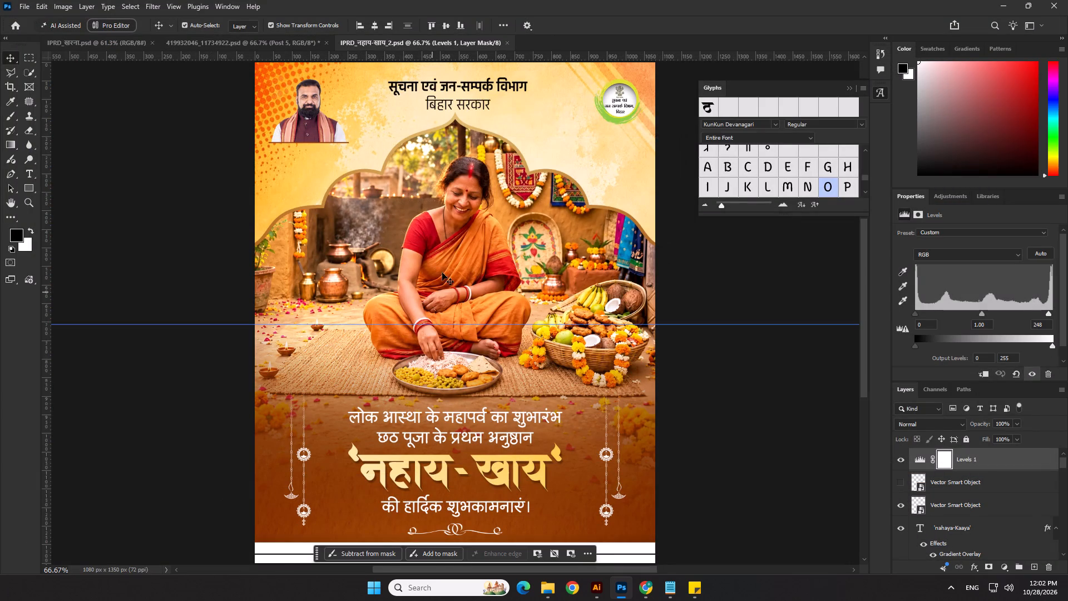
Replace the cooking-woman picture by pasting the copied praying-woman image above it and deleting the Generative Fill 2 layer.
{"action": "left_click", "coordinate": [453, 243]}
{"action": "scroll", "coordinate": [986, 545], "scroll_direction": "down", "scroll_amount": 1}
{"action": "key", "text": "ctrl+v"}
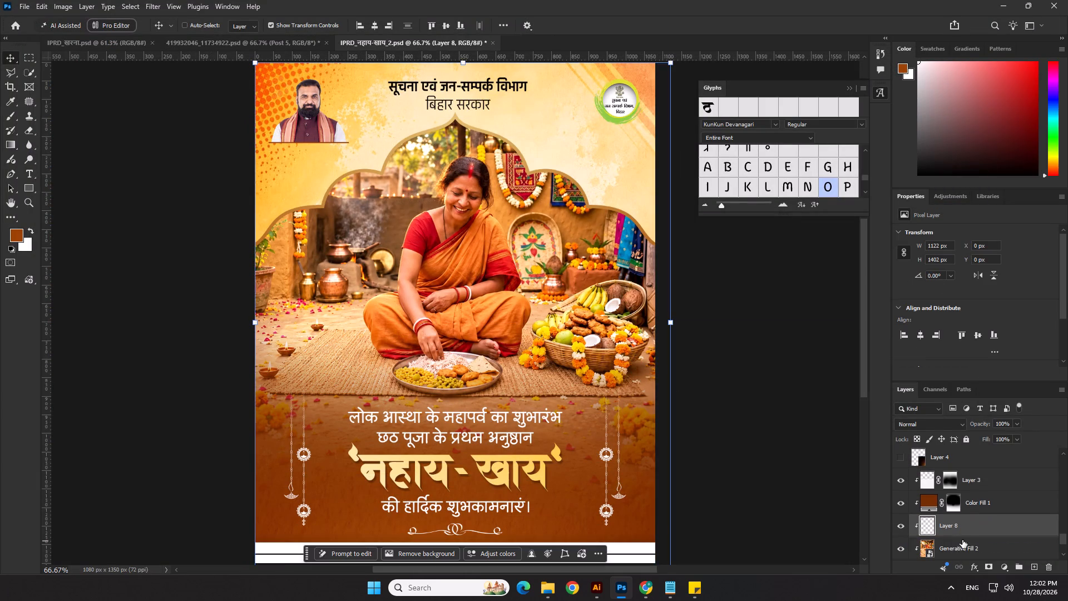
{"action": "left_click", "coordinate": [956, 542]}
{"action": "key", "text": "Delete"}
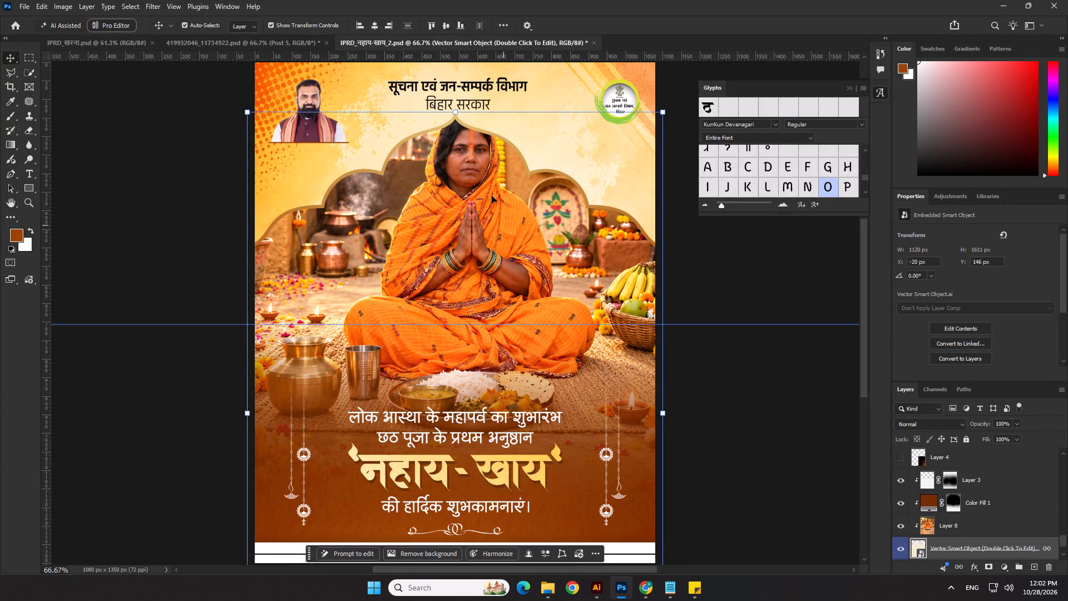
Scale the praying-woman image down to about 893 × 1116 px and position it inside the arch frame.
{"action": "scroll", "coordinate": [452, 141], "scroll_direction": "down", "scroll_amount": 3}
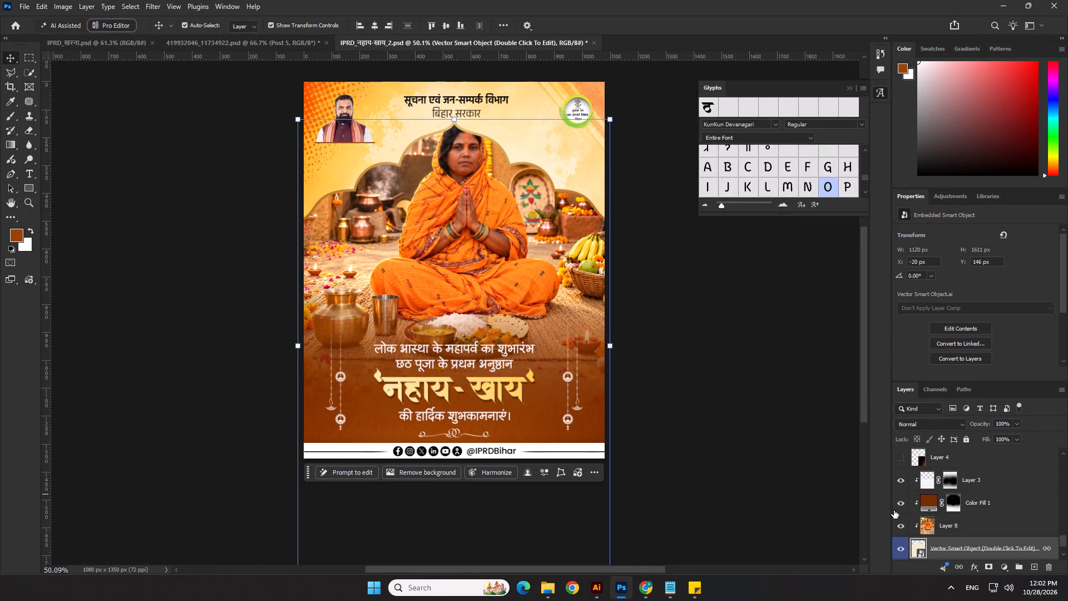
{"action": "left_click", "coordinate": [946, 528]}
{"action": "left_click_drag", "start_coordinate": [623, 276], "coordinate": [582, 275]}
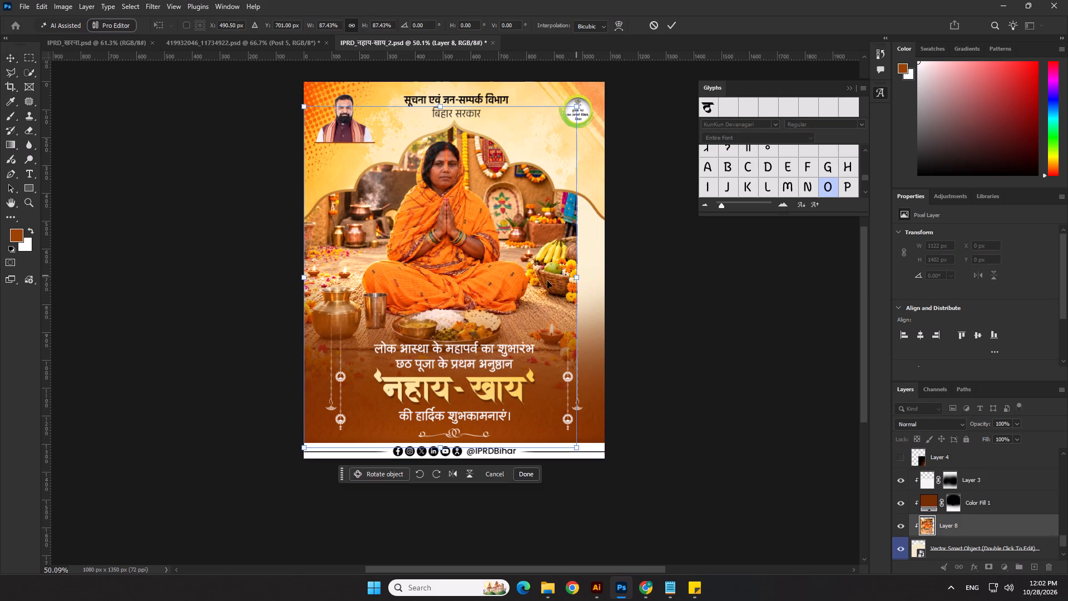
{"action": "left_click_drag", "start_coordinate": [530, 281], "coordinate": [541, 283]}
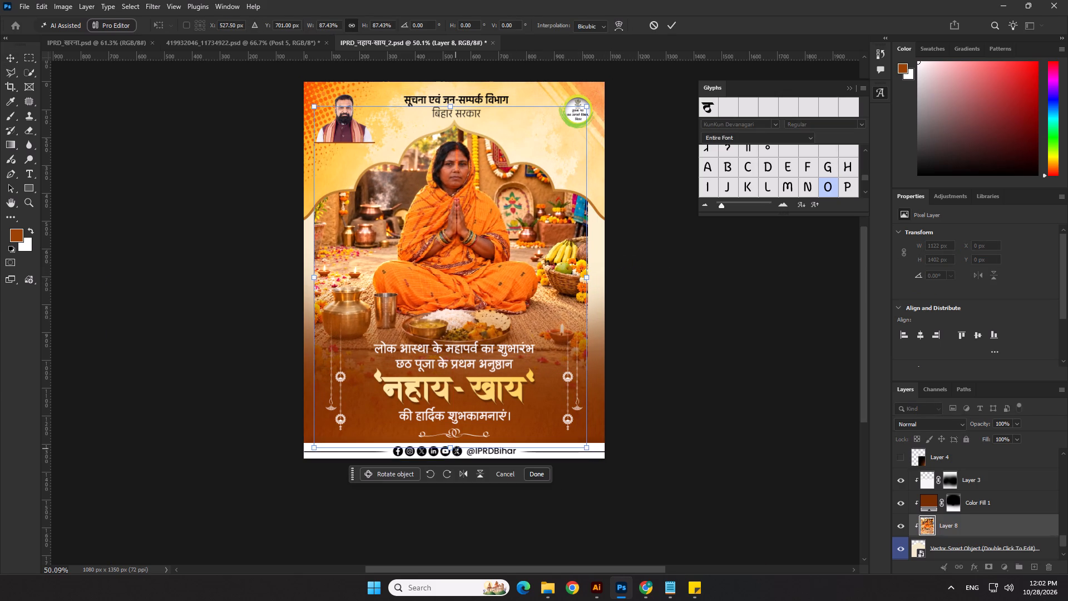
{"action": "left_click_drag", "start_coordinate": [454, 454], "coordinate": [455, 430]}
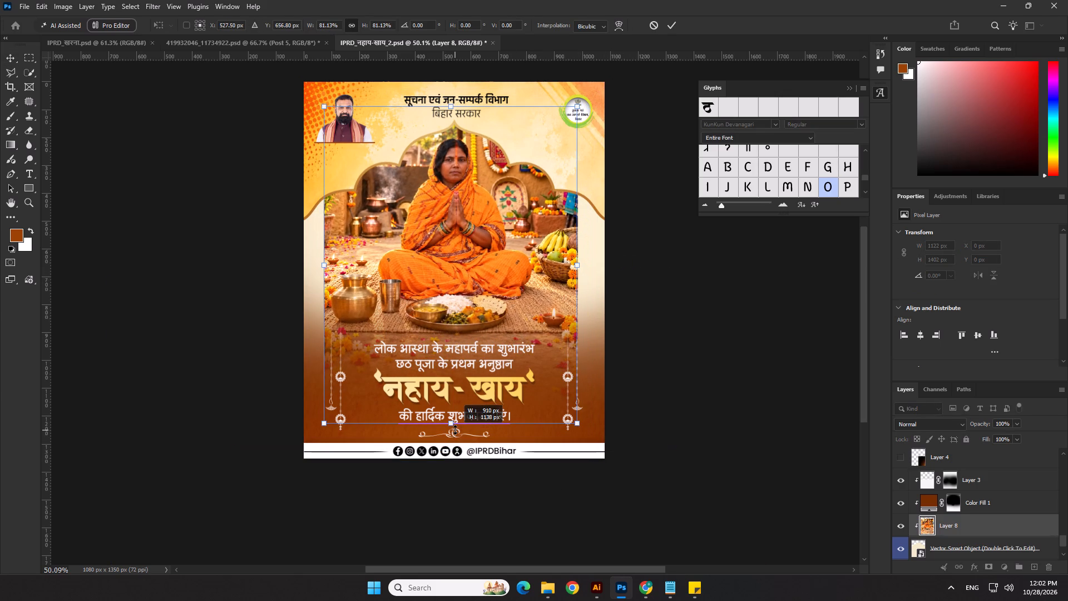
{"action": "left_click_drag", "start_coordinate": [455, 430], "coordinate": [455, 432]}
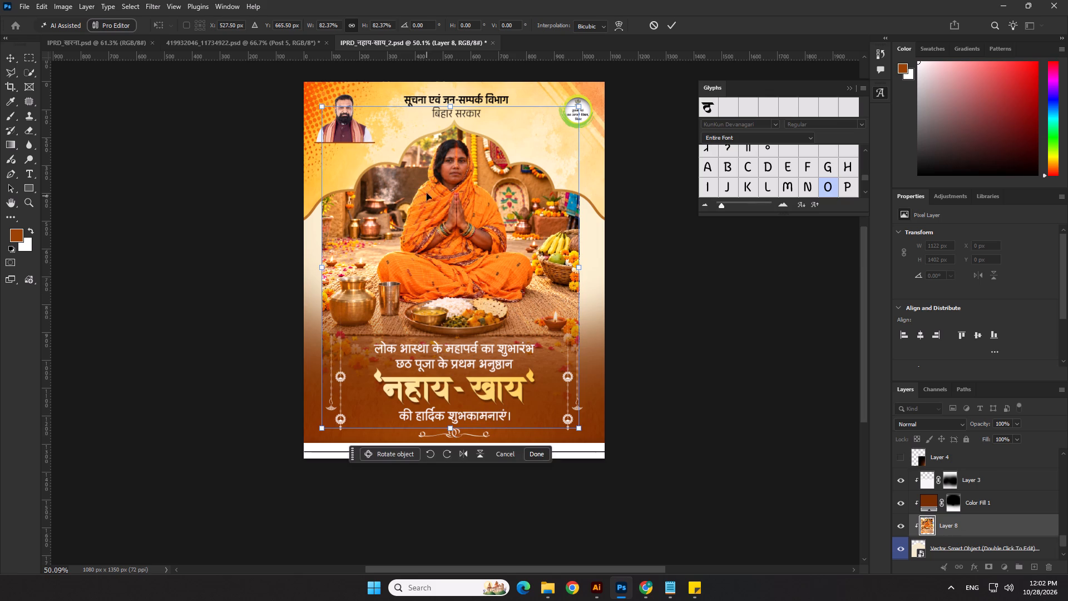
{"action": "left_click_drag", "start_coordinate": [454, 107], "coordinate": [451, 116]}
{"action": "key", "text": "Return"}
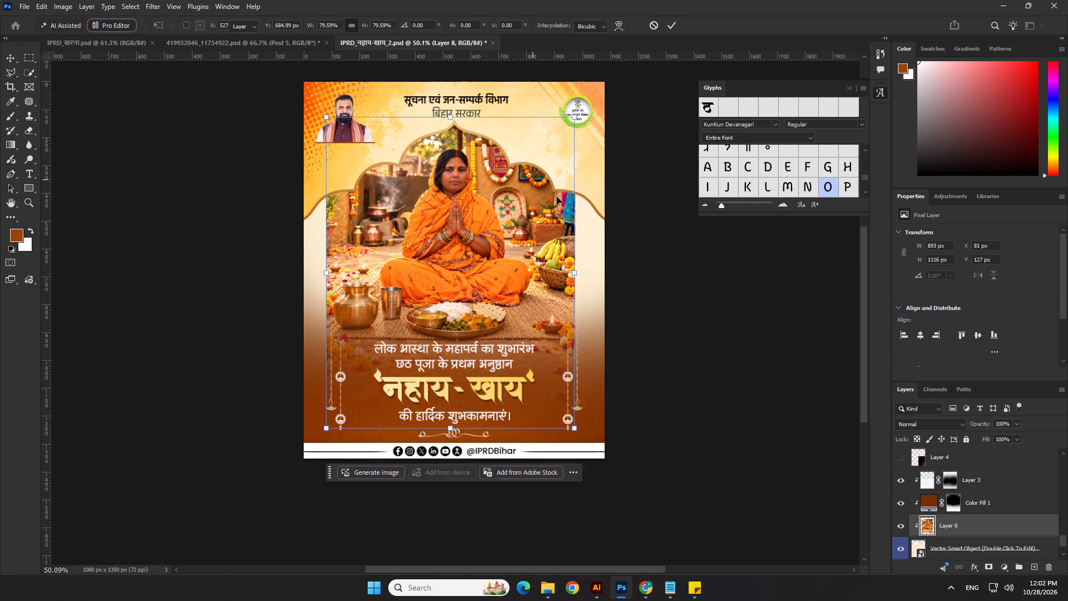
Nudge the praying-woman image up to about Y 121 px and centre it horizontally on the canvas.
{"action": "key", "text": "Up"}
{"action": "key", "text": "Up"}
{"action": "key", "text": "Up"}
{"action": "left_click", "coordinate": [373, 24]}
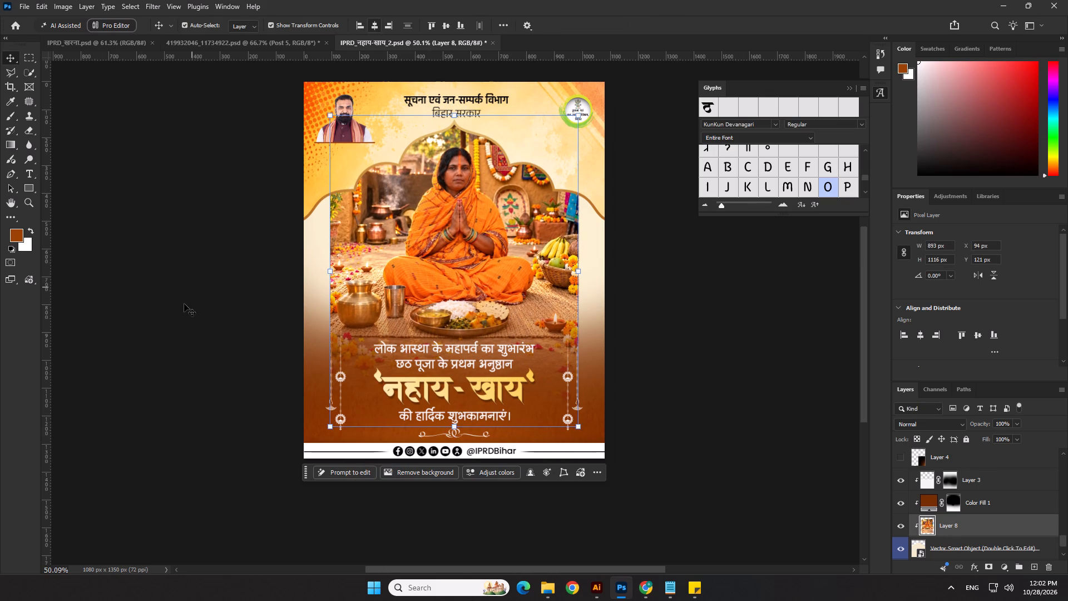
{"action": "left_click", "coordinate": [184, 304]}
Reduce the praying-woman image to about 875 × 1092 px and recentre it horizontally on the canvas.
{"action": "scroll", "coordinate": [403, 217], "scroll_direction": "up", "scroll_amount": 10}
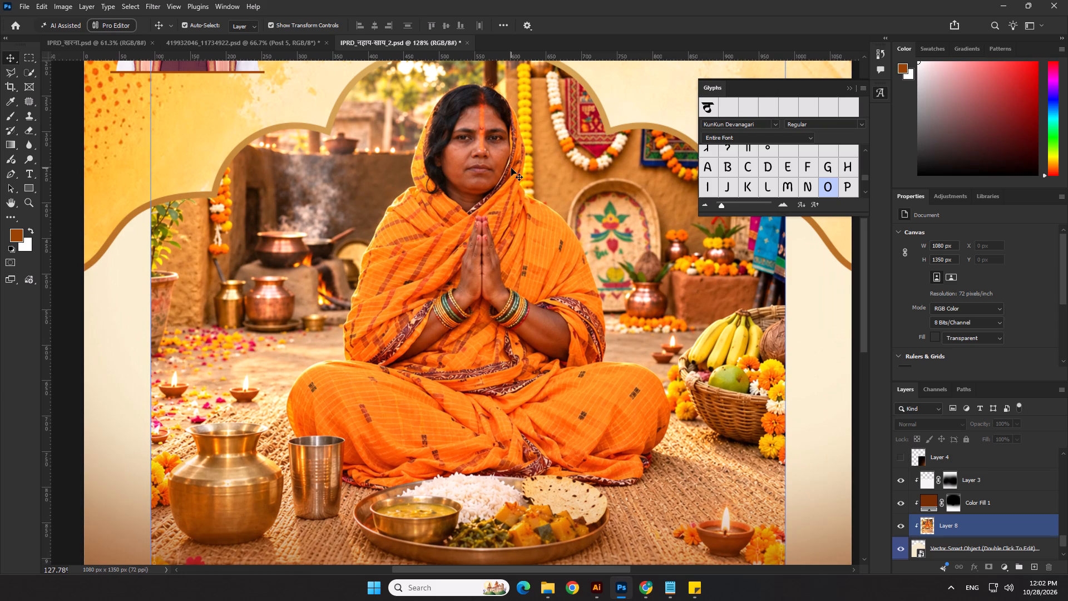
{"action": "scroll", "coordinate": [511, 168], "scroll_direction": "down", "scroll_amount": 9}
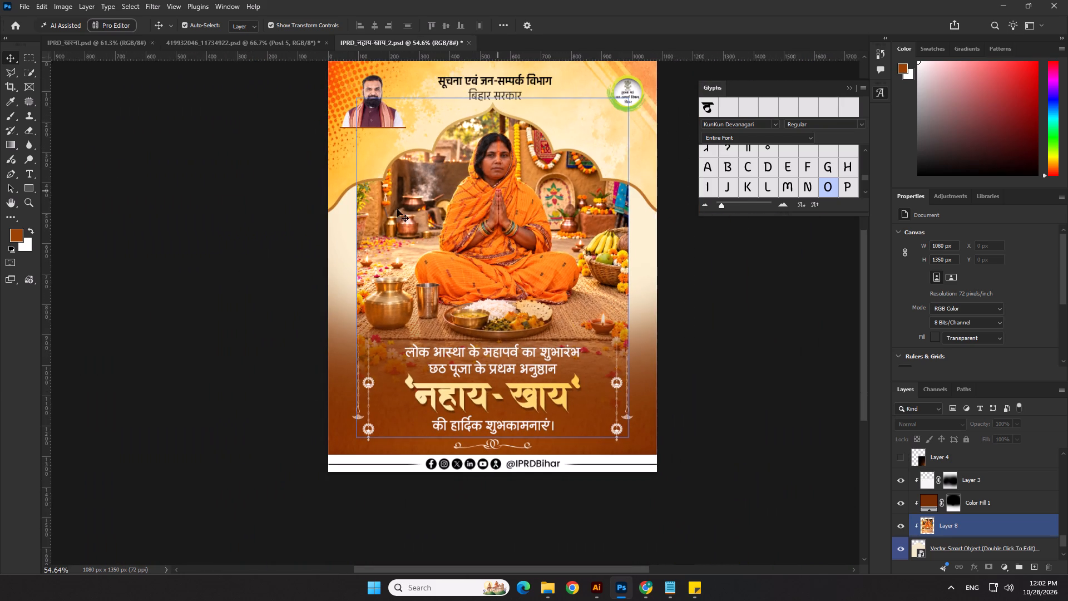
{"action": "left_click", "coordinate": [217, 224]}
{"action": "left_click", "coordinate": [503, 198]}
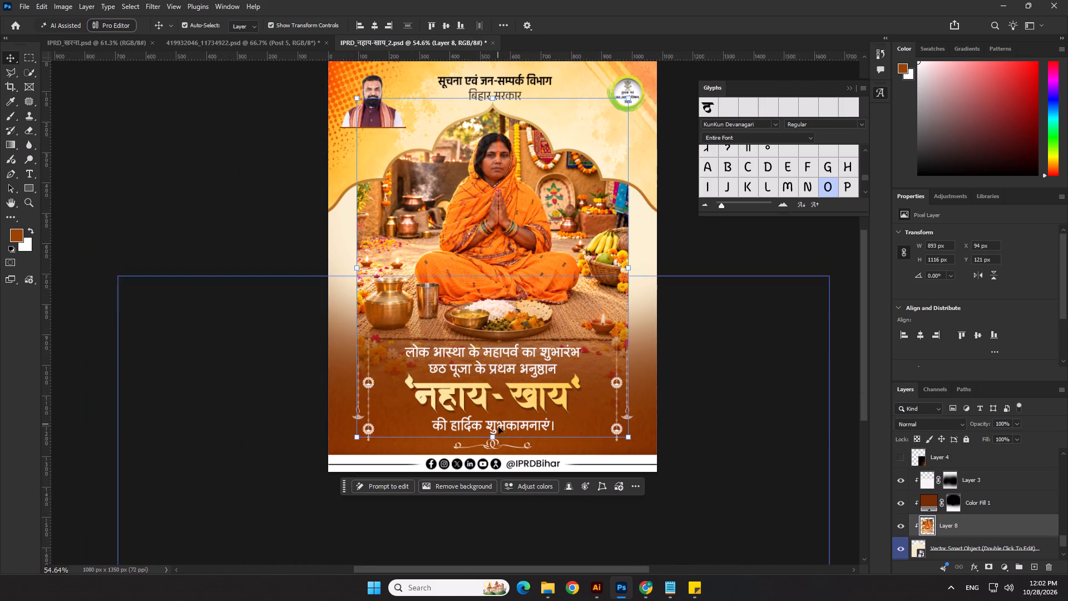
{"action": "left_click_drag", "start_coordinate": [493, 442], "coordinate": [496, 432]}
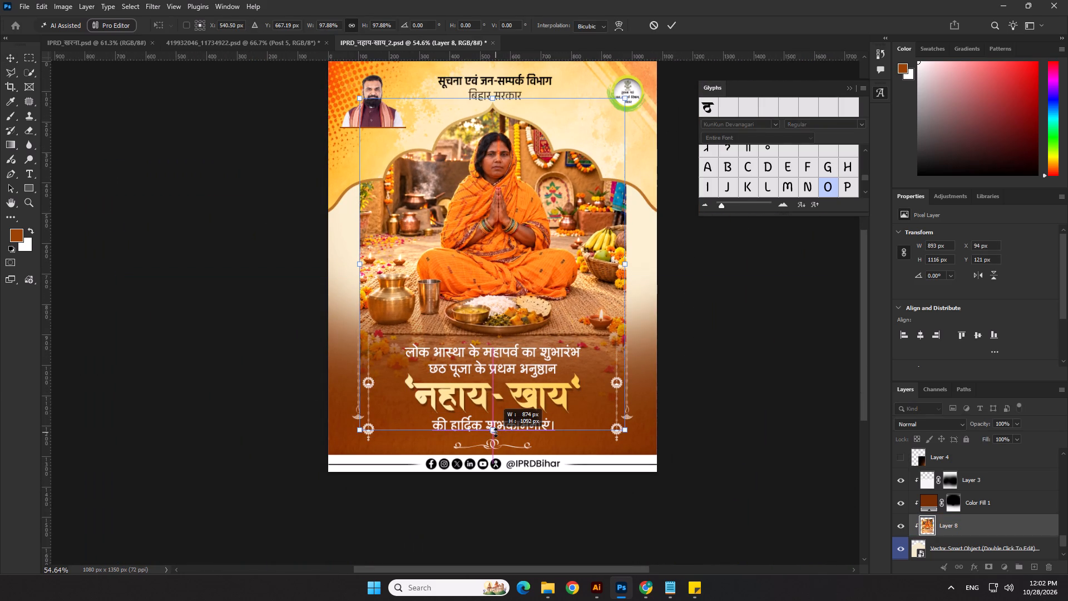
{"action": "left_click_drag", "start_coordinate": [496, 432], "coordinate": [492, 435]}
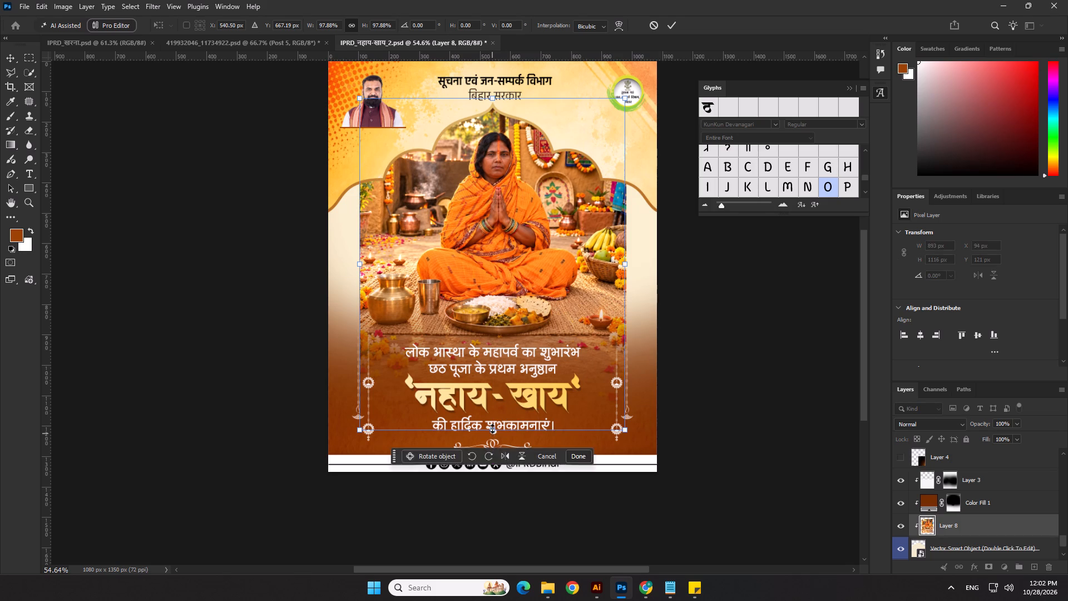
{"action": "key", "text": "Return"}
{"action": "left_click", "coordinate": [513, 218]}
{"action": "left_click", "coordinate": [376, 18]}
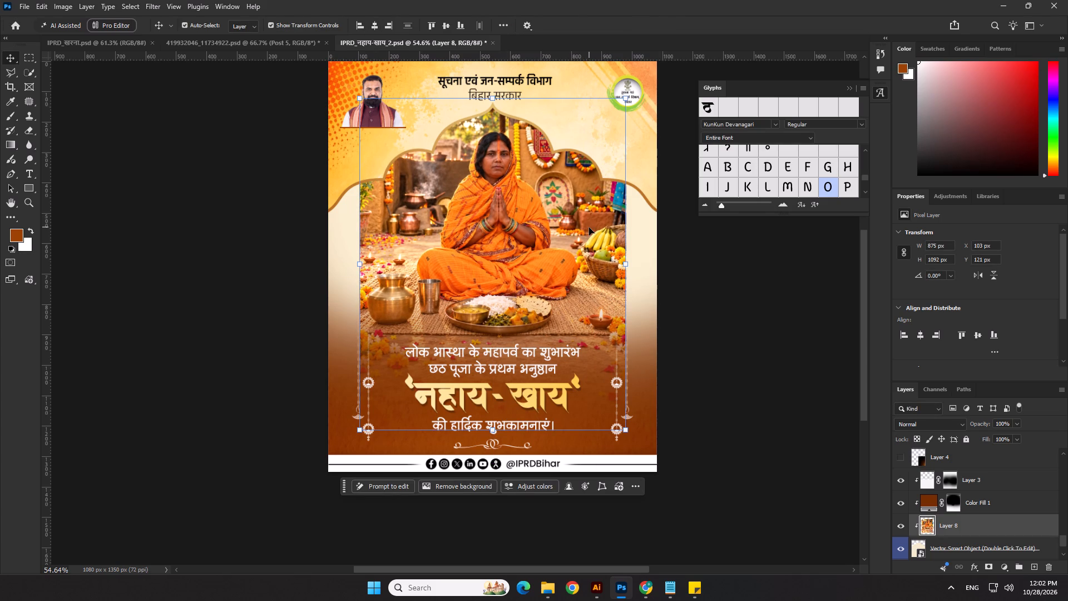
{"action": "key", "text": "Return"}
Nudge the praying-woman image left to about X 89 px.
{"action": "key", "text": "Left"}
{"action": "key", "text": "Left"}
{"action": "key", "text": "Left"}
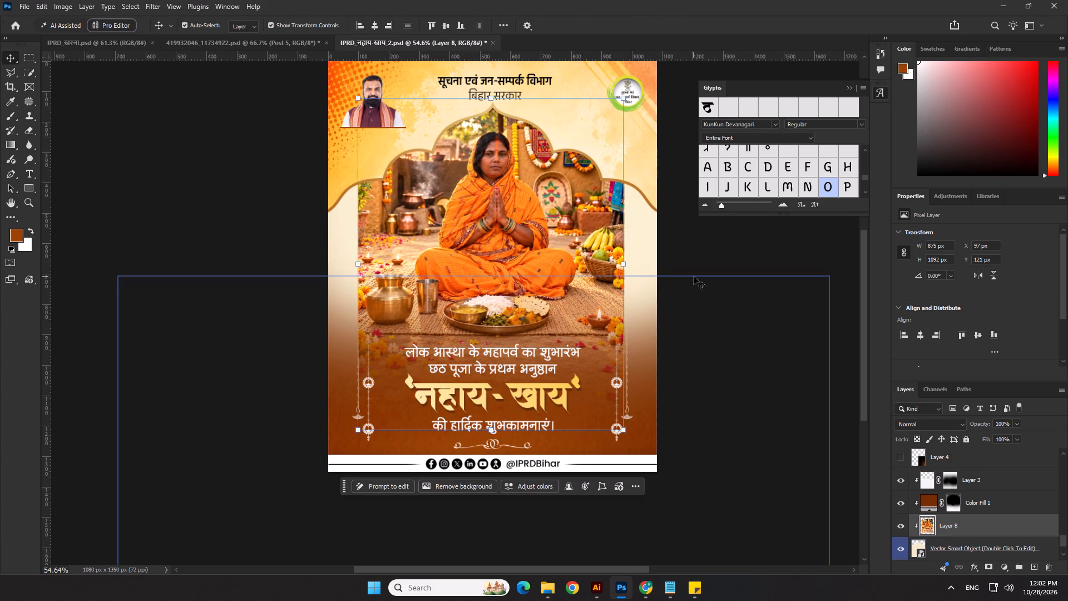
{"action": "key", "text": "Left"}
{"action": "key", "text": "Left"}
{"action": "key", "text": "Left"}
{"action": "key", "text": "Left"}
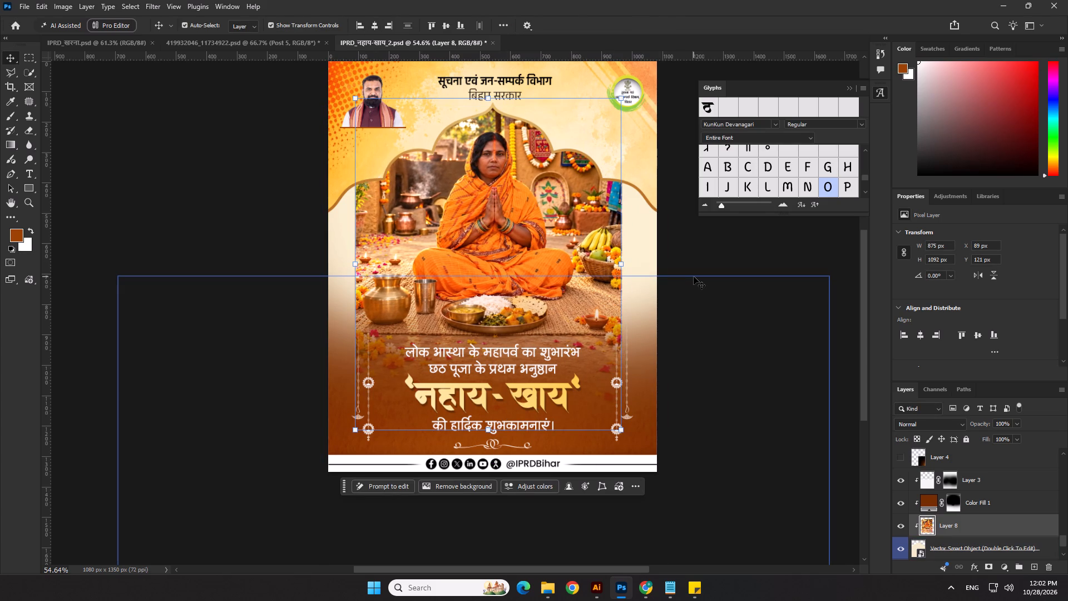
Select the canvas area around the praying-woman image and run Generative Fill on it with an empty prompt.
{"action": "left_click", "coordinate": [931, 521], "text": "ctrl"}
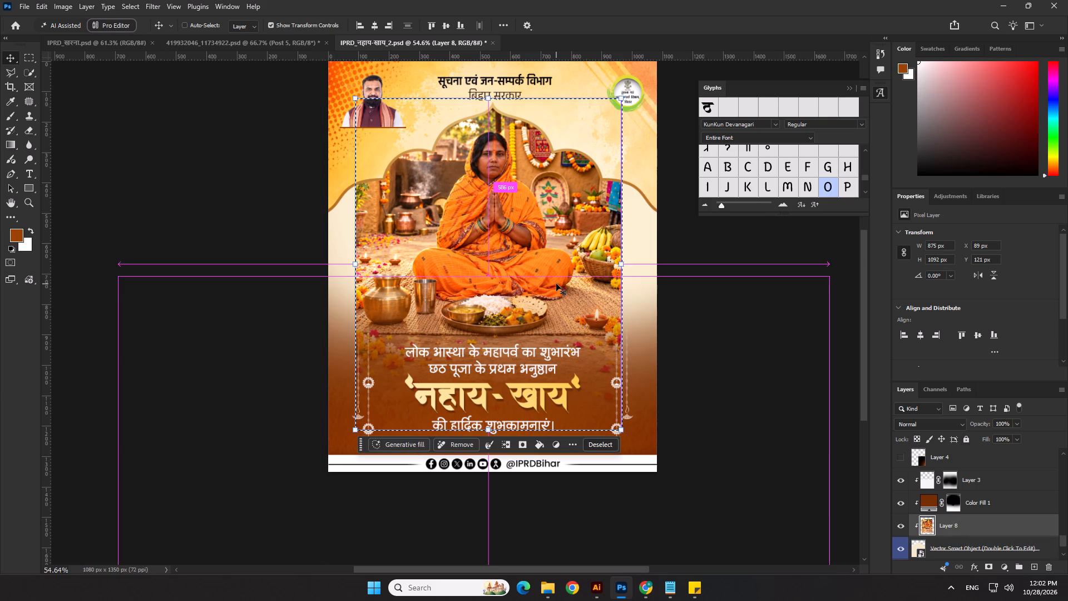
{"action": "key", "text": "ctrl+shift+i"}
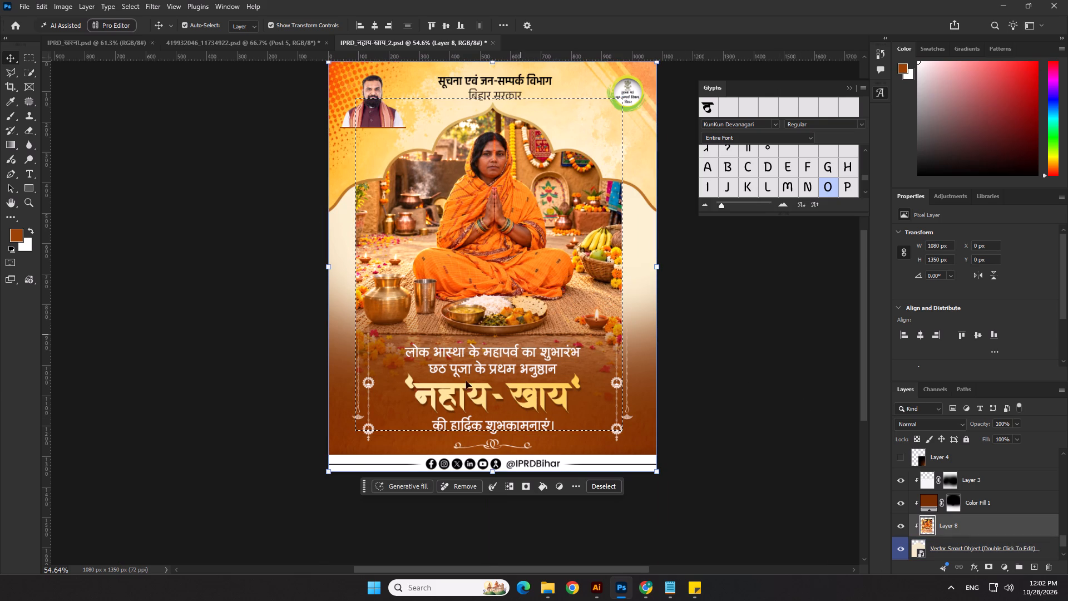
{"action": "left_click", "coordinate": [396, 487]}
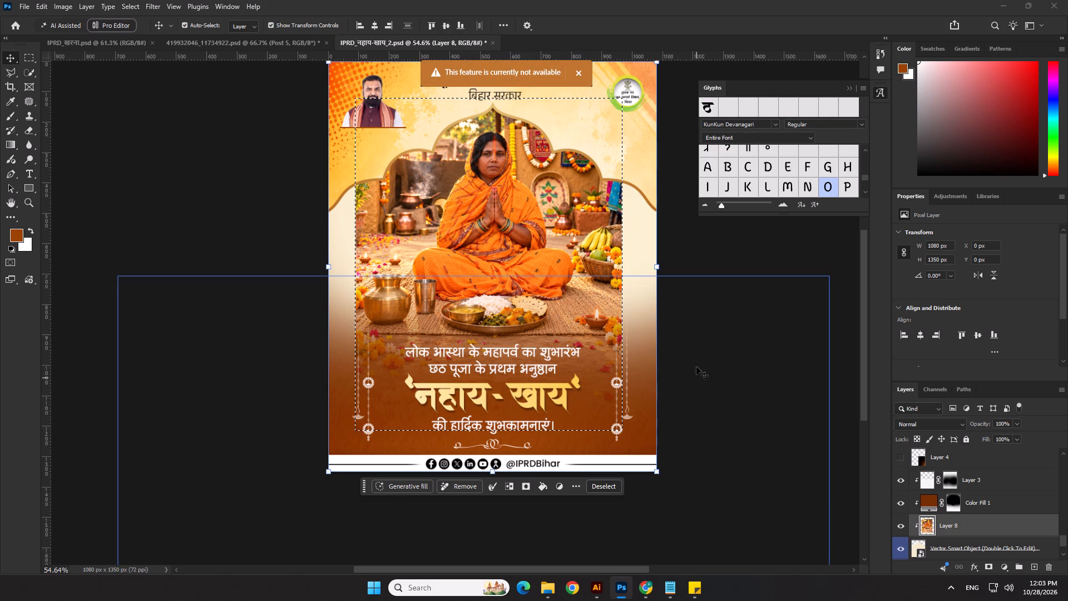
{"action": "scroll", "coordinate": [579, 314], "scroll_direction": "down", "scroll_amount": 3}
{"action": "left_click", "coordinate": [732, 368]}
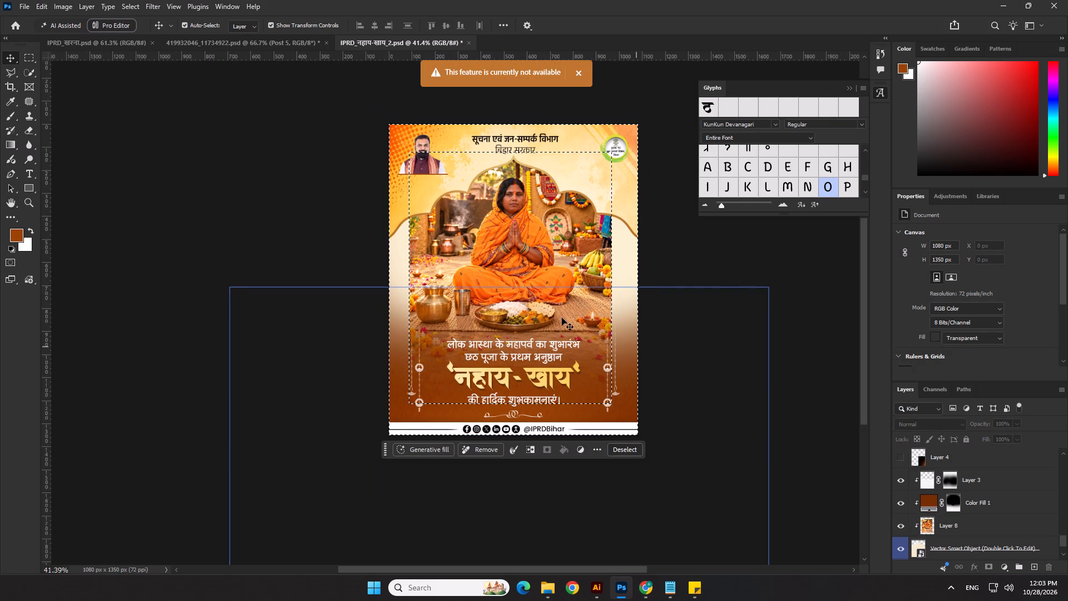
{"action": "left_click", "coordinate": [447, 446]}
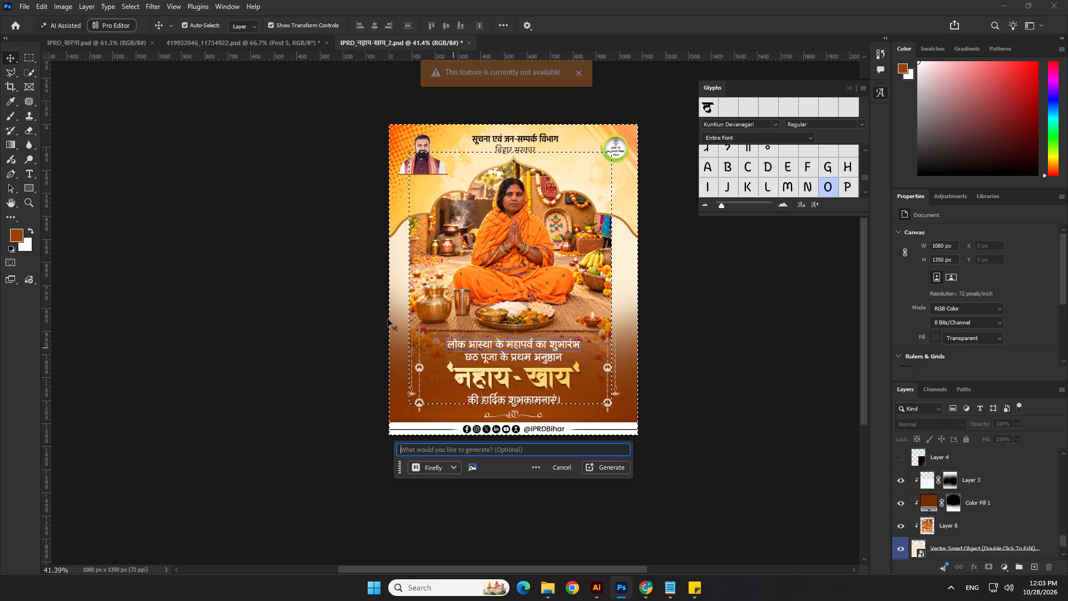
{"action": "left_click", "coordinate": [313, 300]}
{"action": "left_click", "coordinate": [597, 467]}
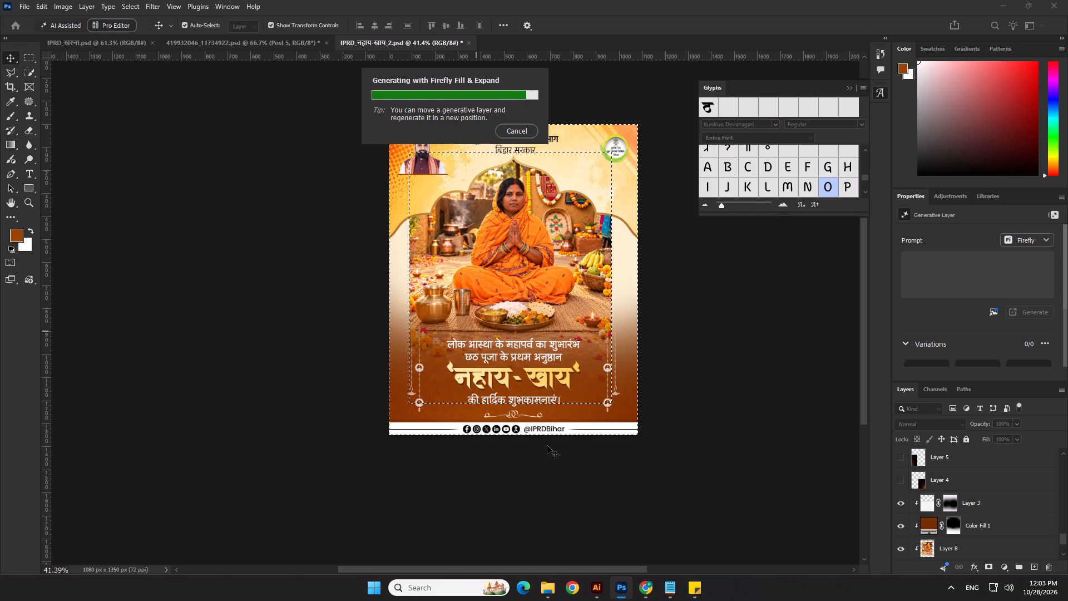
Switch to Chrome and browse the backgrounds related to the Dark Abstract Background pin on Pinterest.
{"action": "left_click", "coordinate": [650, 588]}
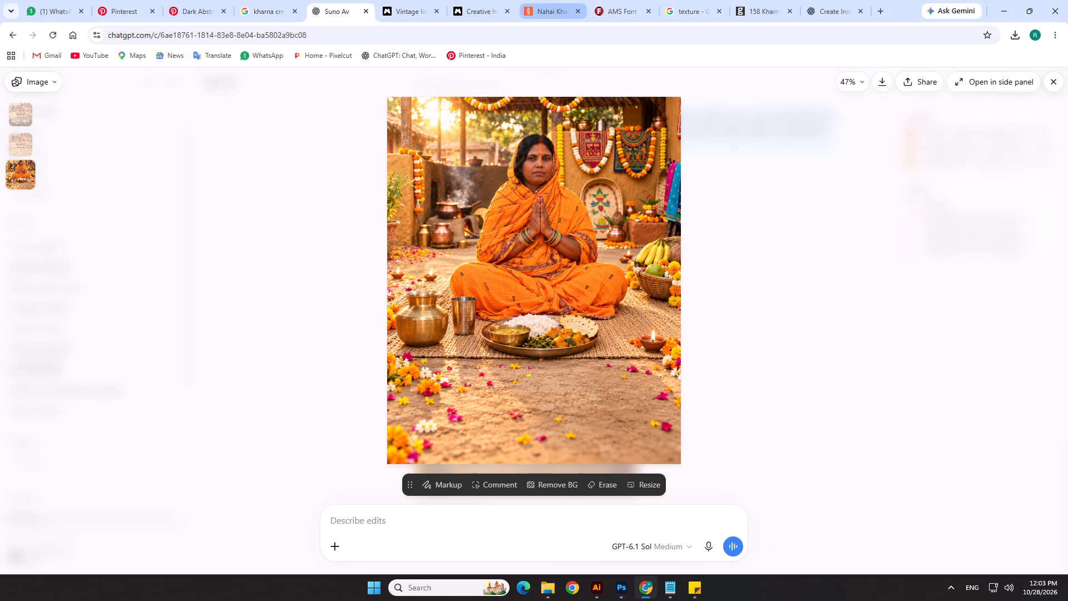
{"action": "left_click", "coordinate": [180, 0]}
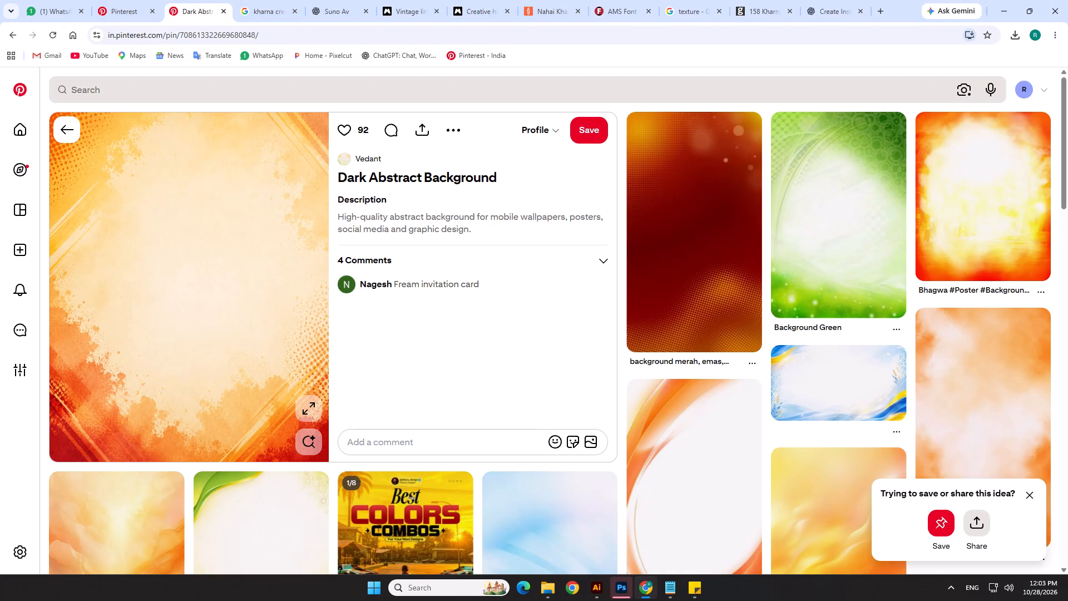
{"action": "scroll", "coordinate": [441, 321], "scroll_direction": "down", "scroll_amount": 10}
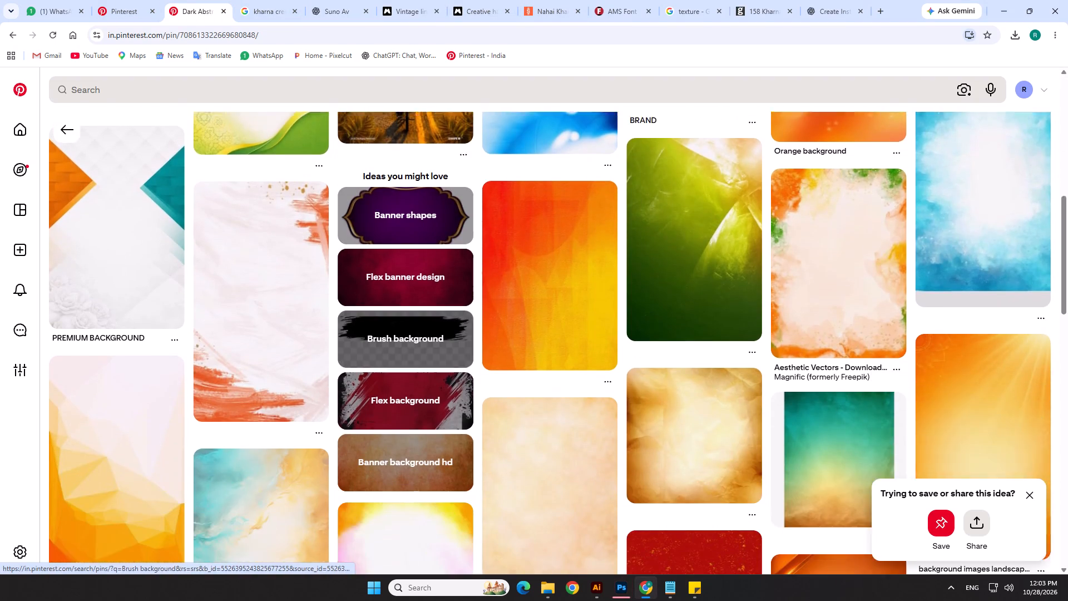
{"action": "scroll", "coordinate": [462, 349], "scroll_direction": "down", "scroll_amount": 6}
{"action": "scroll", "coordinate": [278, 135], "scroll_direction": "up", "scroll_amount": 3}
Search Pinterest for "festive bg" and refine the search to "festive bg image".
{"action": "left_click", "coordinate": [204, 88]}
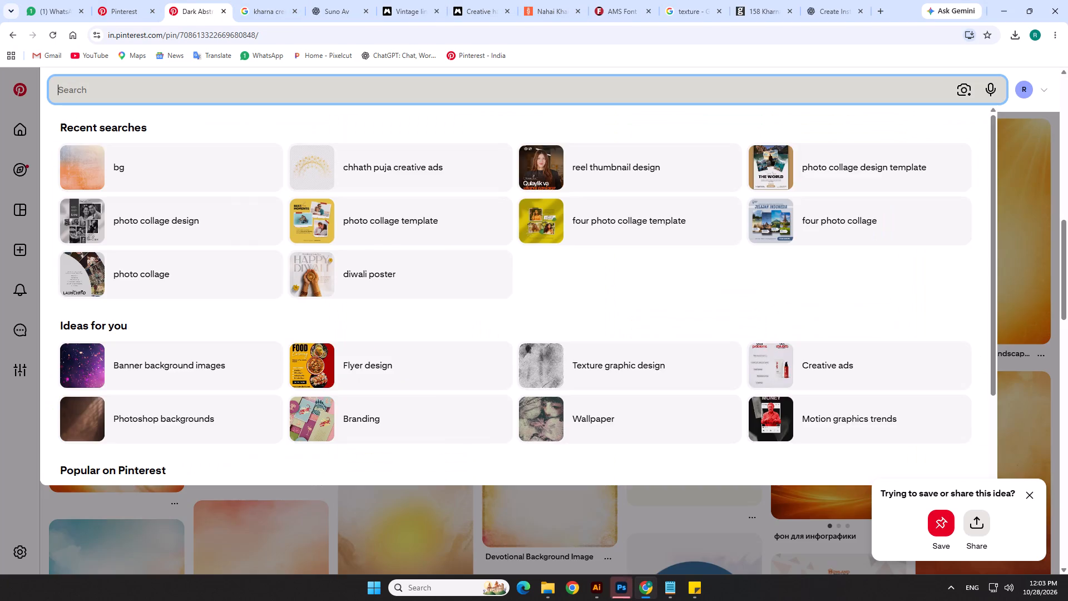
{"action": "type", "text": "festive bg"}
{"action": "key", "text": "Return"}
{"action": "scroll", "coordinate": [204, 88], "scroll_direction": "up", "scroll_amount": 1}
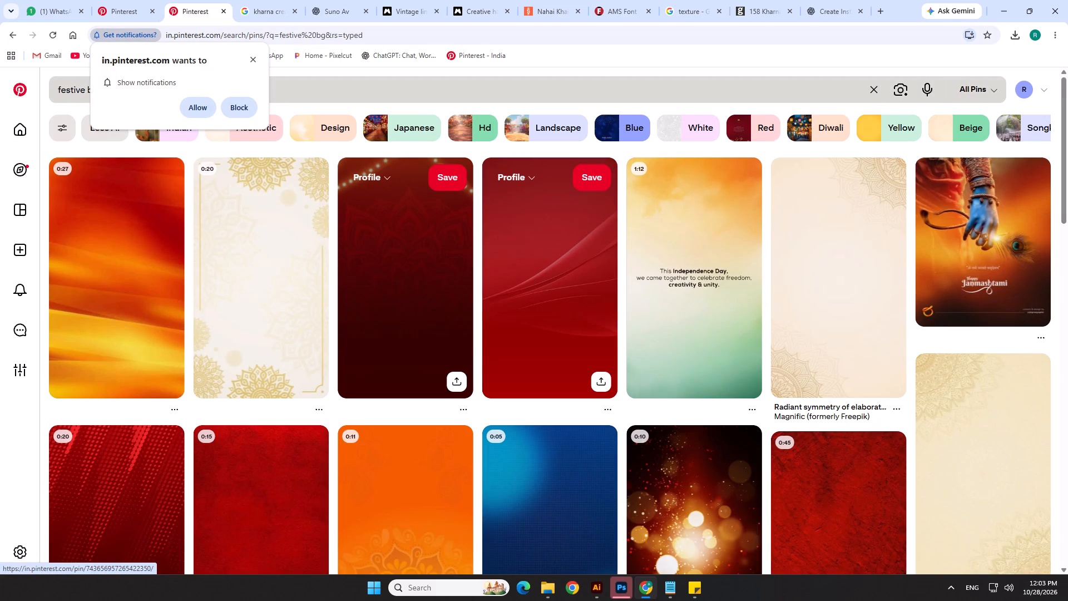
{"action": "left_click", "coordinate": [338, 88]}
{"action": "key", "text": "space"}
{"action": "type", "text": "image"}
{"action": "key", "text": "Return"}
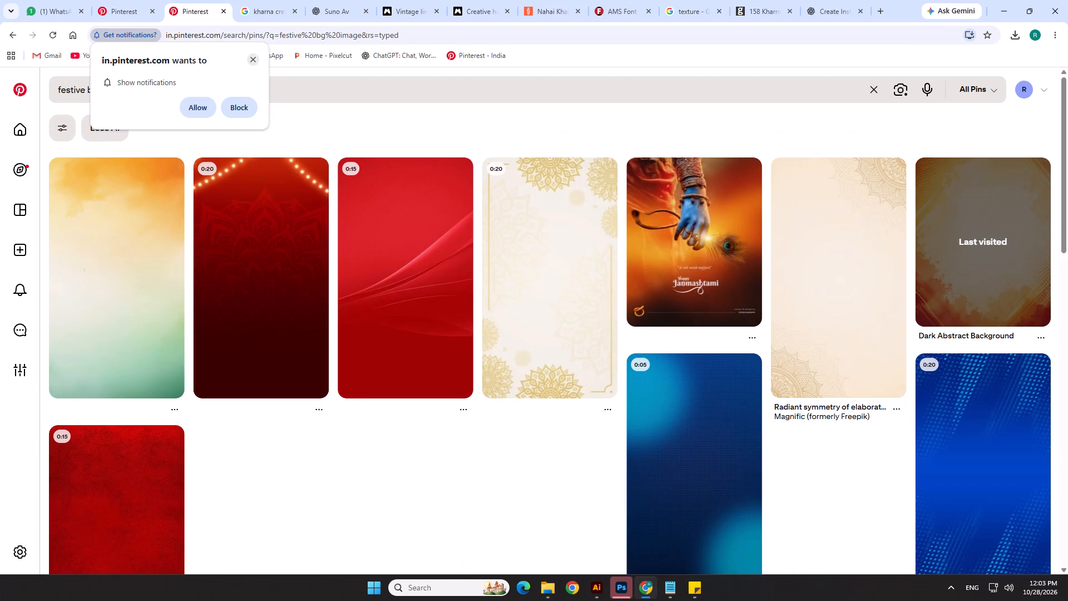
Open the white-and-orange festive background with the mandala and hanging garlands from the search results and copy its image.
{"action": "left_click", "coordinate": [253, 61]}
{"action": "scroll", "coordinate": [441, 480], "scroll_direction": "down", "scroll_amount": 4}
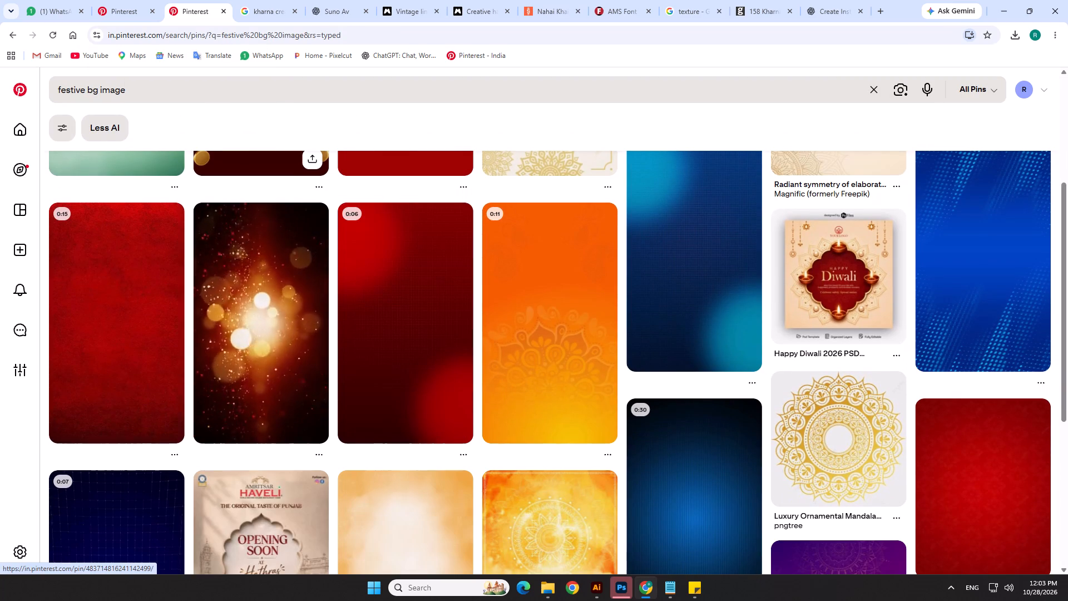
{"action": "scroll", "coordinate": [430, 486], "scroll_direction": "down", "scroll_amount": 4}
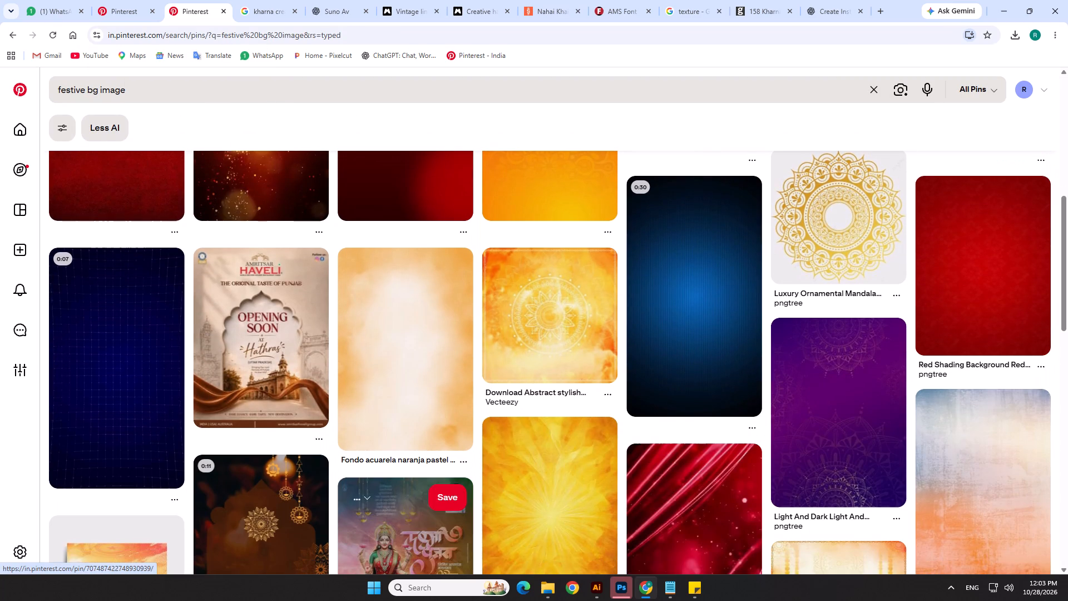
{"action": "scroll", "coordinate": [619, 455], "scroll_direction": "down", "scroll_amount": 4}
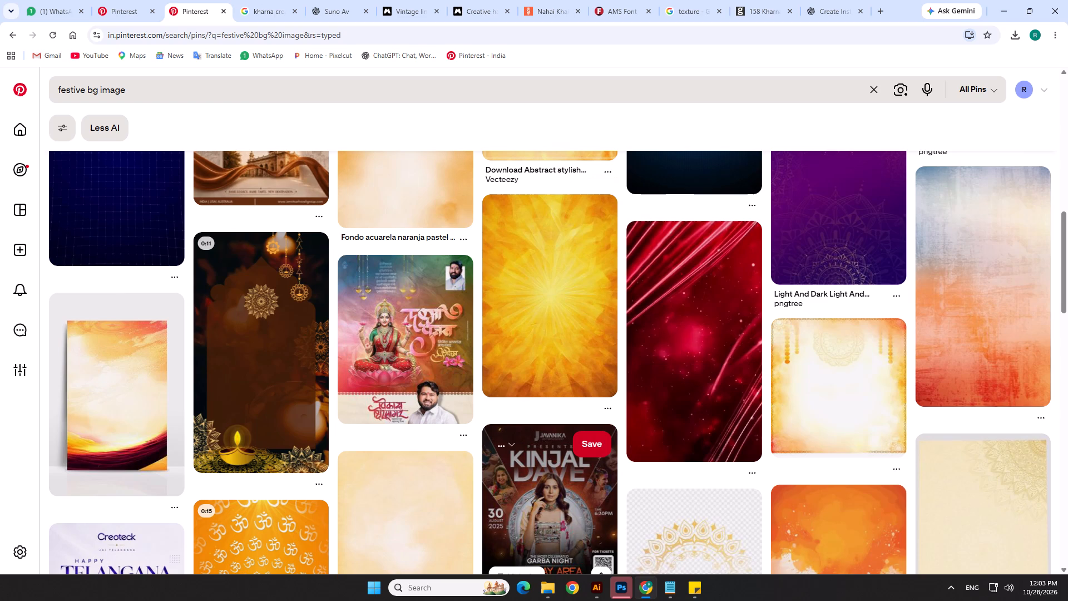
{"action": "left_click", "coordinate": [825, 379]}
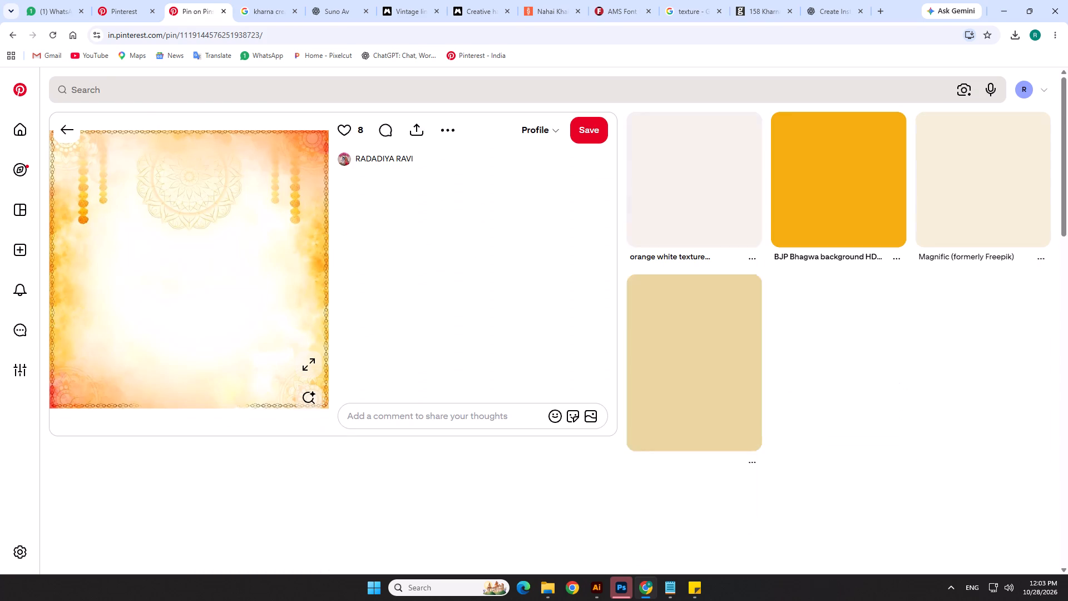
{"action": "right_click", "coordinate": [206, 221]}
{"action": "left_click", "coordinate": [281, 272]}
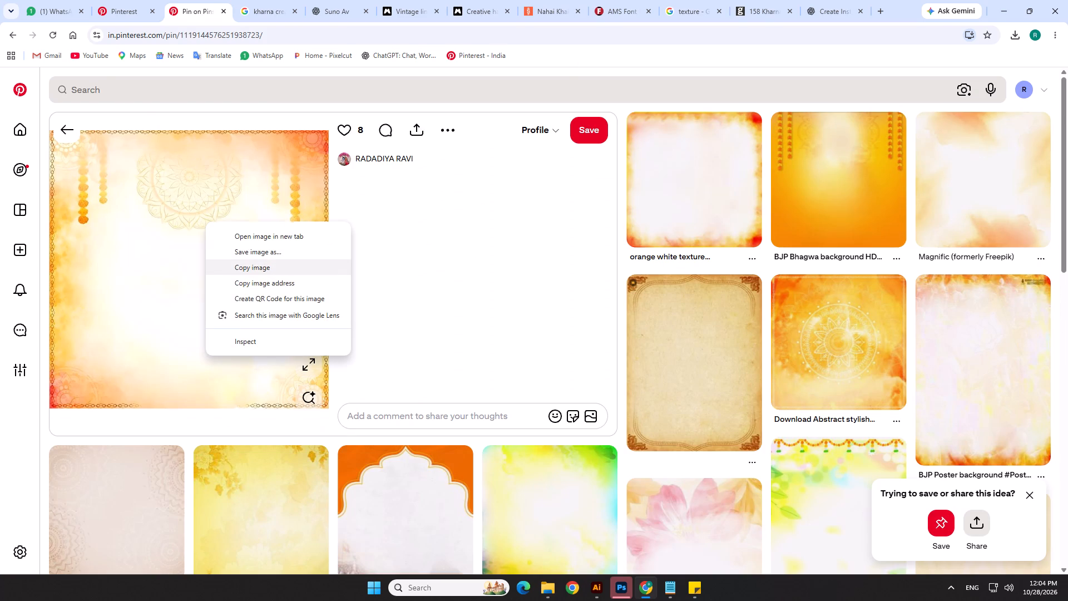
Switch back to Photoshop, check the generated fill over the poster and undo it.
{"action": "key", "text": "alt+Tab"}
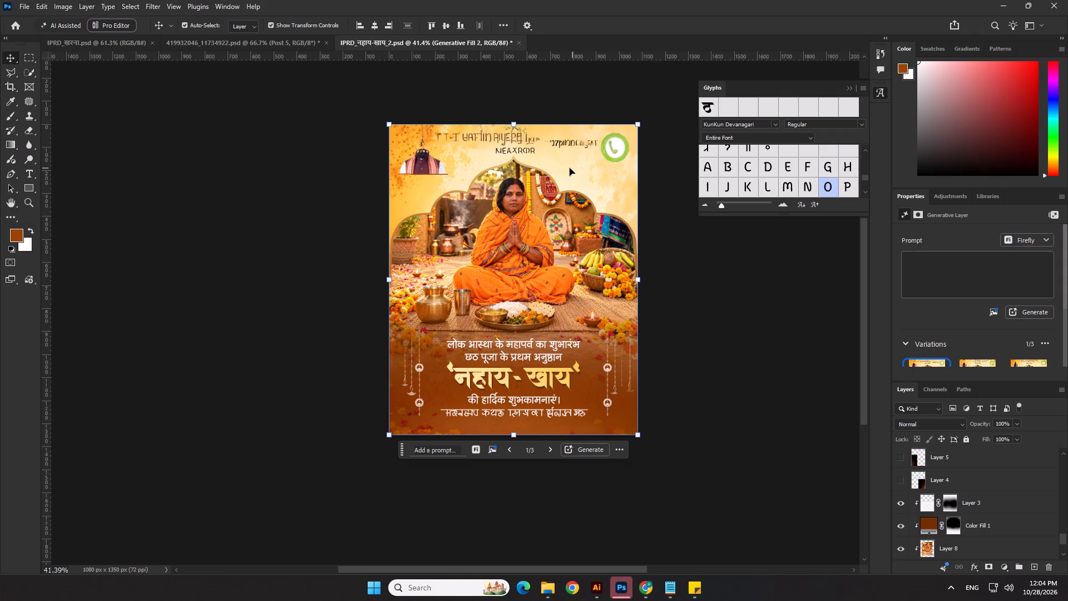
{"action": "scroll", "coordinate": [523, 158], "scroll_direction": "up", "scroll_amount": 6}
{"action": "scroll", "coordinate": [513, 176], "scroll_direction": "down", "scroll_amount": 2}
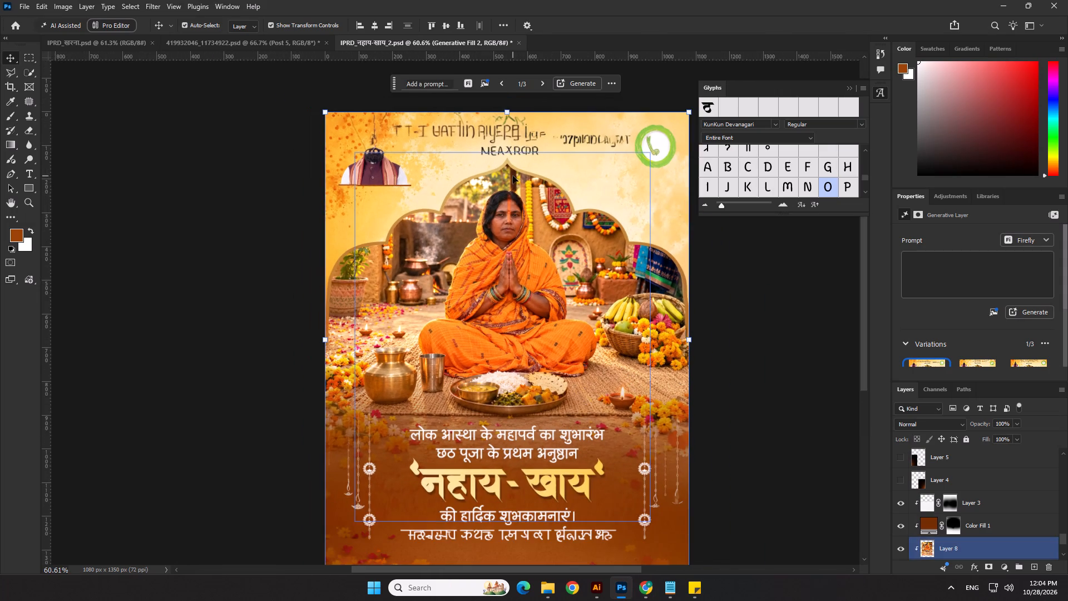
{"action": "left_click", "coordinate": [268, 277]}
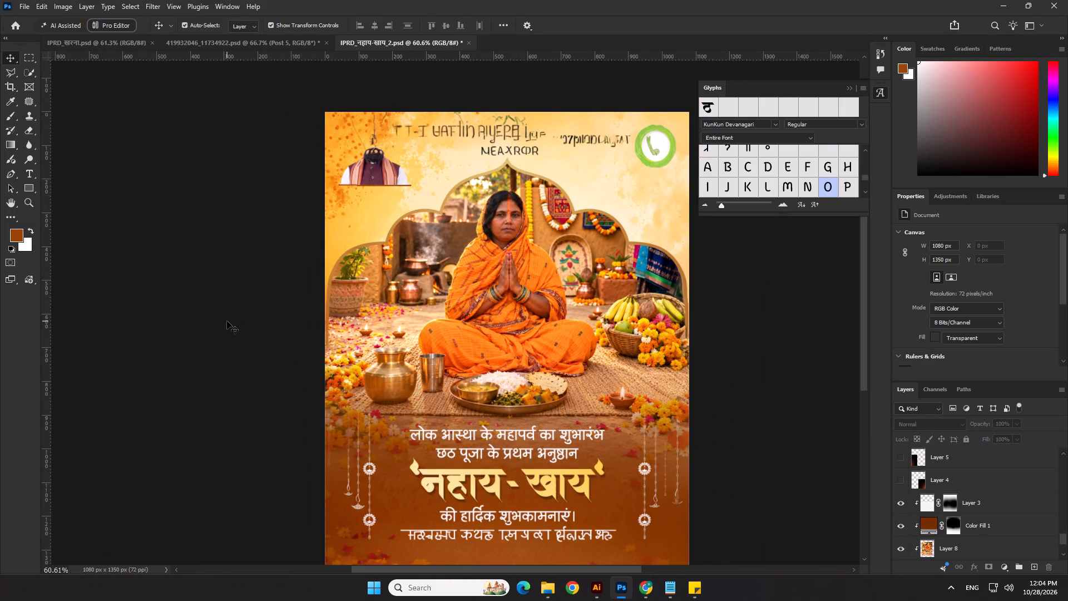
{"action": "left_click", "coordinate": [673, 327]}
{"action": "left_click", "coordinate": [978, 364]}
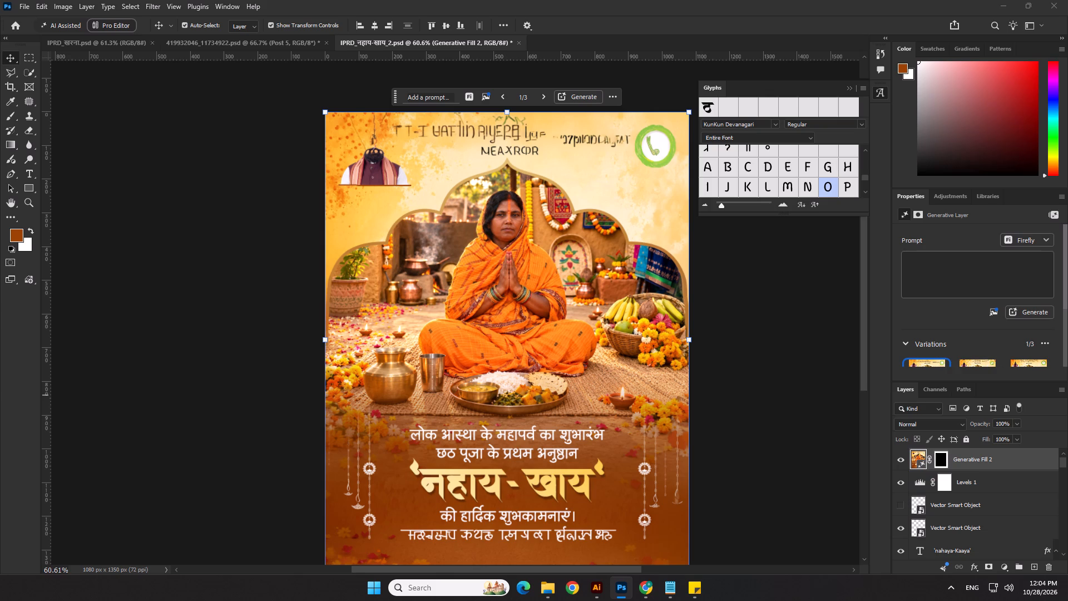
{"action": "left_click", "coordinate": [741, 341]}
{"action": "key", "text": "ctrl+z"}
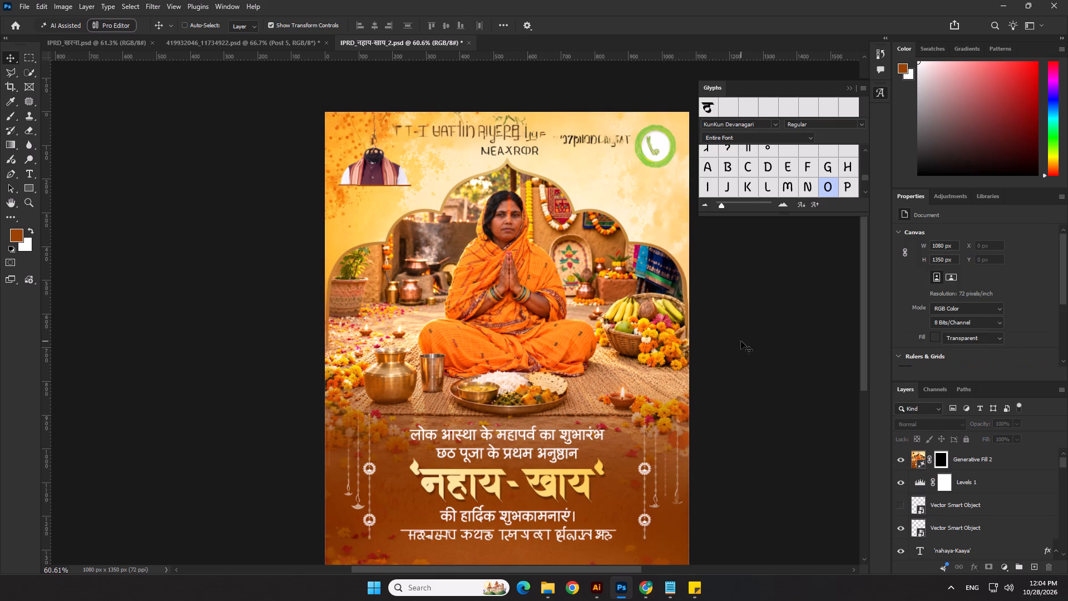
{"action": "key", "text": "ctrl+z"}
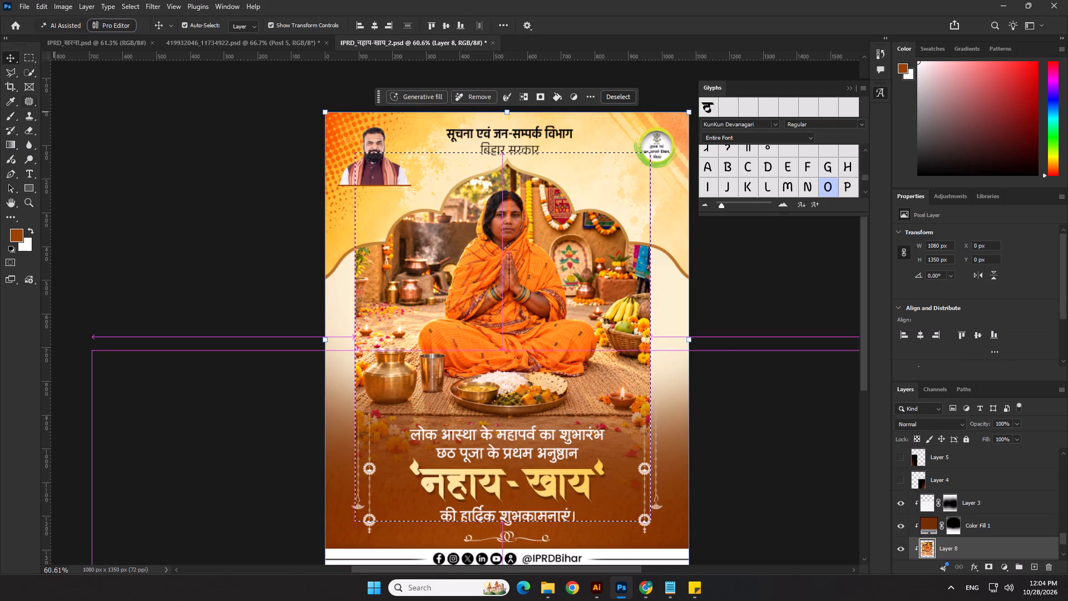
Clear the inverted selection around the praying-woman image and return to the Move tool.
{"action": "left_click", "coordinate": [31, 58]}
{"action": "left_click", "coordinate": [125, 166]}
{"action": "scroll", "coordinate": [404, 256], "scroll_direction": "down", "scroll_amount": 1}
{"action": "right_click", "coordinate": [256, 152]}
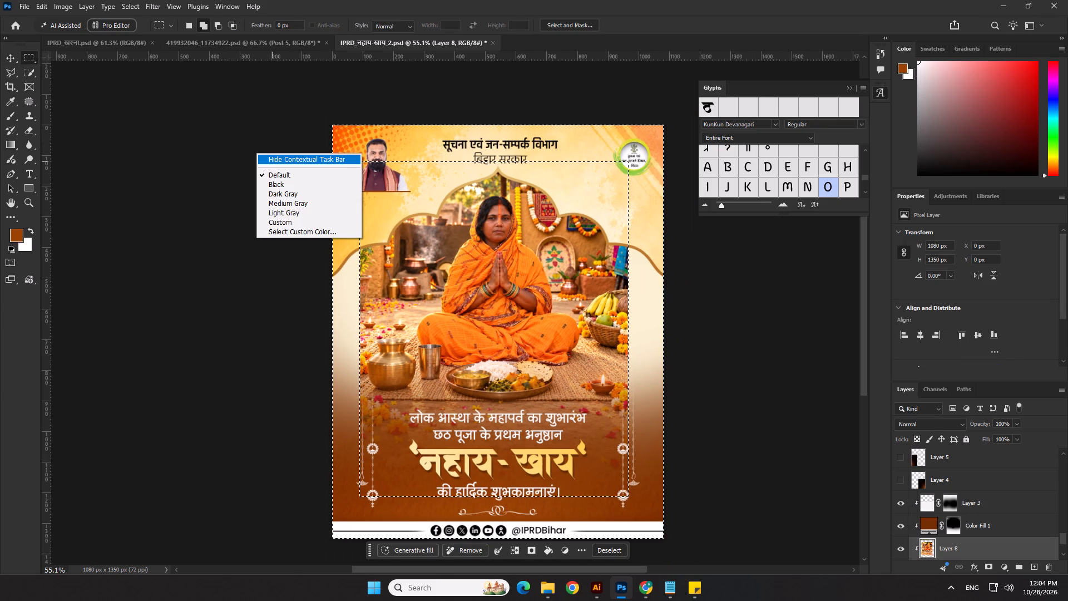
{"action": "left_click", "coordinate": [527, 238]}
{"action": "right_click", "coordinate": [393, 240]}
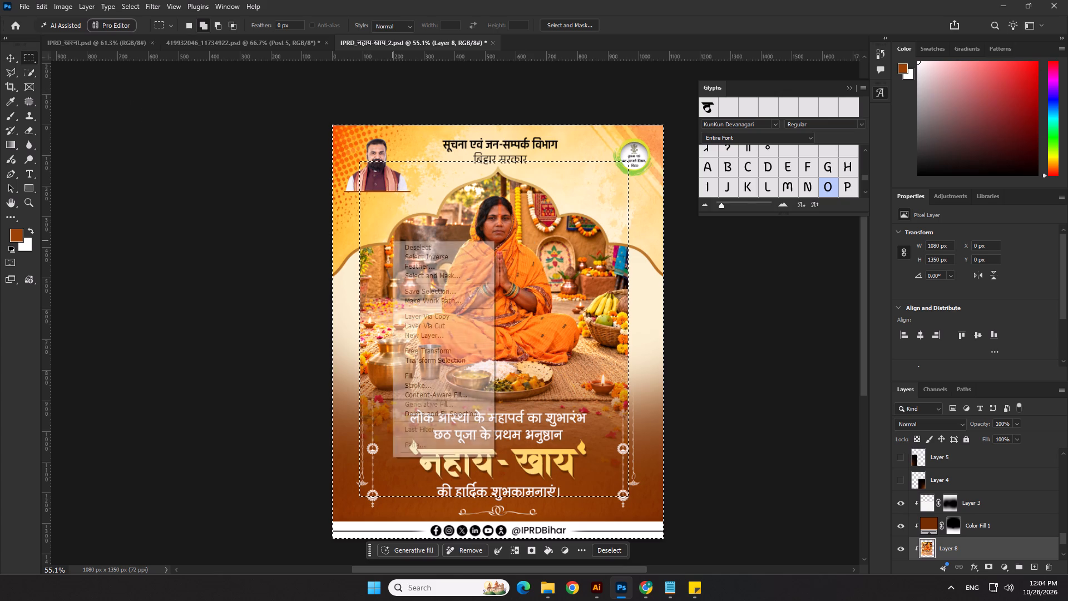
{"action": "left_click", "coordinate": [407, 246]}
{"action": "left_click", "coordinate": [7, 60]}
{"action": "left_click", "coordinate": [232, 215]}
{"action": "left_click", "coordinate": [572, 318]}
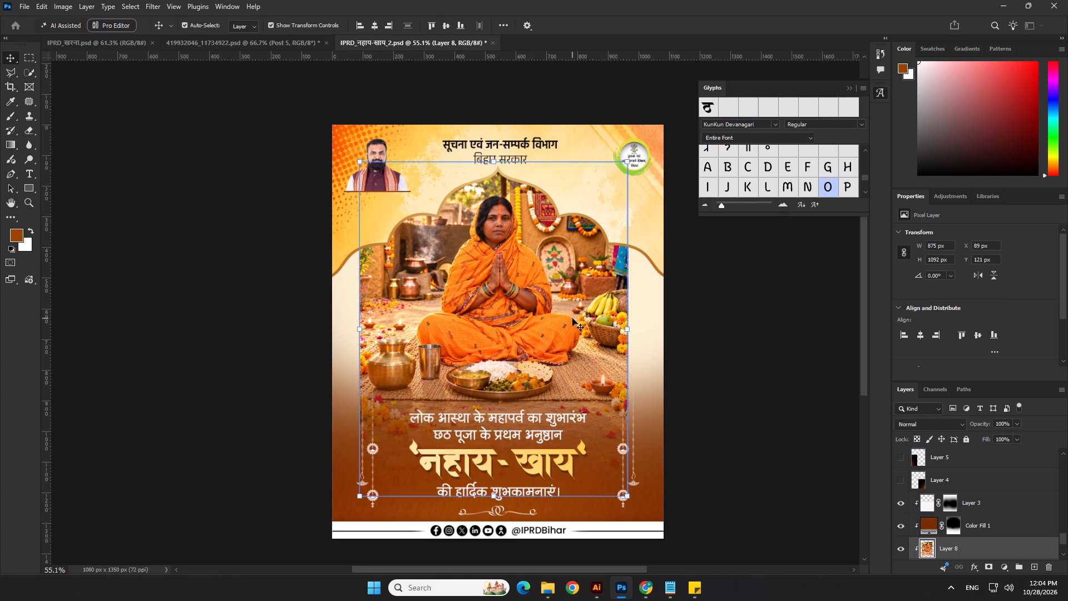
Release the praying-woman layer from its clipping mask and hide the Color Fill 1 and Layer 3 overlays.
{"action": "scroll", "coordinate": [954, 538], "scroll_direction": "down", "scroll_amount": 1}
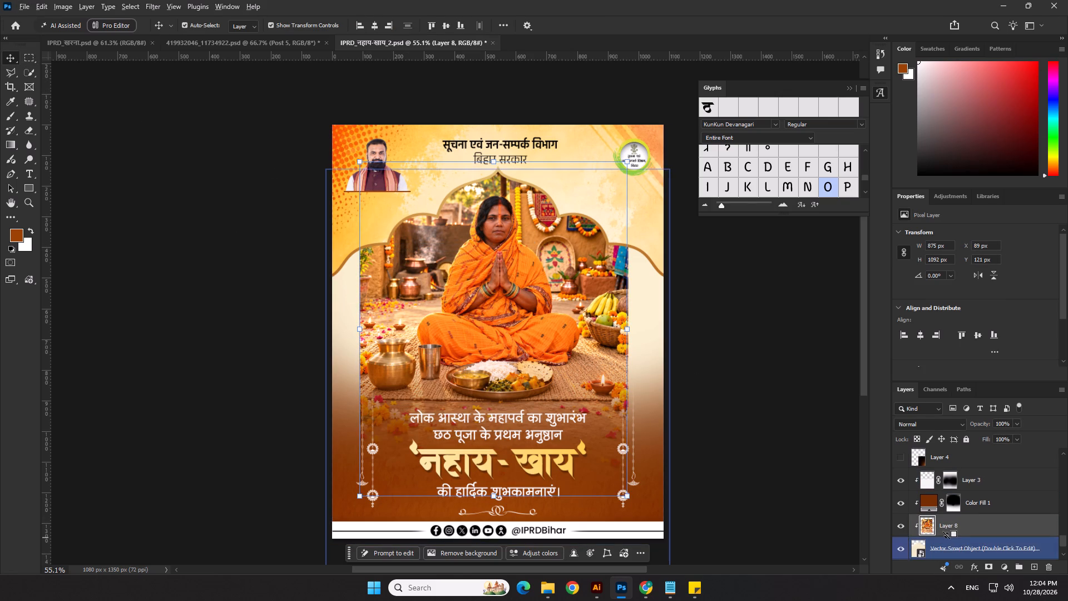
{"action": "left_click", "coordinate": [946, 538], "text": "alt"}
{"action": "left_click", "coordinate": [899, 502]}
{"action": "left_click", "coordinate": [900, 476]}
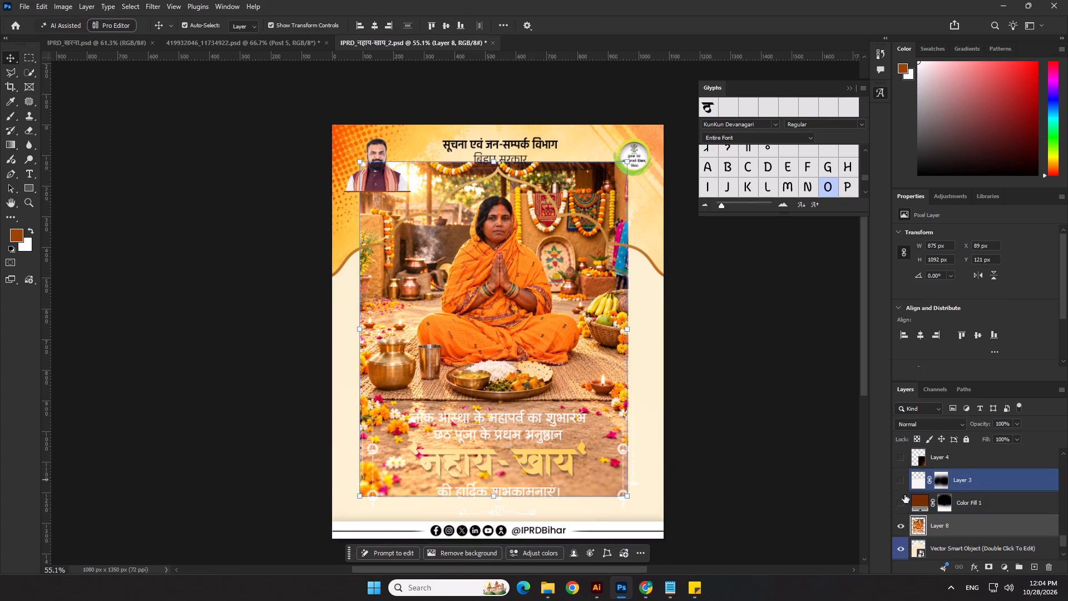
{"action": "left_click", "coordinate": [610, 300]}
Select everything outside the unclipped praying-woman image and run Generative Fill on it with an empty prompt.
{"action": "left_click", "coordinate": [919, 534], "text": "ctrl"}
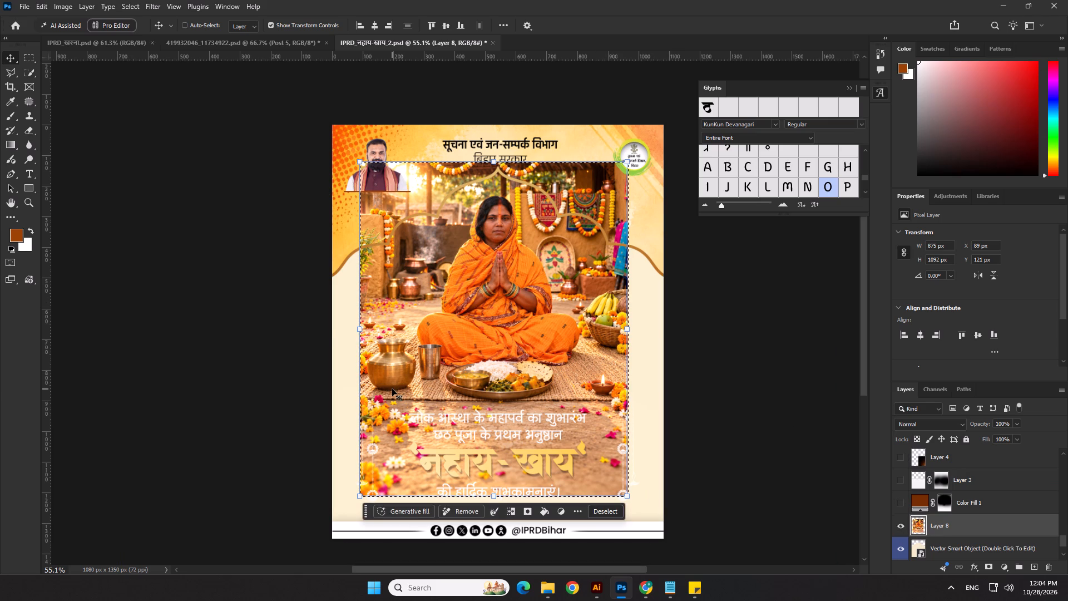
{"action": "key", "text": "ctrl+shift+i"}
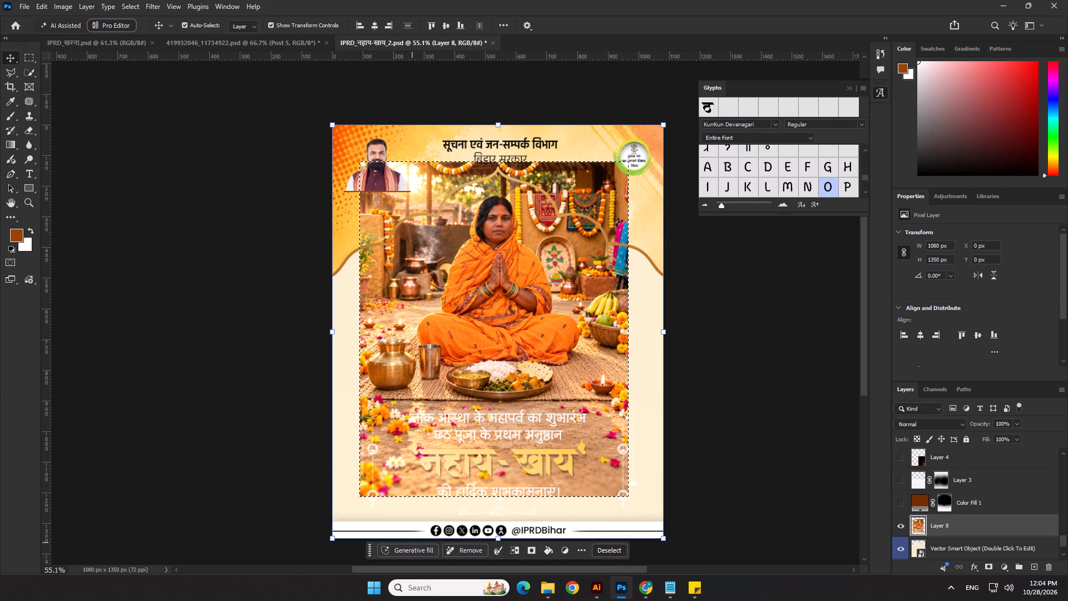
{"action": "left_click", "coordinate": [414, 554]}
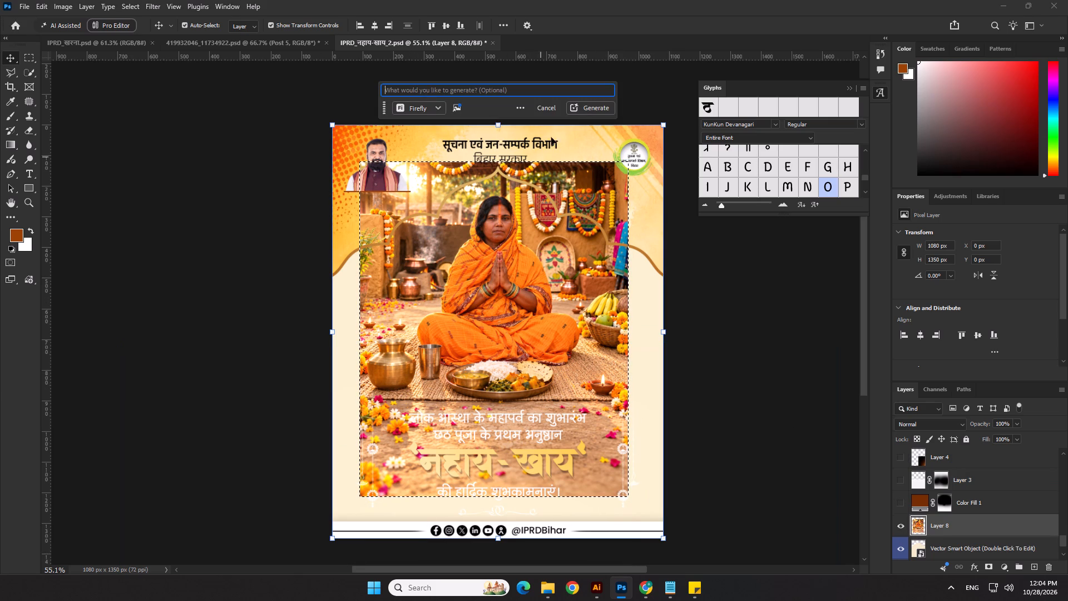
{"action": "left_click", "coordinate": [577, 111]}
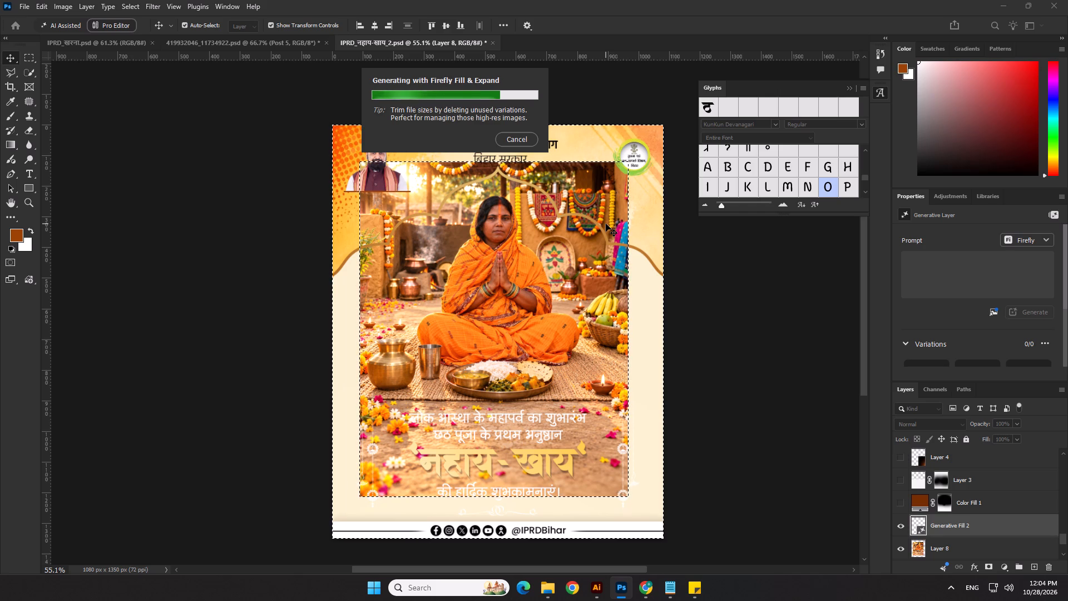
Switch to Chrome and look through the kharna Chhath Puja photos on Getty Images.
{"action": "left_click", "coordinate": [654, 588]}
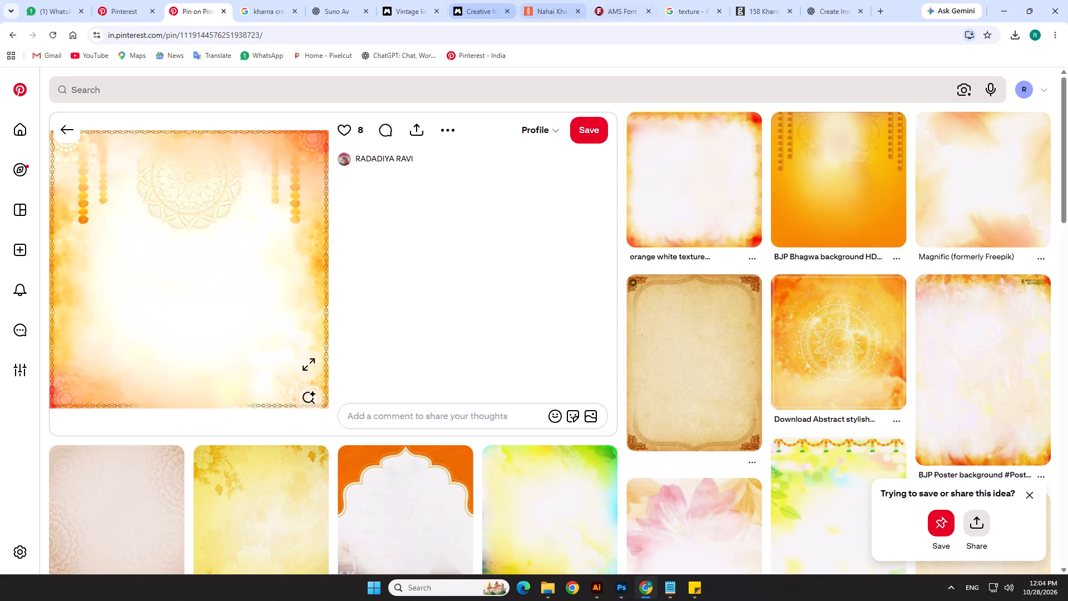
{"action": "left_click", "coordinate": [768, 0]}
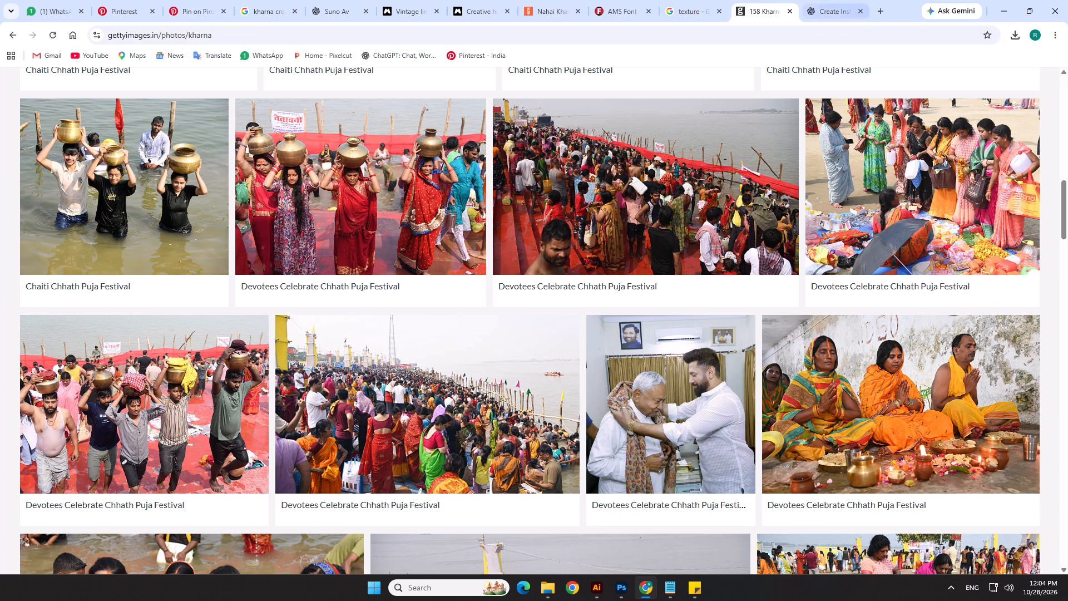
{"action": "left_click", "coordinate": [818, 0]}
{"action": "left_click", "coordinate": [789, 0]}
{"action": "scroll", "coordinate": [639, 272], "scroll_direction": "up", "scroll_amount": 5}
{"action": "scroll", "coordinate": [633, 268], "scroll_direction": "down", "scroll_amount": 4}
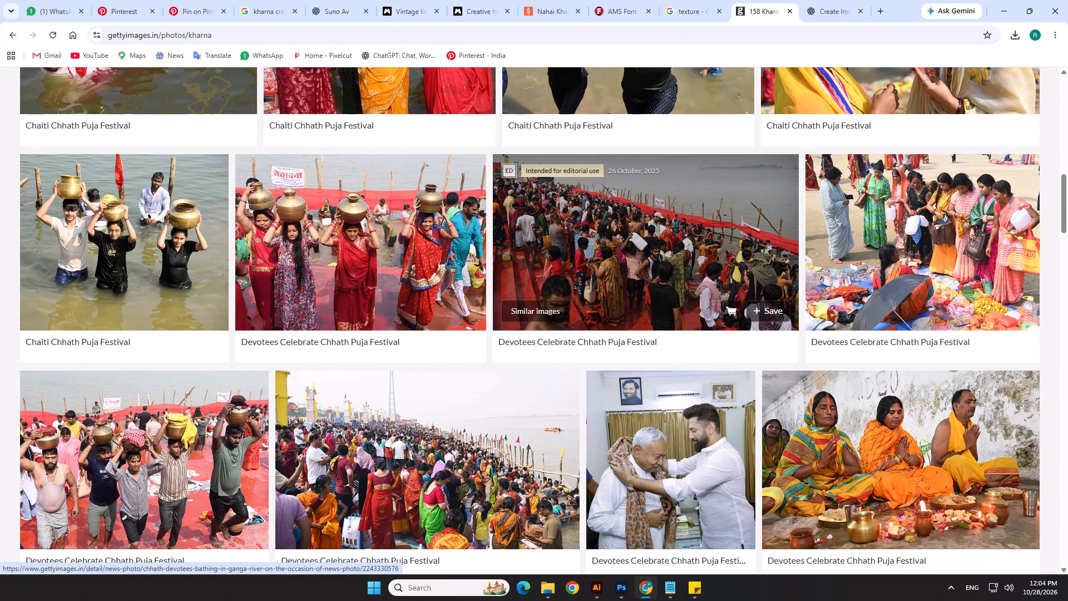
Look through the kharna photos again and check the cooking woman's photo with its similar images.
{"action": "scroll", "coordinate": [627, 257], "scroll_direction": "up", "scroll_amount": 4}
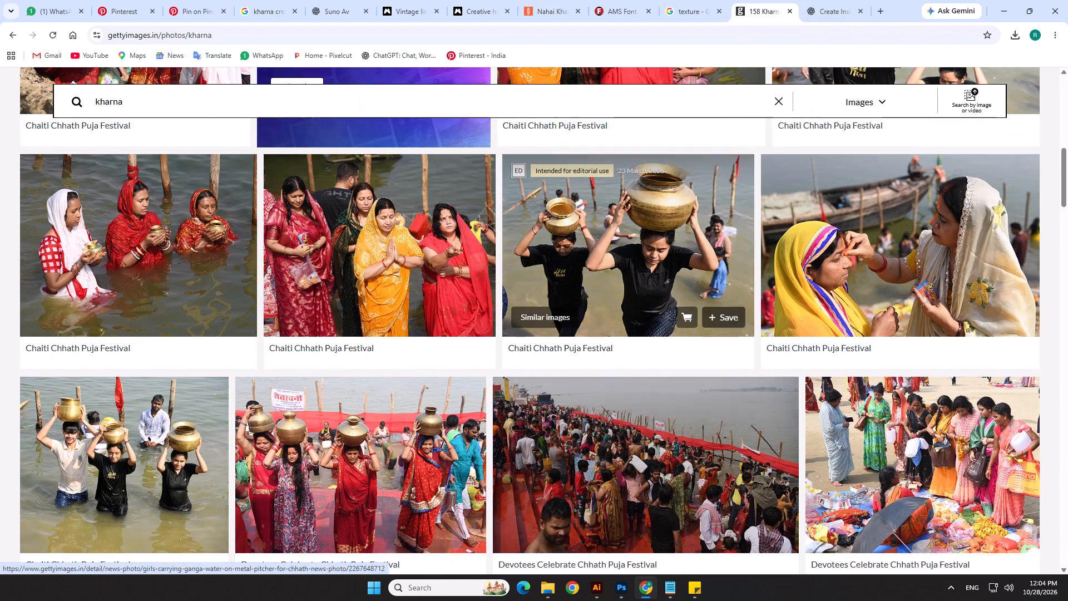
{"action": "scroll", "coordinate": [627, 257], "scroll_direction": "up", "scroll_amount": 4}
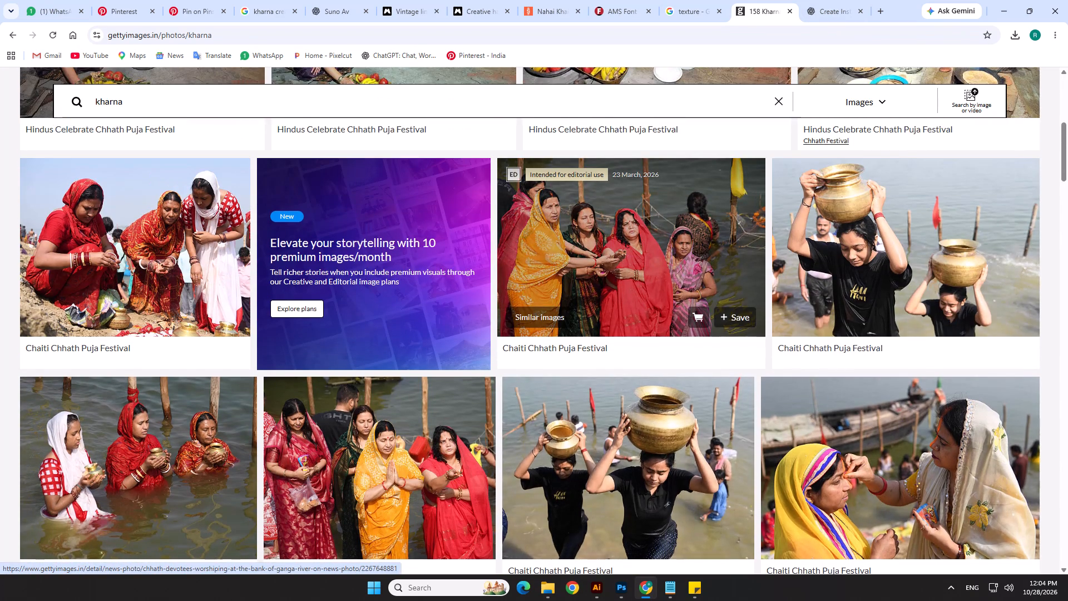
{"action": "scroll", "coordinate": [567, 284], "scroll_direction": "up", "scroll_amount": 6}
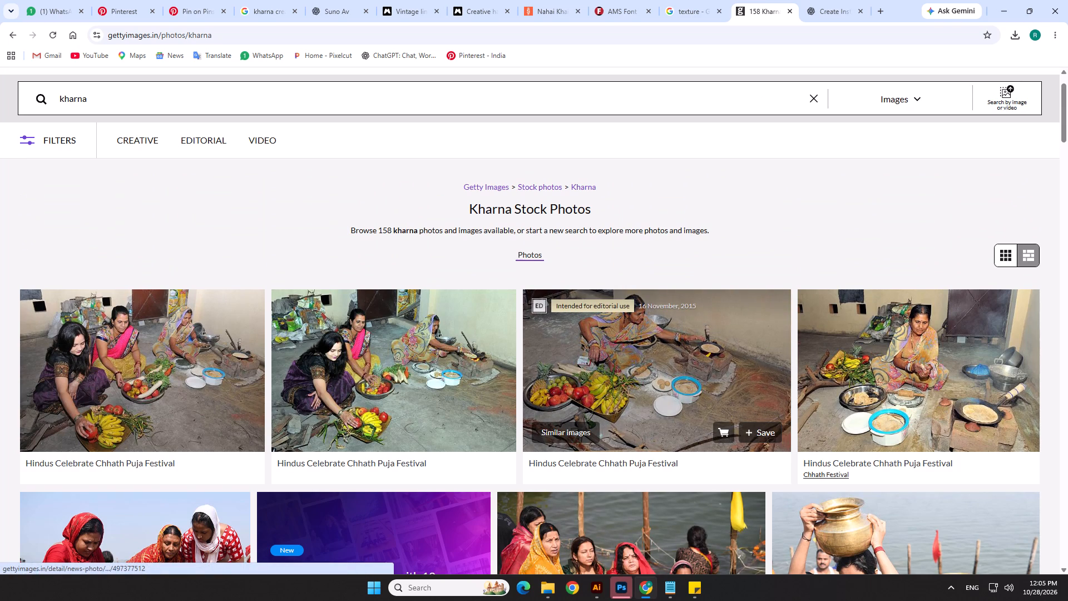
{"action": "scroll", "coordinate": [576, 298], "scroll_direction": "down", "scroll_amount": 1}
{"action": "left_click", "coordinate": [941, 321]}
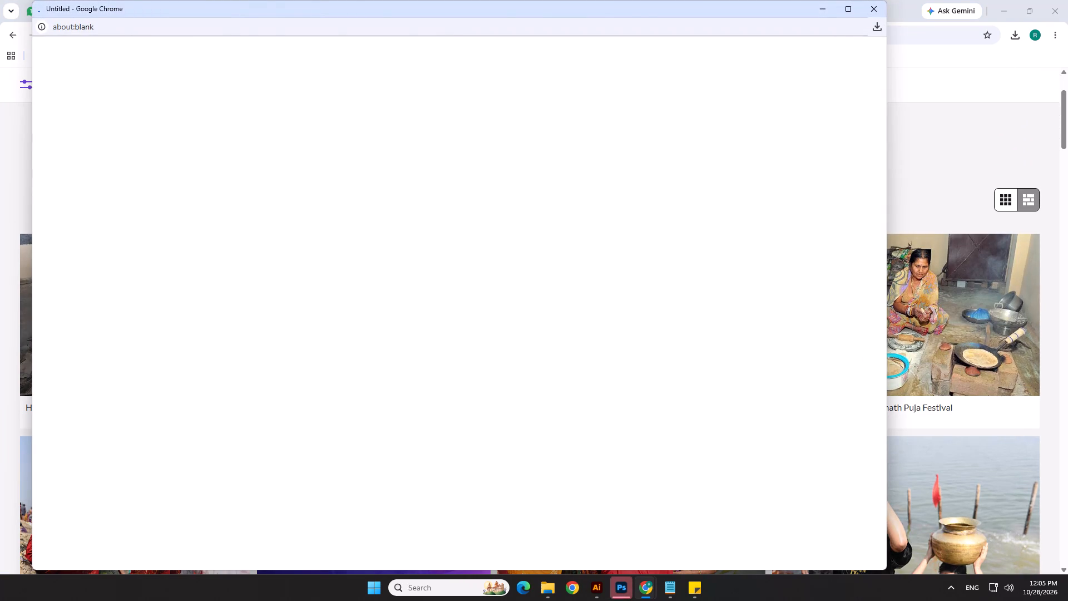
{"action": "scroll", "coordinate": [539, 250], "scroll_direction": "down", "scroll_amount": 12}
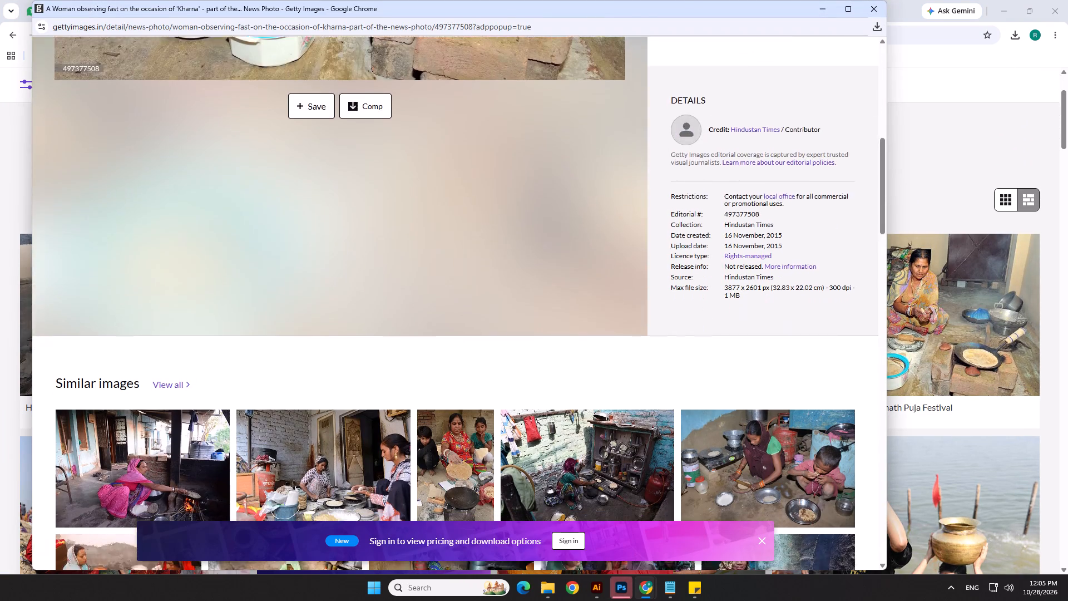
{"action": "scroll", "coordinate": [506, 270], "scroll_direction": "down", "scroll_amount": 6}
{"action": "scroll", "coordinate": [506, 270], "scroll_direction": "up", "scroll_amount": 7}
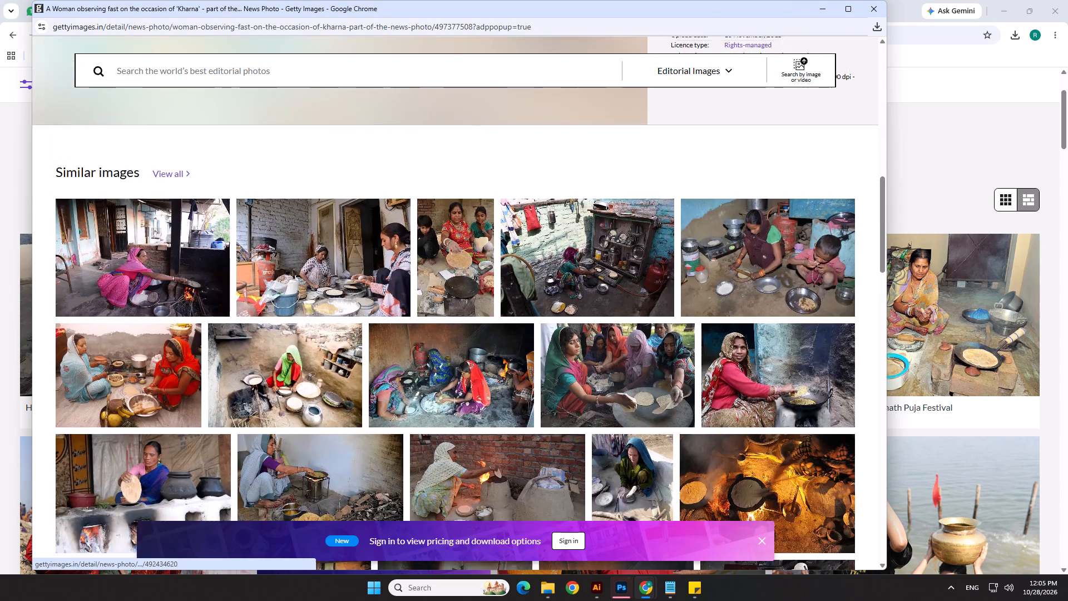
{"action": "scroll", "coordinate": [530, 256], "scroll_direction": "up", "scroll_amount": 2}
{"action": "left_click", "coordinate": [871, 5]}
Find the photo of devotees in yellow and orange praying around the ritual fire and copy the image.
{"action": "scroll", "coordinate": [586, 284], "scroll_direction": "down", "scroll_amount": 3}
{"action": "scroll", "coordinate": [488, 252], "scroll_direction": "up", "scroll_amount": 4}
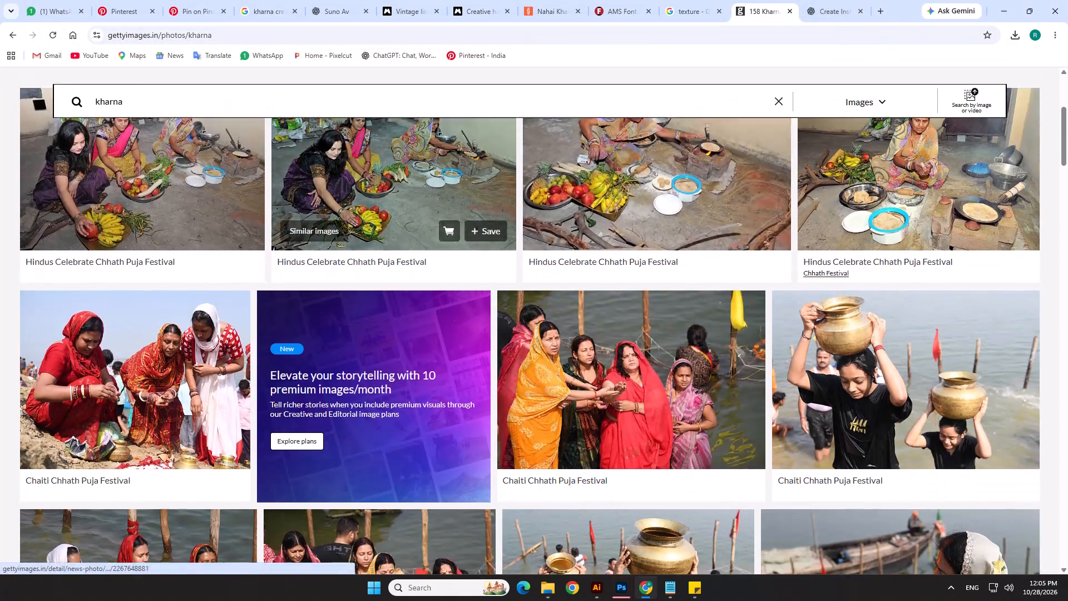
{"action": "scroll", "coordinate": [488, 252], "scroll_direction": "up", "scroll_amount": 2}
{"action": "scroll", "coordinate": [488, 252], "scroll_direction": "down", "scroll_amount": 15}
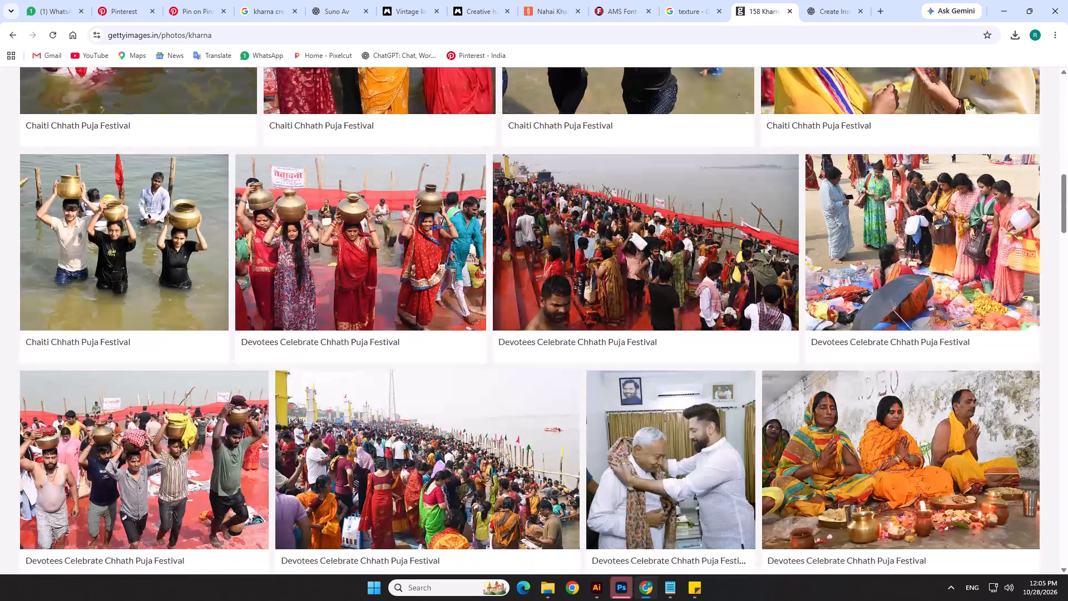
{"action": "scroll", "coordinate": [488, 252], "scroll_direction": "down", "scroll_amount": 13}
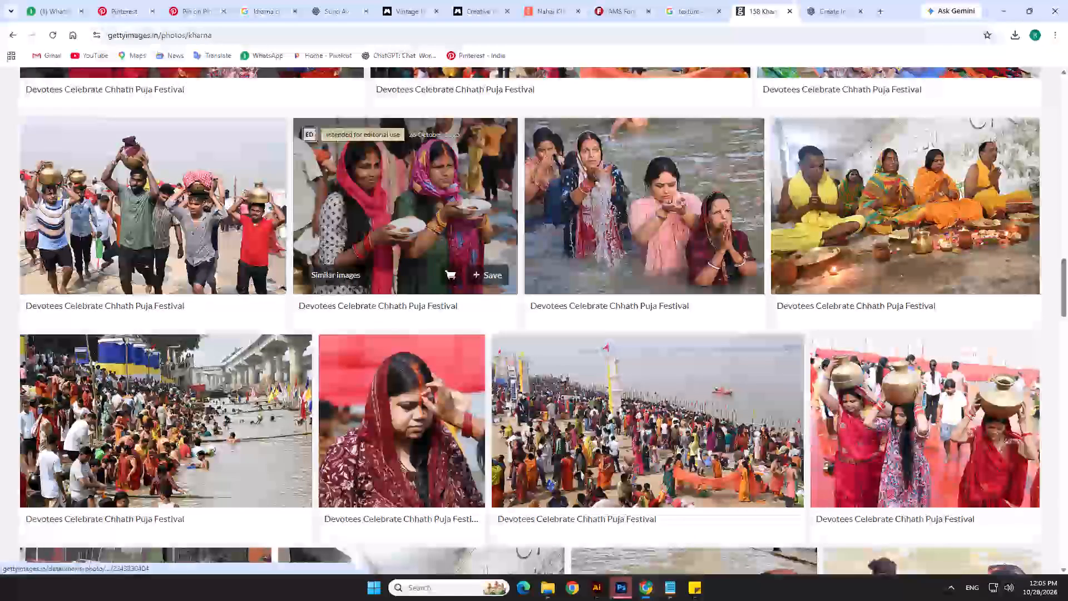
{"action": "scroll", "coordinate": [488, 252], "scroll_direction": "down", "scroll_amount": 4}
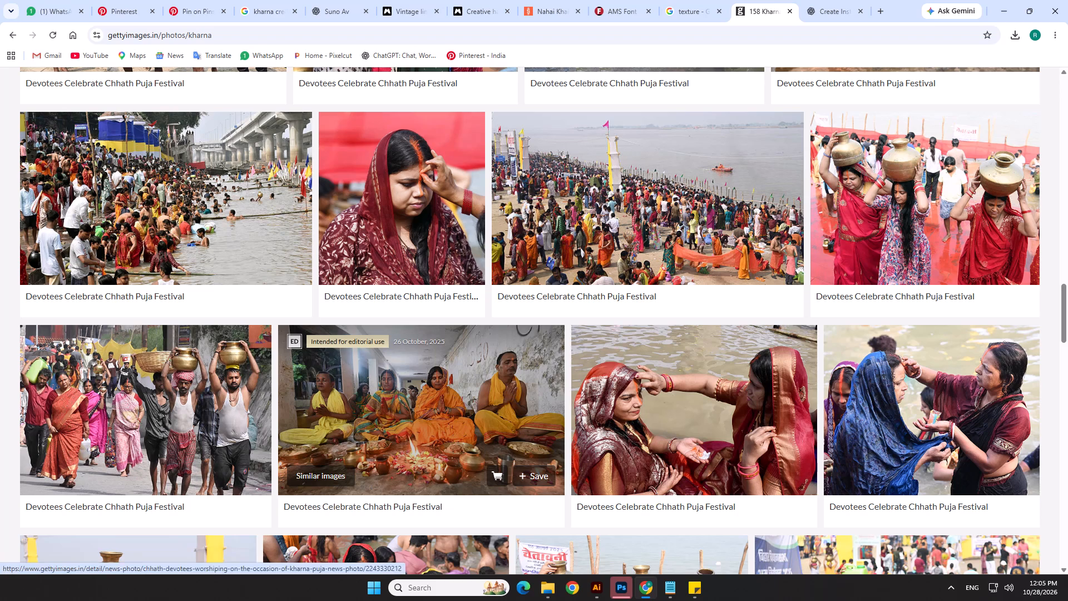
{"action": "scroll", "coordinate": [462, 404], "scroll_direction": "down", "scroll_amount": 2}
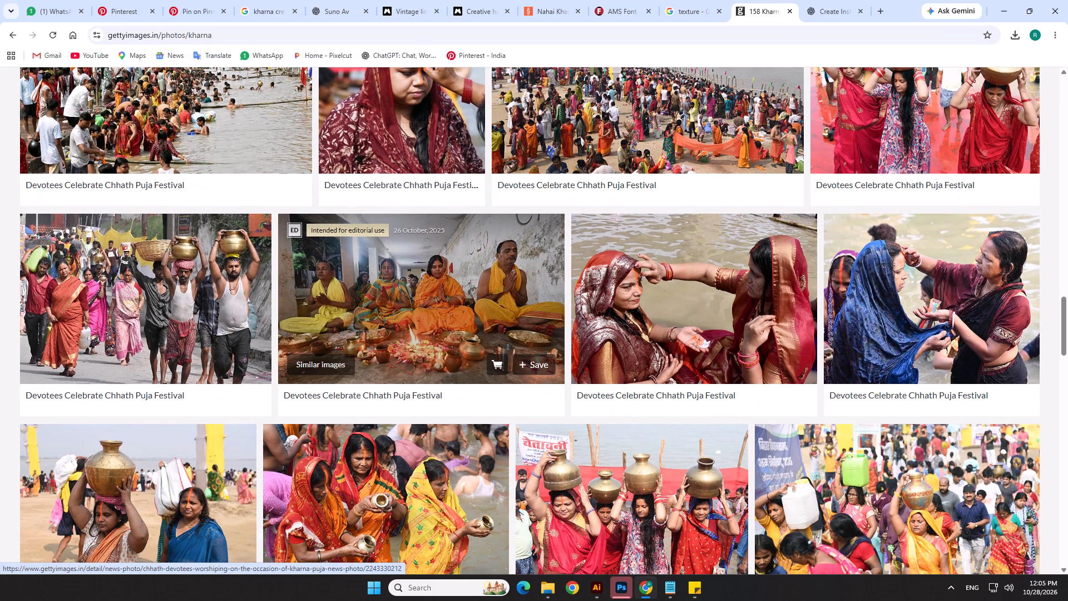
{"action": "left_click", "coordinate": [443, 286]}
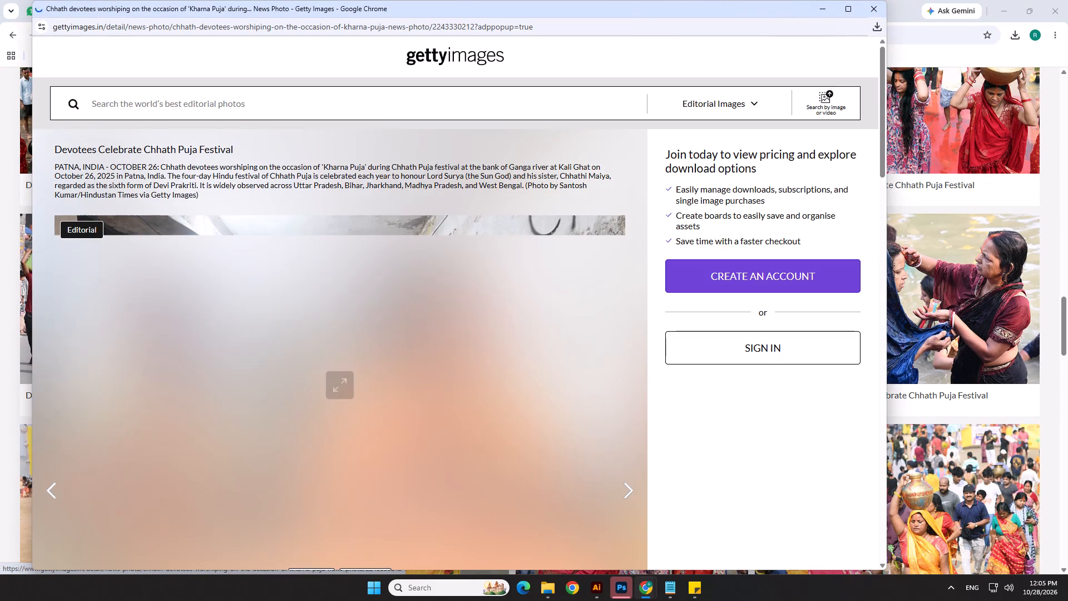
{"action": "scroll", "coordinate": [394, 328], "scroll_direction": "down", "scroll_amount": 1}
{"action": "right_click", "coordinate": [360, 265]}
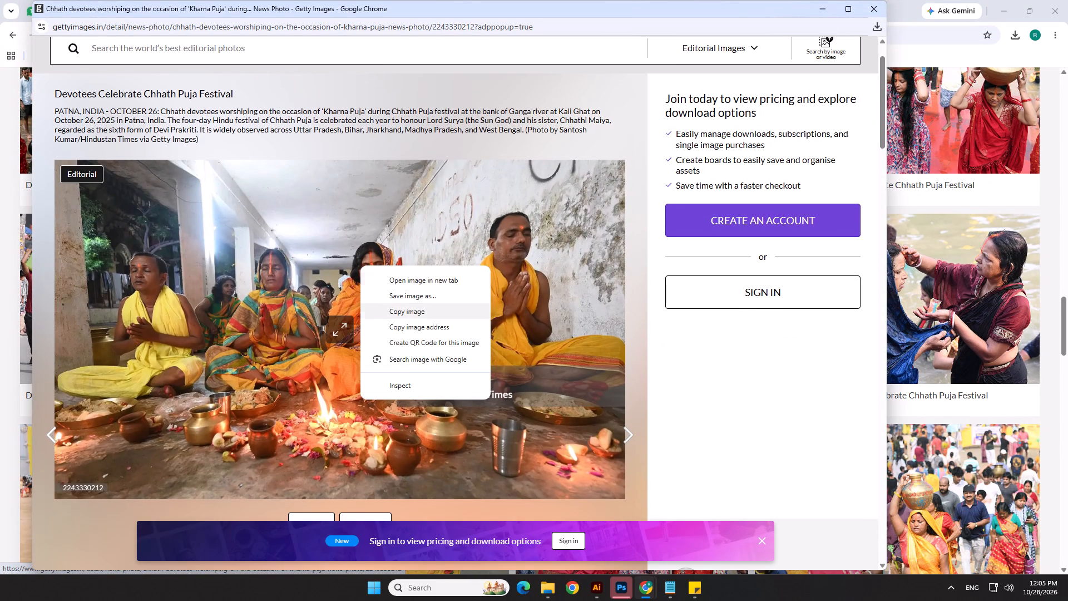
{"action": "left_click", "coordinate": [386, 308]}
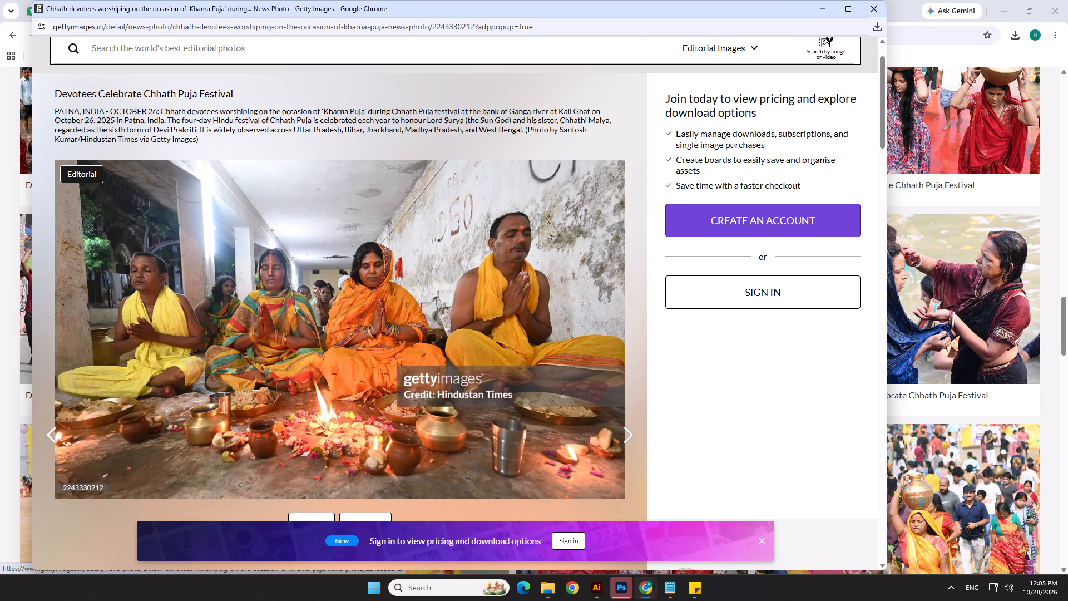
{"action": "left_click", "coordinate": [822, 12]}
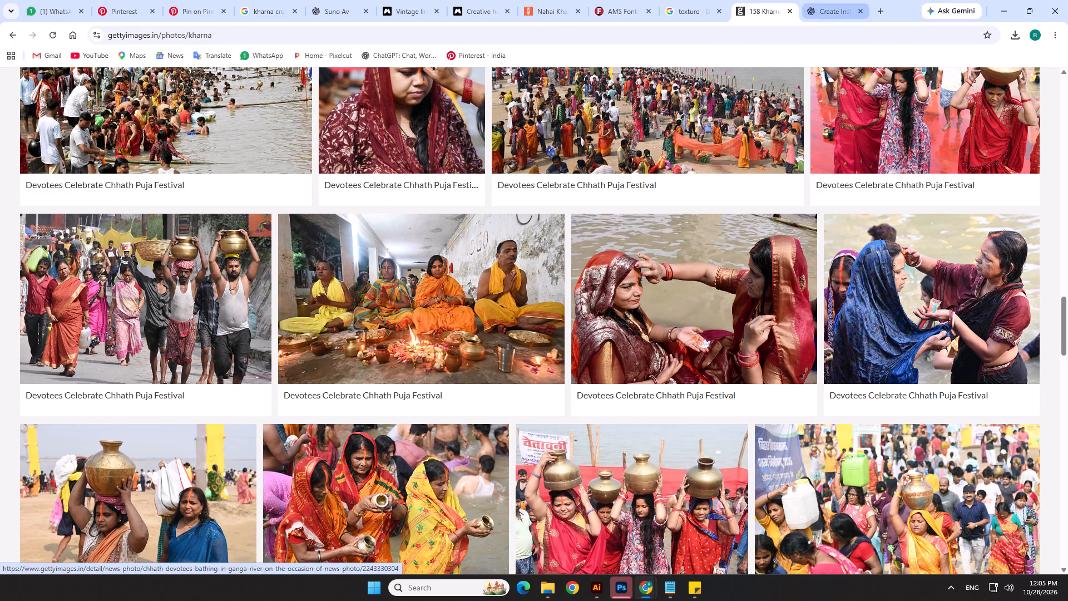
Switch to Photoshop and compare the three Generative Fill 2 variations around the praying woman.
{"action": "left_click", "coordinate": [624, 590]}
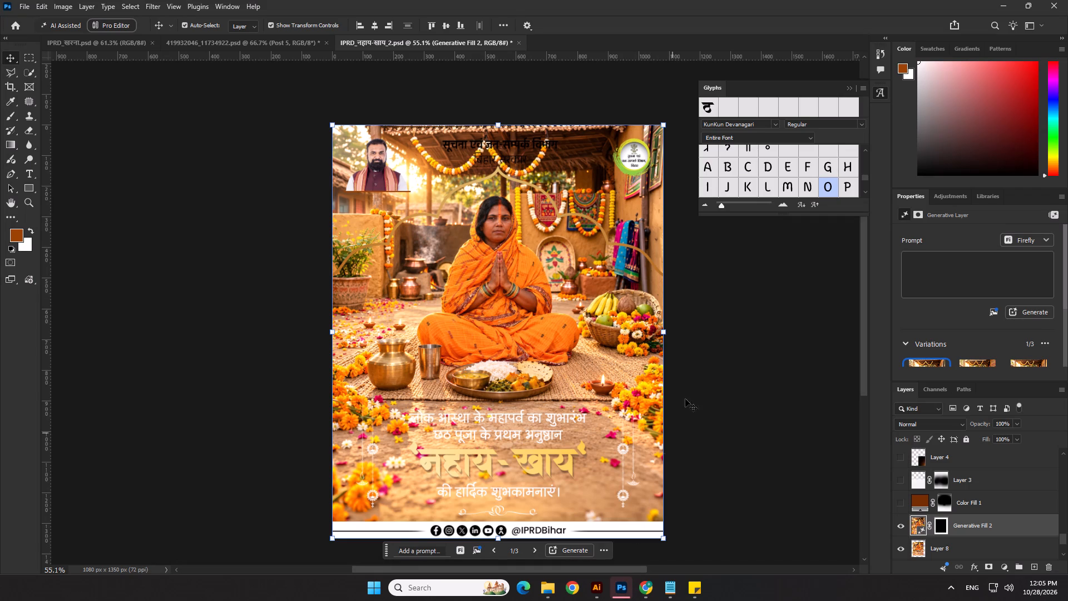
{"action": "left_click", "coordinate": [787, 254]}
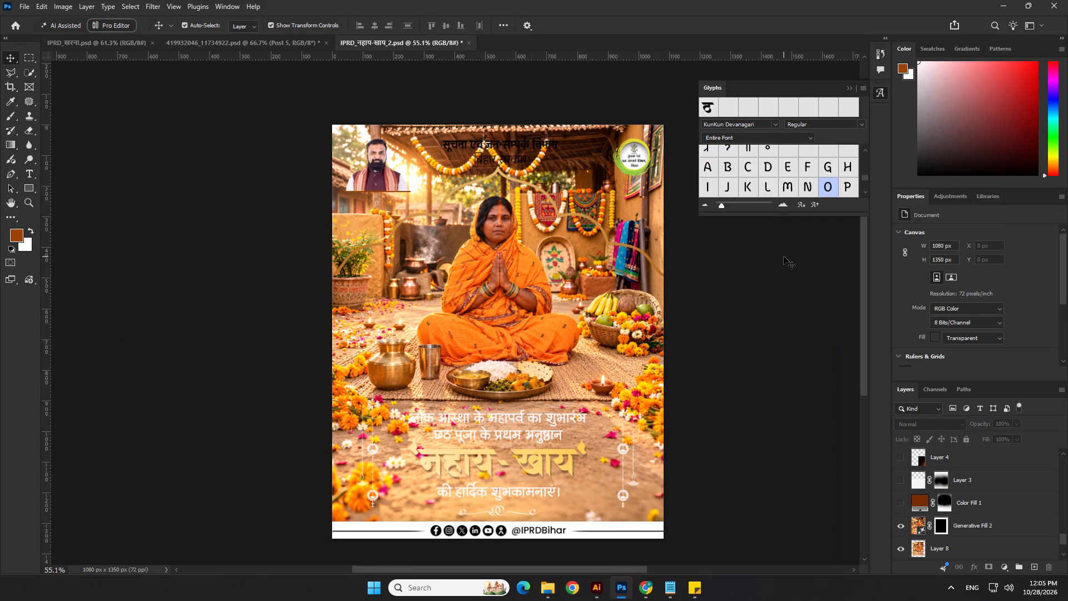
{"action": "left_click", "coordinate": [657, 311]}
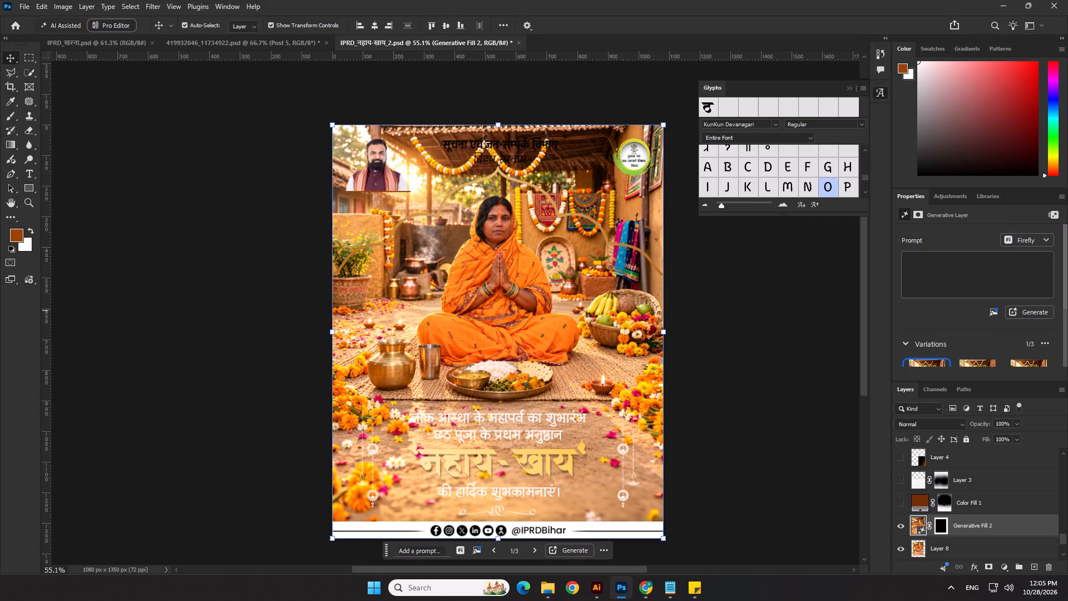
{"action": "left_click", "coordinate": [976, 364]}
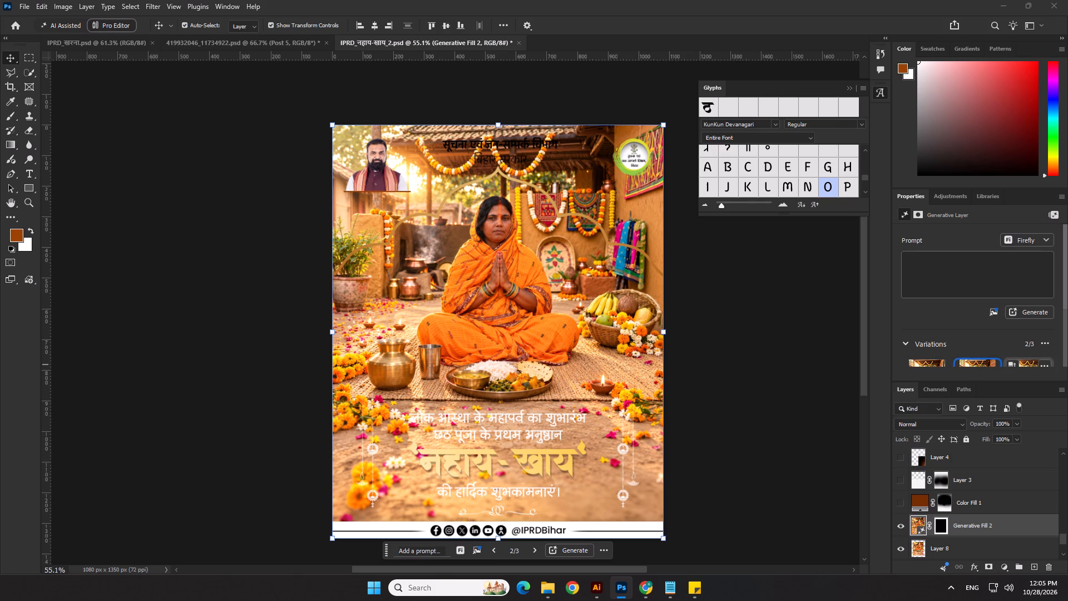
{"action": "left_click", "coordinate": [1029, 363]}
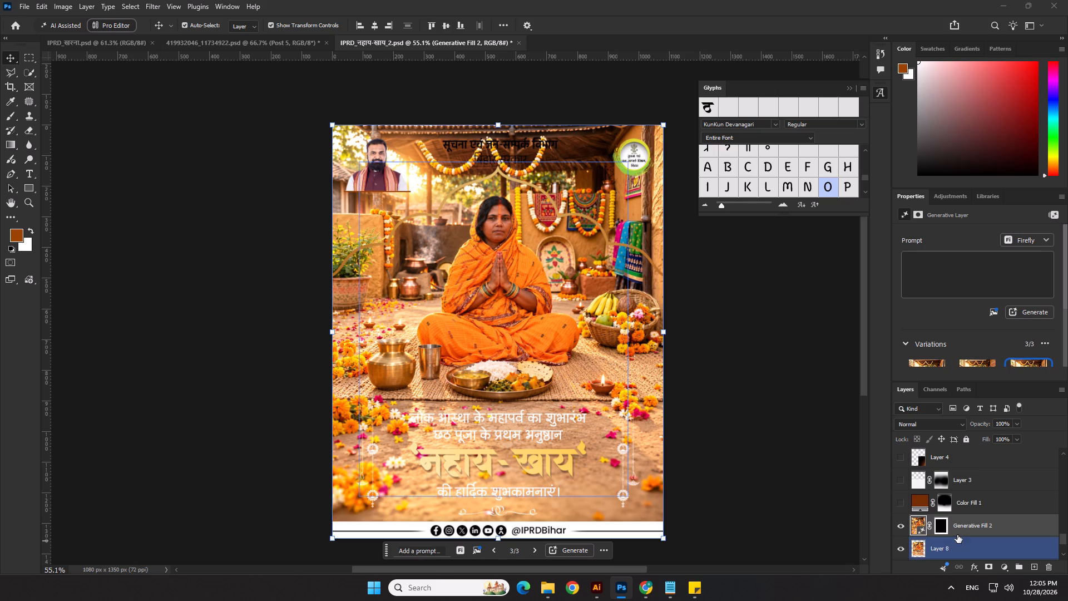
Delete the Generative Fill 2 layer above the praying-woman image.
{"action": "scroll", "coordinate": [774, 402], "scroll_direction": "down", "scroll_amount": 2}
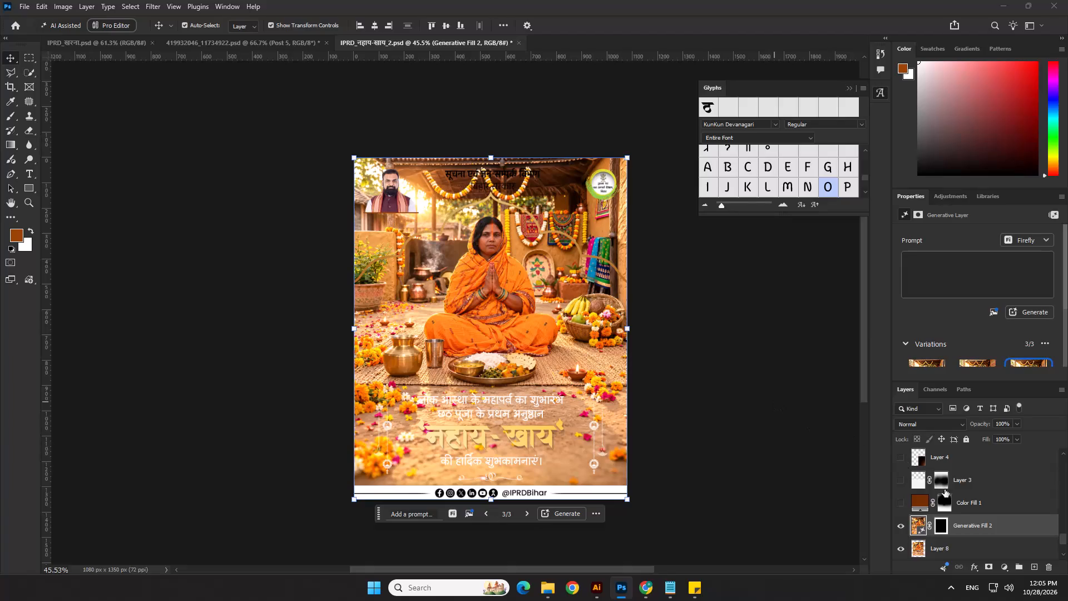
{"action": "key", "text": "Delete"}
{"action": "left_click", "coordinate": [958, 529]}
{"action": "key", "text": "Delete"}
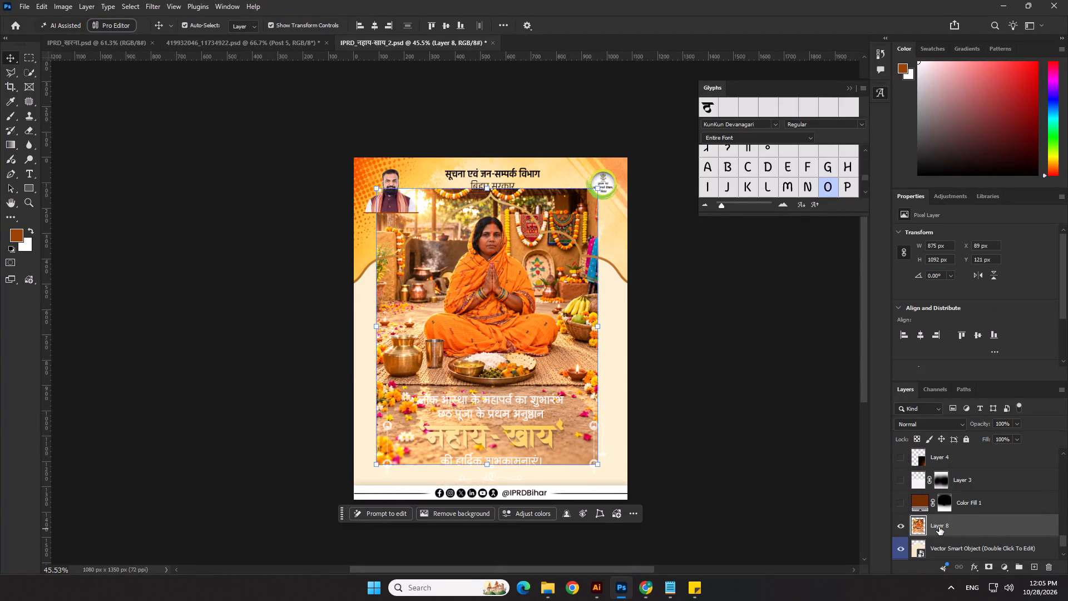
Load the outline of the praying-woman layer, Layer 8, as a selection and contract it by 3 px.
{"action": "left_click", "coordinate": [922, 525]}
{"action": "left_click", "coordinate": [917, 524], "text": "ctrl"}
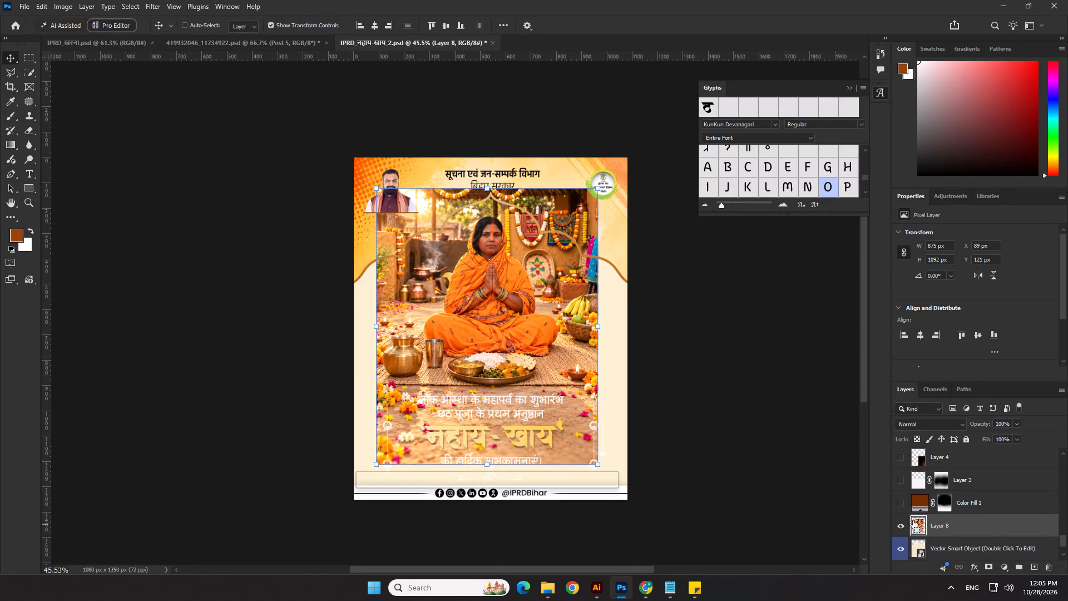
{"action": "left_click", "coordinate": [130, 8]}
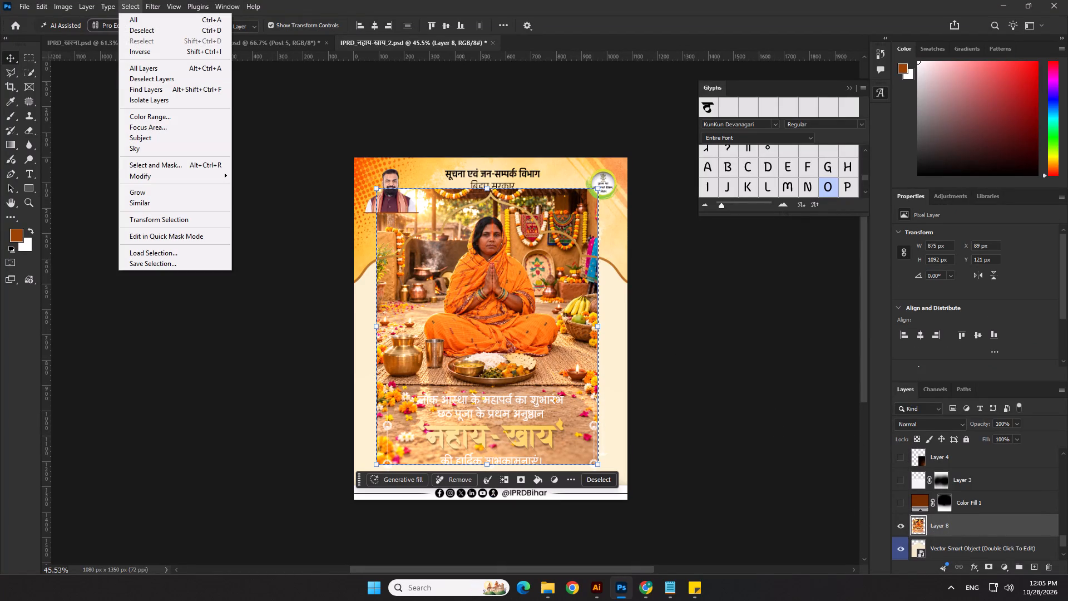
{"action": "left_click", "coordinate": [168, 173]}
{"action": "left_click", "coordinate": [259, 210]}
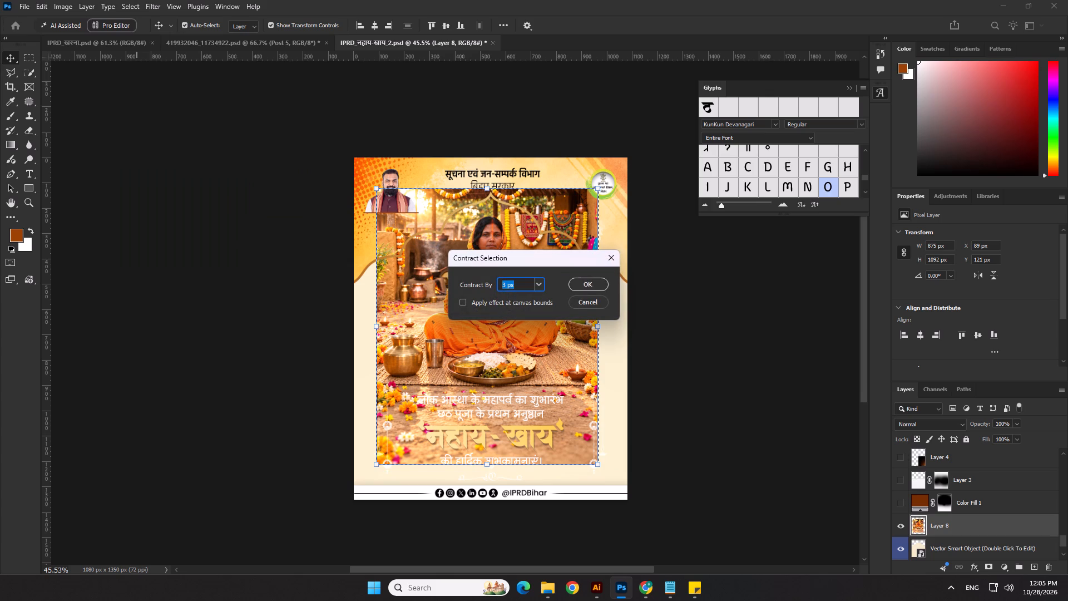
{"action": "left_click", "coordinate": [597, 284]}
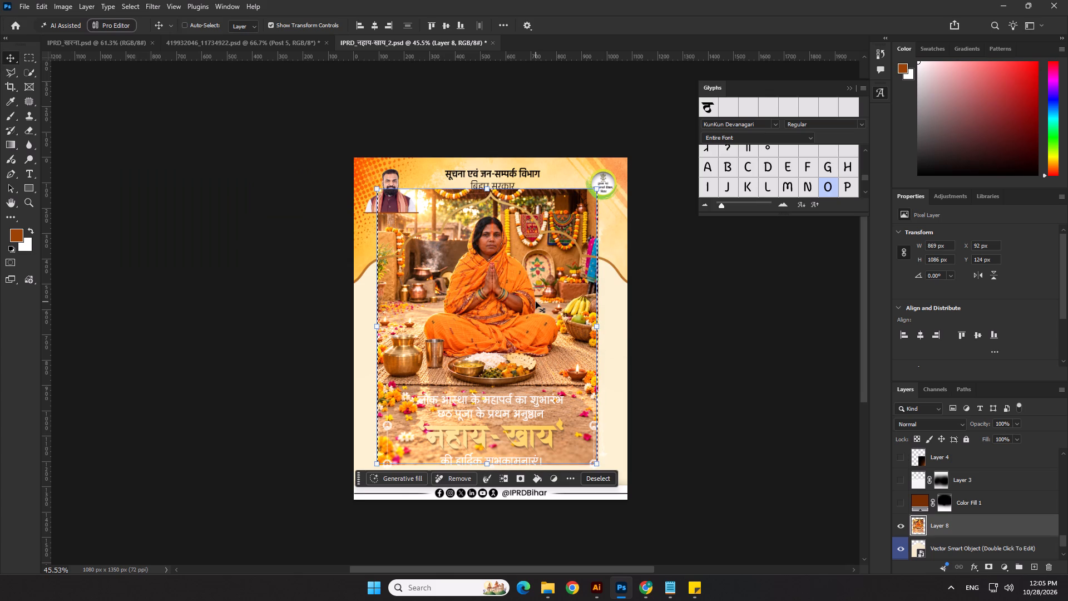
Invert the contracted selection and run Generative Fill on the area around the praying-woman image.
{"action": "key", "text": "ctrl+shift+i"}
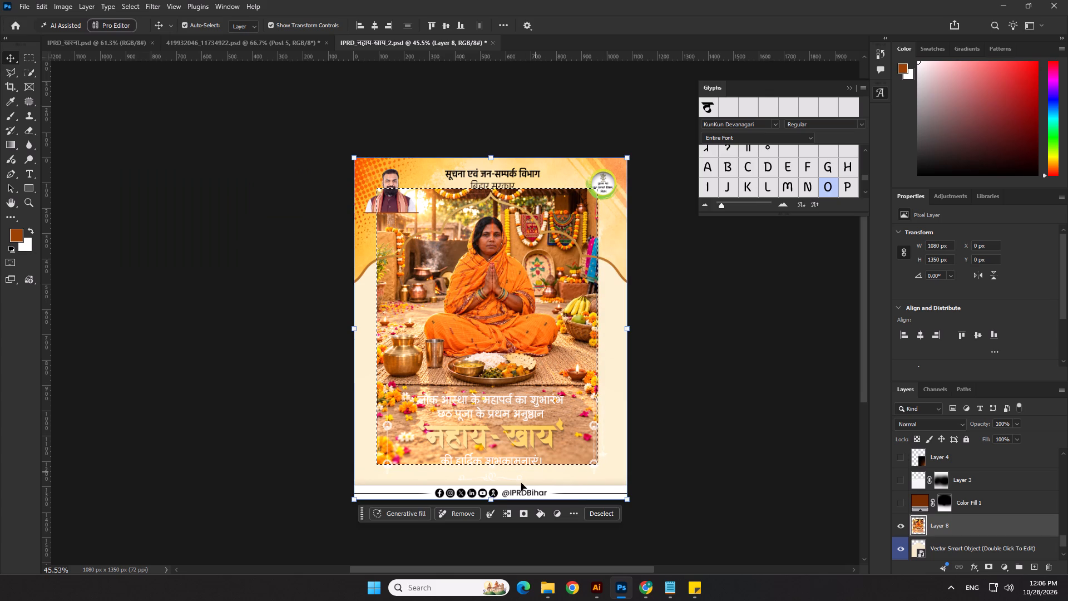
{"action": "left_click", "coordinate": [414, 516]}
{"action": "left_click", "coordinate": [576, 530]}
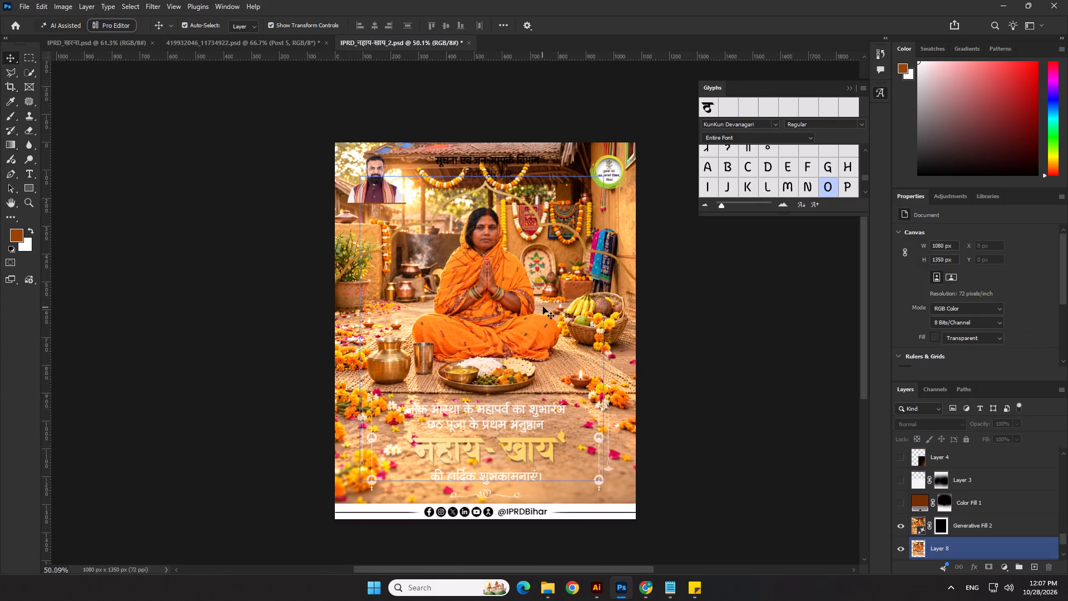
{"action": "scroll", "coordinate": [543, 307], "scroll_direction": "up", "scroll_amount": 4}
{"action": "left_click", "coordinate": [683, 322]}
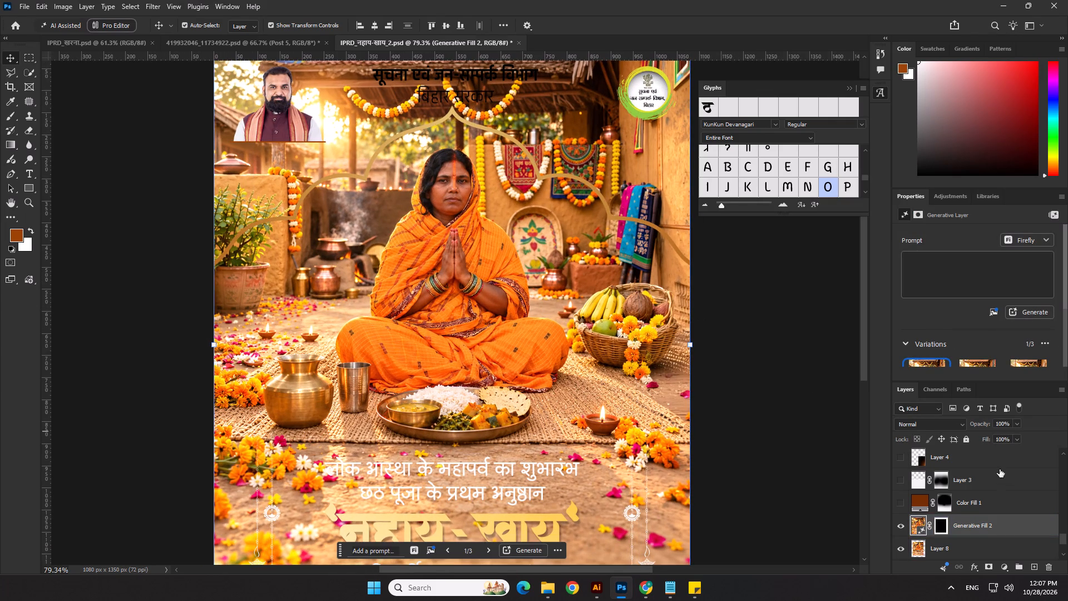
{"action": "left_click", "coordinate": [982, 363]}
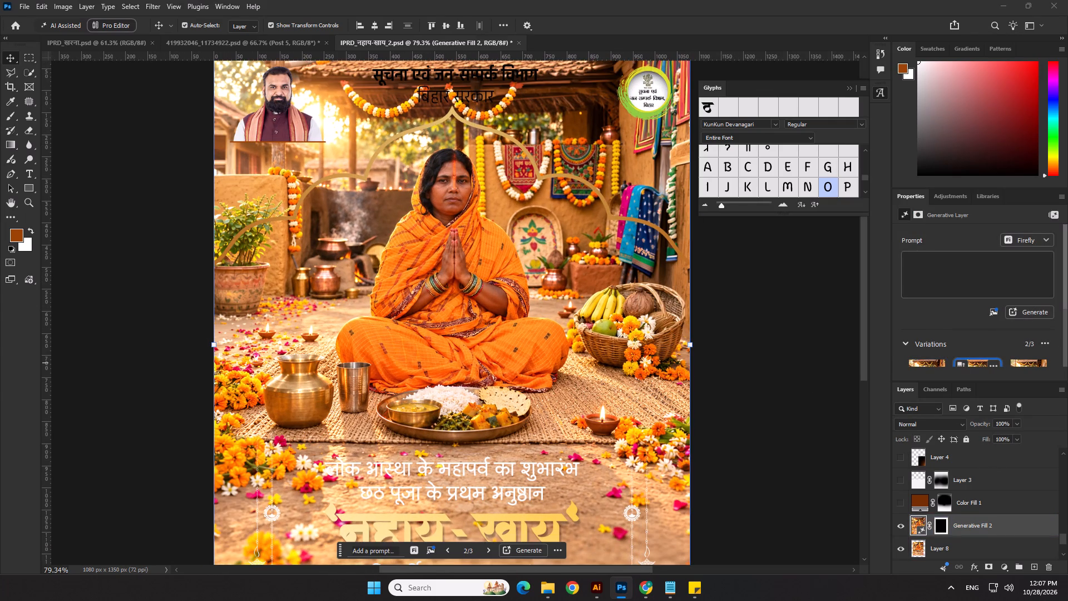
{"action": "left_click", "coordinate": [1022, 362]}
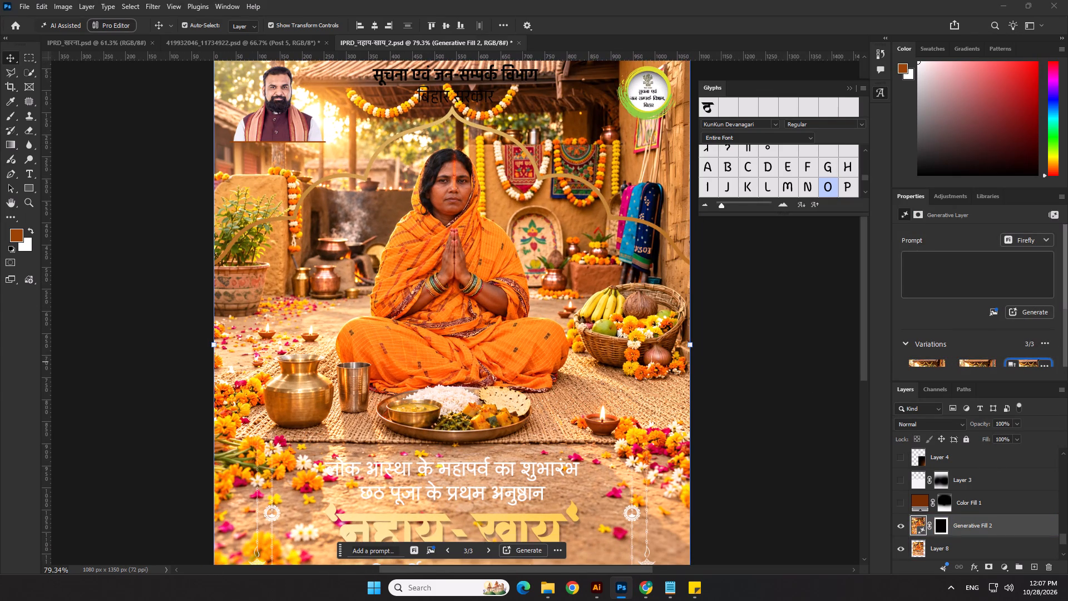
{"action": "scroll", "coordinate": [441, 309], "scroll_direction": "down", "scroll_amount": 4}
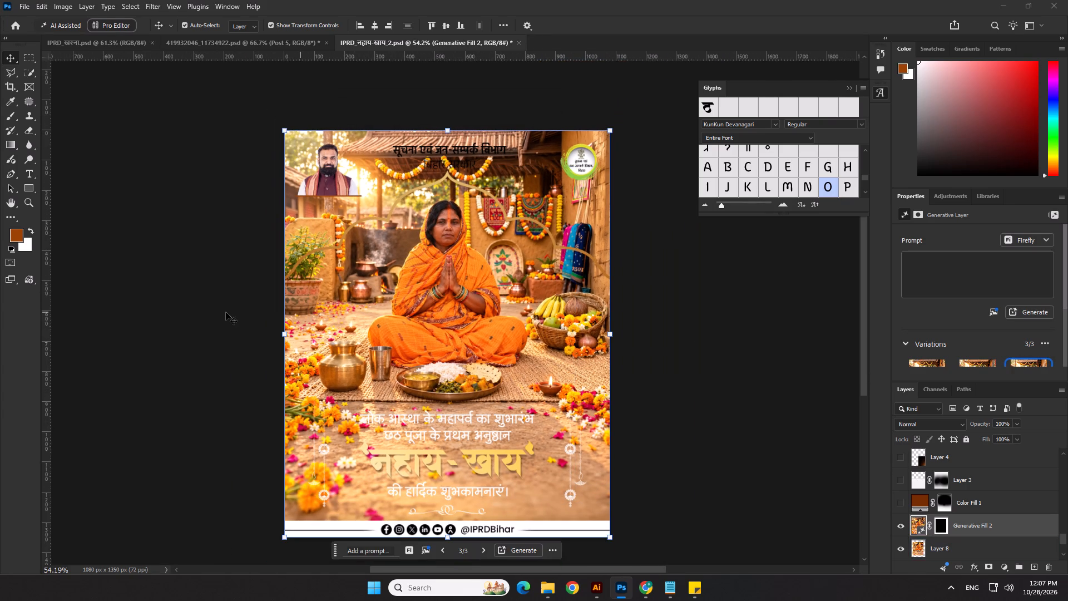
{"action": "left_click", "coordinate": [214, 313]}
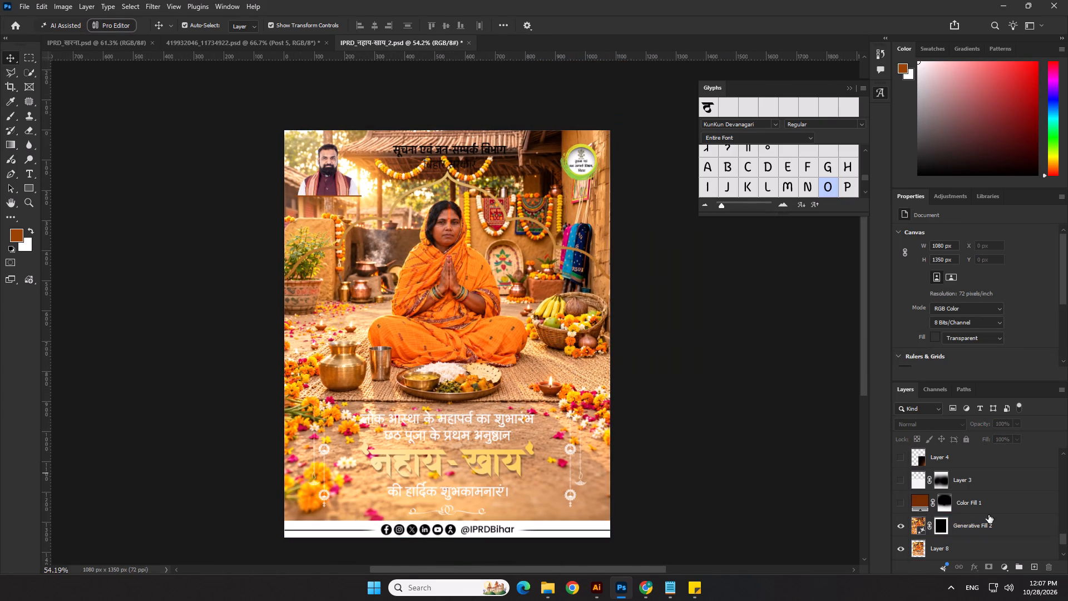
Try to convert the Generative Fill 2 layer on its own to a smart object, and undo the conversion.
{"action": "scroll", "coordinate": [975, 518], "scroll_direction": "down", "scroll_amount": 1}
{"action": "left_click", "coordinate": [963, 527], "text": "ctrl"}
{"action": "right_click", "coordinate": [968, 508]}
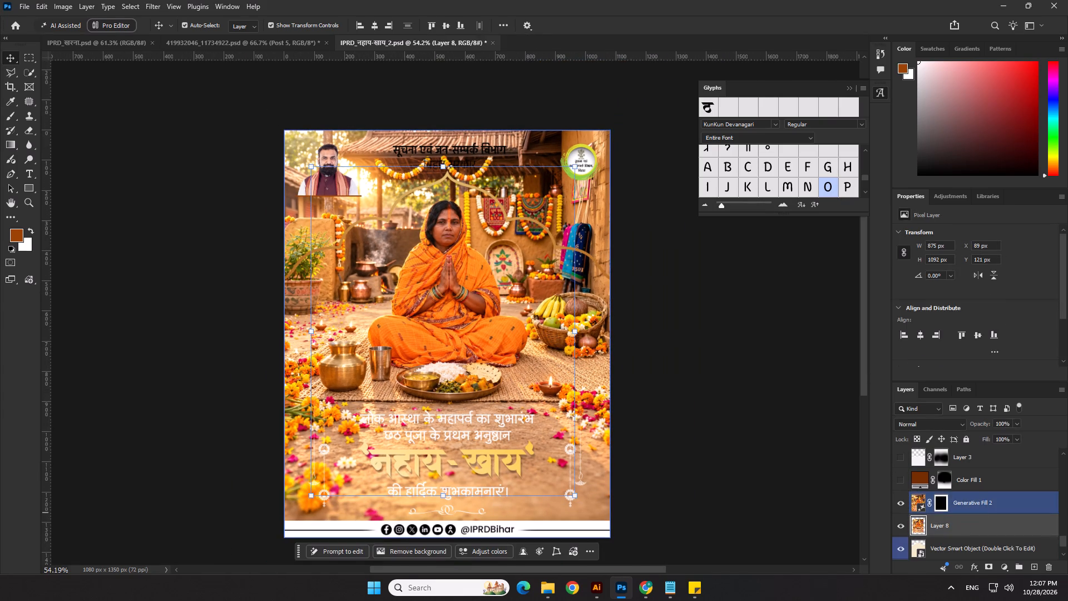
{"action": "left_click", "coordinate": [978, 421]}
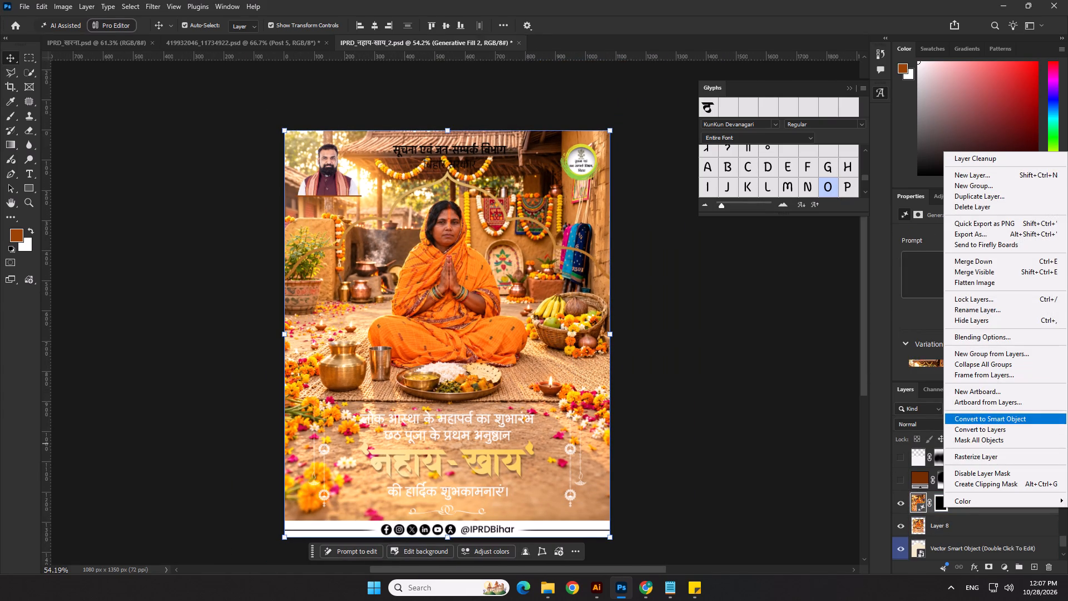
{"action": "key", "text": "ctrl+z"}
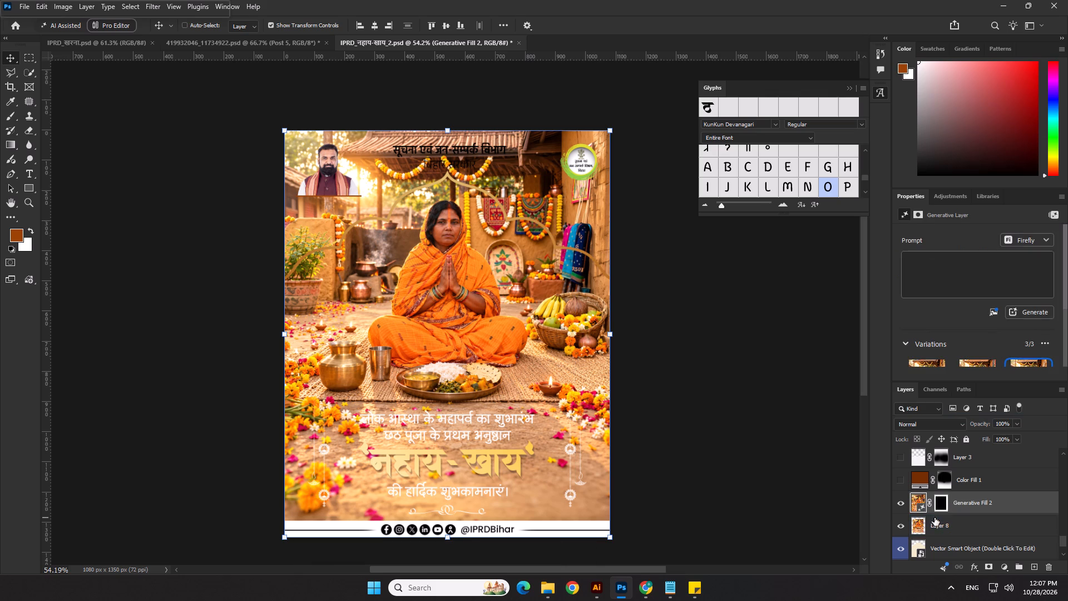
Convert the Generative Fill 2 layer and Layer 8 together into a single smart object.
{"action": "left_click", "coordinate": [947, 523], "text": "ctrl"}
{"action": "right_click", "coordinate": [1000, 503]}
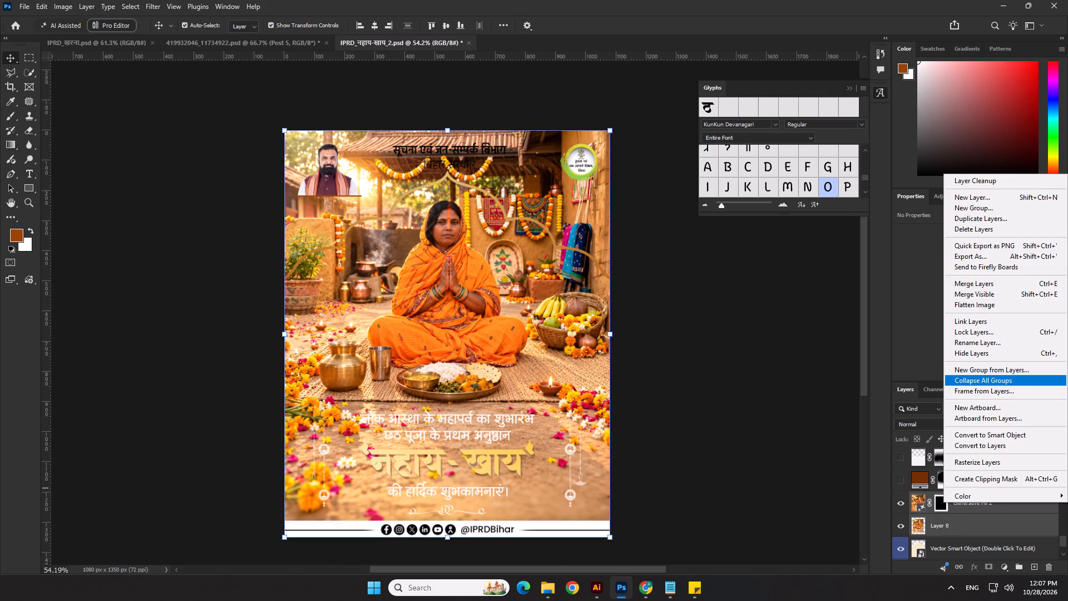
{"action": "left_click", "coordinate": [973, 433]}
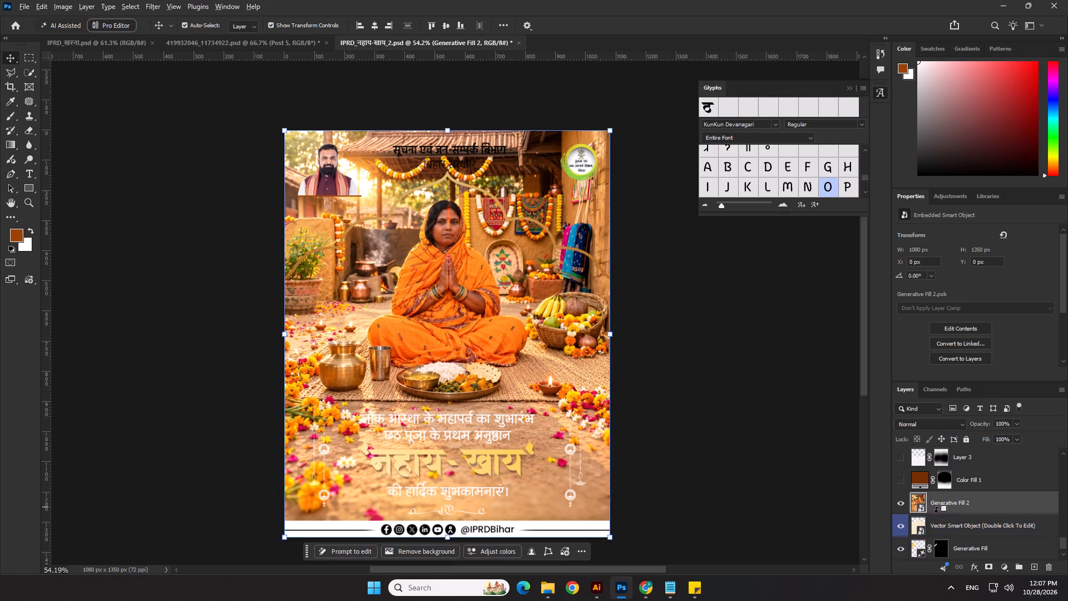
Clip the combined Generative Fill 2 smart object to the arch-shaped vector smart object layer beneath it.
{"action": "left_click", "coordinate": [936, 512], "text": "alt"}
{"action": "left_click", "coordinate": [936, 492], "text": "alt"}
{"action": "left_click", "coordinate": [929, 470], "text": "alt"}
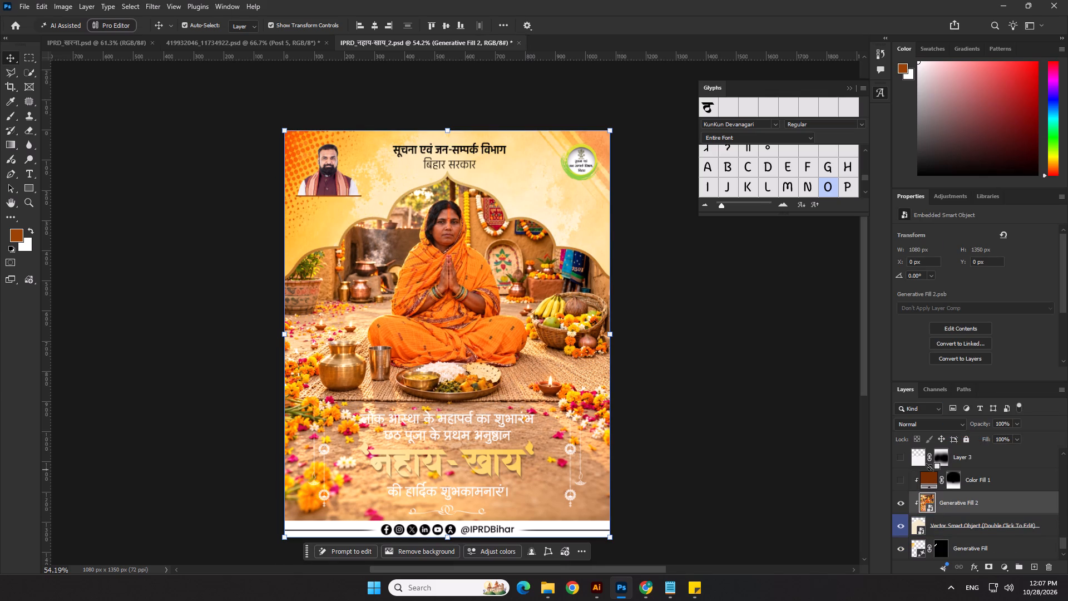
Show the hidden Color Fill 1 and Layer 3 layers above the clipped praying-woman image.
{"action": "left_click", "coordinate": [900, 476]}
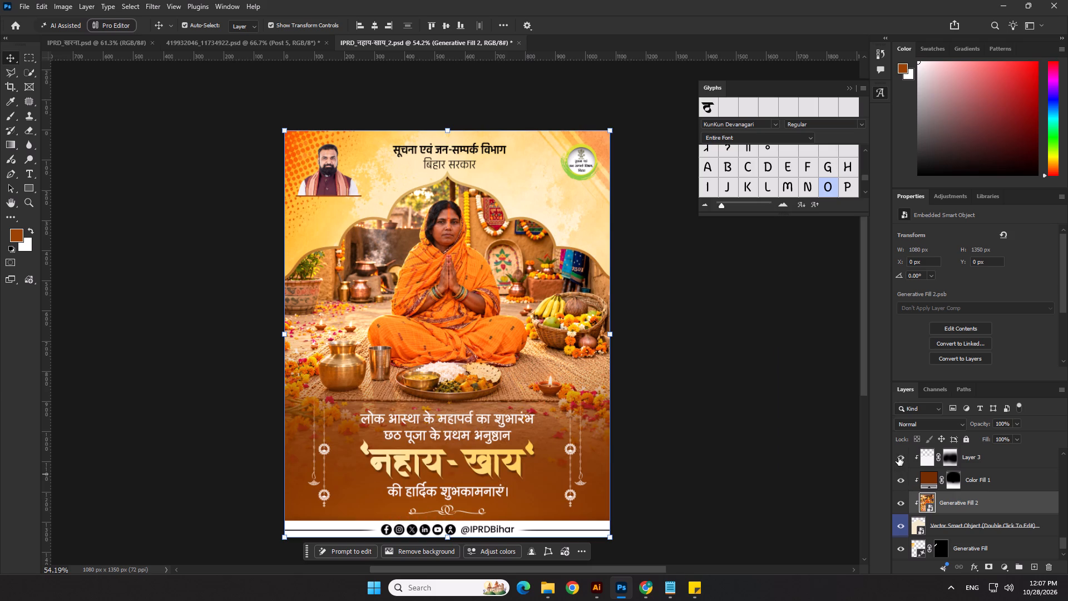
{"action": "left_click", "coordinate": [898, 457]}
{"action": "scroll", "coordinate": [642, 398], "scroll_direction": "down", "scroll_amount": 5}
{"action": "left_click", "coordinate": [164, 264]}
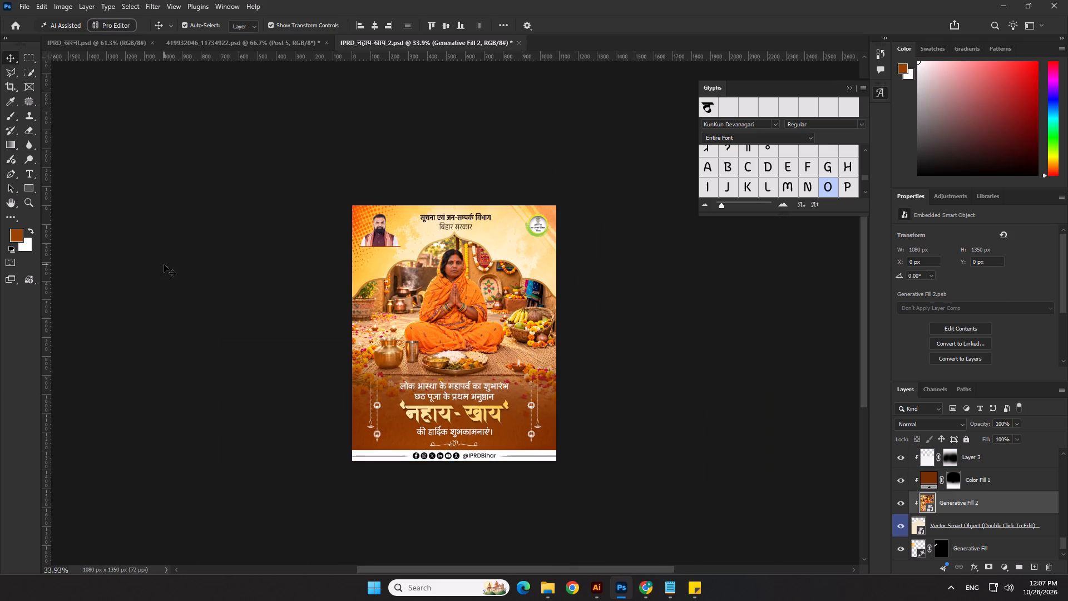
{"action": "scroll", "coordinate": [483, 269], "scroll_direction": "up", "scroll_amount": 2}
{"action": "left_click", "coordinate": [654, 292]}
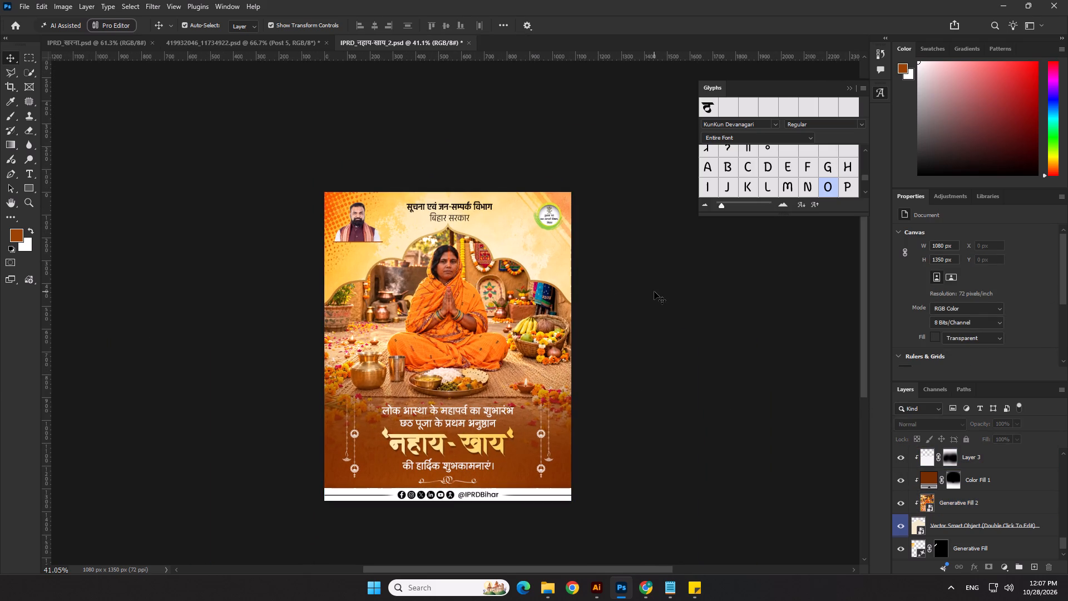
{"action": "scroll", "coordinate": [654, 292], "scroll_direction": "down", "scroll_amount": 3}
Enlarge the clipped Generative Fill 2 image proportionally to about 101.25% from its bottom-left corner.
{"action": "left_click", "coordinate": [449, 296]}
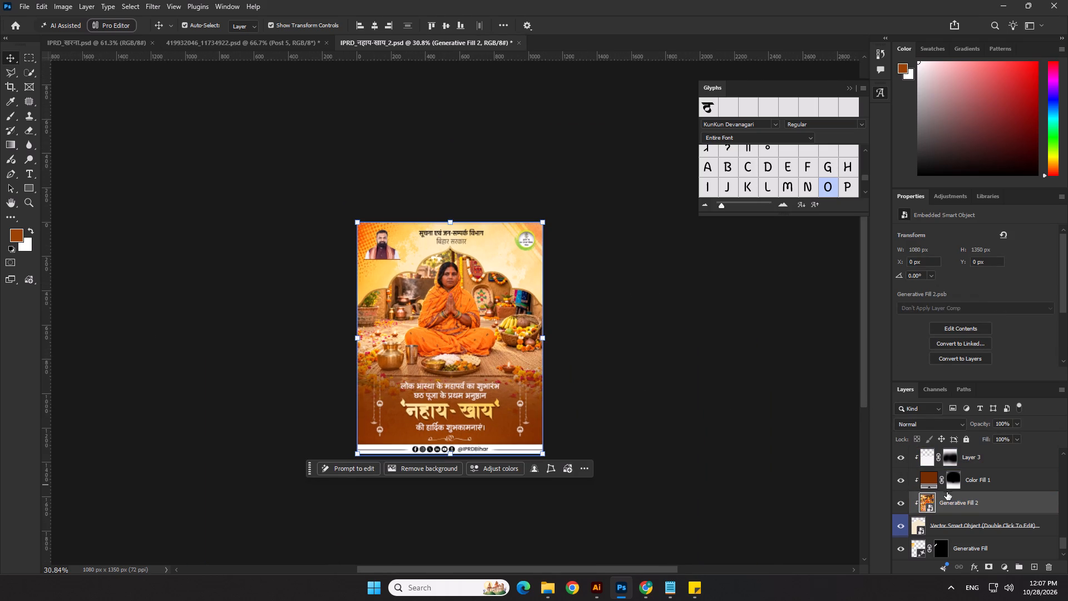
{"action": "left_click", "coordinate": [948, 500]}
{"action": "scroll", "coordinate": [565, 239], "scroll_direction": "up", "scroll_amount": 3}
{"action": "left_click_drag", "start_coordinate": [571, 193], "coordinate": [572, 188]}
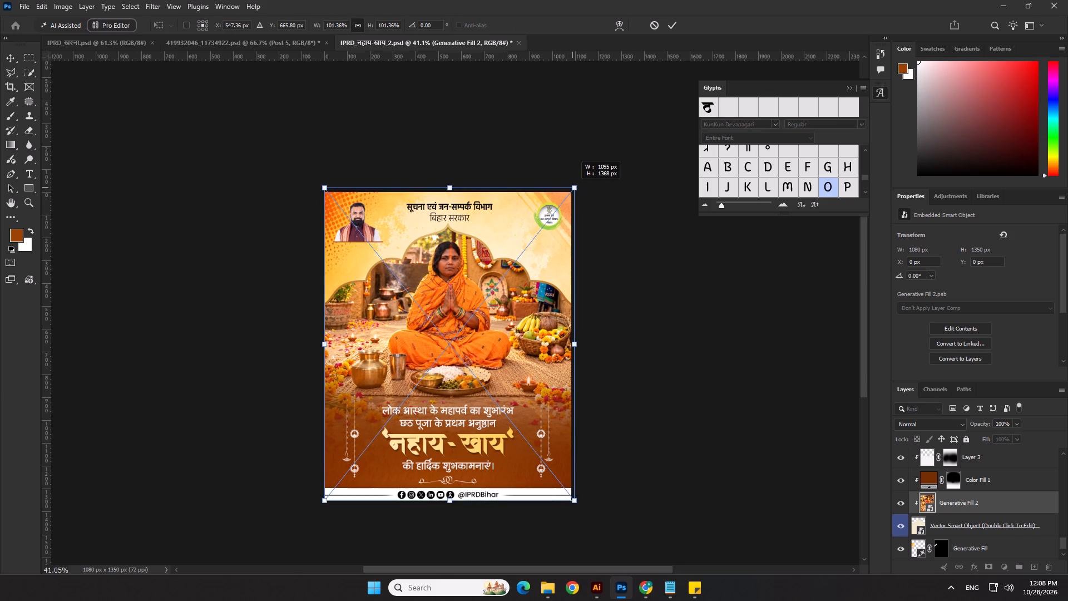
{"action": "left_click_drag", "start_coordinate": [572, 188], "coordinate": [572, 188]}
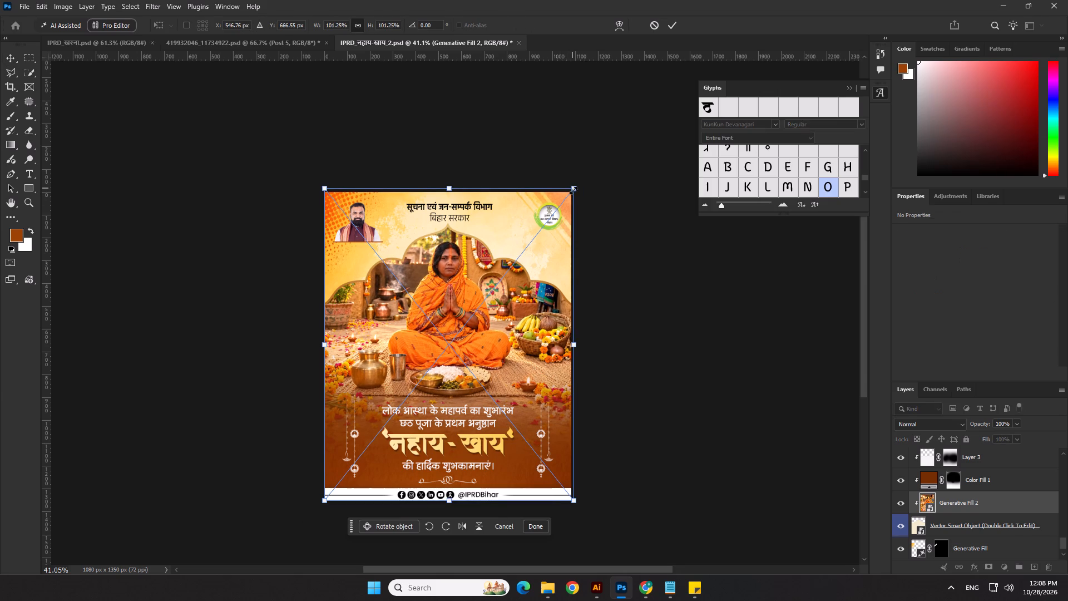
{"action": "key", "text": "Return"}
{"action": "left_click", "coordinate": [695, 330]}
{"action": "scroll", "coordinate": [400, 265], "scroll_direction": "down", "scroll_amount": 1}
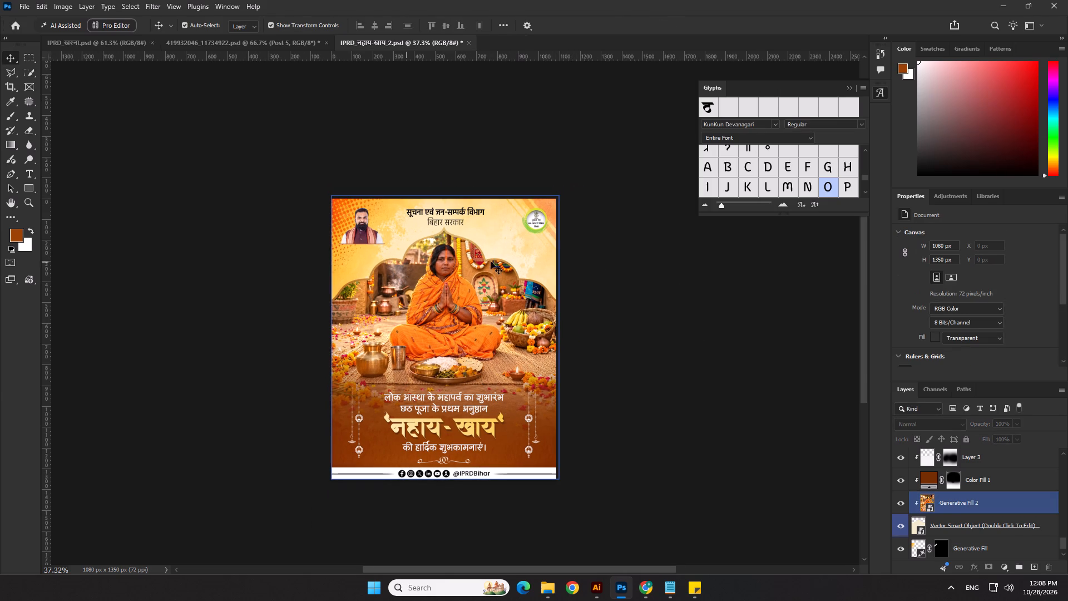
Switch to Chrome and copy the cream-and-orange mandala background image from the open Pinterest pin.
{"action": "left_click", "coordinate": [650, 592]}
{"action": "left_click", "coordinate": [684, 536]}
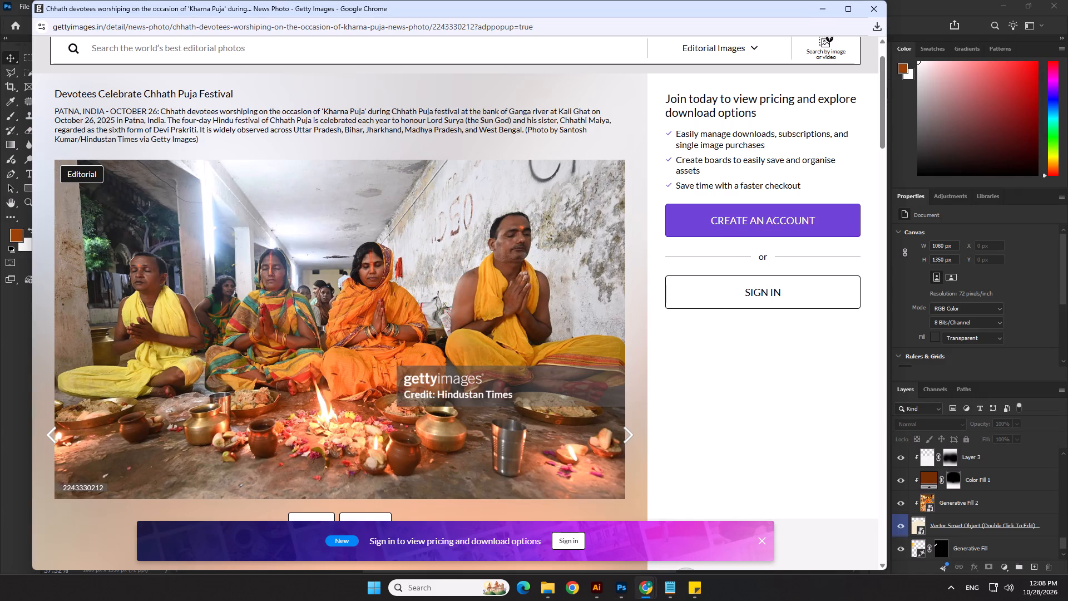
{"action": "left_click", "coordinate": [637, 593]}
{"action": "left_click", "coordinate": [590, 547]}
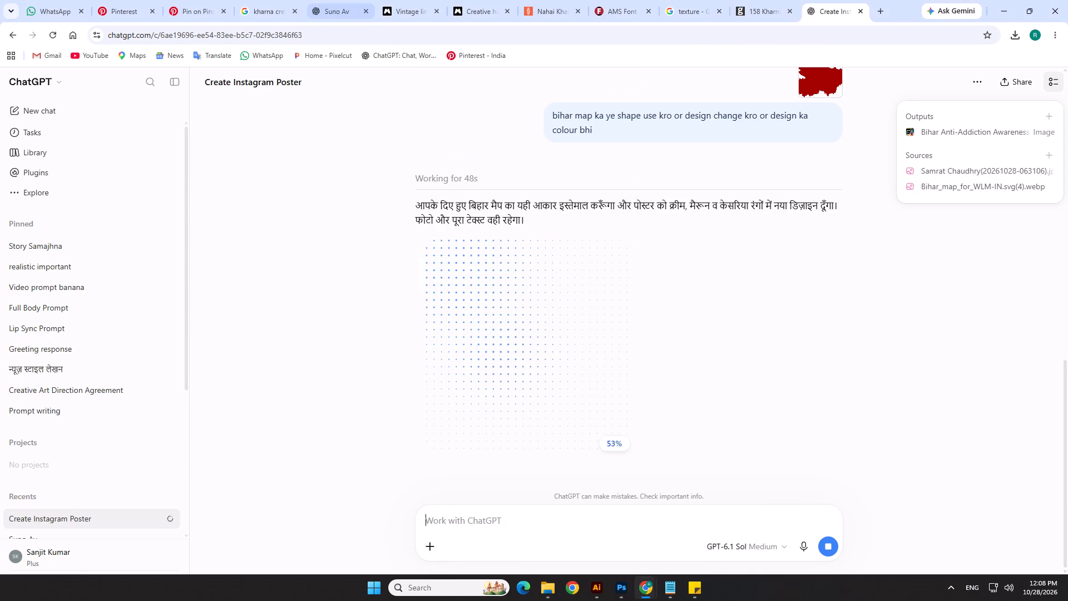
{"action": "left_click", "coordinate": [356, 0]}
{"action": "left_click", "coordinate": [392, 0]}
{"action": "left_click", "coordinate": [212, 0]}
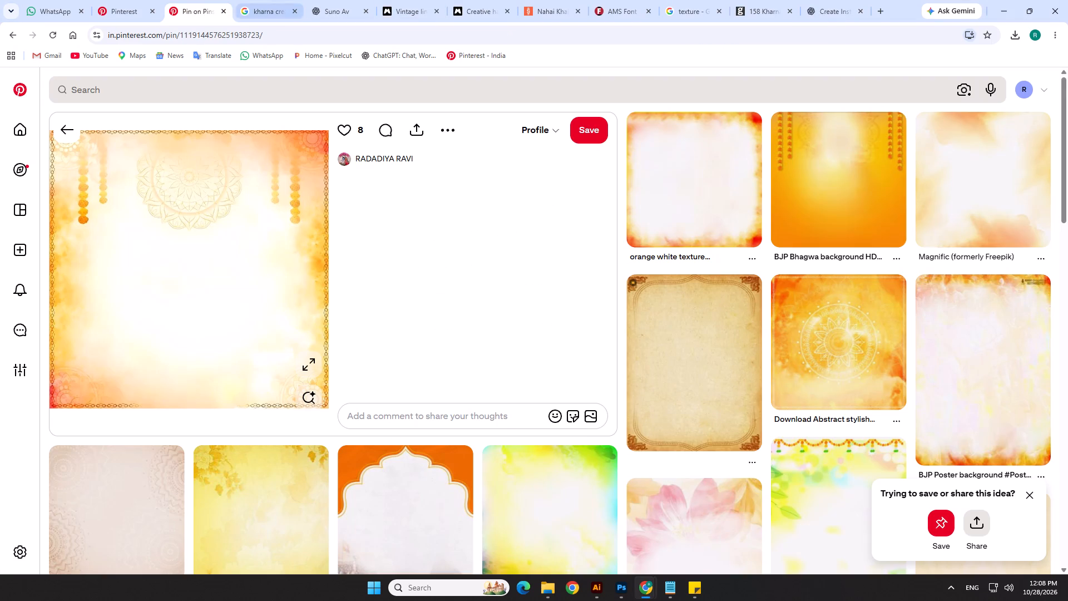
{"action": "right_click", "coordinate": [215, 239]}
{"action": "left_click", "coordinate": [254, 285]}
Return to Photoshop, paste the copied mandala background just above Layer 2 in the नहाय-खाय poster, and hide Layer 2.
{"action": "key", "text": "alt+Tab"}
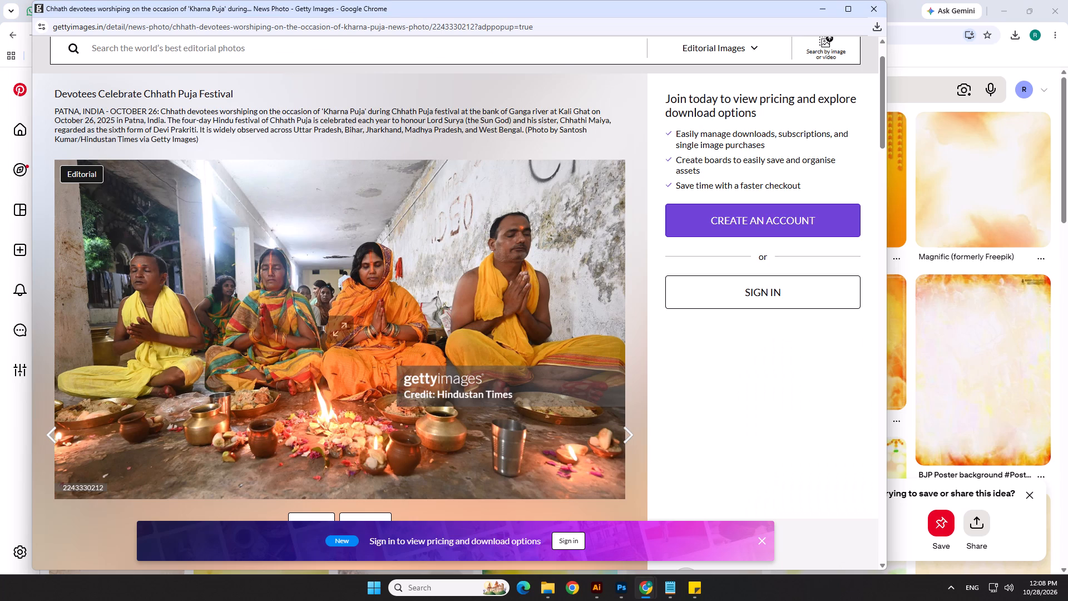
{"action": "key", "text": "alt+Tab"}
{"action": "key", "text": "alt+Tab"}
{"action": "left_click", "coordinate": [553, 258]}
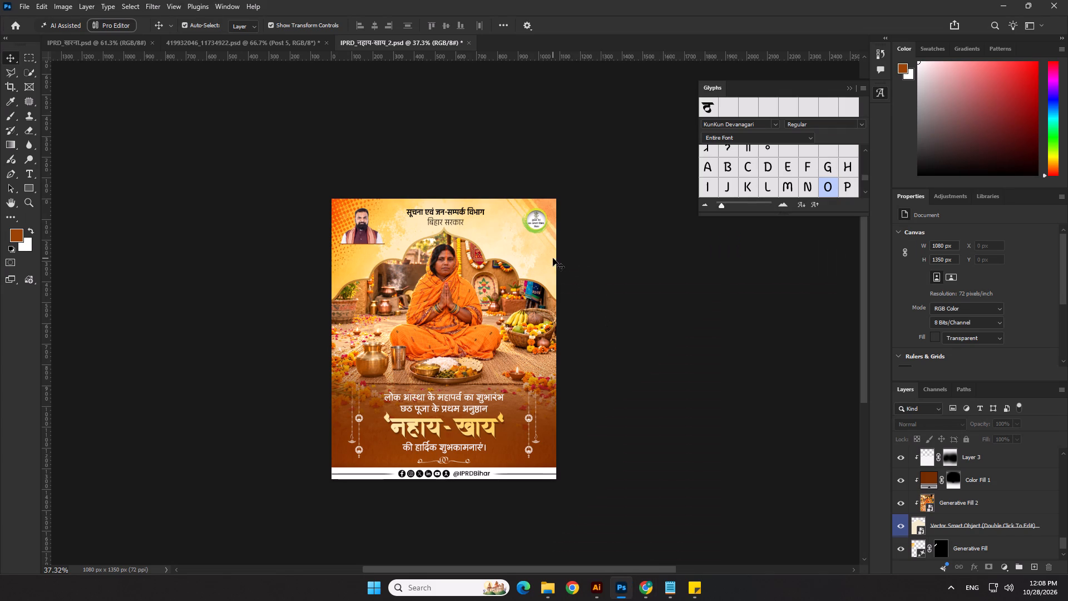
{"action": "scroll", "coordinate": [957, 561], "scroll_direction": "down", "scroll_amount": 6}
{"action": "left_click", "coordinate": [965, 501]}
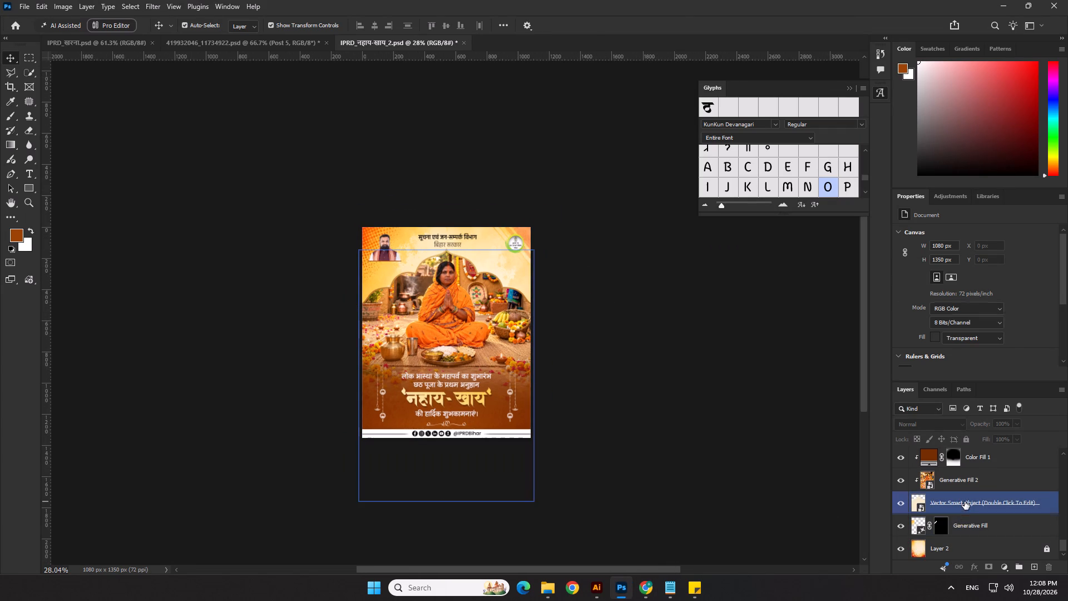
{"action": "left_click", "coordinate": [1030, 552]}
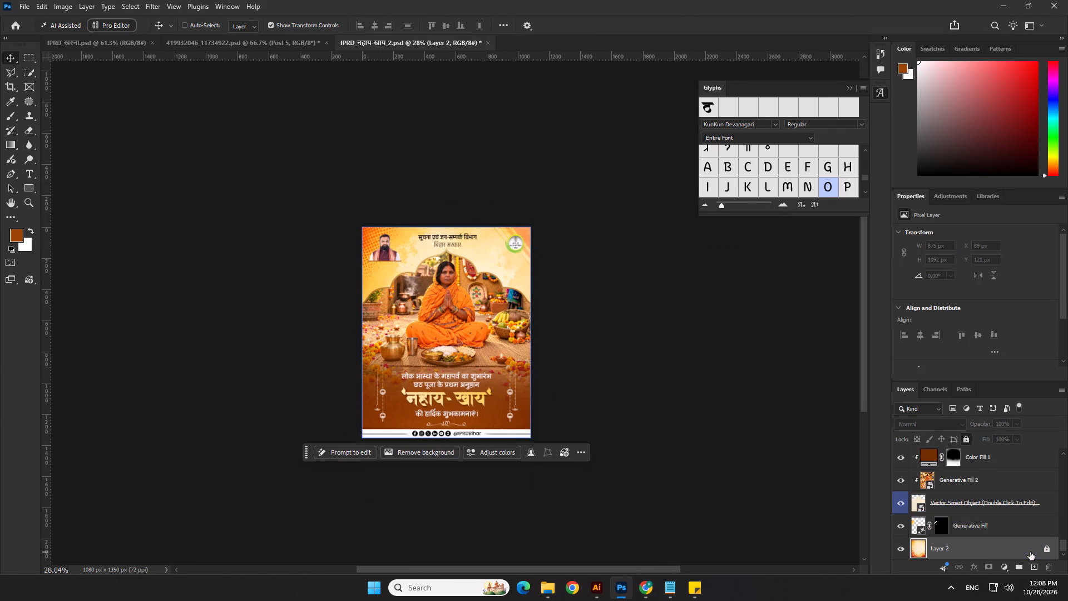
{"action": "key", "text": "ctrl+v"}
{"action": "scroll", "coordinate": [898, 529], "scroll_direction": "down", "scroll_amount": 1}
{"action": "left_click", "coordinate": [899, 545]}
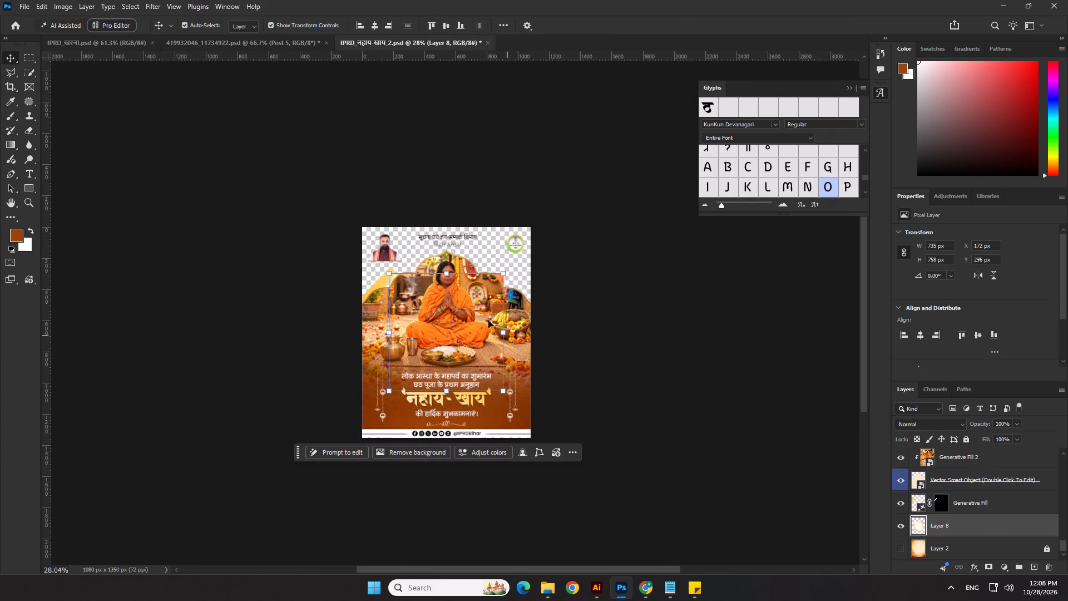
Enlarge the pasted mandala background proportionally to about 1139 × 1175 px so it covers the area behind the arch.
{"action": "left_click_drag", "start_coordinate": [444, 277], "coordinate": [442, 211]}
{"action": "key", "text": "Return"}
{"action": "left_click", "coordinate": [651, 346]}
{"action": "scroll", "coordinate": [345, 273], "scroll_direction": "up", "scroll_amount": 3}
Hide the old Generative Fill patch layer beside the arch, below the officer's portrait.
{"action": "left_click", "coordinate": [370, 270]}
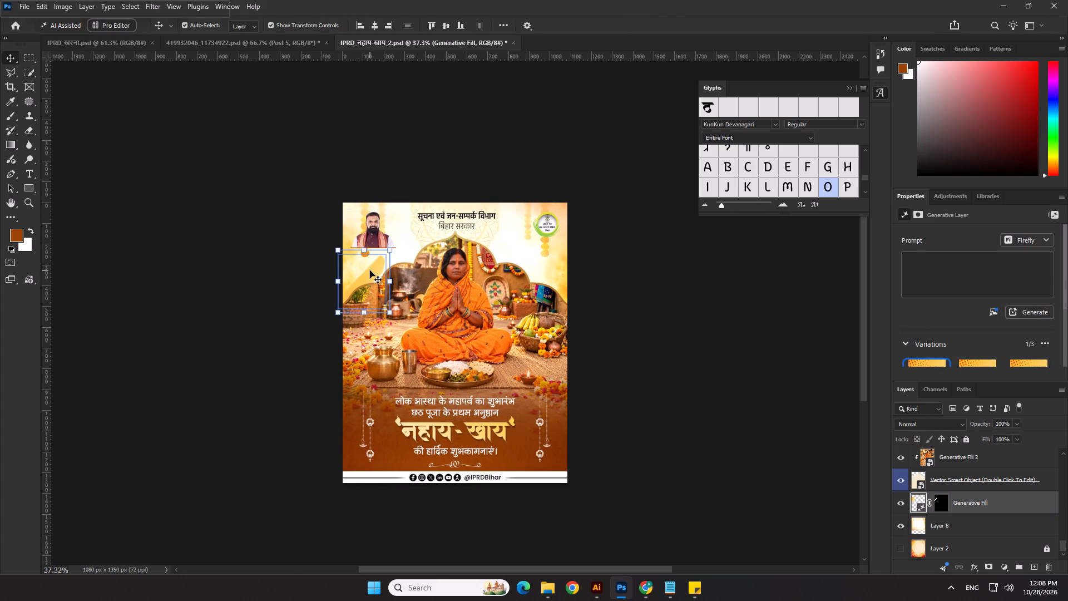
{"action": "left_click", "coordinate": [903, 505]}
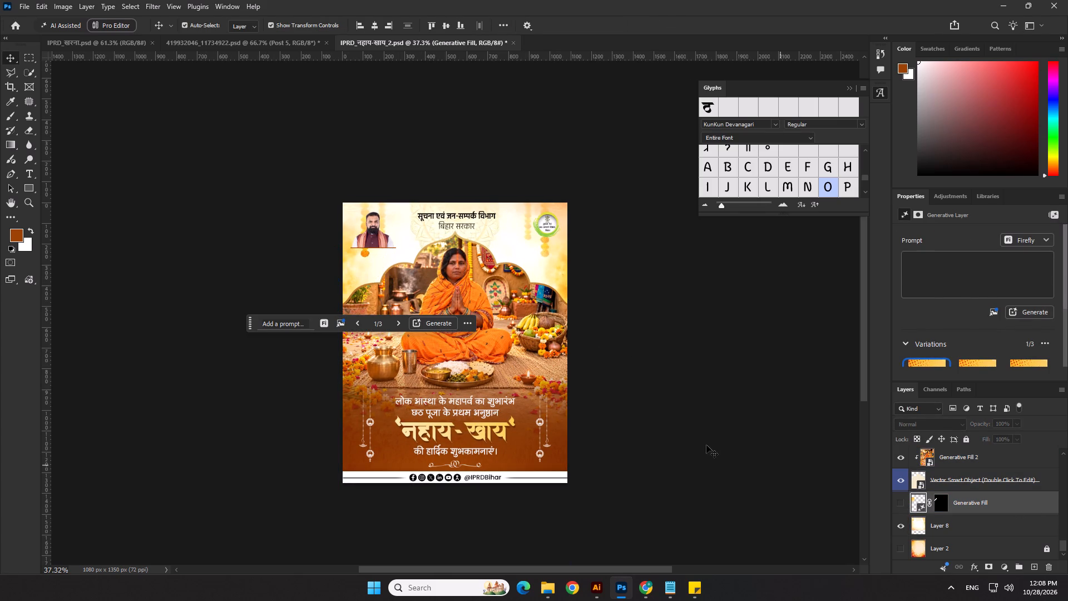
{"action": "left_click", "coordinate": [705, 444]}
Move the mandala background straight down by about 66 px behind the poster header.
{"action": "scroll", "coordinate": [586, 282], "scroll_direction": "up", "scroll_amount": 3}
{"action": "left_click_drag", "start_coordinate": [516, 180], "coordinate": [516, 199]}
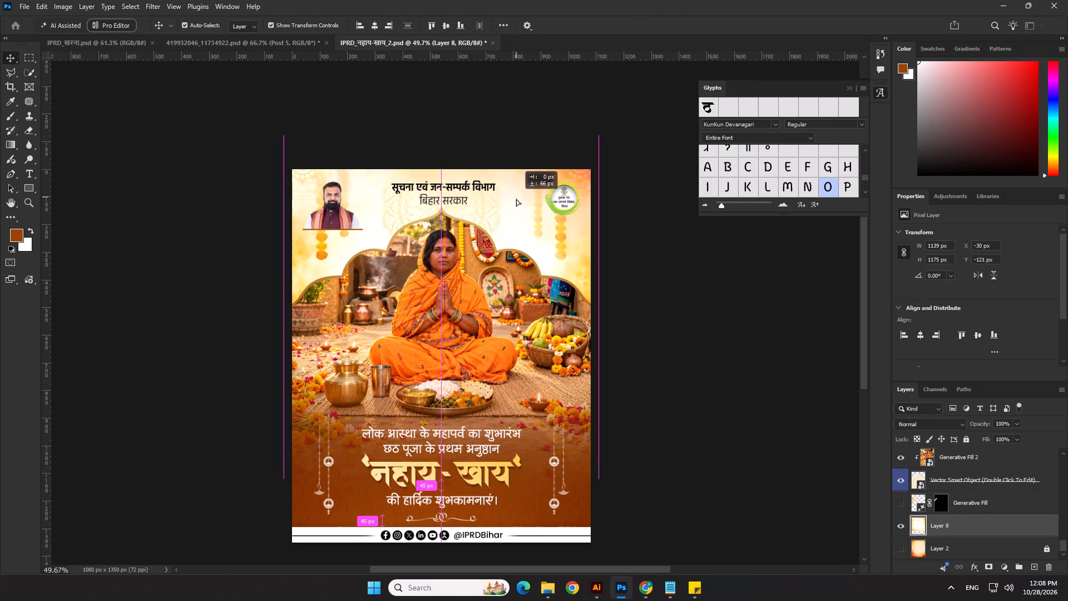
{"action": "left_click_drag", "start_coordinate": [516, 199], "coordinate": [515, 196]}
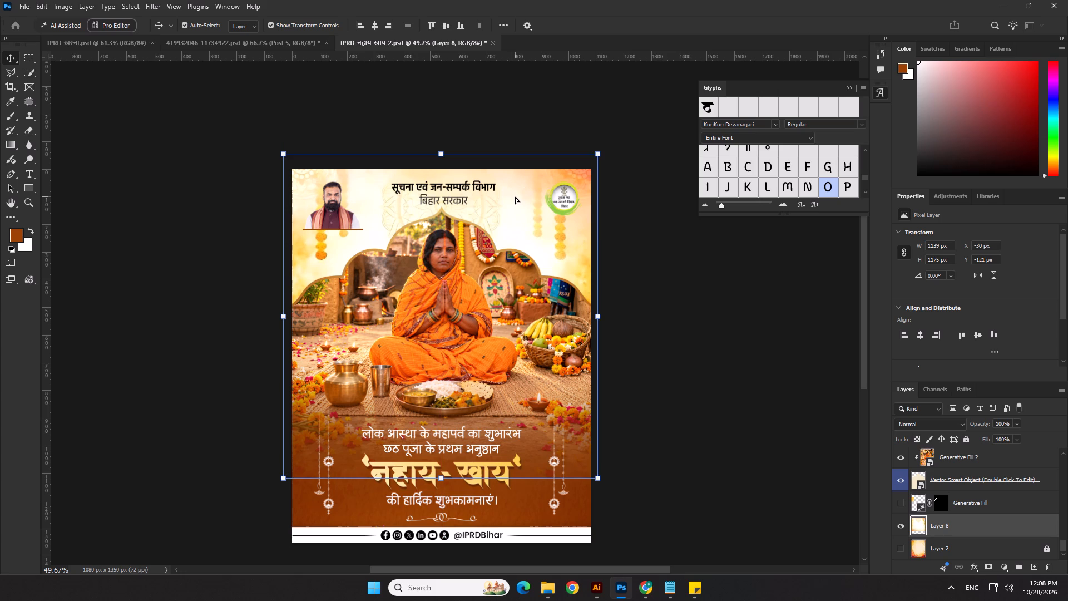
{"action": "key", "text": "Return"}
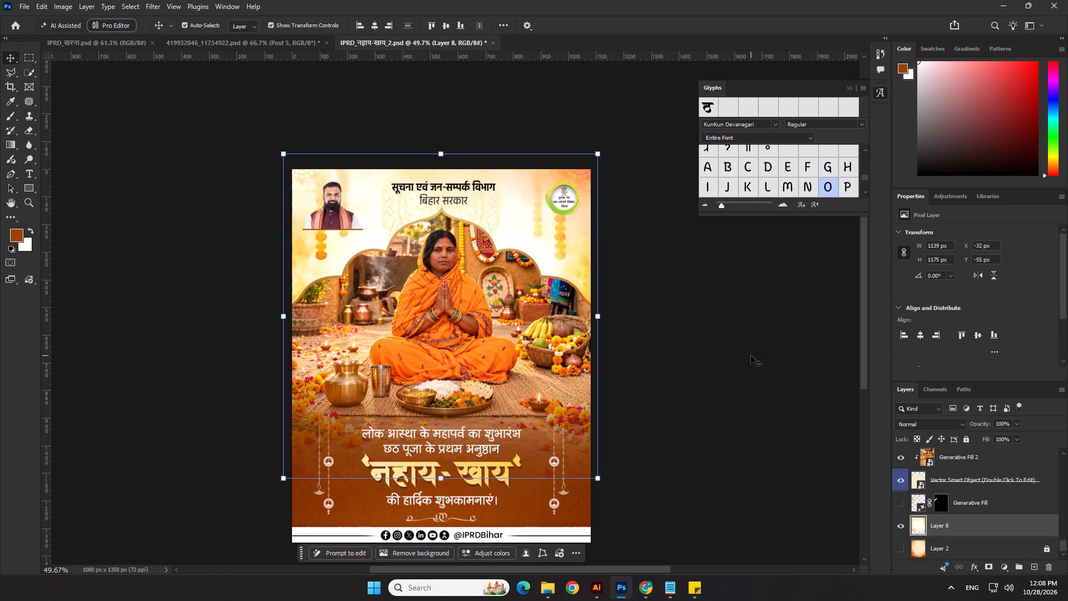
On Layer 8, outline the marigold garlands behind the officer's portrait with a polygonal selection extending above the poster's upper edge.
{"action": "key", "text": "Return"}
{"action": "left_click", "coordinate": [751, 356]}
{"action": "scroll", "coordinate": [431, 288], "scroll_direction": "up", "scroll_amount": 2}
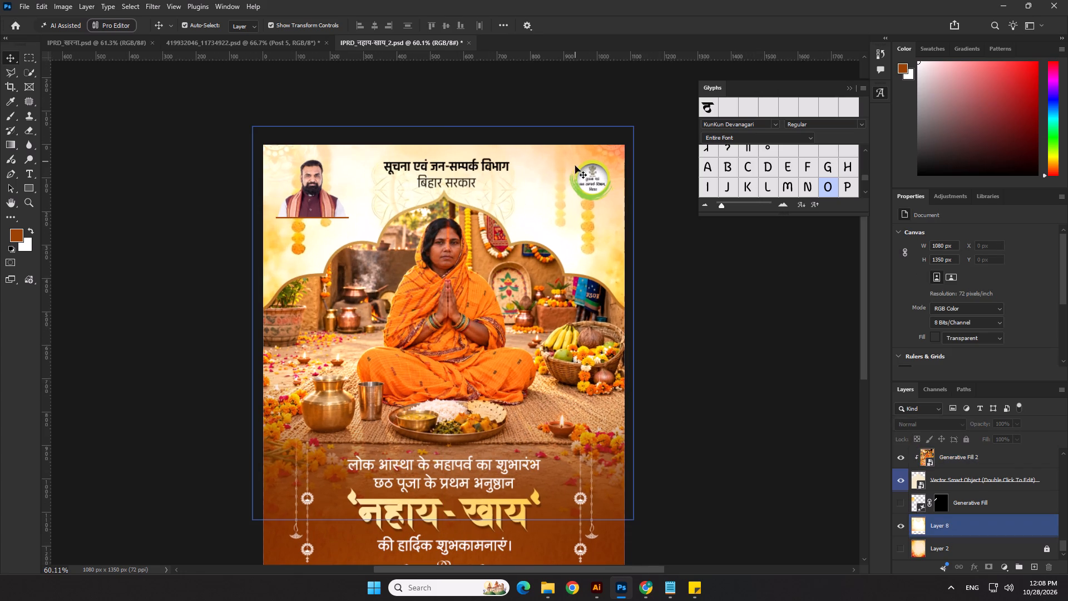
{"action": "left_click", "coordinate": [567, 184]}
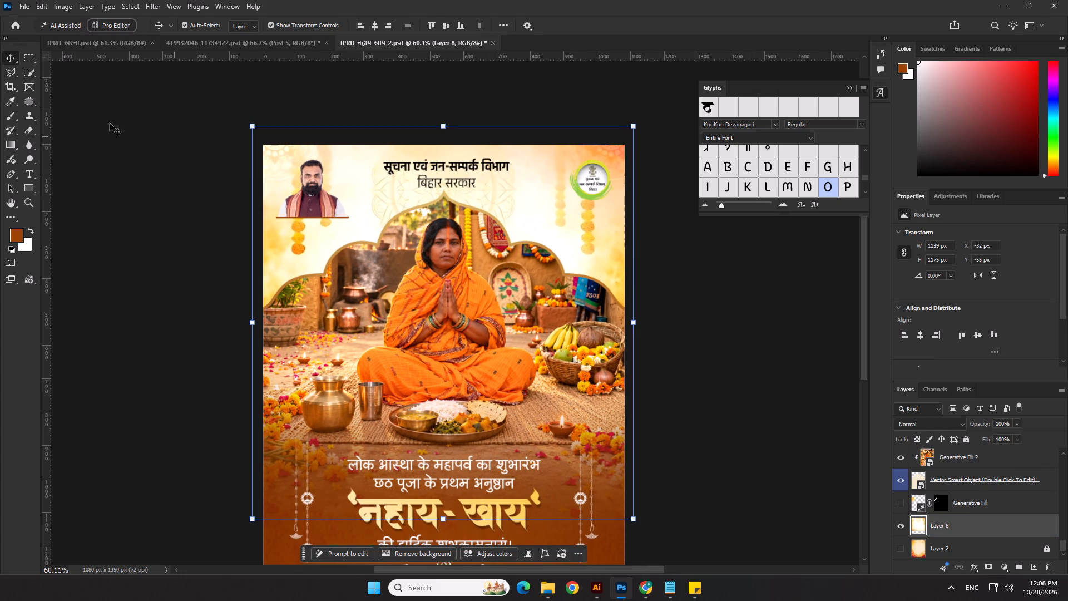
{"action": "left_click", "coordinate": [7, 72]}
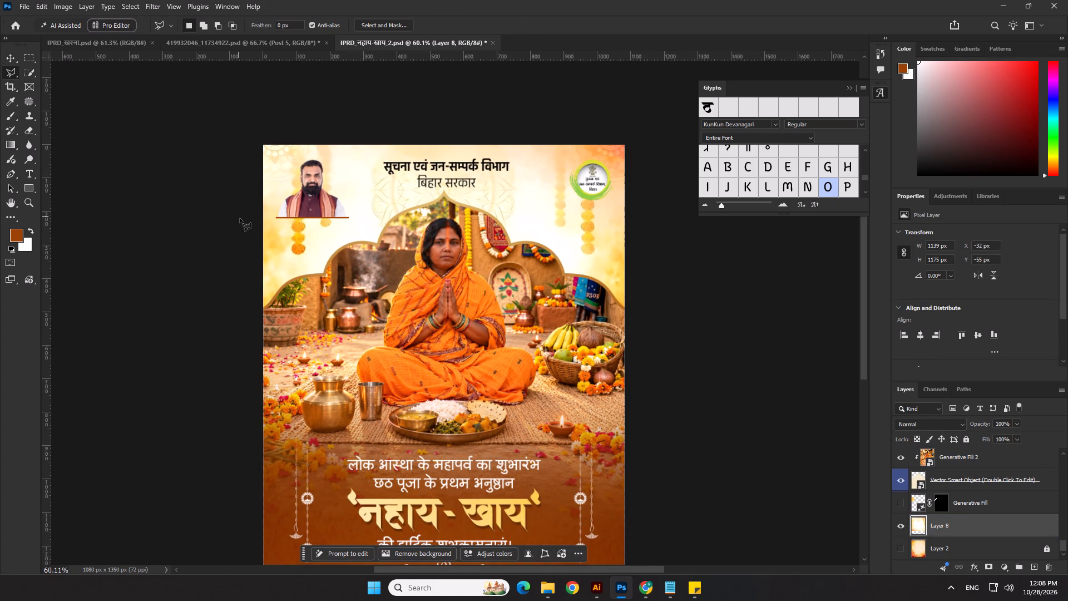
{"action": "left_click", "coordinate": [293, 260]}
{"action": "left_click", "coordinate": [285, 219]}
{"action": "left_click", "coordinate": [290, 162]}
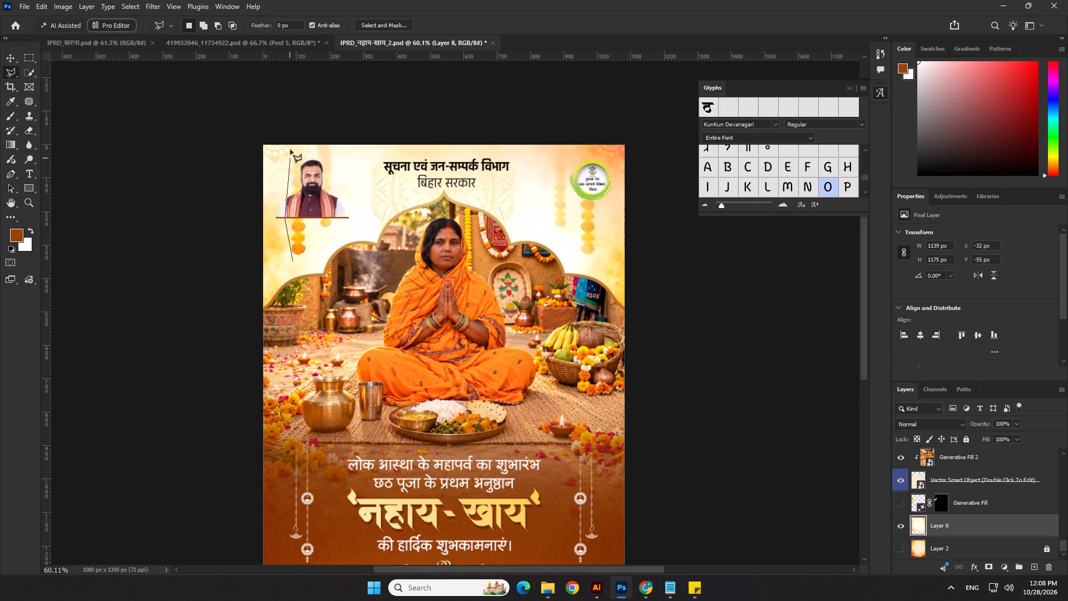
{"action": "left_click", "coordinate": [291, 136]}
{"action": "left_click", "coordinate": [345, 133]}
{"action": "left_click", "coordinate": [348, 211]}
{"action": "left_click", "coordinate": [329, 250]}
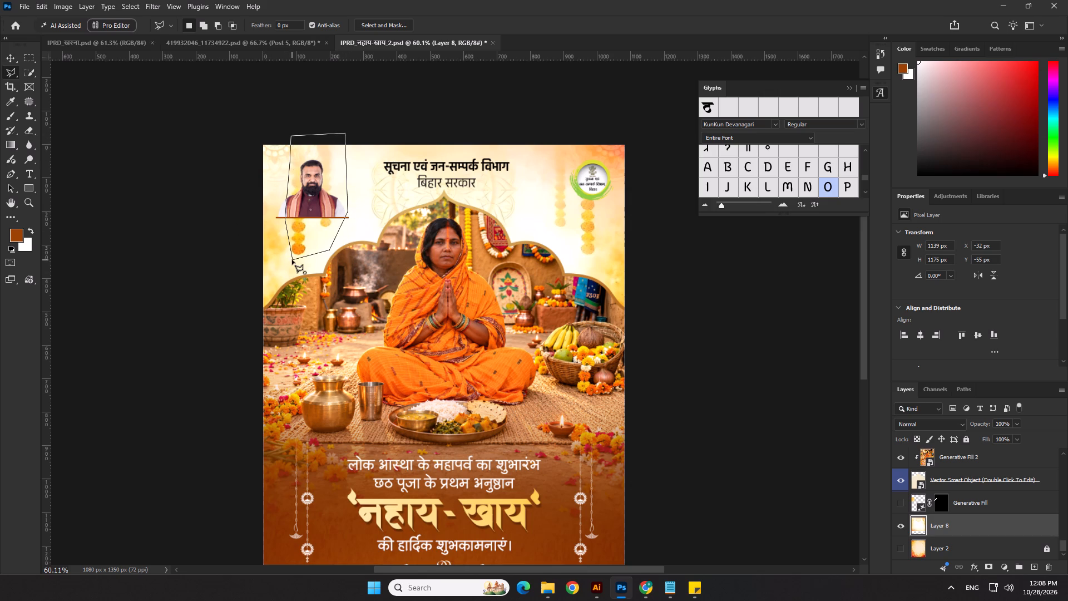
{"action": "left_click", "coordinate": [291, 260]}
Add a second polygonal area around the marigold garlands beside and below the round Bihar logo to the selection.
{"action": "left_click", "coordinate": [550, 132], "text": "shift"}
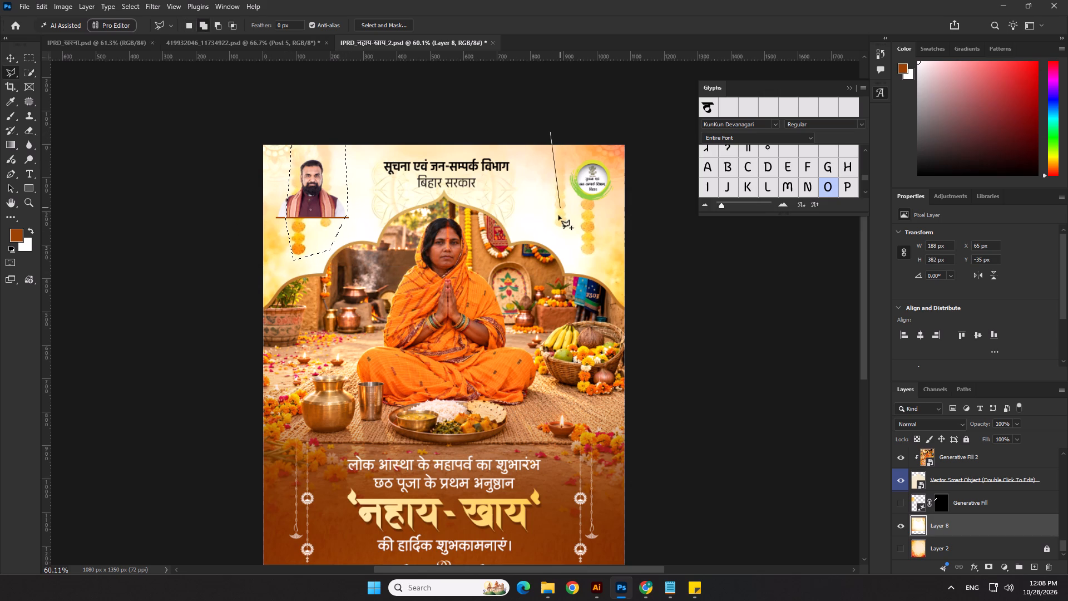
{"action": "left_click", "coordinate": [543, 228], "text": "shift"}
{"action": "left_click", "coordinate": [571, 252], "text": "shift"}
{"action": "left_click", "coordinate": [592, 262], "text": "shift"}
{"action": "left_click", "coordinate": [604, 247], "text": "shift"}
{"action": "left_click", "coordinate": [601, 193], "text": "shift"}
{"action": "left_click", "coordinate": [590, 140], "text": "shift"}
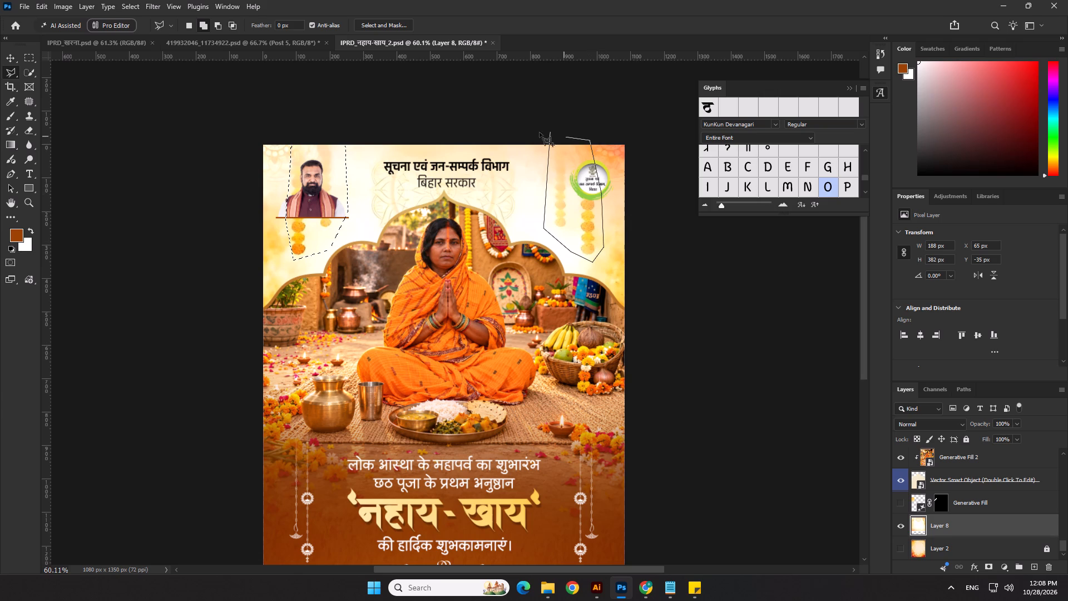
{"action": "left_click", "coordinate": [547, 132], "text": "shift"}
{"action": "left_click", "coordinate": [547, 132], "text": "shift"}
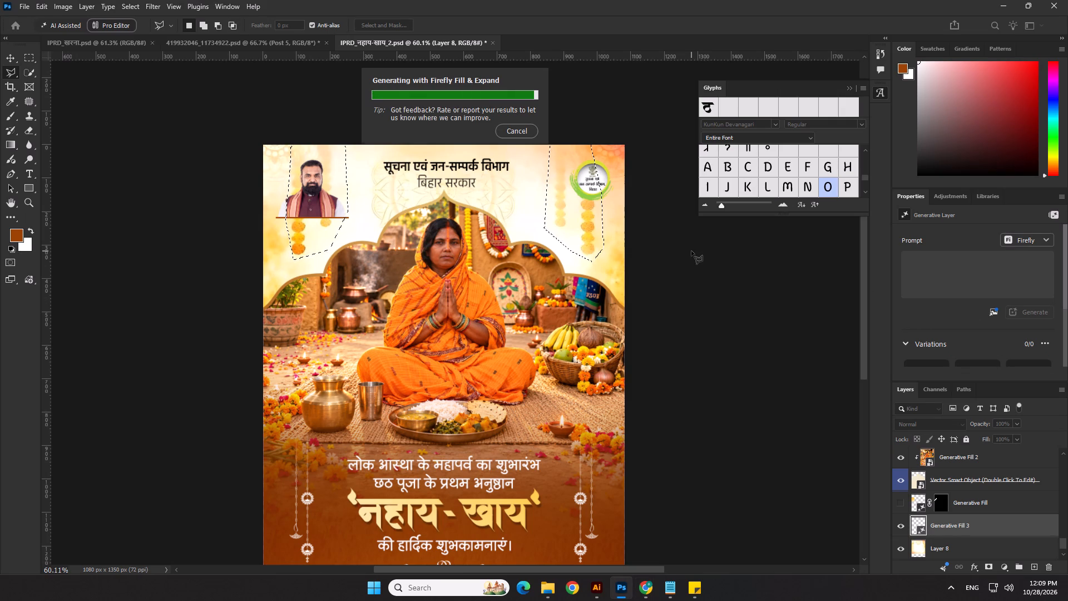
{"action": "left_click", "coordinate": [692, 323]}
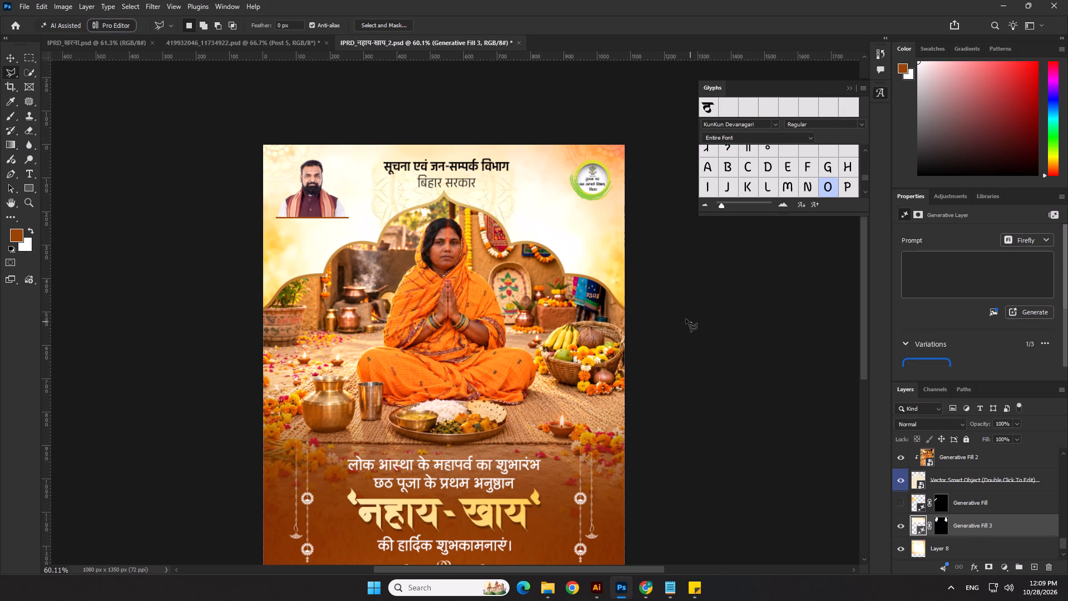
{"action": "scroll", "coordinate": [686, 319], "scroll_direction": "down", "scroll_amount": 2}
{"action": "scroll", "coordinate": [625, 290], "scroll_direction": "down", "scroll_amount": 1}
{"action": "double_click", "coordinate": [667, 299]}
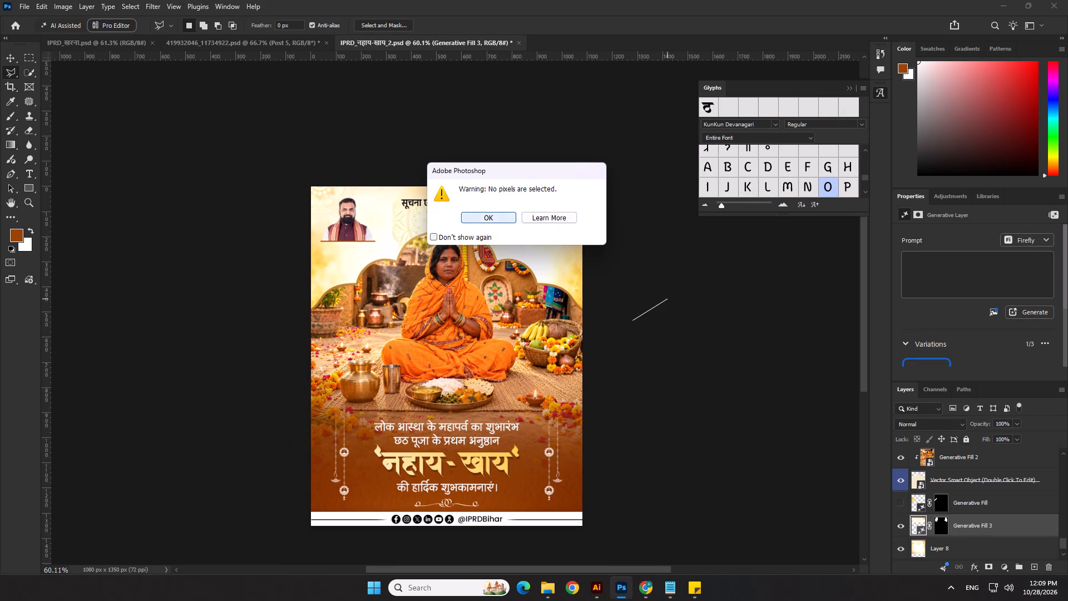
{"action": "left_click", "coordinate": [489, 216]}
{"action": "scroll", "coordinate": [559, 254], "scroll_direction": "down", "scroll_amount": 4}
{"action": "scroll", "coordinate": [566, 276], "scroll_direction": "up", "scroll_amount": 3}
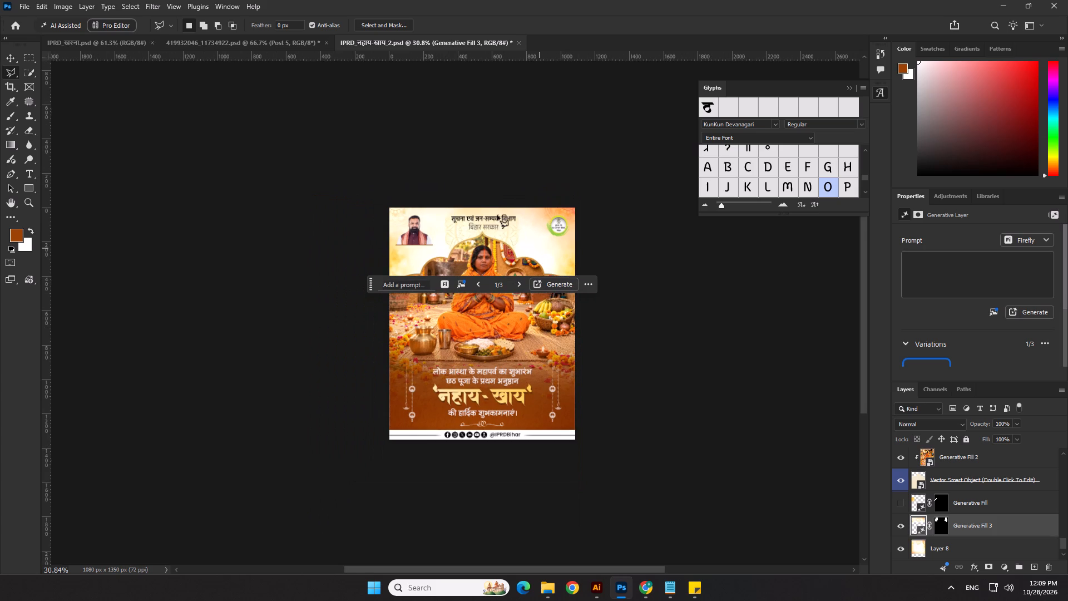
{"action": "scroll", "coordinate": [497, 215], "scroll_direction": "up", "scroll_amount": 6}
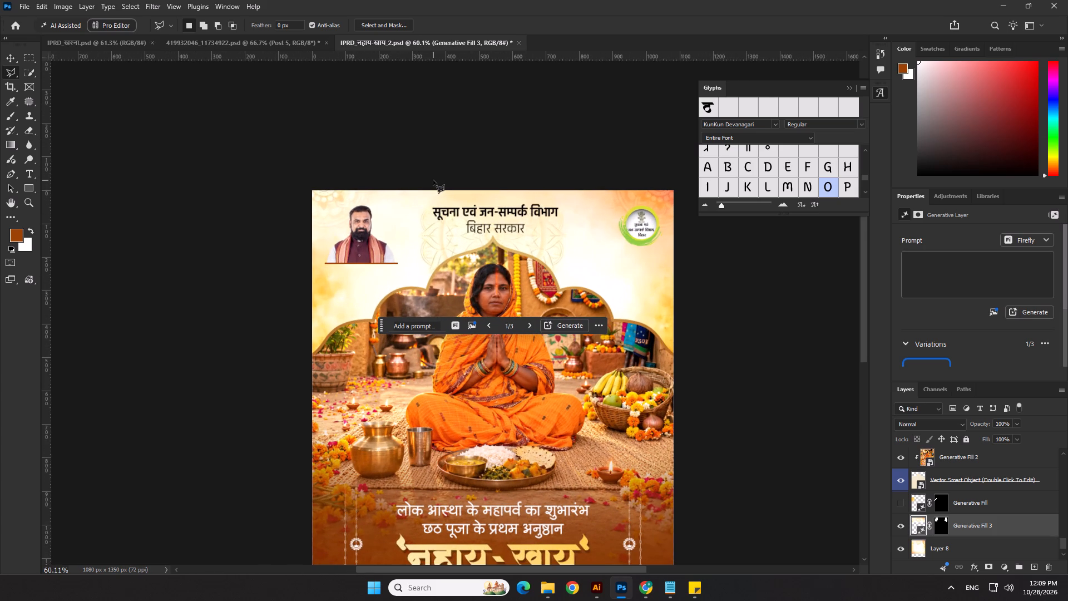
{"action": "left_click", "coordinate": [9, 56]}
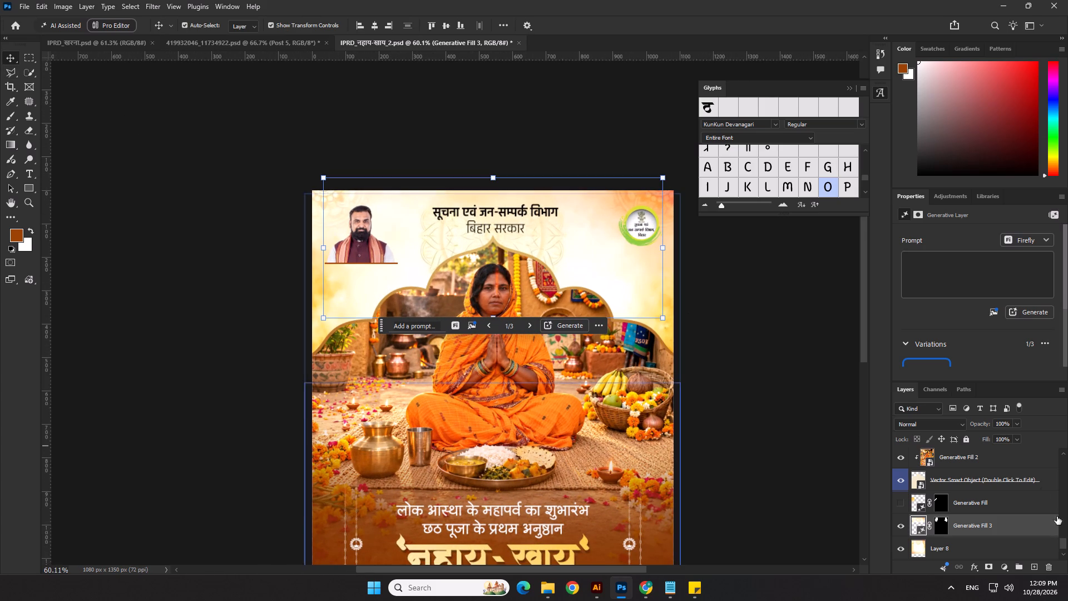
{"action": "left_click", "coordinate": [901, 529]}
{"action": "left_click", "coordinate": [901, 529]}
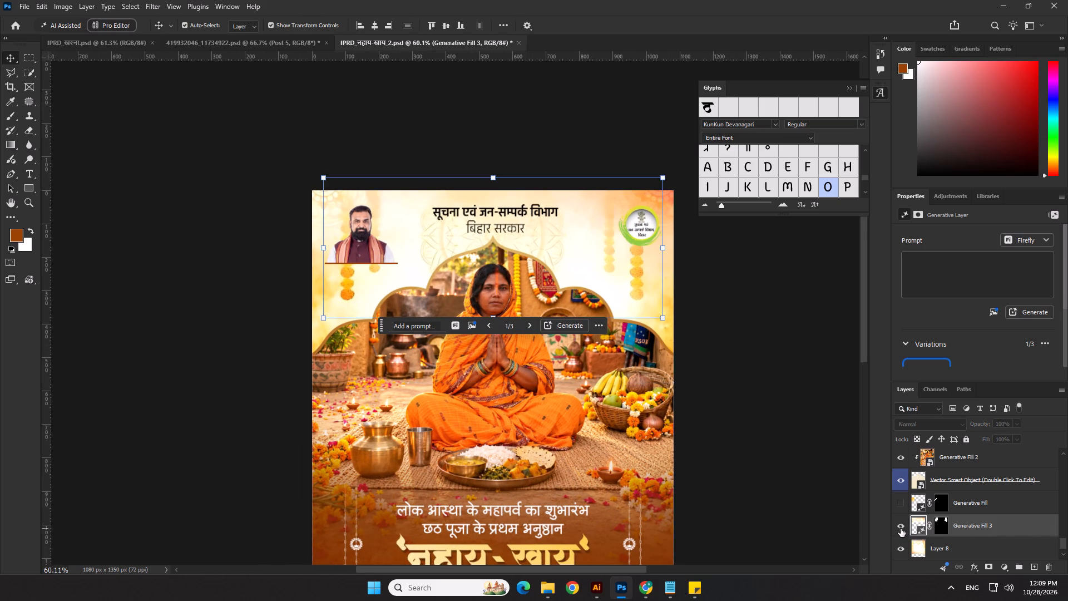
{"action": "left_click", "coordinate": [901, 529]}
{"action": "left_click", "coordinate": [901, 529]}
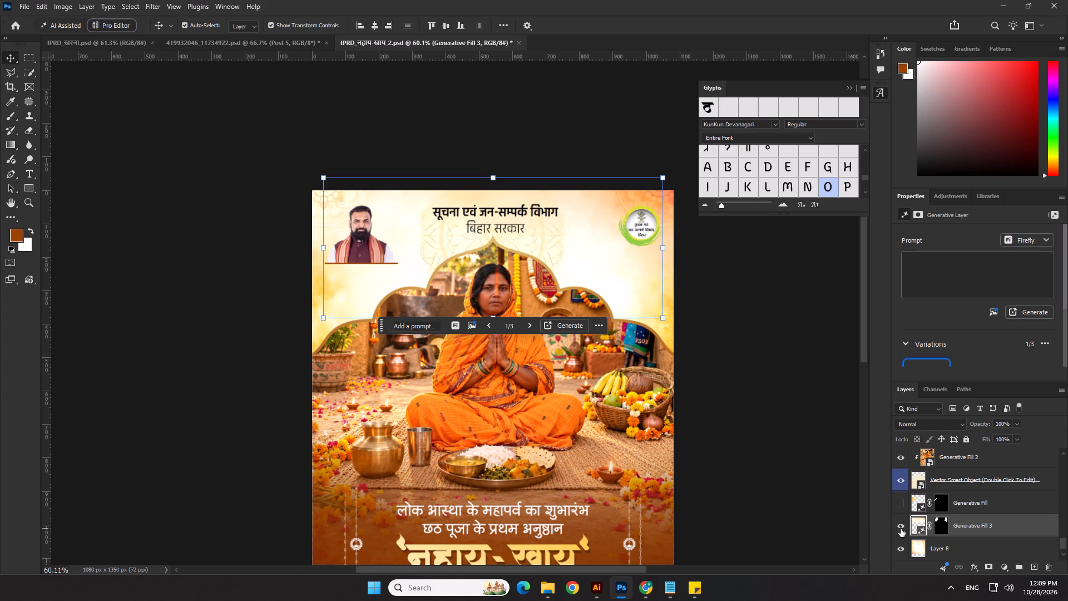
Hide the Generative Fill 3 and Layer 8 background layers, and save the नहाय-खाय poster file.
{"action": "left_click", "coordinate": [901, 529]}
{"action": "left_click", "coordinate": [895, 553]}
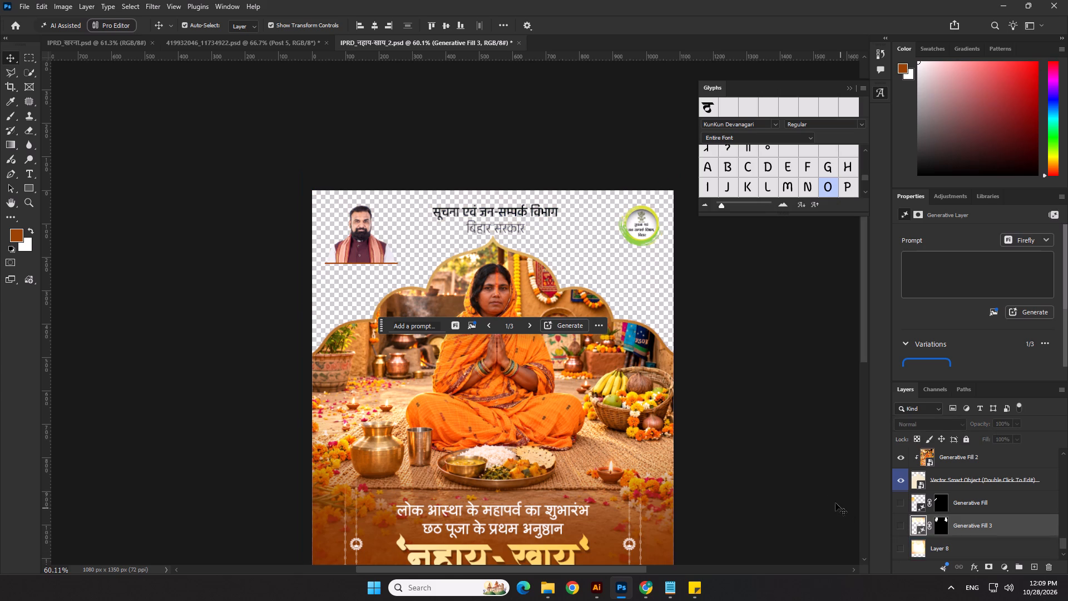
{"action": "left_click", "coordinate": [822, 485]}
{"action": "key", "text": "ctrl+s"}
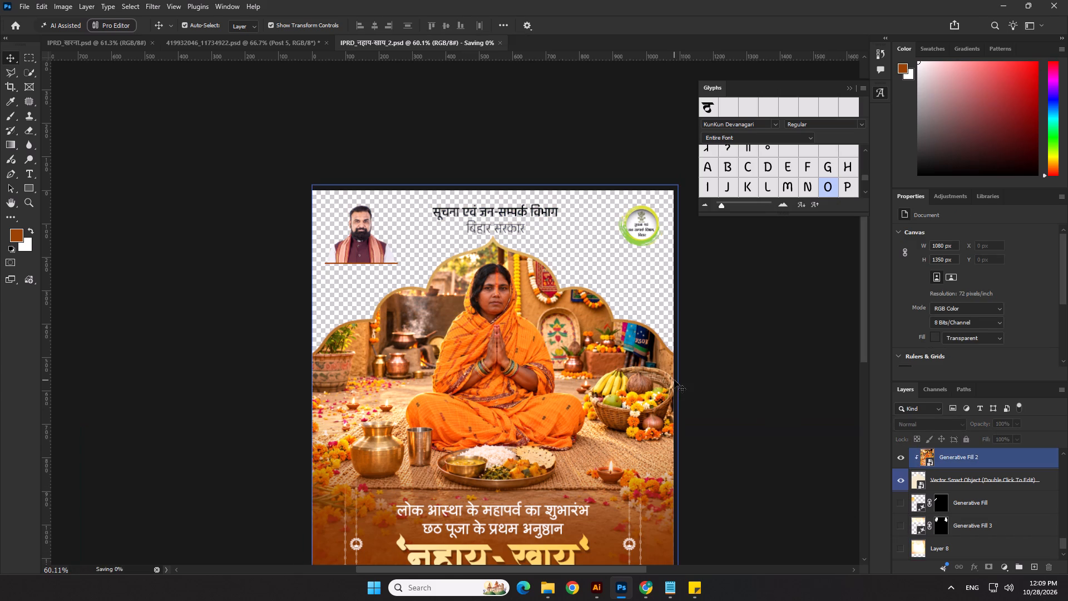
Switch to Chrome, browse the Pinterest suggestions for a replacement background, and open the beige geometric-pattern pin with an ornamental border.
{"action": "key", "text": "alt+Tab"}
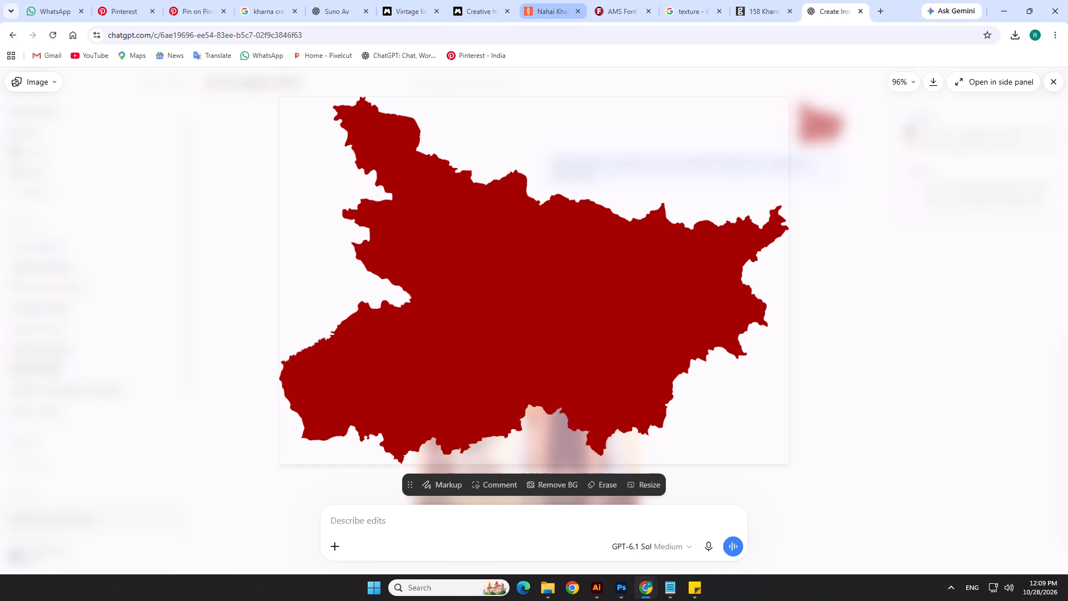
{"action": "left_click", "coordinate": [260, 0]}
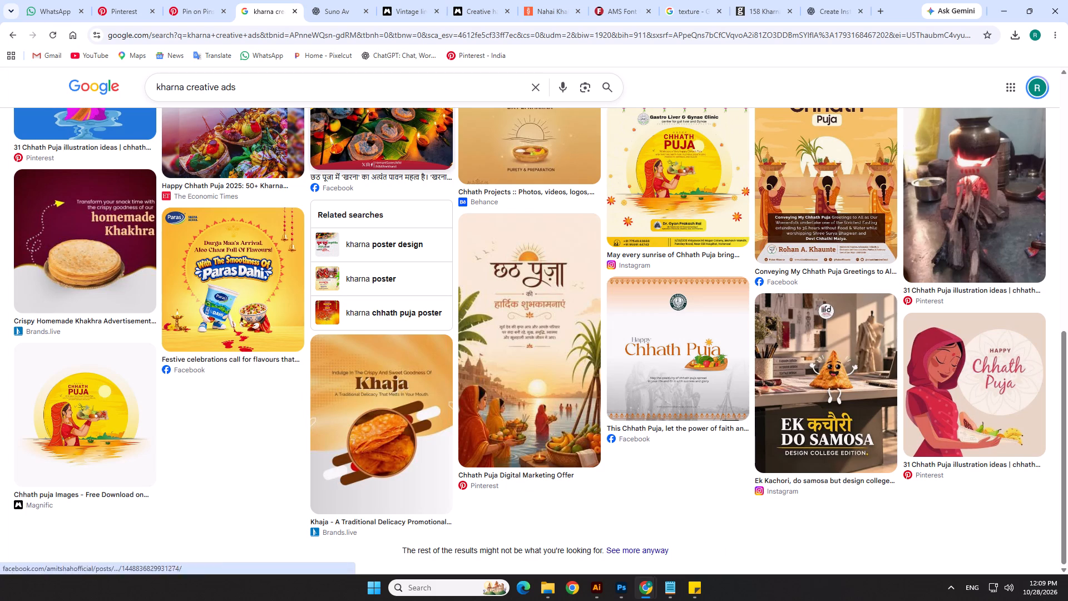
{"action": "left_click", "coordinate": [213, 0]}
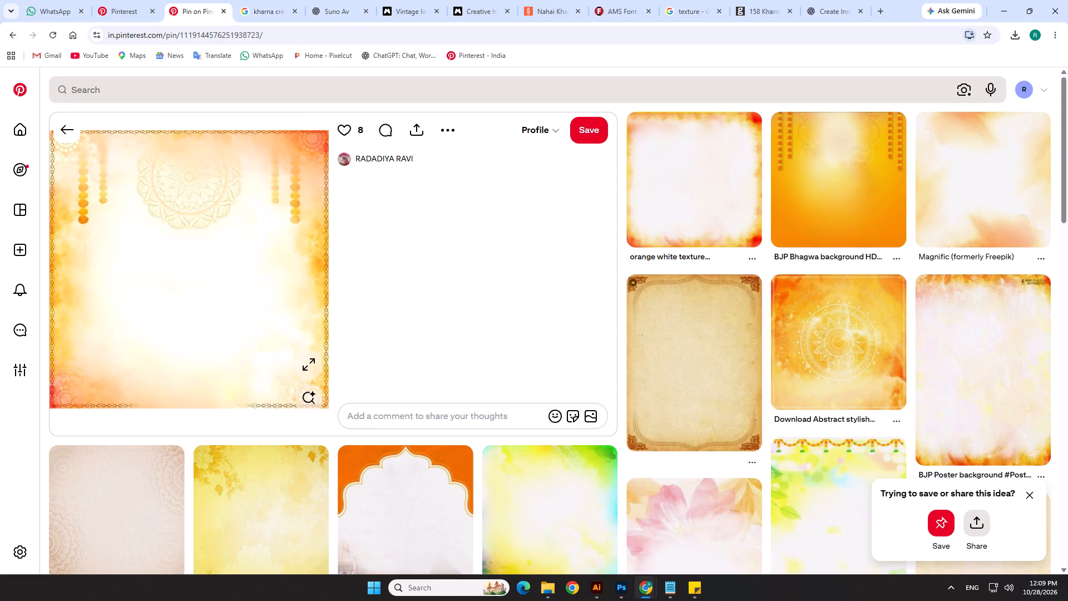
{"action": "scroll", "coordinate": [474, 277], "scroll_direction": "down", "scroll_amount": 3}
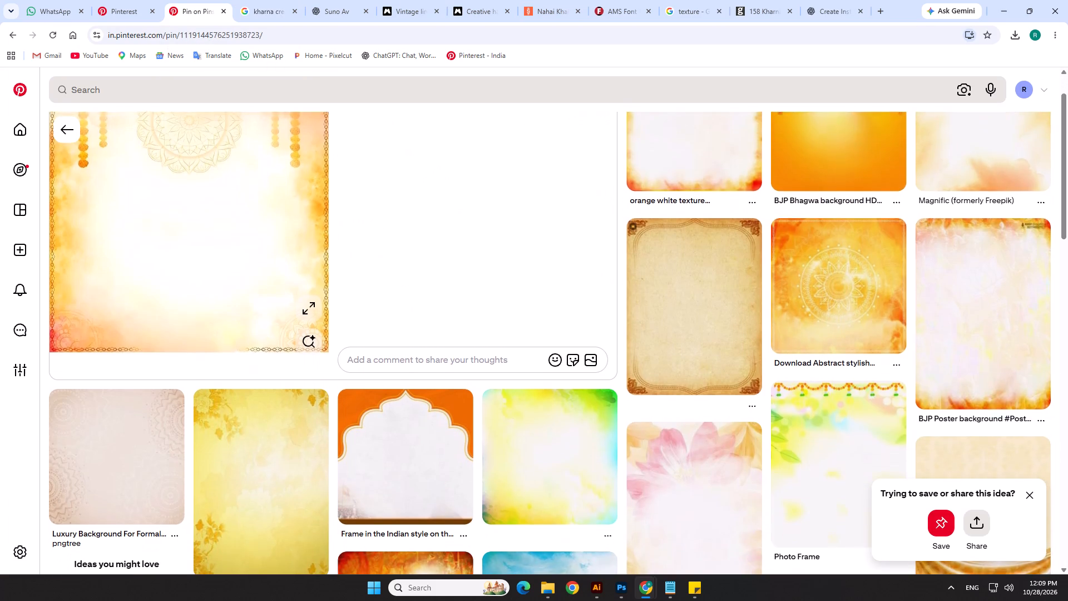
{"action": "scroll", "coordinate": [474, 277], "scroll_direction": "down", "scroll_amount": 1}
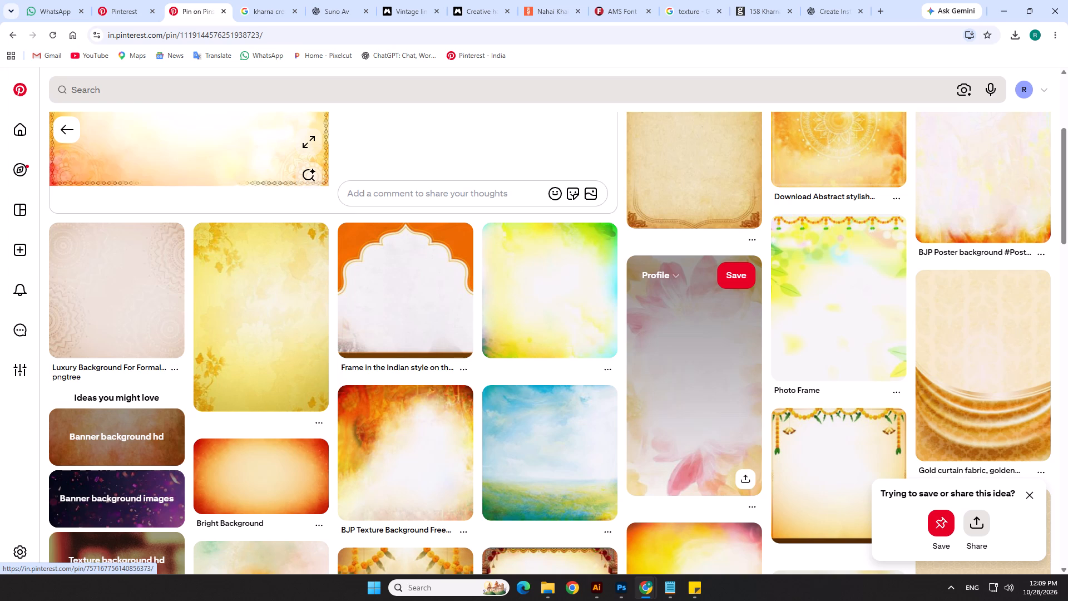
{"action": "scroll", "coordinate": [660, 337], "scroll_direction": "down", "scroll_amount": 5}
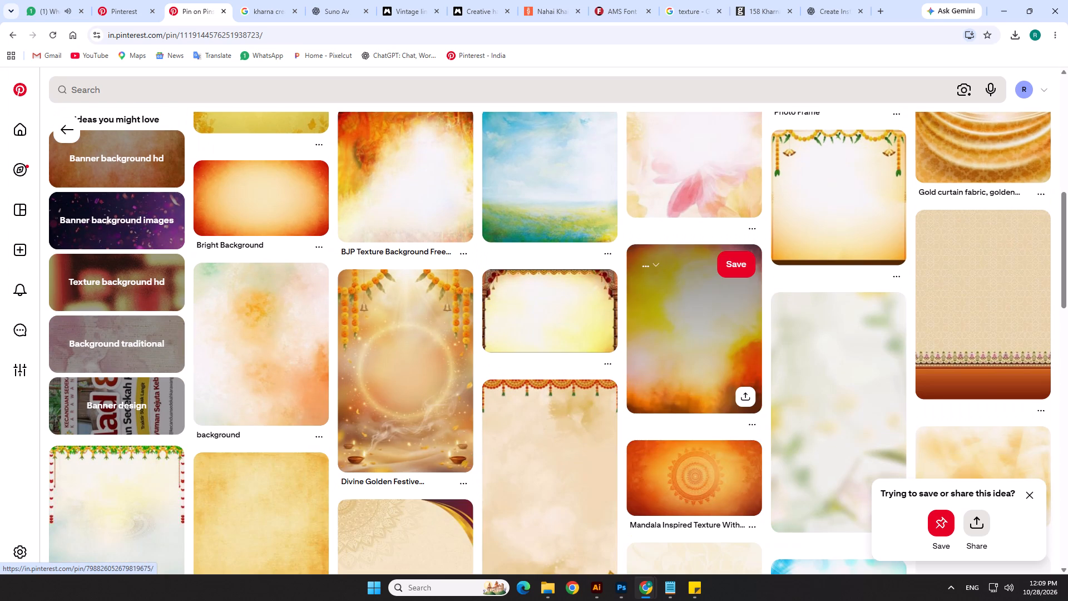
{"action": "left_click", "coordinate": [931, 259]}
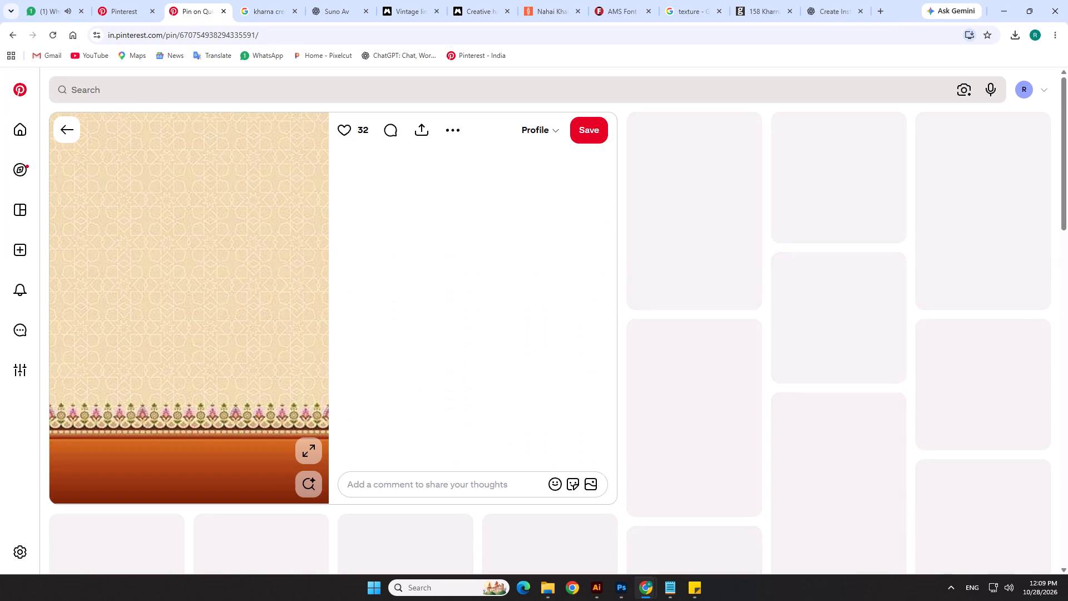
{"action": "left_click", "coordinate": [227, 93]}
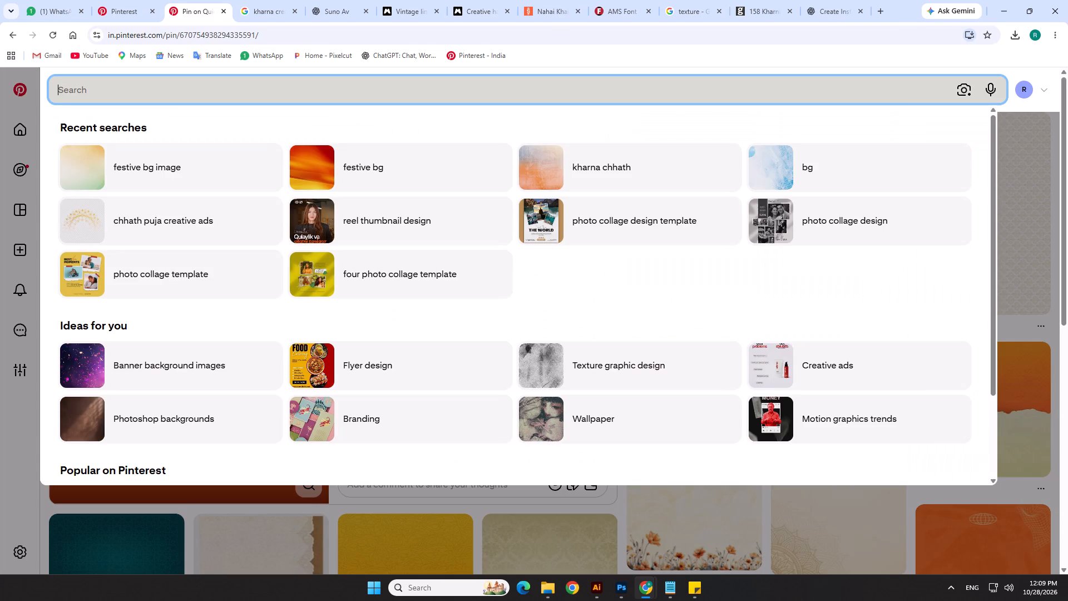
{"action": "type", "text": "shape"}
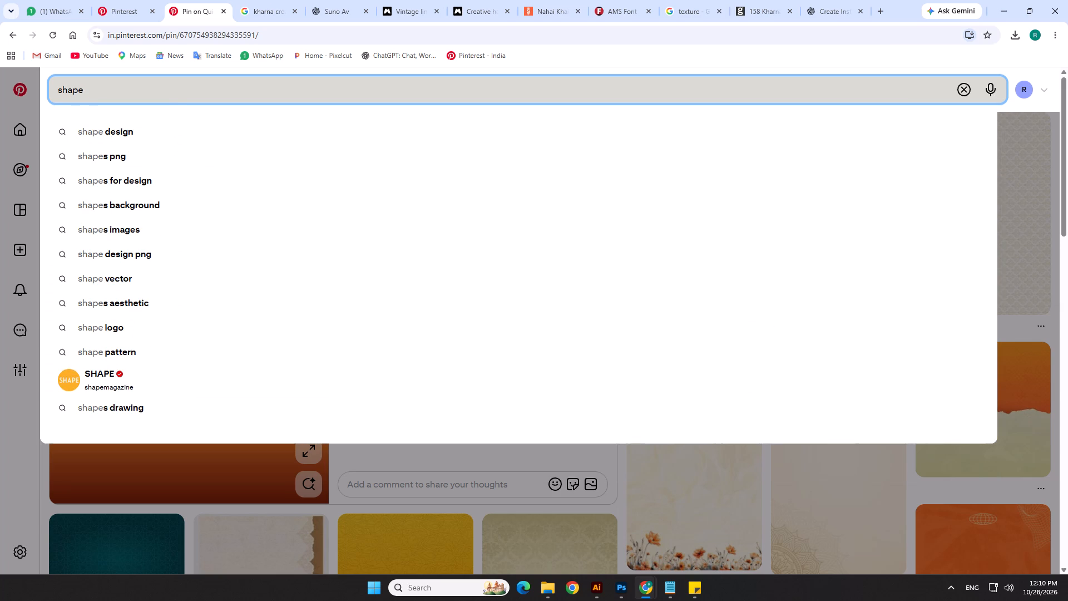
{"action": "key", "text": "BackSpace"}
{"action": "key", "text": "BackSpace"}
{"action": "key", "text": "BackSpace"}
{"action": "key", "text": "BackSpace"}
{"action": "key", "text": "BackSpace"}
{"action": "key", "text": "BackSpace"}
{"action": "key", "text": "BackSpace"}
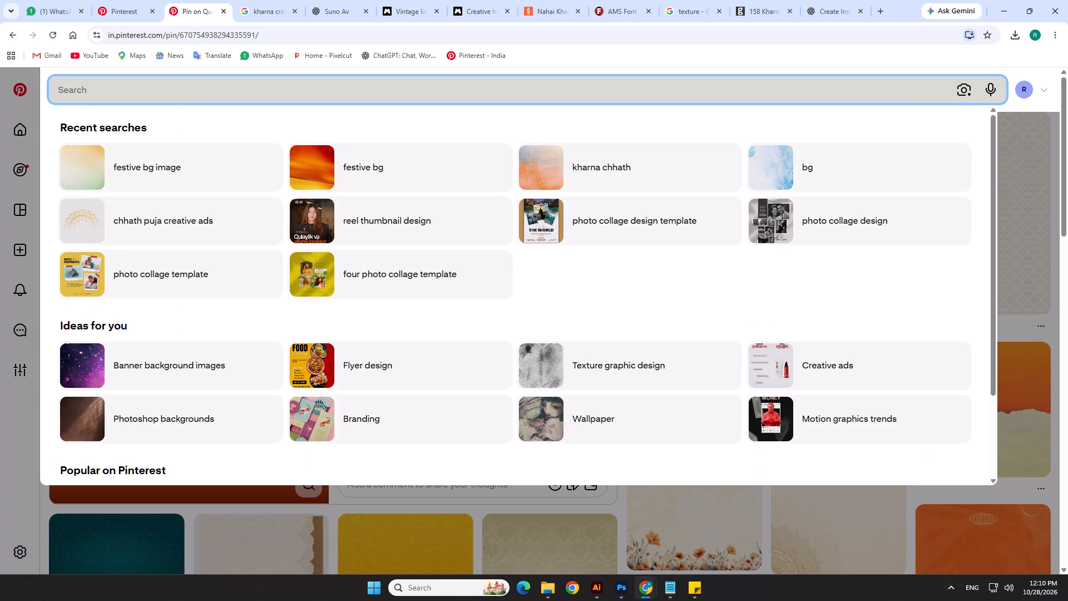
Search Pinterest for "texture background".
{"action": "type", "text": "texture"}
{"action": "key", "text": "space"}
{"action": "key", "text": "Down"}
{"action": "key", "text": "Return"}
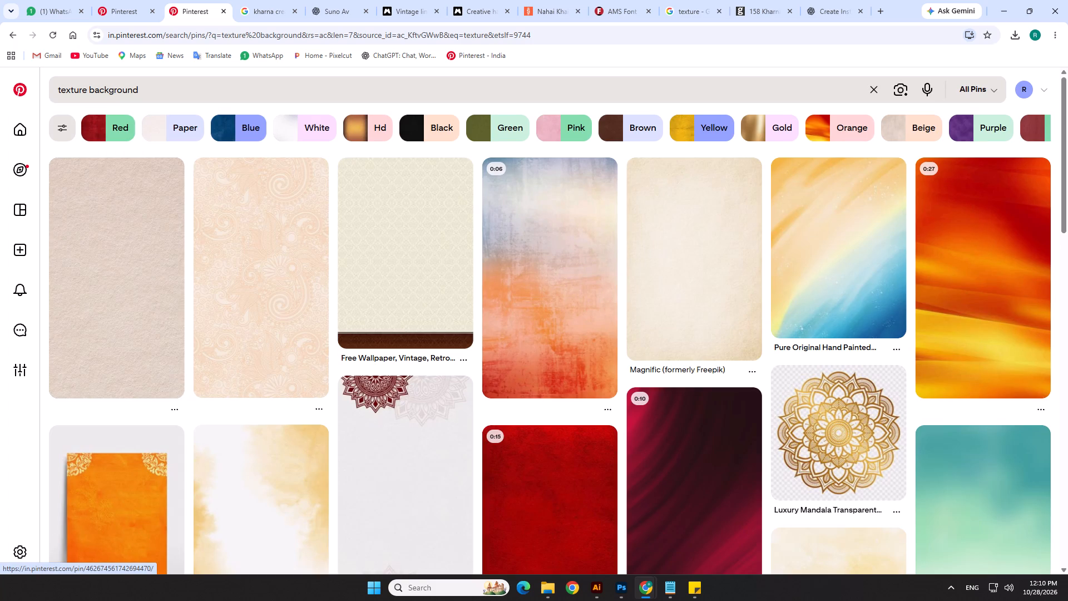
Open the "Free Wallpaper, Vintage, Retro Background Images" pin with the cream pattern and brown base, and copy its image.
{"action": "left_click", "coordinate": [403, 254]}
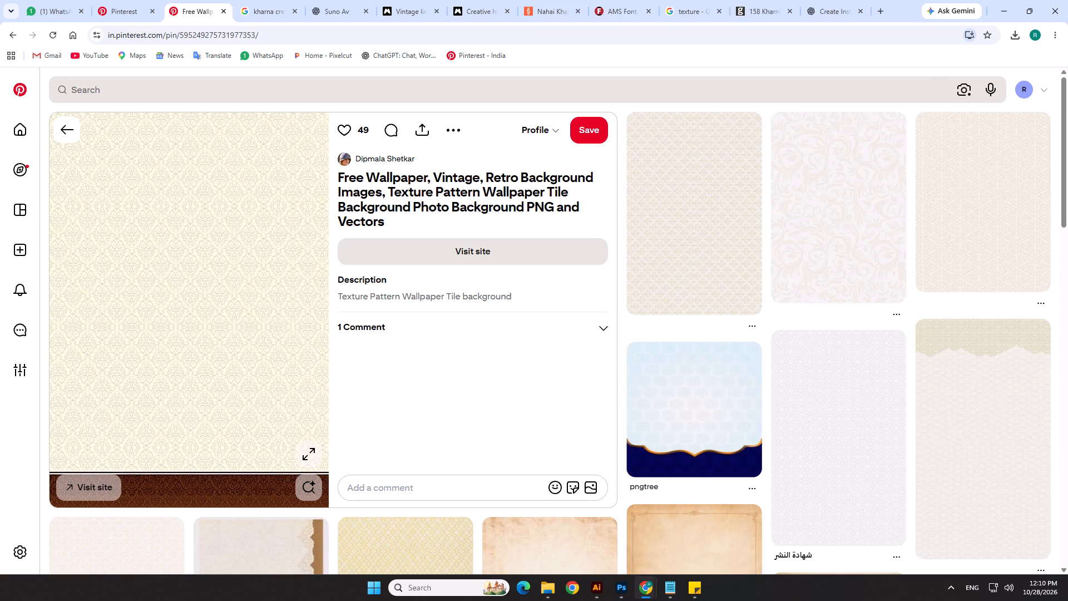
{"action": "right_click", "coordinate": [229, 204]}
{"action": "left_click", "coordinate": [258, 247]}
Switch to Photoshop, paste the cream pattern directly above the Generative Fill layer, and scale it to about 1136 × 1606 px to cover the poster.
{"action": "key", "text": "alt+Tab"}
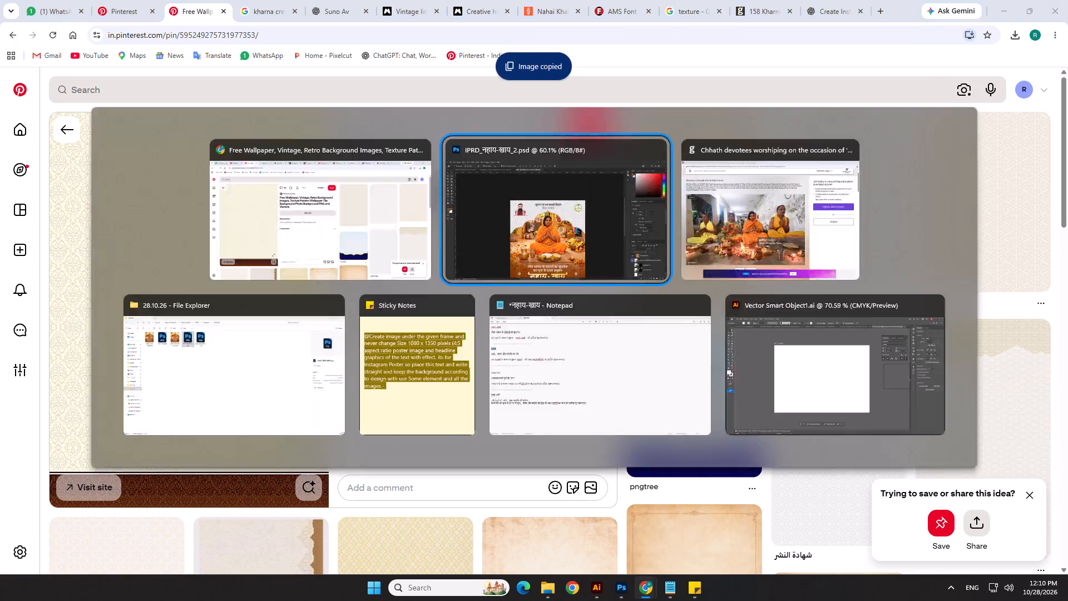
{"action": "left_click", "coordinate": [951, 556]}
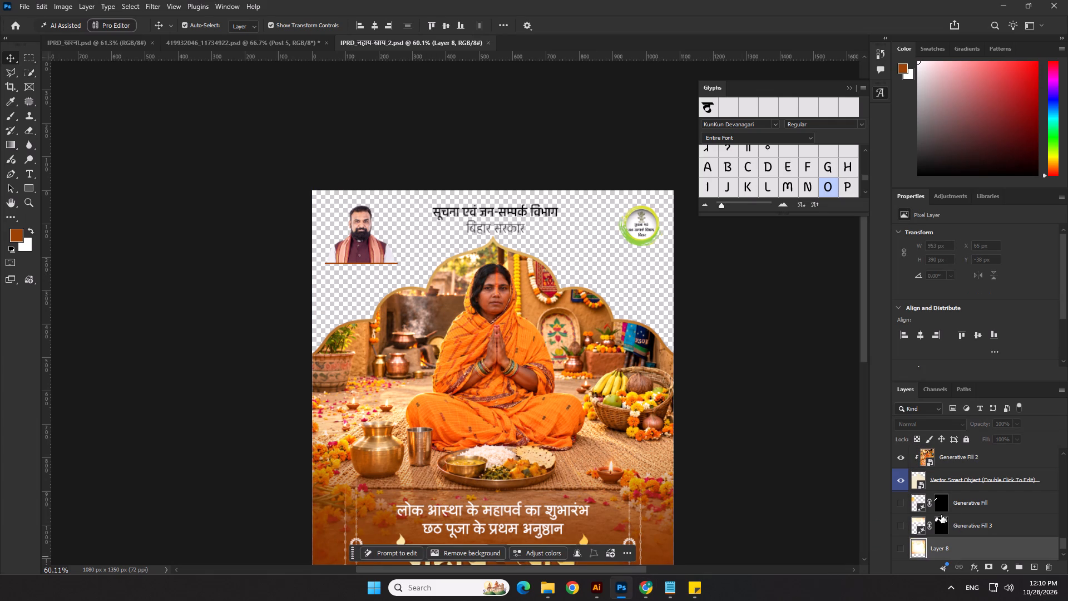
{"action": "left_click", "coordinate": [969, 505]}
{"action": "key", "text": "ctrl+v"}
{"action": "left_click_drag", "start_coordinate": [494, 223], "coordinate": [492, 191]}
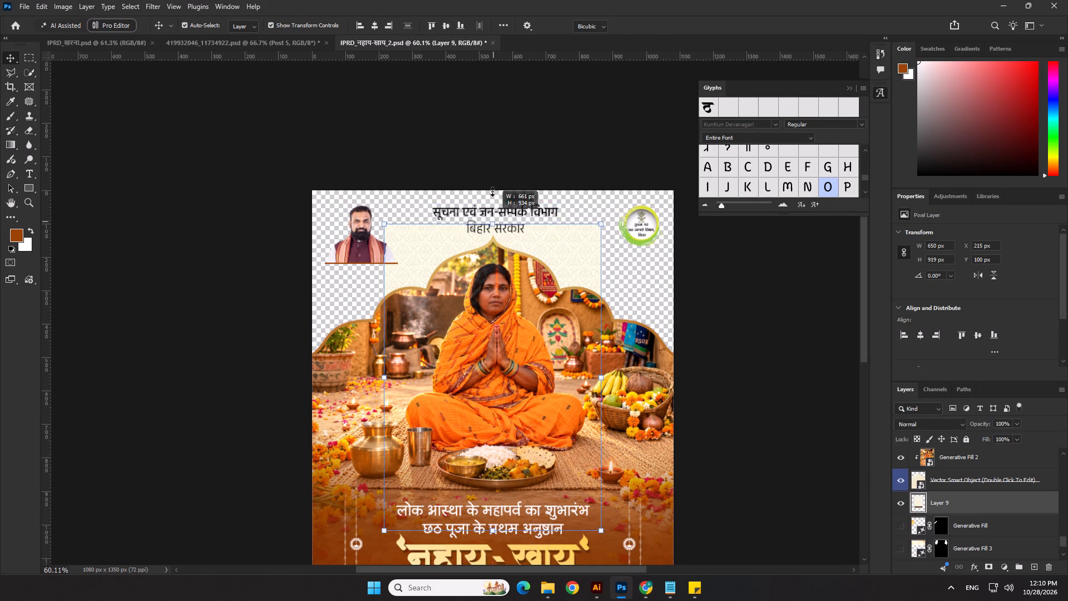
{"action": "left_click_drag", "start_coordinate": [492, 191], "coordinate": [495, 140]}
{"action": "scroll", "coordinate": [487, 140], "scroll_direction": "down", "scroll_amount": 8}
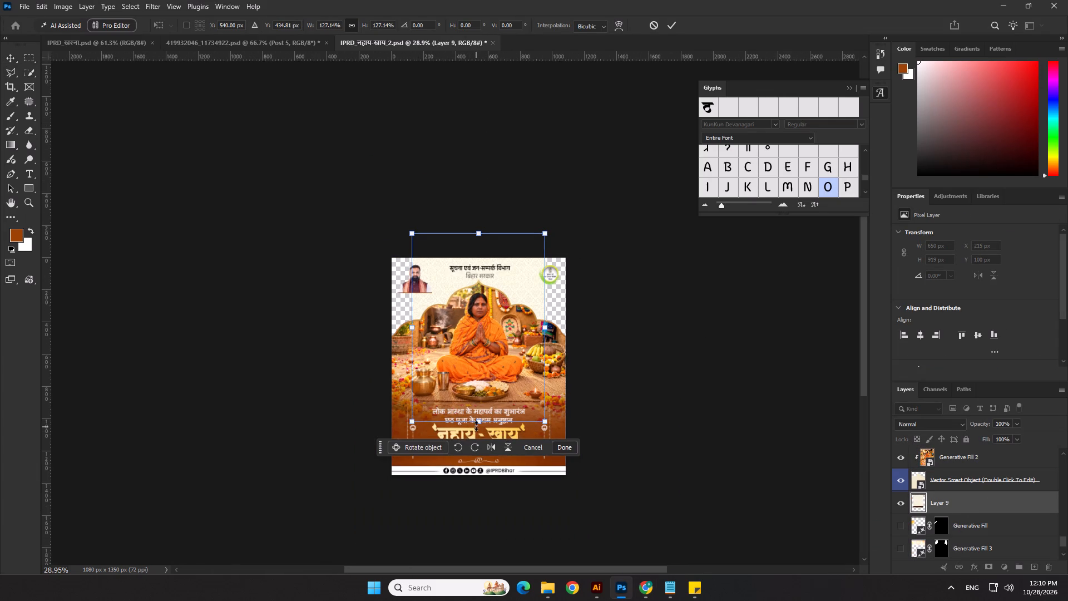
{"action": "left_click_drag", "start_coordinate": [476, 426], "coordinate": [467, 496]}
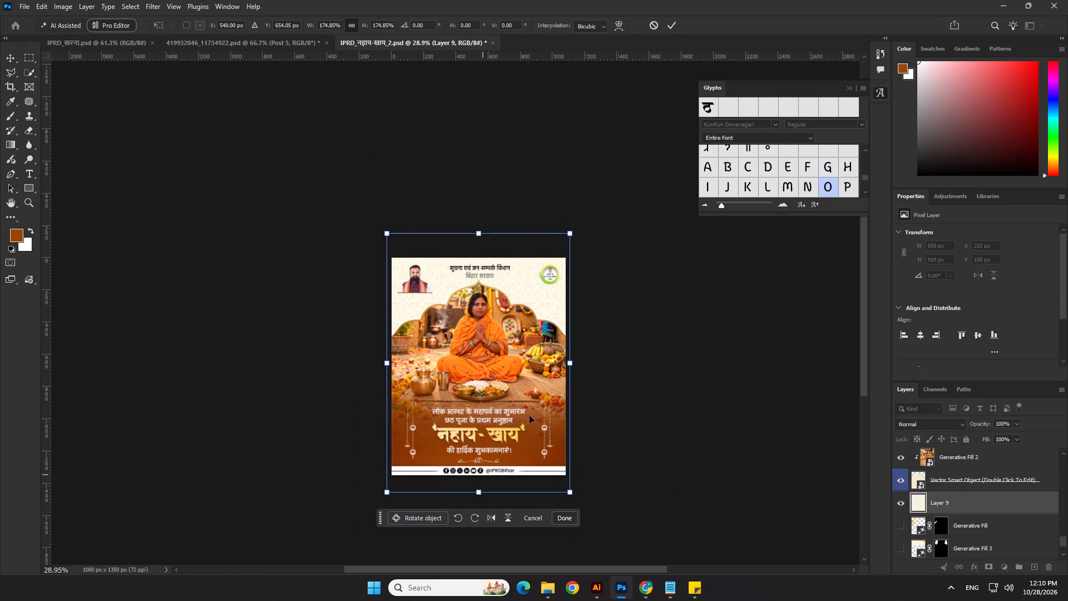
{"action": "key", "text": "Return"}
{"action": "left_click", "coordinate": [626, 336]}
{"action": "scroll", "coordinate": [553, 289], "scroll_direction": "up", "scroll_amount": 7}
{"action": "left_click", "coordinate": [497, 299]}
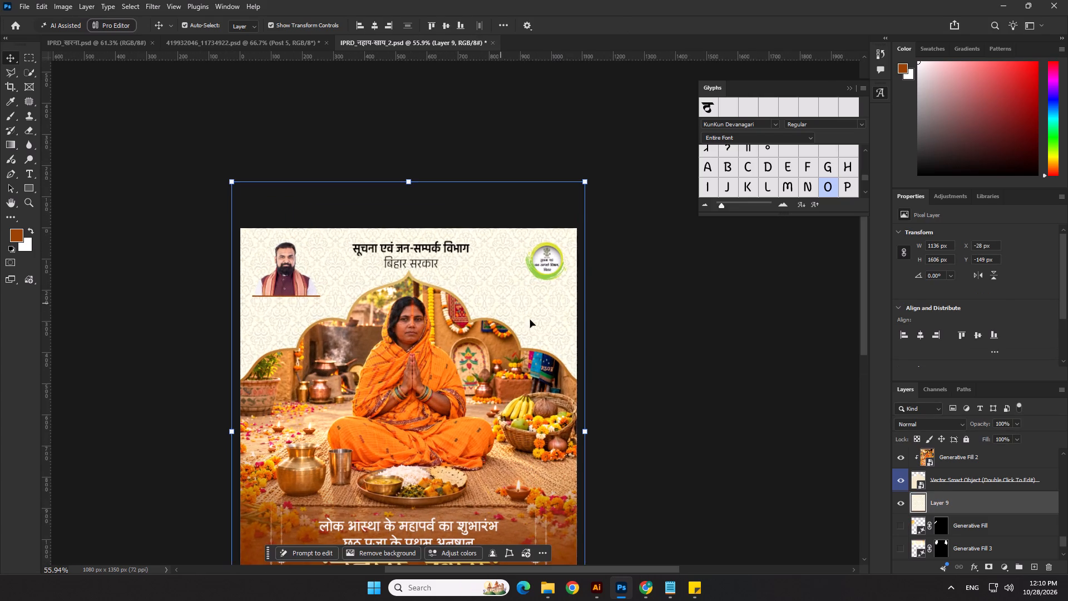
Add a solid colour fill of #9b4204 directly above the pasted pattern and set its blend mode to Color.
{"action": "scroll", "coordinate": [1011, 477], "scroll_direction": "down", "scroll_amount": 1}
{"action": "left_click", "coordinate": [1006, 491]}
{"action": "left_click", "coordinate": [1005, 570]}
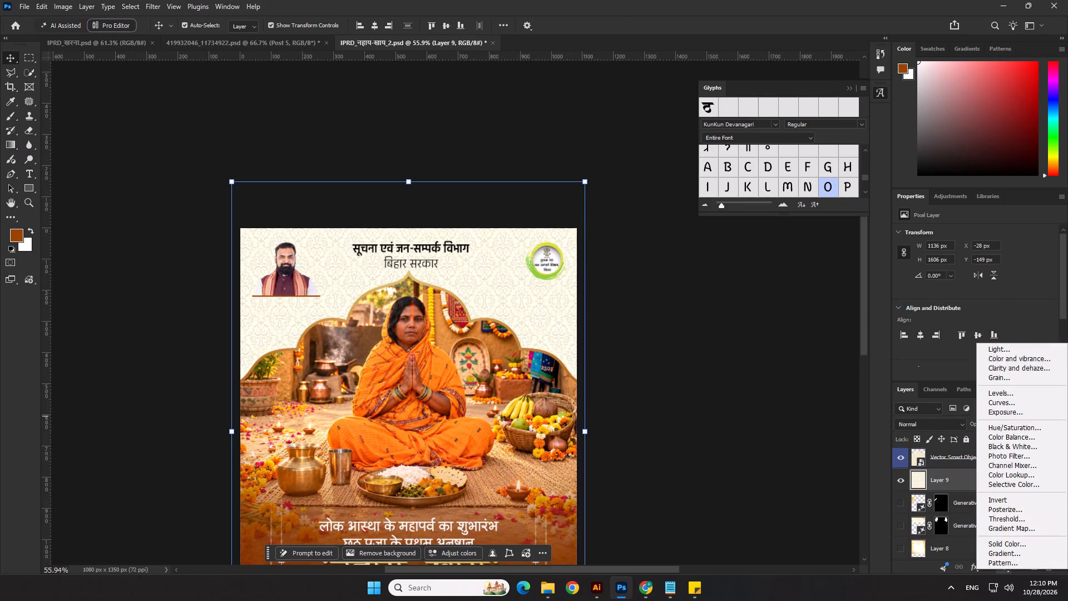
{"action": "left_click", "coordinate": [1012, 547]}
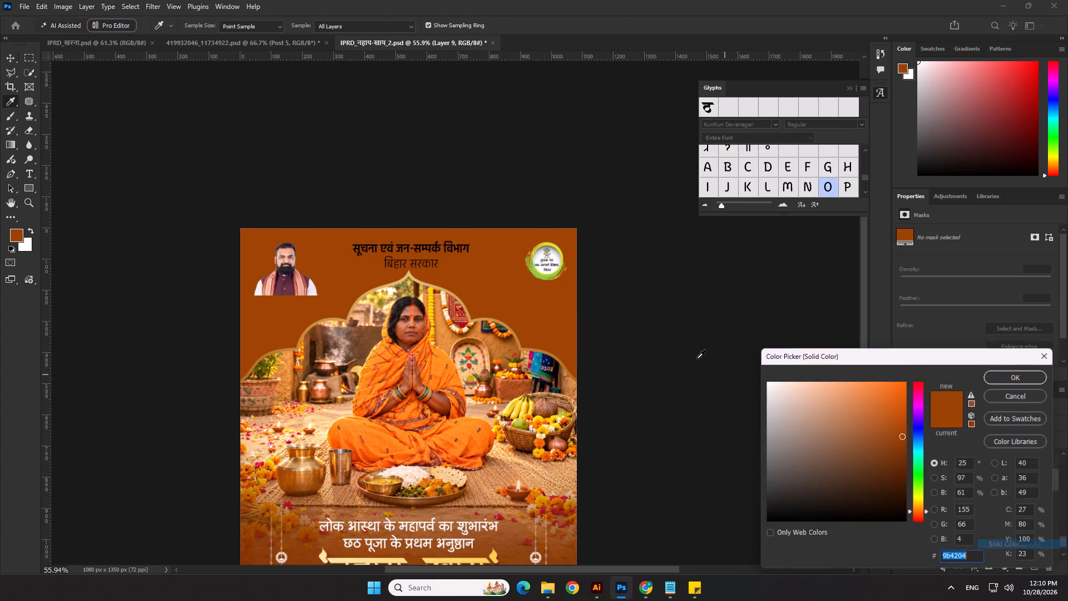
{"action": "left_click", "coordinate": [1010, 372]}
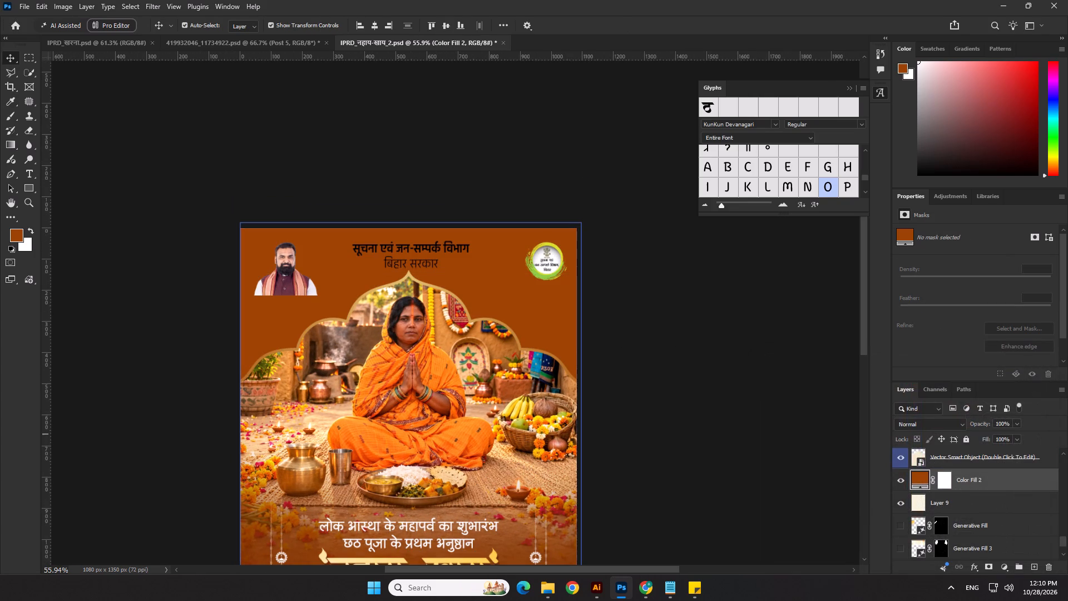
{"action": "left_click", "coordinate": [920, 427]}
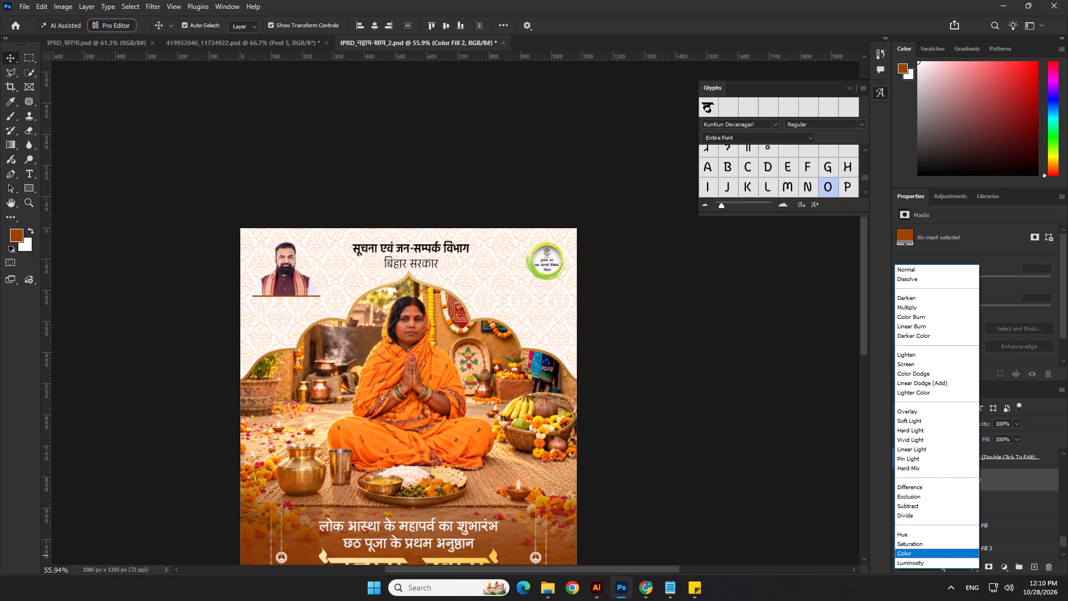
{"action": "left_click", "coordinate": [913, 555]}
{"action": "left_click", "coordinate": [706, 419]}
{"action": "scroll", "coordinate": [657, 388], "scroll_direction": "down", "scroll_amount": 8}
{"action": "left_click", "coordinate": [657, 392]}
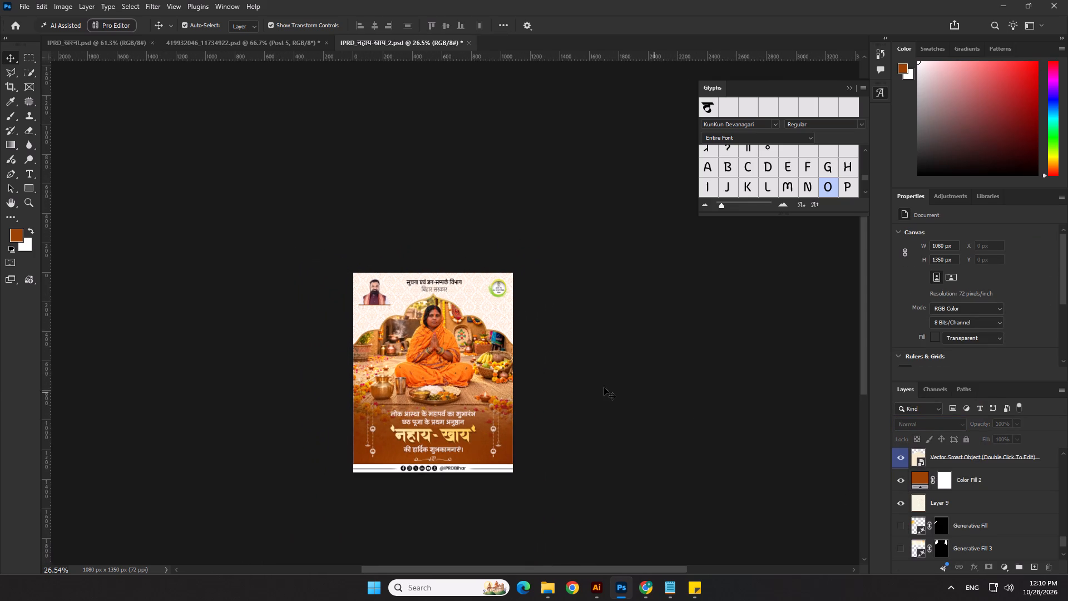
{"action": "scroll", "coordinate": [439, 346], "scroll_direction": "up", "scroll_amount": 8}
Scale the Layer 9 pattern down to about 1093 × 1543 px so it fits the poster width more closely.
{"action": "left_click", "coordinate": [535, 234]}
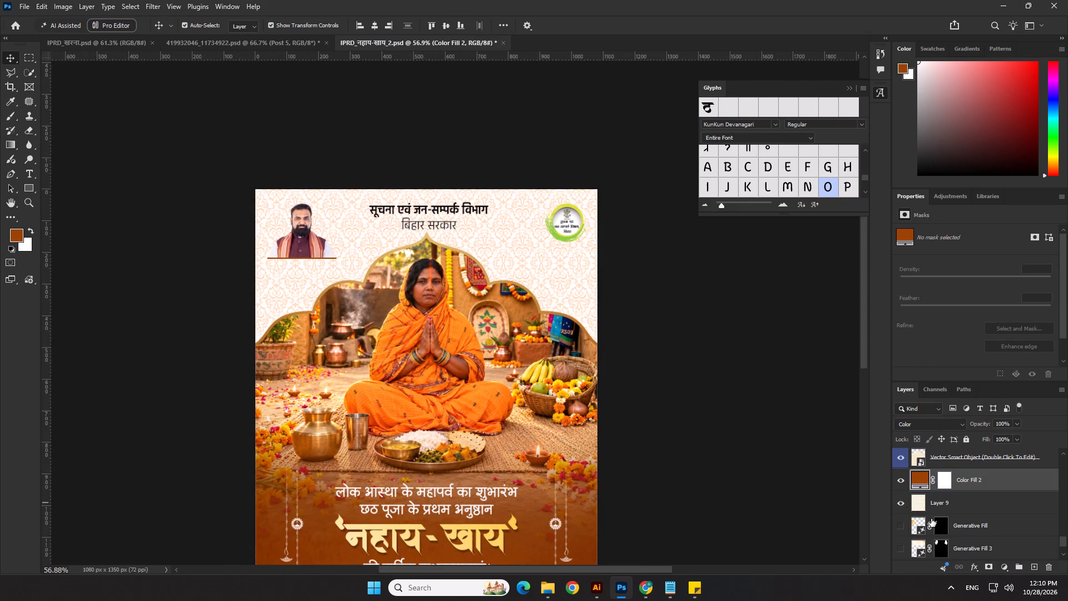
{"action": "left_click", "coordinate": [948, 505]}
{"action": "left_click_drag", "start_coordinate": [609, 398], "coordinate": [602, 398]}
{"action": "left_click_drag", "start_coordinate": [245, 390], "coordinate": [250, 390]}
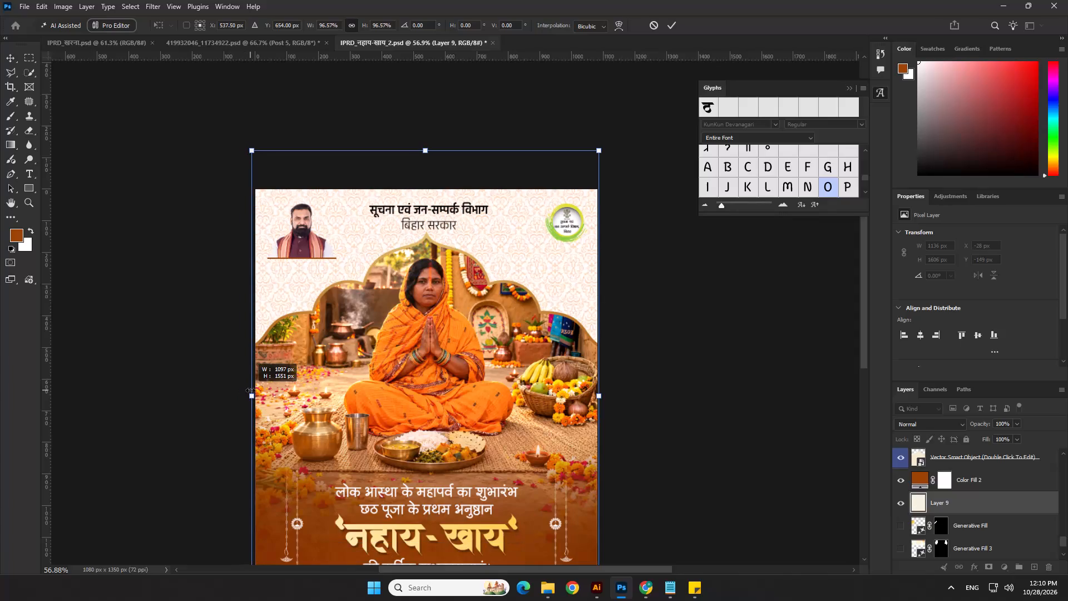
{"action": "left_click_drag", "start_coordinate": [250, 390], "coordinate": [251, 390]}
{"action": "left_click", "coordinate": [432, 147]}
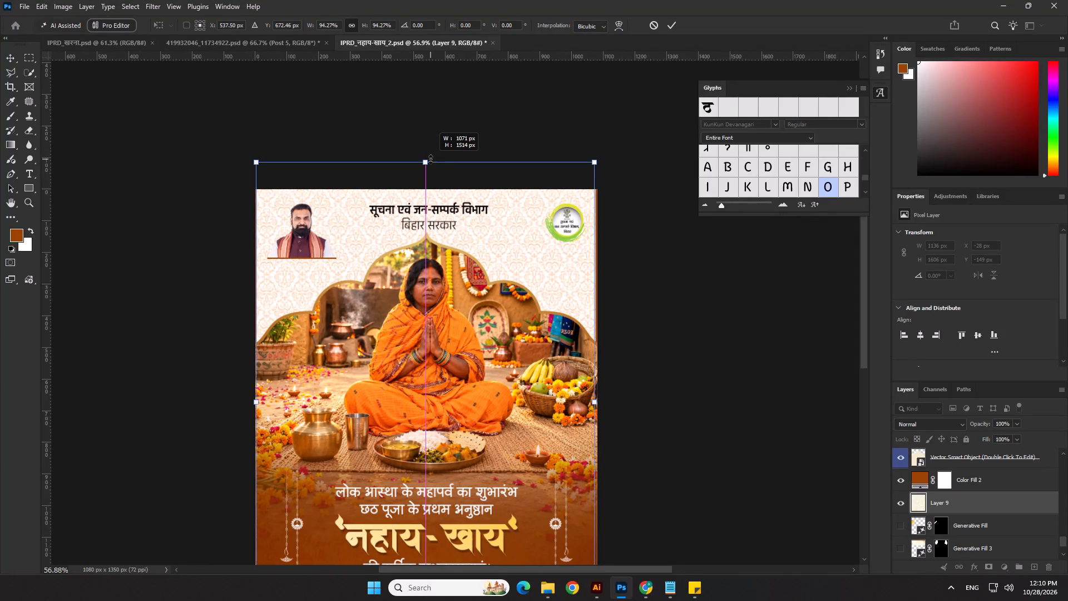
{"action": "key", "text": "Return"}
{"action": "left_click", "coordinate": [683, 326]}
{"action": "scroll", "coordinate": [683, 326], "scroll_direction": "down", "scroll_amount": 3}
{"action": "scroll", "coordinate": [703, 468], "scroll_direction": "down", "scroll_amount": 2}
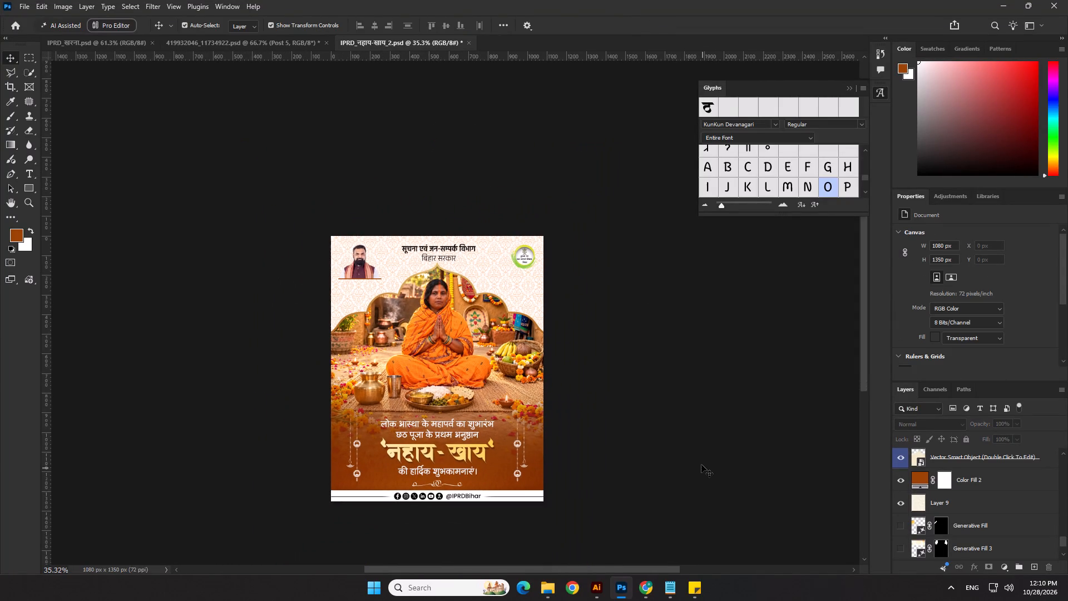
Switch to Chrome, browse related Pinterest pattern pins, and copy the image of the "T6044 Phoebe" pin.
{"action": "key", "text": "alt+Tab"}
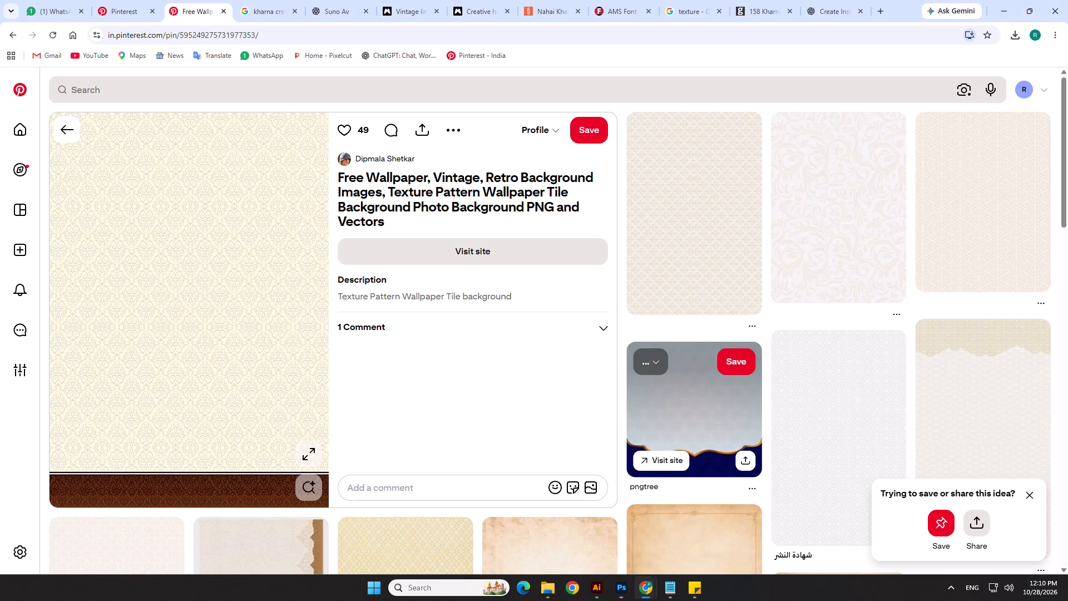
{"action": "left_click", "coordinate": [691, 272]}
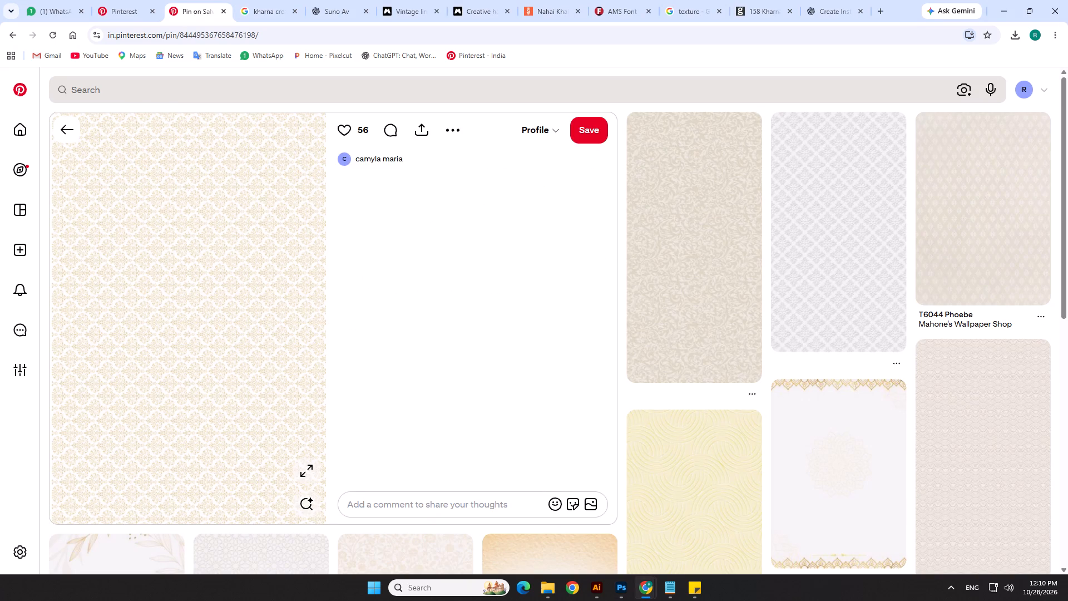
{"action": "left_click", "coordinate": [952, 211]}
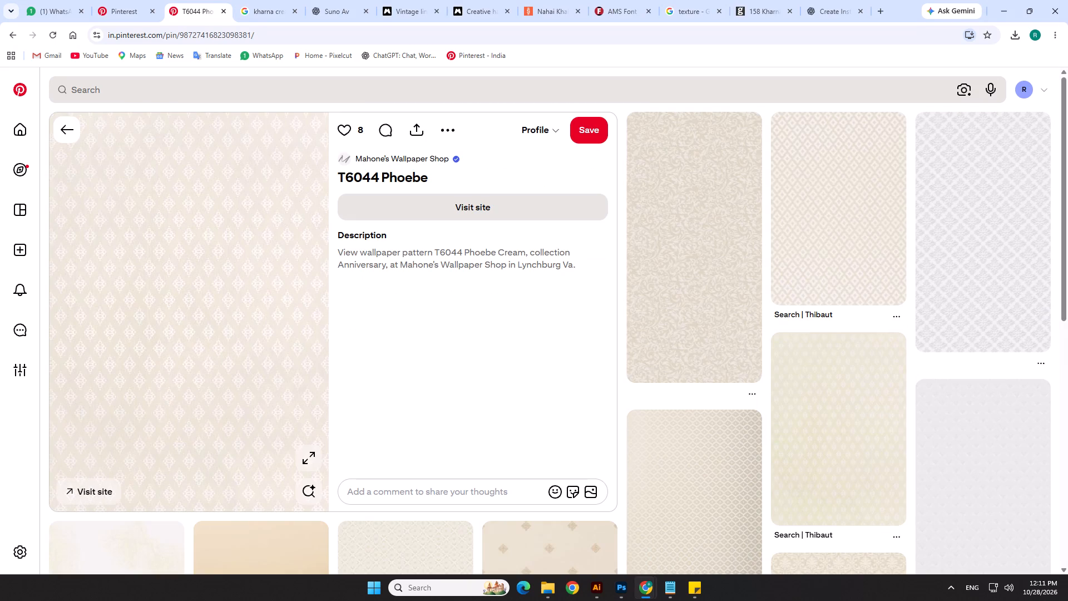
{"action": "right_click", "coordinate": [188, 274]}
{"action": "left_click", "coordinate": [825, 213]}
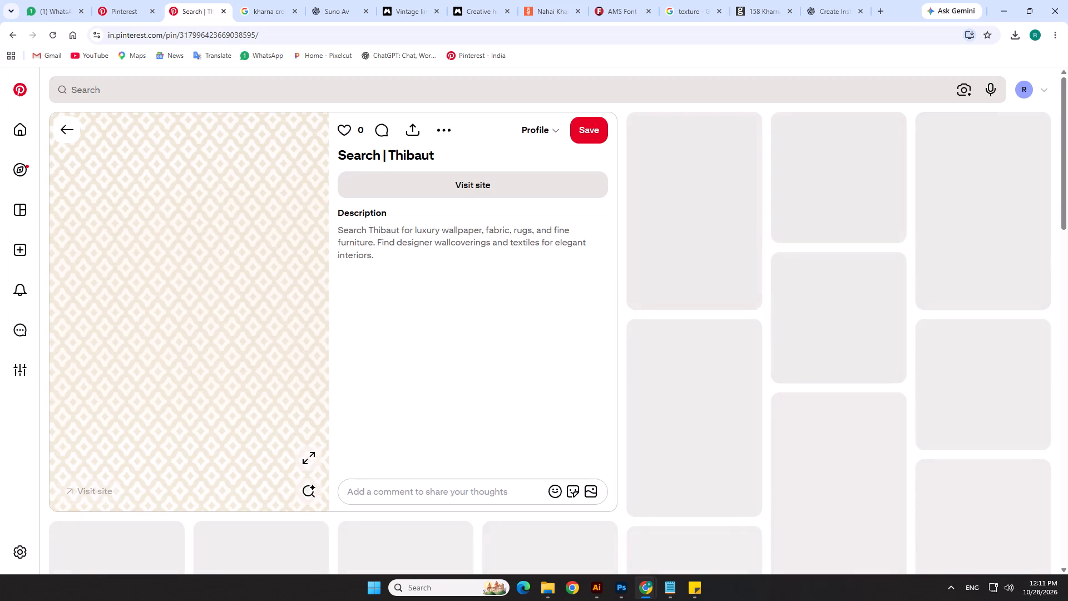
{"action": "left_click", "coordinate": [61, 127]}
{"action": "right_click", "coordinate": [201, 223]}
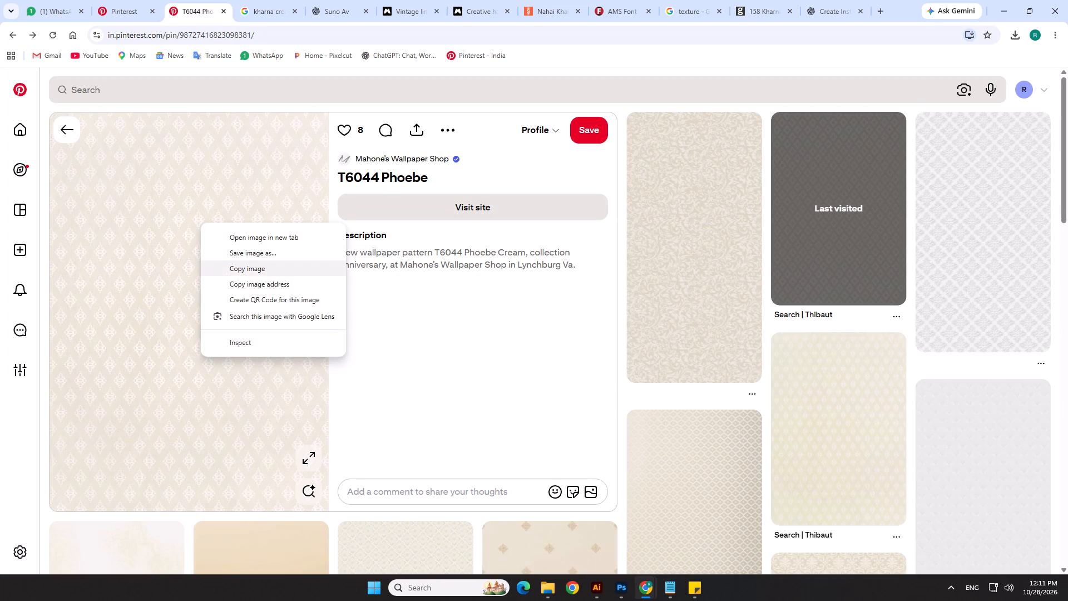
{"action": "left_click", "coordinate": [227, 269]}
Switch back to Photoshop and paste the Phoebe pattern directly above Layer 9.
{"action": "key", "text": "alt+Tab"}
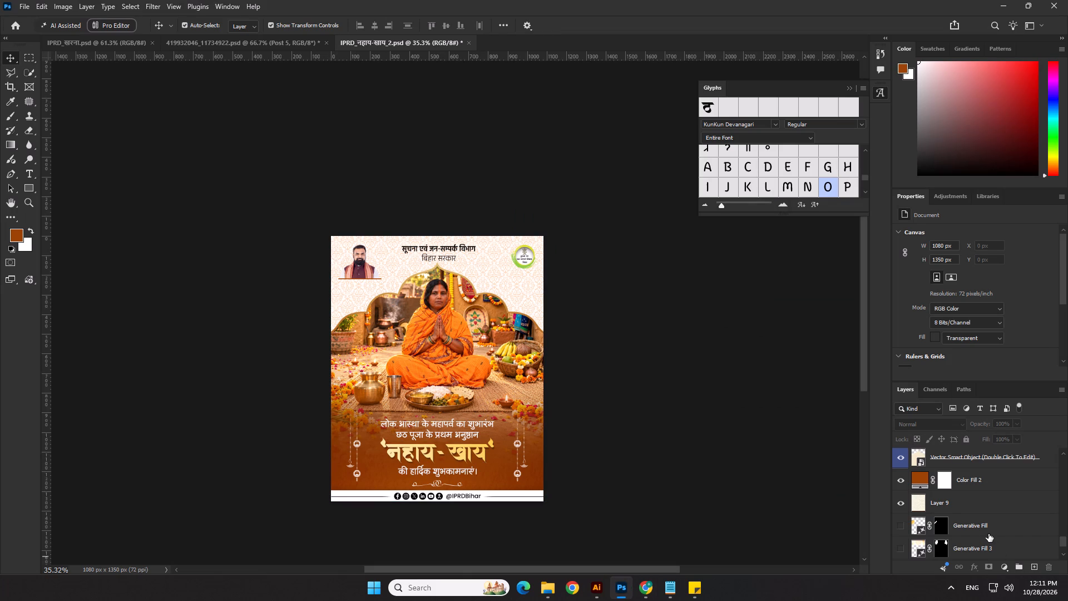
{"action": "scroll", "coordinate": [988, 533], "scroll_direction": "down", "scroll_amount": 4}
{"action": "left_click", "coordinate": [959, 452]}
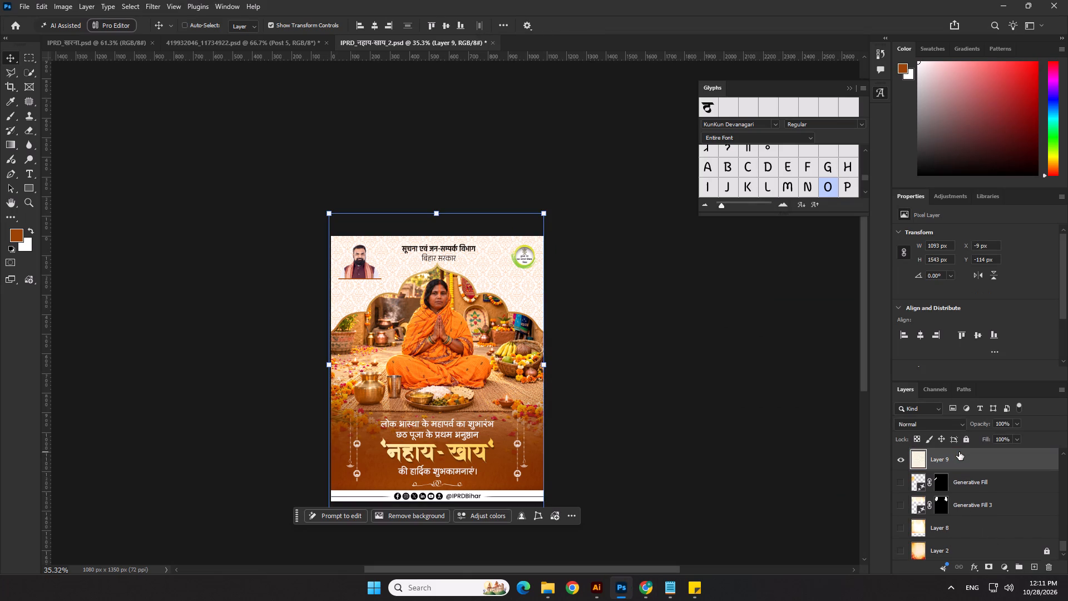
{"action": "key", "text": "ctrl+v"}
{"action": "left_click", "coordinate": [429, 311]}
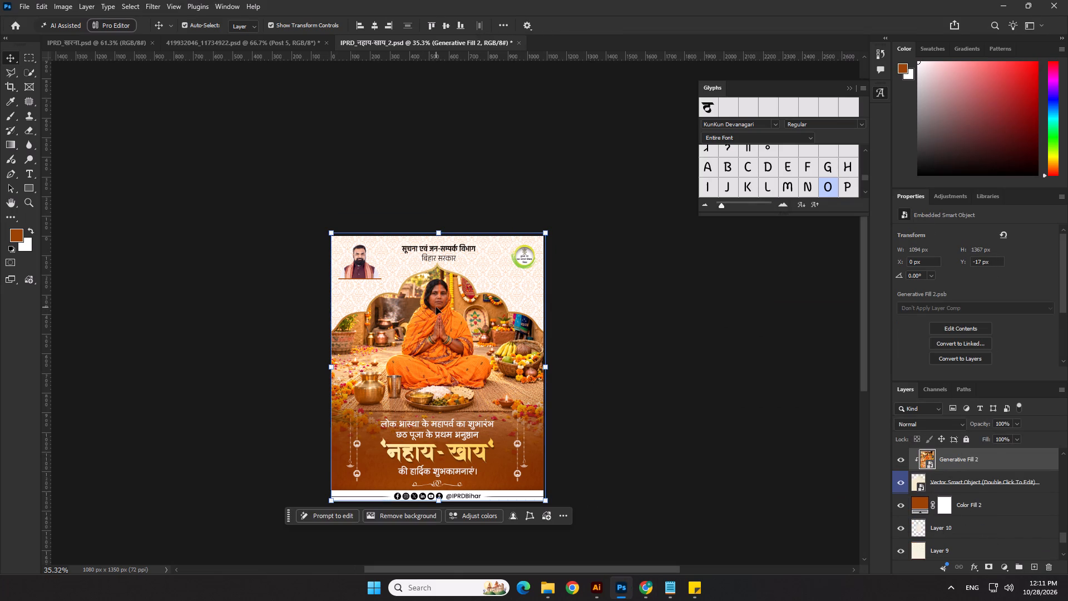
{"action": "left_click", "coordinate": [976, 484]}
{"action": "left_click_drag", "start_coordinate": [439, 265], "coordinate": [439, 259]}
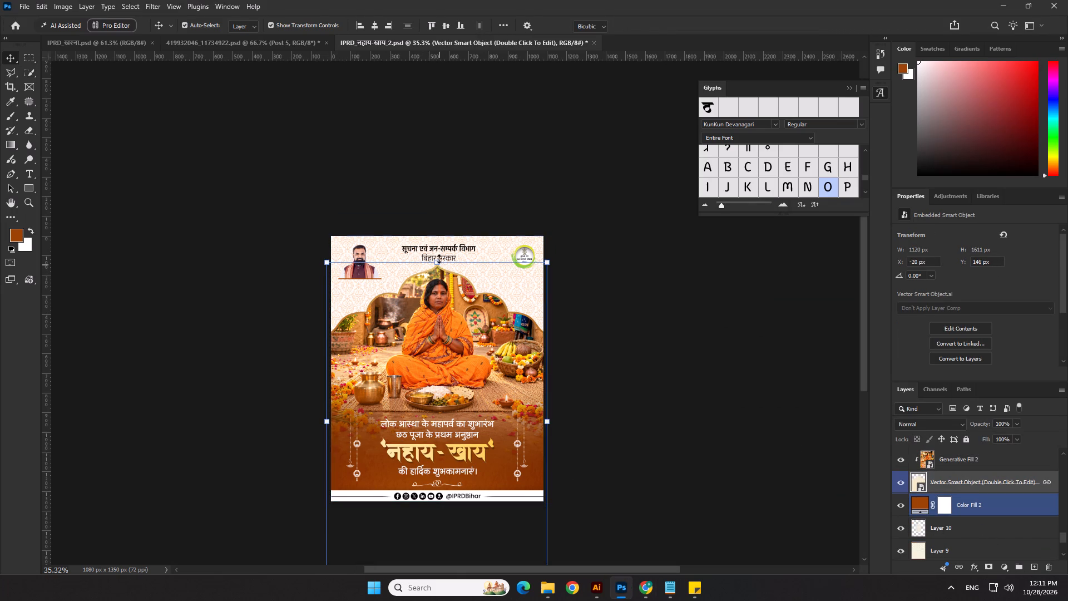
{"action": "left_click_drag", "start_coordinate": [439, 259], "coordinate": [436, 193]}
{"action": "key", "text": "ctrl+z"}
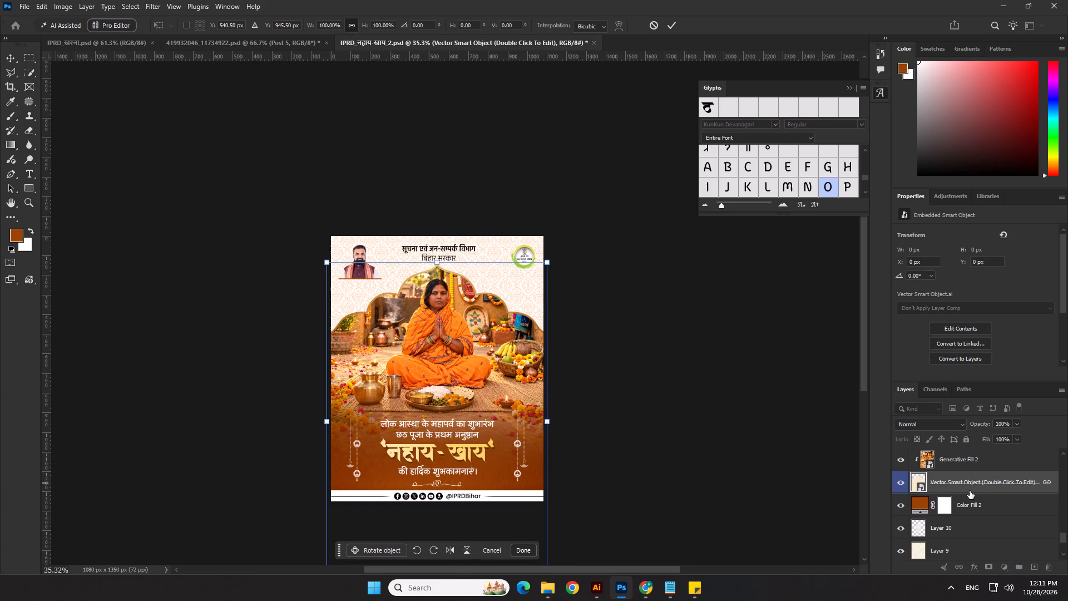
Rotate the pasted Layer 10 pattern 90° and enlarge it to about 1116 × 781 px, covering the poster's upper part behind the arch.
{"action": "scroll", "coordinate": [968, 499], "scroll_direction": "down", "scroll_amount": 5}
{"action": "scroll", "coordinate": [960, 464], "scroll_direction": "up", "scroll_amount": 2}
{"action": "left_click", "coordinate": [953, 480]}
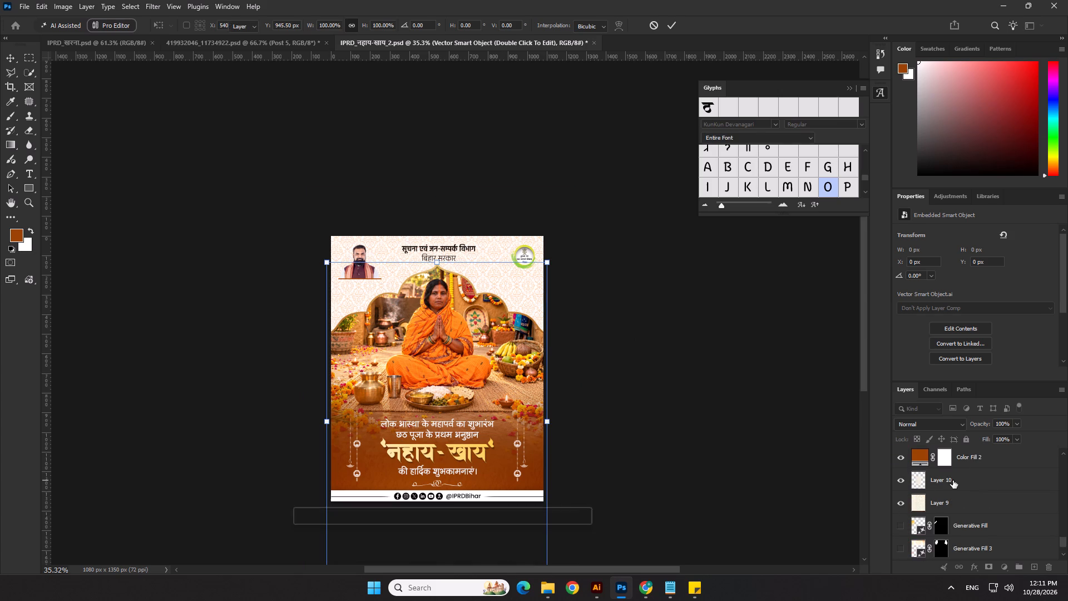
{"action": "left_click_drag", "start_coordinate": [443, 309], "coordinate": [439, 254]}
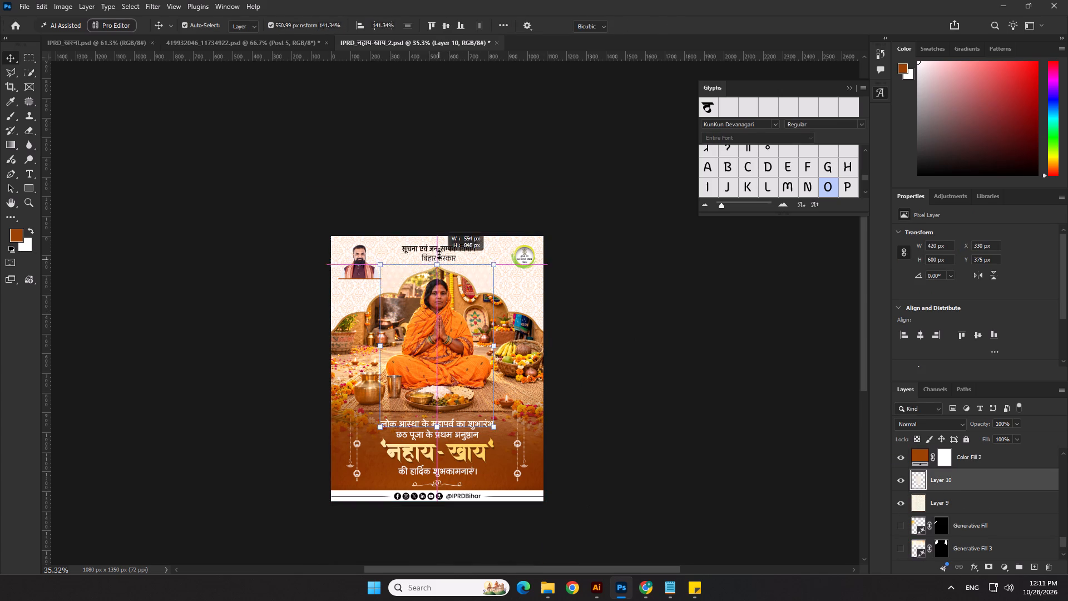
{"action": "left_click_drag", "start_coordinate": [439, 254], "coordinate": [437, 226]}
{"action": "left_click_drag", "start_coordinate": [437, 204], "coordinate": [558, 336]}
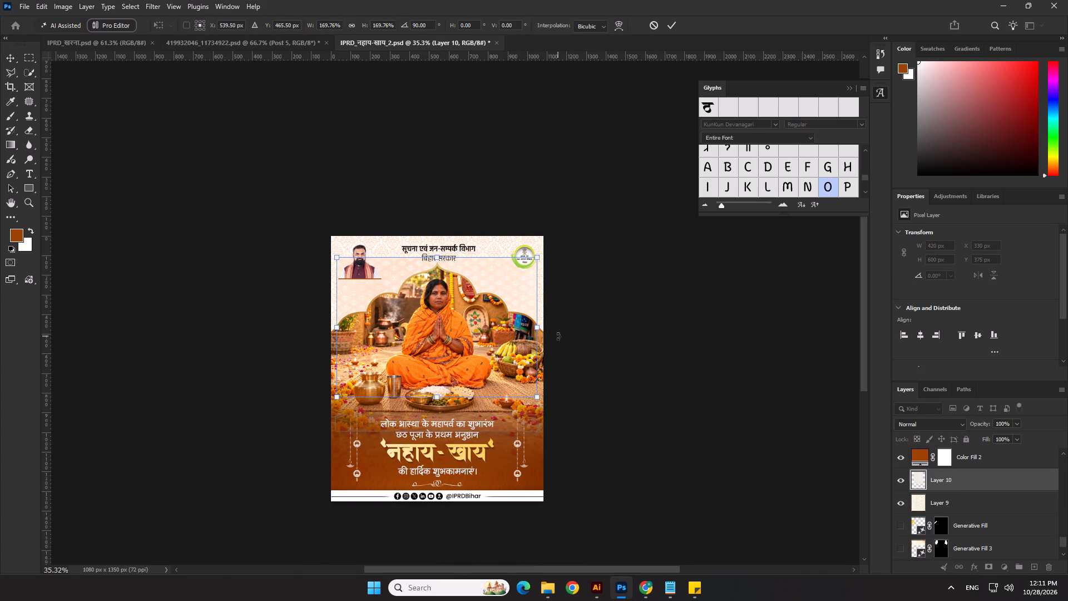
{"action": "left_click_drag", "start_coordinate": [433, 255], "coordinate": [437, 240]}
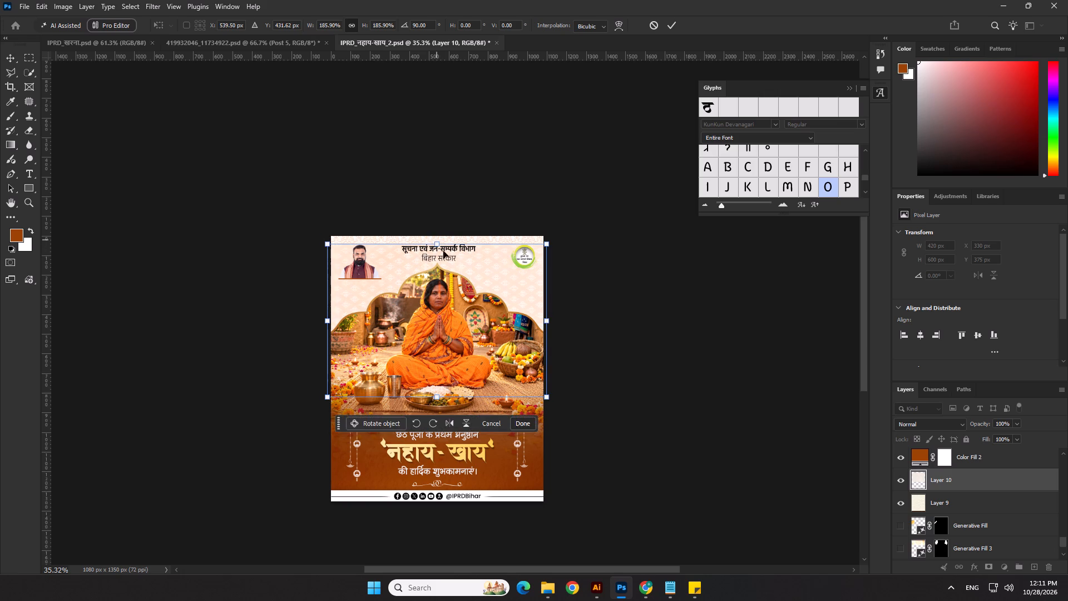
{"action": "left_click_drag", "start_coordinate": [486, 282], "coordinate": [488, 268], "text": "shift"}
{"action": "key", "text": "Return"}
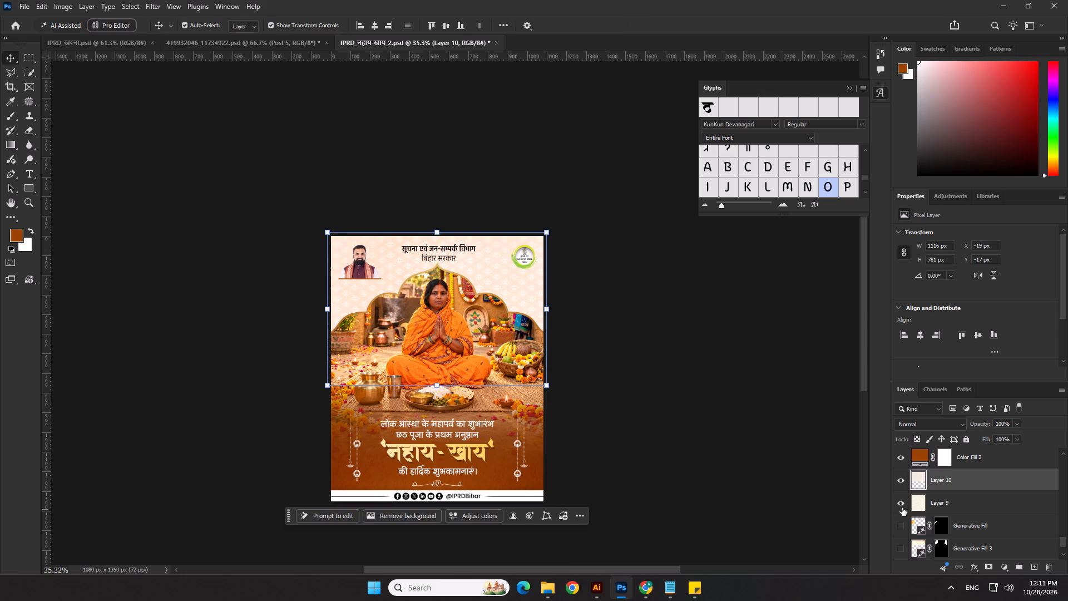
Compare the two patterns by toggling Layer 9 and Layer 10, leaving Layer 10 hidden and Layer 9 shown.
{"action": "left_click", "coordinate": [901, 506]}
{"action": "left_click", "coordinate": [696, 440]}
{"action": "scroll", "coordinate": [547, 237], "scroll_direction": "up", "scroll_amount": 7}
{"action": "left_click", "coordinate": [492, 267]}
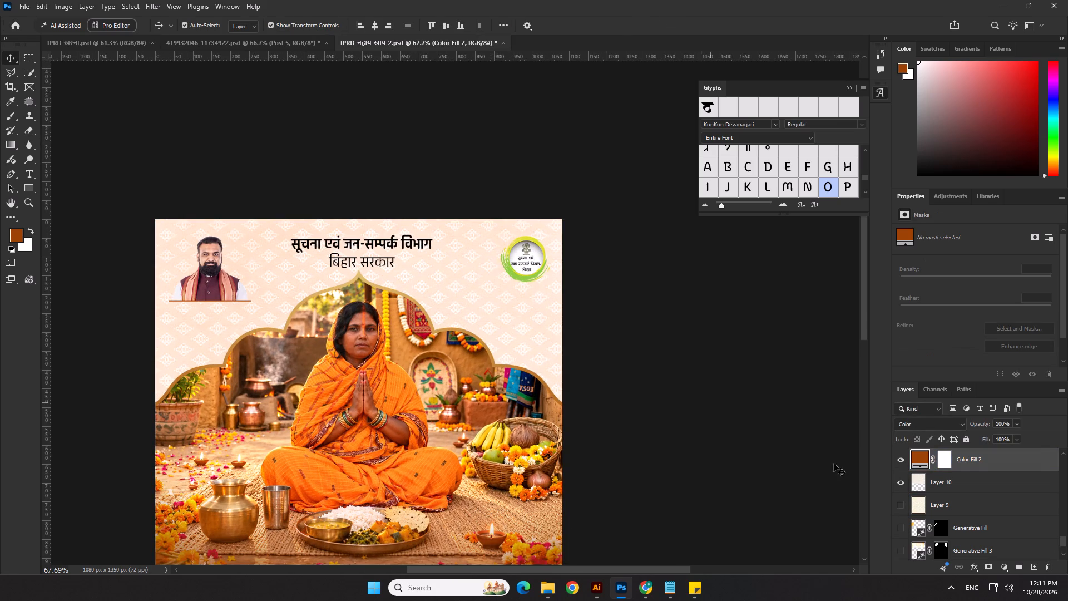
{"action": "left_click", "coordinate": [898, 479]}
{"action": "left_click", "coordinate": [898, 479]}
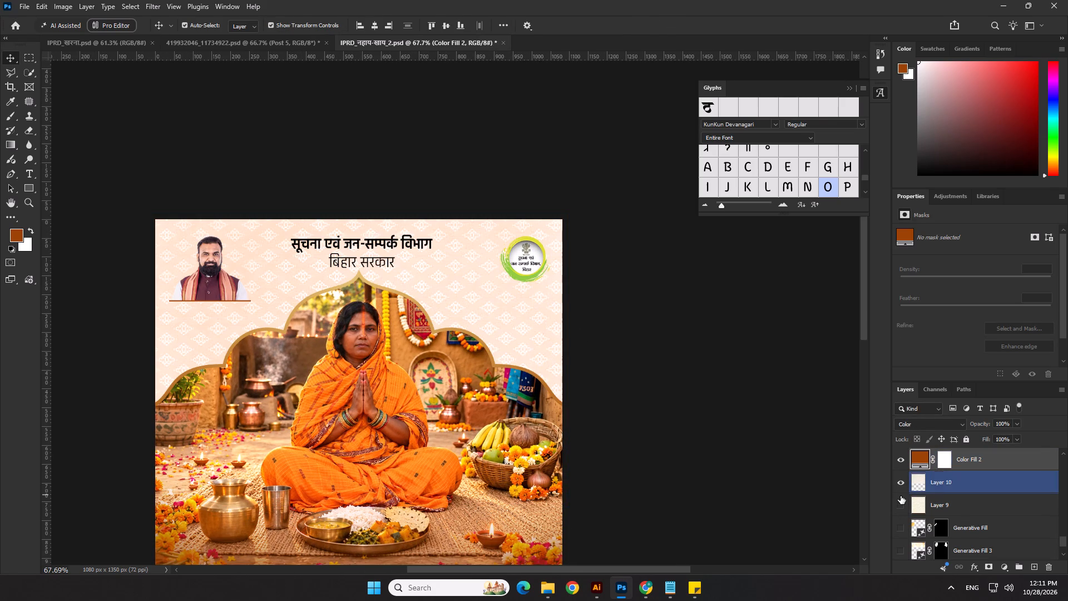
{"action": "left_click", "coordinate": [901, 490]}
{"action": "left_click", "coordinate": [901, 501]}
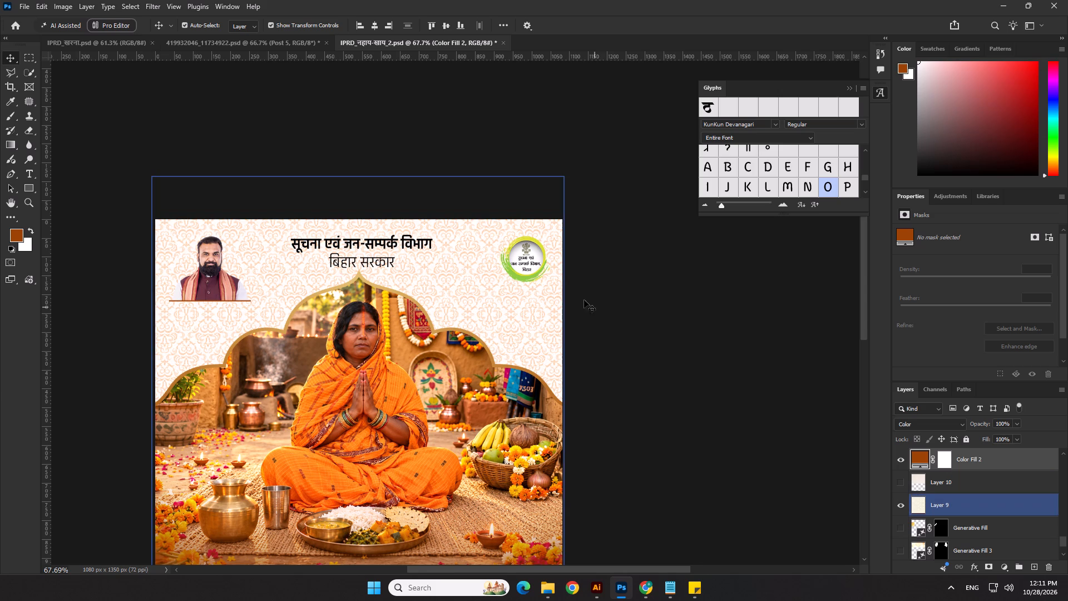
{"action": "left_click", "coordinate": [473, 234]}
{"action": "left_click", "coordinate": [471, 241]}
{"action": "scroll", "coordinate": [471, 241], "scroll_direction": "down", "scroll_amount": 4}
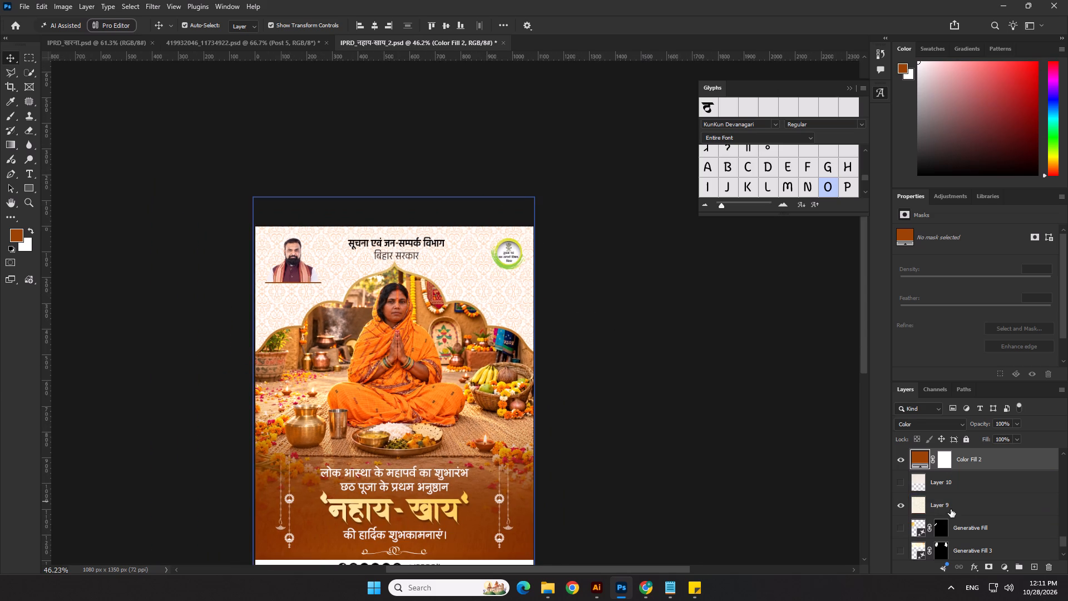
Rotate the Layer 9 pattern 90° and scale it to about 1249 × 885 px, covering the poster's upper part behind the arch.
{"action": "left_click", "coordinate": [951, 509]}
{"action": "left_click_drag", "start_coordinate": [533, 188], "coordinate": [657, 430]}
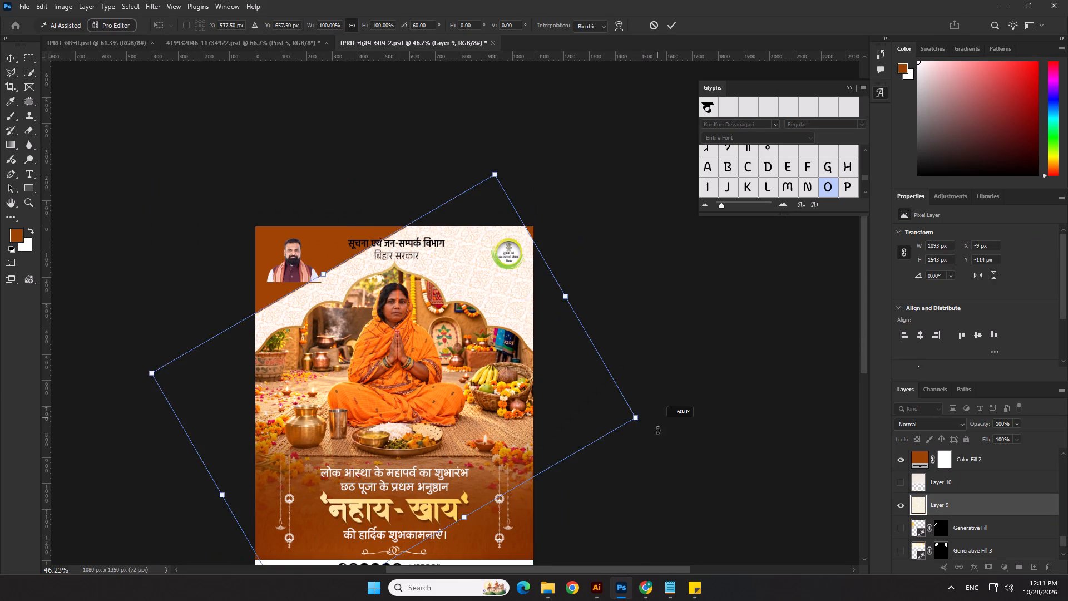
{"action": "left_click_drag", "start_coordinate": [657, 430], "coordinate": [636, 534]}
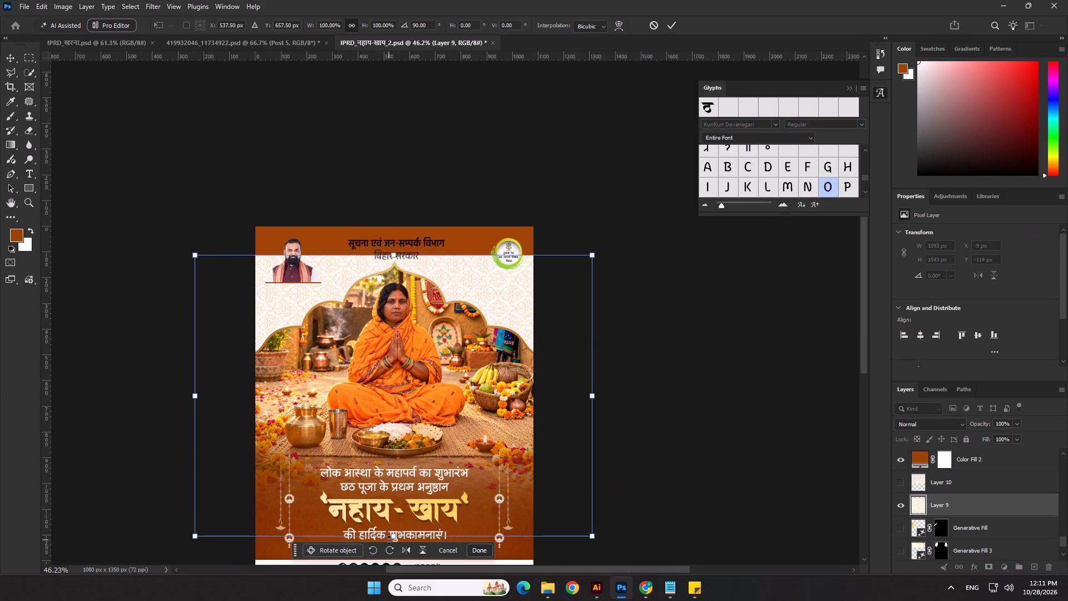
{"action": "left_click_drag", "start_coordinate": [389, 540], "coordinate": [384, 452]}
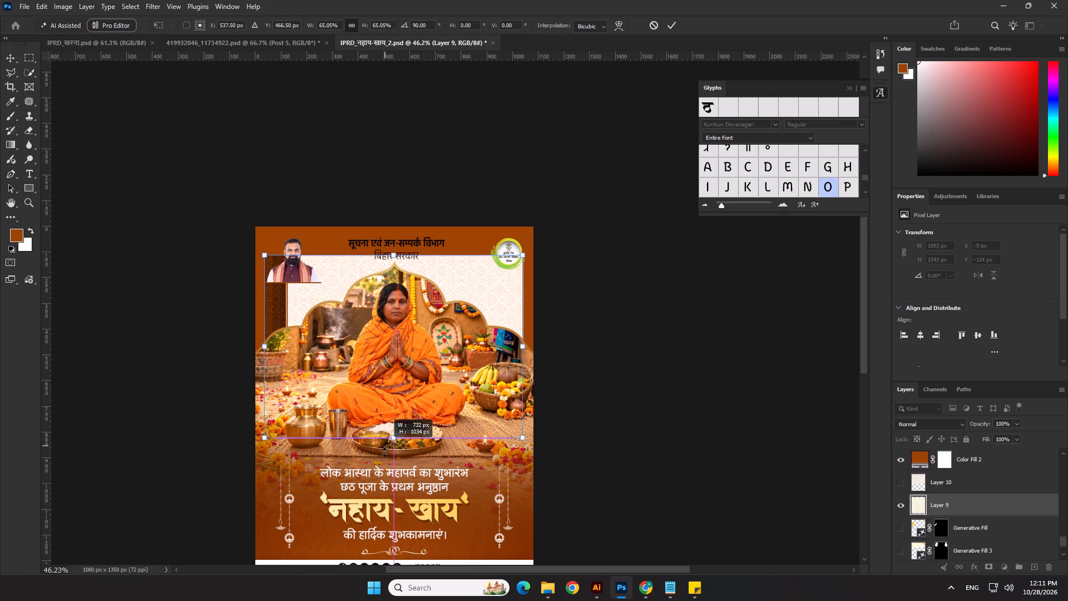
{"action": "left_click_drag", "start_coordinate": [384, 452], "coordinate": [380, 475]}
{"action": "left_click_drag", "start_coordinate": [244, 363], "coordinate": [235, 363]}
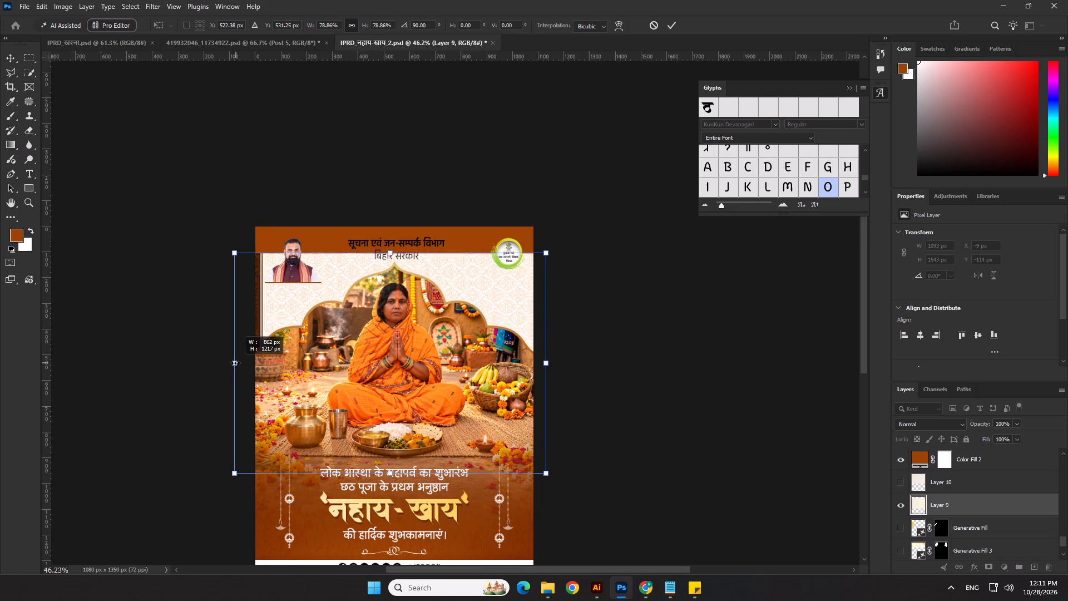
{"action": "left_click_drag", "start_coordinate": [235, 363], "coordinate": [228, 362]}
{"action": "left_click_drag", "start_coordinate": [355, 372], "coordinate": [352, 336]}
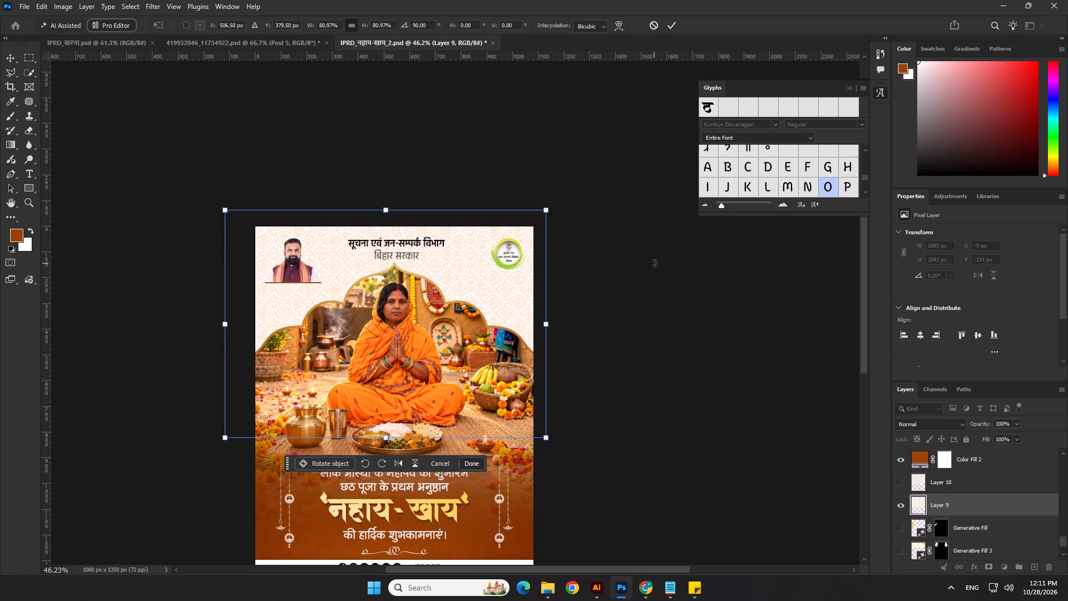
{"action": "key", "text": "Return"}
{"action": "left_click", "coordinate": [651, 284]}
Switch to Chrome, open the related beige leafy-scroll wallpaper pin on Pinterest, and copy its image.
{"action": "key", "text": "alt+Tab"}
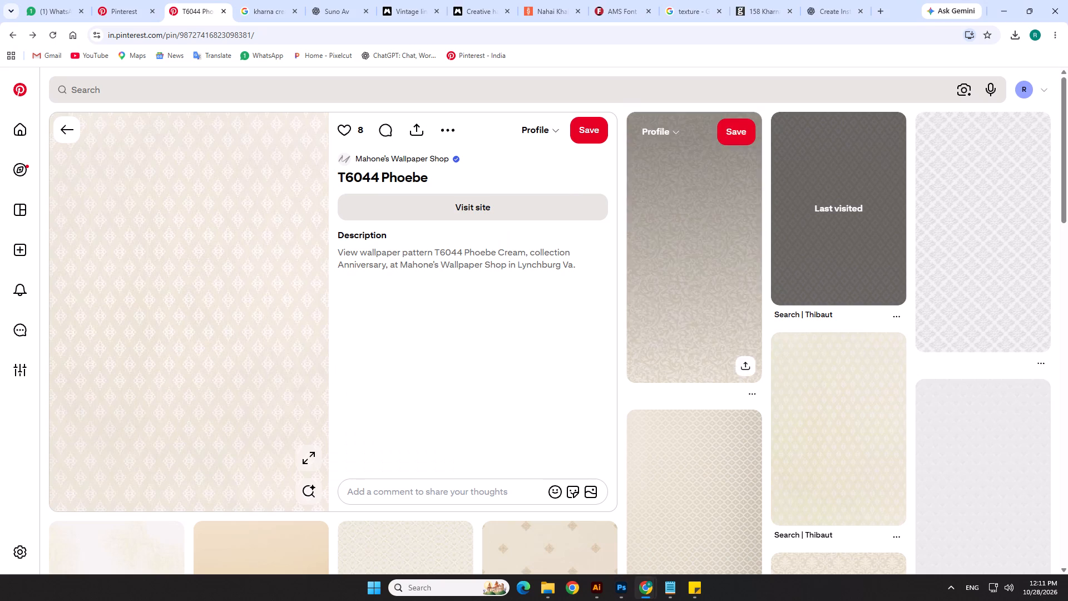
{"action": "left_click", "coordinate": [704, 290]}
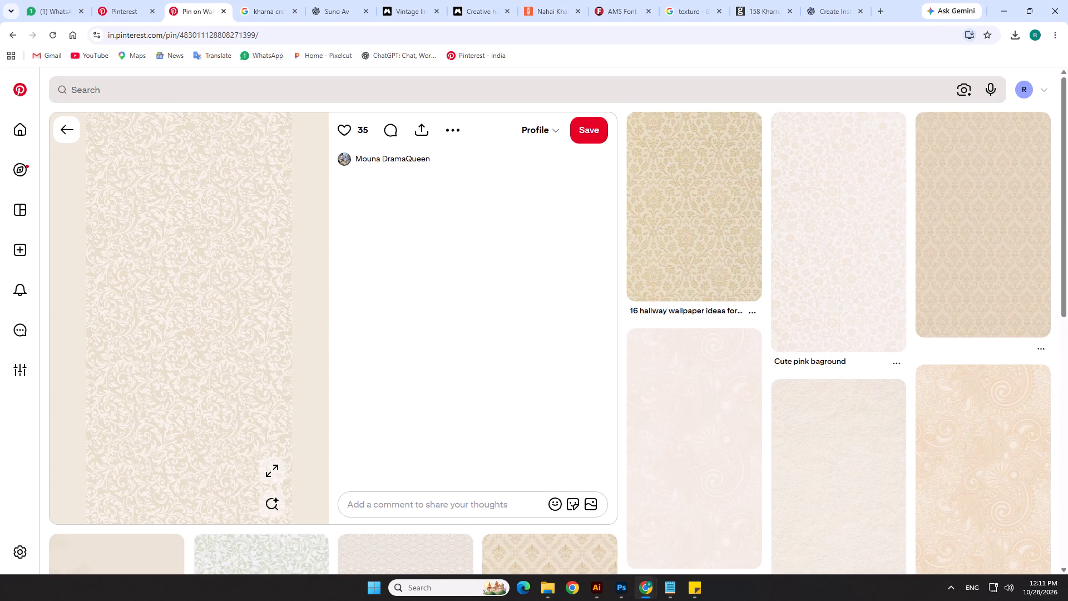
{"action": "right_click", "coordinate": [205, 258]}
{"action": "left_click", "coordinate": [249, 306]}
Switch back to Photoshop and paste the leafy-scroll pattern directly above Layer 9.
{"action": "key", "text": "alt+Tab"}
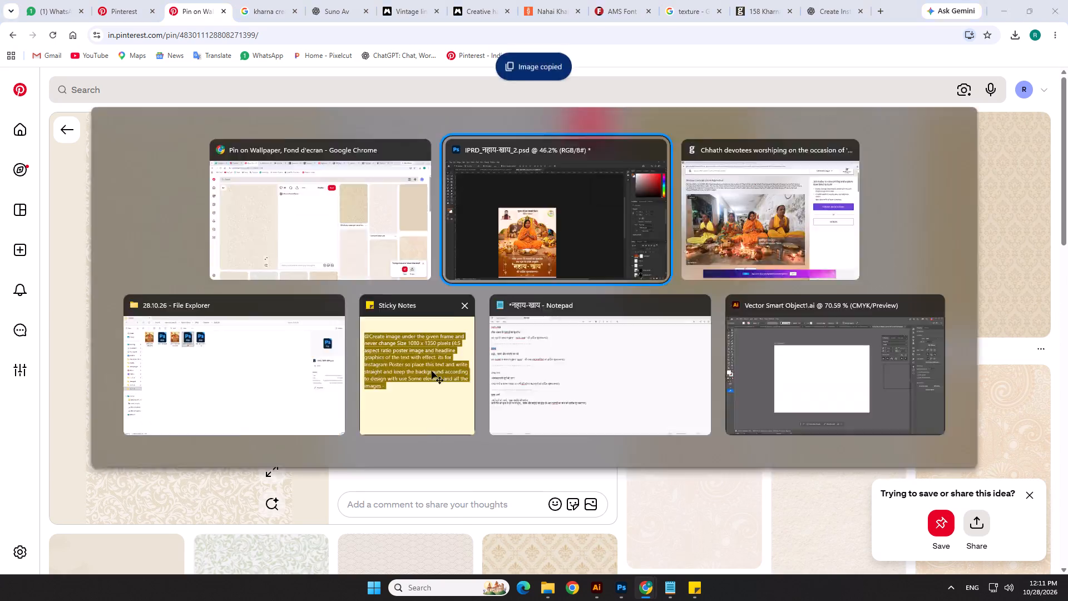
{"action": "left_click", "coordinate": [959, 506]}
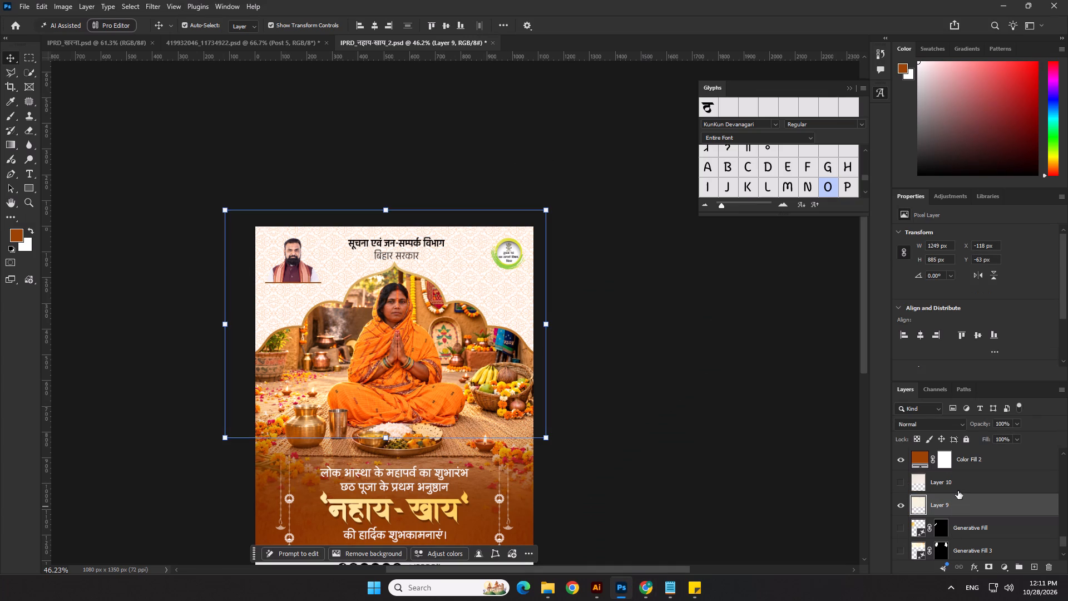
{"action": "key", "text": "ctrl+v"}
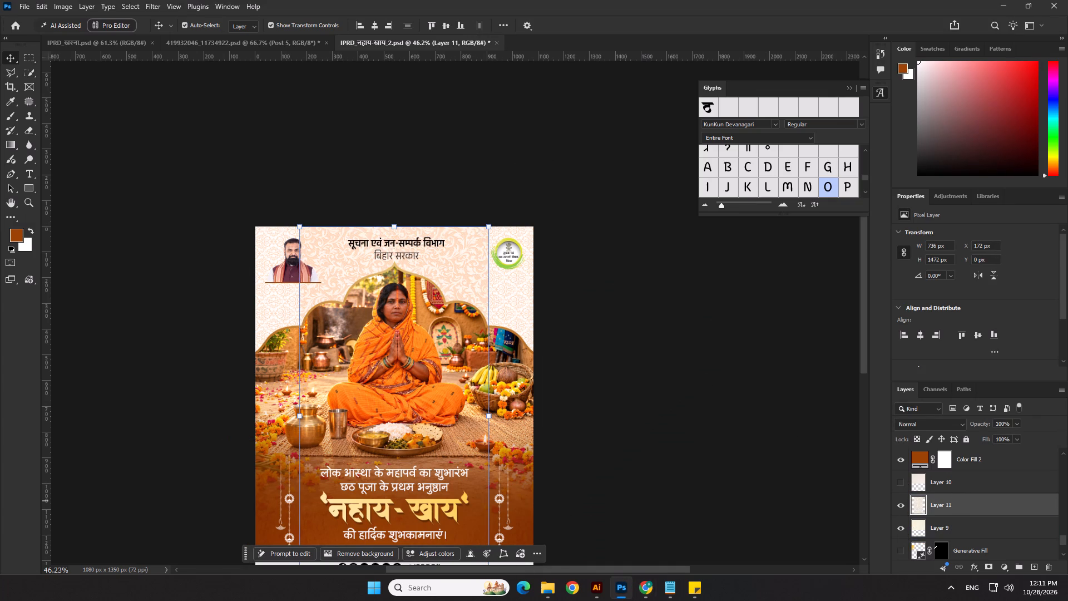
Hide the Color Fill 2 tint and the Layer 9 pattern so only the pasted pattern fills the background.
{"action": "left_click", "coordinate": [900, 460]}
{"action": "left_click", "coordinate": [530, 238]}
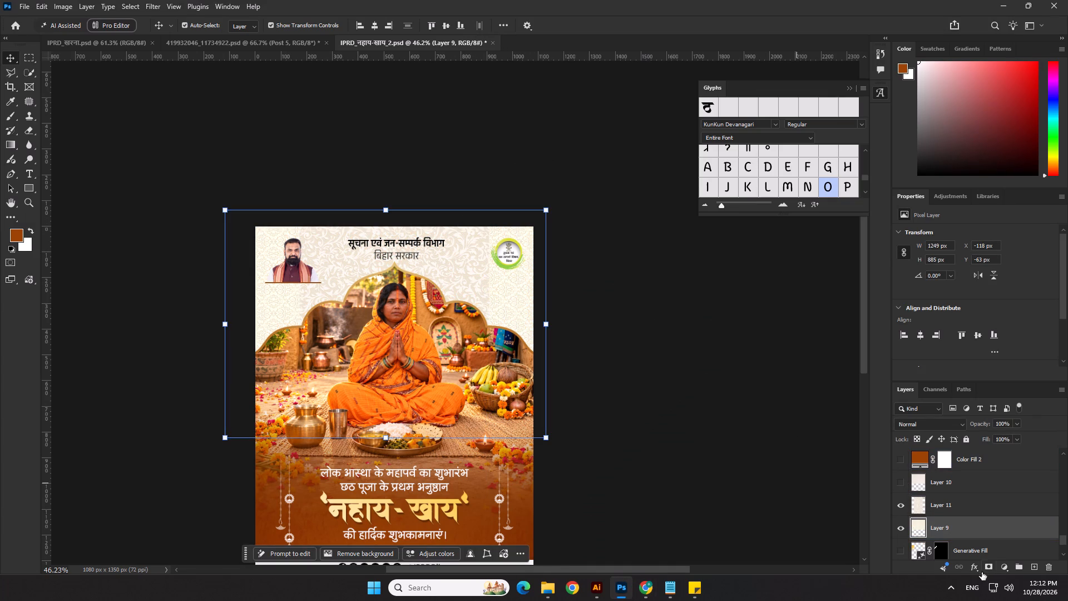
{"action": "left_click", "coordinate": [894, 530]}
Rotate the Layer 11 leafy pattern 90°, scale it to about 1282 × 641 px, and place it over the poster's upper part.
{"action": "left_click", "coordinate": [487, 252]}
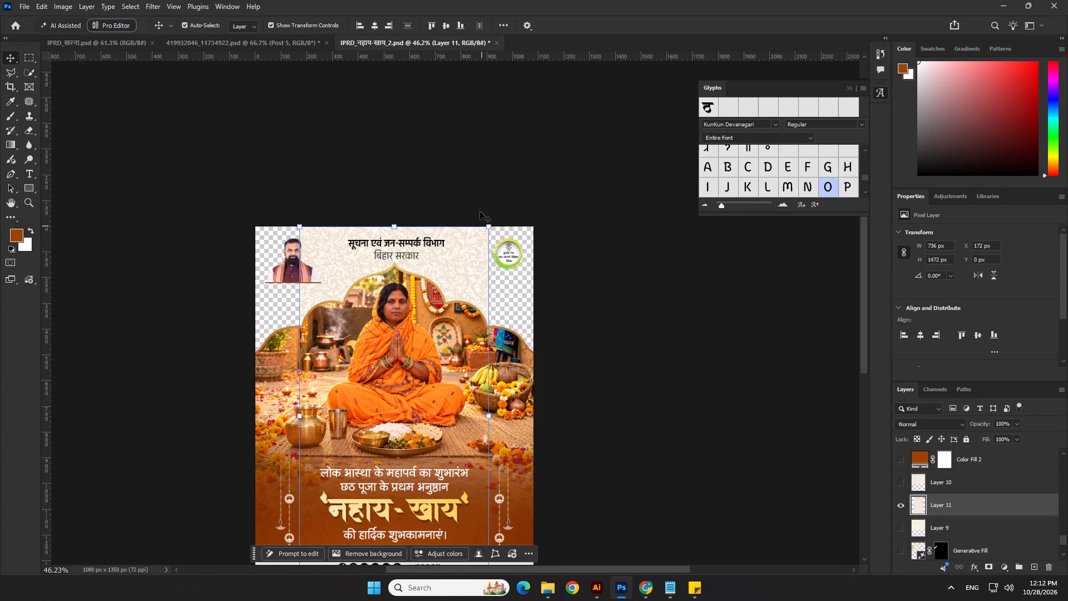
{"action": "left_click_drag", "start_coordinate": [479, 216], "coordinate": [619, 489]}
{"action": "left_click", "coordinate": [582, 430]}
{"action": "left_click_drag", "start_coordinate": [582, 412], "coordinate": [545, 411]}
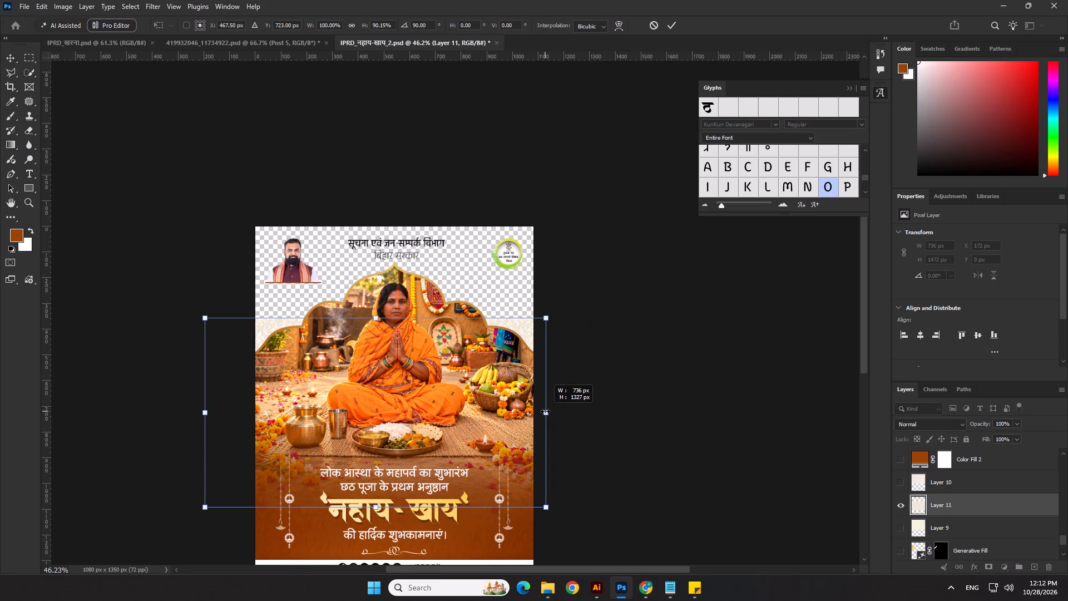
{"action": "left_click_drag", "start_coordinate": [545, 411], "coordinate": [533, 416]}
{"action": "left_click_drag", "start_coordinate": [464, 434], "coordinate": [481, 302]}
{"action": "key", "text": "Return"}
Shrink the Layer 11 pattern to about 1106 × 553 px and centre it horizontally on the canvas.
{"action": "scroll", "coordinate": [457, 247], "scroll_direction": "up", "scroll_amount": 5}
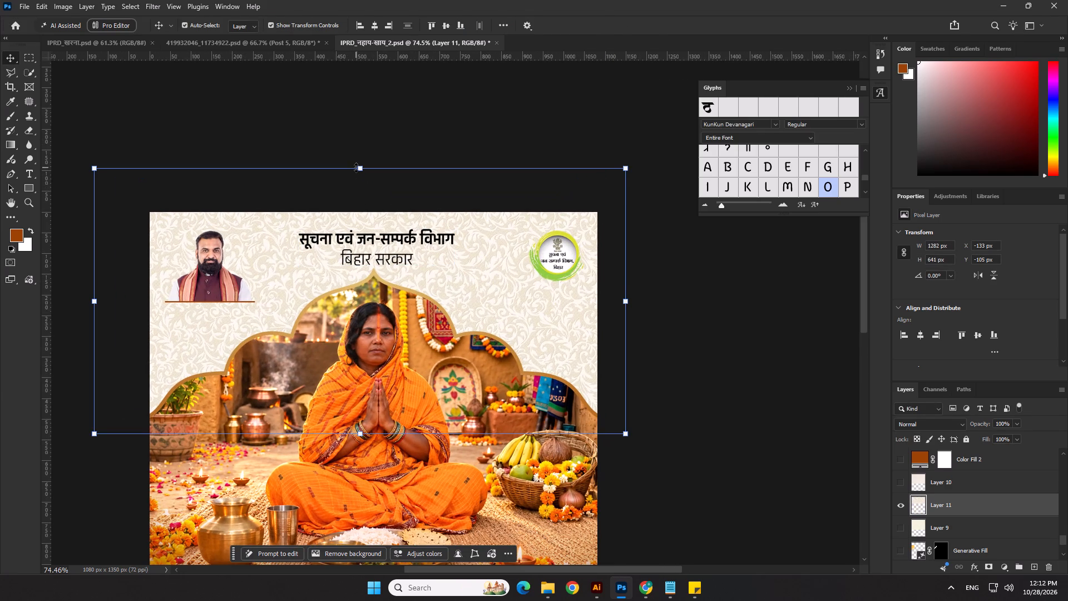
{"action": "left_click_drag", "start_coordinate": [358, 167], "coordinate": [364, 200]}
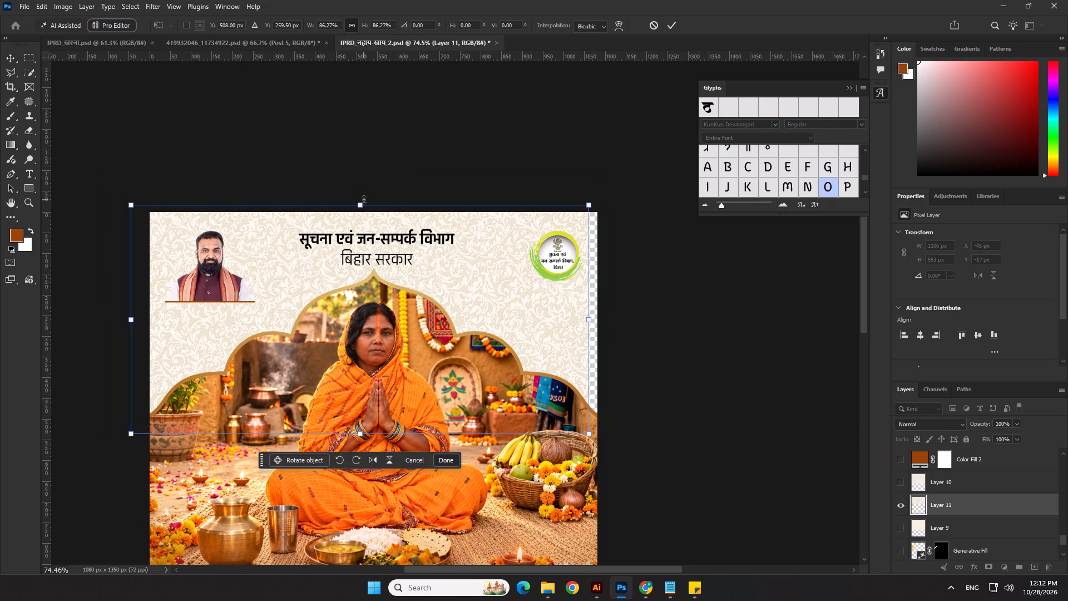
{"action": "key", "text": "Return"}
{"action": "left_click", "coordinate": [378, 26]}
{"action": "left_click", "coordinate": [367, 114]}
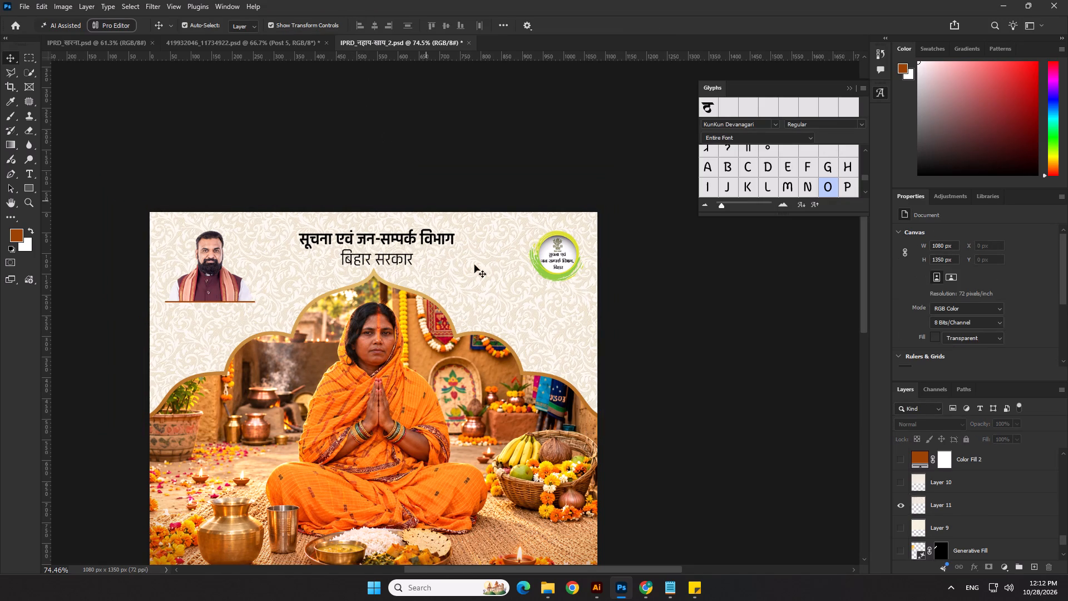
Show Color Fill 2 again and change its colour to dark red #6c0000.
{"action": "left_click", "coordinate": [493, 278]}
{"action": "left_click", "coordinate": [897, 461]}
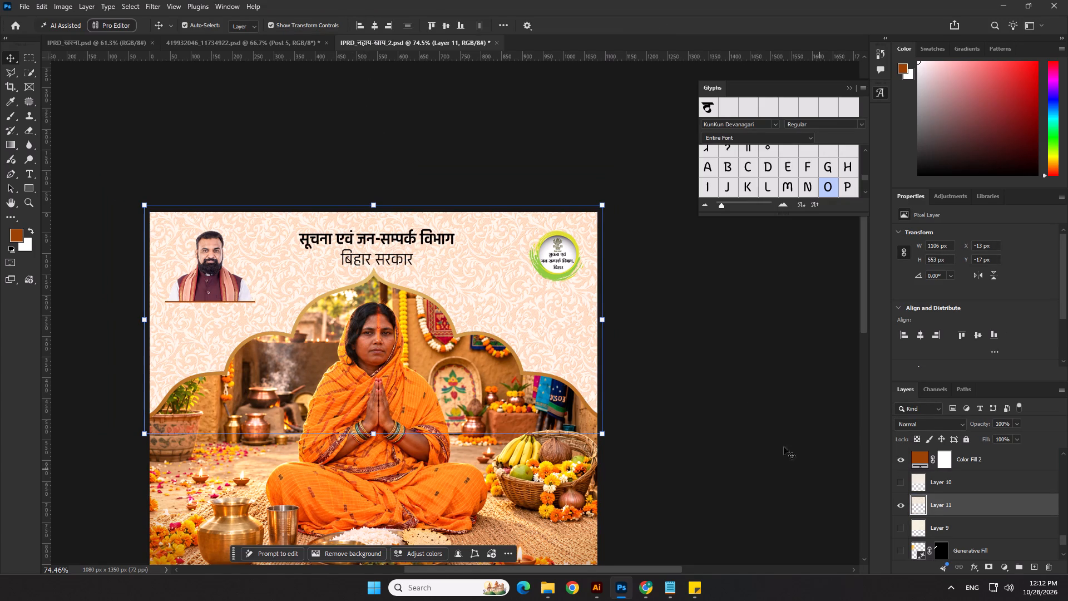
{"action": "double_click", "coordinate": [914, 458]}
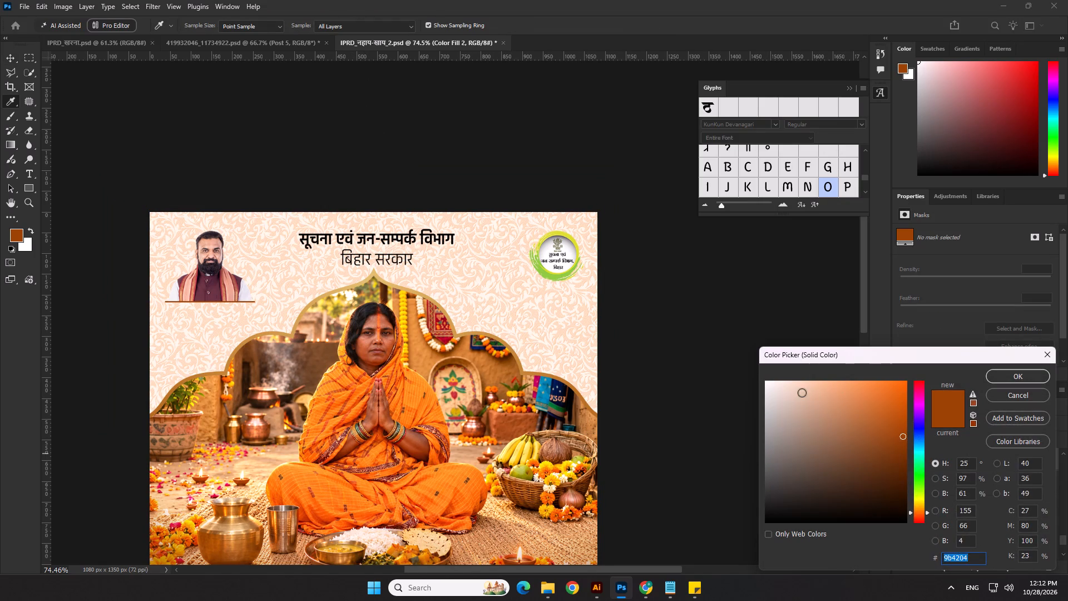
{"action": "left_click_drag", "start_coordinate": [802, 392], "coordinate": [769, 525]}
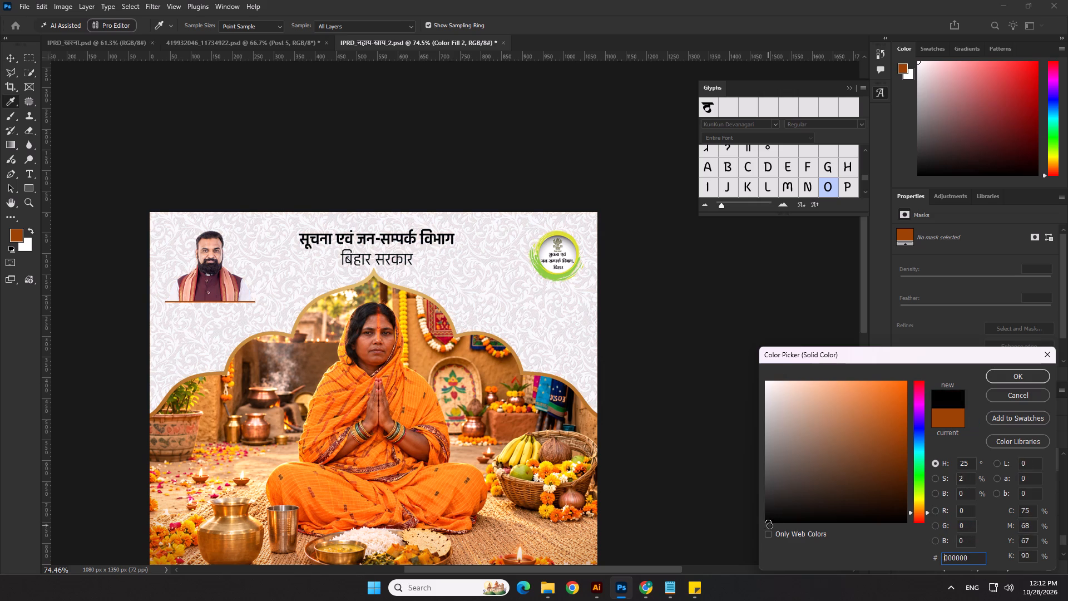
{"action": "left_click_drag", "start_coordinate": [769, 525], "coordinate": [796, 367]}
{"action": "left_click", "coordinate": [918, 499]}
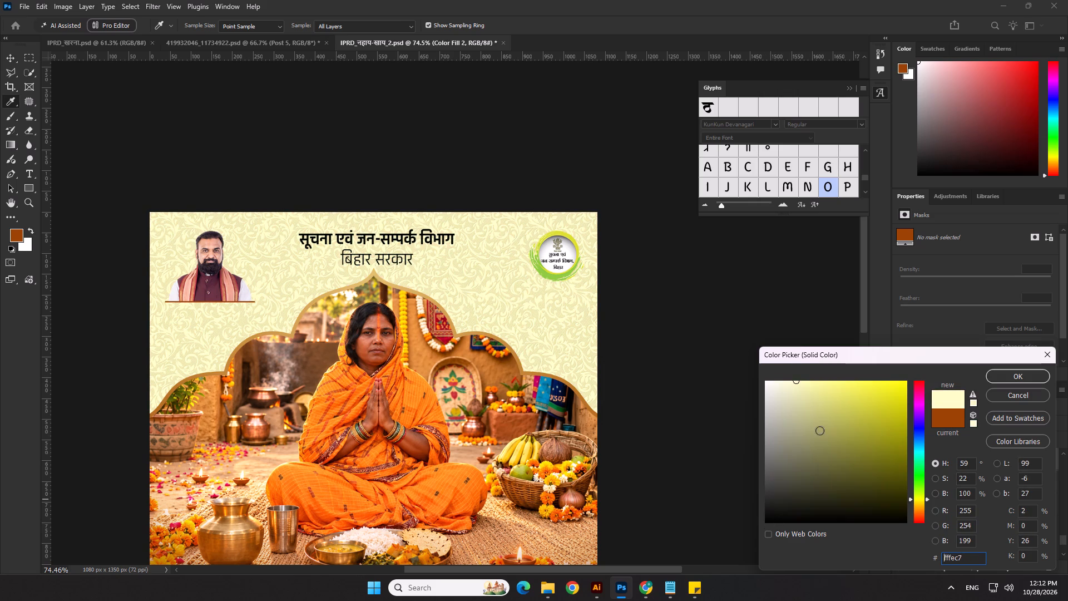
{"action": "left_click_drag", "start_coordinate": [819, 430], "coordinate": [779, 371]}
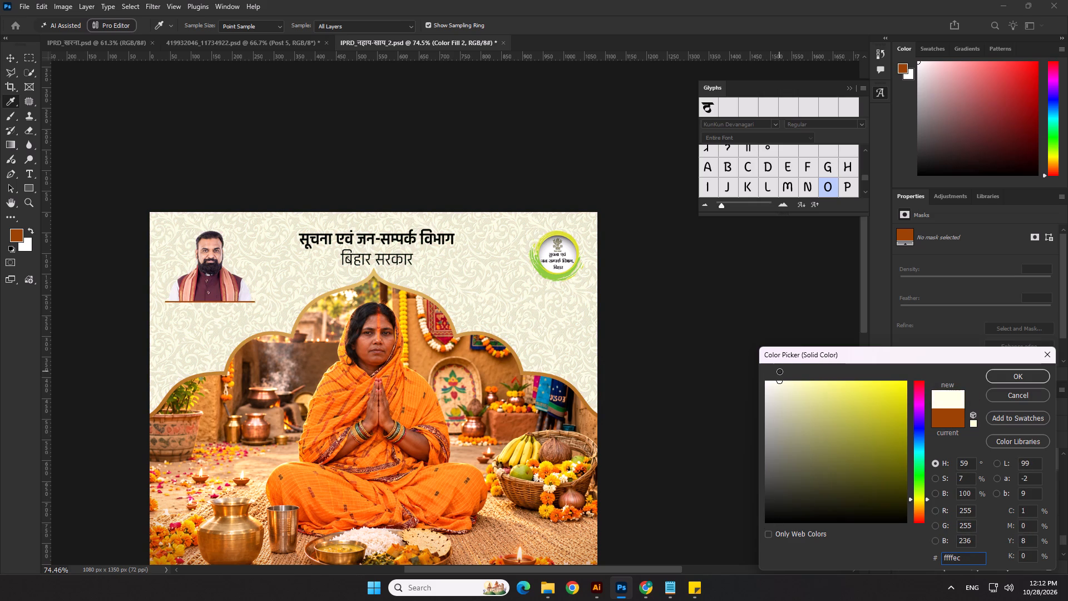
{"action": "left_click_drag", "start_coordinate": [779, 371], "coordinate": [843, 375]}
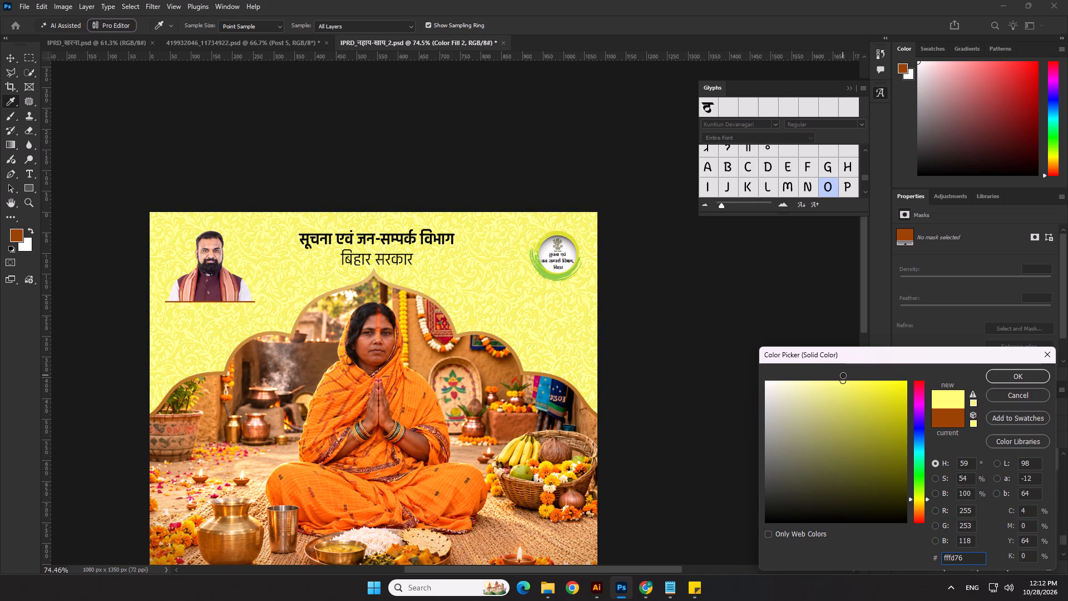
{"action": "left_click_drag", "start_coordinate": [843, 375], "coordinate": [910, 462]}
{"action": "left_click_drag", "start_coordinate": [921, 507], "coordinate": [918, 511]}
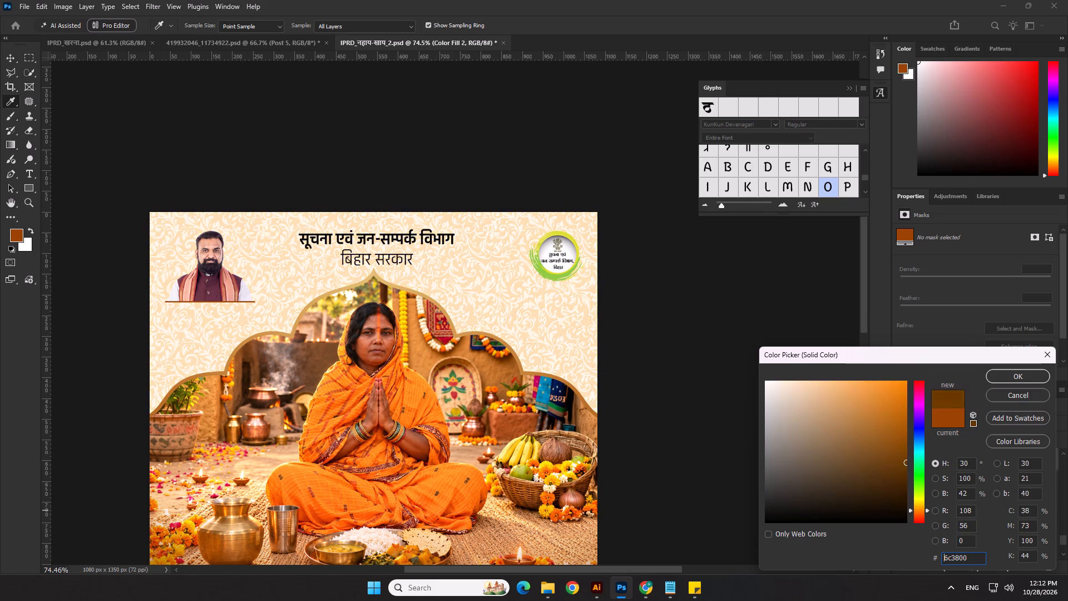
{"action": "left_click_drag", "start_coordinate": [918, 511], "coordinate": [916, 527]}
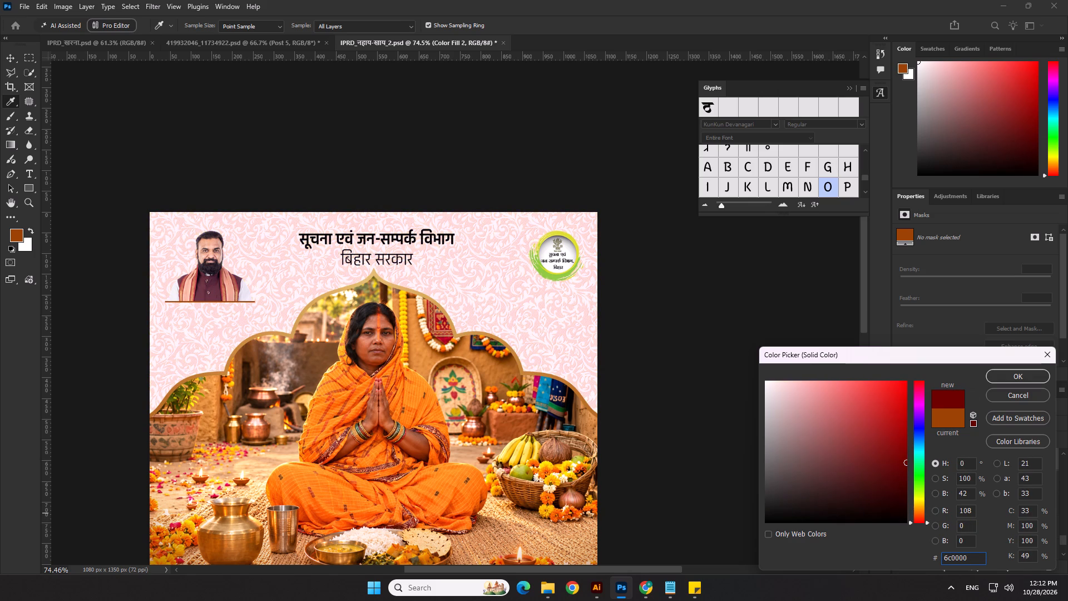
{"action": "left_click", "coordinate": [1010, 378]}
Set the blend mode of Color Fill 2 to Linear Burn.
{"action": "left_click", "coordinate": [923, 424]}
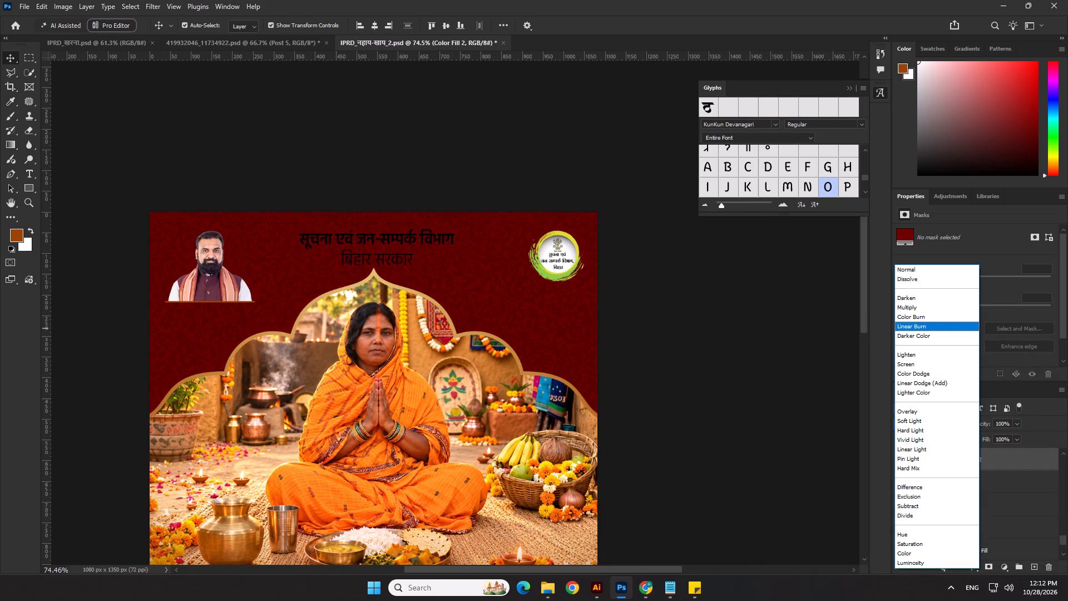
{"action": "left_click", "coordinate": [915, 328]}
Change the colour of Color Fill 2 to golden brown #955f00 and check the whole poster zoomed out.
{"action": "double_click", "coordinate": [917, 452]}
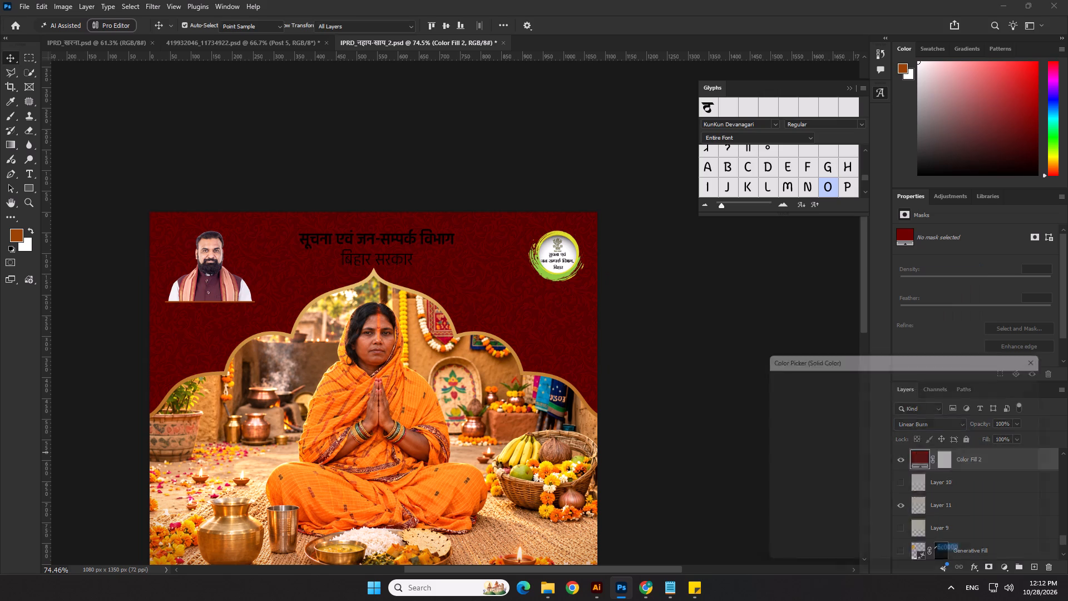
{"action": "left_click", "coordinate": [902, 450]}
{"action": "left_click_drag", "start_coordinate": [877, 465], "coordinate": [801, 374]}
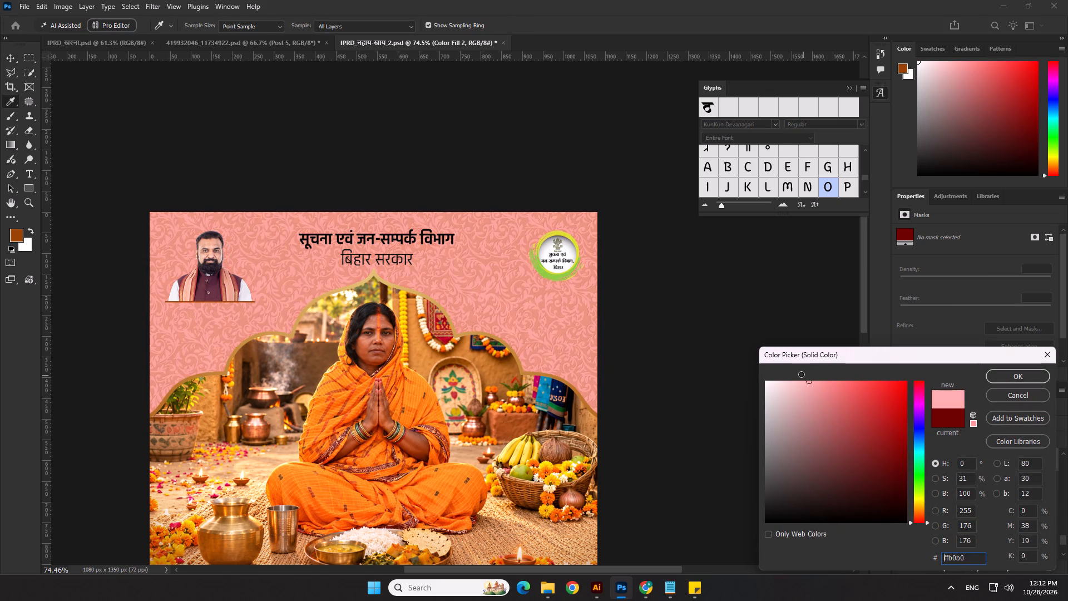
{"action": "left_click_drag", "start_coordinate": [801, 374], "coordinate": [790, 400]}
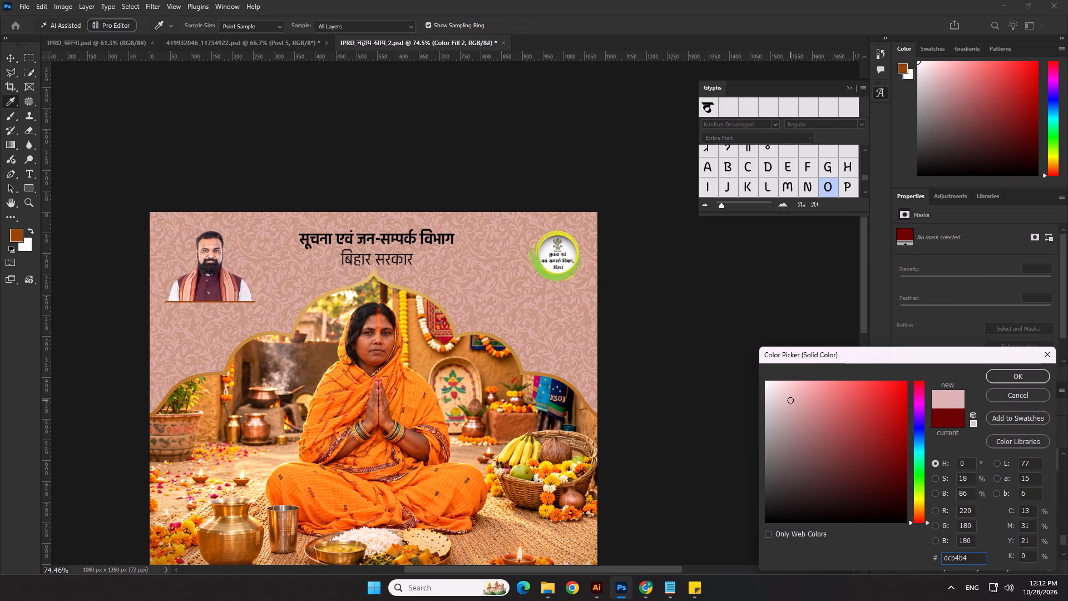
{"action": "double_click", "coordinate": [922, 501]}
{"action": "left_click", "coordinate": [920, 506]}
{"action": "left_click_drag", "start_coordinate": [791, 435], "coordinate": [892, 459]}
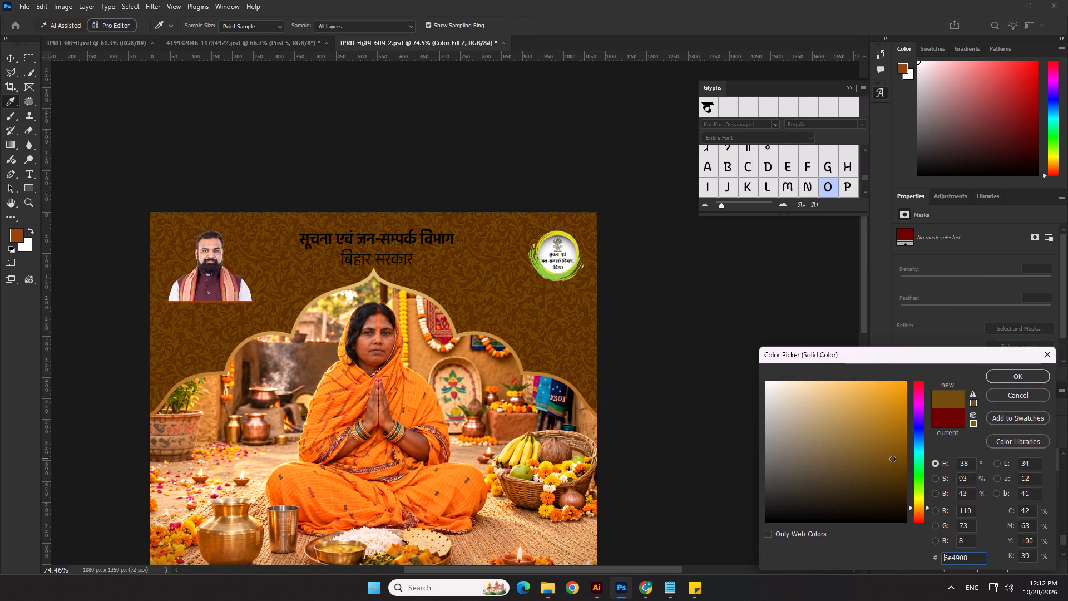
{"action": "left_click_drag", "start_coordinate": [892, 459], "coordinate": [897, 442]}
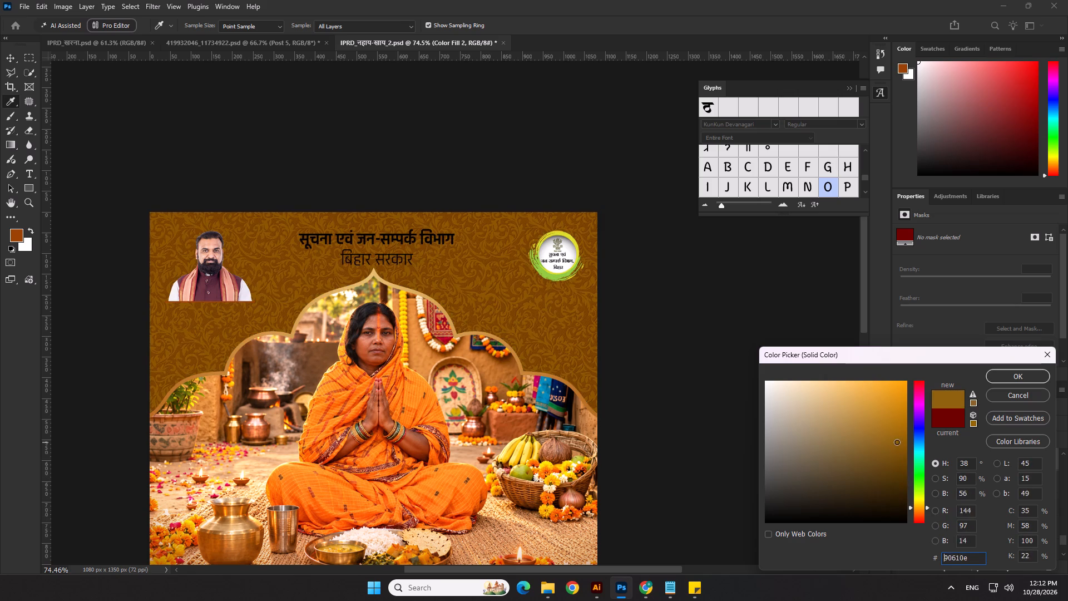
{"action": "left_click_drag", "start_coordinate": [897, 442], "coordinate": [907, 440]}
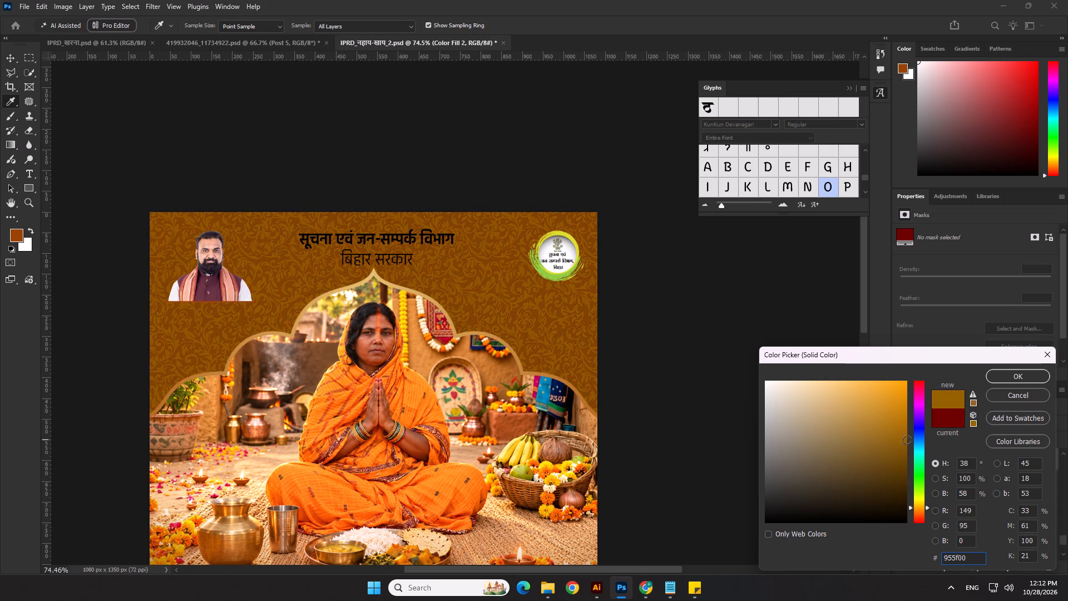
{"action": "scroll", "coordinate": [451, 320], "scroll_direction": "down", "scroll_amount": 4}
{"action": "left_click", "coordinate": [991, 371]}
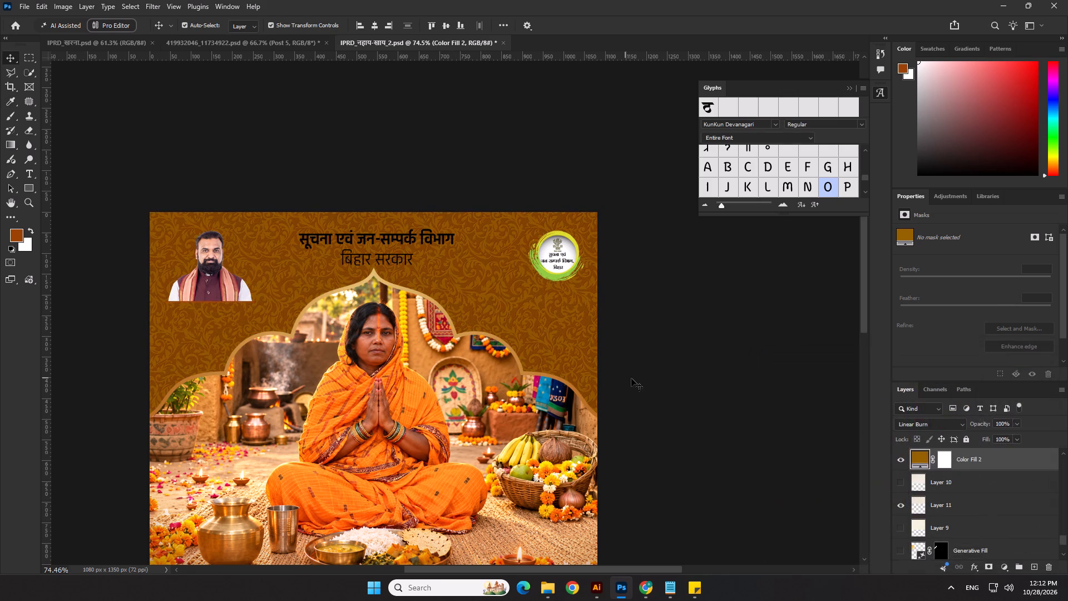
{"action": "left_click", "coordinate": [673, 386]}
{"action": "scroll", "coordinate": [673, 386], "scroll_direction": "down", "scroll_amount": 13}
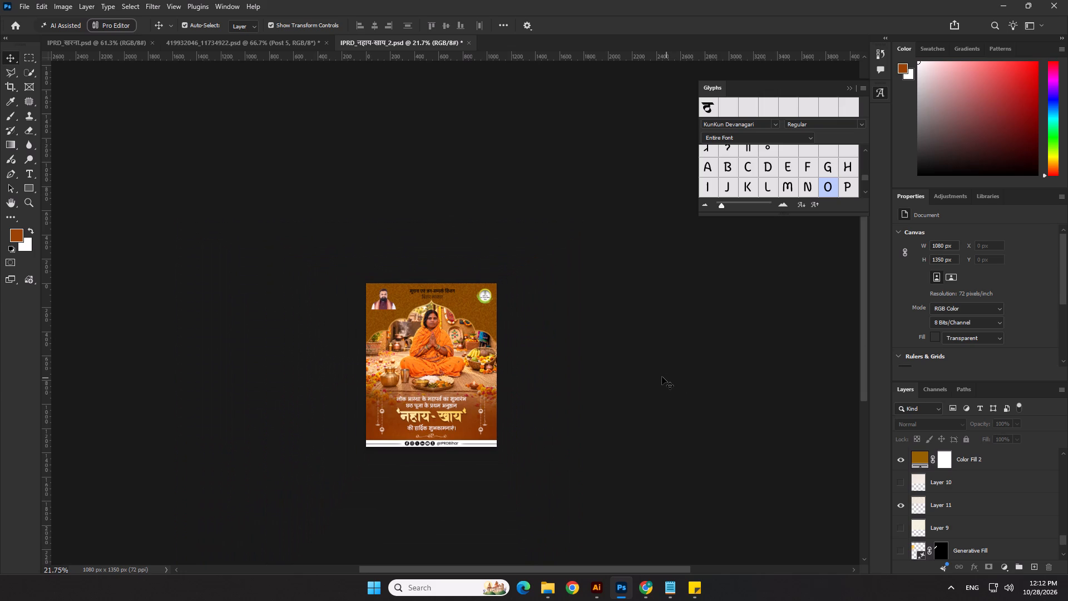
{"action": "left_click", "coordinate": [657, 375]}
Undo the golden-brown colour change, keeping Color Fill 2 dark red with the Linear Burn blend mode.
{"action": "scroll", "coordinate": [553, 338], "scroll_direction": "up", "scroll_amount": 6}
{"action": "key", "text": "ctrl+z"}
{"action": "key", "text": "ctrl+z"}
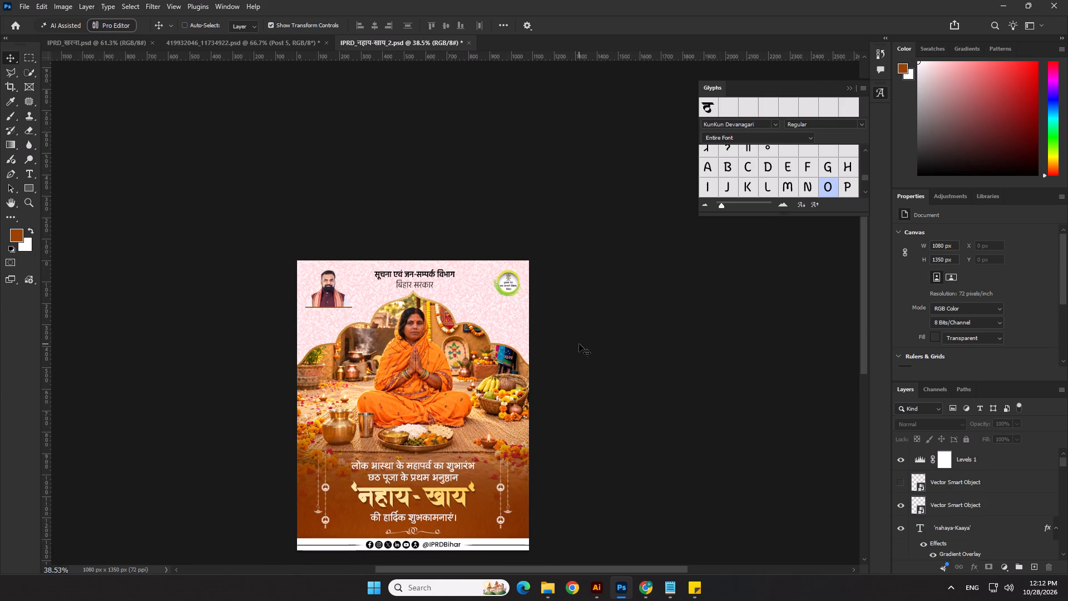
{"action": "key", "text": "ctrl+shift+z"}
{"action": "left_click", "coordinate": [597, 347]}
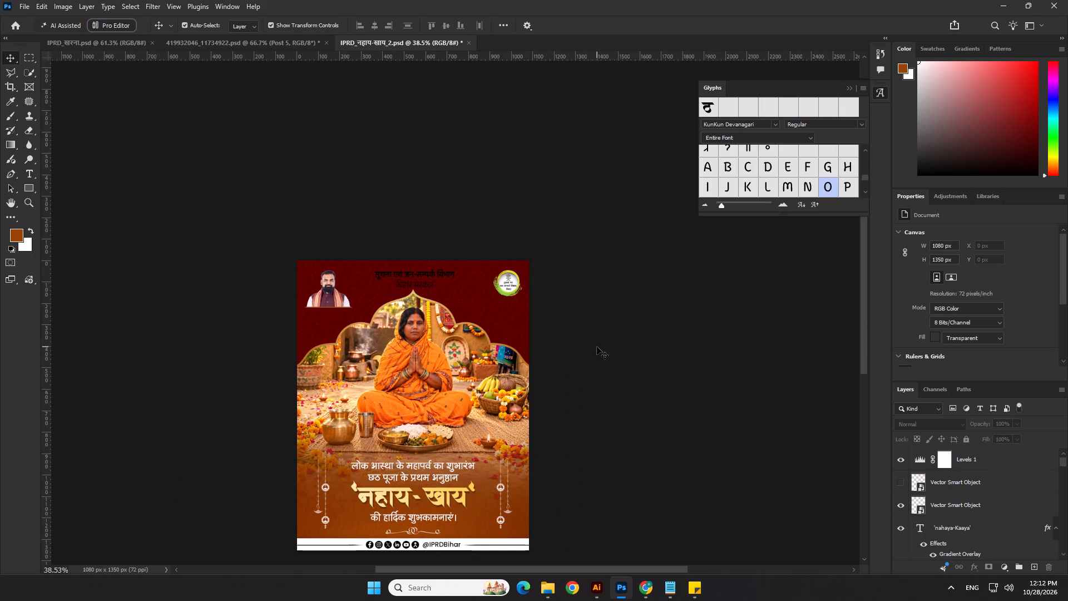
Undo the Linear Burn blend mode and the dark red colour change on Color Fill 2.
{"action": "key", "text": "ctrl+z"}
{"action": "key", "text": "ctrl+z"}
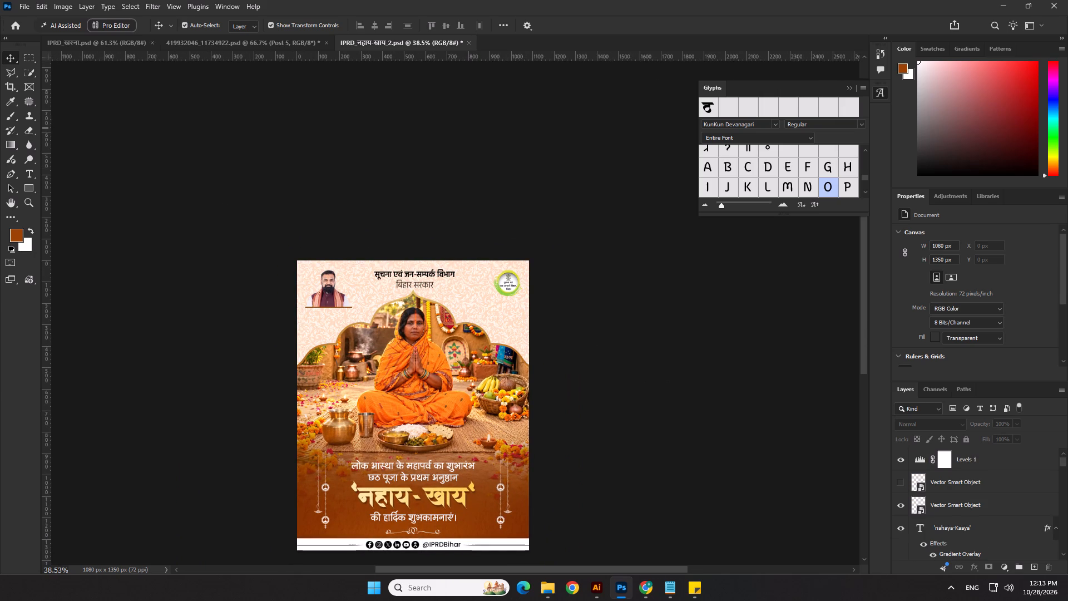
{"action": "left_click", "coordinate": [4, 60]}
{"action": "left_click", "coordinate": [142, 132]}
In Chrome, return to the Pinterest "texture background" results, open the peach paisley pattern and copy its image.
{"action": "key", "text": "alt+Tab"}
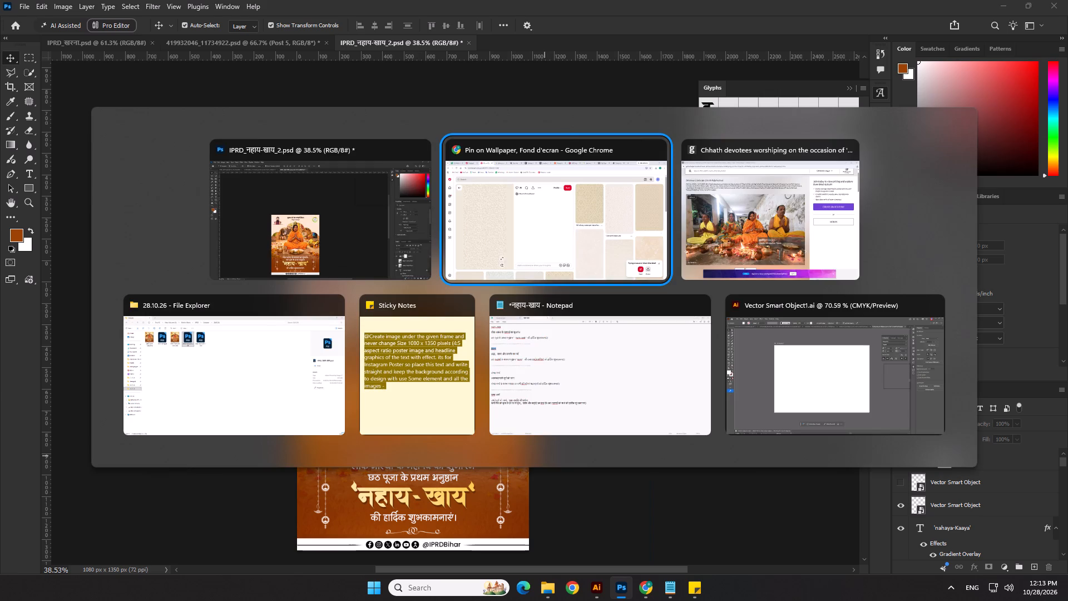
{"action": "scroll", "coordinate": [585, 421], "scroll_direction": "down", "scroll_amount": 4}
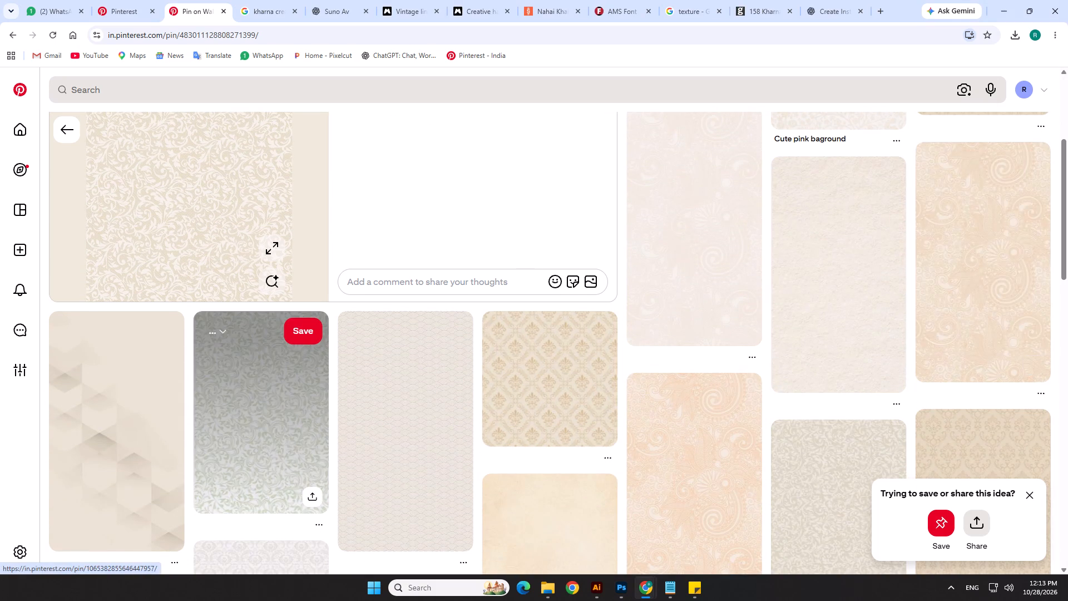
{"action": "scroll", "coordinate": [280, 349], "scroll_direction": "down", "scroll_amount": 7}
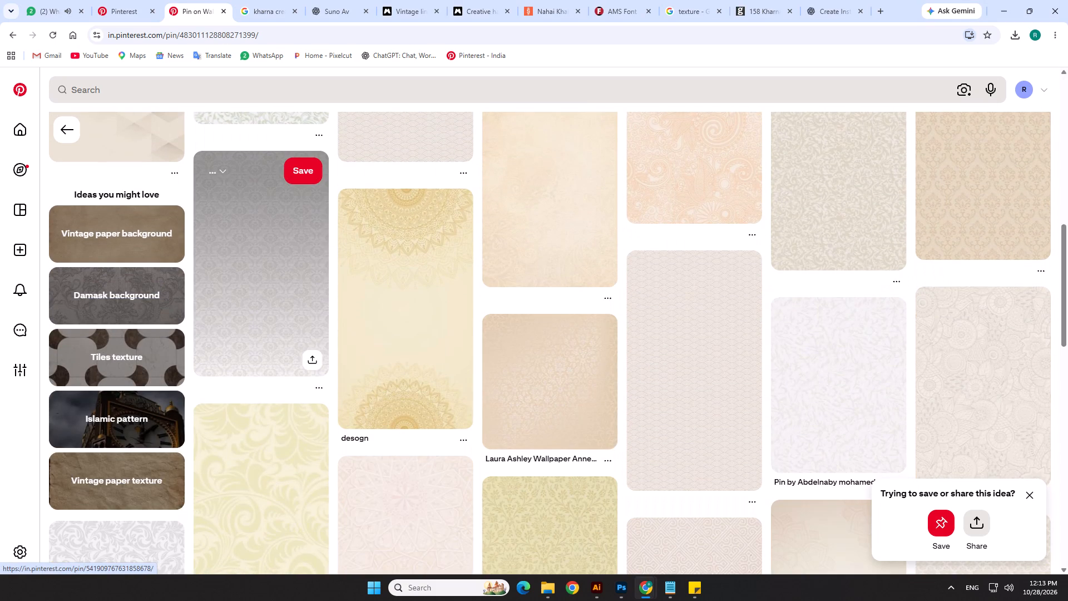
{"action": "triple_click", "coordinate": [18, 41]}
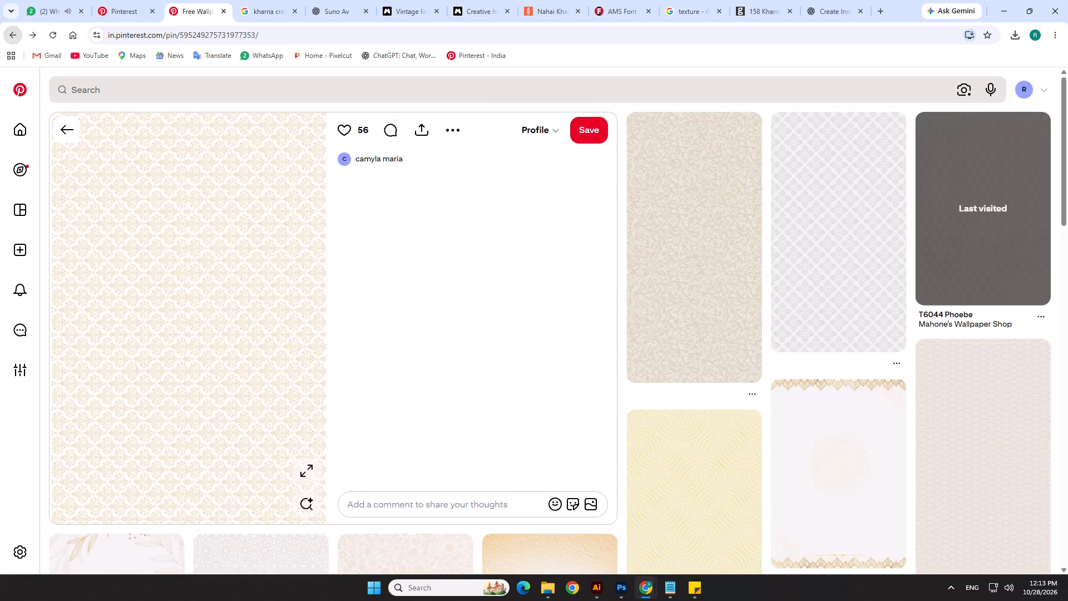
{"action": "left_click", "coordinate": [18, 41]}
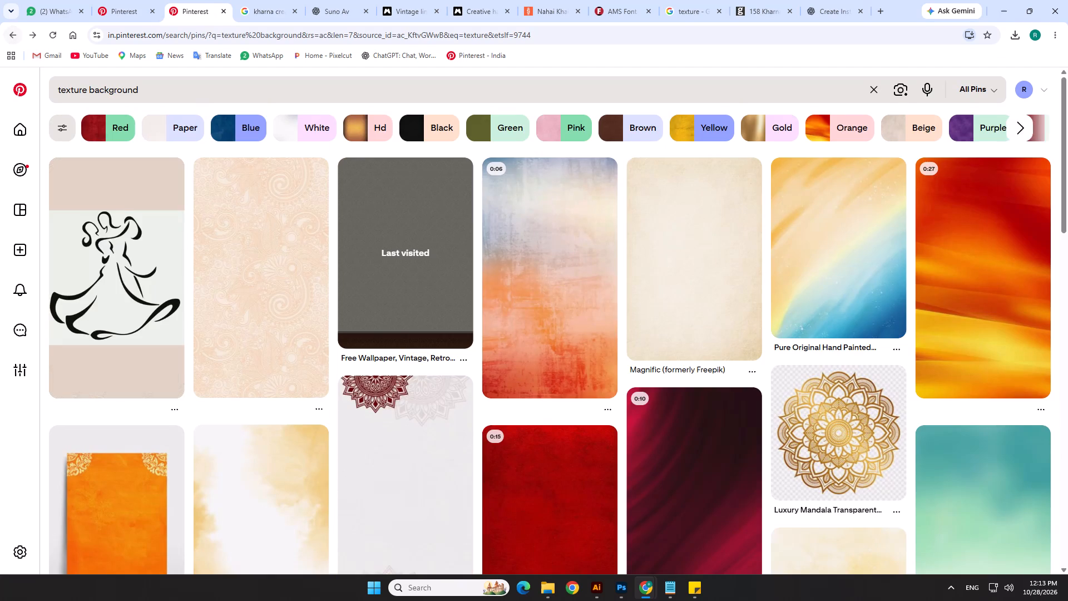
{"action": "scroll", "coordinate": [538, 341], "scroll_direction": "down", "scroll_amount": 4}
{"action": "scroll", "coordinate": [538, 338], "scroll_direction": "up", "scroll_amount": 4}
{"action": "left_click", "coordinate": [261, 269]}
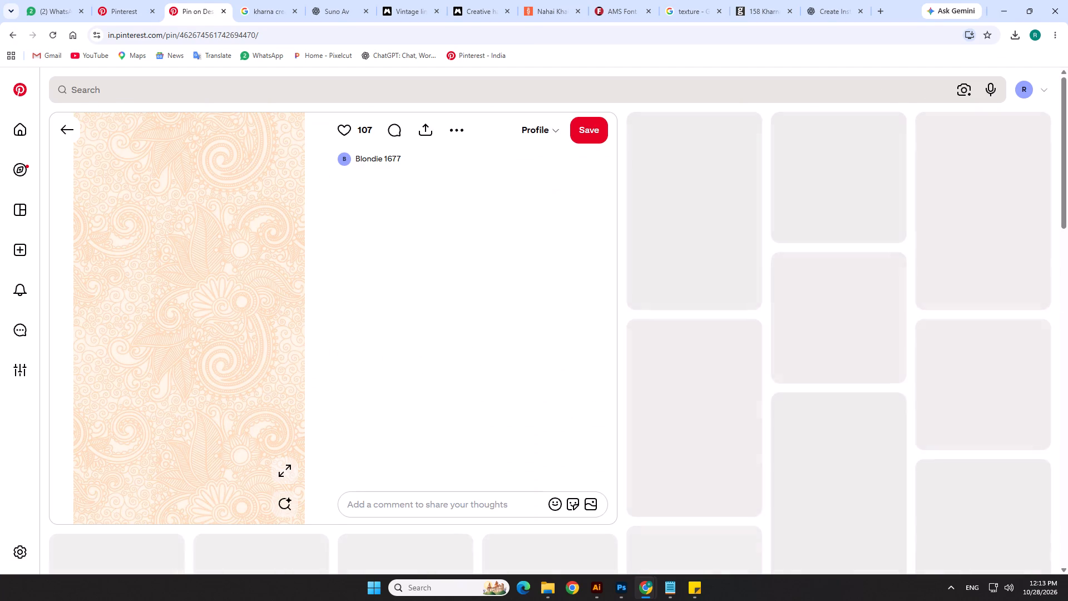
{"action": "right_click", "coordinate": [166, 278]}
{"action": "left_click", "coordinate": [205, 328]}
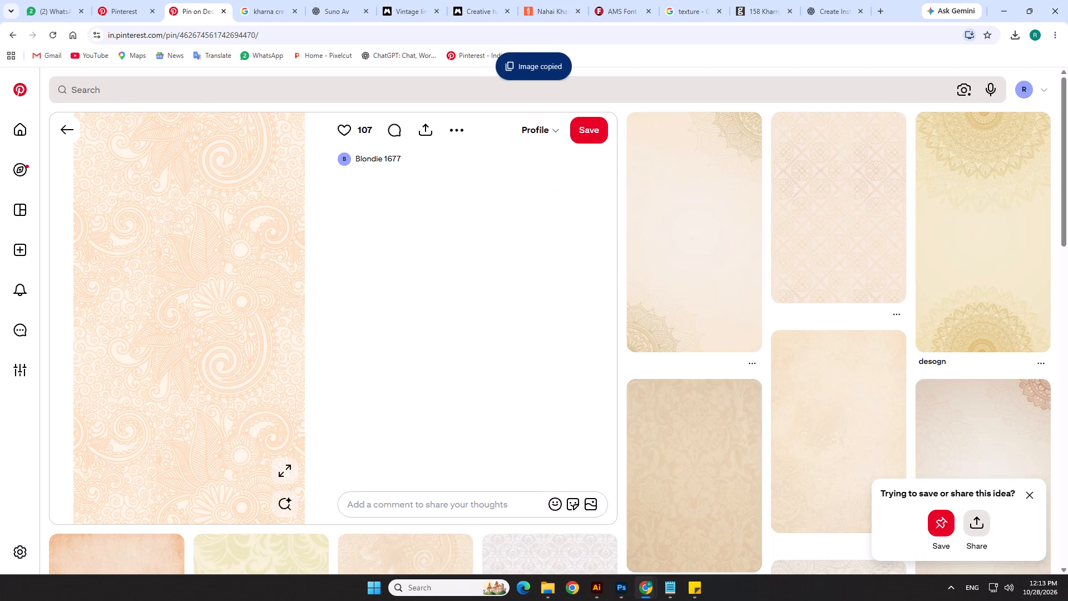
Switch back to Photoshop and hide Color Fill 2 and Layer 11 behind the arch.
{"action": "key", "text": "alt+Tab"}
{"action": "left_click", "coordinate": [518, 318]}
{"action": "scroll", "coordinate": [984, 549], "scroll_direction": "down", "scroll_amount": 2}
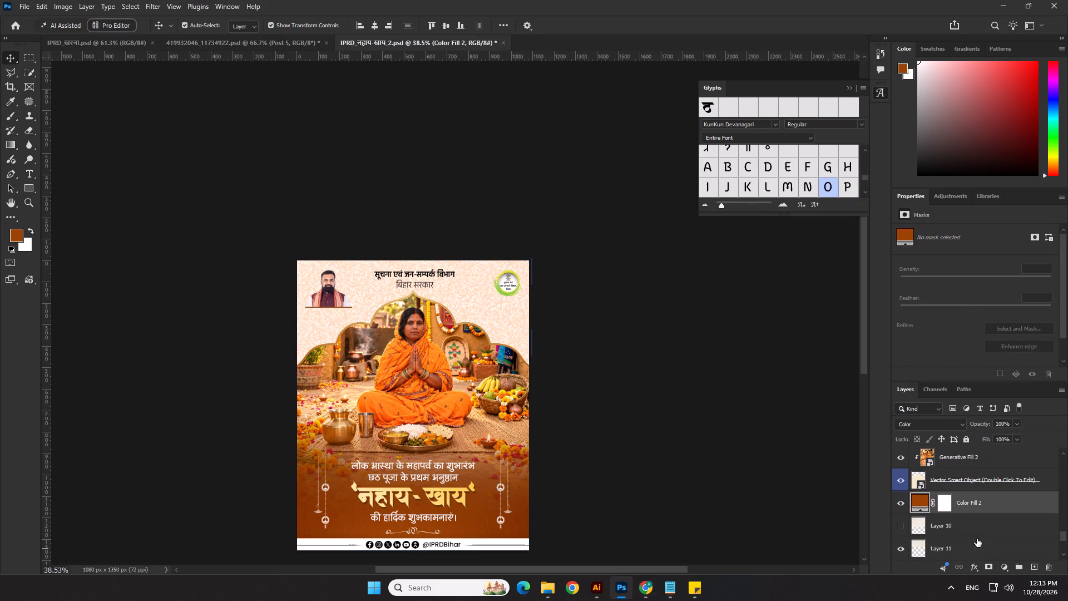
{"action": "left_click", "coordinate": [903, 506]}
{"action": "left_click", "coordinate": [903, 551]}
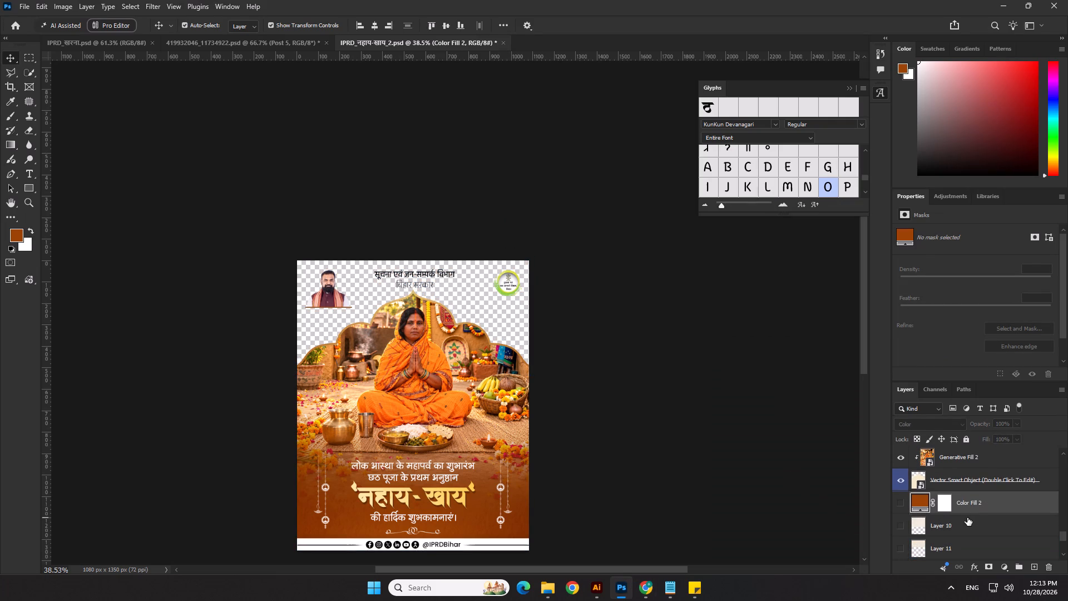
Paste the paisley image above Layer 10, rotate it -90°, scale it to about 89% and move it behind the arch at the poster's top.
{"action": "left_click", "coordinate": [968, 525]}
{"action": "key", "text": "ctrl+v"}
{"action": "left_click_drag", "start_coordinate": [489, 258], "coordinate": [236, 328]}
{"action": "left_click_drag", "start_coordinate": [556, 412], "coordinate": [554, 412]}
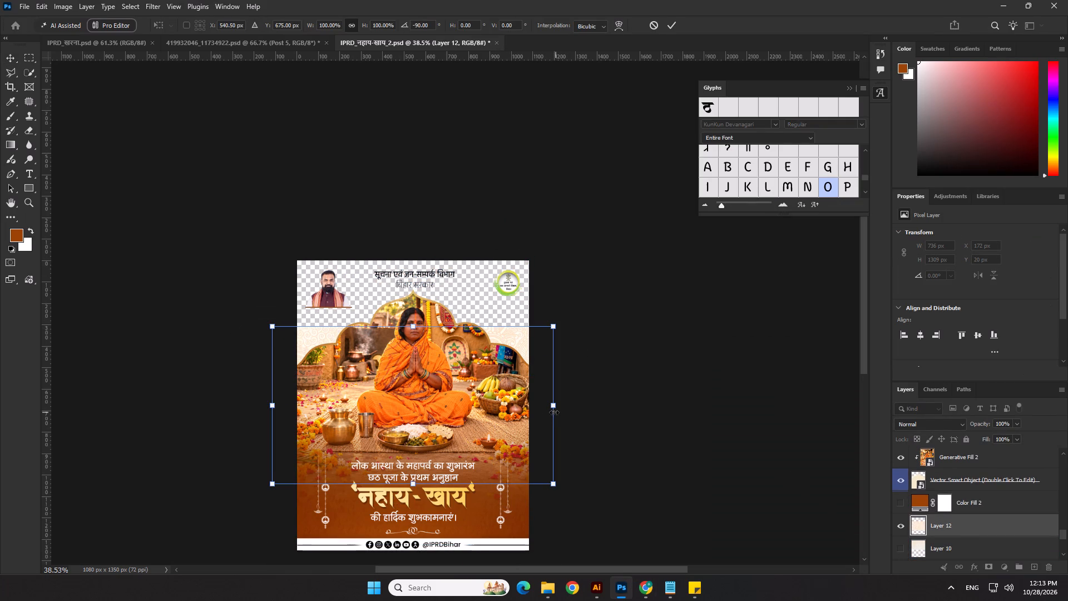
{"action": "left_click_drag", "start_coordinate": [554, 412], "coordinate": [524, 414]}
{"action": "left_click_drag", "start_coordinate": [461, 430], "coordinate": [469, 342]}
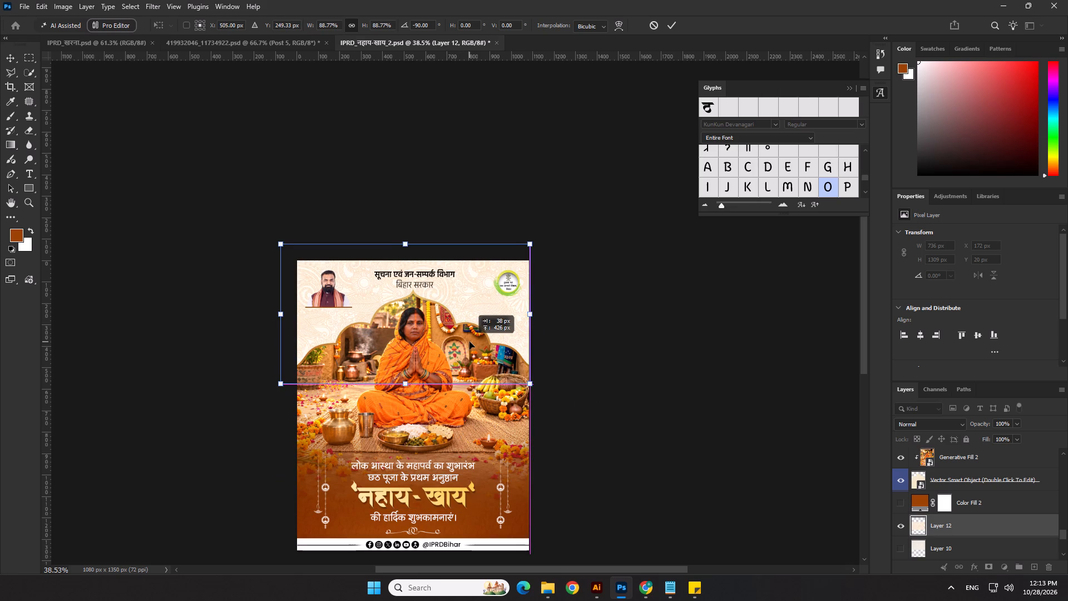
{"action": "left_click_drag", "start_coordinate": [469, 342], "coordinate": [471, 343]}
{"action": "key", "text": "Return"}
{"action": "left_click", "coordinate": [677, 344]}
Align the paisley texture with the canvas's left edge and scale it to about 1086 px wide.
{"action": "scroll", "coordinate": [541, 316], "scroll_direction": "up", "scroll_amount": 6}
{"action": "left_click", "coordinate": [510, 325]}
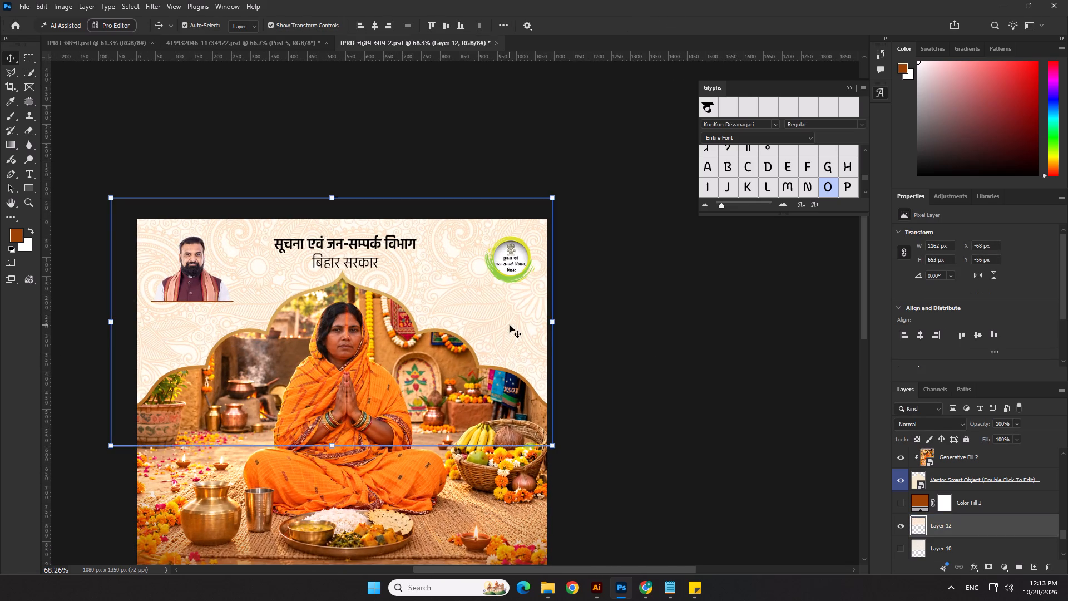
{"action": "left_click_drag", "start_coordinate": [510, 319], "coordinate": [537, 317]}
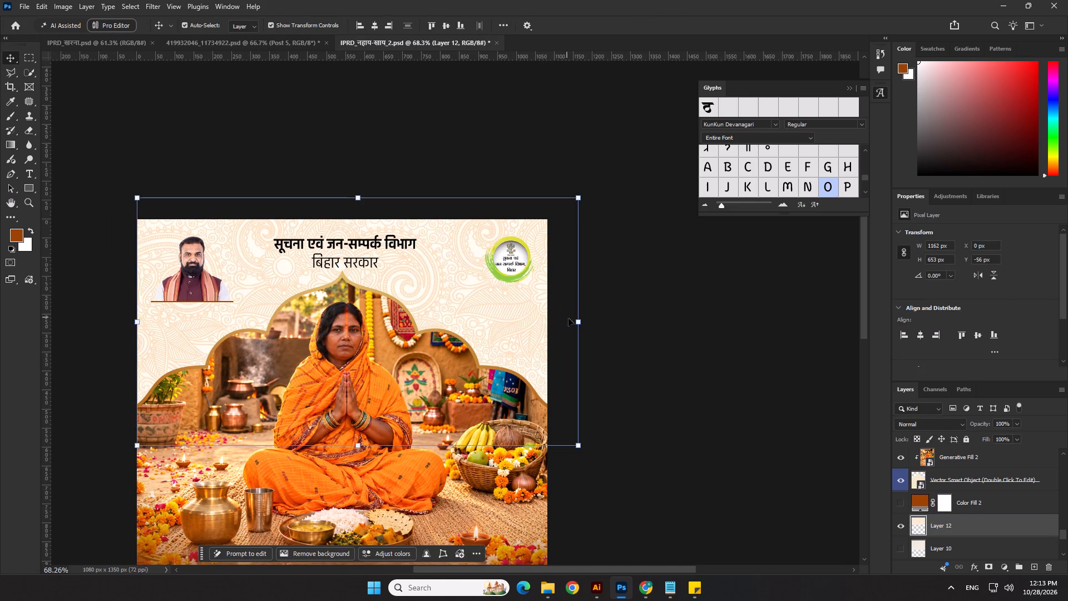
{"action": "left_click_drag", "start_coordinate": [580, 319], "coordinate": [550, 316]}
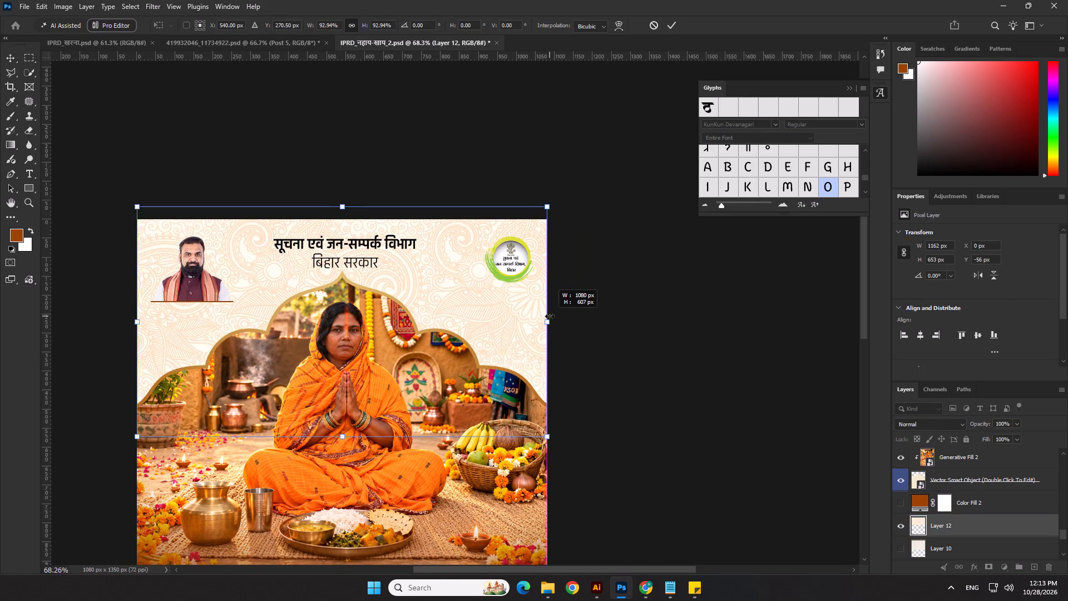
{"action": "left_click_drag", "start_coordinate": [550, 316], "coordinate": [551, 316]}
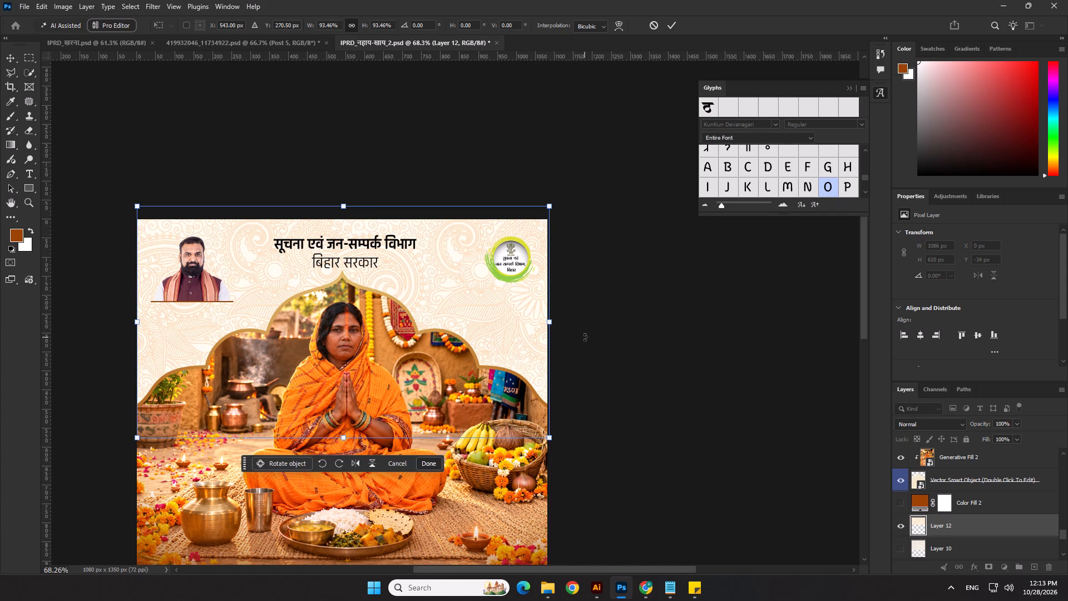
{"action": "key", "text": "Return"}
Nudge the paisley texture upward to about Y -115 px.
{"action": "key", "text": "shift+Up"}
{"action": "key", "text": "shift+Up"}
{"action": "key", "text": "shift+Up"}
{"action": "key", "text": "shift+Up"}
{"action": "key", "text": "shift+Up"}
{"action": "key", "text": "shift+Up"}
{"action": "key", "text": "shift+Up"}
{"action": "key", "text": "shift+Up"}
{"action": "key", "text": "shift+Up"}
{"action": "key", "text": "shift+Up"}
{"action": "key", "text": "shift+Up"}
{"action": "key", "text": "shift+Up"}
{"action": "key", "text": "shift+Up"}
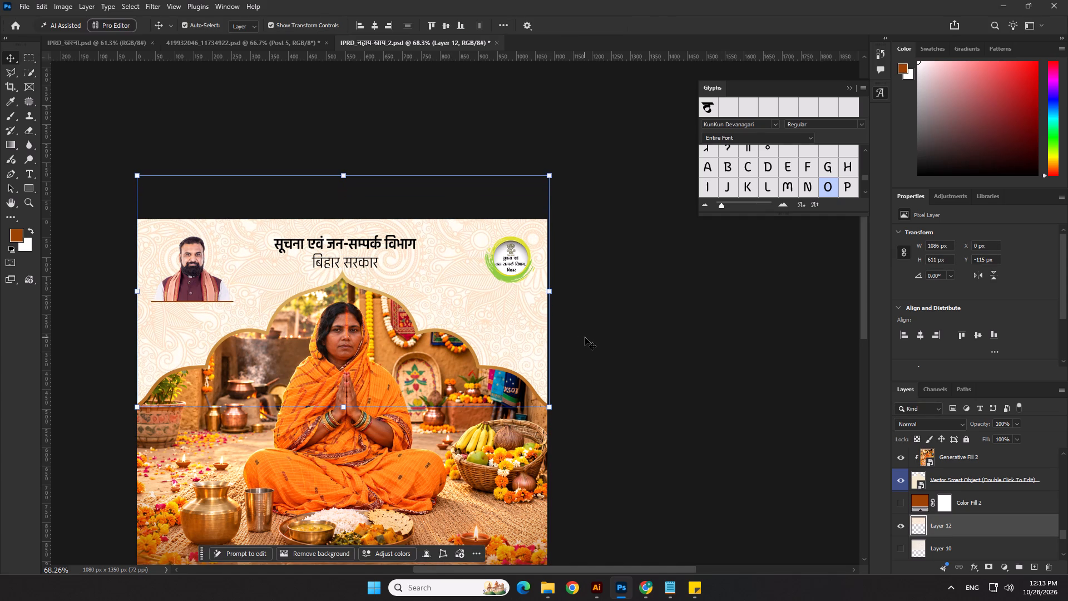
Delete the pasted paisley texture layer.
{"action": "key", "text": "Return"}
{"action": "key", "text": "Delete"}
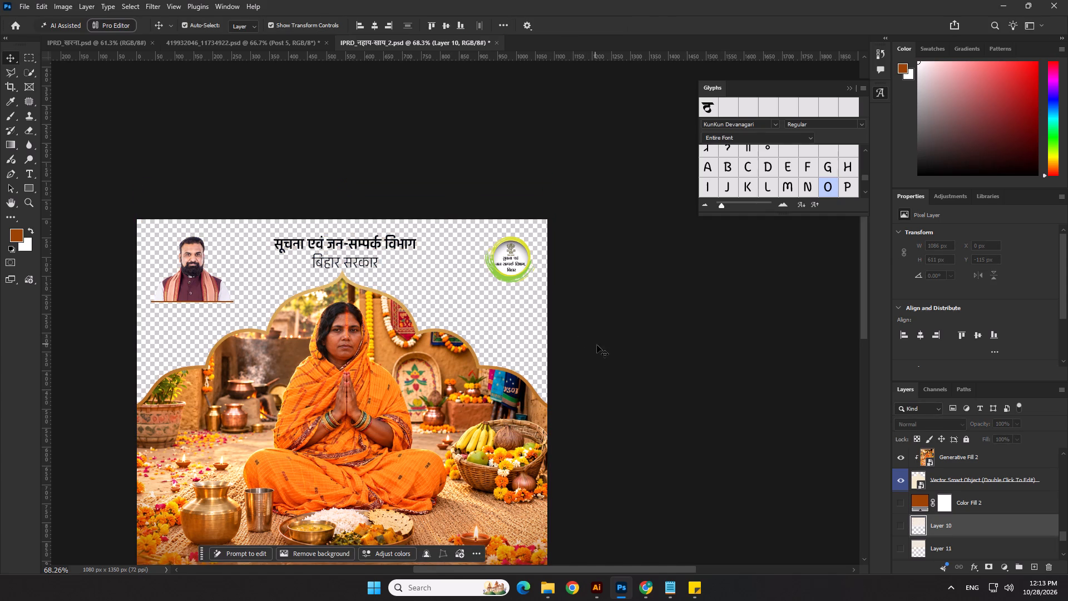
In Chrome, look through the Pinterest "texture background" results and the previously opened pins for another background texture.
{"action": "key", "text": "alt+Tab"}
{"action": "scroll", "coordinate": [580, 315], "scroll_direction": "down", "scroll_amount": 4}
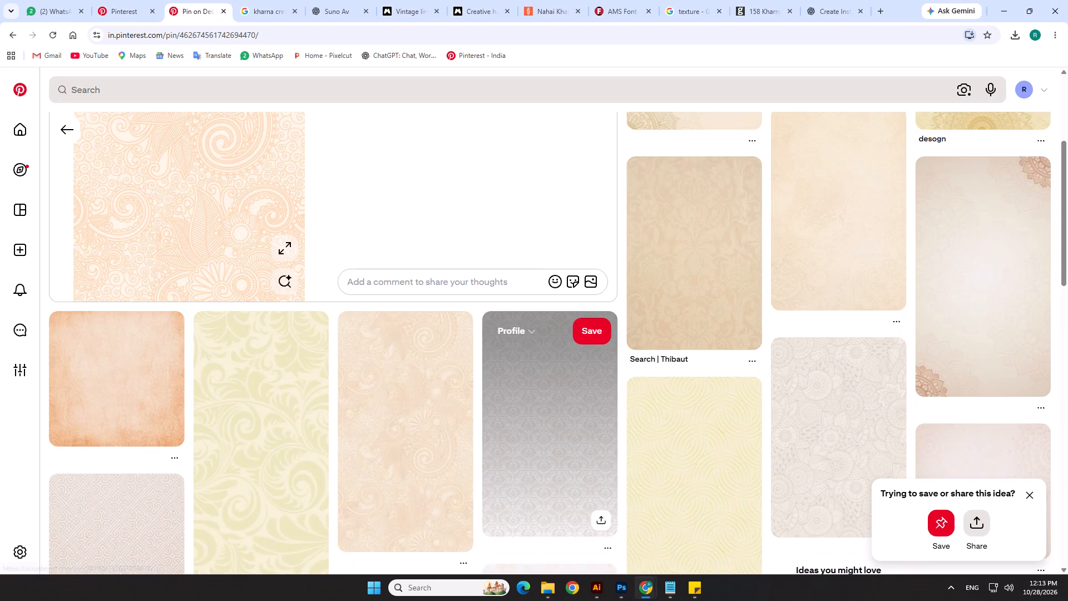
{"action": "left_click", "coordinate": [219, 92]}
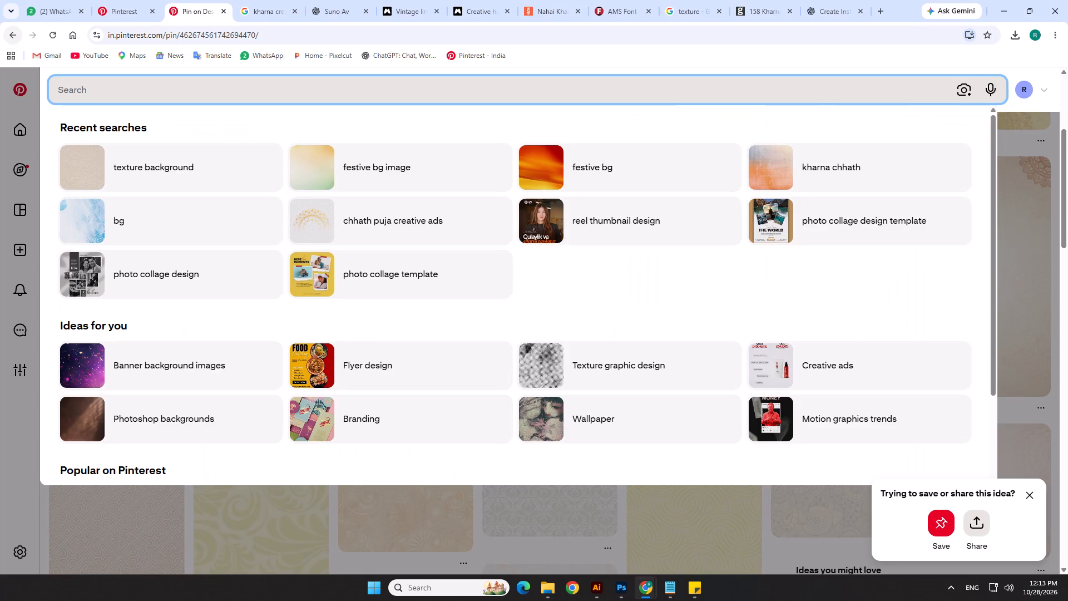
{"action": "left_click", "coordinate": [7, 34]}
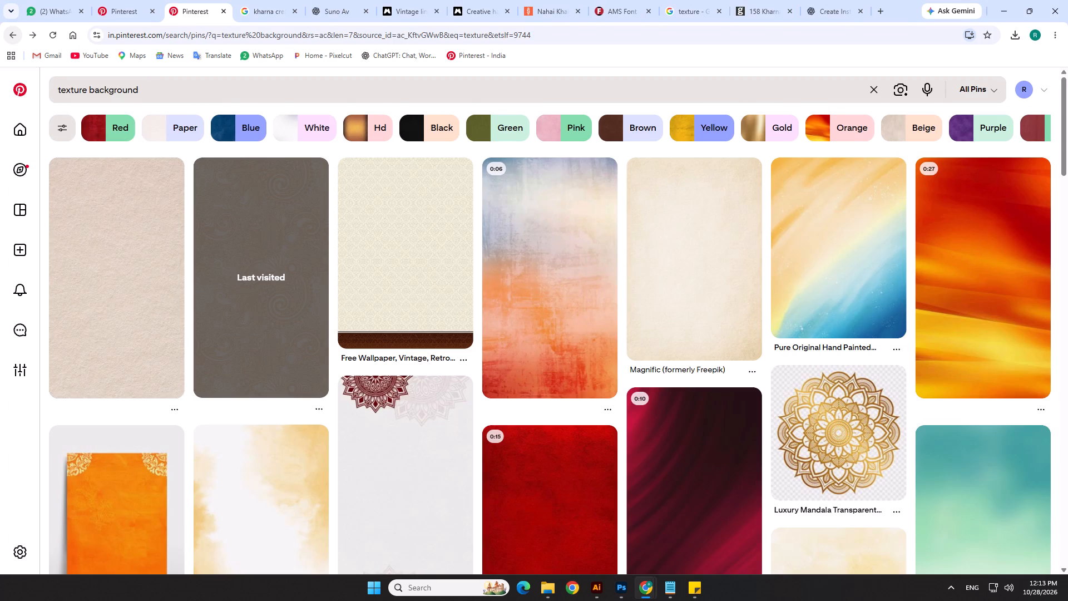
{"action": "scroll", "coordinate": [513, 425], "scroll_direction": "down", "scroll_amount": 4}
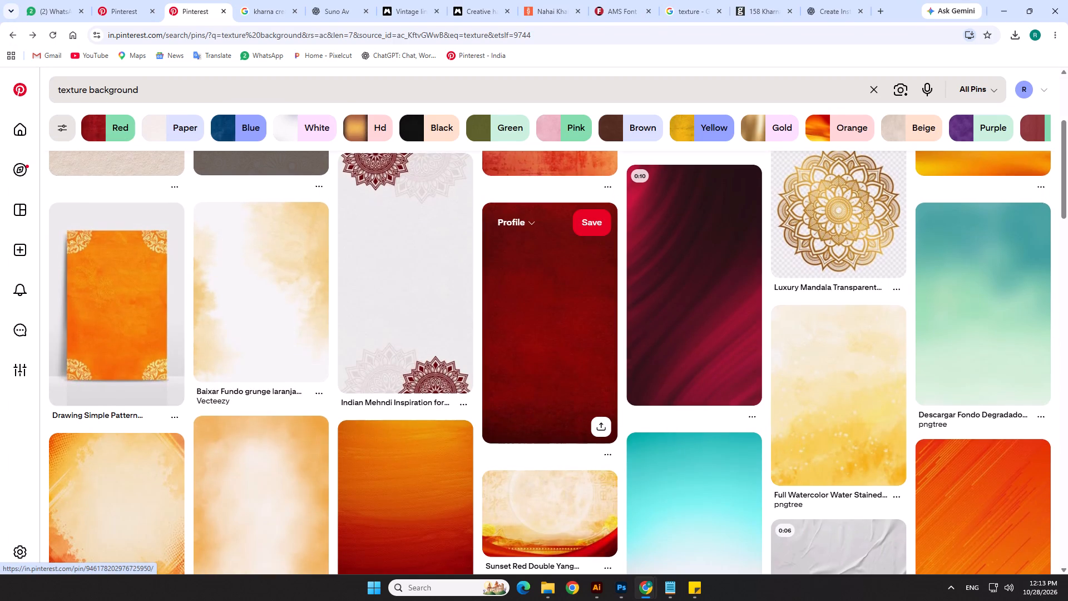
{"action": "scroll", "coordinate": [515, 426], "scroll_direction": "down", "scroll_amount": 7}
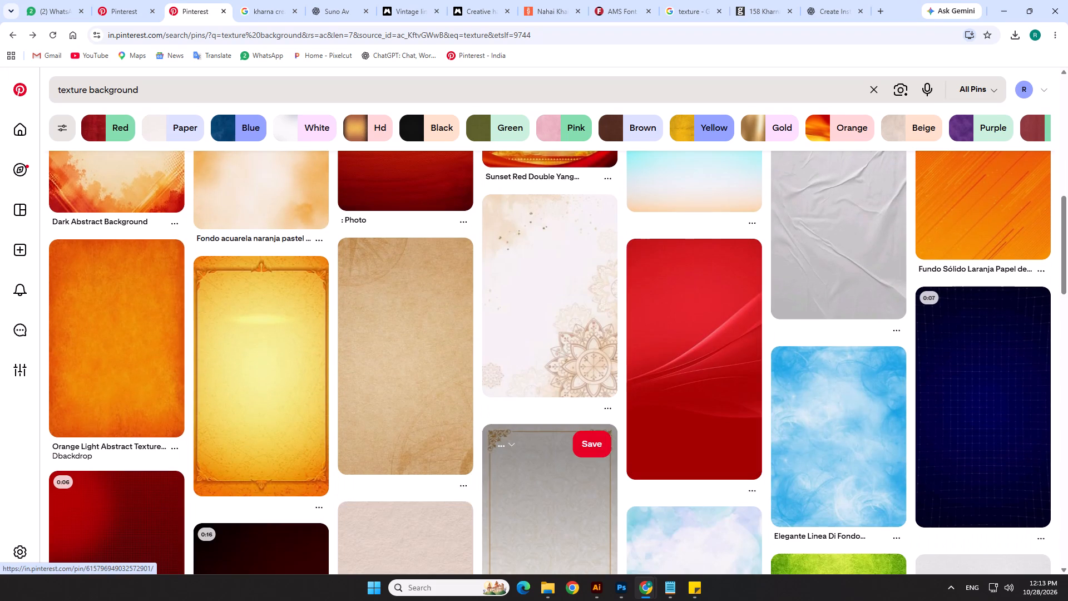
{"action": "scroll", "coordinate": [793, 444], "scroll_direction": "down", "scroll_amount": 3}
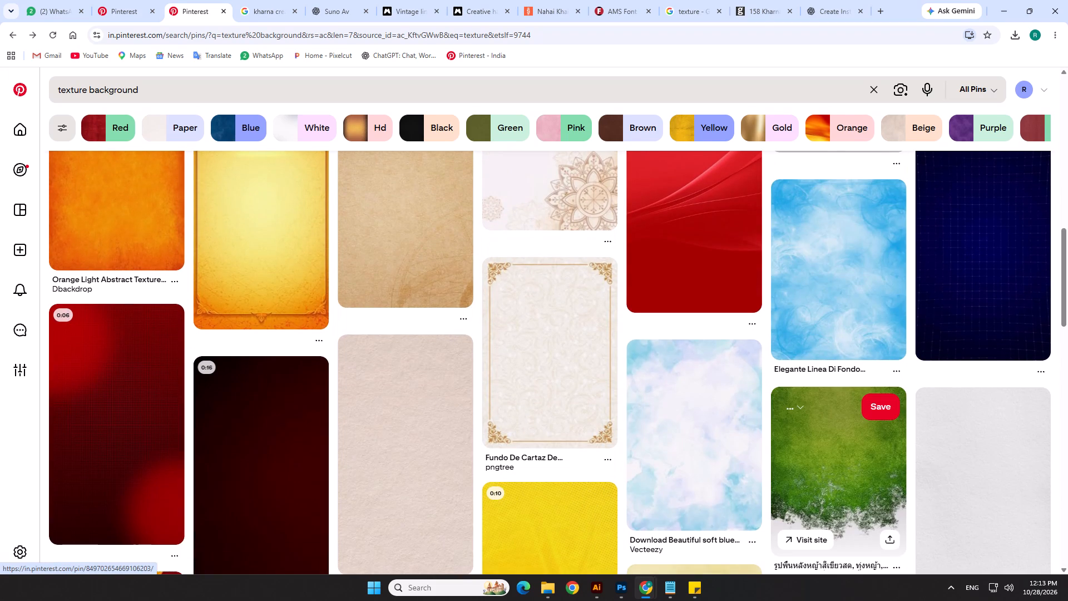
{"action": "scroll", "coordinate": [793, 444], "scroll_direction": "down", "scroll_amount": 4}
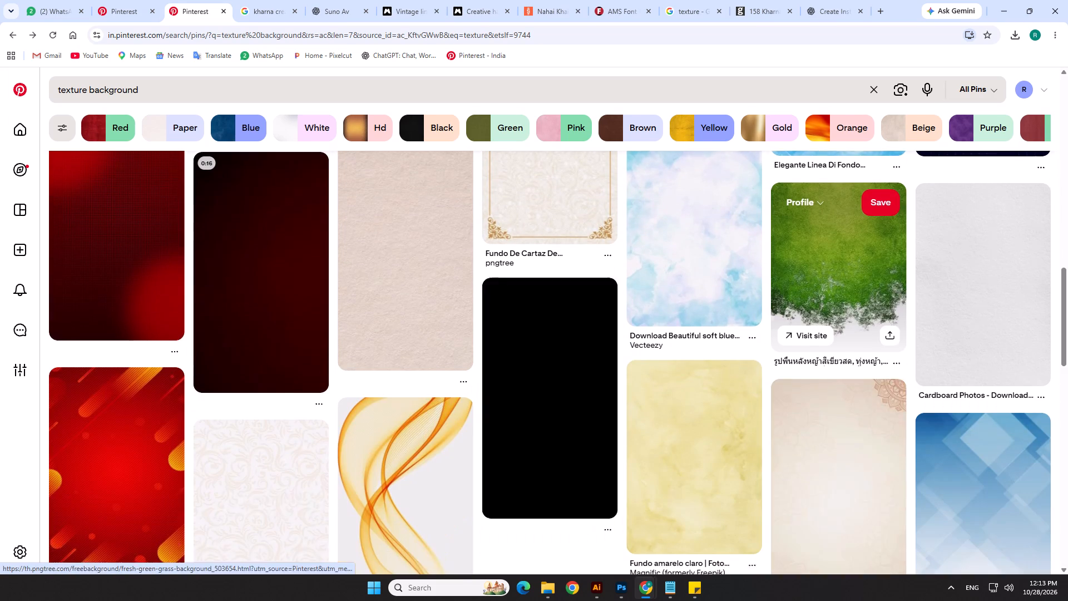
{"action": "scroll", "coordinate": [468, 393], "scroll_direction": "down", "scroll_amount": 5}
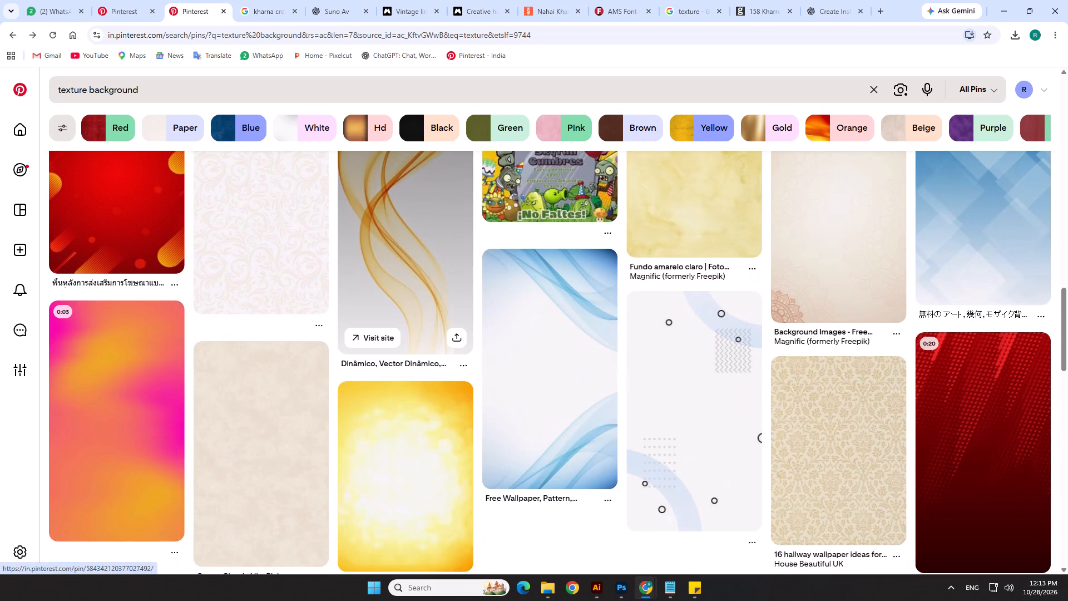
{"action": "scroll", "coordinate": [464, 394], "scroll_direction": "down", "scroll_amount": 6}
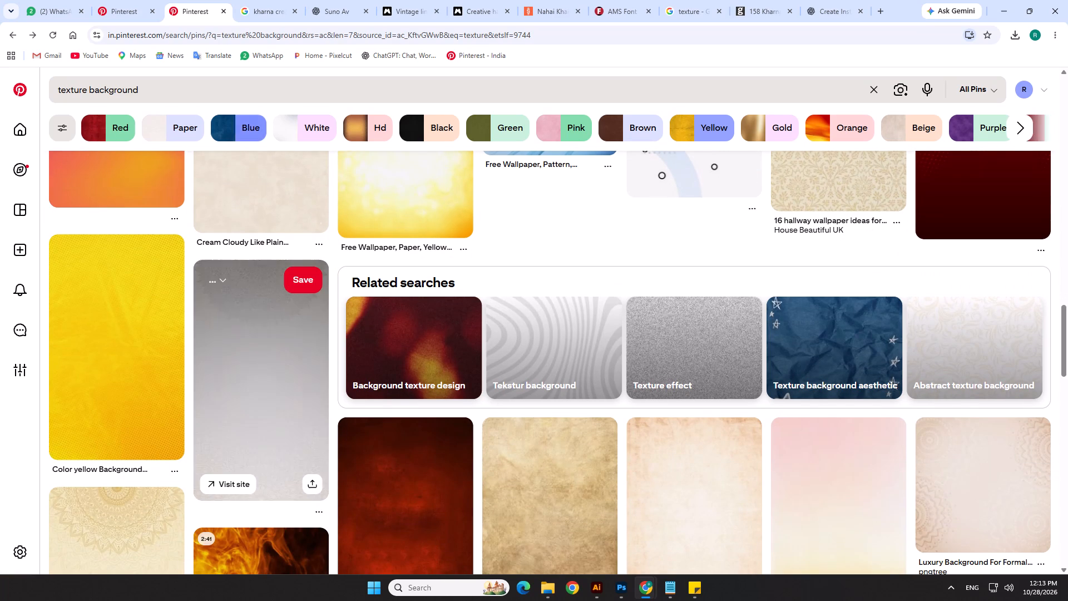
{"action": "left_click", "coordinate": [15, 39]}
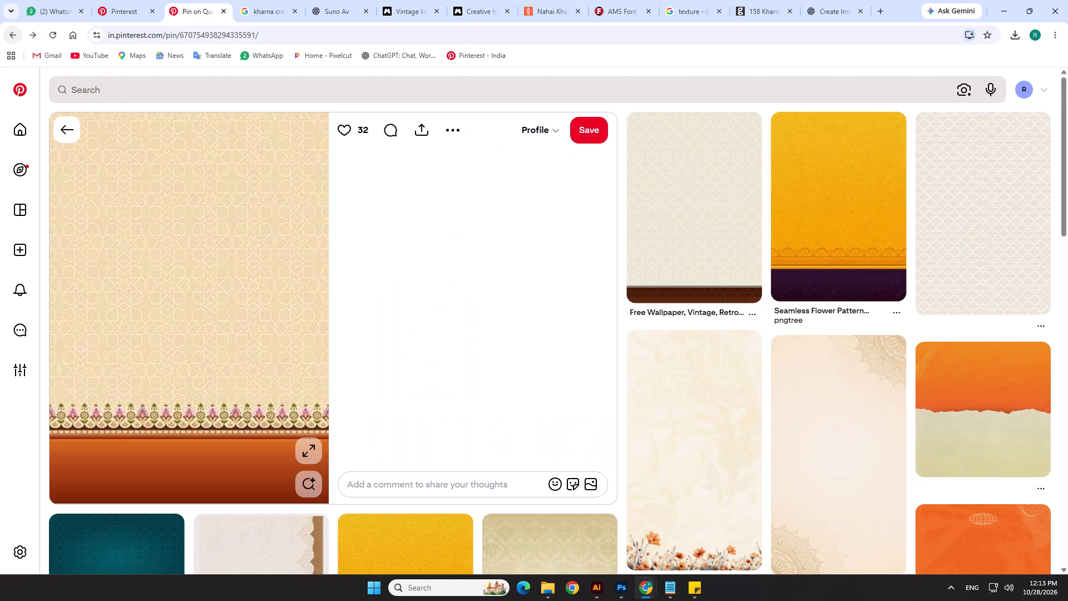
{"action": "left_click", "coordinate": [15, 39]}
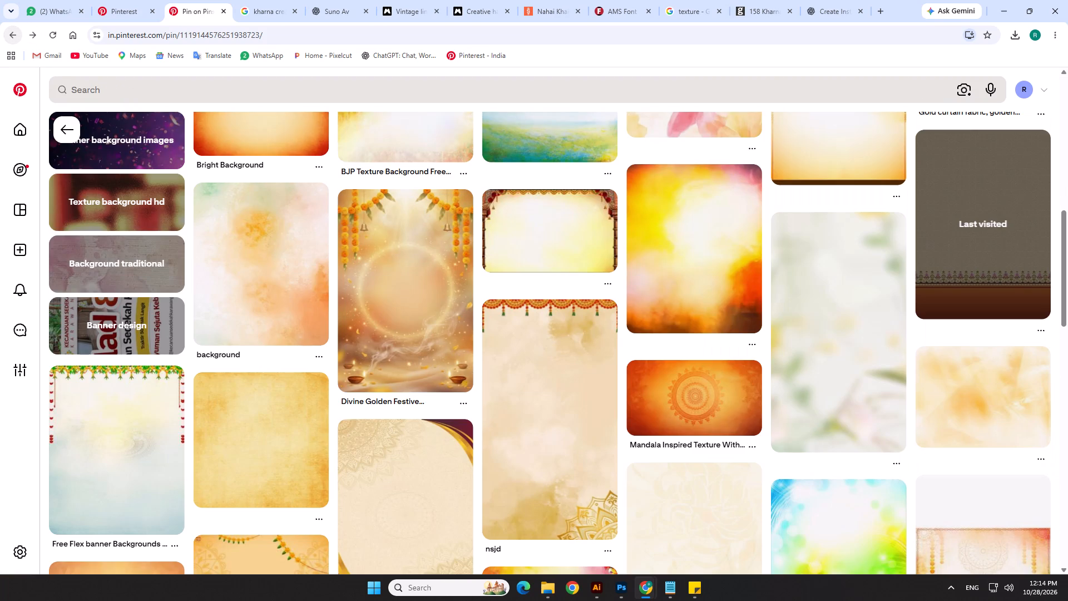
Open the Pinterest pin showing a cream-yellow background framed by ornate red pillars and a marigold garland, and examine it.
{"action": "left_click", "coordinate": [537, 233]}
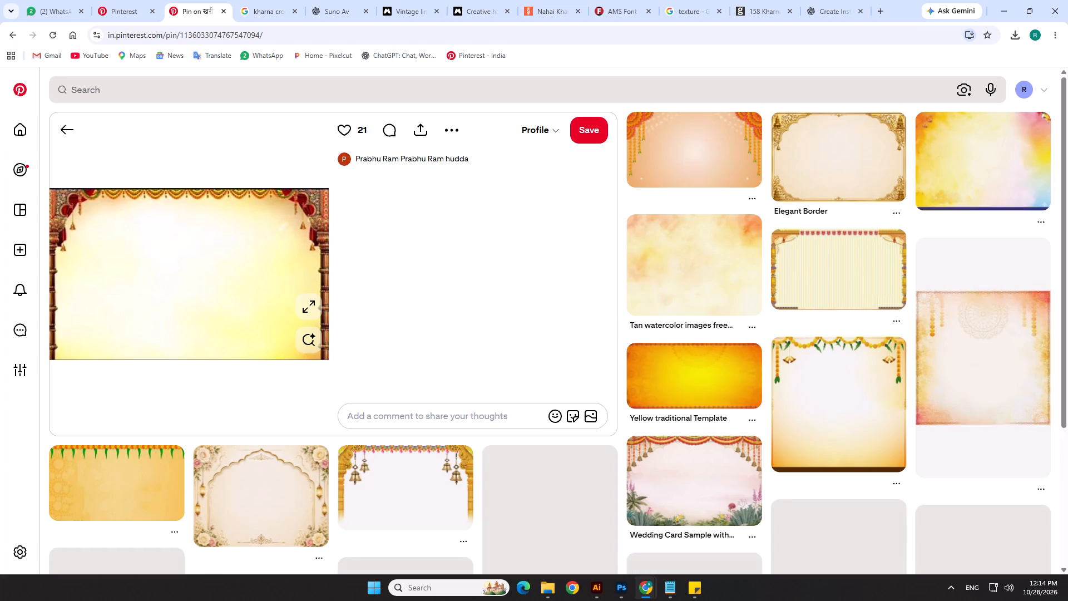
{"action": "scroll", "coordinate": [668, 307], "scroll_direction": "up", "scroll_amount": 2}
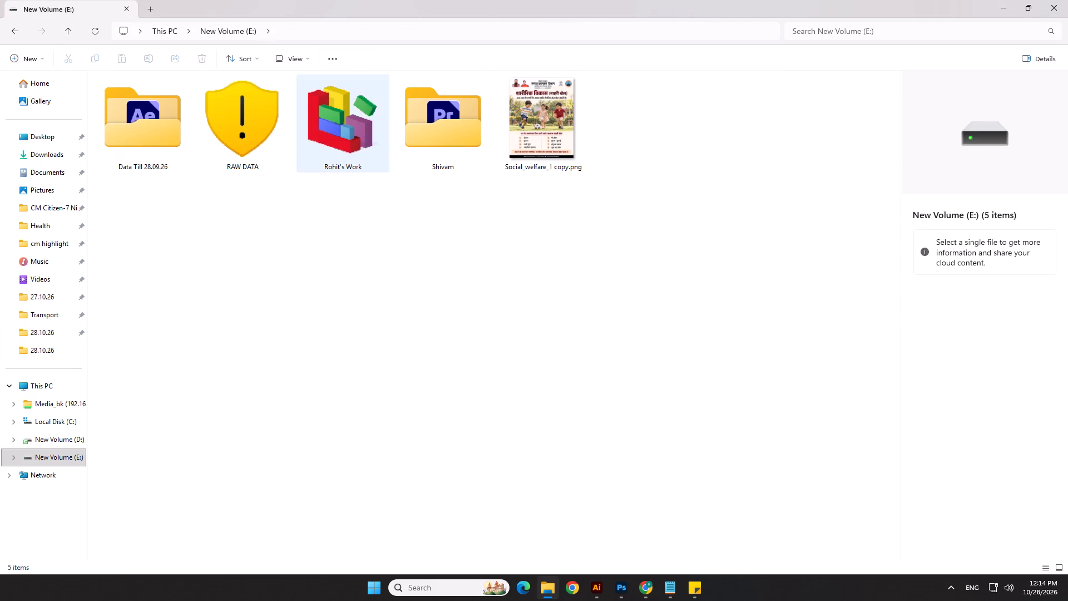
Create a folder named 28.10.26 inside the Third Party folder of Rohit's Work on the E: drive.
{"action": "double_click", "coordinate": [276, 112]}
{"action": "left_click", "coordinate": [16, 32]}
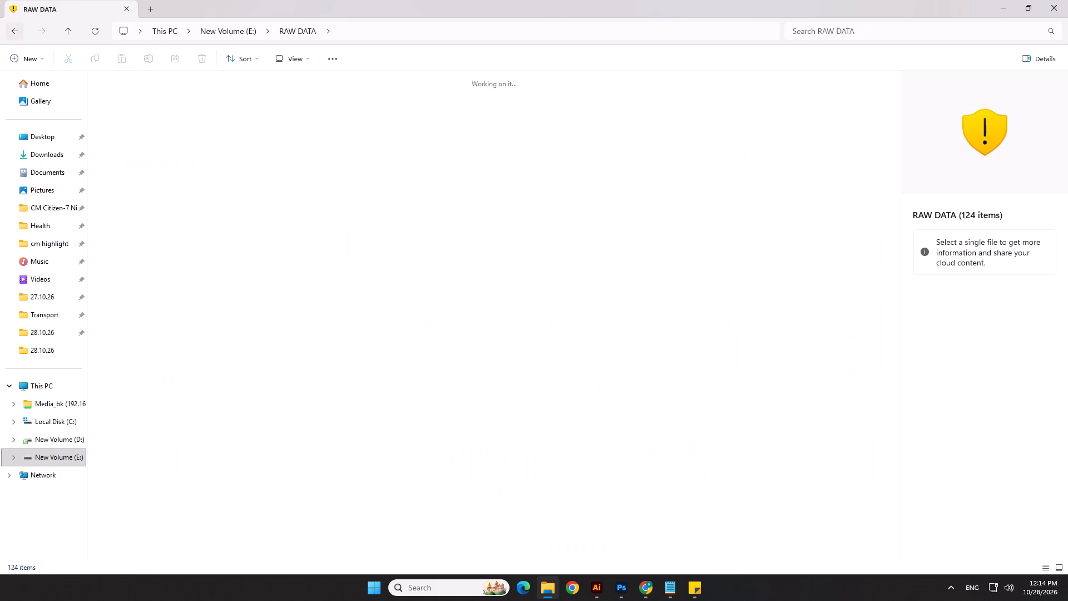
{"action": "double_click", "coordinate": [337, 100]}
{"action": "left_click", "coordinate": [406, 423]}
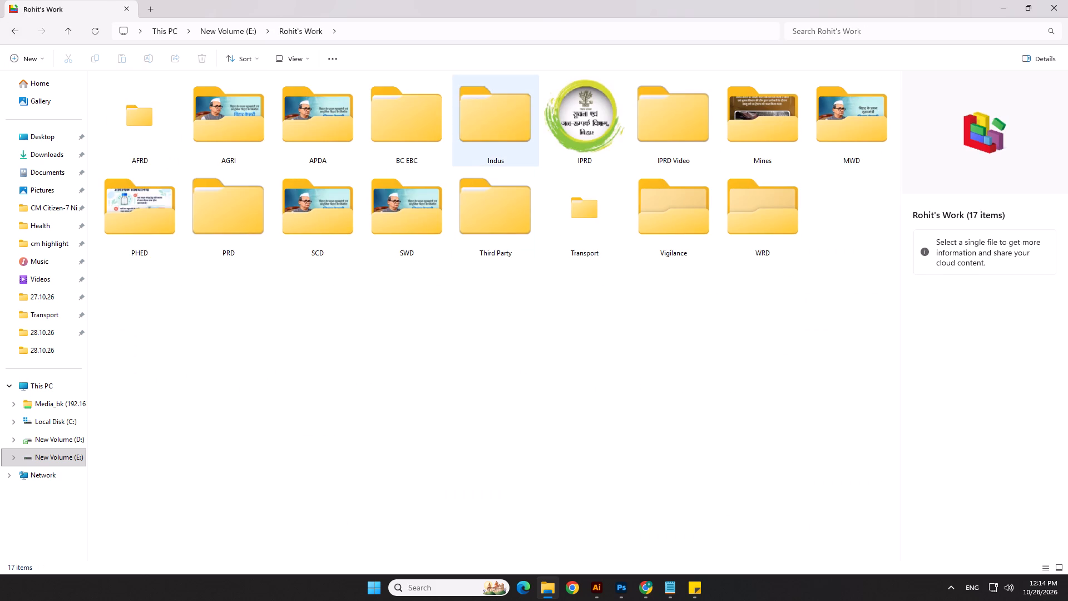
{"action": "double_click", "coordinate": [524, 222]}
{"action": "right_click", "coordinate": [438, 338]}
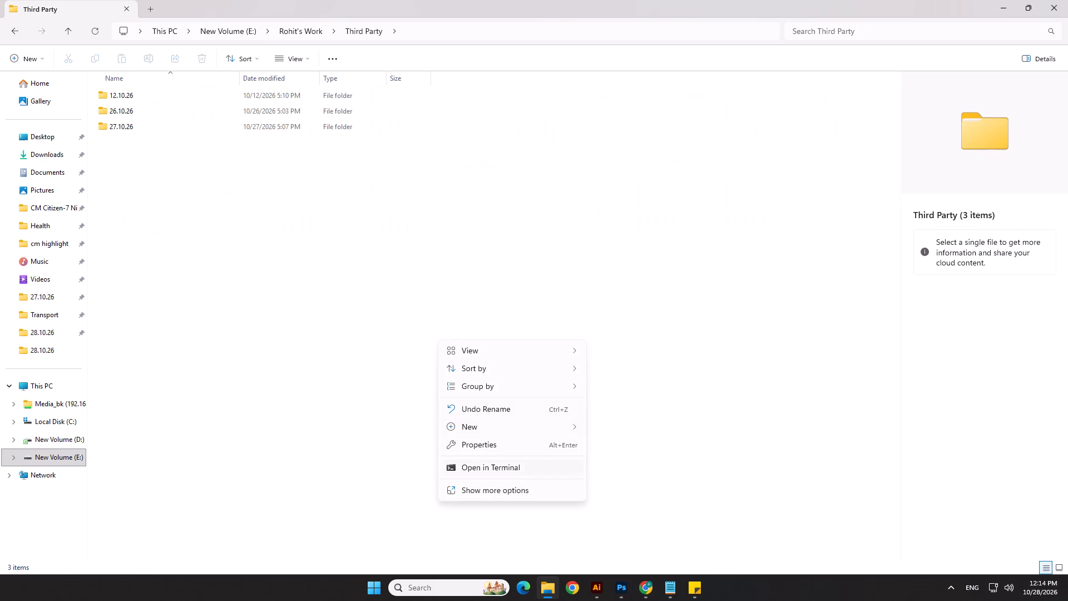
{"action": "left_click", "coordinate": [477, 429]}
{"action": "left_click", "coordinate": [652, 263]}
{"action": "left_click", "coordinate": [406, 313]}
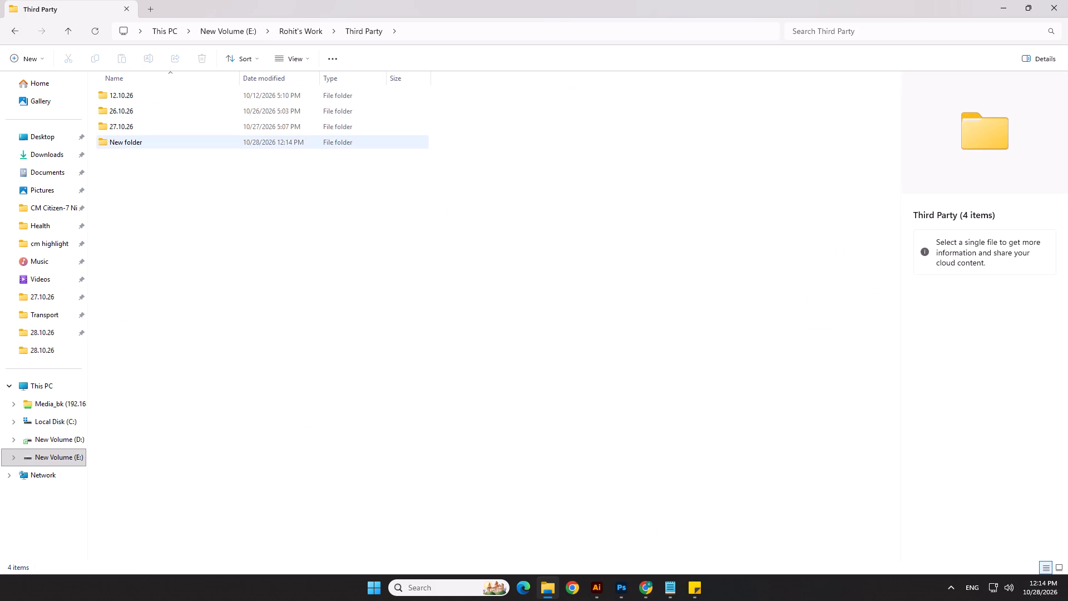
{"action": "left_click", "coordinate": [112, 142]}
{"action": "left_click", "coordinate": [121, 142]}
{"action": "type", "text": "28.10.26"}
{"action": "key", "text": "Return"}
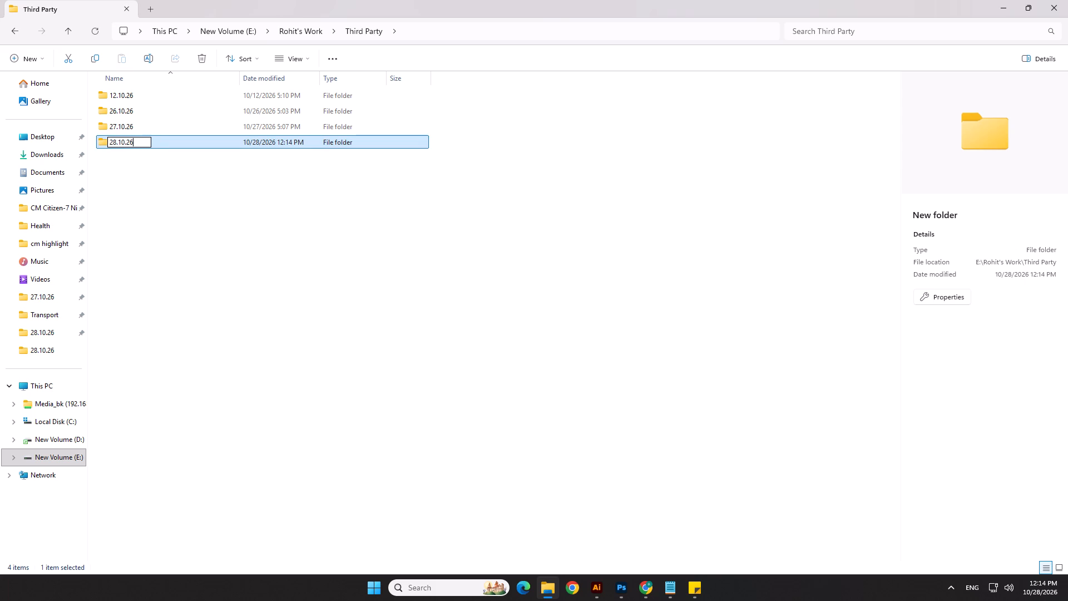
{"action": "left_click", "coordinate": [185, 341]}
Switch to Photoshop and return to the IPRD नहाय-खाय poster.
{"action": "left_click", "coordinate": [619, 583]}
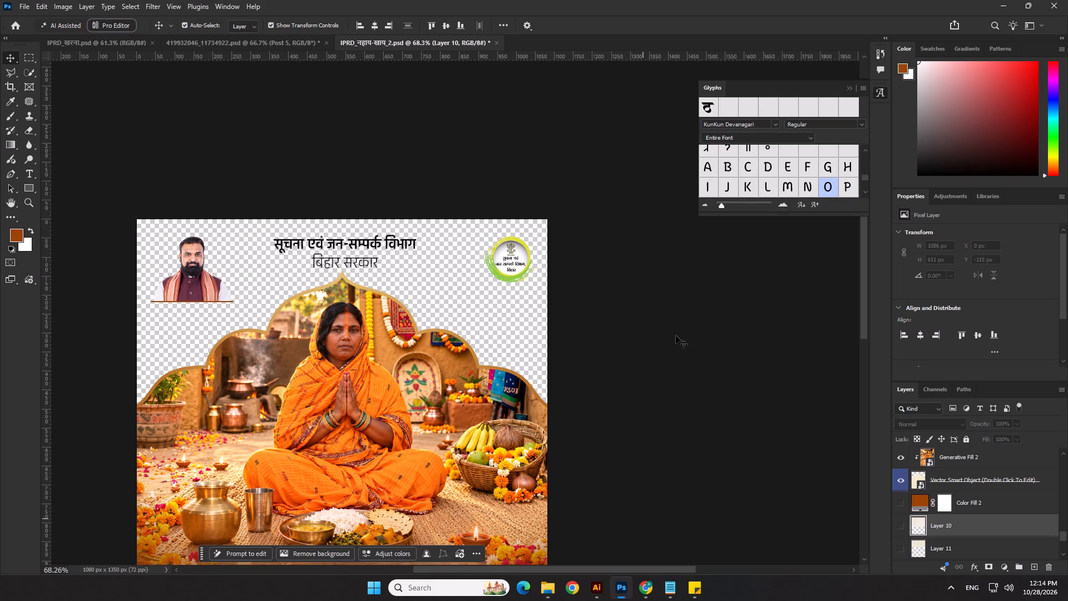
In Photoshop, create a new 1080 x 1350 px document at 72 ppi with a white background.
{"action": "key", "text": "ctrl+b"}
{"action": "key", "text": "ctrl+a"}
{"action": "left_click", "coordinate": [620, 269]}
{"action": "key", "text": "ctrl+n"}
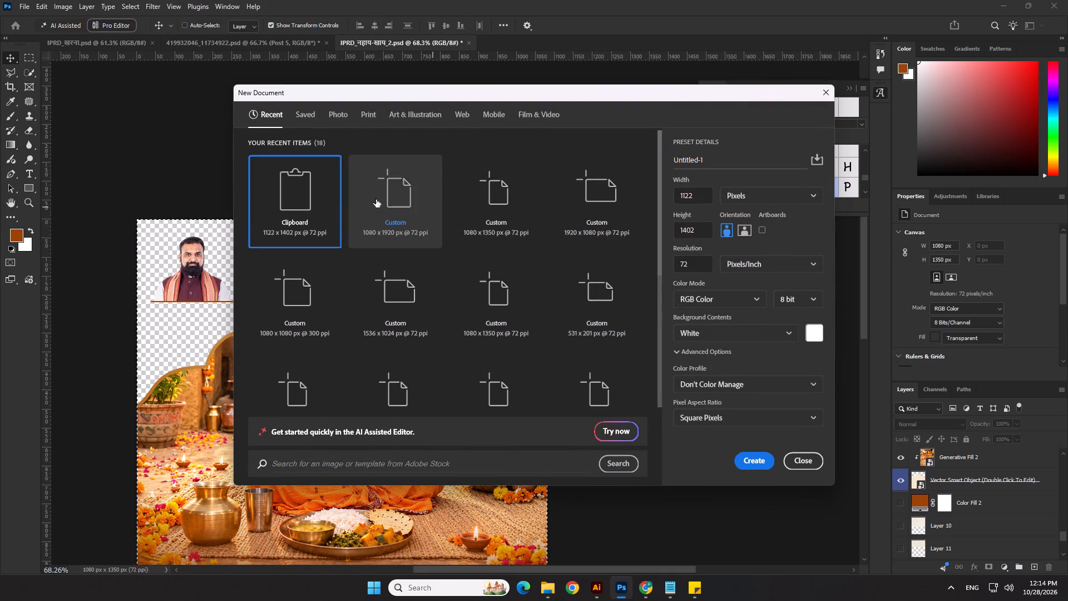
{"action": "left_click", "coordinate": [404, 224]}
{"action": "left_click", "coordinate": [484, 208]}
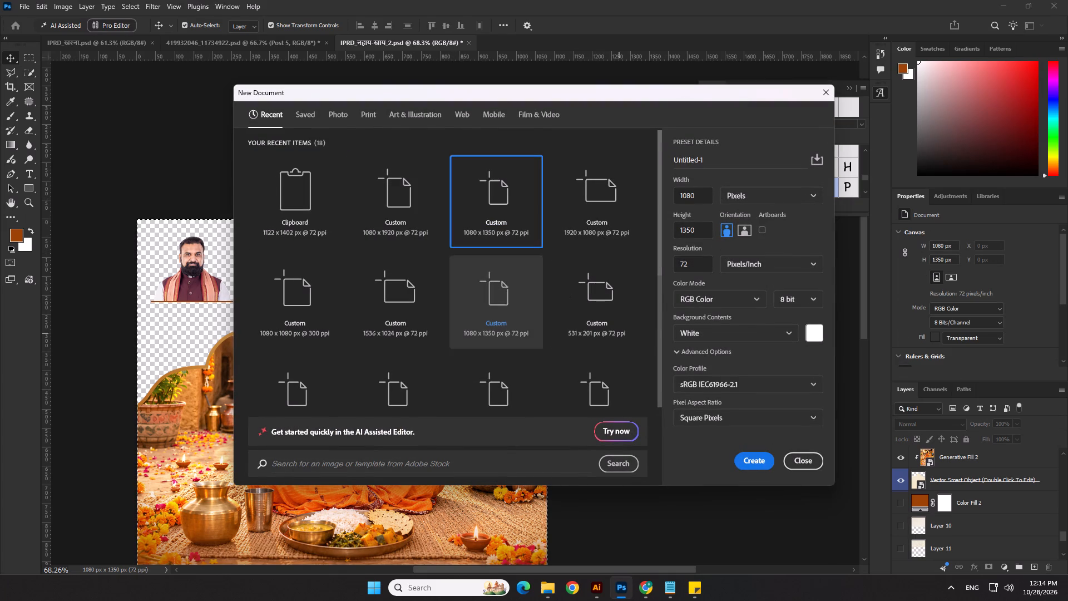
{"action": "left_click", "coordinate": [760, 465]}
Paste the copied "नशे पर स्ट्राइक" poster image, scale it to the 1080 px canvas width and align it to the canvas's top edge.
{"action": "key", "text": "ctrl+v"}
{"action": "scroll", "coordinate": [487, 306], "scroll_direction": "down", "scroll_amount": 4}
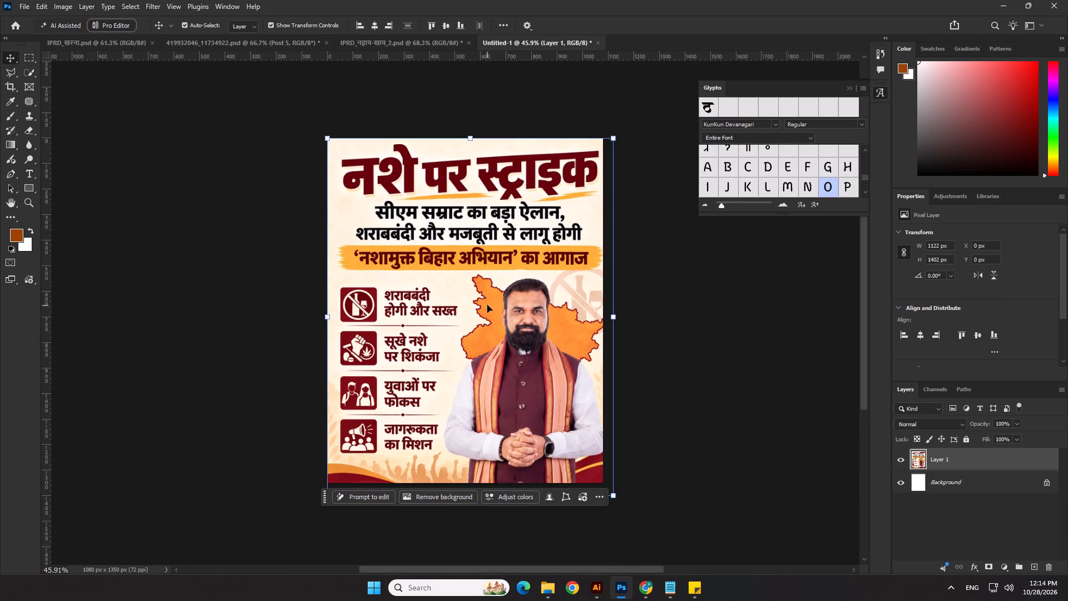
{"action": "left_click_drag", "start_coordinate": [616, 321], "coordinate": [608, 323]}
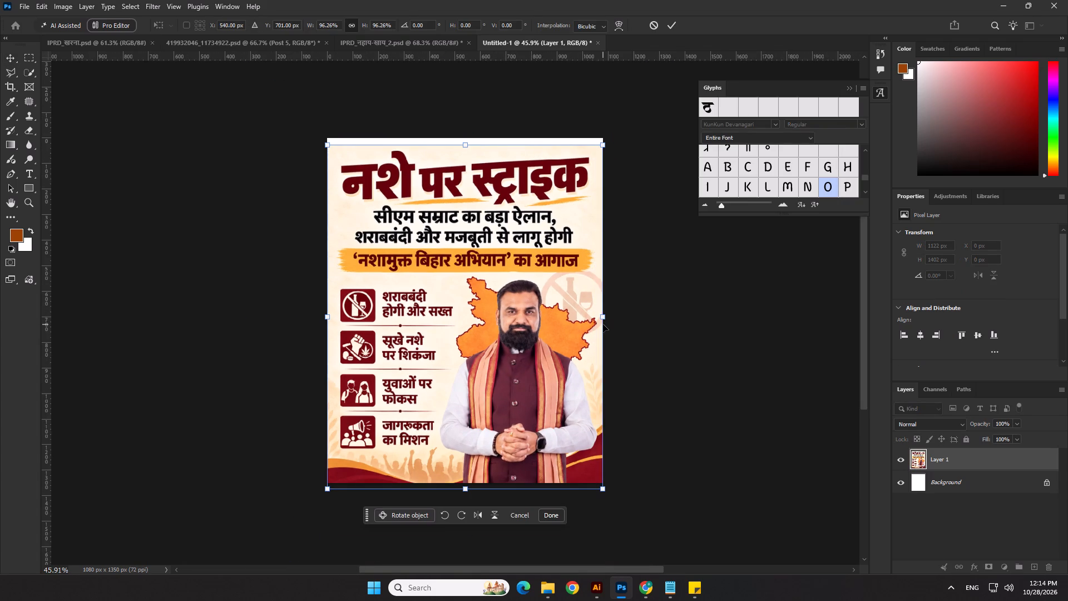
{"action": "key", "text": "Return"}
{"action": "left_click", "coordinate": [432, 21]}
{"action": "left_click", "coordinate": [263, 131]}
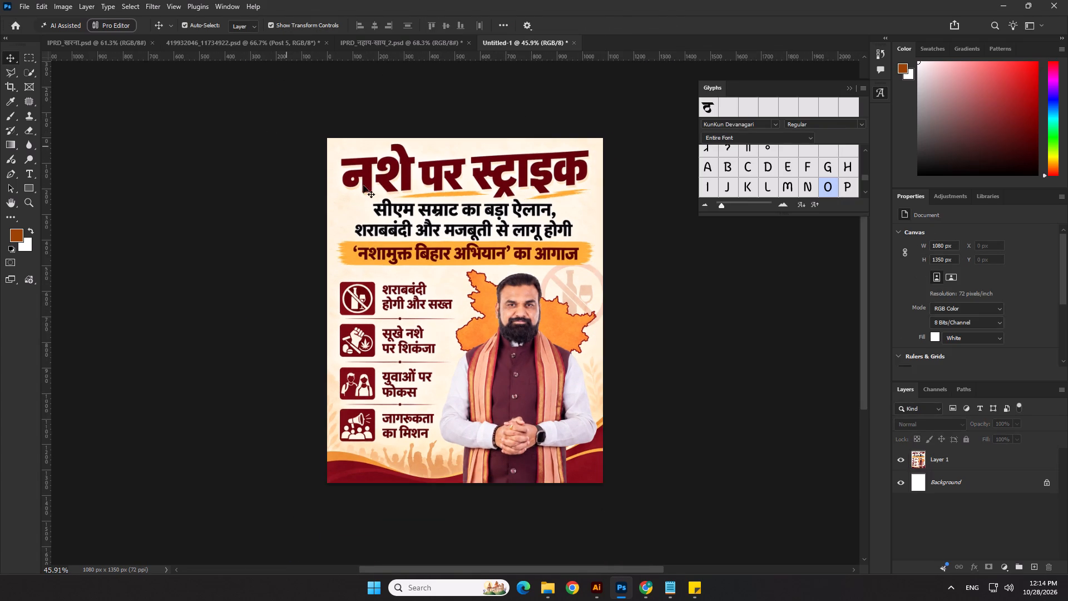
Place the Bihar_map_for_WLM-IN.svg image from the Downloads folder into the Photoshop document, directly above the Background layer.
{"action": "scroll", "coordinate": [482, 252], "scroll_direction": "up", "scroll_amount": 2}
{"action": "left_click", "coordinate": [956, 484]}
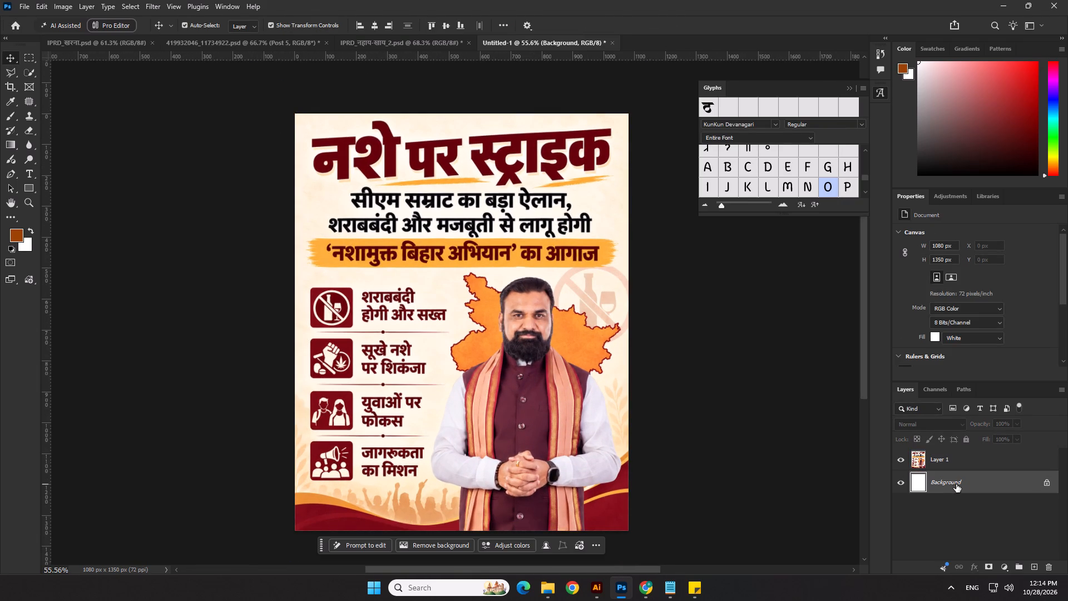
{"action": "left_click", "coordinate": [548, 580]}
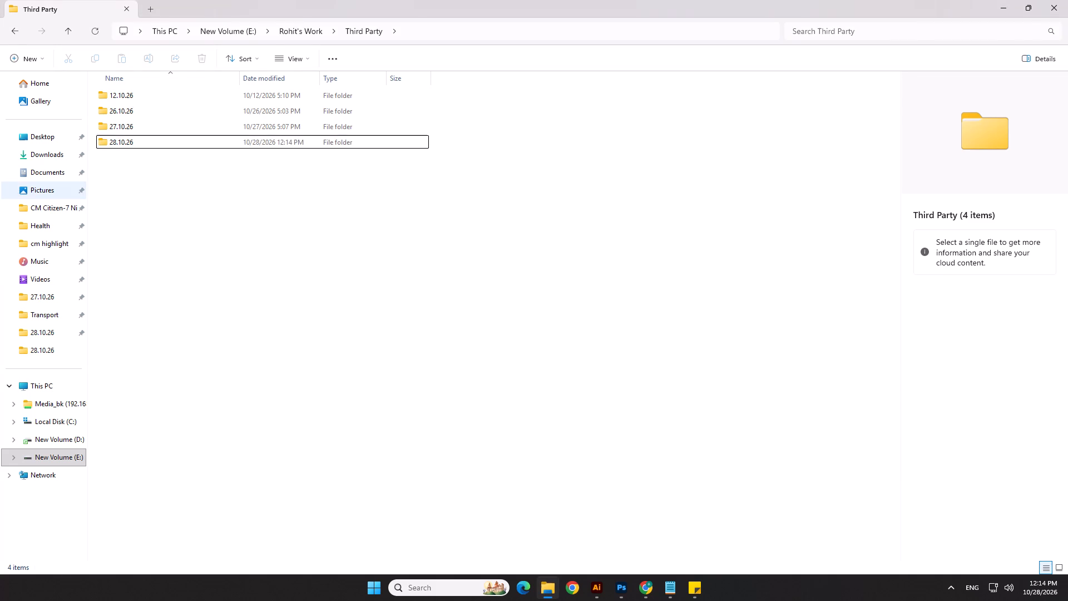
{"action": "left_click", "coordinate": [44, 147]}
{"action": "scroll", "coordinate": [399, 312], "scroll_direction": "down", "scroll_amount": 5}
{"action": "left_click", "coordinate": [363, 289]}
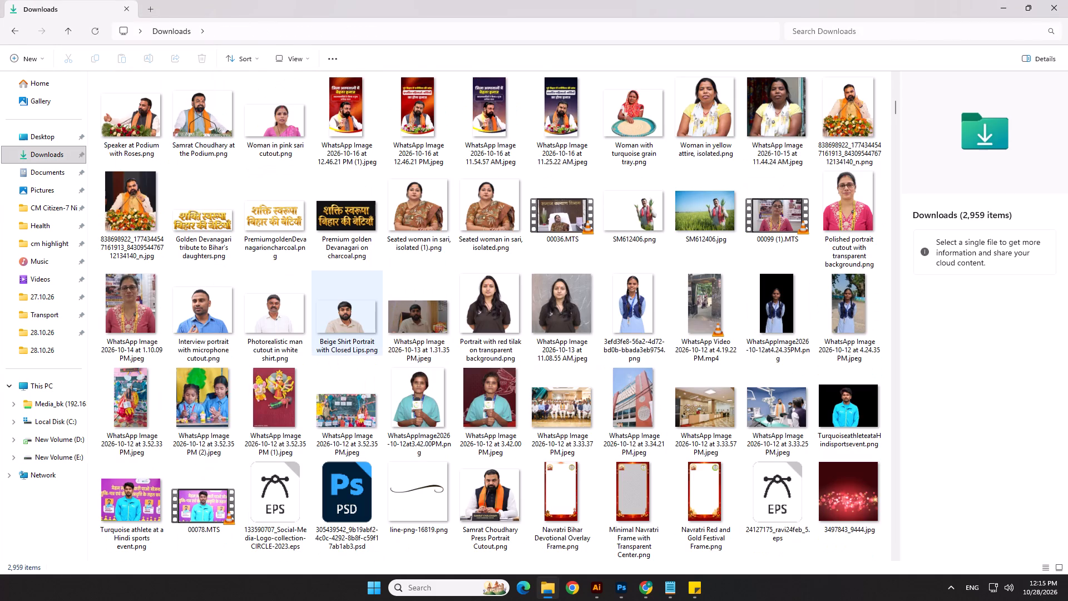
{"action": "key", "text": "b"}
{"action": "key", "text": "b"}
{"action": "type", "text": "bbb"}
{"action": "left_click_drag", "start_coordinate": [276, 499], "coordinate": [500, 413]}
{"action": "key", "text": "alt+Tab"}
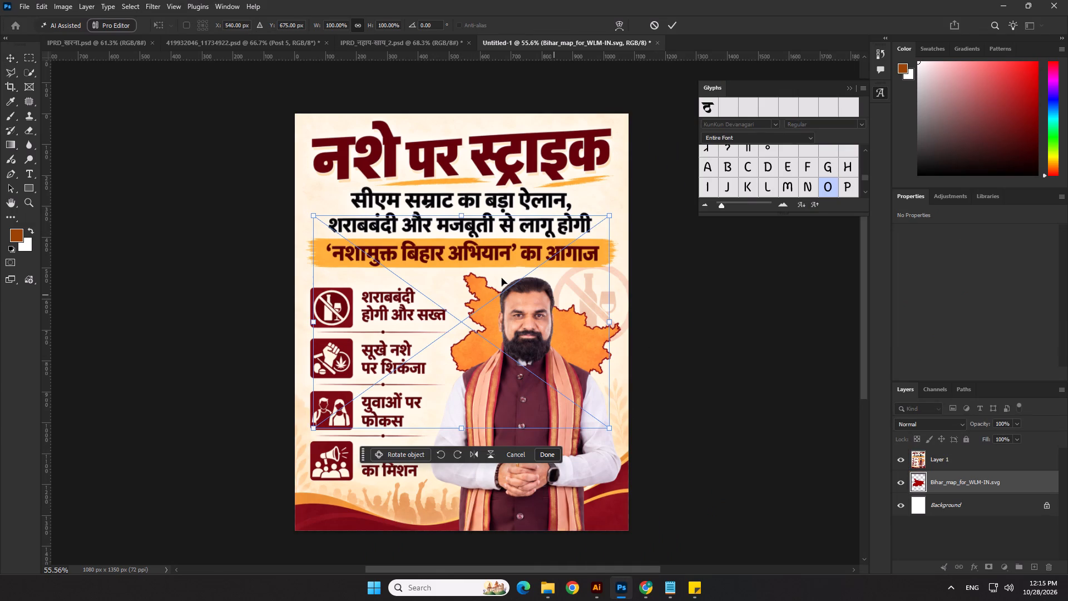
{"action": "key", "text": "Return"}
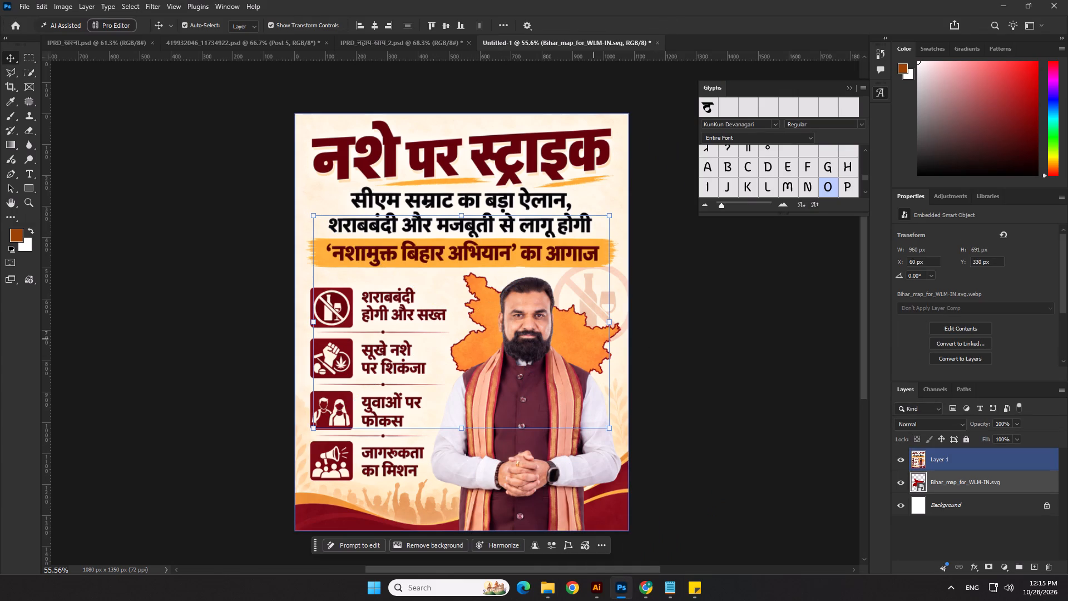
Move the Bihar map layer above the poster layer and scale it to about 60% over the poster's orange map.
{"action": "left_click_drag", "start_coordinate": [942, 484], "coordinate": [938, 455]}
{"action": "left_click_drag", "start_coordinate": [499, 360], "coordinate": [576, 382]}
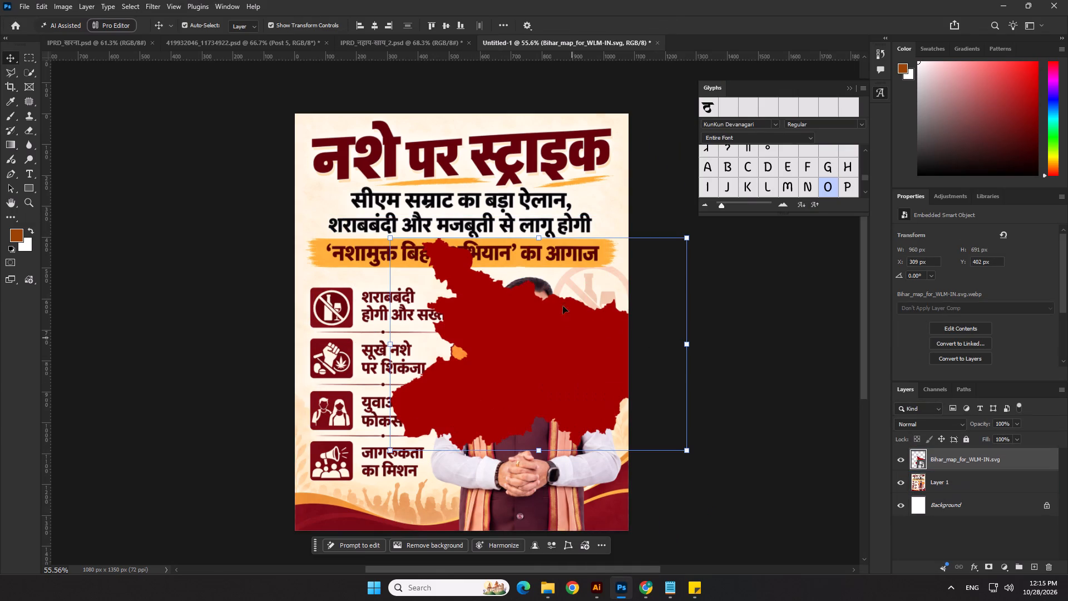
{"action": "left_click_drag", "start_coordinate": [541, 235], "coordinate": [551, 361]}
{"action": "left_click_drag", "start_coordinate": [542, 430], "coordinate": [525, 345]}
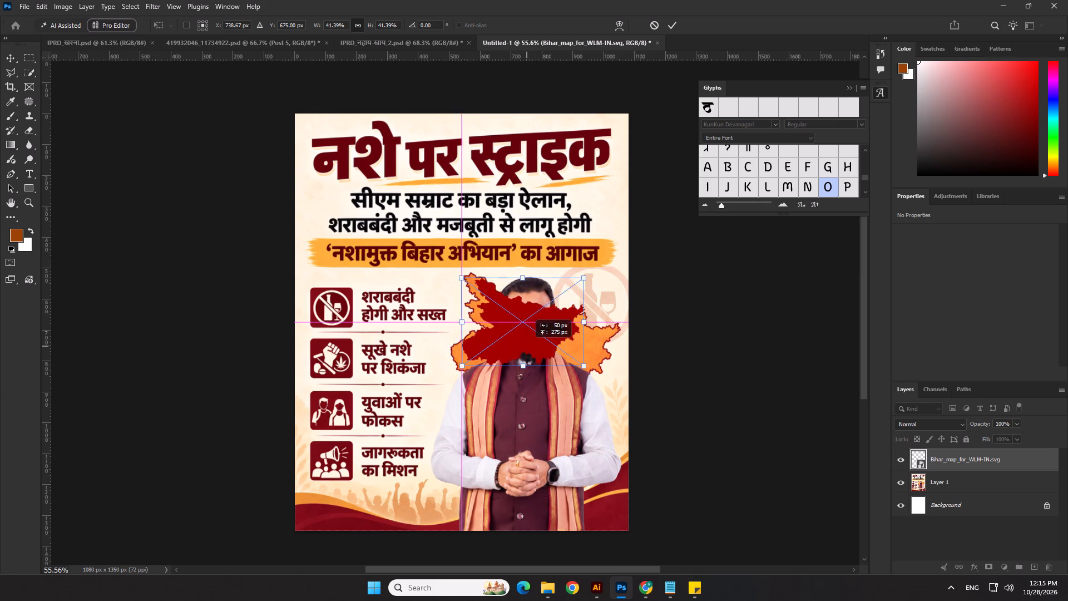
{"action": "left_click_drag", "start_coordinate": [525, 345], "coordinate": [518, 341]}
{"action": "left_click_drag", "start_coordinate": [516, 366], "coordinate": [516, 376]}
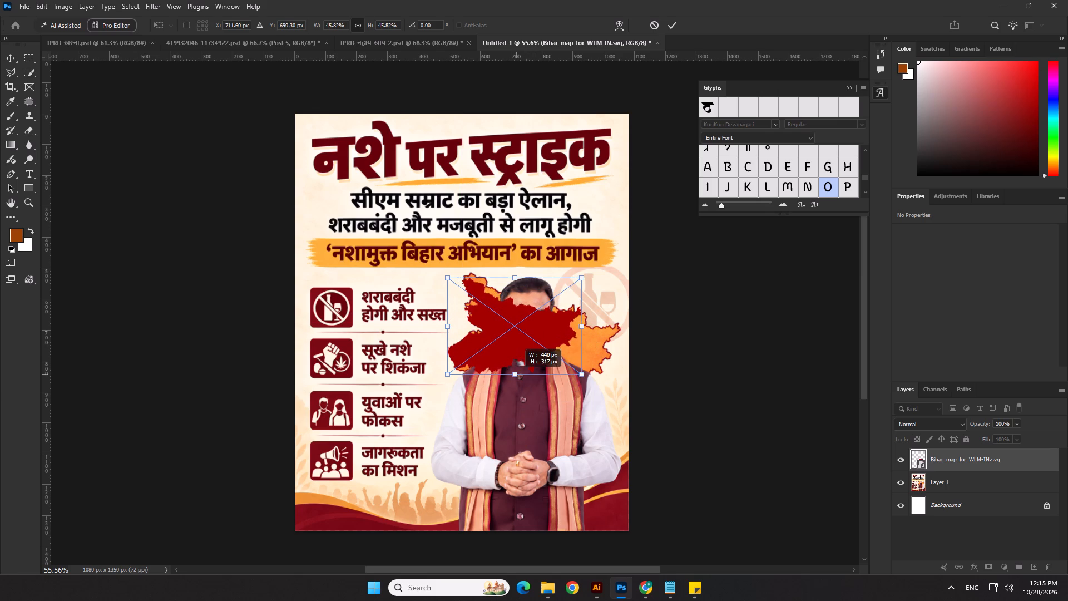
{"action": "left_click_drag", "start_coordinate": [516, 376], "coordinate": [516, 376]}
{"action": "left_click_drag", "start_coordinate": [586, 379], "coordinate": [605, 400]}
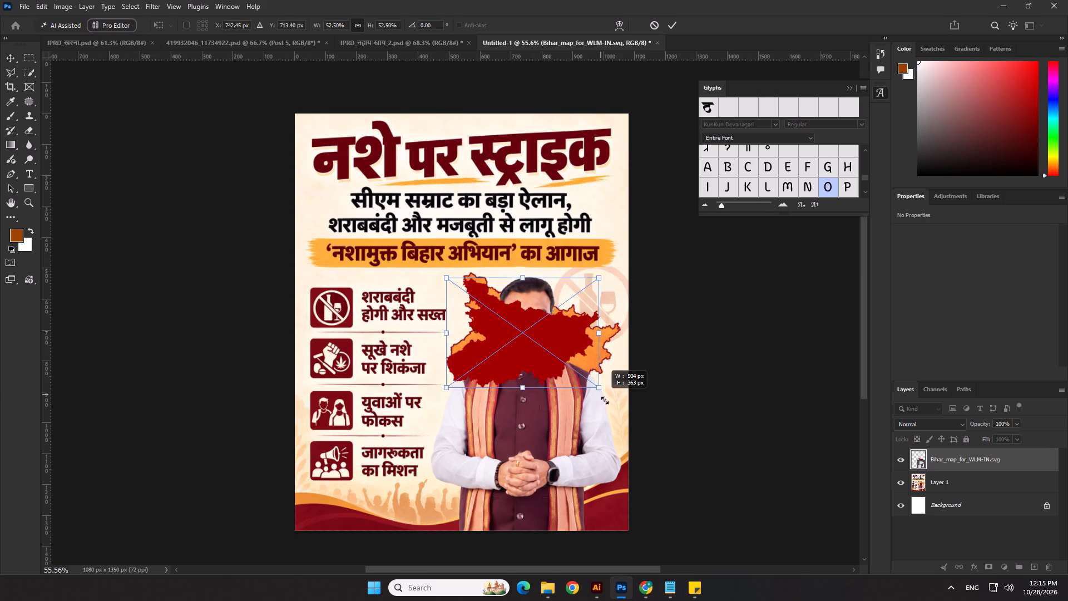
{"action": "left_click_drag", "start_coordinate": [605, 400], "coordinate": [620, 422]}
{"action": "left_click_drag", "start_coordinate": [558, 370], "coordinate": [547, 394]}
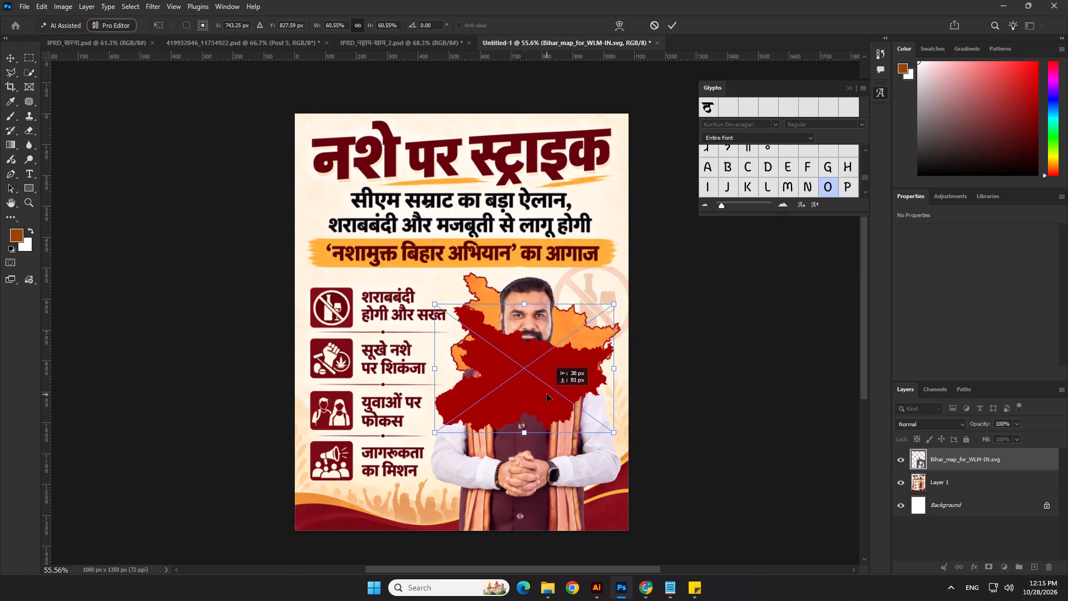
{"action": "left_click_drag", "start_coordinate": [547, 394], "coordinate": [548, 361]}
{"action": "scroll", "coordinate": [548, 361], "scroll_direction": "up", "scroll_amount": 2}
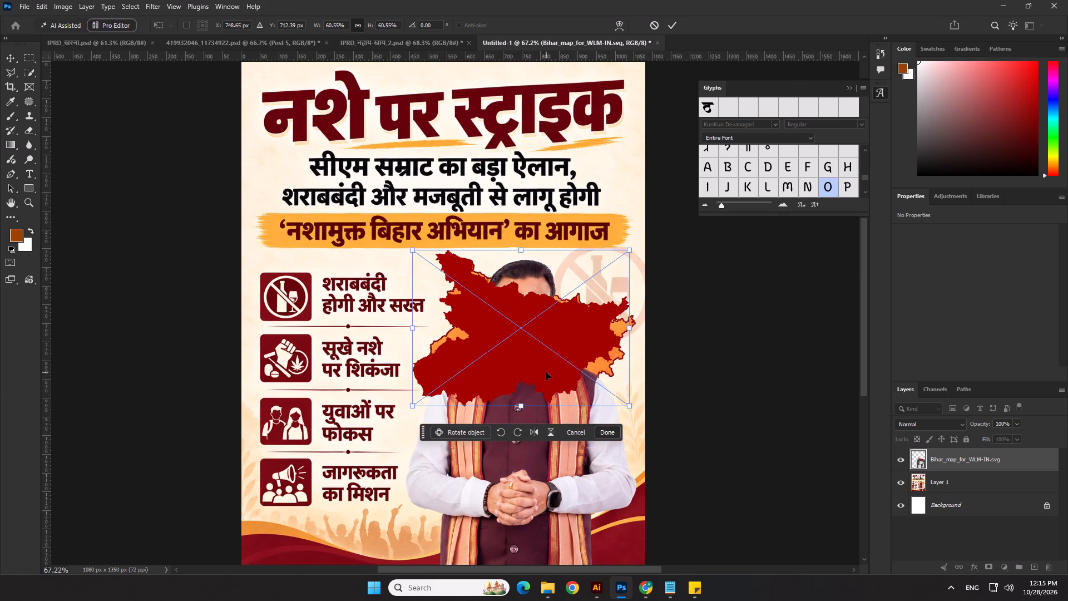
{"action": "left_click_drag", "start_coordinate": [546, 373], "coordinate": [551, 373]}
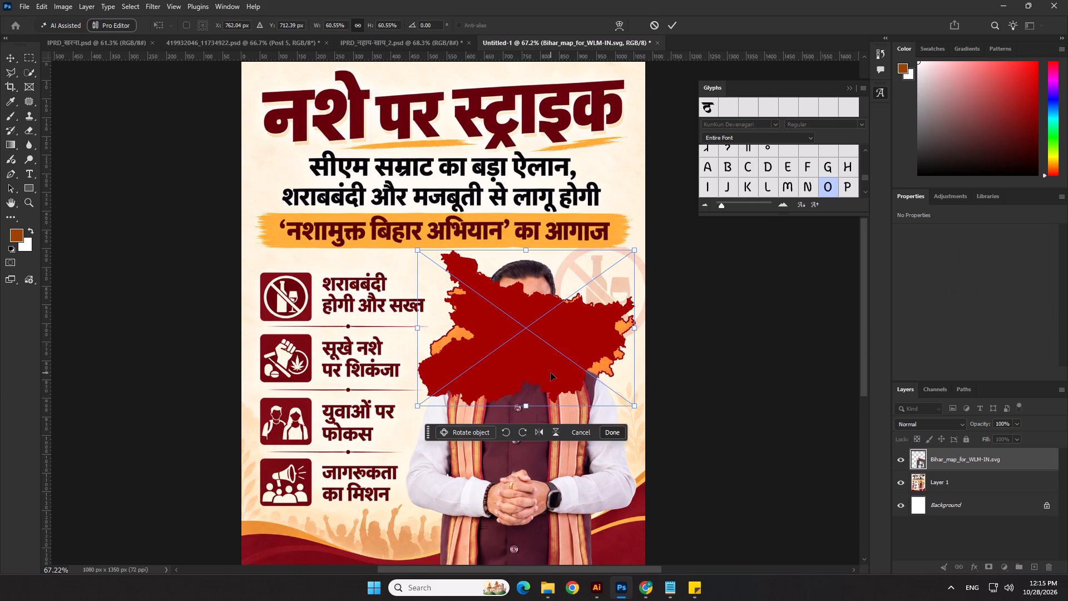
{"action": "scroll", "coordinate": [551, 373], "scroll_direction": "down", "scroll_amount": 3}
Refit the red Bihar map to the orange one, rotating it about 1.7° and scaling it to about 62%, and shift it slightly lower.
{"action": "left_click_drag", "start_coordinate": [534, 400], "coordinate": [535, 378]}
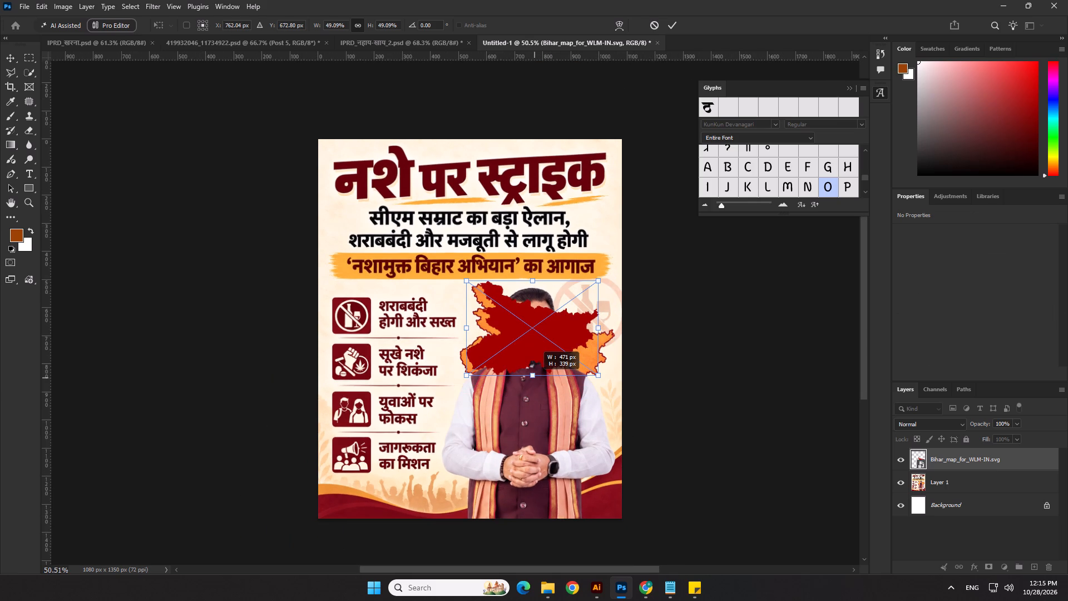
{"action": "left_click_drag", "start_coordinate": [535, 378], "coordinate": [526, 382]}
{"action": "left_click_drag", "start_coordinate": [614, 296], "coordinate": [621, 303]}
{"action": "left_click_drag", "start_coordinate": [566, 339], "coordinate": [582, 347]}
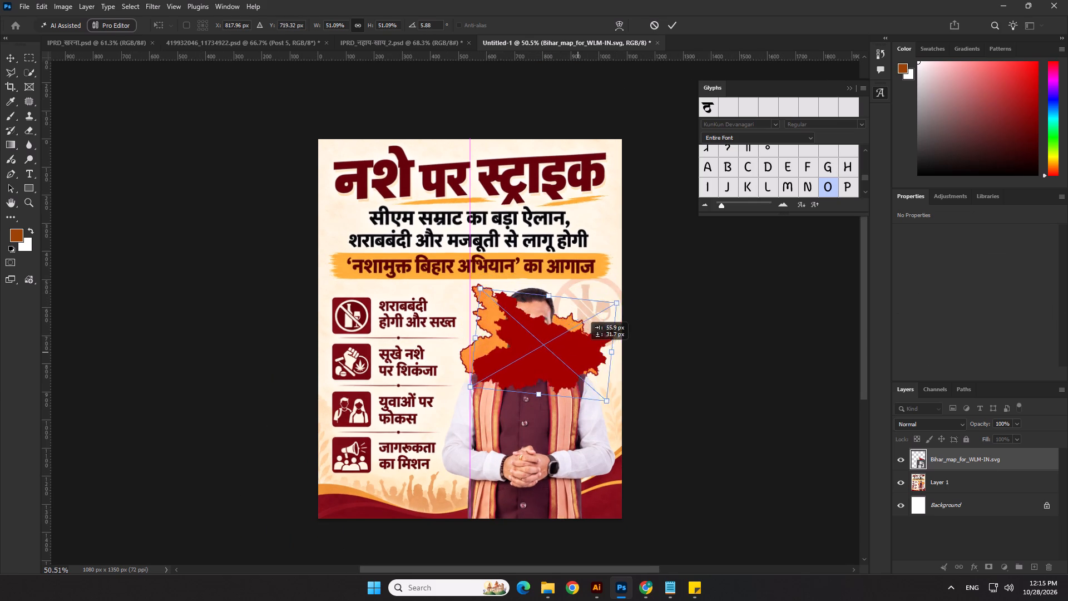
{"action": "left_click_drag", "start_coordinate": [582, 347], "coordinate": [564, 343]}
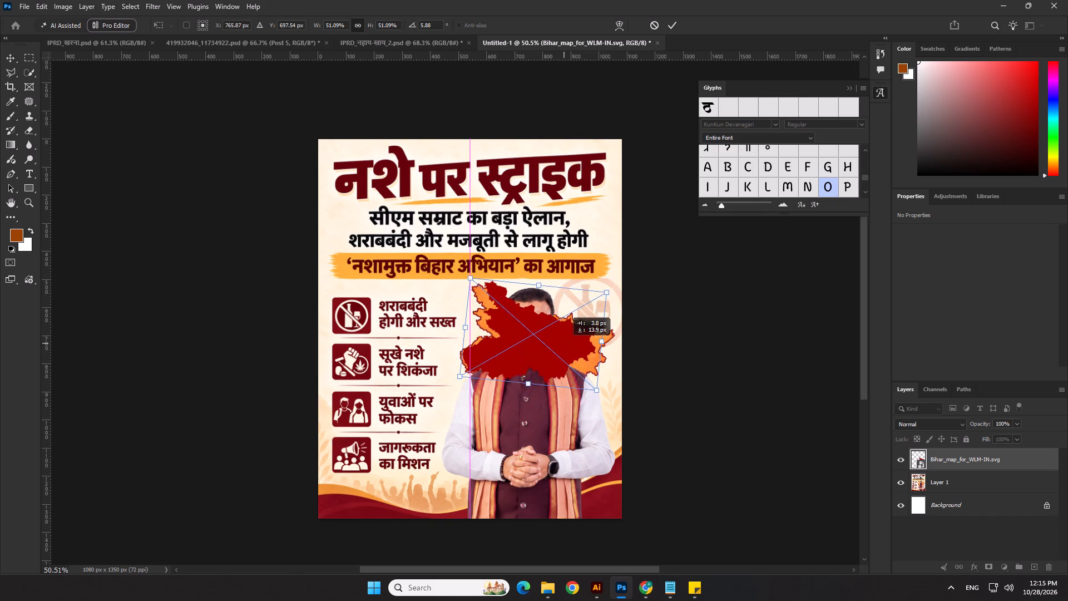
{"action": "left_click_drag", "start_coordinate": [564, 343], "coordinate": [552, 349]}
{"action": "left_click_drag", "start_coordinate": [599, 375], "coordinate": [604, 373]}
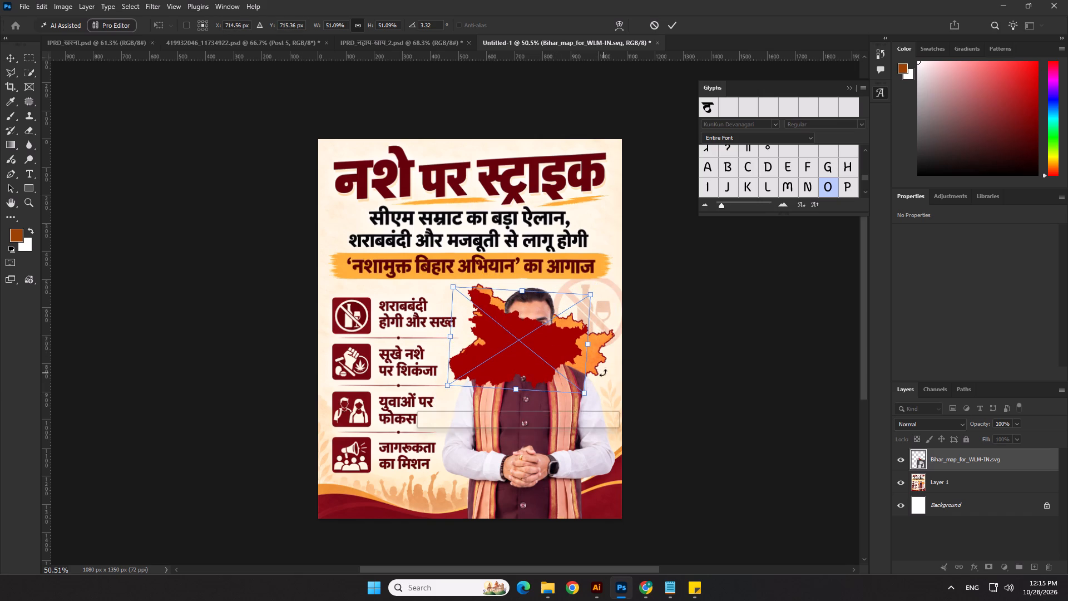
{"action": "left_click_drag", "start_coordinate": [586, 347], "coordinate": [614, 354]}
{"action": "left_click", "coordinate": [634, 334]}
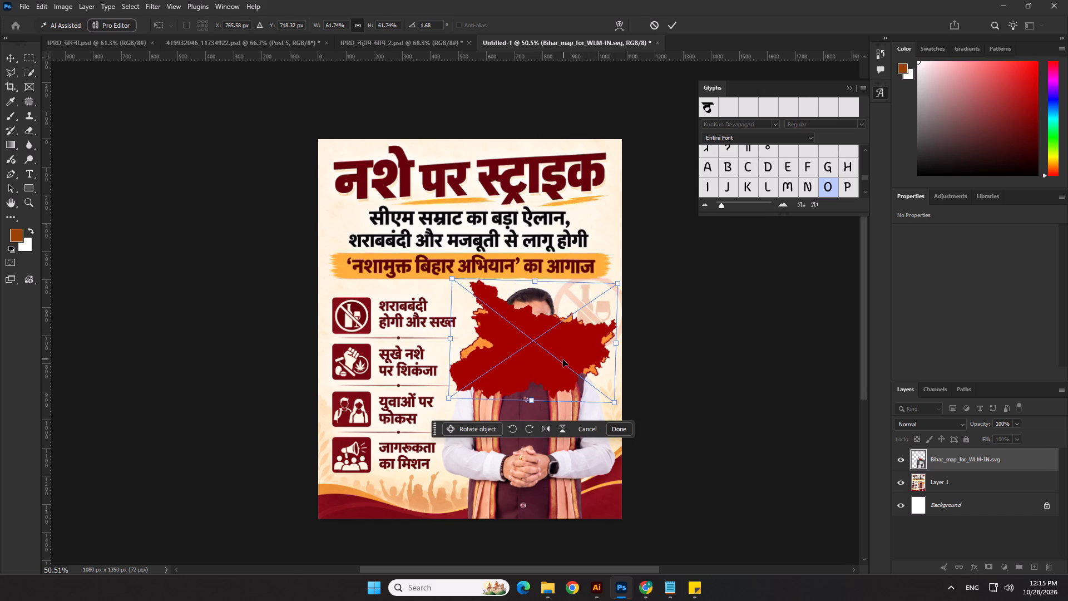
{"action": "key", "text": "Return"}
{"action": "left_click_drag", "start_coordinate": [563, 359], "coordinate": [573, 392]}
Hide the Bihar map layer.
{"action": "left_click", "coordinate": [902, 460]}
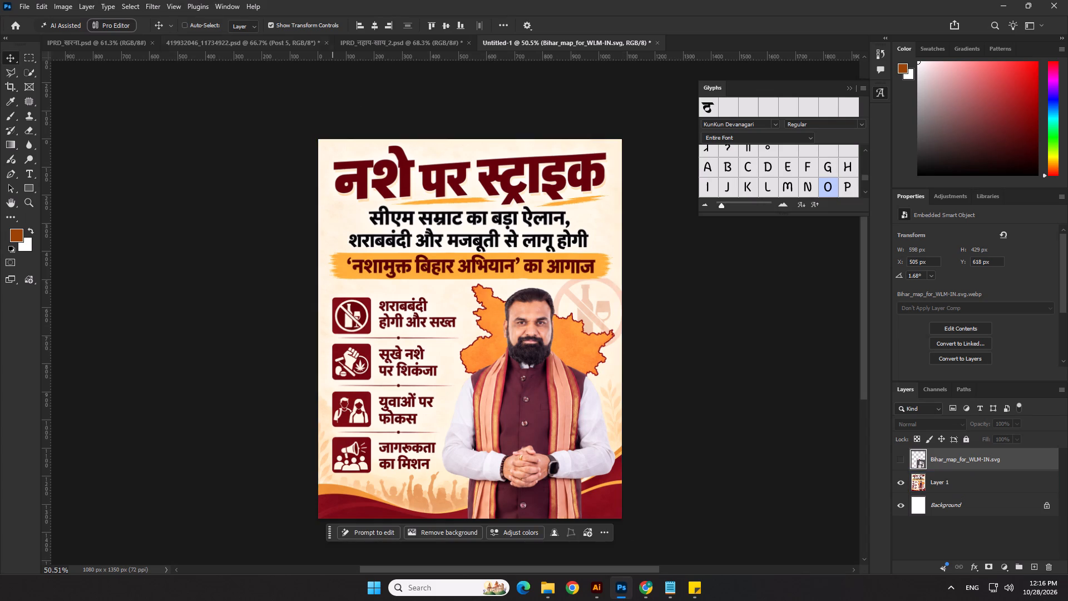
{"action": "key", "text": "ctrl+s"}
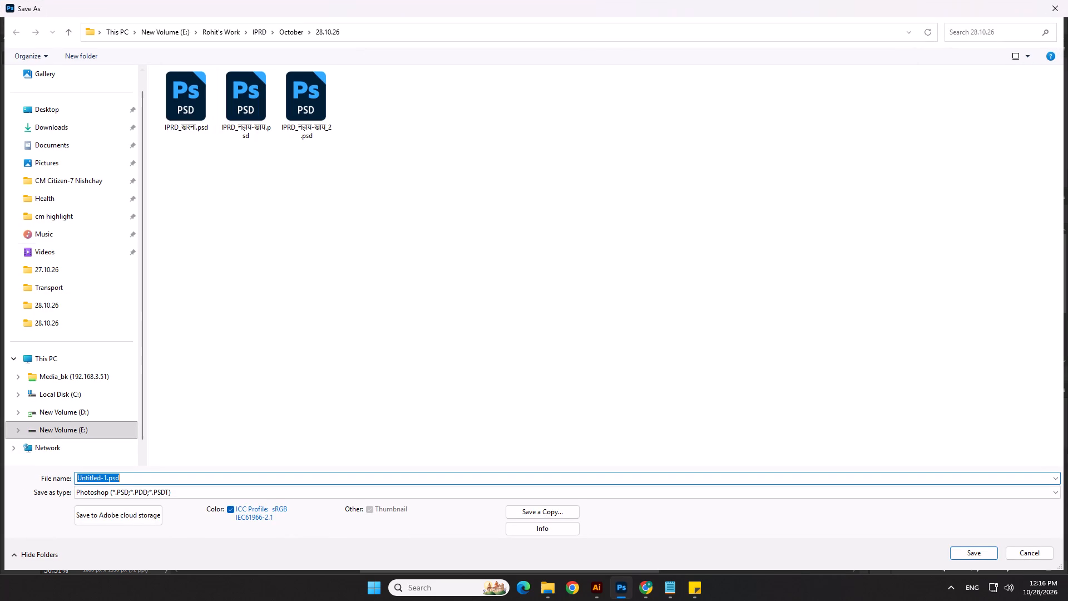
{"action": "left_click", "coordinate": [227, 29]}
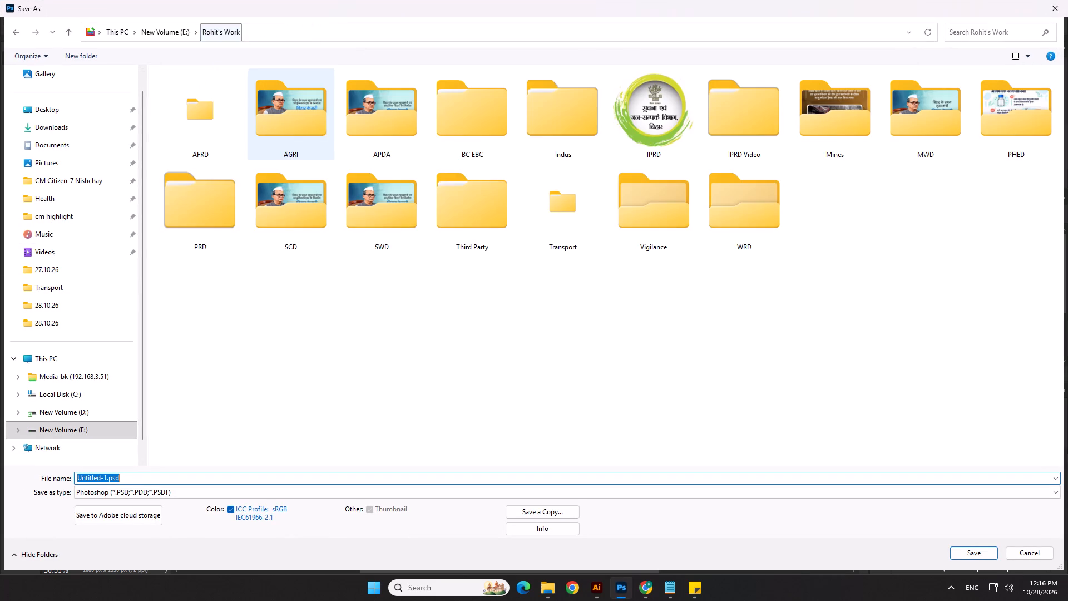
{"action": "double_click", "coordinate": [483, 195]}
{"action": "double_click", "coordinate": [201, 134]}
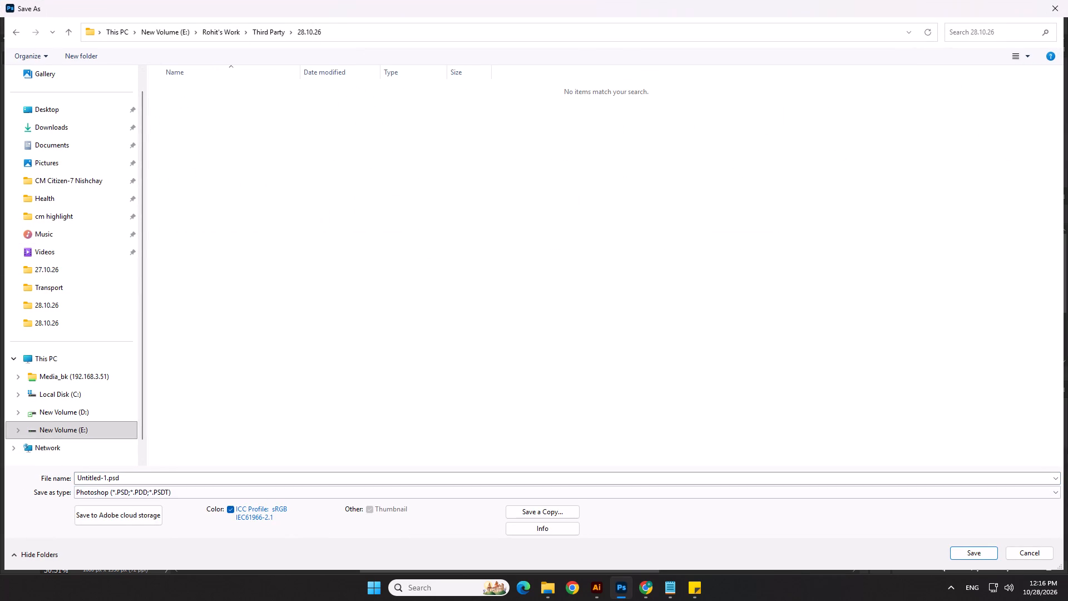
{"action": "left_click", "coordinate": [169, 470]}
{"action": "left_click", "coordinate": [167, 474]}
{"action": "key", "text": "1"}
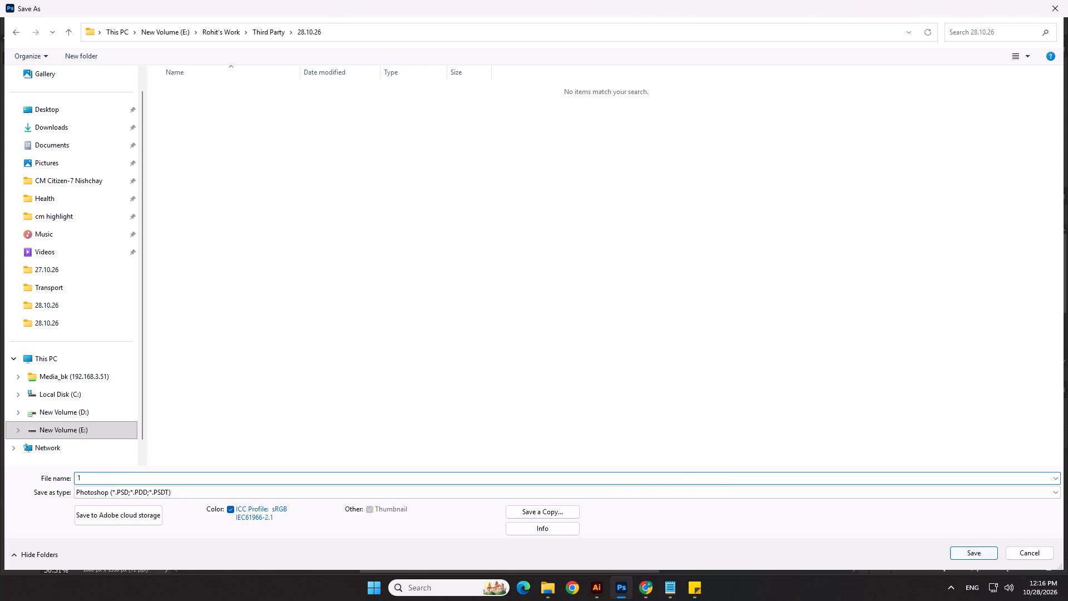
{"action": "left_click", "coordinate": [985, 549]}
{"action": "left_click", "coordinate": [651, 164]}
Minimise the Getty Images window and return to the "Create Instagram Poster" chat in Chrome to check the new design's generation.
{"action": "left_click", "coordinate": [645, 588]}
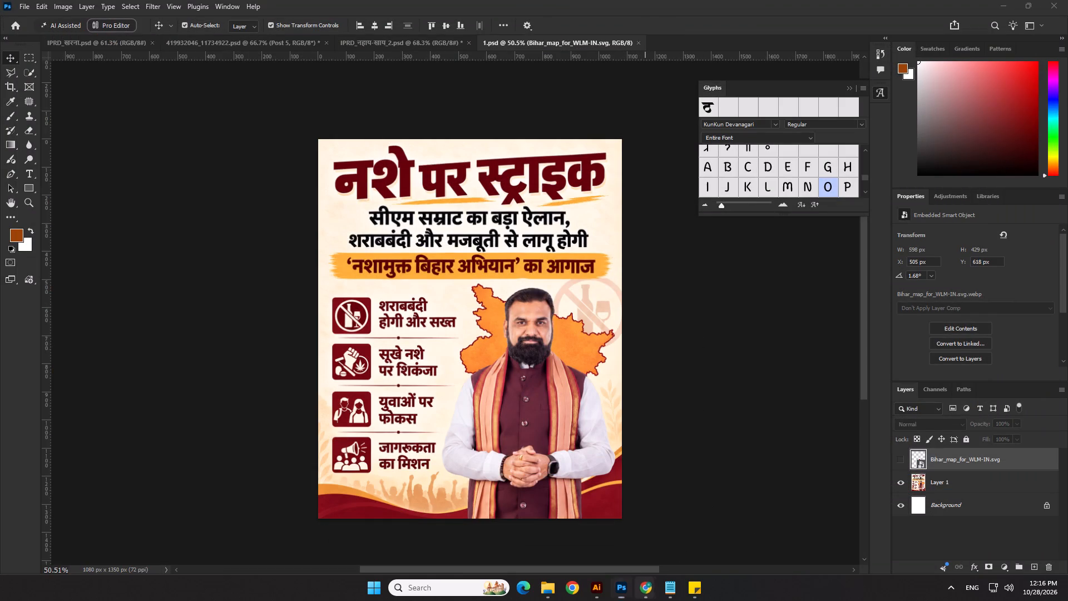
{"action": "left_click", "coordinate": [679, 538]}
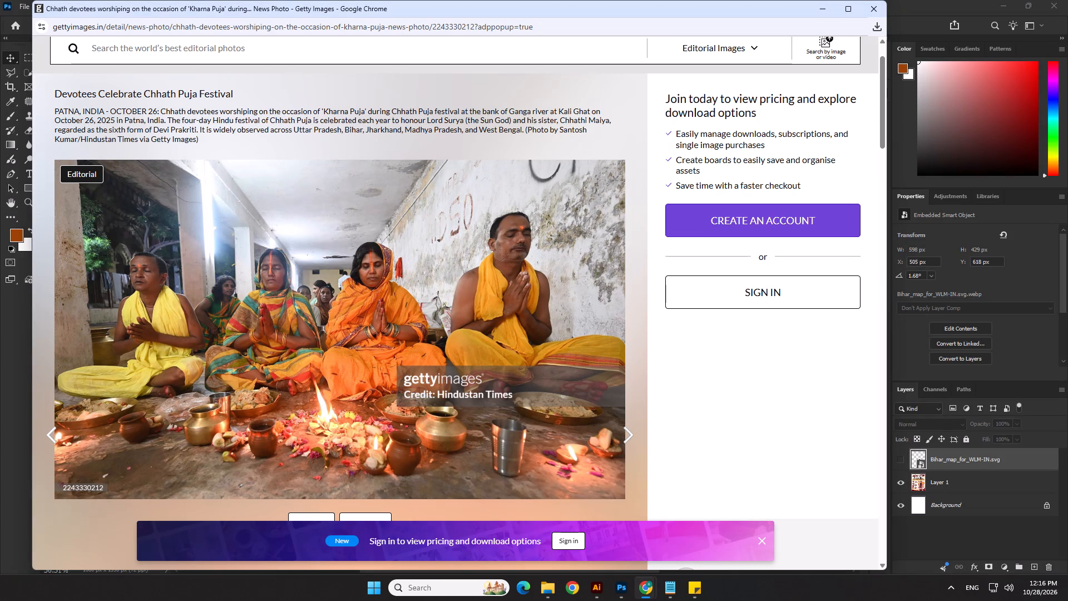
{"action": "left_click", "coordinate": [823, 8]}
{"action": "left_click", "coordinate": [643, 592]}
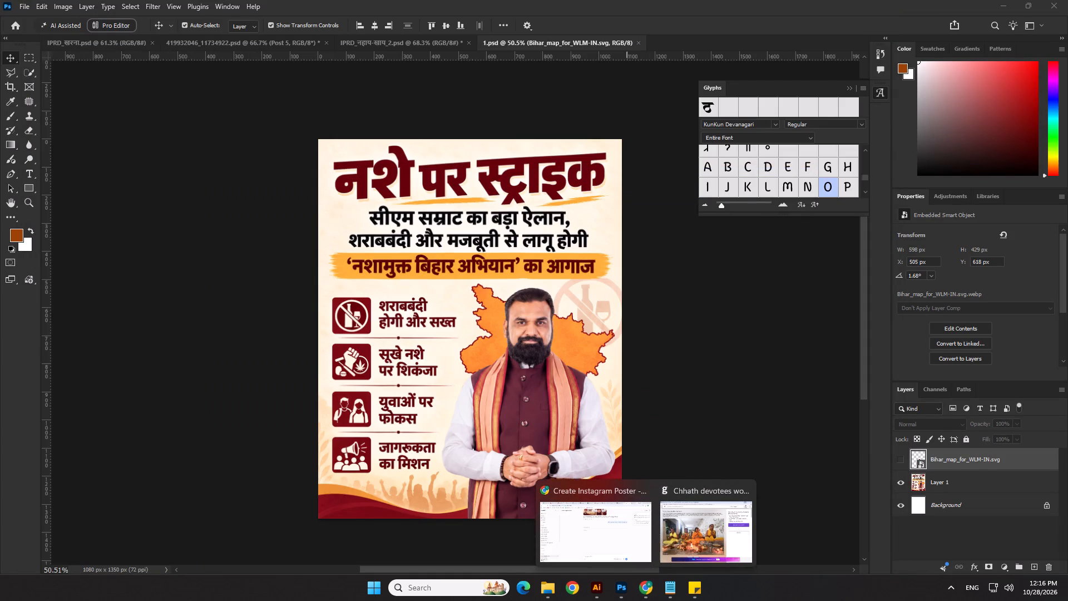
{"action": "left_click", "coordinate": [648, 582]}
{"action": "left_click", "coordinate": [676, 543]}
{"action": "left_click", "coordinate": [883, 12]}
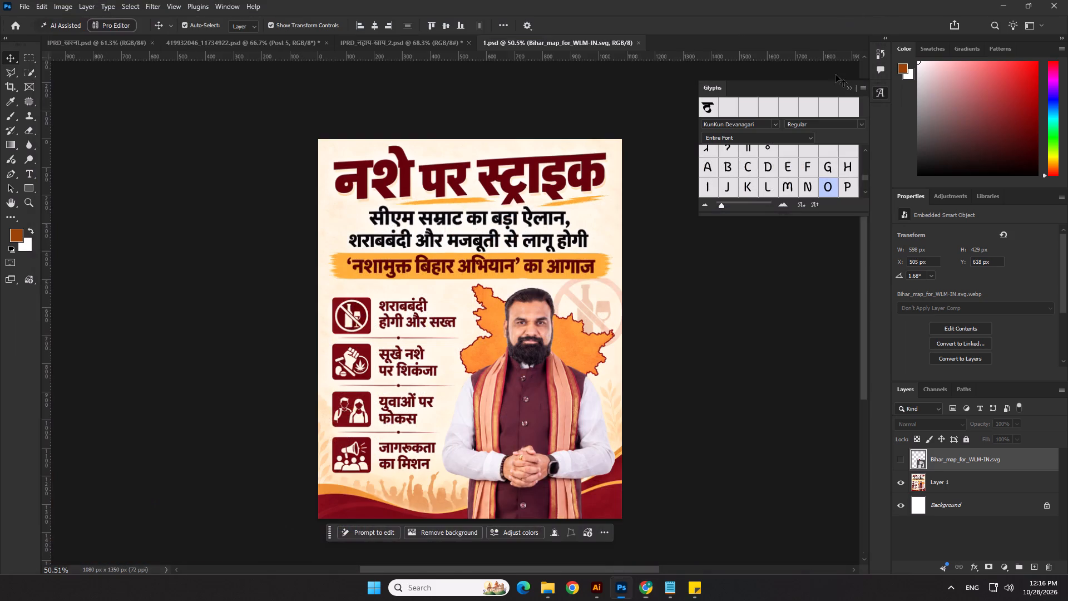
{"action": "left_click", "coordinate": [614, 592]}
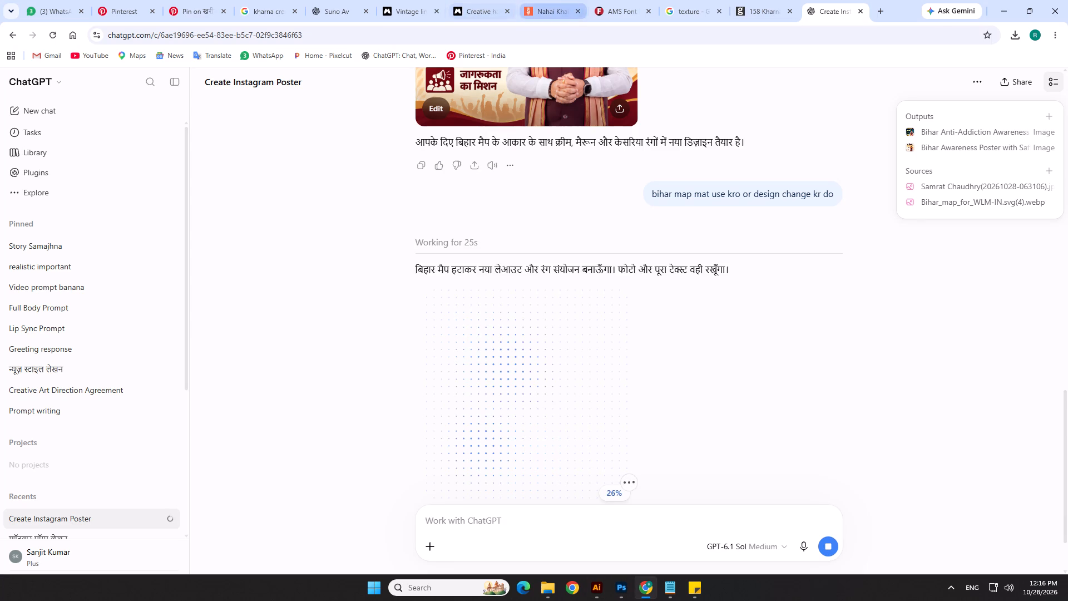
On Pinterest, find a plain cream vertical background with golden mandala corners and copy its image.
{"action": "left_click", "coordinate": [216, 0]}
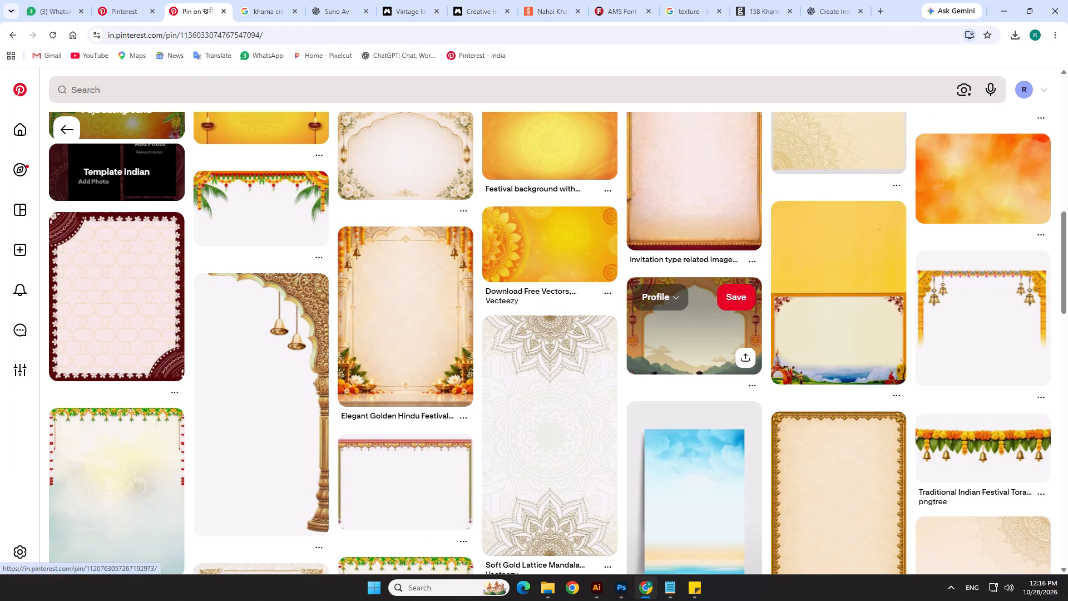
{"action": "scroll", "coordinate": [617, 300], "scroll_direction": "down", "scroll_amount": 3}
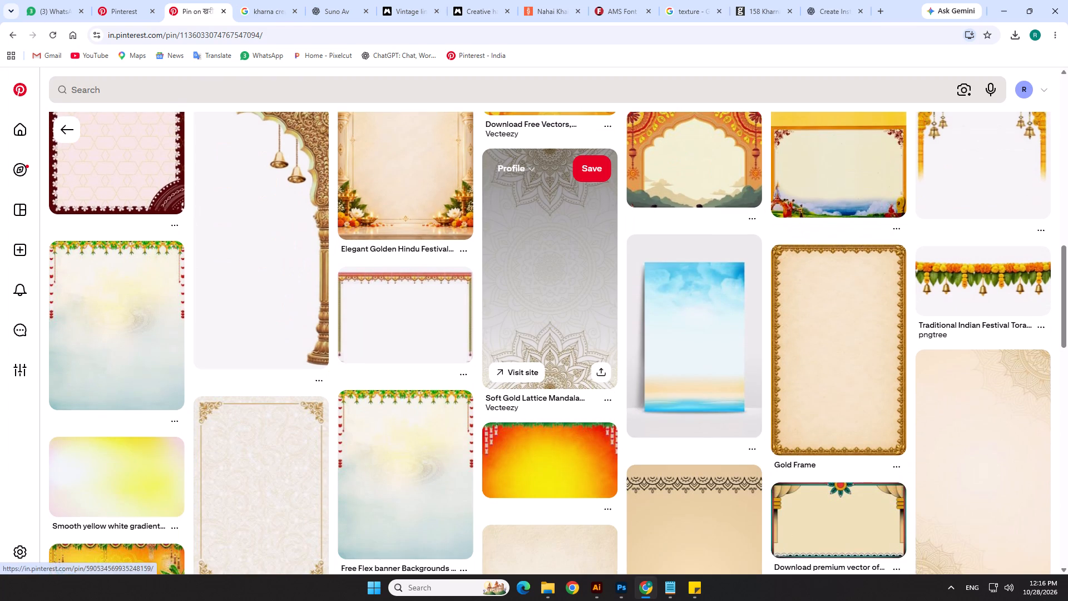
{"action": "scroll", "coordinate": [618, 294], "scroll_direction": "down", "scroll_amount": 1}
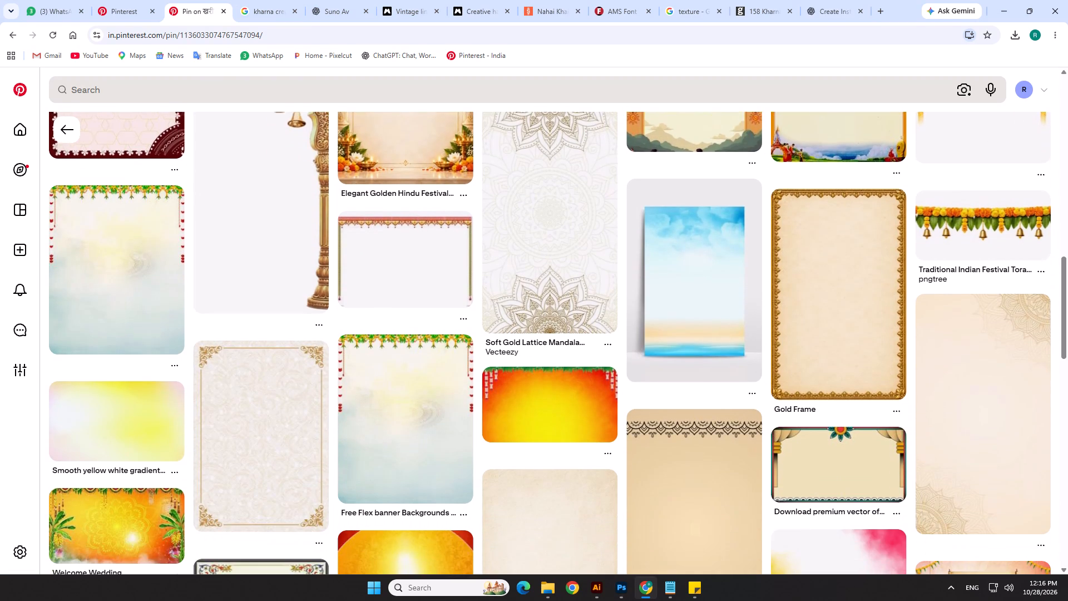
{"action": "scroll", "coordinate": [618, 294], "scroll_direction": "down", "scroll_amount": 1}
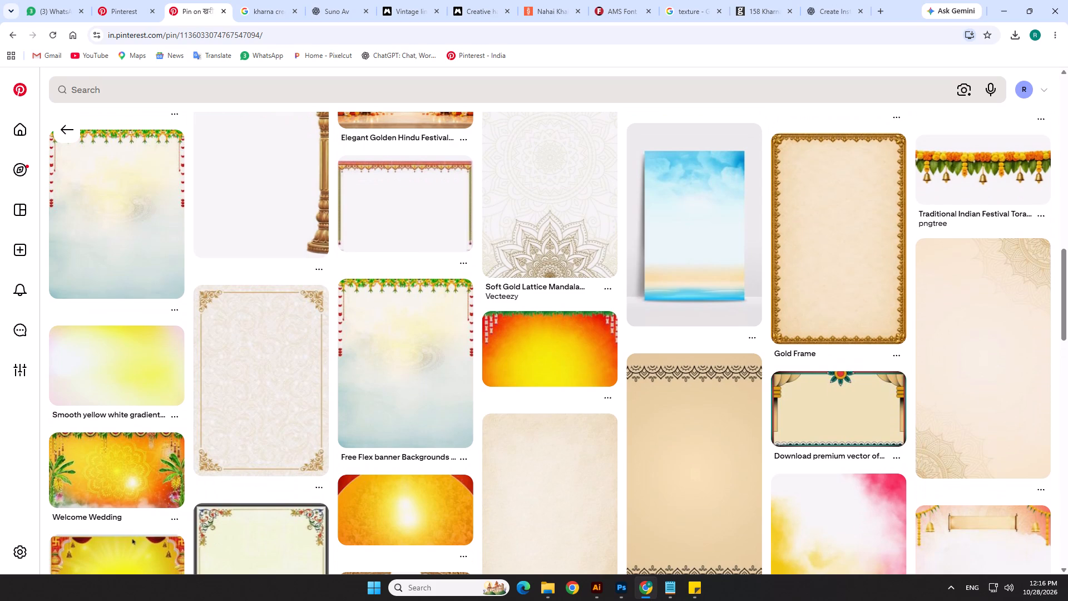
{"action": "left_click", "coordinate": [958, 333]}
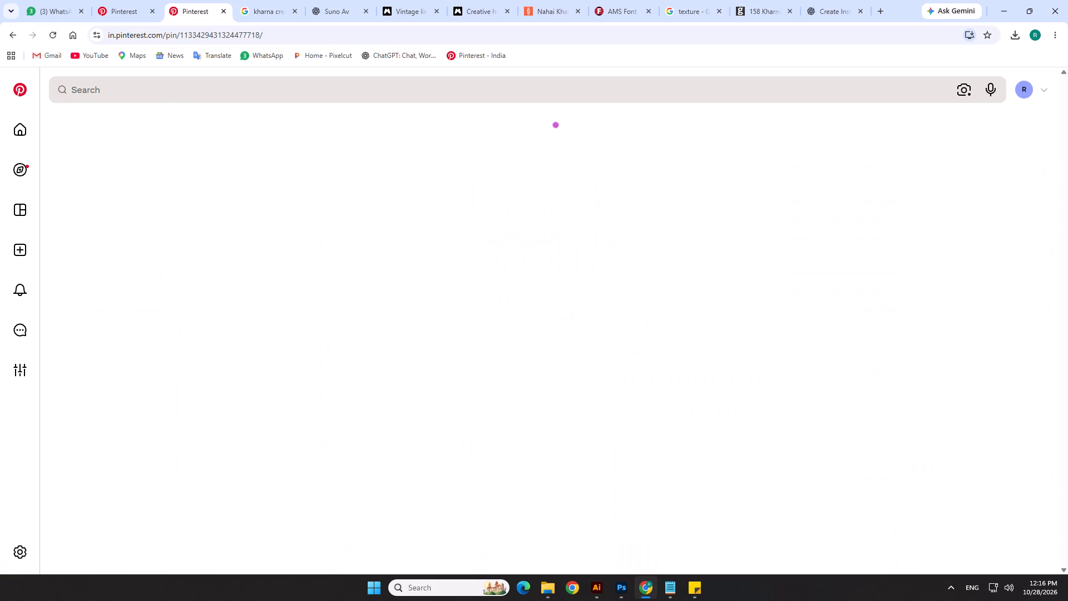
{"action": "right_click", "coordinate": [171, 247]}
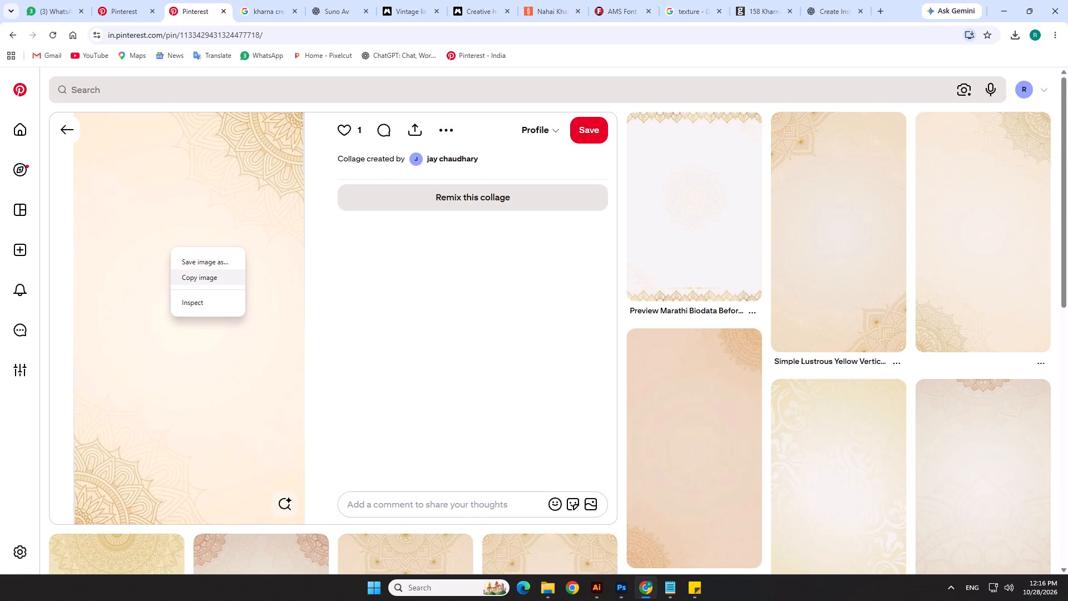
{"action": "left_click", "coordinate": [195, 278]}
Switch to Photoshop, bring up the IPRD_नहाय-खाय_2.psd document and clear the selection around its canvas.
{"action": "key", "text": "alt+Tab"}
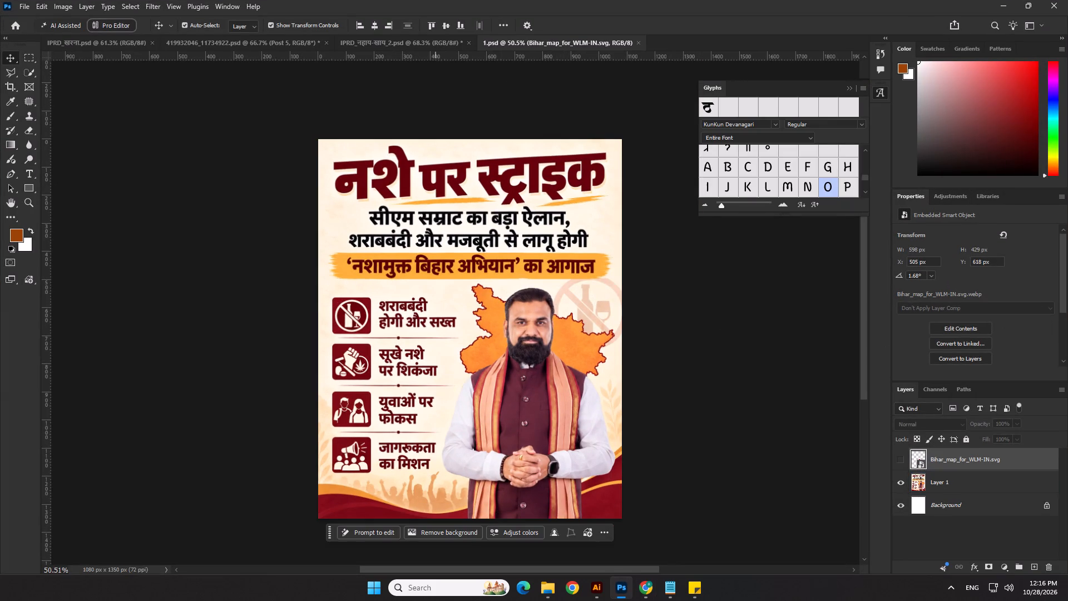
{"action": "left_click", "coordinate": [422, 51]}
{"action": "left_click", "coordinate": [293, 44]}
{"action": "left_click", "coordinate": [401, 46]}
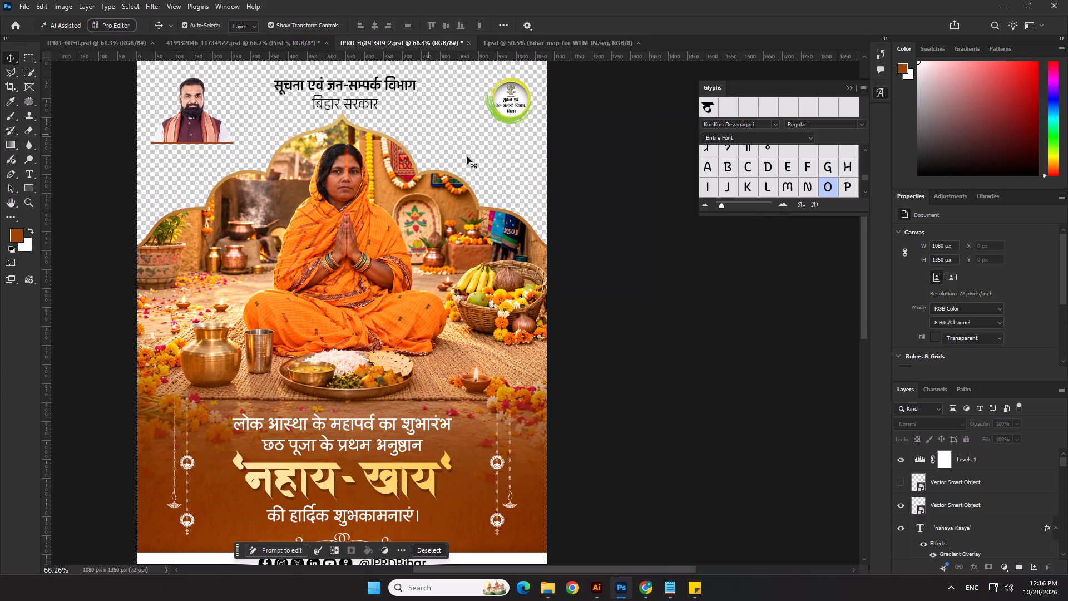
{"action": "scroll", "coordinate": [961, 538], "scroll_direction": "down", "scroll_amount": 7}
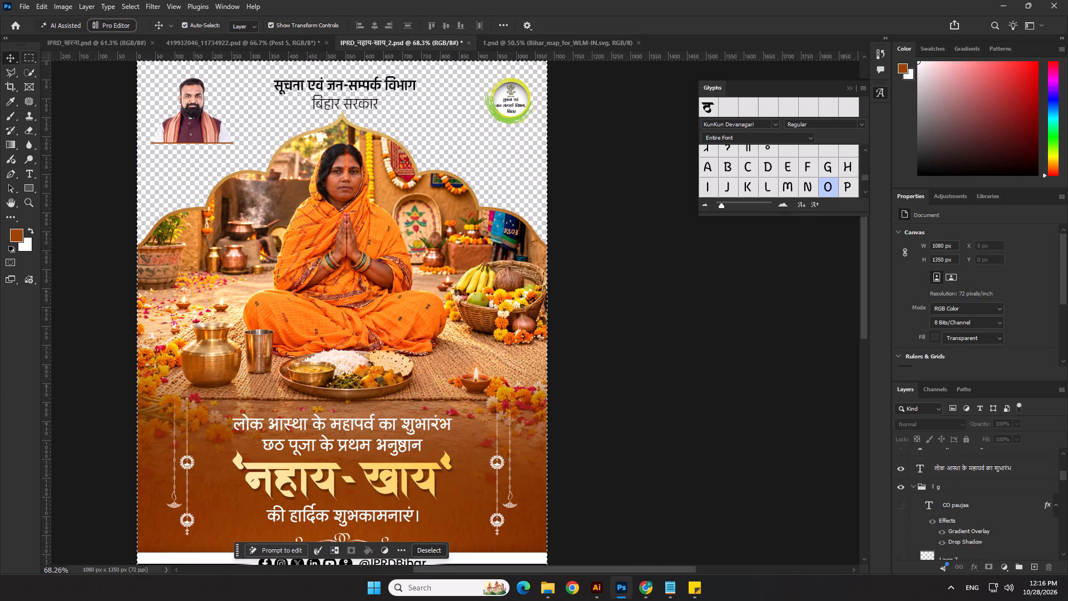
{"action": "left_click", "coordinate": [24, 55]}
{"action": "left_click", "coordinate": [236, 167]}
{"action": "scroll", "coordinate": [236, 167], "scroll_direction": "down", "scroll_amount": 5}
{"action": "right_click", "coordinate": [327, 193]}
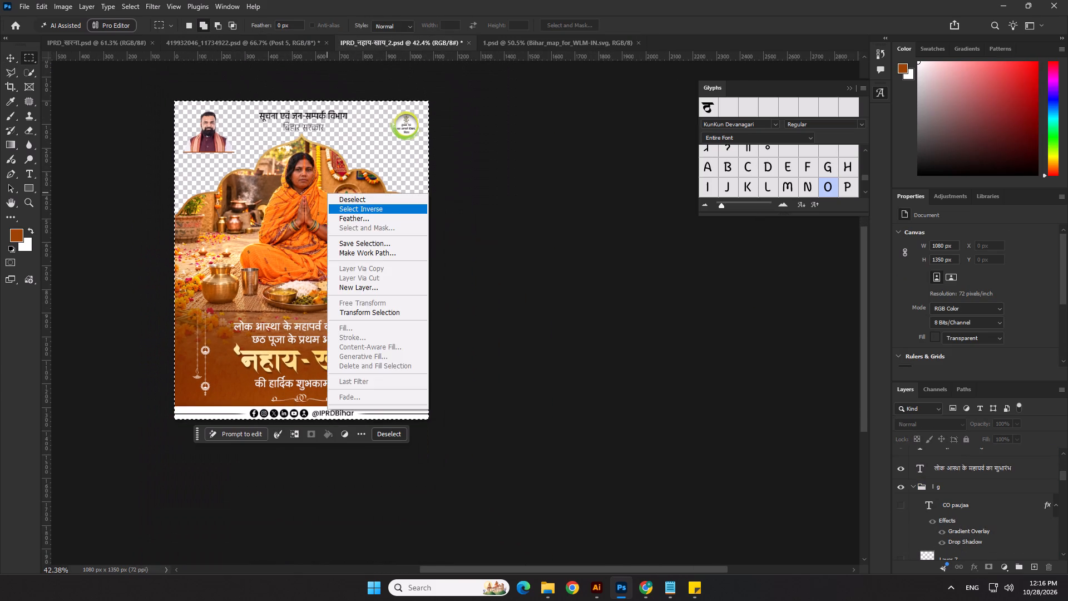
{"action": "left_click", "coordinate": [343, 206]}
{"action": "left_click", "coordinate": [495, 218]}
{"action": "right_click", "coordinate": [377, 186]}
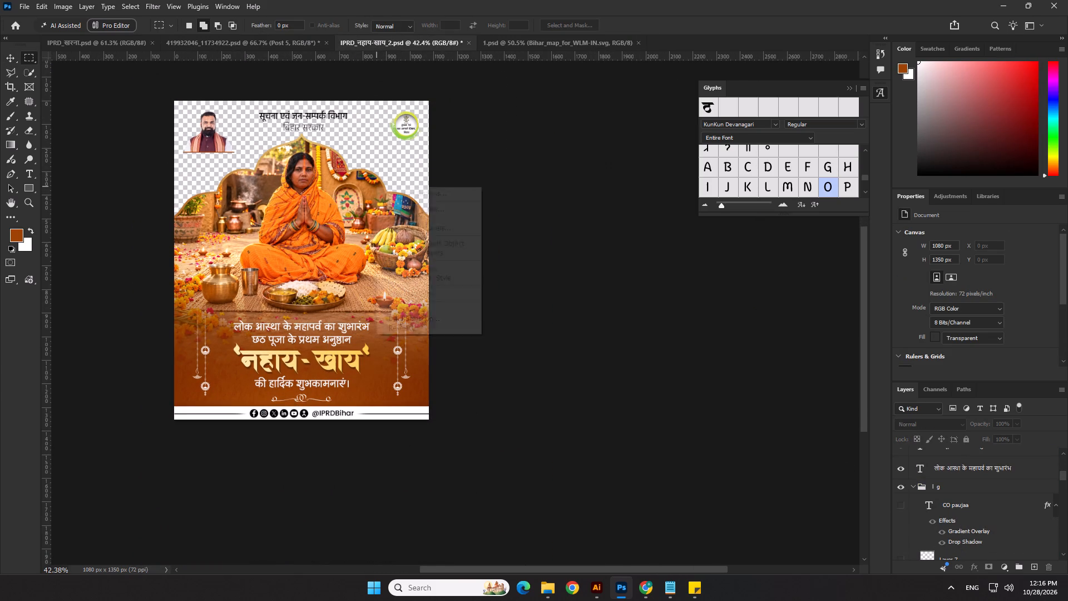
{"action": "left_click", "coordinate": [12, 60]}
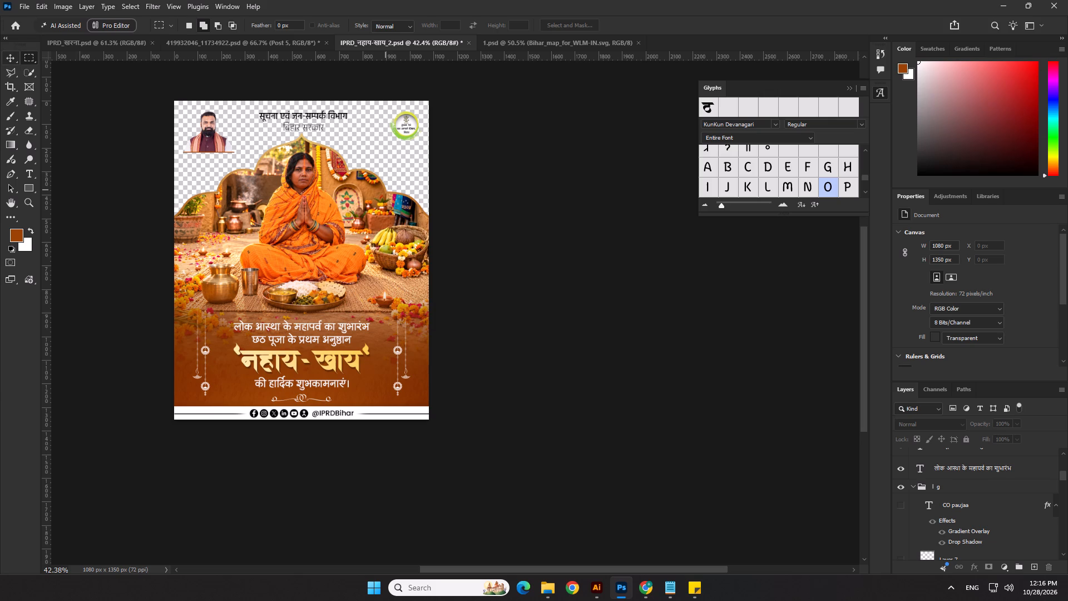
Paste the copied cream mandala background as a new layer directly above Color Fill 2.
{"action": "left_click", "coordinate": [12, 56]}
{"action": "left_click", "coordinate": [44, 95]}
{"action": "left_click", "coordinate": [388, 173]}
{"action": "scroll", "coordinate": [951, 499], "scroll_direction": "down", "scroll_amount": 11}
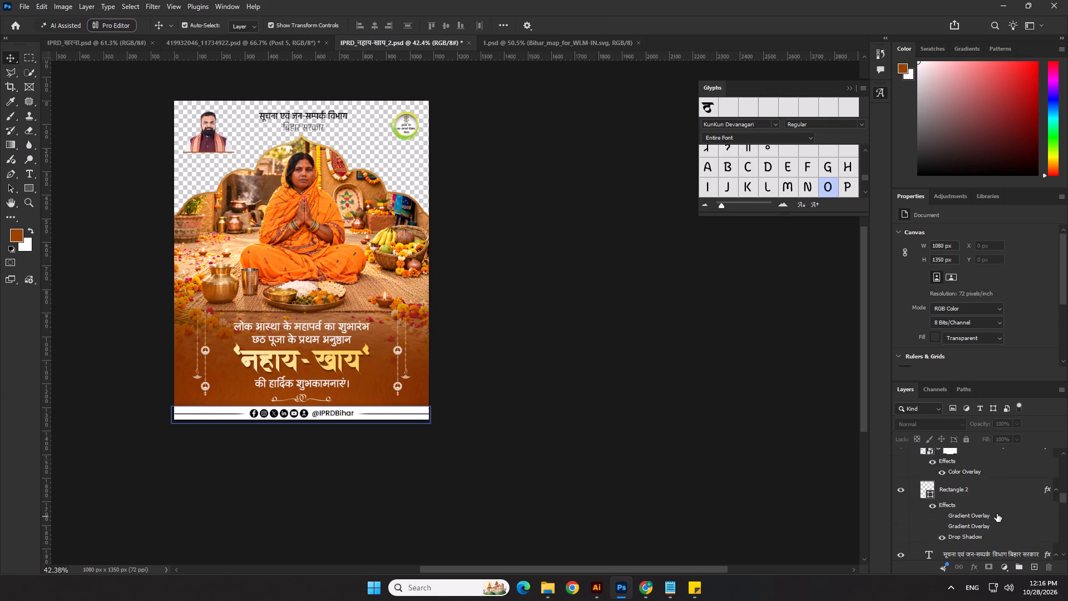
{"action": "scroll", "coordinate": [996, 514], "scroll_direction": "down", "scroll_amount": 19}
{"action": "left_click", "coordinate": [965, 495]}
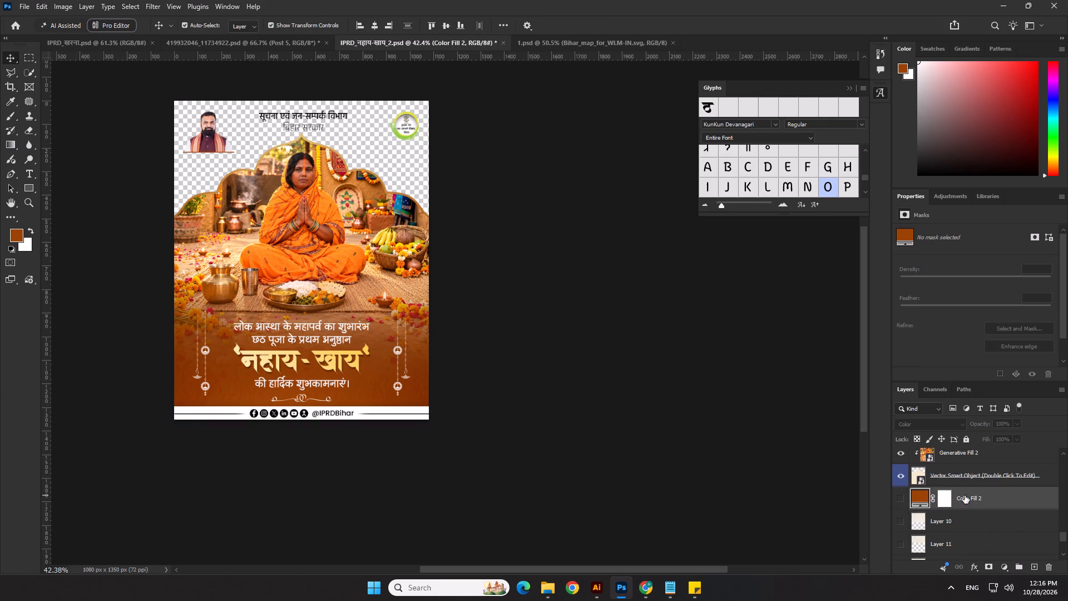
{"action": "key", "text": "ctrl+v"}
Rotate the pasted background 90° and scale it to about 1103 px wide, covering the transparent area behind the poster's header.
{"action": "left_click_drag", "start_coordinate": [446, 102], "coordinate": [441, 112]}
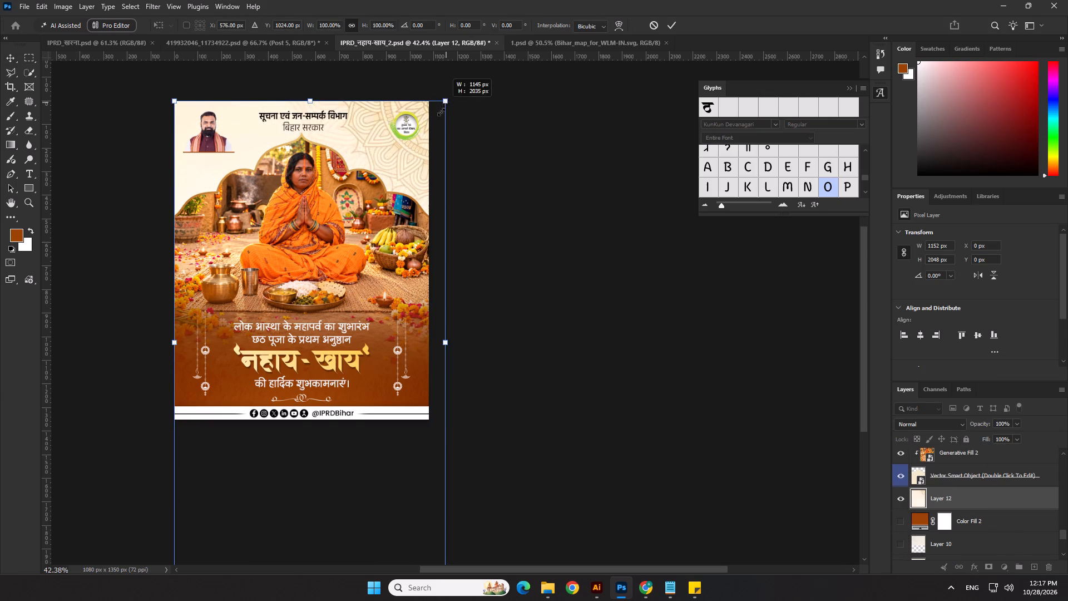
{"action": "left_click_drag", "start_coordinate": [441, 112], "coordinate": [278, 352]}
{"action": "left_click_drag", "start_coordinate": [269, 332], "coordinate": [370, 501]}
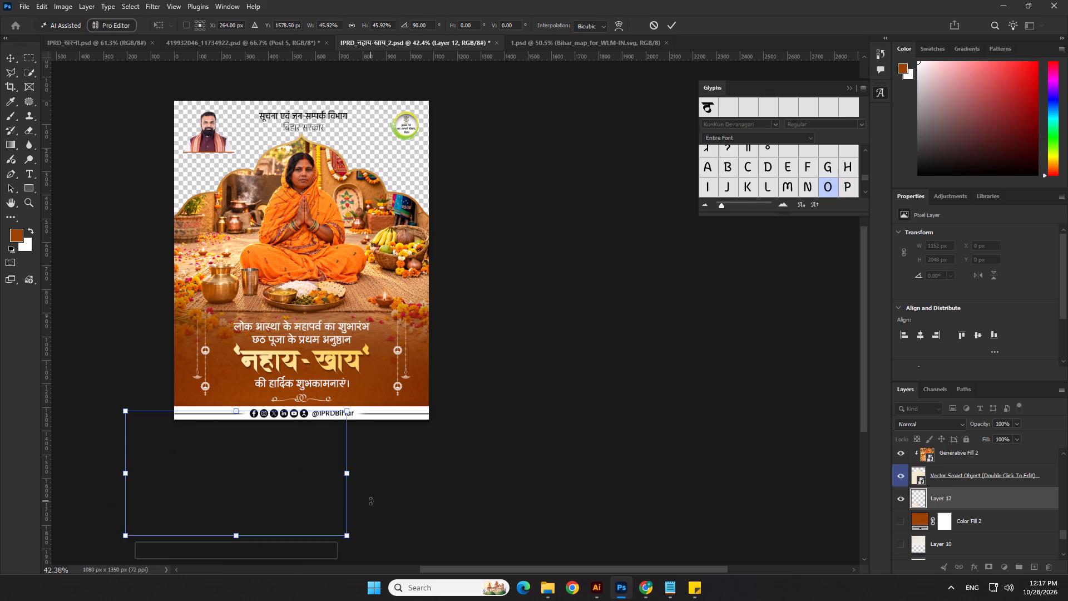
{"action": "left_click_drag", "start_coordinate": [274, 483], "coordinate": [314, 168]}
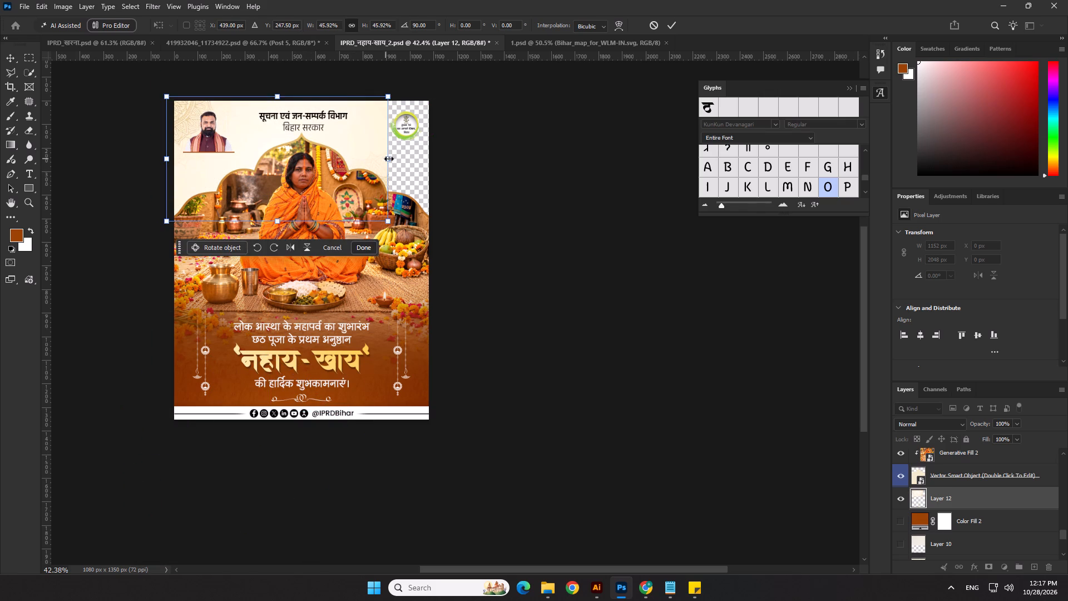
{"action": "left_click_drag", "start_coordinate": [393, 159], "coordinate": [438, 168]}
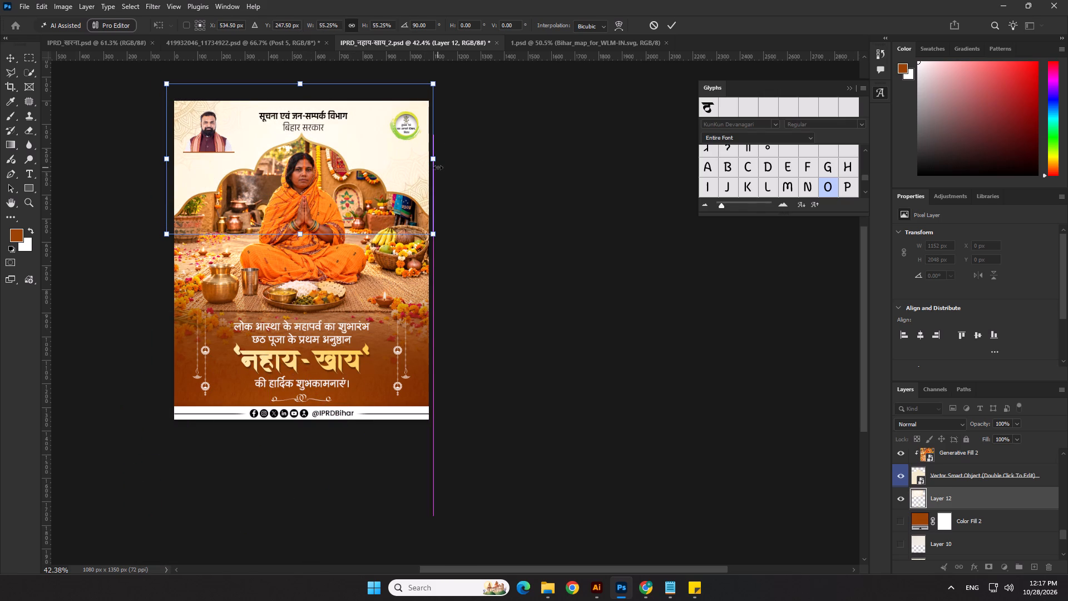
{"action": "scroll", "coordinate": [549, 198], "scroll_direction": "down", "scroll_amount": 10}
{"action": "scroll", "coordinate": [308, 133], "scroll_direction": "up", "scroll_amount": 10}
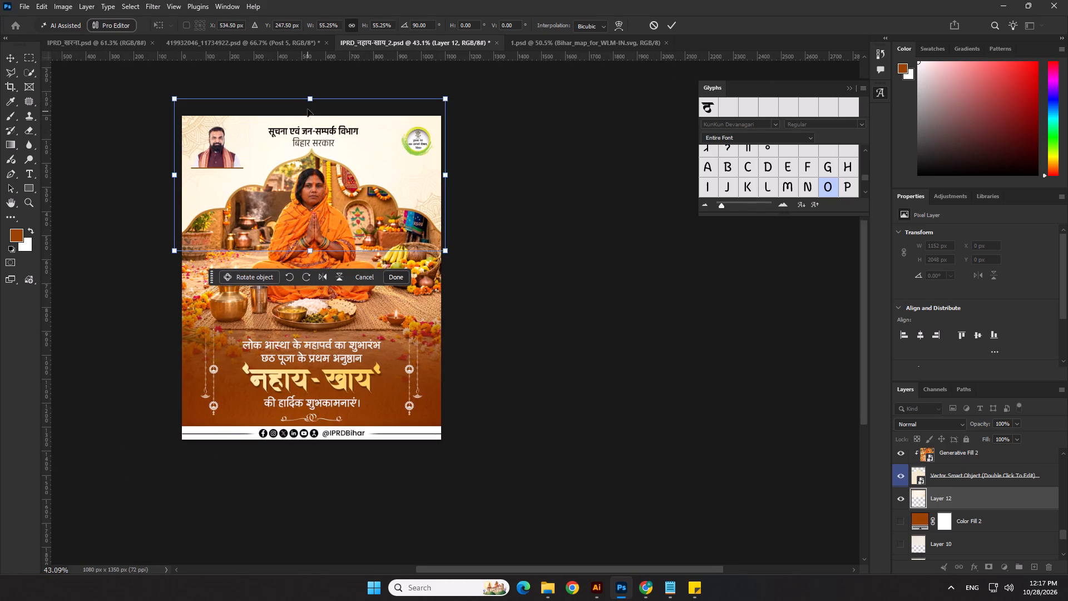
{"action": "left_click", "coordinate": [306, 101]}
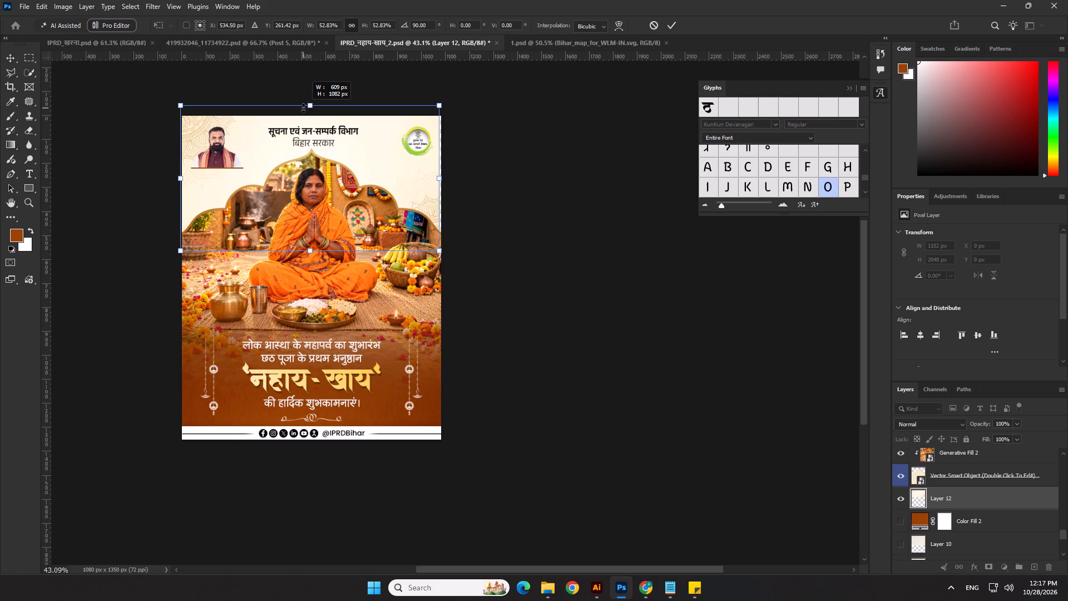
{"action": "key", "text": "Return"}
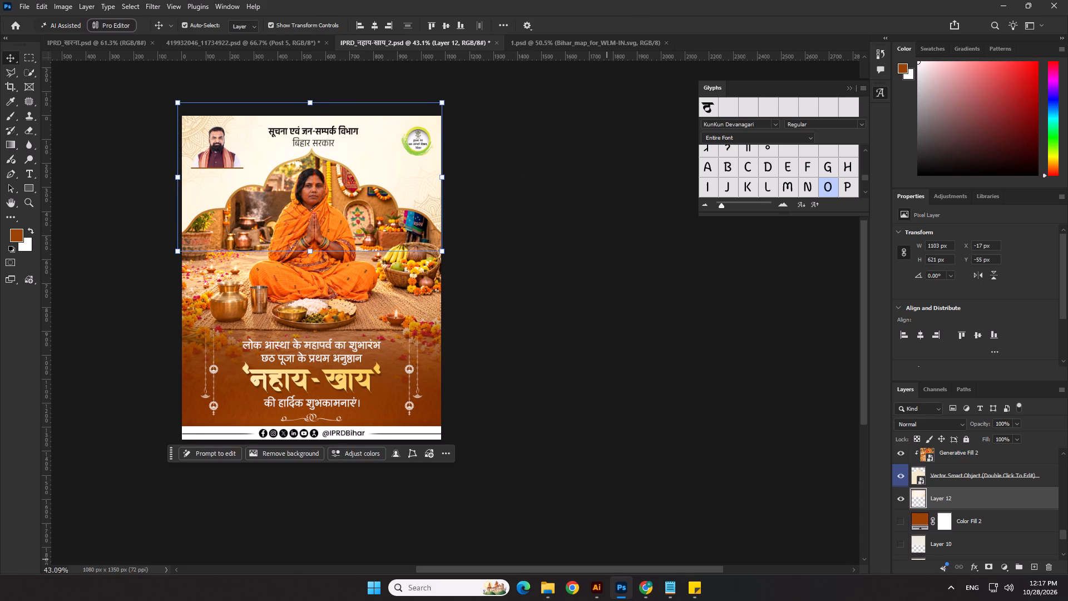
Fit the background to about 1086 x 611 px, aligned with the canvas's upper-left corner.
{"action": "left_click_drag", "start_coordinate": [606, 569], "coordinate": [535, 582]}
{"action": "left_click_drag", "start_coordinate": [867, 354], "coordinate": [866, 307]}
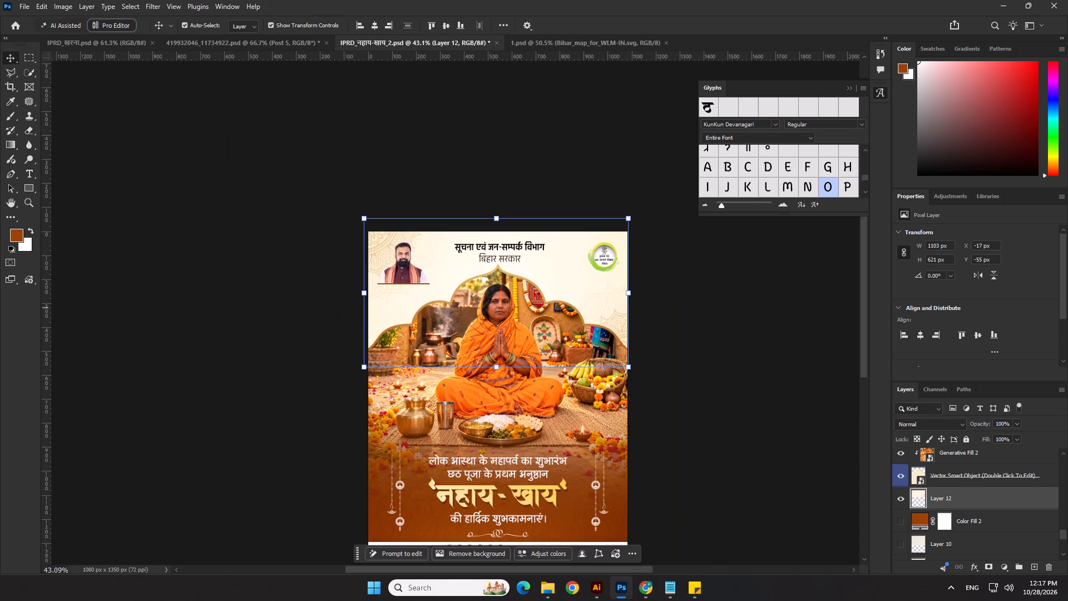
{"action": "left_click_drag", "start_coordinate": [866, 307], "coordinate": [866, 306]}
{"action": "scroll", "coordinate": [705, 341], "scroll_direction": "up", "scroll_amount": 1}
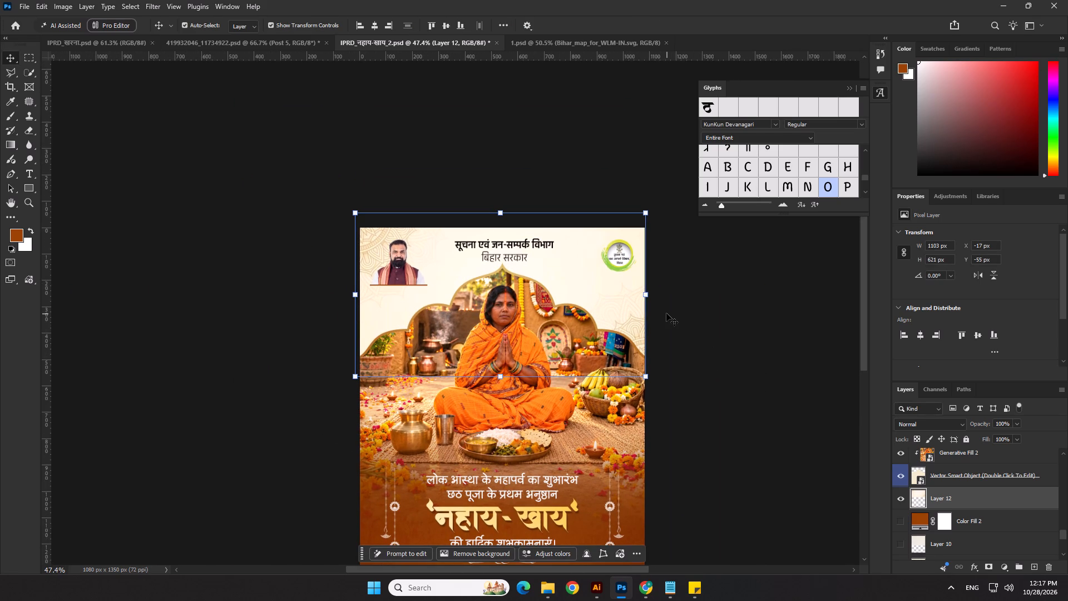
{"action": "key", "text": "Down"}
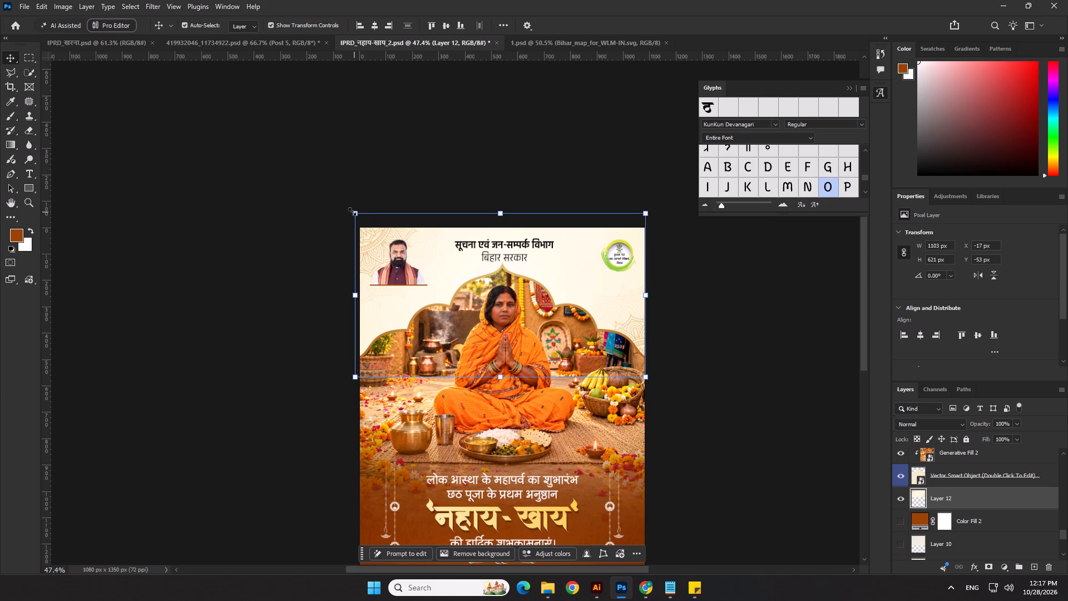
{"action": "left_click_drag", "start_coordinate": [352, 211], "coordinate": [355, 217]}
{"action": "key", "text": "Return"}
Nudge the background layer upward to Y -36 px.
{"action": "left_click", "coordinate": [427, 24]}
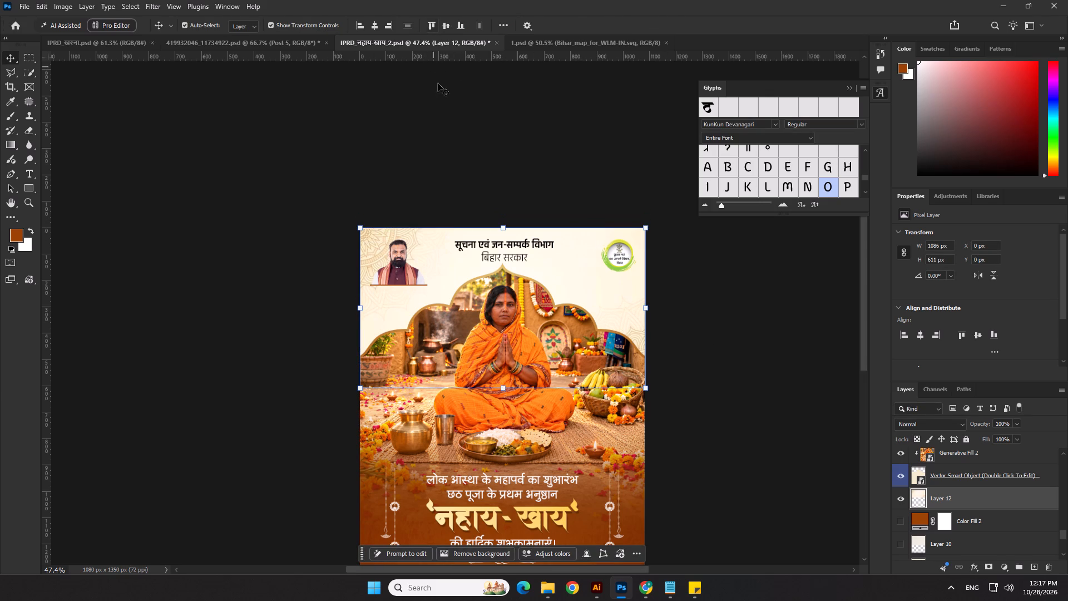
{"action": "left_click", "coordinate": [450, 159]}
{"action": "left_click", "coordinate": [433, 265]}
{"action": "key", "text": "Up"}
{"action": "key", "text": "Up"}
{"action": "key", "text": "Up"}
{"action": "key", "text": "Up"}
{"action": "key", "text": "Up"}
{"action": "key", "text": "Up"}
{"action": "key", "text": "Up"}
{"action": "key", "text": "Up"}
{"action": "key", "text": "Up"}
{"action": "key", "text": "Up"}
{"action": "key", "text": "Up"}
{"action": "key", "text": "Up"}
{"action": "key", "text": "Up"}
{"action": "key", "text": "Up"}
{"action": "key", "text": "Up"}
{"action": "key", "text": "Up"}
{"action": "key", "text": "Up"}
{"action": "key", "text": "Up"}
{"action": "key", "text": "Up"}
{"action": "key", "text": "Up"}
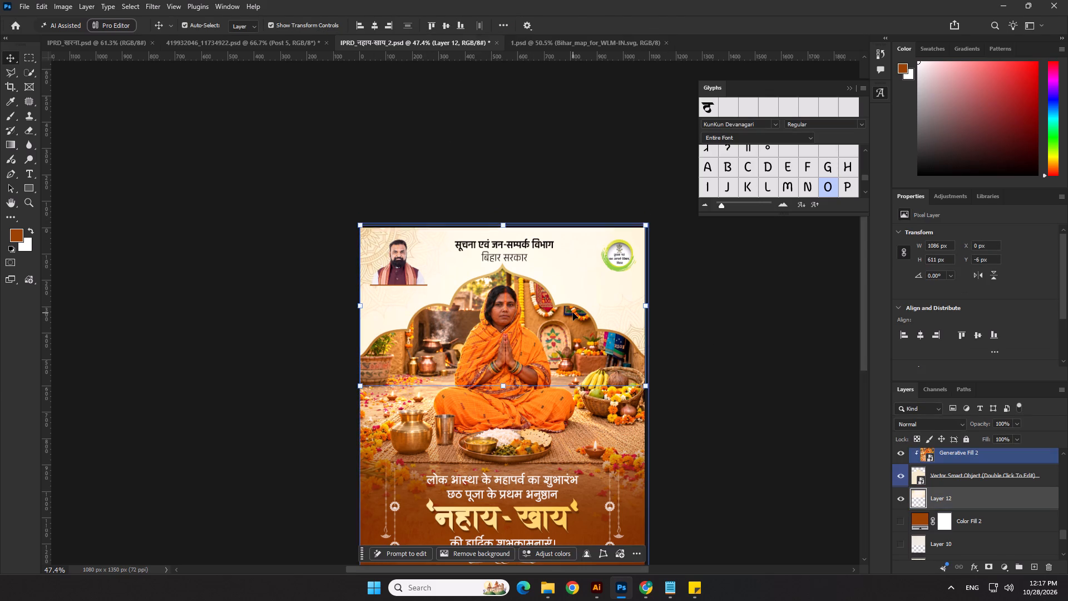
{"action": "key", "text": "Up"}
{"action": "key", "text": "Up"}
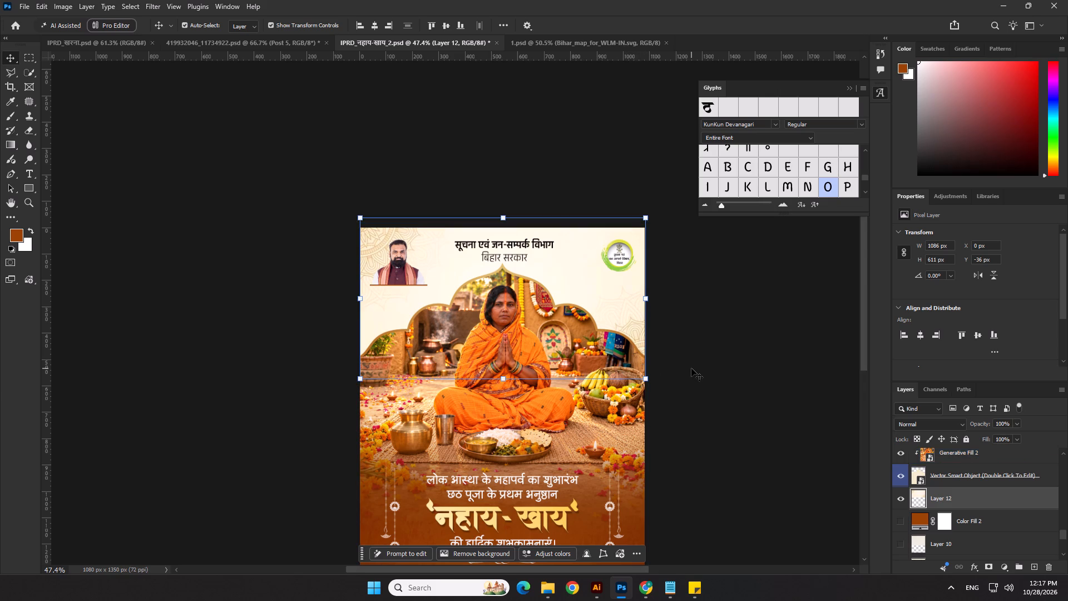
{"action": "key", "text": "Return"}
{"action": "left_click", "coordinate": [686, 323]}
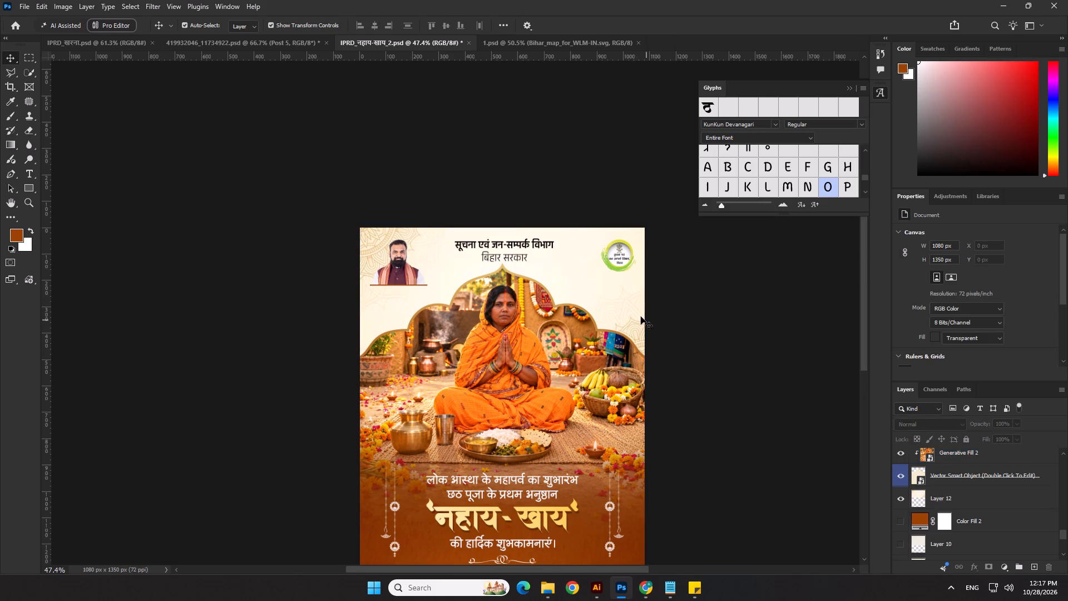
Add a layer mask to Layer 12 and brush black over it to hide the background around the logo.
{"action": "left_click", "coordinate": [638, 314]}
{"action": "left_click", "coordinate": [967, 502]}
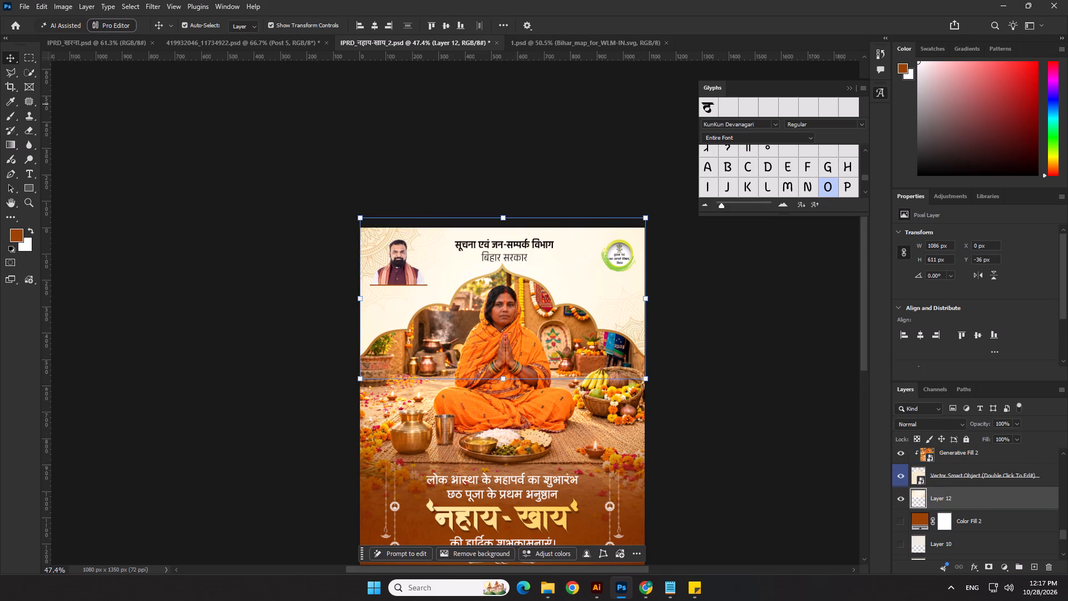
{"action": "left_click", "coordinate": [987, 569]}
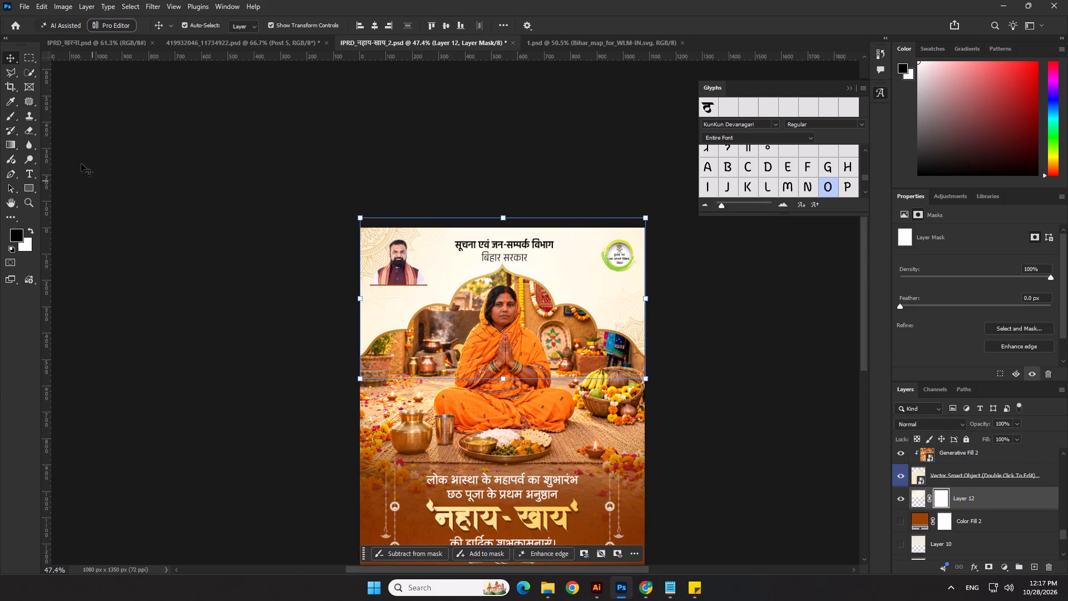
{"action": "left_click", "coordinate": [12, 113]}
{"action": "left_click_drag", "start_coordinate": [673, 255], "coordinate": [630, 372]}
{"action": "left_click_drag", "start_coordinate": [622, 337], "coordinate": [619, 264]}
{"action": "double_click", "coordinate": [619, 245]}
{"action": "left_click", "coordinate": [623, 292]}
{"action": "left_click", "coordinate": [632, 320]}
{"action": "left_click", "coordinate": [638, 329]}
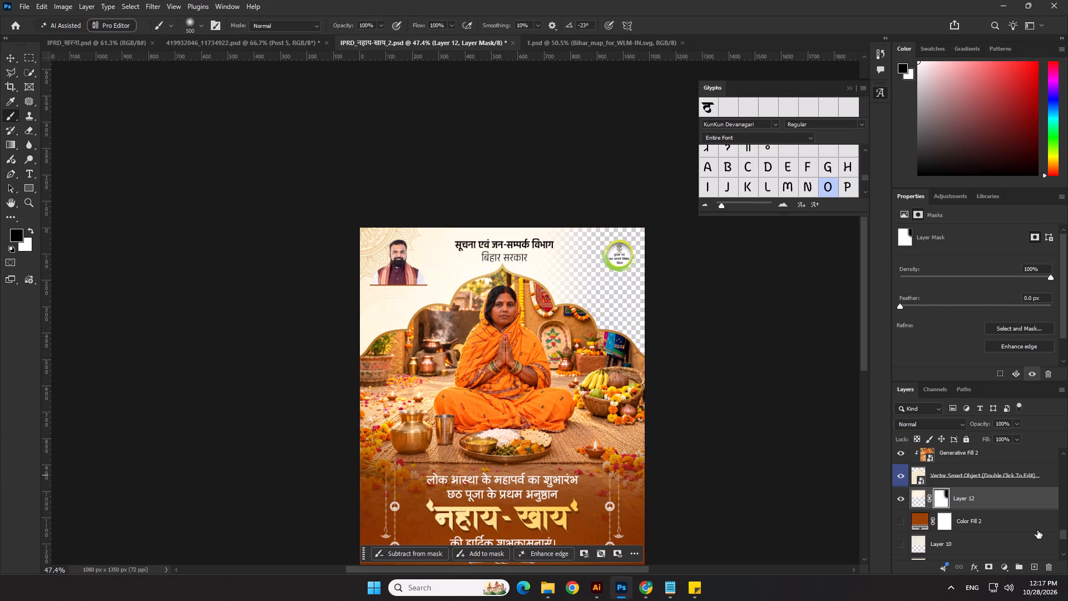
Duplicate the masked background, flip the copy horizontally and place it over the poster's transparent area around the logo.
{"action": "key", "text": "ctrl+c"}
{"action": "key", "text": "ctrl+v"}
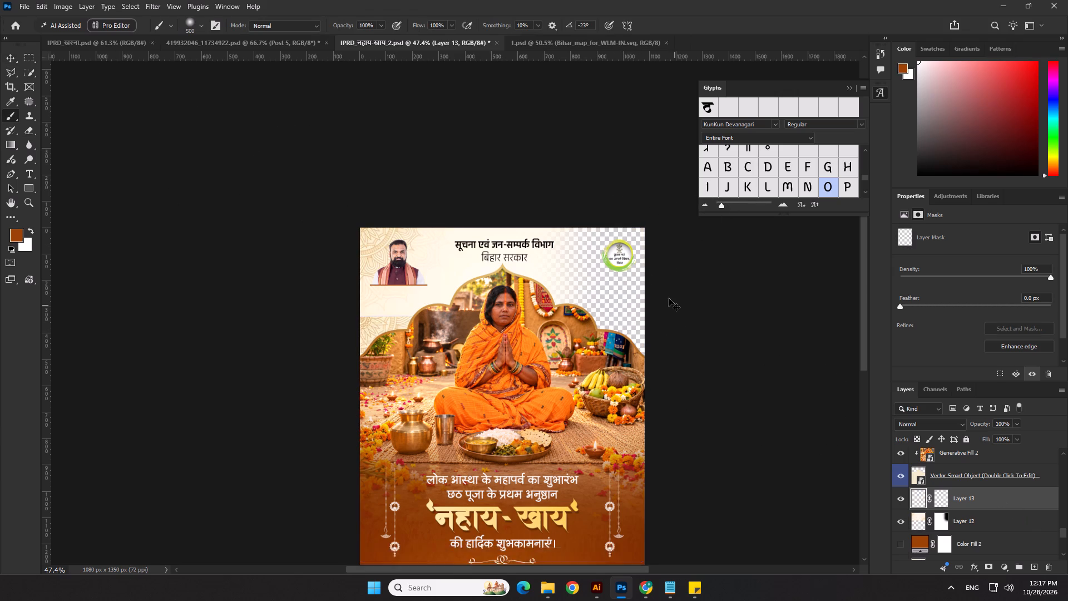
{"action": "left_click", "coordinate": [13, 60]}
{"action": "key", "text": "ctrl+t"}
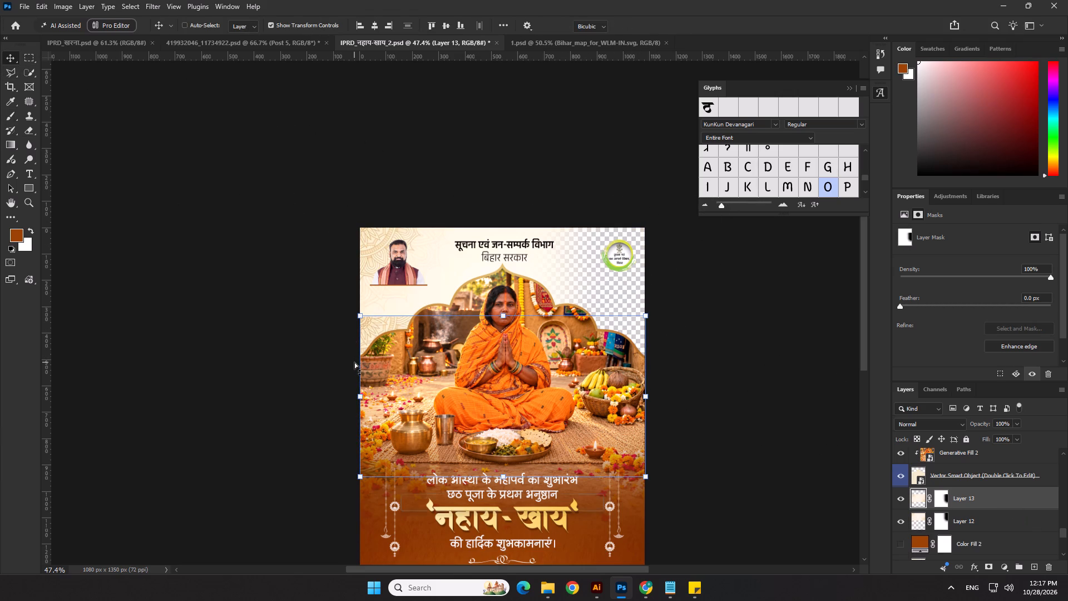
{"action": "right_click", "coordinate": [371, 326]}
{"action": "left_click", "coordinate": [424, 307]}
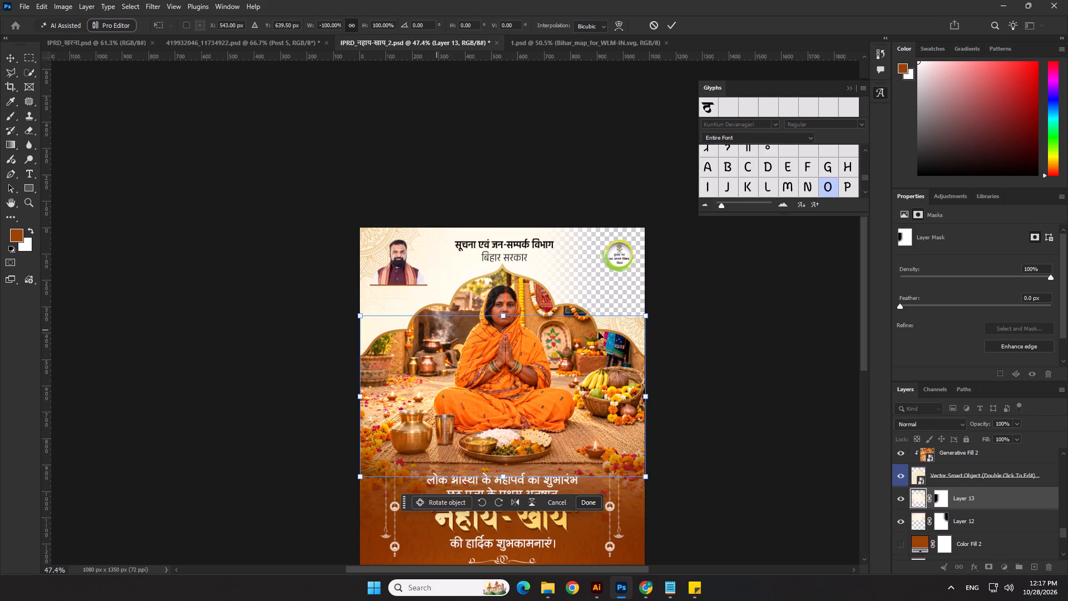
{"action": "left_click_drag", "start_coordinate": [618, 322], "coordinate": [621, 235]}
{"action": "key", "text": "Return"}
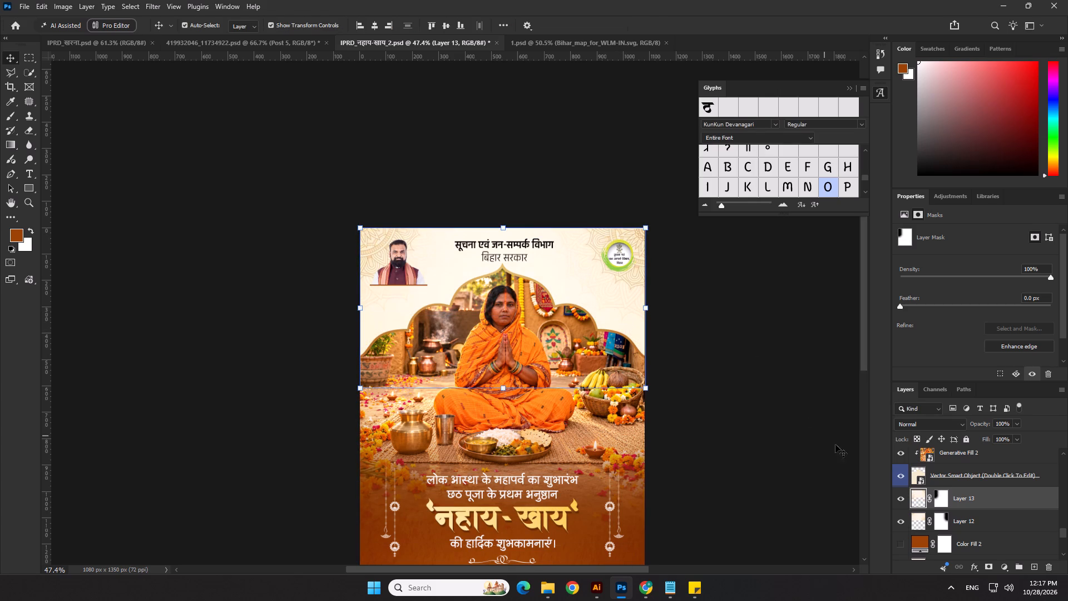
Select Layer 12 together with Layer 13 and nudge both mandala background layers upward to Y -60 px.
{"action": "left_click", "coordinate": [968, 519], "text": "ctrl"}
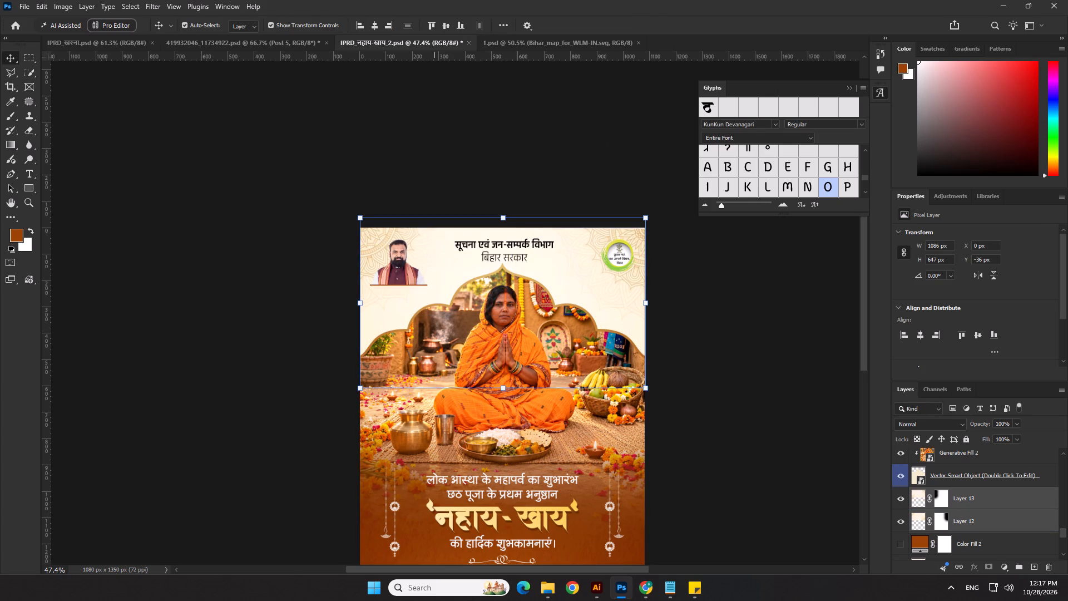
{"action": "left_click", "coordinate": [429, 24]}
{"action": "key", "text": "shift+Up"}
{"action": "key", "text": "shift+Up"}
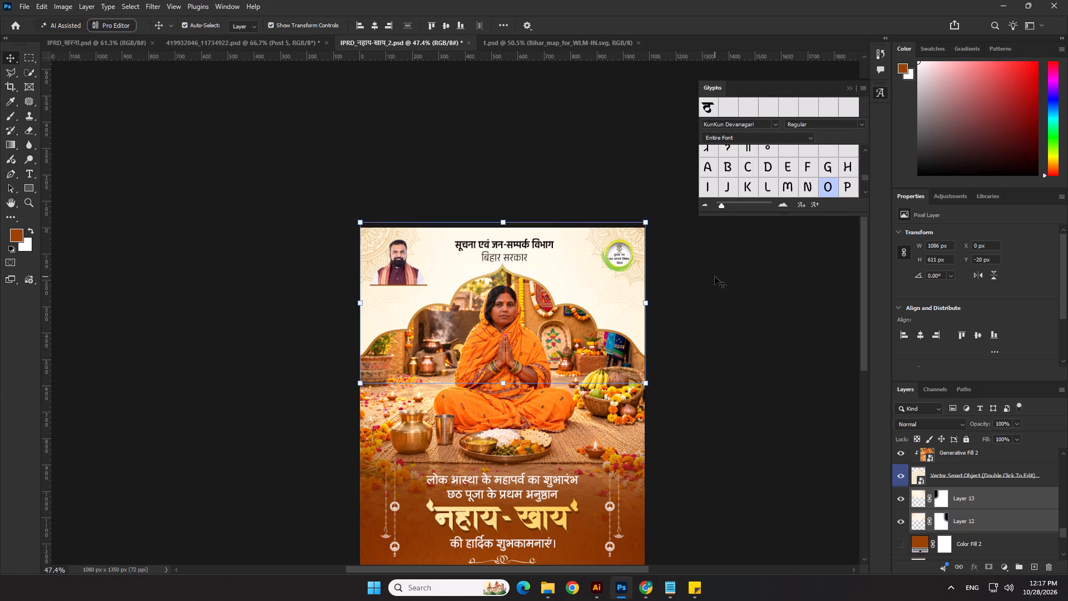
{"action": "key", "text": "shift+Up"}
{"action": "key", "text": "shift+Up"}
{"action": "key", "text": "shift+Up"}
{"action": "key", "text": "shift+Up"}
{"action": "key", "text": "shift+Up"}
{"action": "key", "text": "shift+Up"}
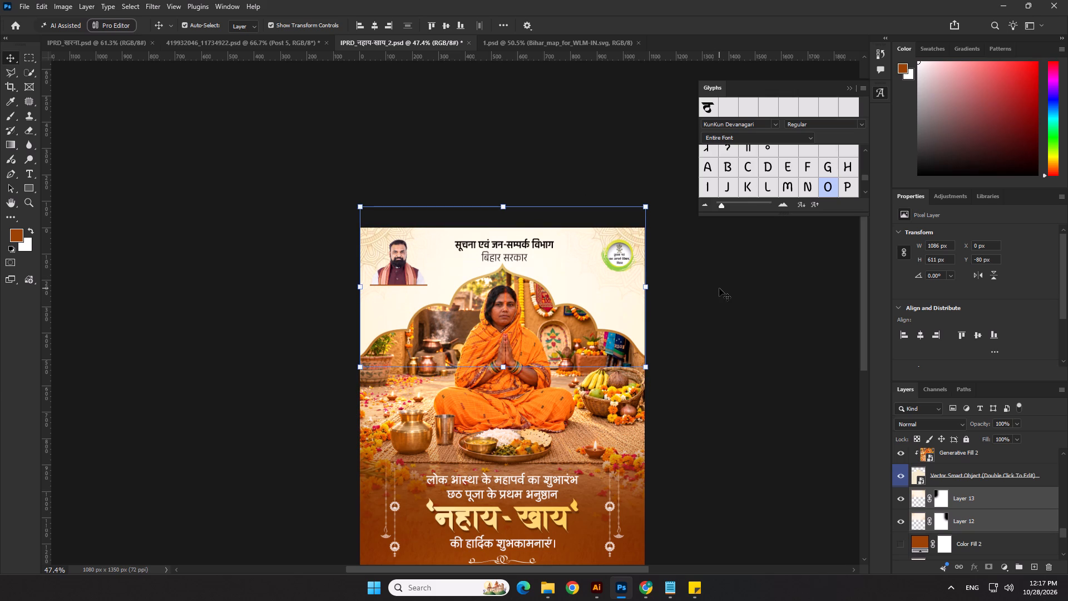
{"action": "key", "text": "shift+Down"}
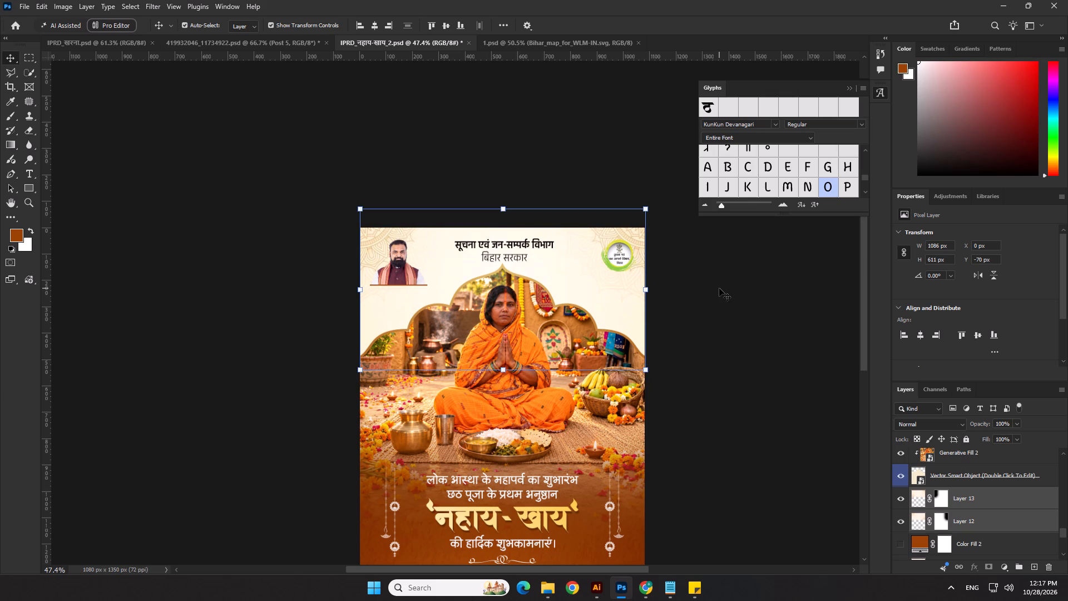
{"action": "key", "text": "shift+Down"}
{"action": "key", "text": "shift+Up"}
{"action": "key", "text": "shift+Down"}
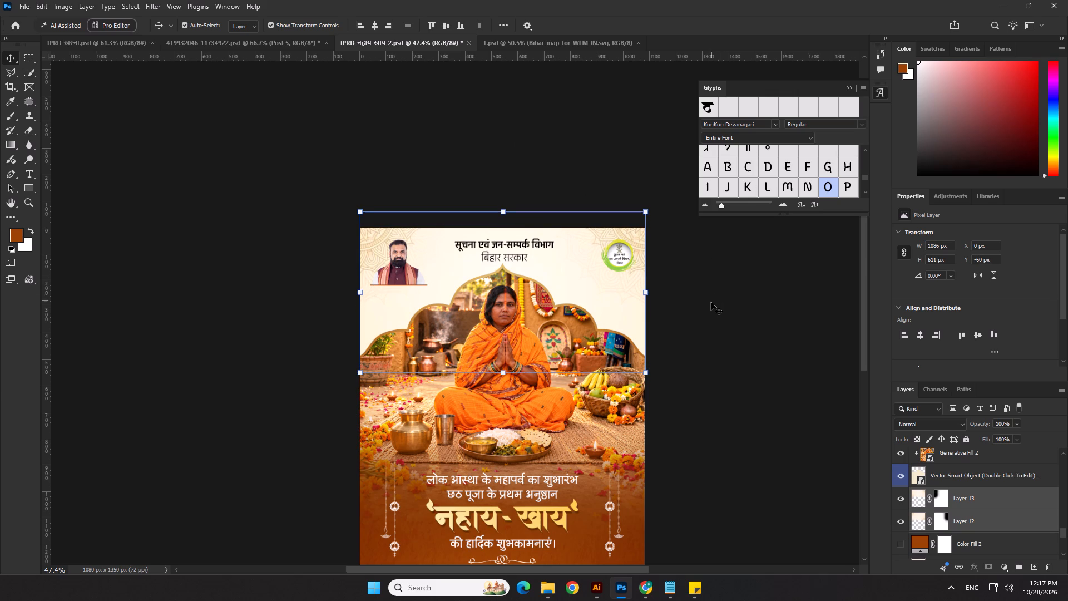
{"action": "key", "text": "Return"}
{"action": "left_click", "coordinate": [710, 304]}
Toggle the visibility of Layer 13 and Layer 12 off and on to check each background half.
{"action": "left_click", "coordinate": [628, 295]}
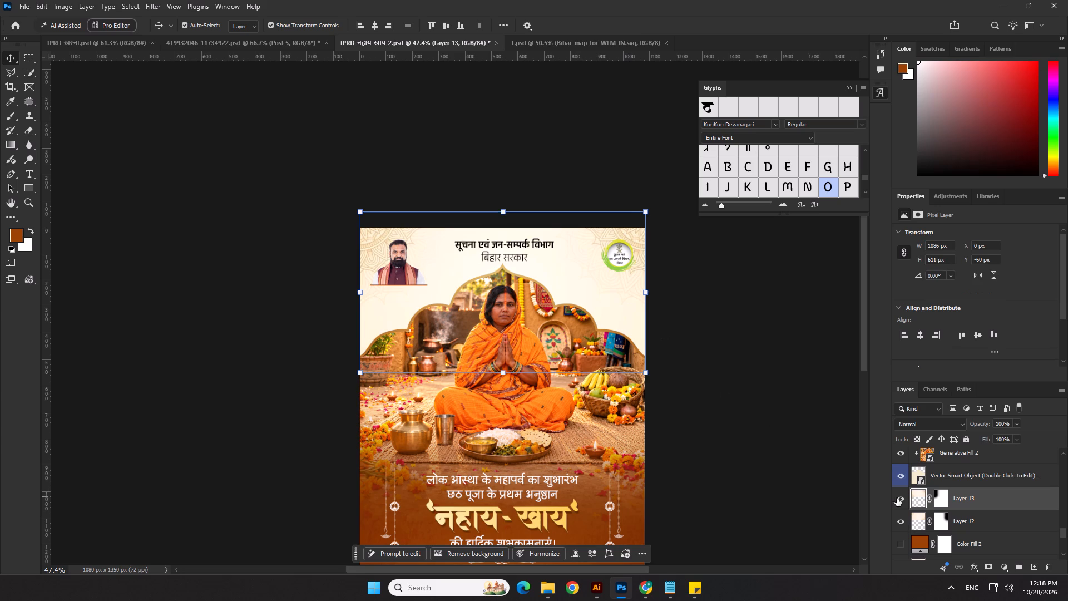
{"action": "left_click", "coordinate": [897, 498]}
{"action": "left_click", "coordinate": [897, 498]}
{"action": "left_click", "coordinate": [898, 520]}
{"action": "left_click", "coordinate": [898, 520]}
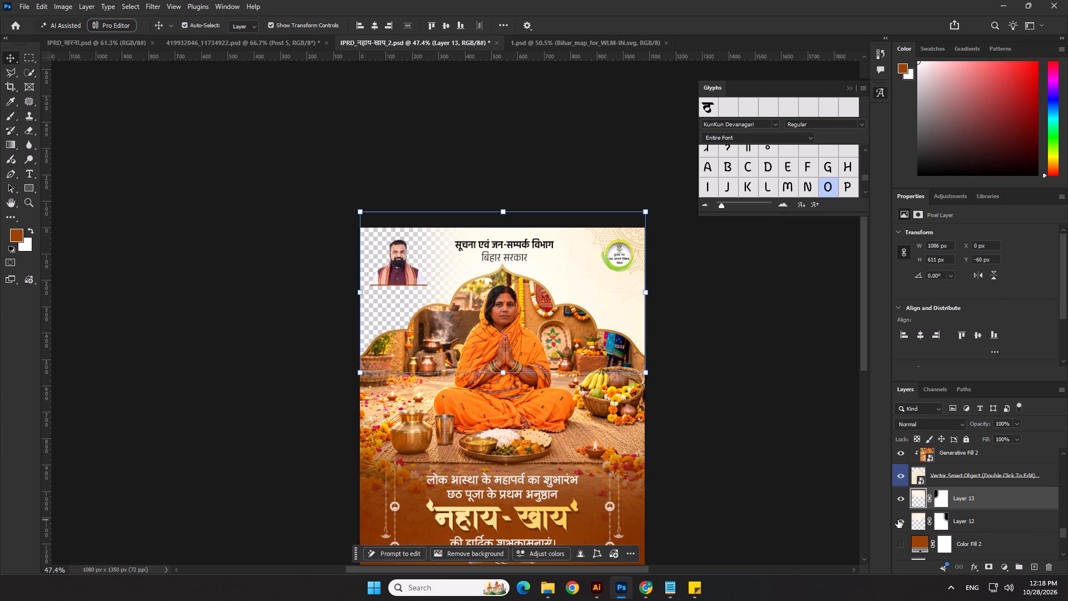
{"action": "left_click", "coordinate": [714, 366]}
Save the नहाय-खाय poster document.
{"action": "scroll", "coordinate": [539, 331], "scroll_direction": "down", "scroll_amount": 5}
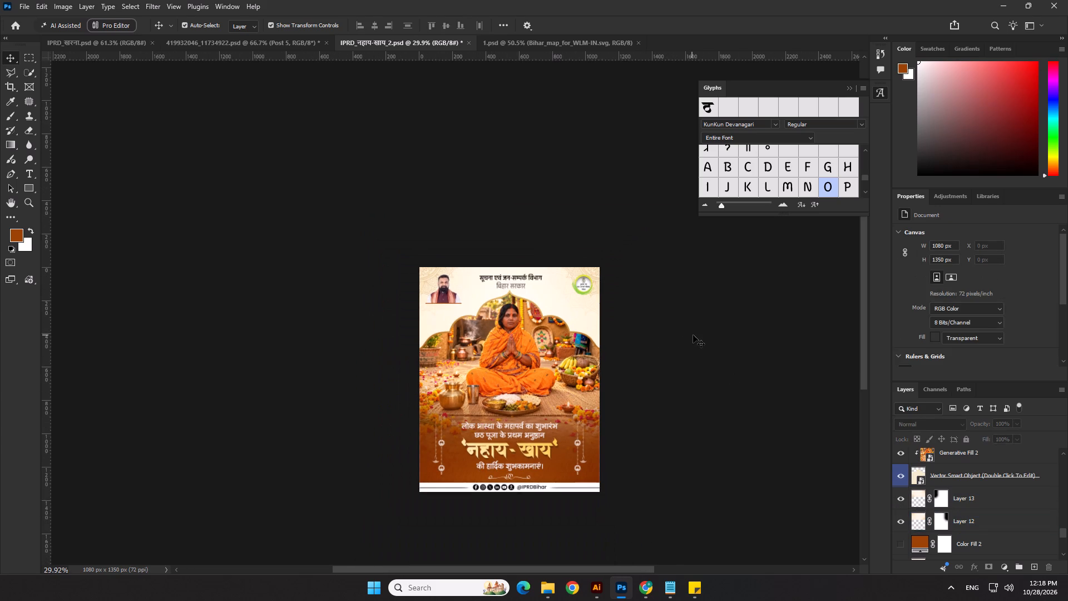
{"action": "left_click", "coordinate": [693, 335]}
{"action": "key", "text": "ctrl+s"}
Recolour the Color Fill 1 layer behind the lower greeting text to a pale golden cream.
{"action": "scroll", "coordinate": [615, 348], "scroll_direction": "up", "scroll_amount": 3}
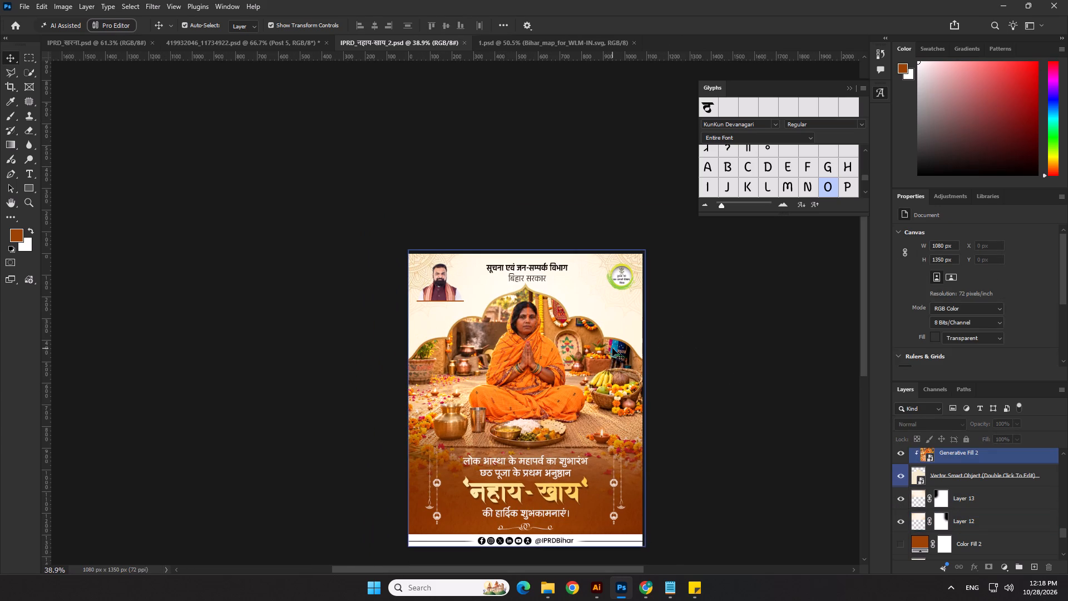
{"action": "scroll", "coordinate": [611, 348], "scroll_direction": "down", "scroll_amount": 4}
{"action": "scroll", "coordinate": [625, 488], "scroll_direction": "up", "scroll_amount": 3}
{"action": "left_click", "coordinate": [639, 490]}
{"action": "scroll", "coordinate": [956, 534], "scroll_direction": "down", "scroll_amount": 1}
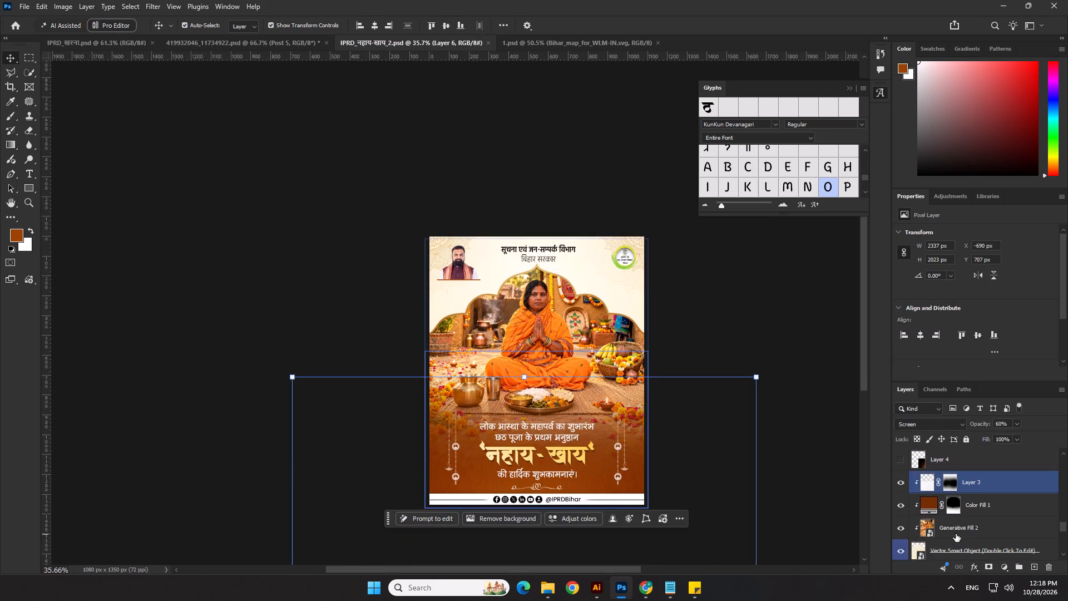
{"action": "scroll", "coordinate": [956, 534], "scroll_direction": "down", "scroll_amount": 1}
{"action": "scroll", "coordinate": [953, 532], "scroll_direction": "up", "scroll_amount": 2}
{"action": "double_click", "coordinate": [932, 546]}
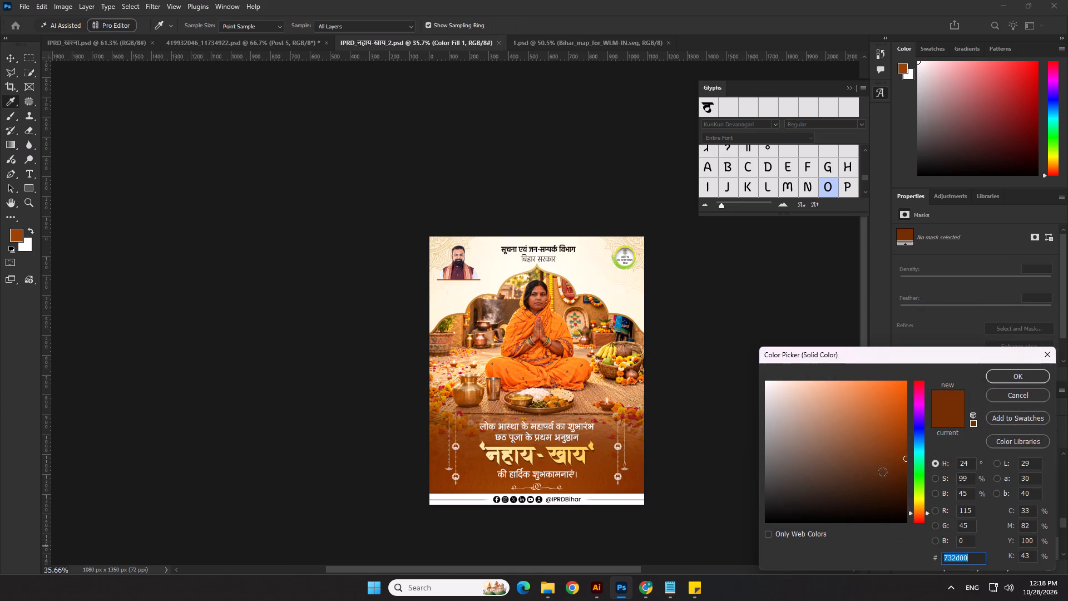
{"action": "left_click", "coordinate": [922, 504]}
{"action": "left_click_drag", "start_coordinate": [828, 409], "coordinate": [820, 396]}
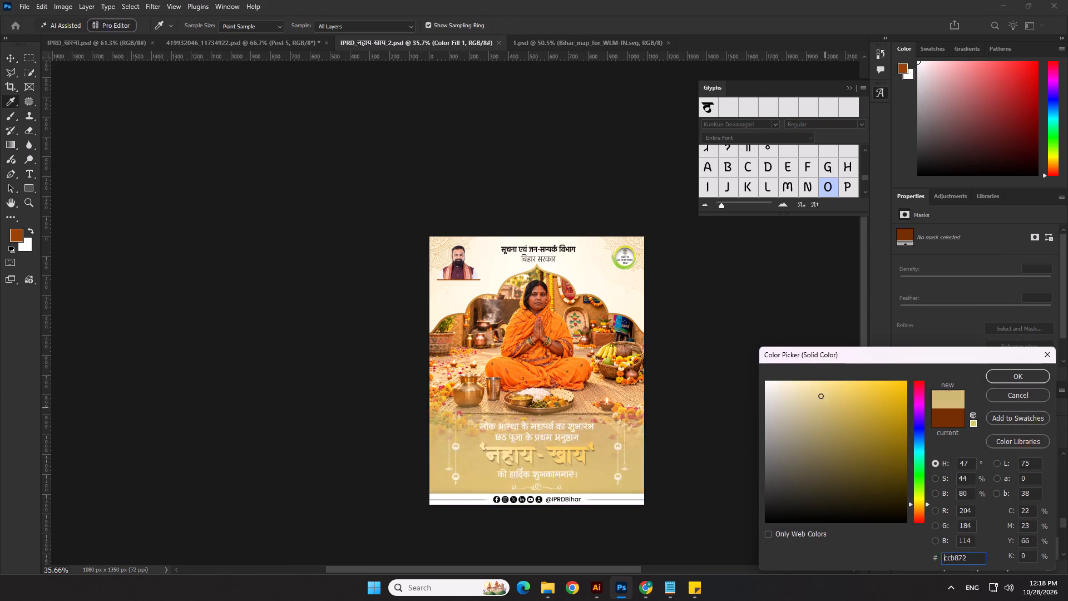
{"action": "left_click_drag", "start_coordinate": [820, 396], "coordinate": [838, 379]}
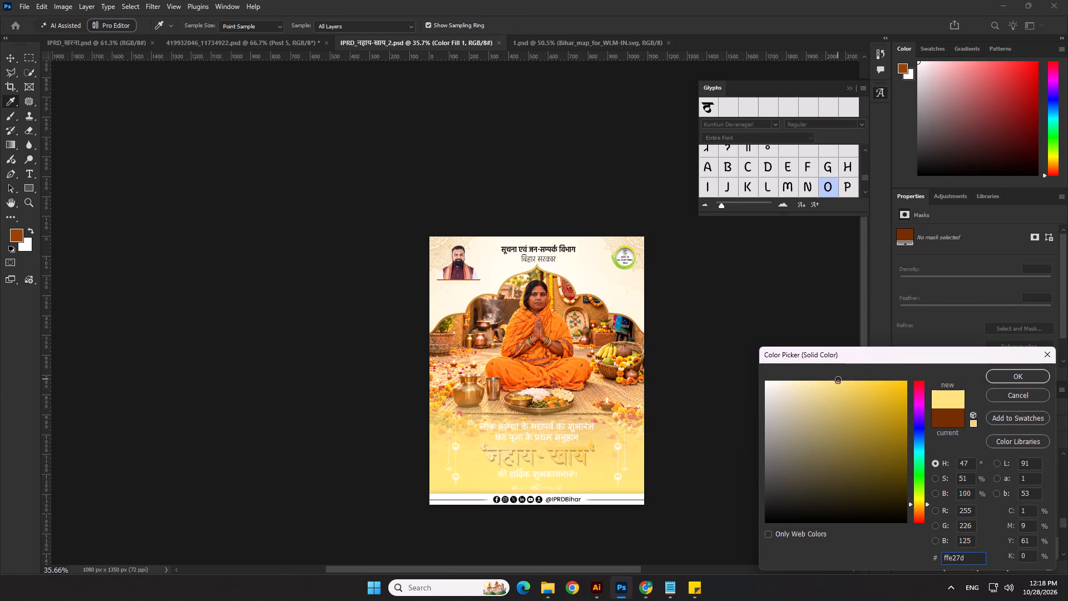
{"action": "left_click_drag", "start_coordinate": [838, 379], "coordinate": [837, 379]}
{"action": "left_click", "coordinate": [619, 282]}
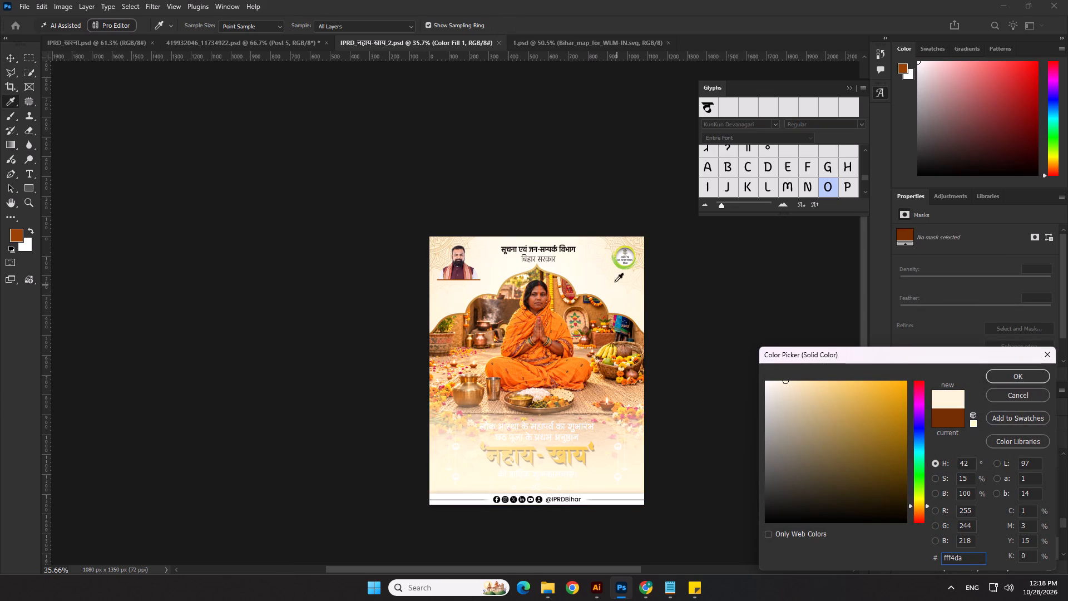
{"action": "left_click", "coordinate": [819, 388]}
{"action": "left_click_drag", "start_coordinate": [815, 387], "coordinate": [823, 381]}
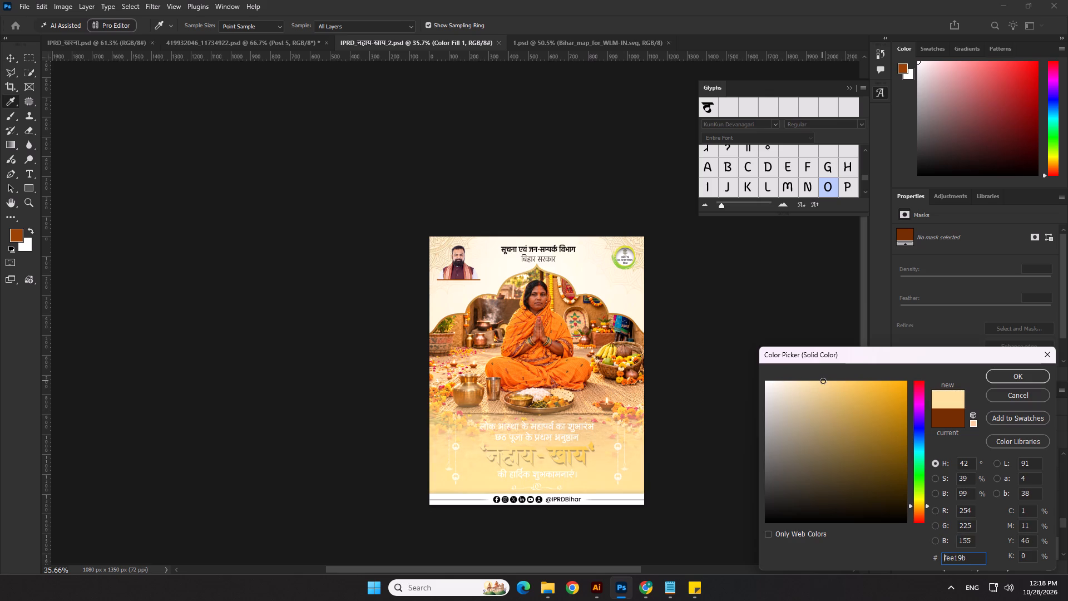
{"action": "left_click_drag", "start_coordinate": [823, 381], "coordinate": [820, 378]}
{"action": "left_click", "coordinate": [1036, 375]}
{"action": "left_click", "coordinate": [793, 375]}
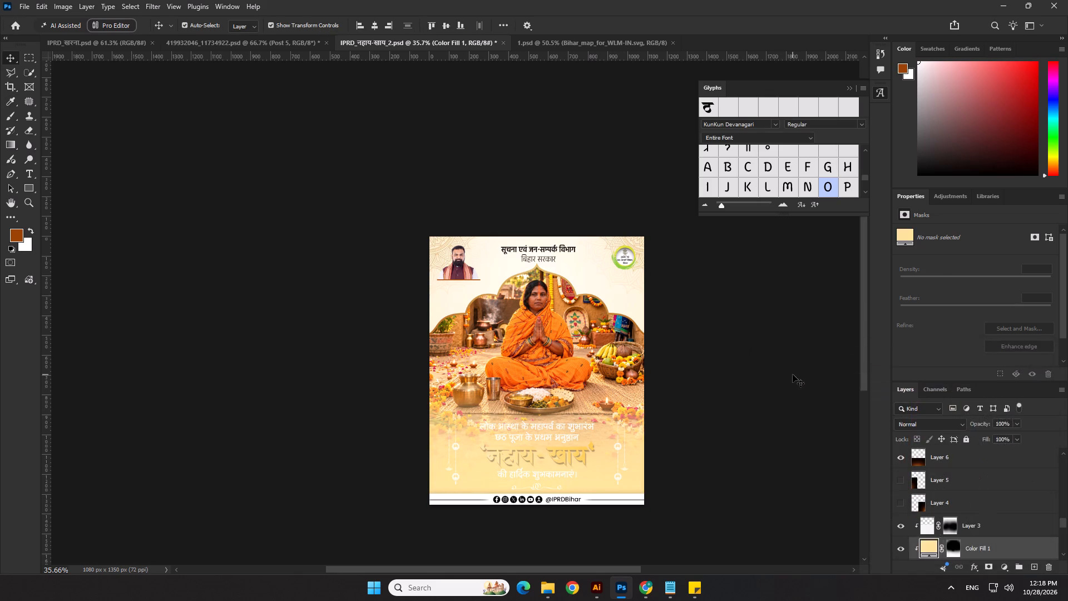
Set the text colour of लोक आस्था के महापर्व का शुभारंभ and छठ पूजा के प्रथम अनुष्ठान to dark brown #622806.
{"action": "scroll", "coordinate": [501, 451], "scroll_direction": "up", "scroll_amount": 5}
{"action": "left_click", "coordinate": [550, 428]}
{"action": "scroll", "coordinate": [635, 413], "scroll_direction": "up", "scroll_amount": 3}
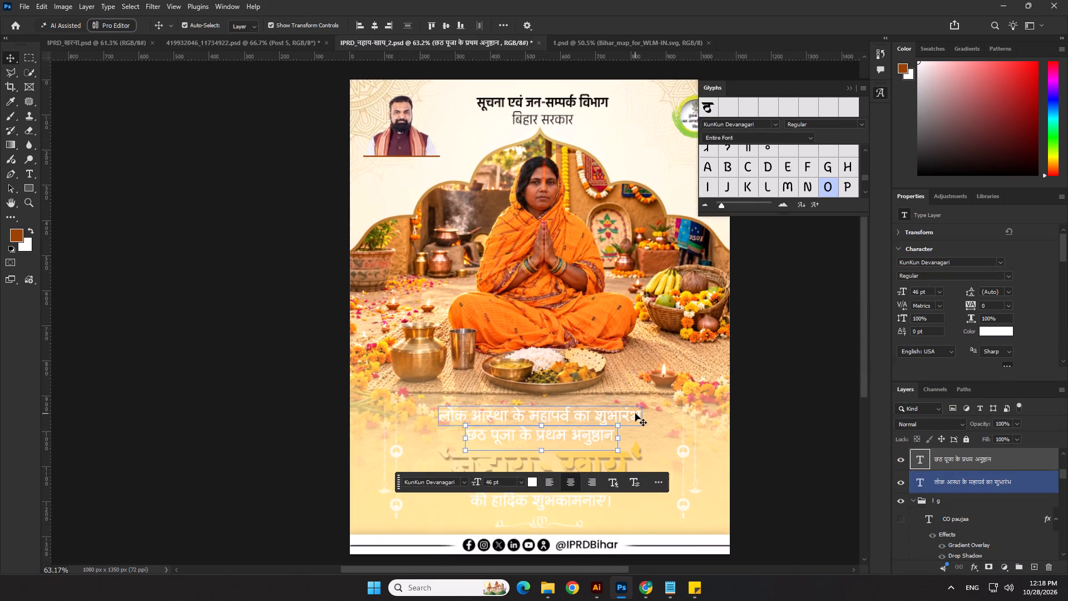
{"action": "left_click", "coordinate": [635, 413], "text": "shift"}
{"action": "left_click", "coordinate": [1007, 331]}
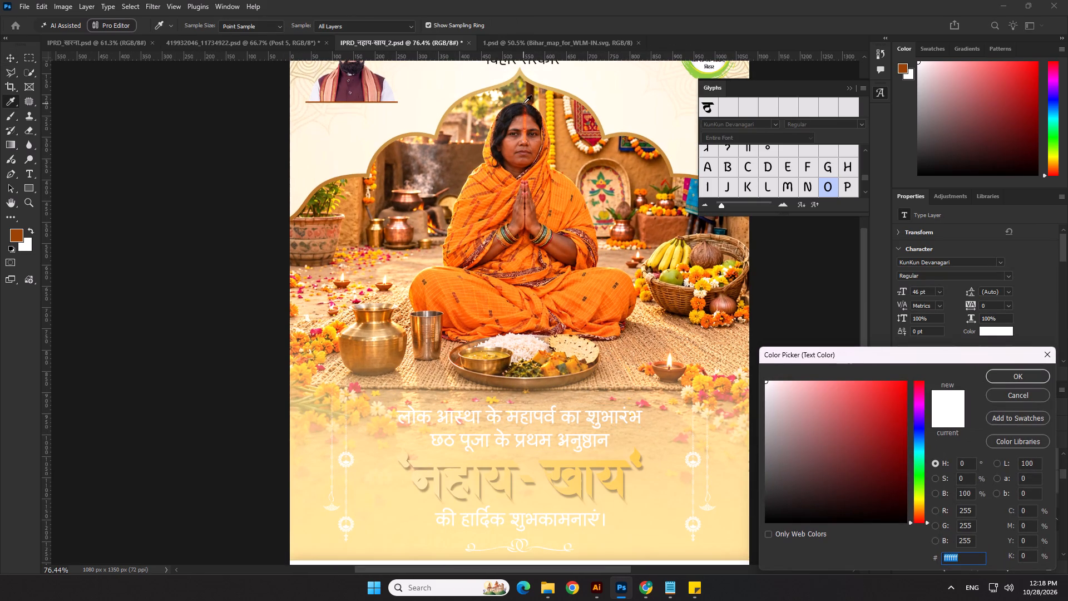
{"action": "left_click", "coordinate": [593, 112]}
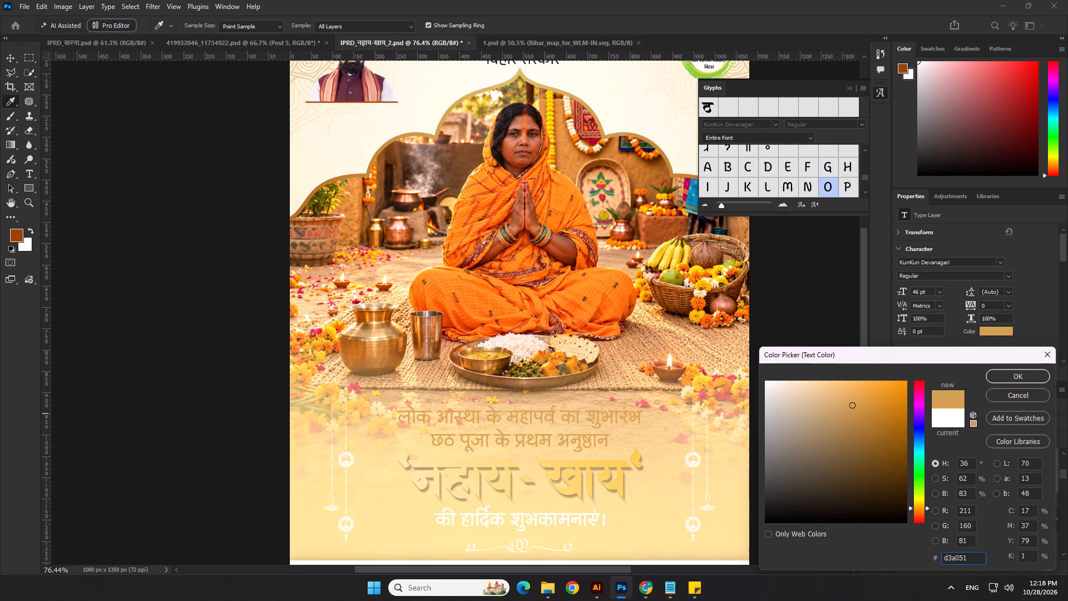
{"action": "left_click", "coordinate": [877, 437]}
{"action": "left_click", "coordinate": [887, 466]}
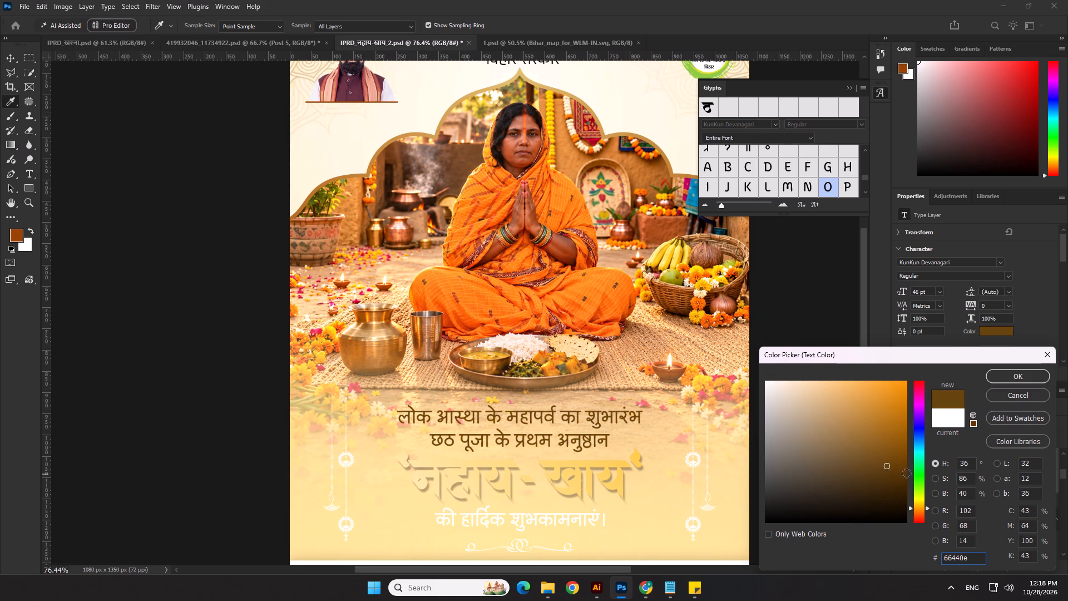
{"action": "left_click", "coordinate": [922, 514]}
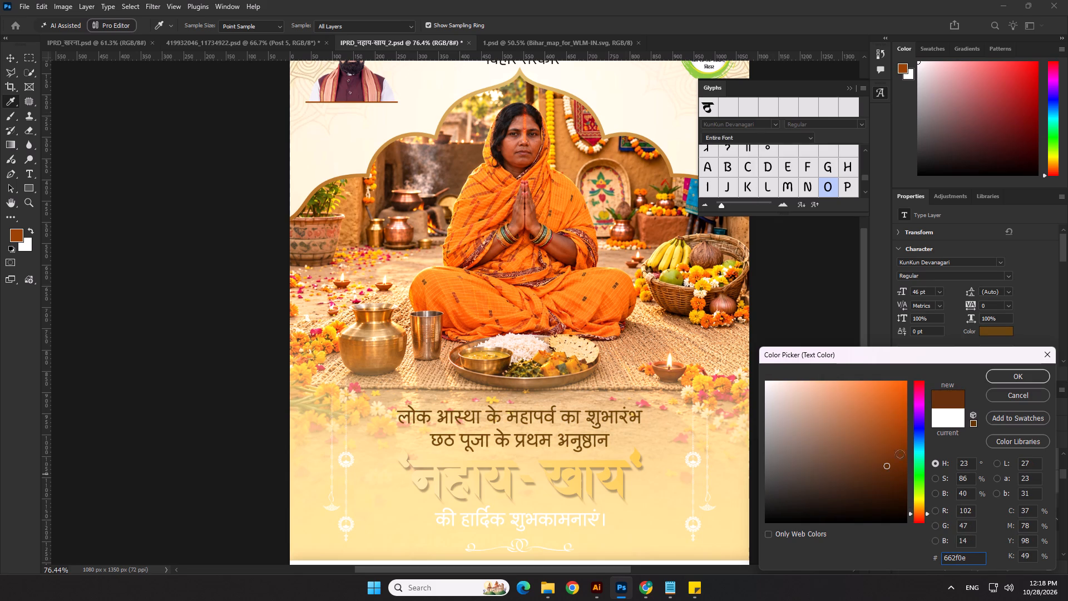
{"action": "left_click", "coordinate": [897, 459]}
{"action": "left_click", "coordinate": [898, 468]}
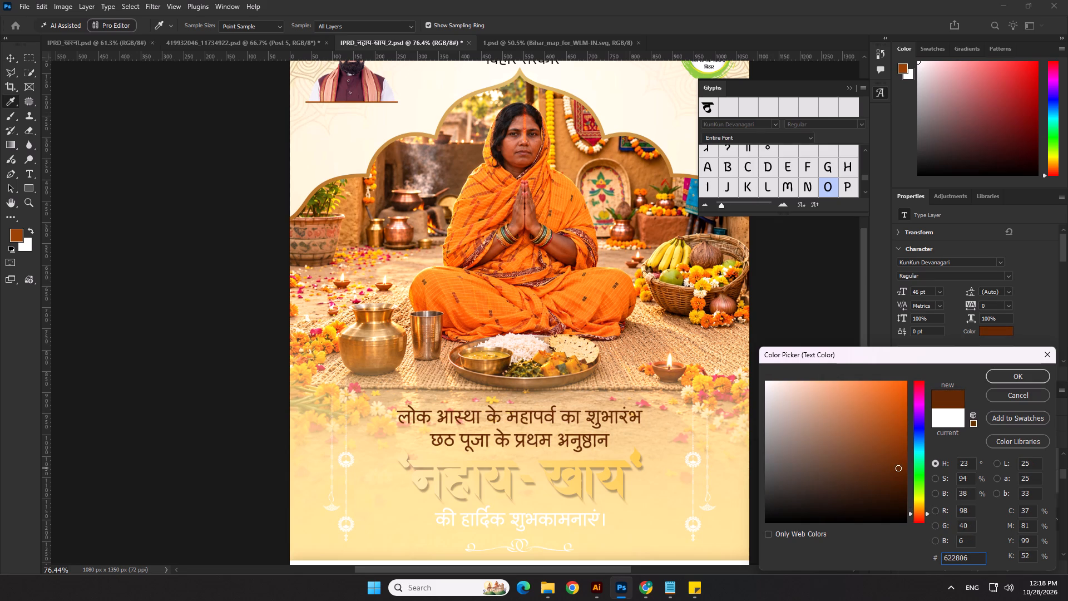
{"action": "left_click", "coordinate": [1014, 379]}
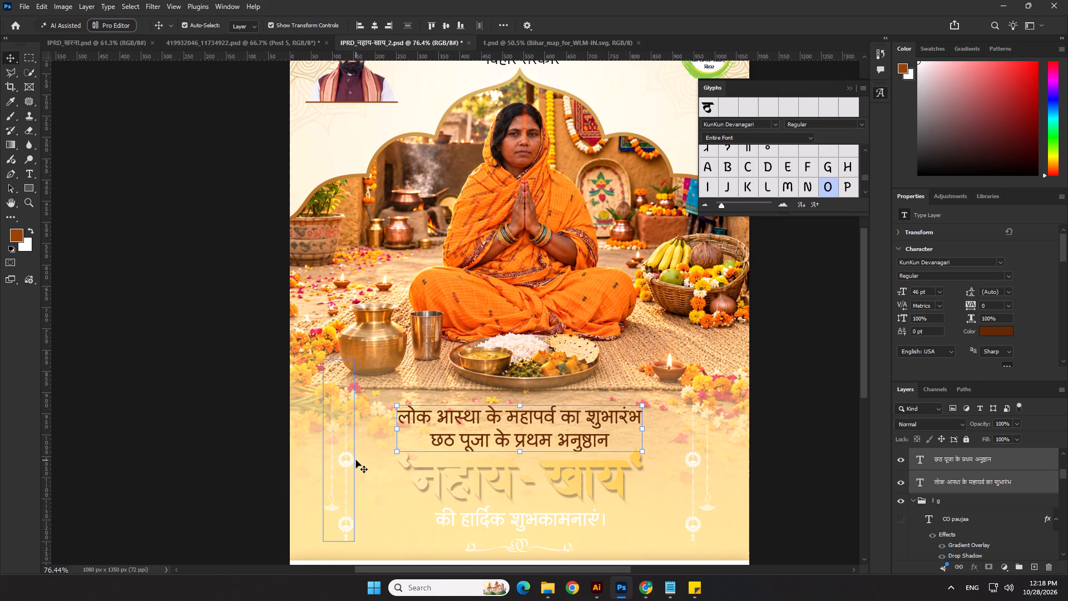
{"action": "scroll", "coordinate": [356, 460], "scroll_direction": "down", "scroll_amount": 7}
{"action": "left_click", "coordinate": [760, 297]}
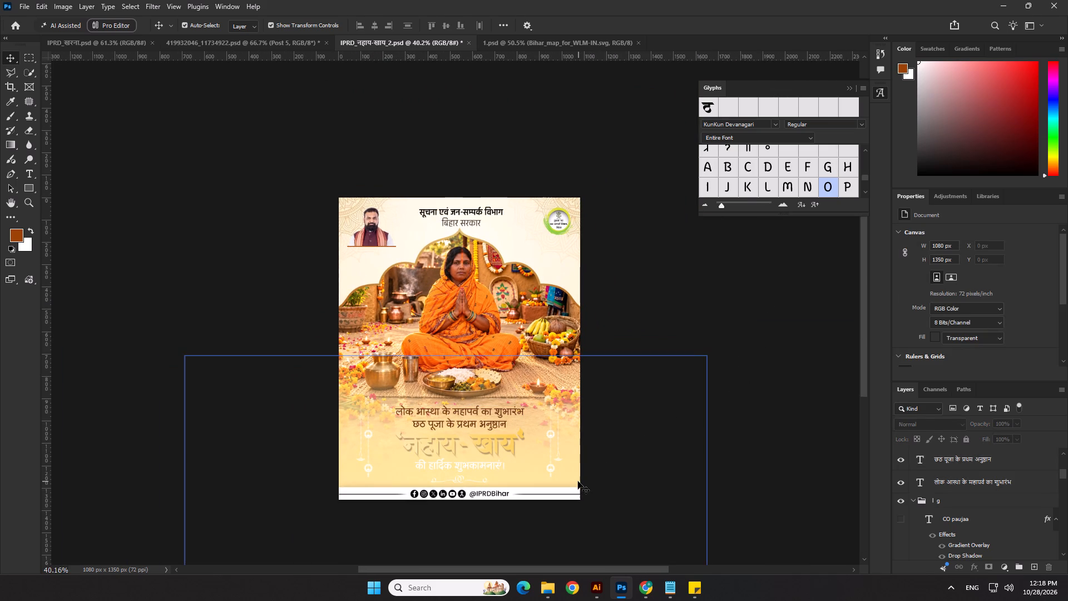
Switch to Chrome and look through the Pinterest background pins, going back to the earlier pin's suggestions.
{"action": "left_click", "coordinate": [575, 481]}
{"action": "key", "text": "alt+Tab"}
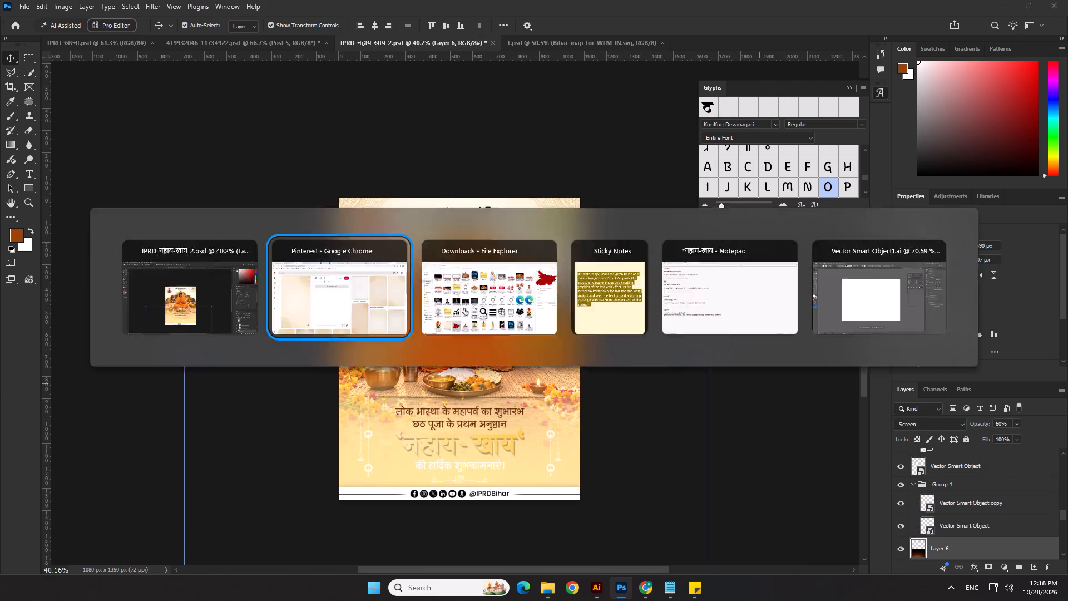
{"action": "scroll", "coordinate": [616, 338], "scroll_direction": "down", "scroll_amount": 8}
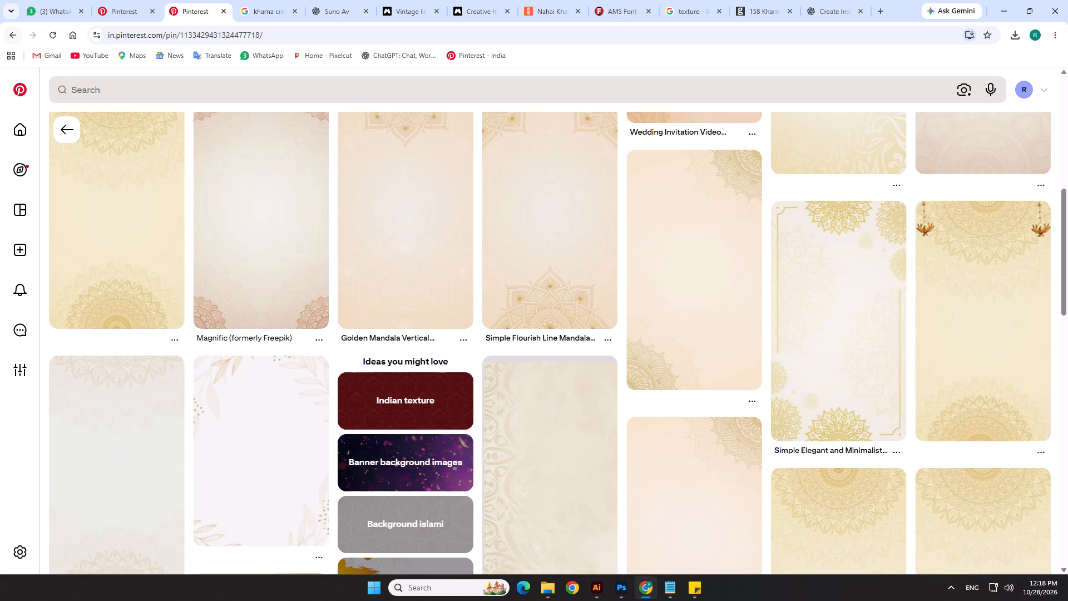
{"action": "left_click", "coordinate": [12, 37]}
{"action": "left_click", "coordinate": [12, 37]}
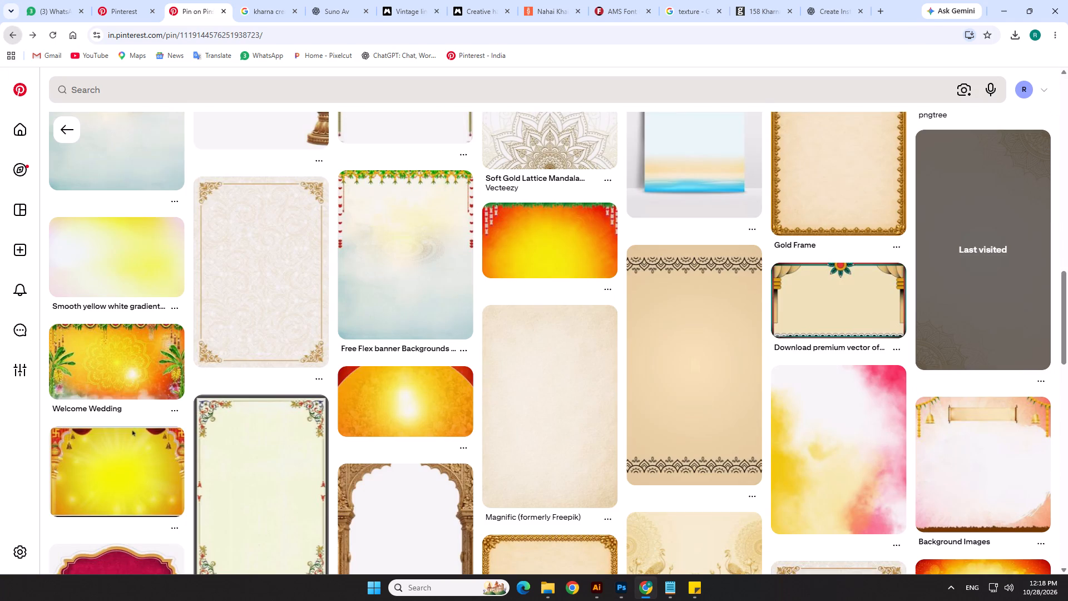
Open the RAW DATA folder on New Volume (E:) and look through its images for a background texture.
{"action": "left_click", "coordinate": [1067, 600]}
{"action": "double_click", "coordinate": [19, 26]}
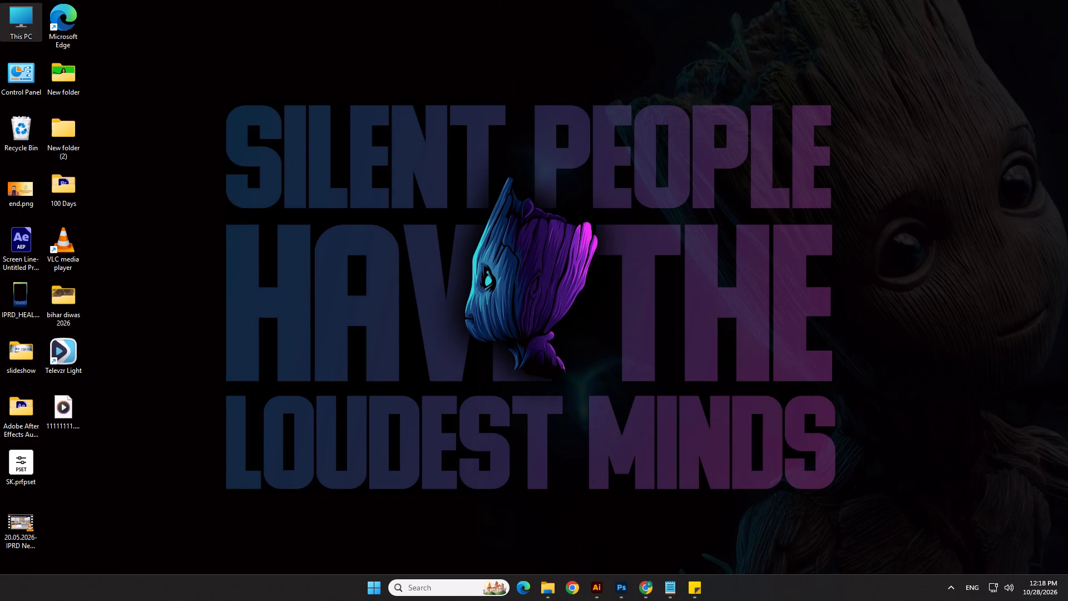
{"action": "double_click", "coordinate": [411, 105]}
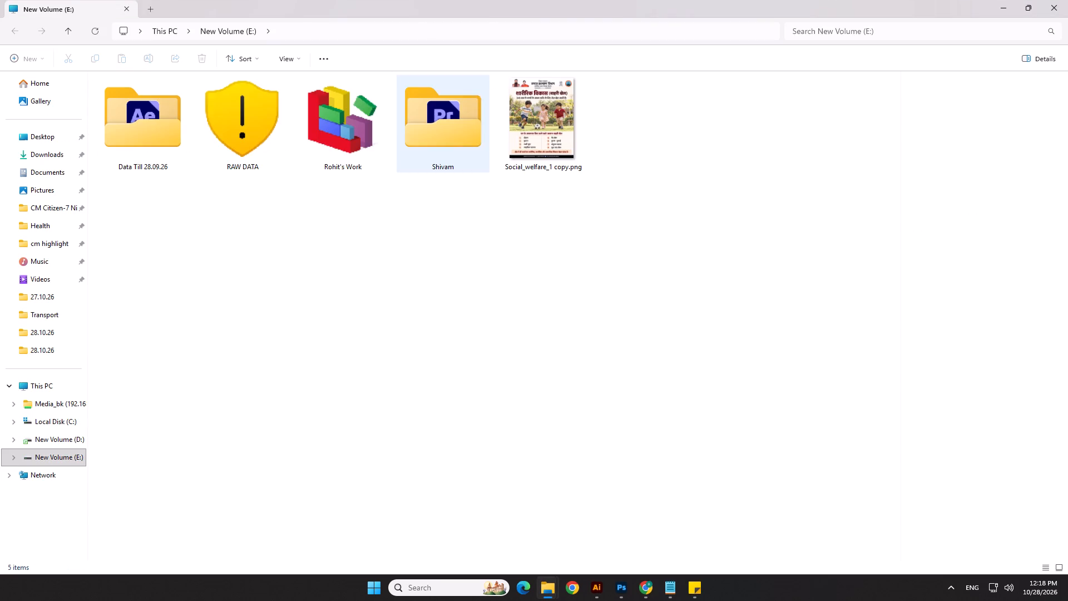
{"action": "double_click", "coordinate": [266, 122]}
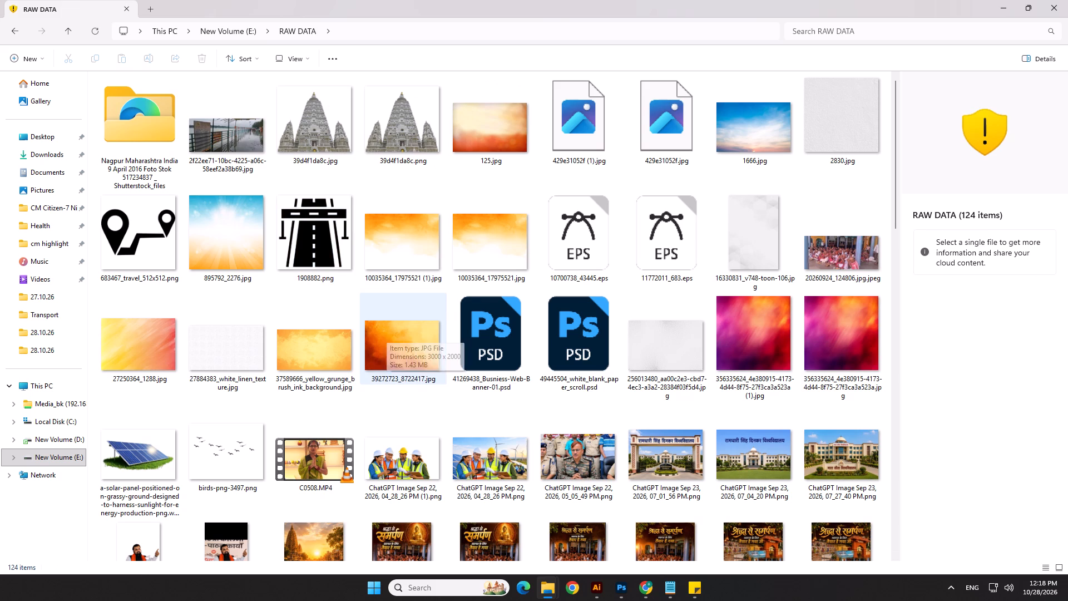
{"action": "scroll", "coordinate": [387, 333], "scroll_direction": "down", "scroll_amount": 7}
{"action": "scroll", "coordinate": [387, 333], "scroll_direction": "up", "scroll_amount": 5}
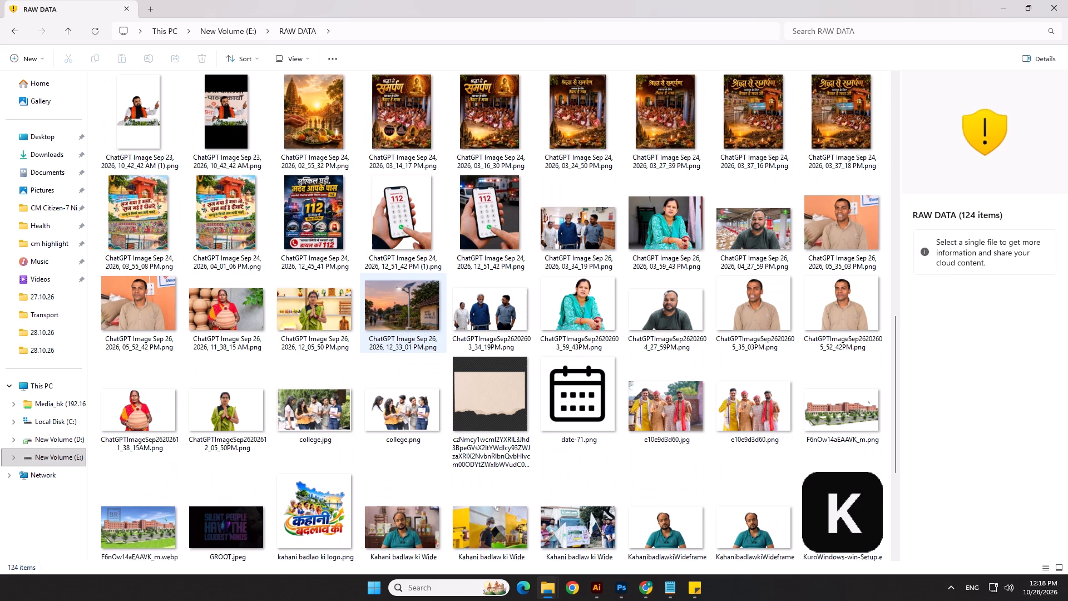
{"action": "scroll", "coordinate": [387, 333], "scroll_direction": "up", "scroll_amount": 1}
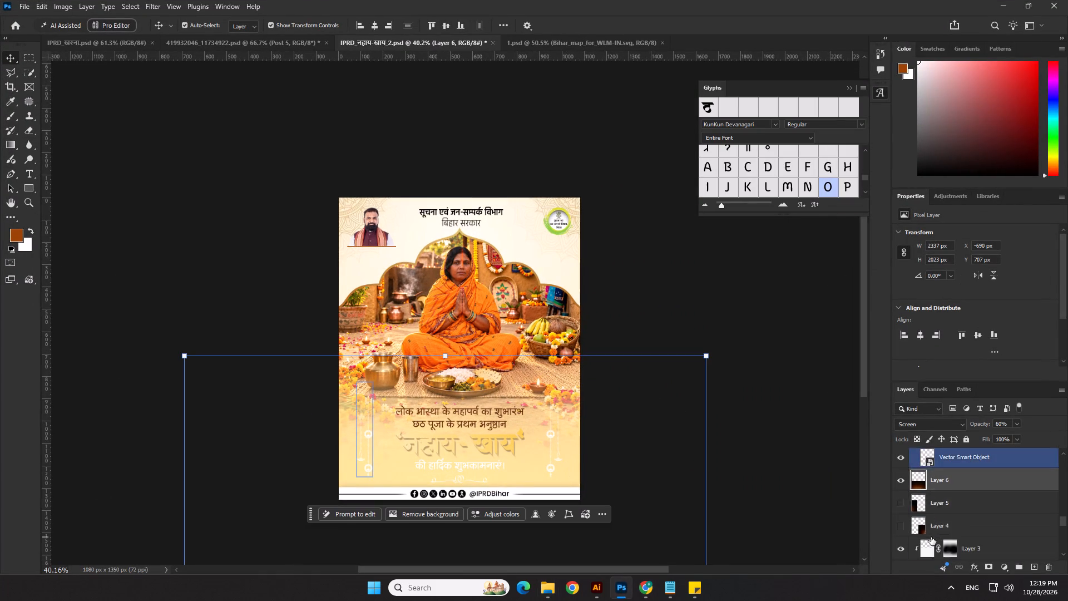
{"action": "scroll", "coordinate": [944, 506], "scroll_direction": "up", "scroll_amount": 1}
{"action": "left_click", "coordinate": [965, 441]}
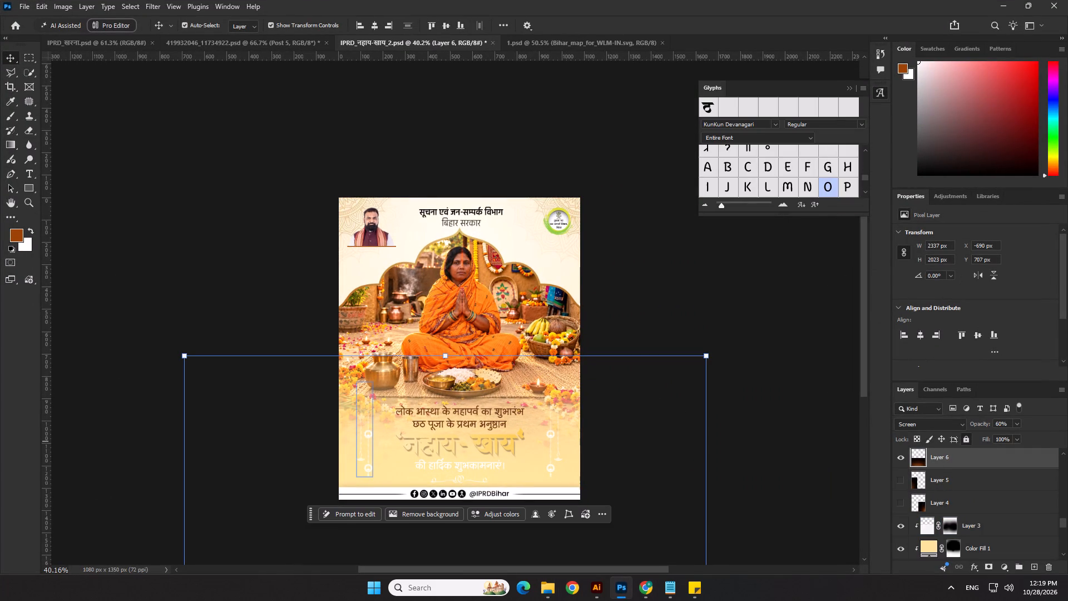
{"action": "left_click", "coordinate": [899, 457]}
{"action": "left_click", "coordinate": [899, 457]}
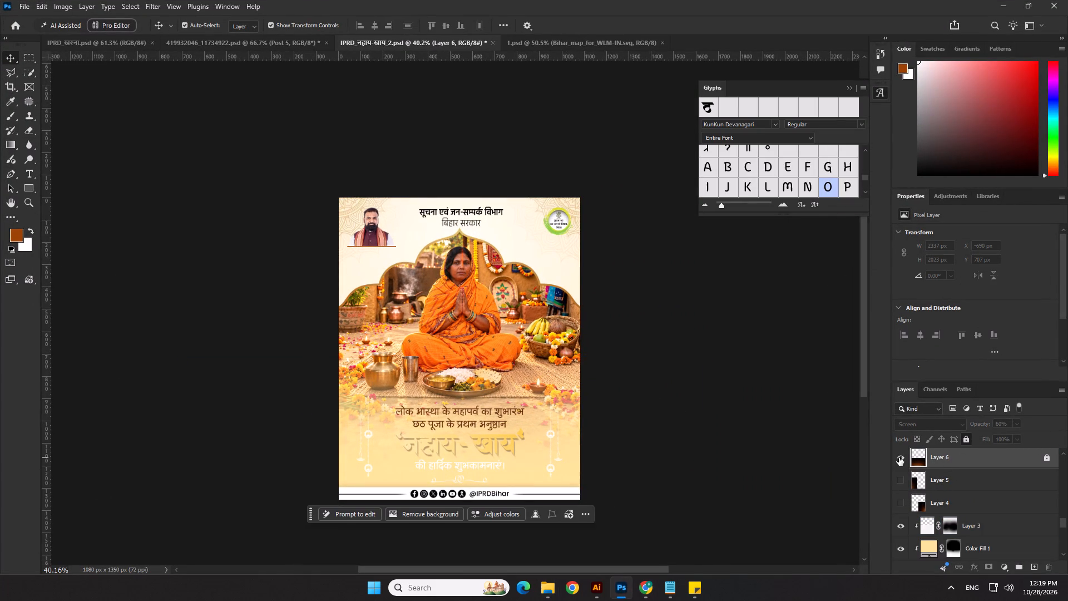
{"action": "left_click", "coordinate": [899, 457]}
Delete the hidden Layer 5 and Layer 4, and hide Layer 3.
{"action": "left_click", "coordinate": [952, 484]}
{"action": "key", "text": "Delete"}
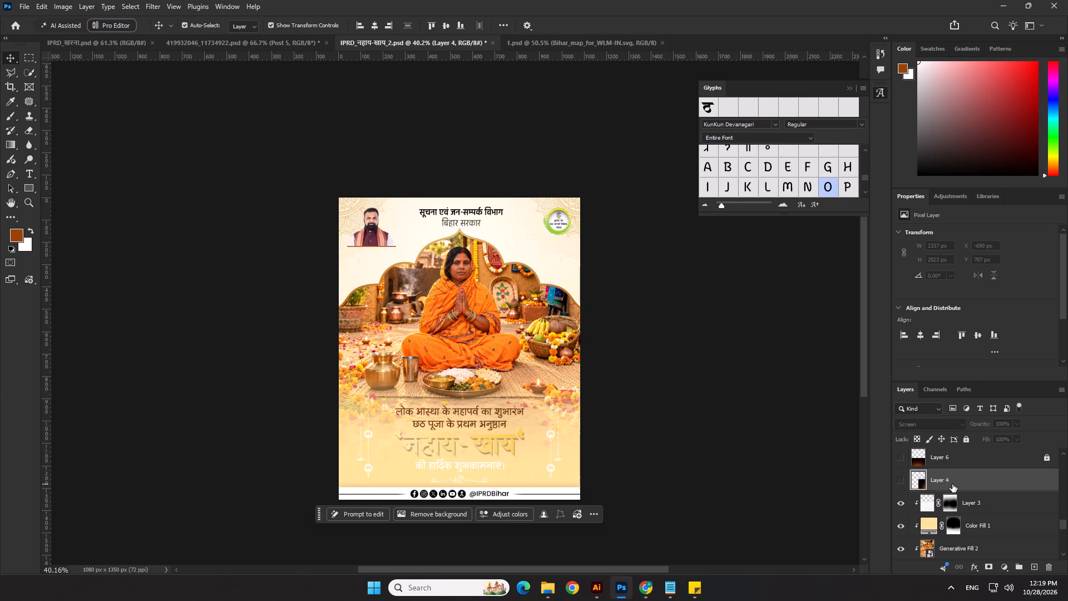
{"action": "key", "text": "Delete"}
{"action": "left_click", "coordinate": [904, 481]}
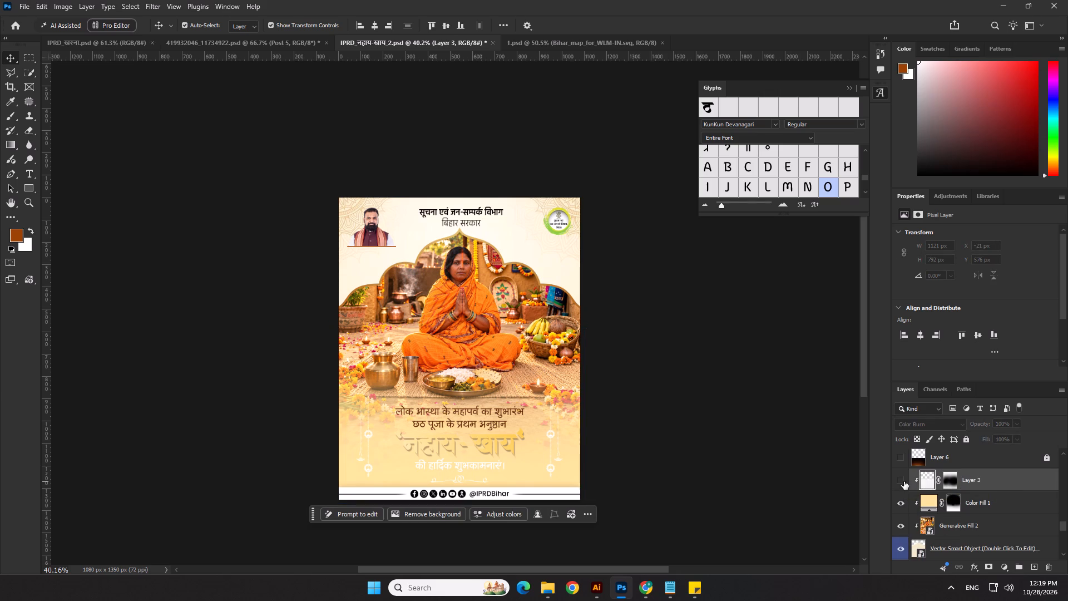
Place the downloaded gradient wallpaper from the Downloads folder above Color Fill 1 and clip it to the arch group.
{"action": "left_click", "coordinate": [977, 506]}
{"action": "key", "text": "alt+Tab"}
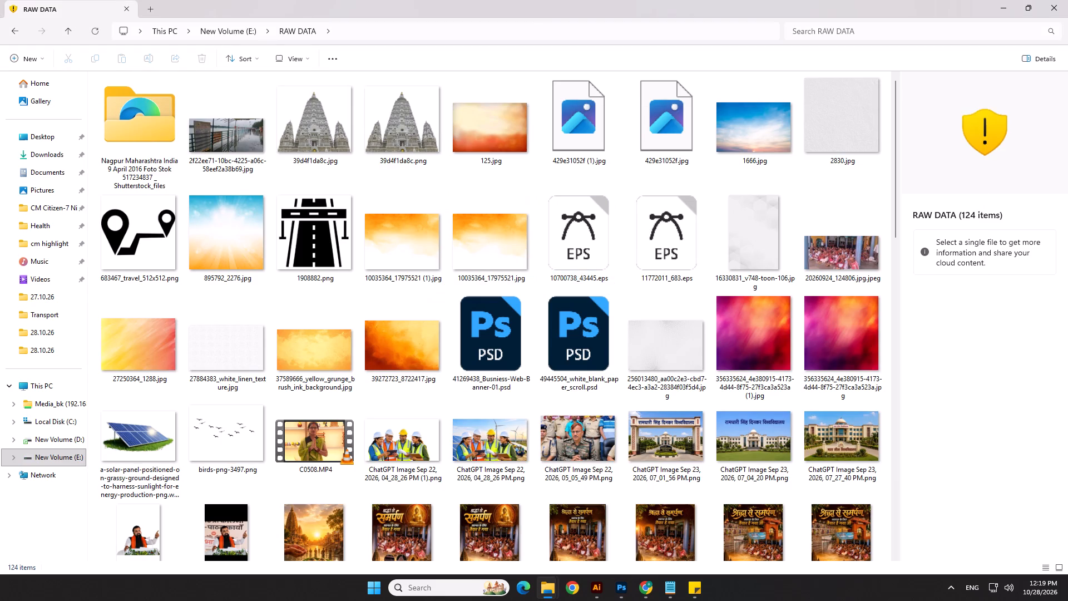
{"action": "left_click", "coordinate": [44, 151]}
{"action": "left_click_drag", "start_coordinate": [118, 133], "coordinate": [338, 388]}
{"action": "key", "text": "alt+Tab"}
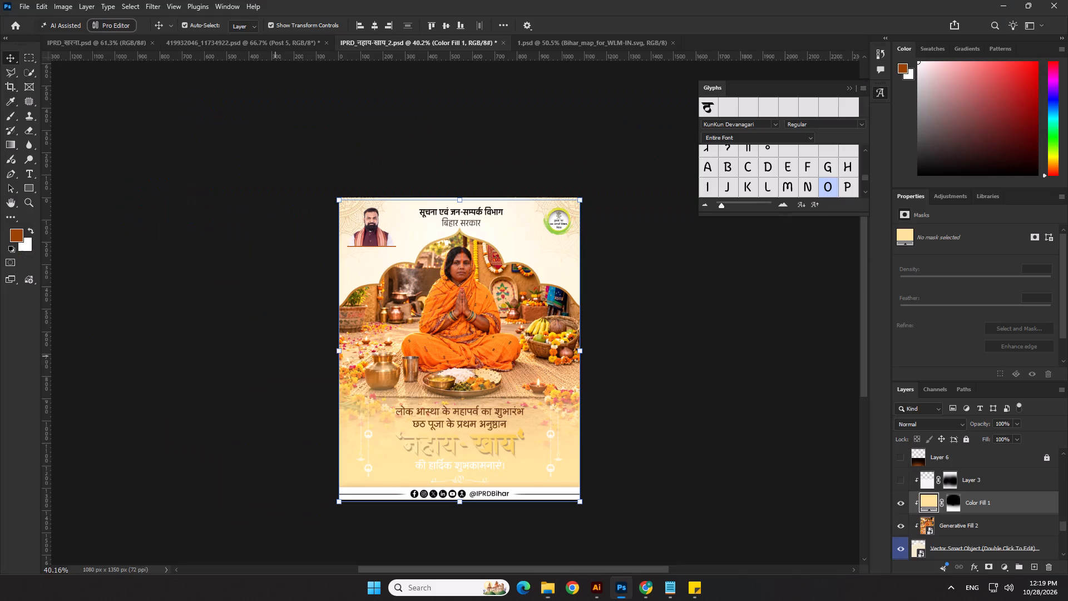
{"action": "left_click_drag", "start_coordinate": [338, 388], "coordinate": [482, 485]}
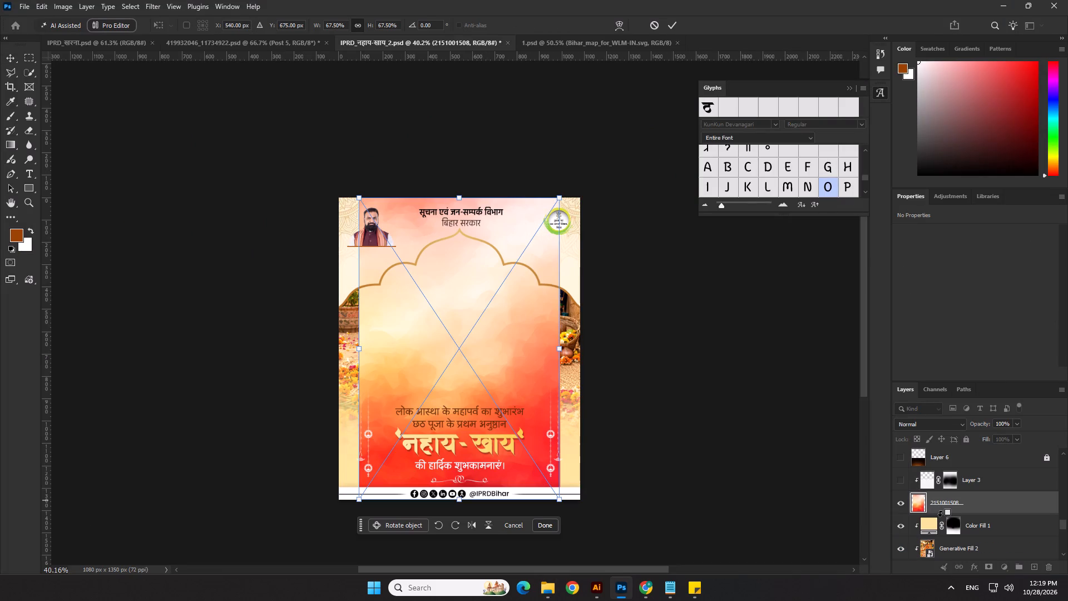
{"action": "left_click", "coordinate": [940, 516], "text": "alt"}
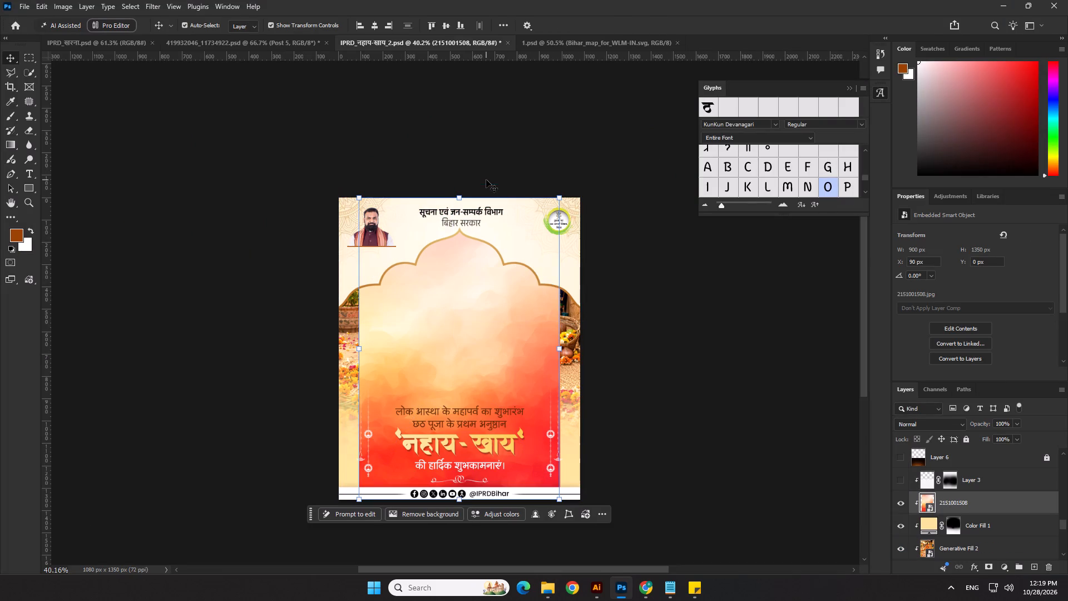
Turn the gradient wallpaper 180° and enlarge it to about 1171 × 1759 px, covering the poster's width.
{"action": "left_click_drag", "start_coordinate": [469, 191], "coordinate": [600, 265]}
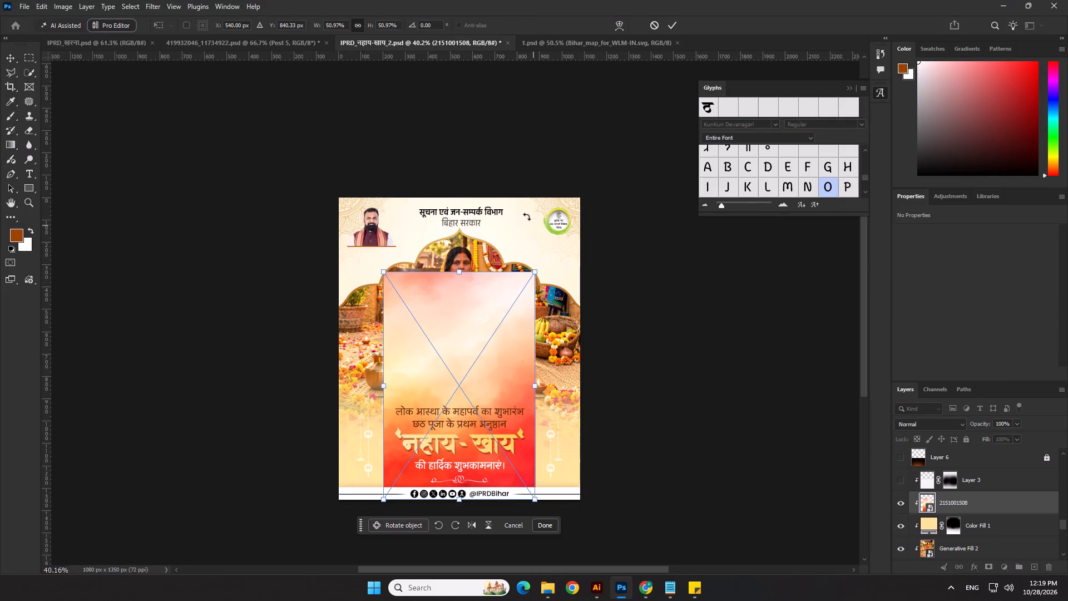
{"action": "left_click_drag", "start_coordinate": [523, 221], "coordinate": [350, 426]}
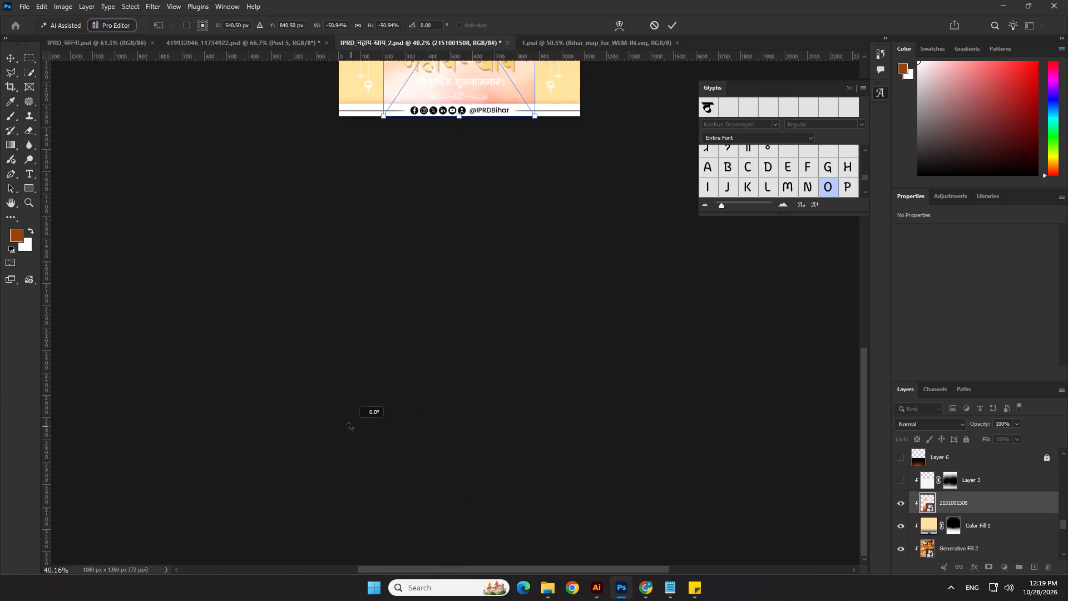
{"action": "left_click_drag", "start_coordinate": [350, 426], "coordinate": [337, 425]}
{"action": "left_click_drag", "start_coordinate": [861, 388], "coordinate": [856, 272]}
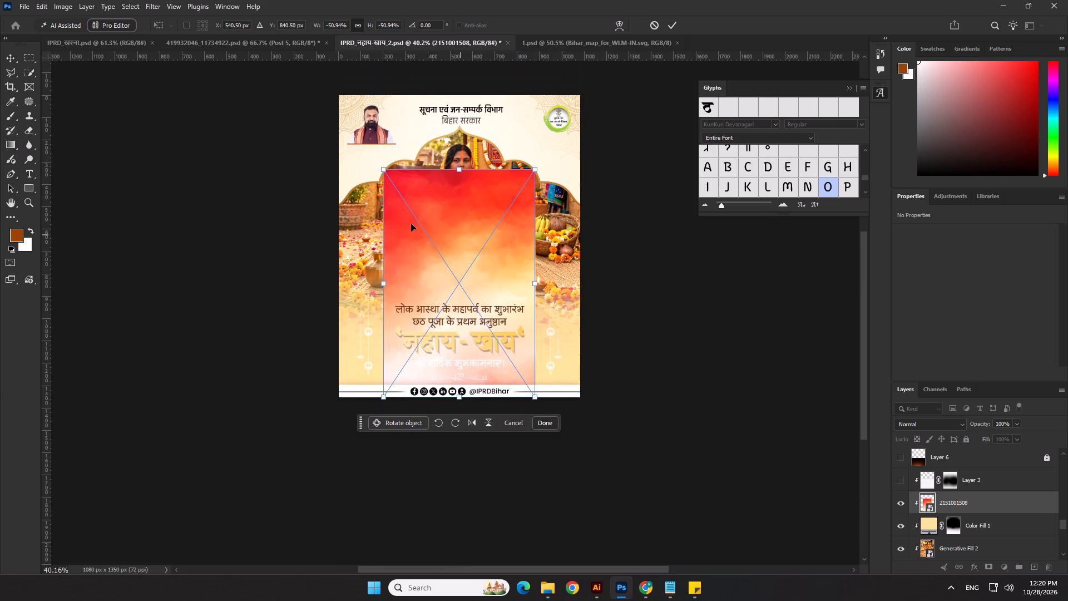
{"action": "scroll", "coordinate": [1006, 451], "scroll_direction": "down", "scroll_amount": 1}
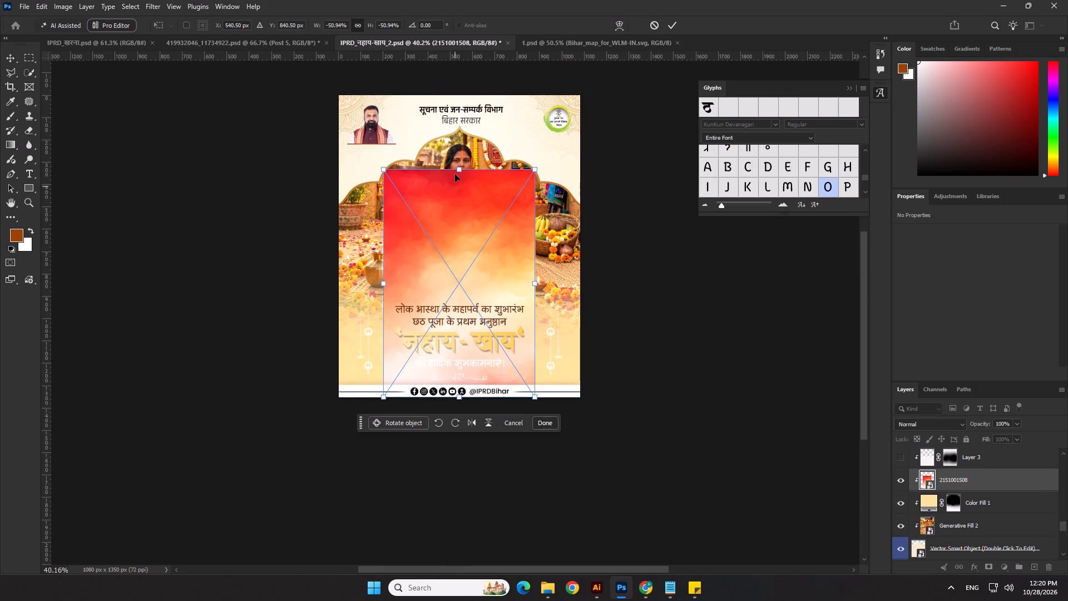
{"action": "left_click_drag", "start_coordinate": [456, 162], "coordinate": [457, 99]}
{"action": "left_click_drag", "start_coordinate": [461, 175], "coordinate": [459, 168]}
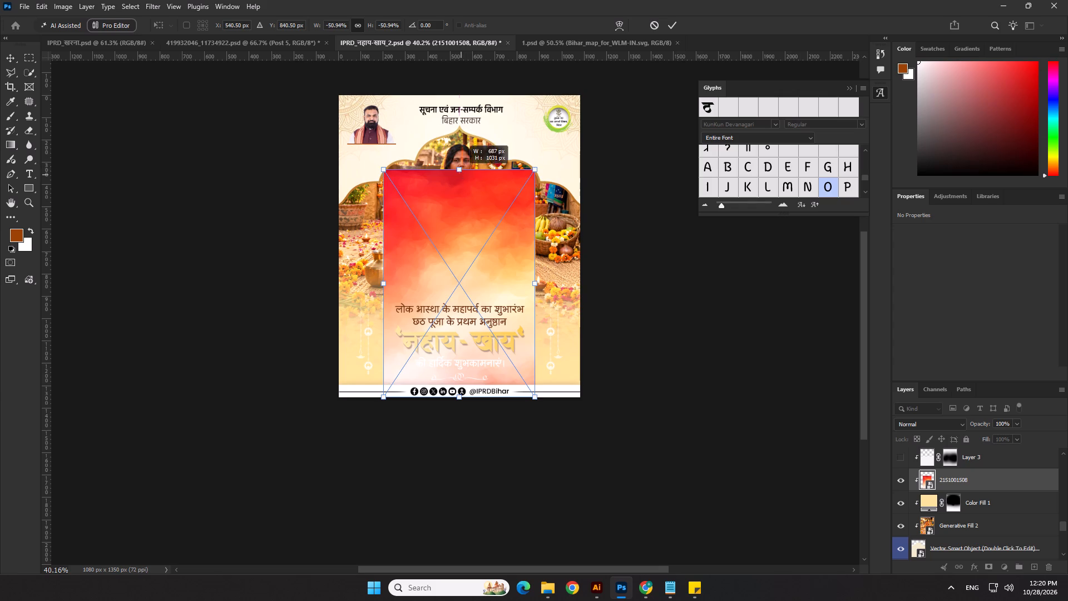
{"action": "left_click_drag", "start_coordinate": [459, 168], "coordinate": [472, 71]}
{"action": "key", "text": "Return"}
Turn the gradient wallpaper another 180° and move it down to about X -45 px, Y 167 px.
{"action": "scroll", "coordinate": [529, 242], "scroll_direction": "down", "scroll_amount": 5}
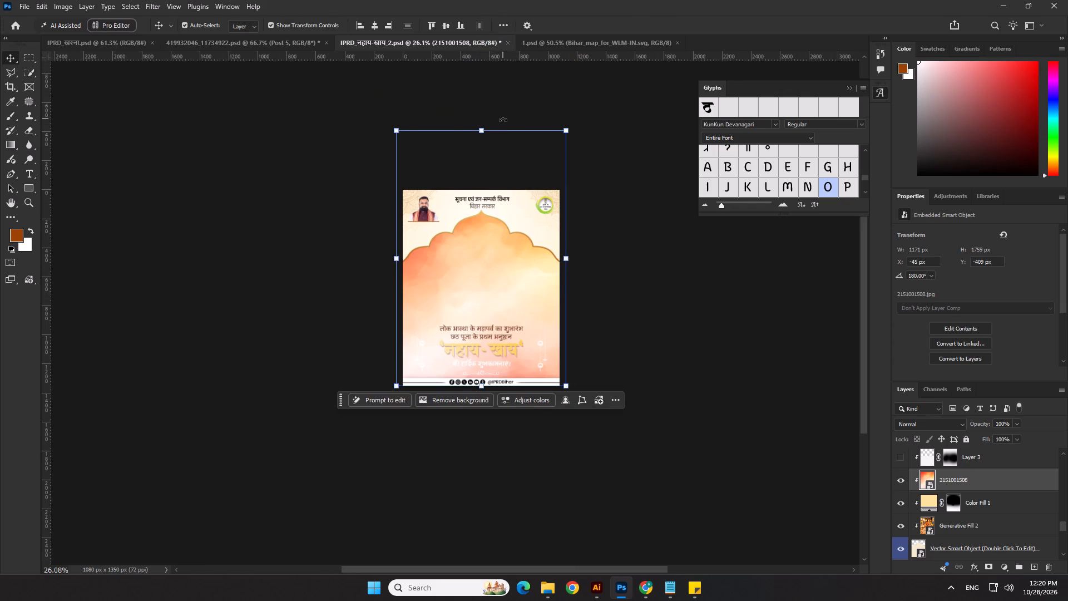
{"action": "left_click_drag", "start_coordinate": [503, 119], "coordinate": [447, 571]}
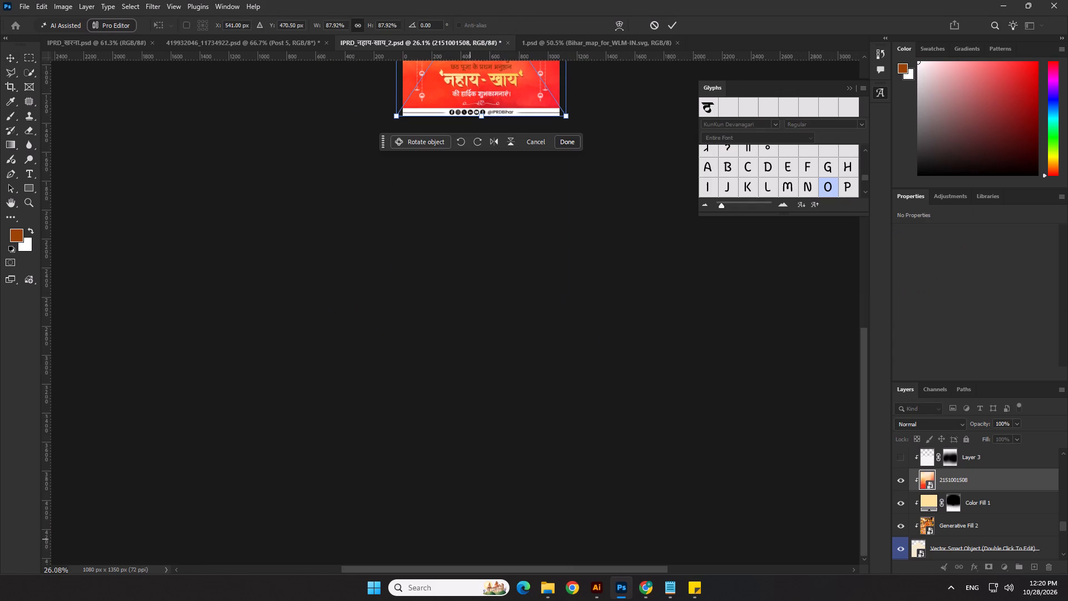
{"action": "left_click_drag", "start_coordinate": [864, 347], "coordinate": [844, 234]}
{"action": "left_click_drag", "start_coordinate": [509, 262], "coordinate": [508, 345]}
{"action": "left_click_drag", "start_coordinate": [520, 276], "coordinate": [519, 361]}
{"action": "scroll", "coordinate": [518, 248], "scroll_direction": "up", "scroll_amount": 3}
{"action": "key", "text": "Return"}
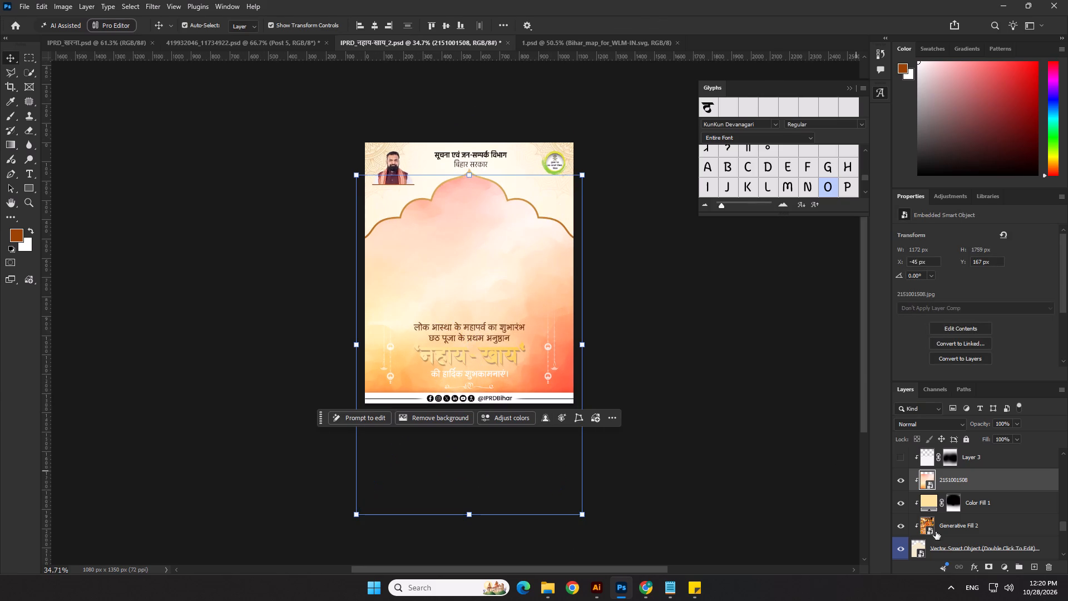
Move the layer mask from Color Fill 1 onto the gradient wallpaper layer and compare the poster with the layer hidden and shown.
{"action": "left_click_drag", "start_coordinate": [955, 498], "coordinate": [954, 483]}
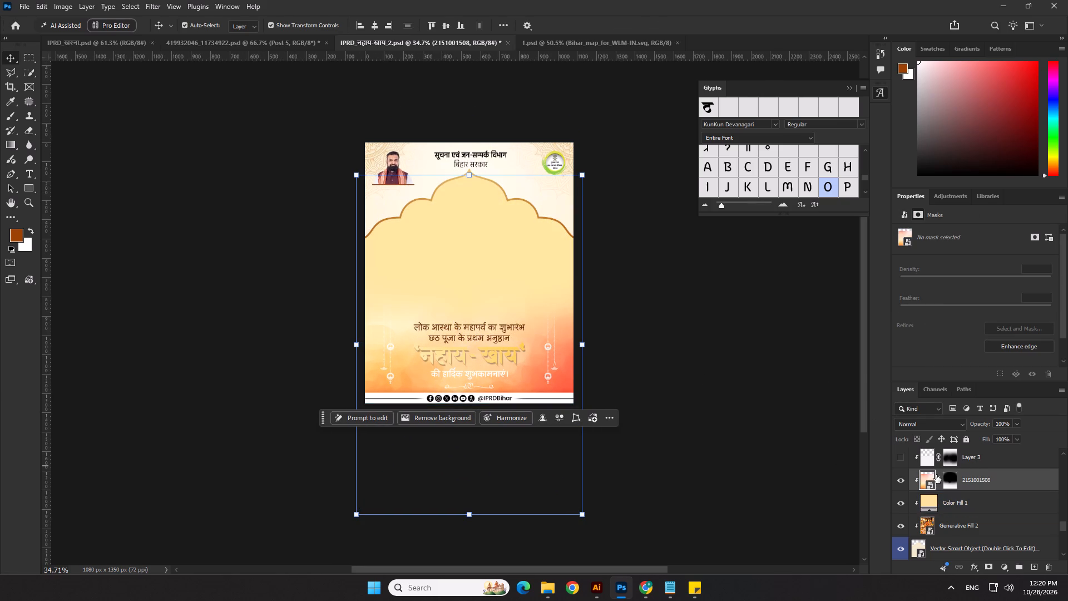
{"action": "left_click", "coordinate": [901, 479]}
{"action": "left_click", "coordinate": [901, 479]}
Undo the transfer of the layer mask from Color Fill 1 to the gradient wallpaper.
{"action": "key", "text": "ctrl+z"}
{"action": "key", "text": "ctrl+z"}
{"action": "key", "text": "ctrl+z"}
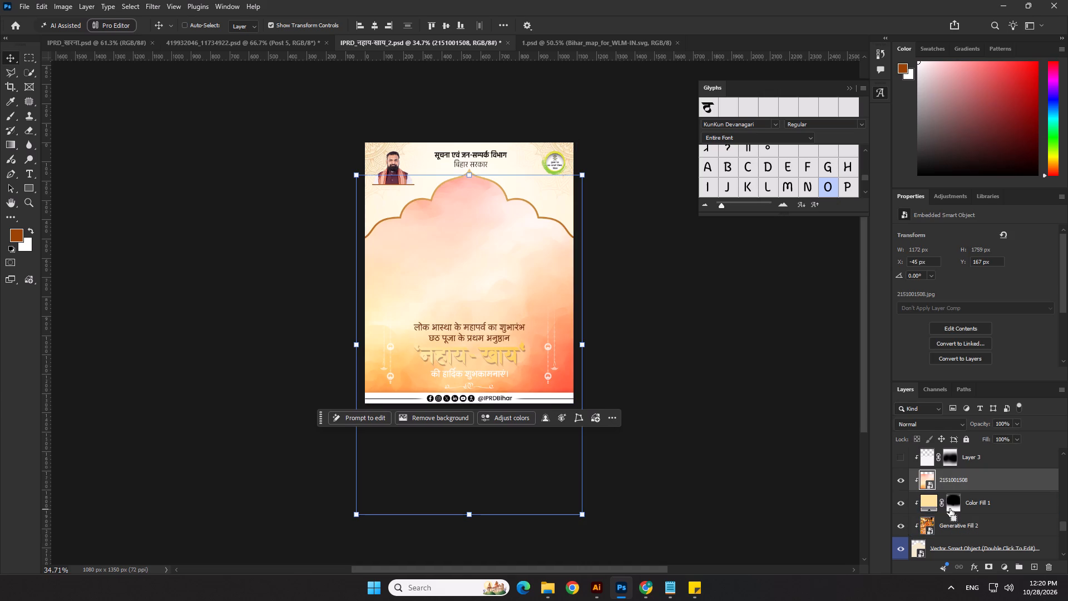
Hide Color Fill 1, reorder the gradient wallpaper directly beneath it, and move Color Fill 1's layer mask onto the wallpaper.
{"action": "left_click", "coordinate": [901, 505]}
{"action": "left_click_drag", "start_coordinate": [950, 481], "coordinate": [948, 513]}
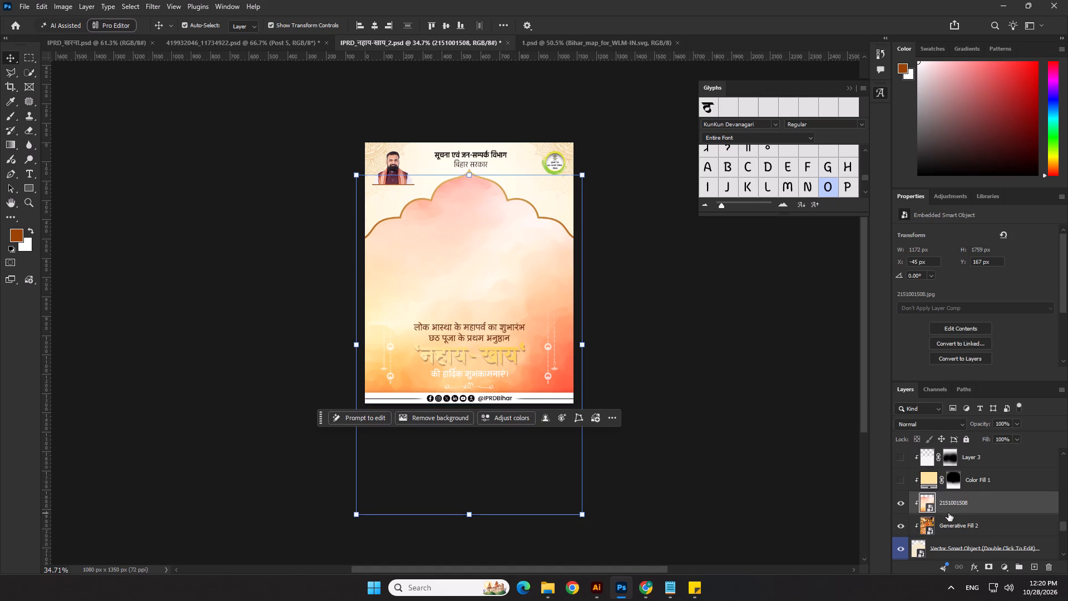
{"action": "left_click", "coordinate": [951, 508]}
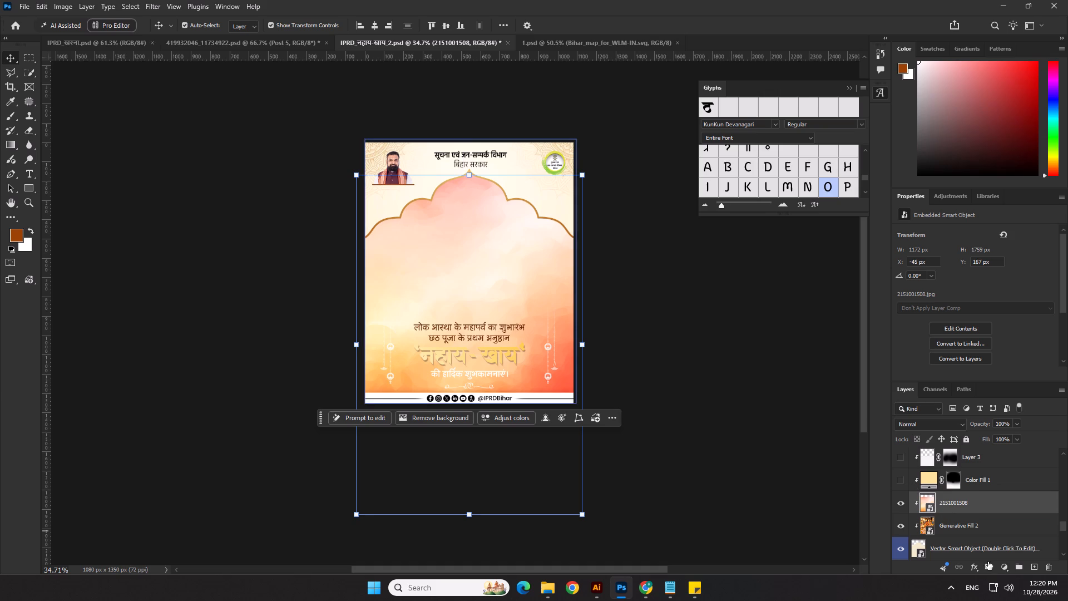
{"action": "left_click_drag", "start_coordinate": [955, 482], "coordinate": [956, 501]}
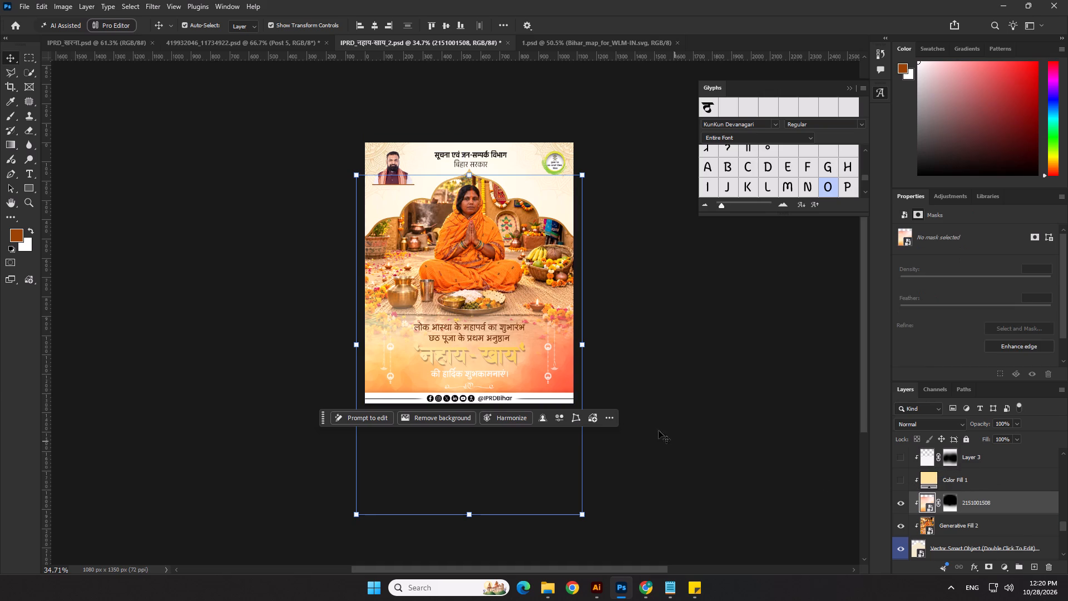
Scale the masked gradient wallpaper down to about 94.6% and nudge it up 50 px.
{"action": "left_click", "coordinate": [681, 418]}
{"action": "scroll", "coordinate": [634, 376], "scroll_direction": "up", "scroll_amount": 3}
{"action": "scroll", "coordinate": [581, 368], "scroll_direction": "up", "scroll_amount": 1}
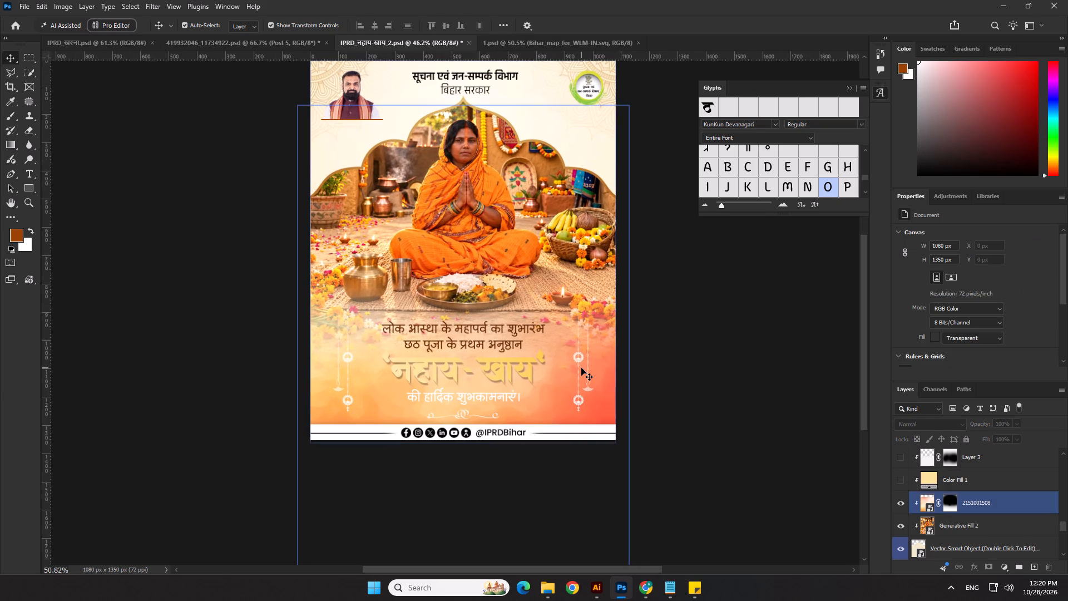
{"action": "scroll", "coordinate": [702, 406], "scroll_direction": "down", "scroll_amount": 1}
{"action": "left_click", "coordinate": [699, 421]}
{"action": "scroll", "coordinate": [676, 400], "scroll_direction": "down", "scroll_amount": 3}
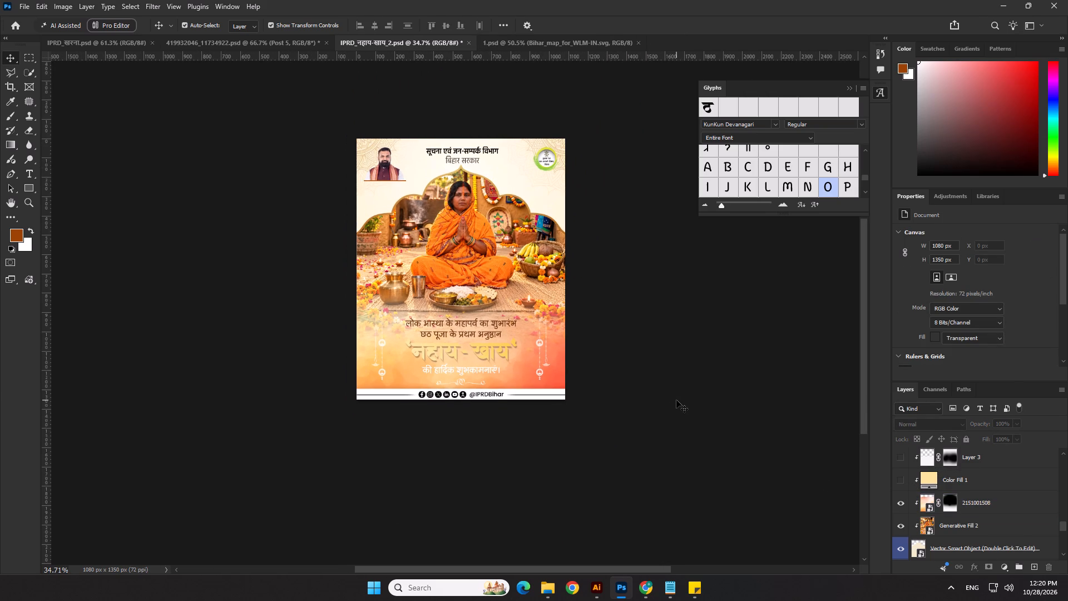
{"action": "left_click", "coordinate": [676, 400]}
{"action": "scroll", "coordinate": [568, 386], "scroll_direction": "up", "scroll_amount": 3}
{"action": "left_click", "coordinate": [568, 385]}
{"action": "scroll", "coordinate": [683, 439], "scroll_direction": "down", "scroll_amount": 3}
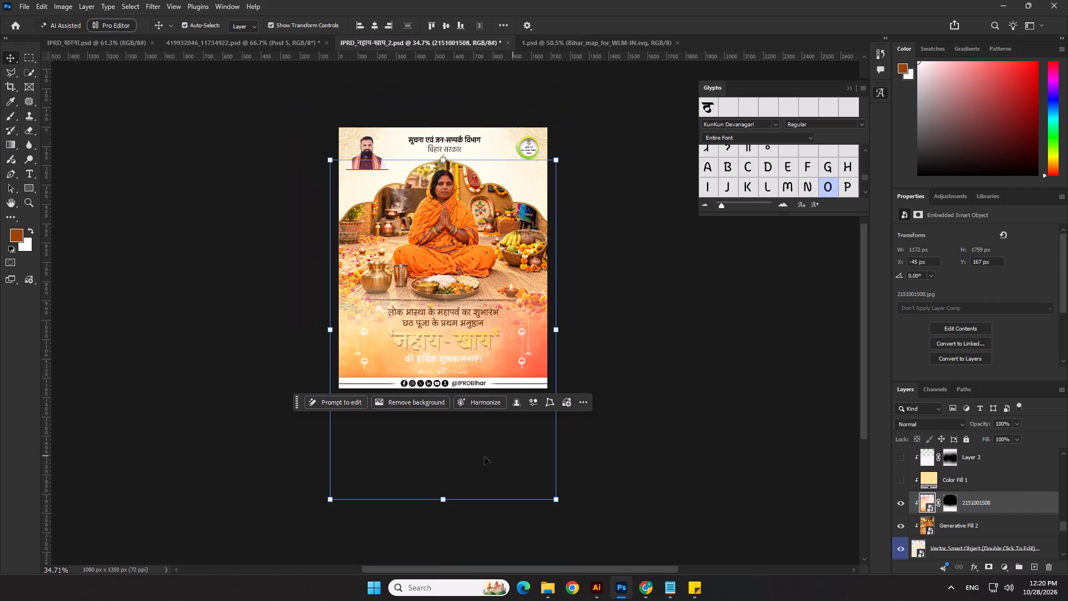
{"action": "left_click_drag", "start_coordinate": [452, 503], "coordinate": [450, 486]}
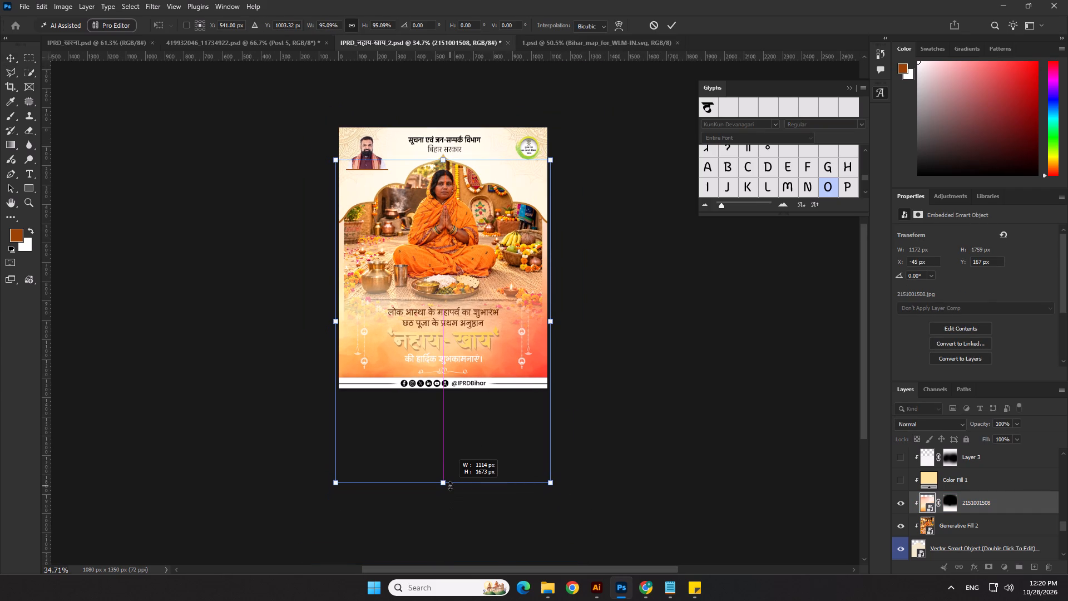
{"action": "left_click_drag", "start_coordinate": [450, 486], "coordinate": [448, 484]}
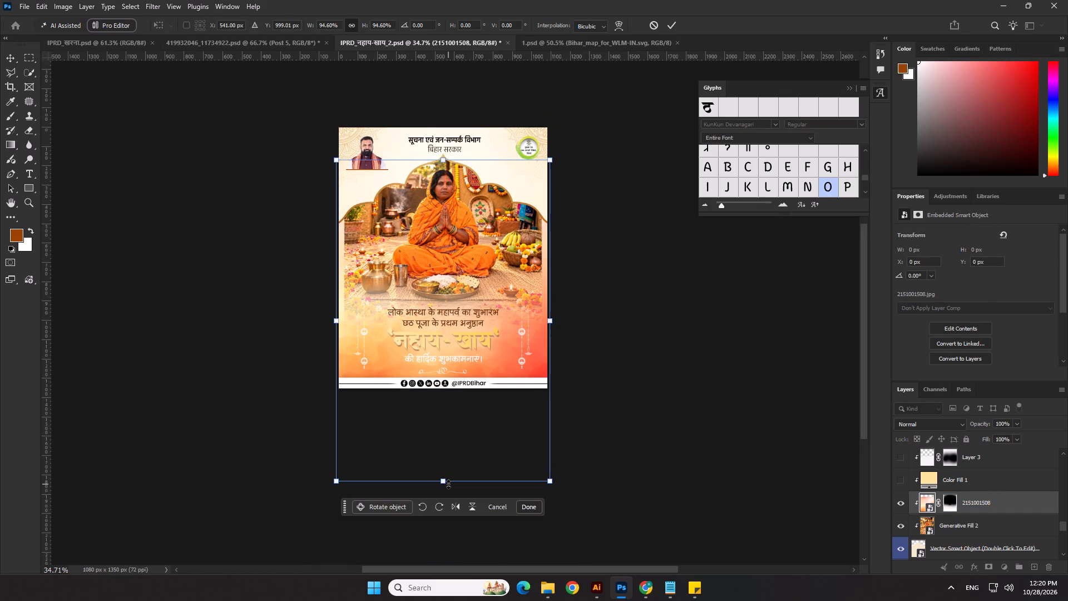
{"action": "key", "text": "shift+Up"}
{"action": "key", "text": "shift+Up"}
{"action": "key", "text": "shift+Up"}
{"action": "key", "text": "shift+Up"}
{"action": "key", "text": "shift+Up"}
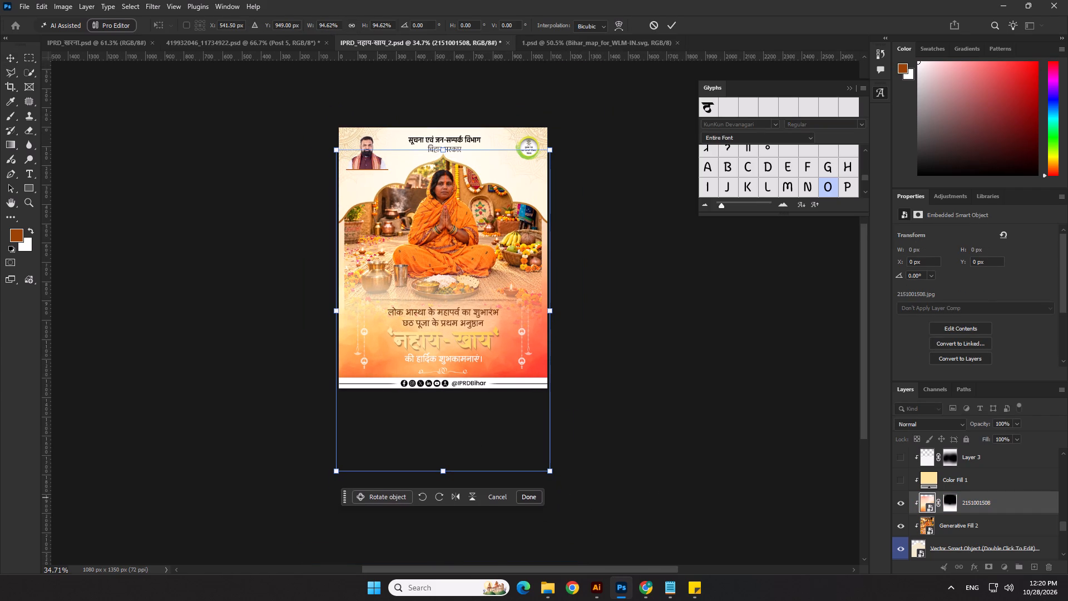
{"action": "key", "text": "Return"}
Paint black on the wallpaper's layer mask with the 500 px brush to uncover the photo's sides and the seated woman.
{"action": "left_click", "coordinate": [951, 506]}
{"action": "left_click", "coordinate": [13, 117]}
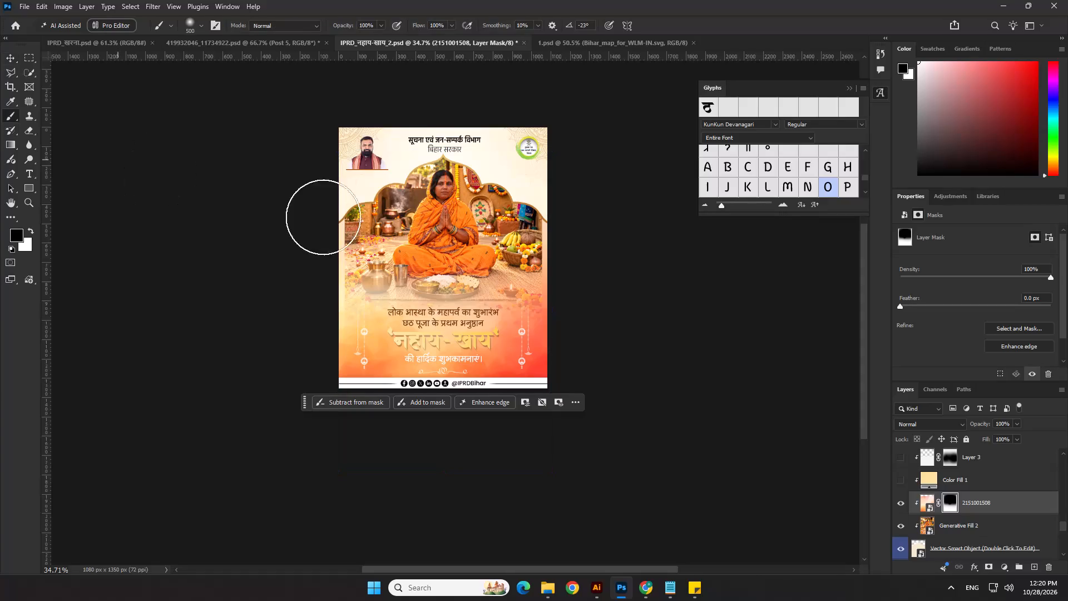
{"action": "left_click_drag", "start_coordinate": [352, 231], "coordinate": [324, 298]}
{"action": "left_click", "coordinate": [322, 298]}
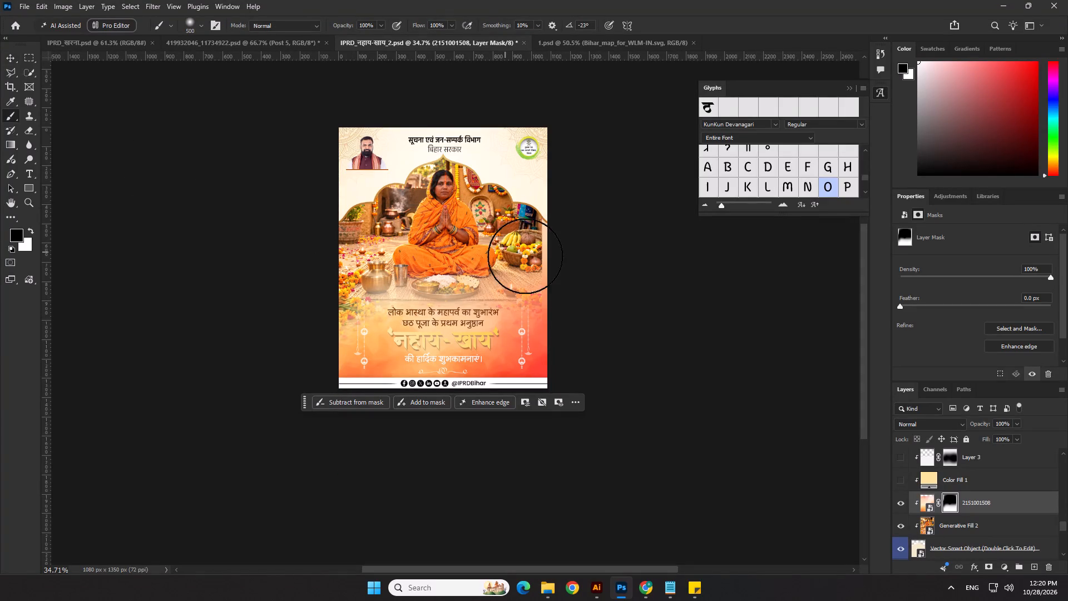
{"action": "key", "text": "ctrl+z"}
{"action": "left_click", "coordinate": [549, 262]}
{"action": "left_click", "coordinate": [570, 284]}
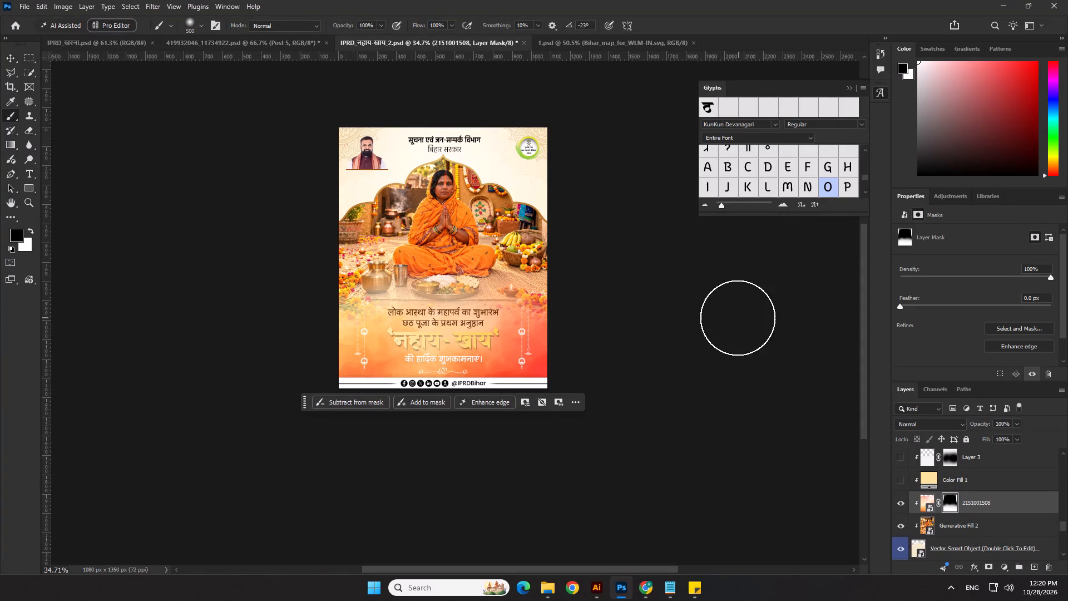
{"action": "left_click", "coordinate": [357, 272]}
{"action": "left_click", "coordinate": [542, 251]}
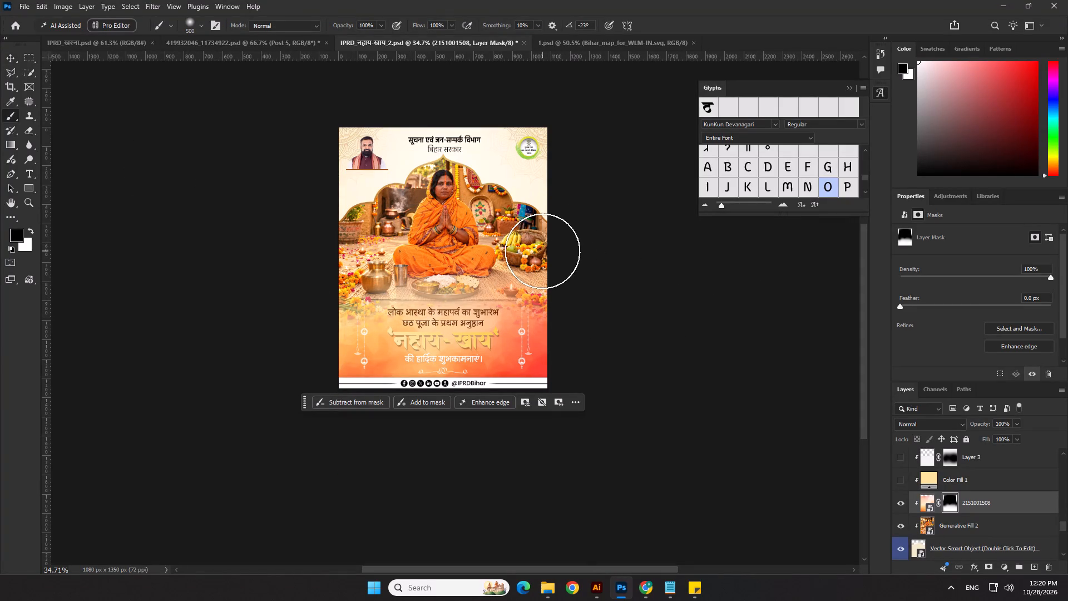
{"action": "left_click", "coordinate": [497, 249]}
{"action": "left_click", "coordinate": [479, 244]}
{"action": "left_click", "coordinate": [437, 253]}
Paint black on the mask with a 250 px brush to clear the gradient from the brass pot, tumbler and food plate.
{"action": "scroll", "coordinate": [435, 254], "scroll_direction": "up", "scroll_amount": 5}
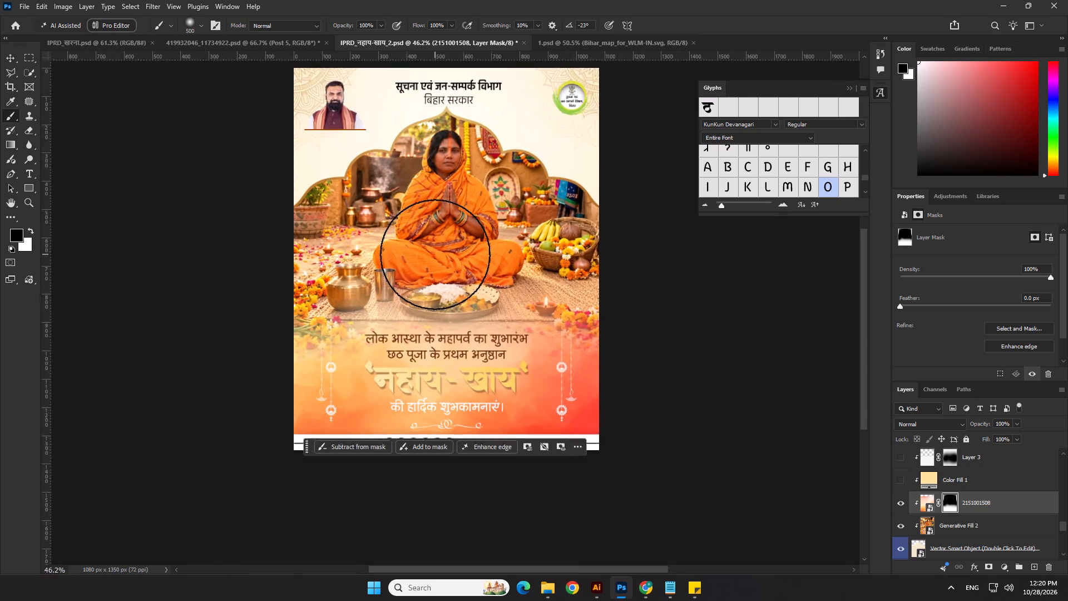
{"action": "scroll", "coordinate": [435, 254], "scroll_direction": "up", "scroll_amount": 2}
{"action": "key", "text": "bracketleft"}
{"action": "key", "text": "bracketleft"}
{"action": "key", "text": "bracketleft"}
{"action": "left_click_drag", "start_coordinate": [422, 297], "coordinate": [415, 300]}
{"action": "left_click_drag", "start_coordinate": [390, 293], "coordinate": [383, 290]}
{"action": "left_click_drag", "start_coordinate": [373, 287], "coordinate": [367, 287]}
{"action": "left_click", "coordinate": [330, 289]}
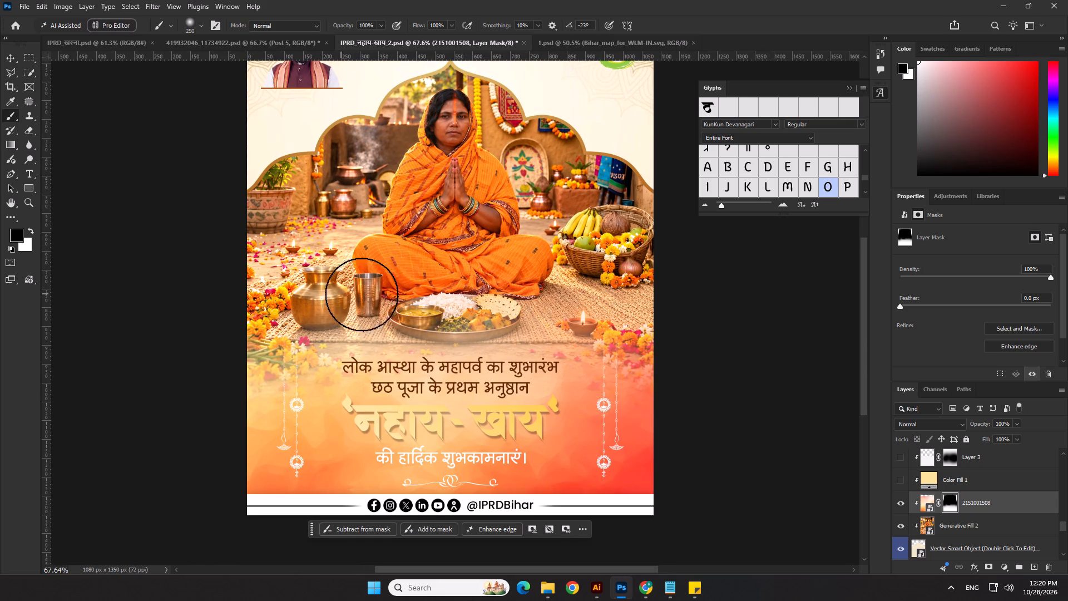
{"action": "left_click_drag", "start_coordinate": [385, 299], "coordinate": [413, 299]}
{"action": "left_click", "coordinate": [437, 299]}
{"action": "left_click_drag", "start_coordinate": [468, 305], "coordinate": [473, 304]}
{"action": "left_click", "coordinate": [482, 303]}
{"action": "left_click", "coordinate": [498, 296]}
{"action": "left_click", "coordinate": [506, 294]}
{"action": "left_click", "coordinate": [494, 289]}
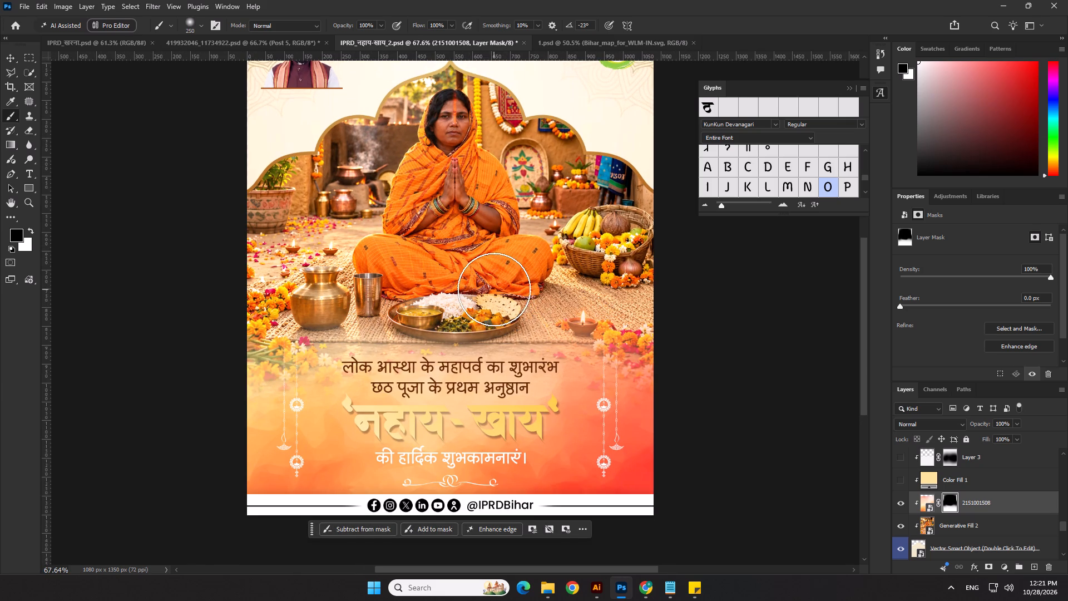
Clear the remaining haze around the food plate on the wallpaper's mask, enlarging the black brush to 300 px.
{"action": "scroll", "coordinate": [432, 244], "scroll_direction": "down", "scroll_amount": 4}
{"action": "left_click", "coordinate": [453, 283]}
{"action": "left_click", "coordinate": [448, 283]}
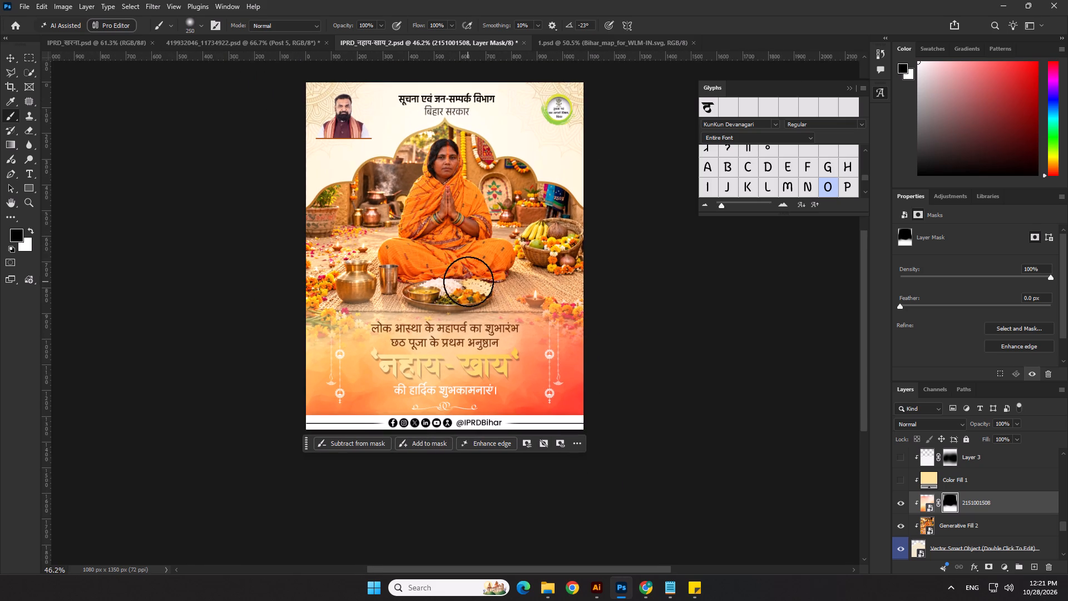
{"action": "left_click", "coordinate": [469, 282]}
{"action": "scroll", "coordinate": [642, 254], "scroll_direction": "down", "scroll_amount": 3}
{"action": "key", "text": "bracketright"}
{"action": "left_click", "coordinate": [434, 283]}
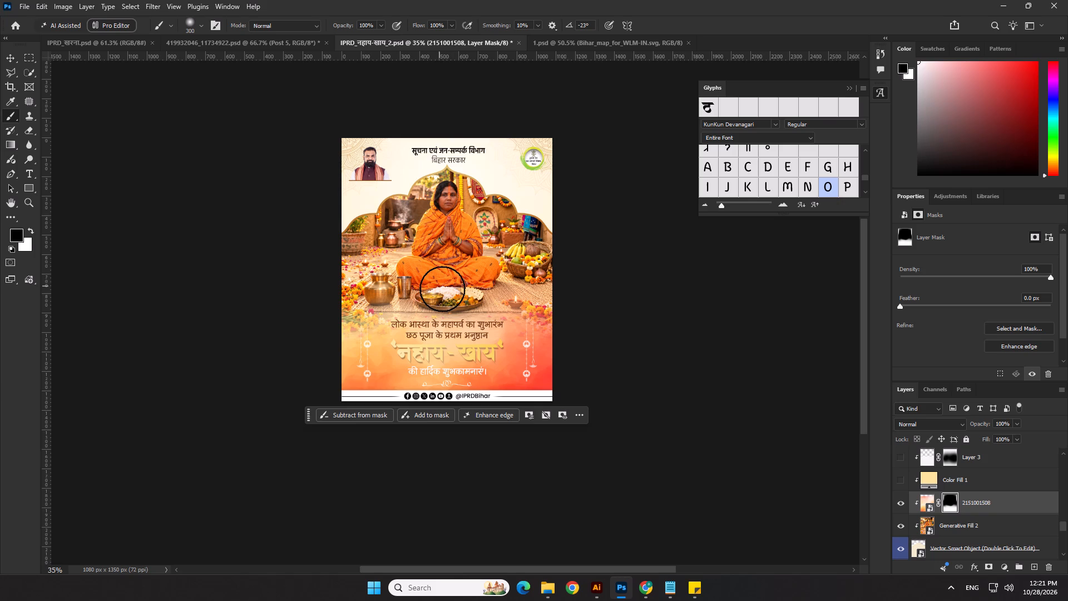
{"action": "left_click", "coordinate": [443, 289]}
{"action": "left_click", "coordinate": [464, 287]}
{"action": "left_click", "coordinate": [427, 285]}
{"action": "scroll", "coordinate": [601, 260], "scroll_direction": "down", "scroll_amount": 4}
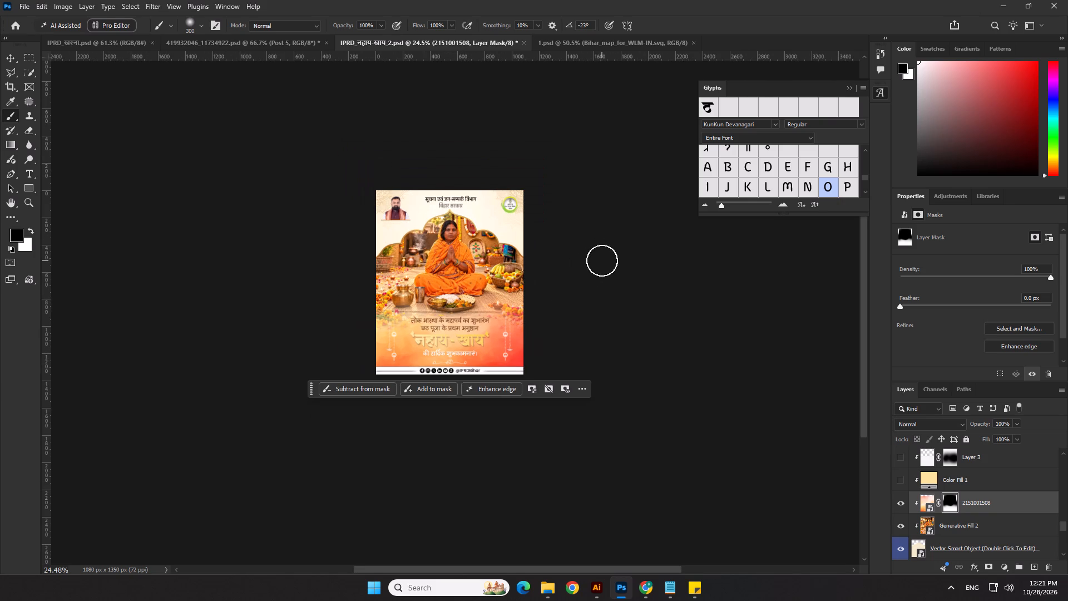
{"action": "left_click", "coordinate": [502, 289]}
Erase on the mask with a 400 px eraser at 39% opacity to strengthen the gradient behind the greeting text and at its left.
{"action": "left_click", "coordinate": [23, 131]}
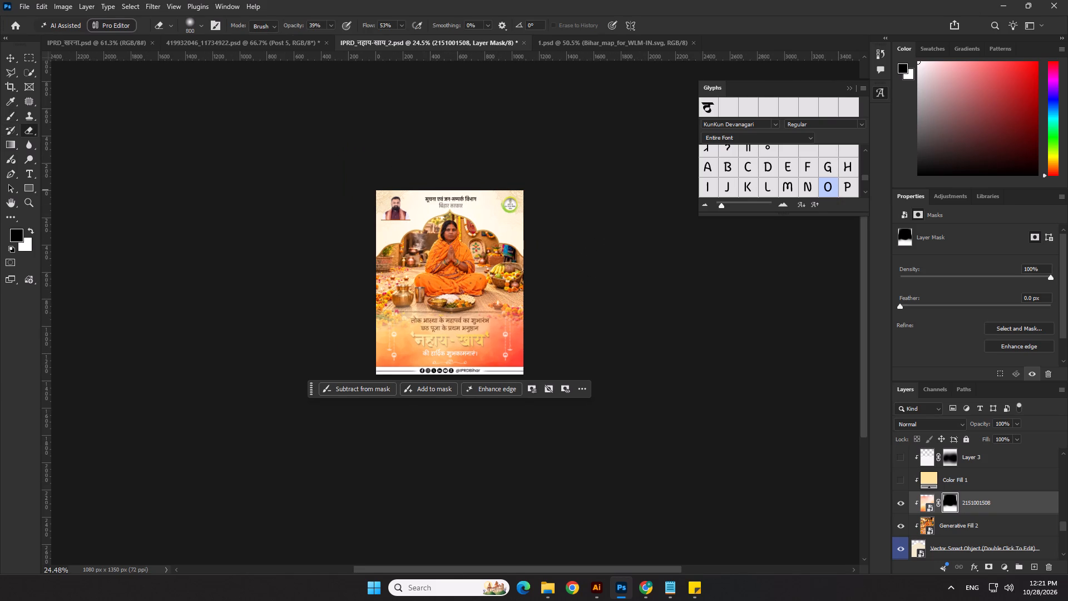
{"action": "scroll", "coordinate": [413, 348], "scroll_direction": "up", "scroll_amount": 6}
{"action": "key", "text": "bracketleft"}
{"action": "key", "text": "bracketleft"}
{"action": "key", "text": "bracketleft"}
{"action": "key", "text": "bracketleft"}
{"action": "left_click", "coordinate": [432, 318]}
{"action": "left_click", "coordinate": [418, 309]}
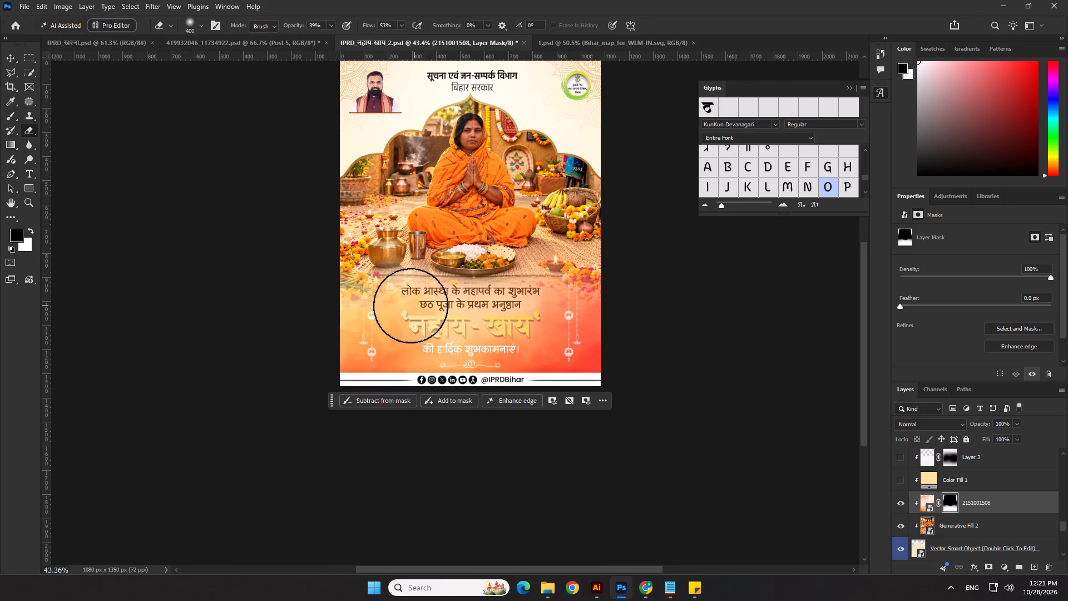
{"action": "left_click", "coordinate": [385, 307]}
{"action": "left_click", "coordinate": [358, 302]}
{"action": "left_click", "coordinate": [468, 319]}
Erase more of the mask with 250 and 300 px erasers to strengthen the gradient behind the text and toward the right edge.
{"action": "key", "text": "bracketleft"}
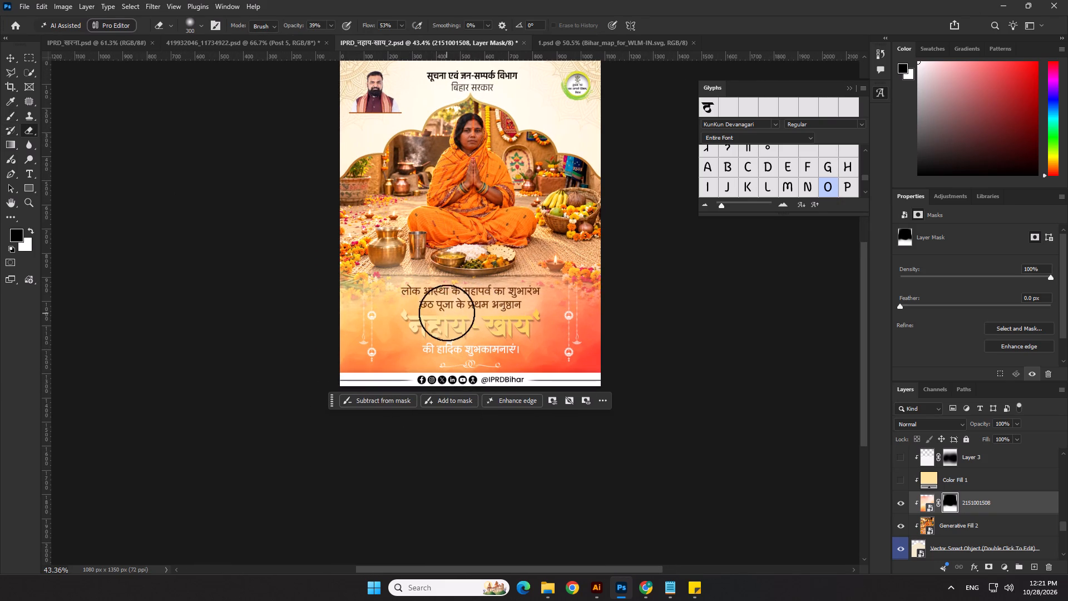
{"action": "key", "text": "bracketleft"}
{"action": "left_click", "coordinate": [447, 313]}
{"action": "left_click", "coordinate": [450, 306]}
{"action": "left_click", "coordinate": [441, 294]}
{"action": "left_click_drag", "start_coordinate": [474, 300], "coordinate": [499, 299]}
{"action": "left_click", "coordinate": [527, 293]}
{"action": "left_click", "coordinate": [542, 290]}
{"action": "left_click_drag", "start_coordinate": [530, 304], "coordinate": [520, 323]}
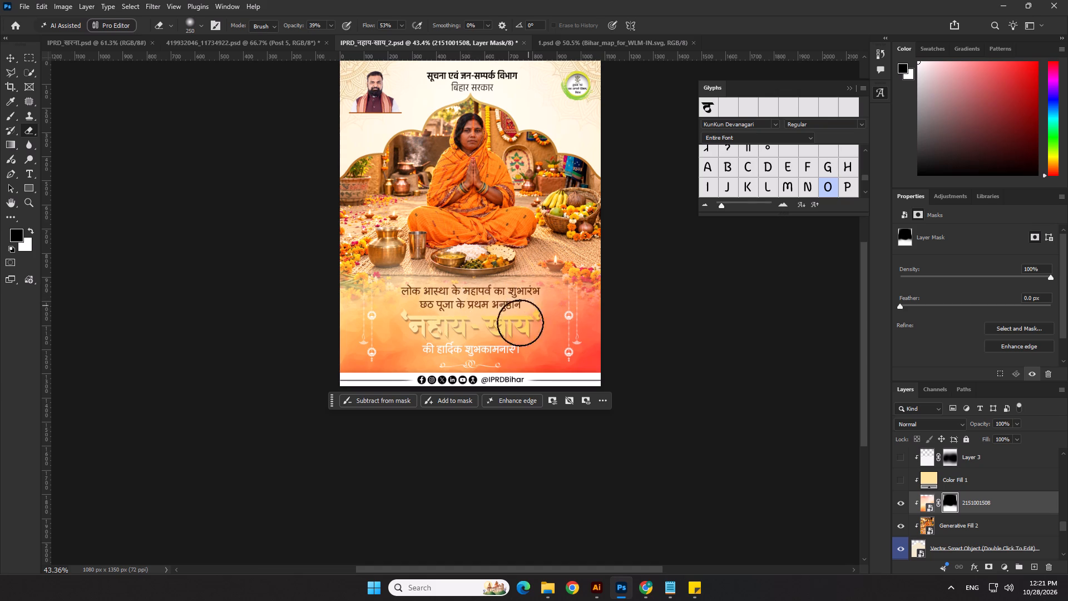
{"action": "left_click_drag", "start_coordinate": [520, 323], "coordinate": [514, 338]}
{"action": "key", "text": "bracketright"}
{"action": "left_click_drag", "start_coordinate": [518, 330], "coordinate": [401, 330]}
{"action": "left_click_drag", "start_coordinate": [448, 331], "coordinate": [472, 329]}
{"action": "left_click_drag", "start_coordinate": [521, 313], "coordinate": [531, 310]}
{"action": "left_click_drag", "start_coordinate": [563, 298], "coordinate": [569, 297]}
{"action": "left_click", "coordinate": [590, 298]}
{"action": "left_click", "coordinate": [601, 297]}
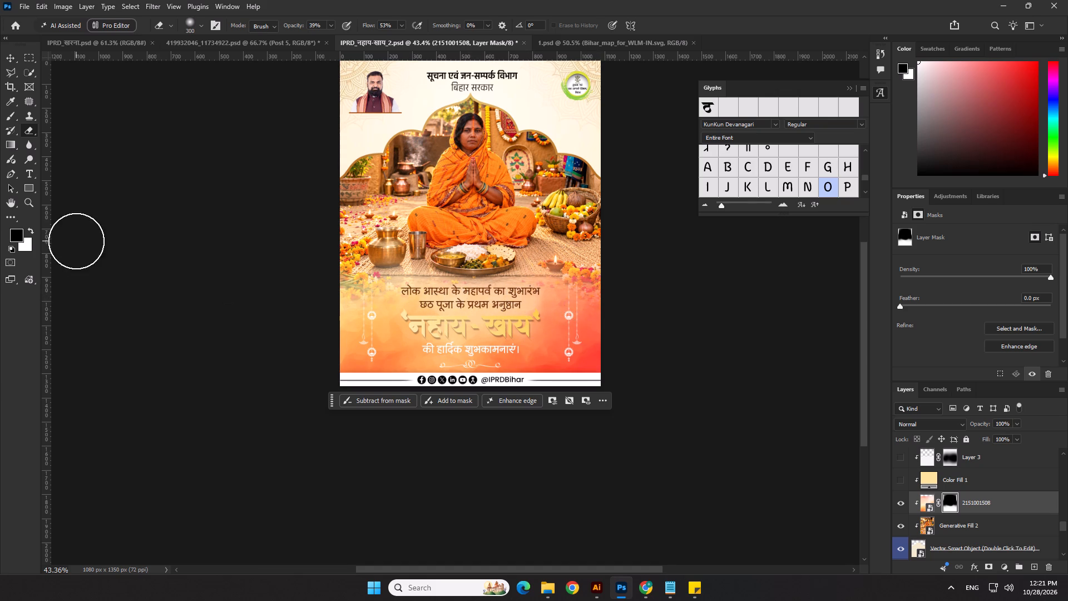
{"action": "scroll", "coordinate": [76, 241], "scroll_direction": "down", "scroll_amount": 3}
{"action": "left_click", "coordinate": [8, 62]}
{"action": "left_click", "coordinate": [102, 132]}
Apply a dark red #730d04 Color Overlay to the arch outline and copy its hex code.
{"action": "scroll", "coordinate": [507, 178], "scroll_direction": "up", "scroll_amount": 6}
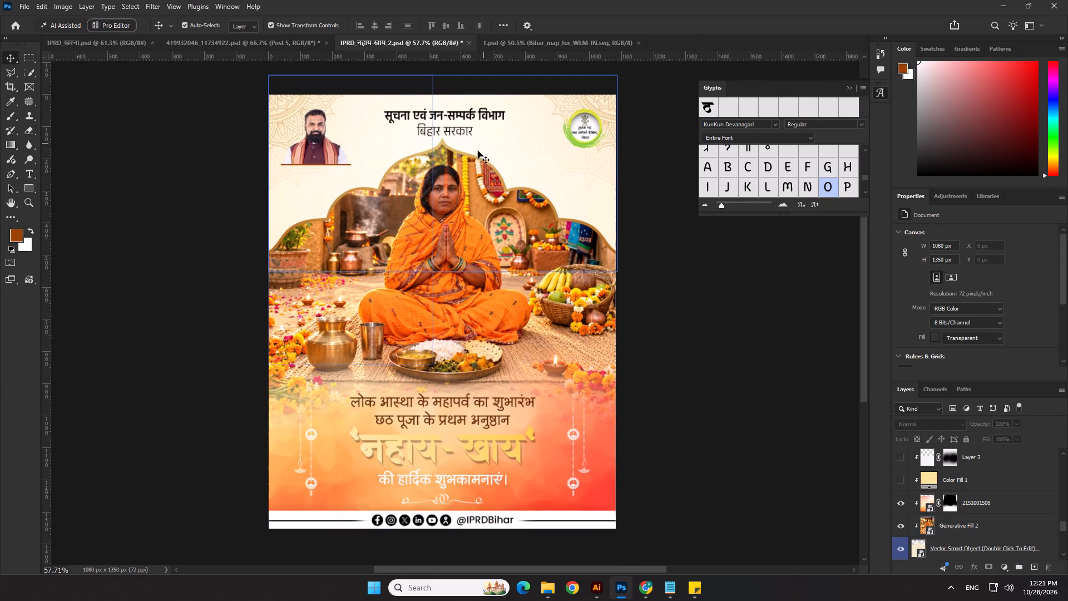
{"action": "left_click", "coordinate": [476, 157]}
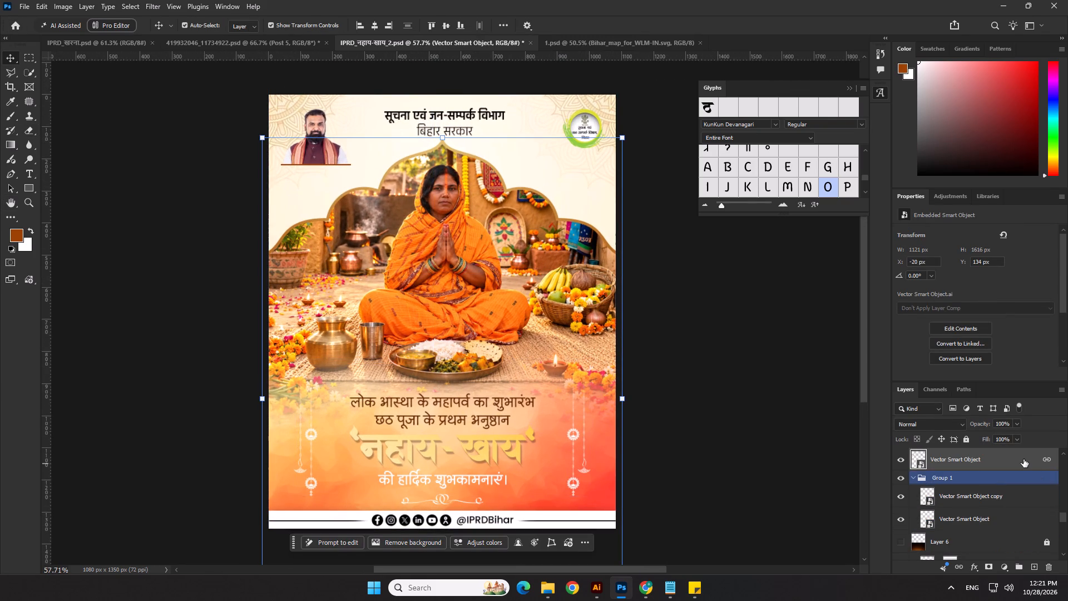
{"action": "double_click", "coordinate": [1023, 459]}
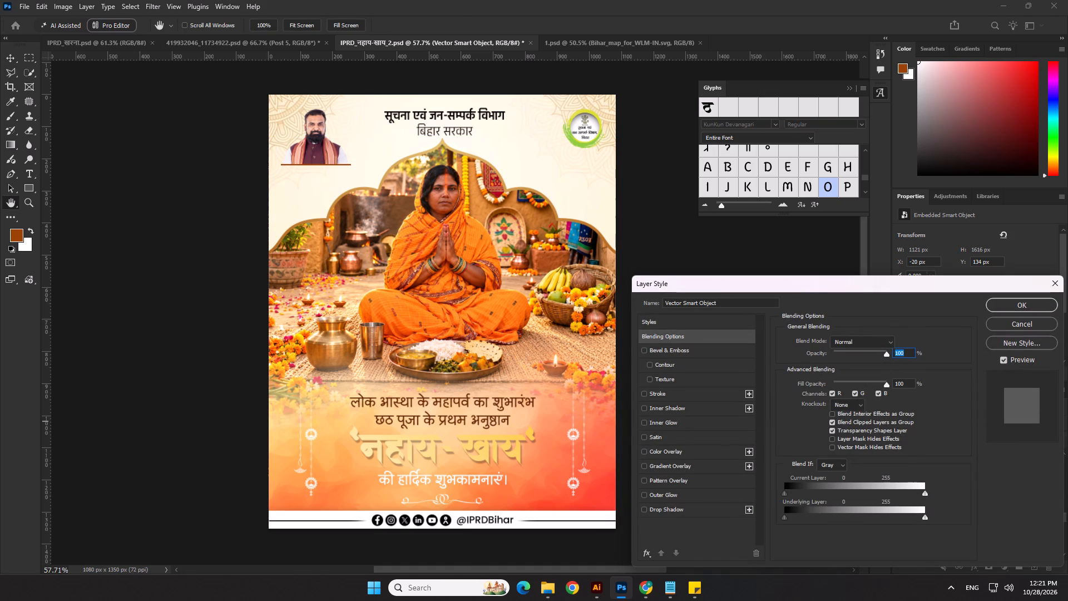
{"action": "left_click", "coordinate": [659, 452]}
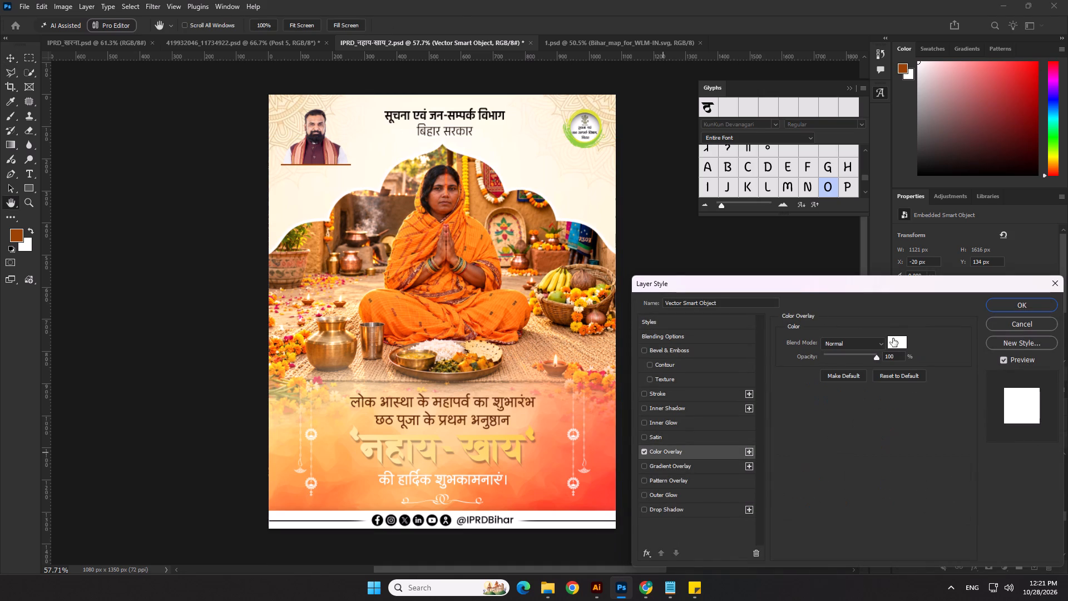
{"action": "left_click", "coordinate": [893, 338]}
{"action": "left_click", "coordinate": [607, 499]}
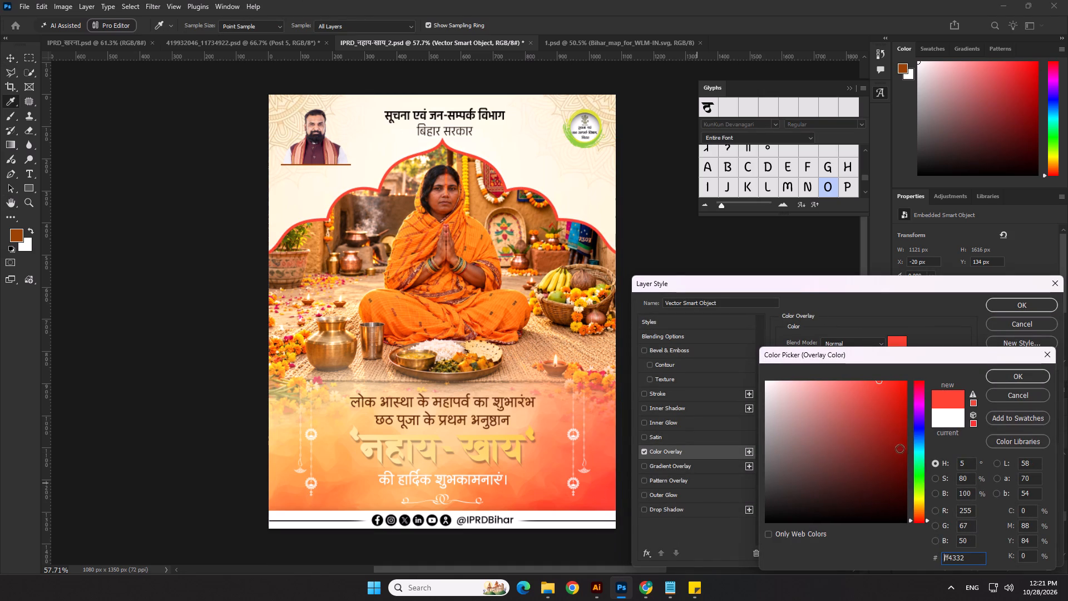
{"action": "left_click", "coordinate": [899, 450]}
{"action": "left_click", "coordinate": [902, 459]}
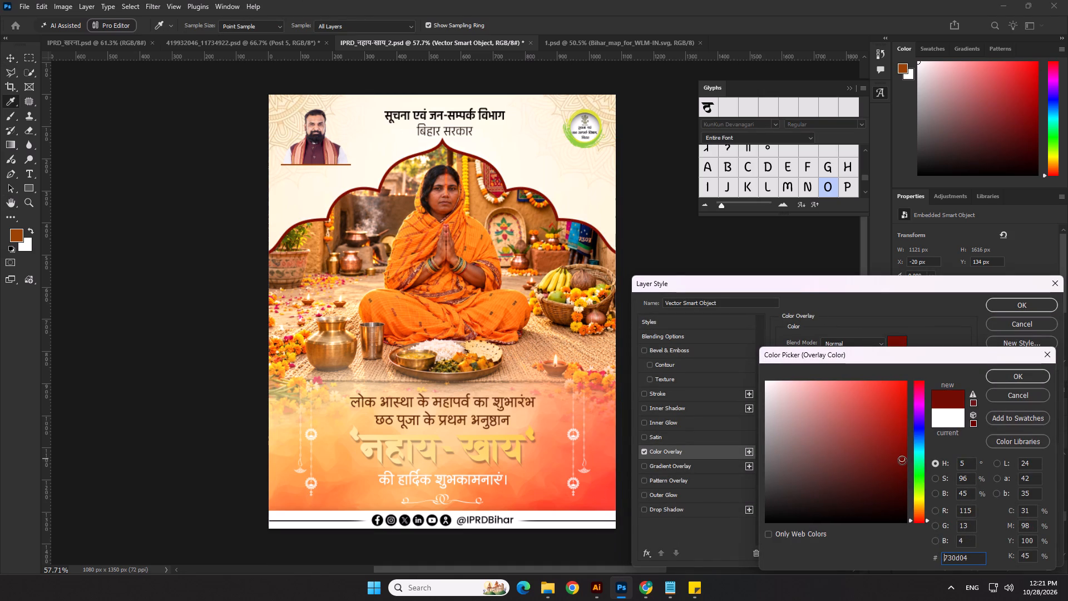
{"action": "left_click_drag", "start_coordinate": [973, 561], "coordinate": [897, 566]}
{"action": "key", "text": "ctrl+c"}
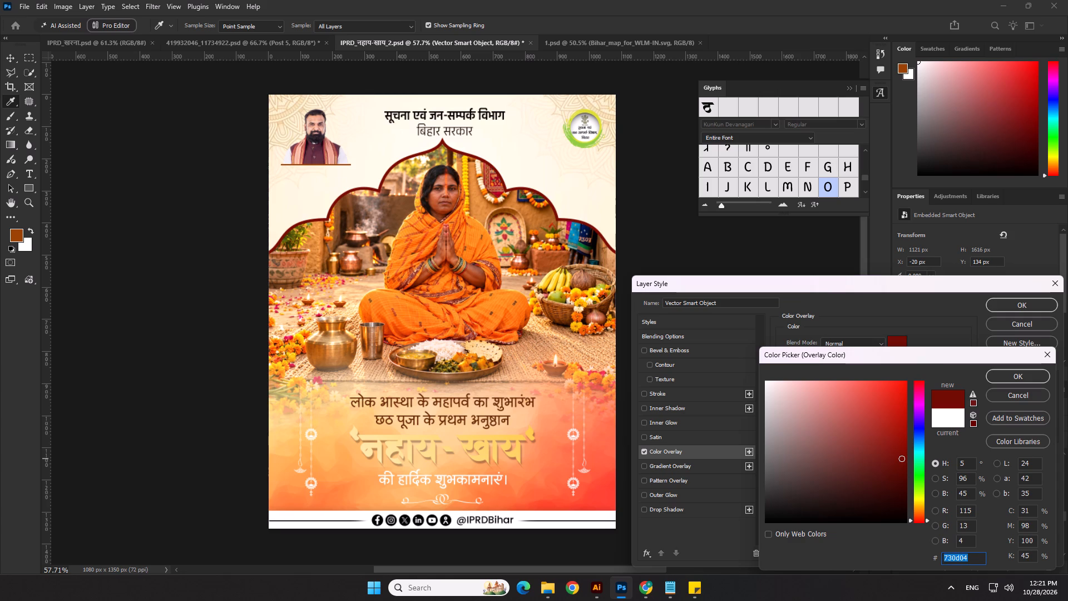
{"action": "key", "text": "ctrl+c"}
{"action": "left_click", "coordinate": [1003, 376]}
{"action": "left_click", "coordinate": [1013, 306]}
{"action": "left_click", "coordinate": [730, 450]}
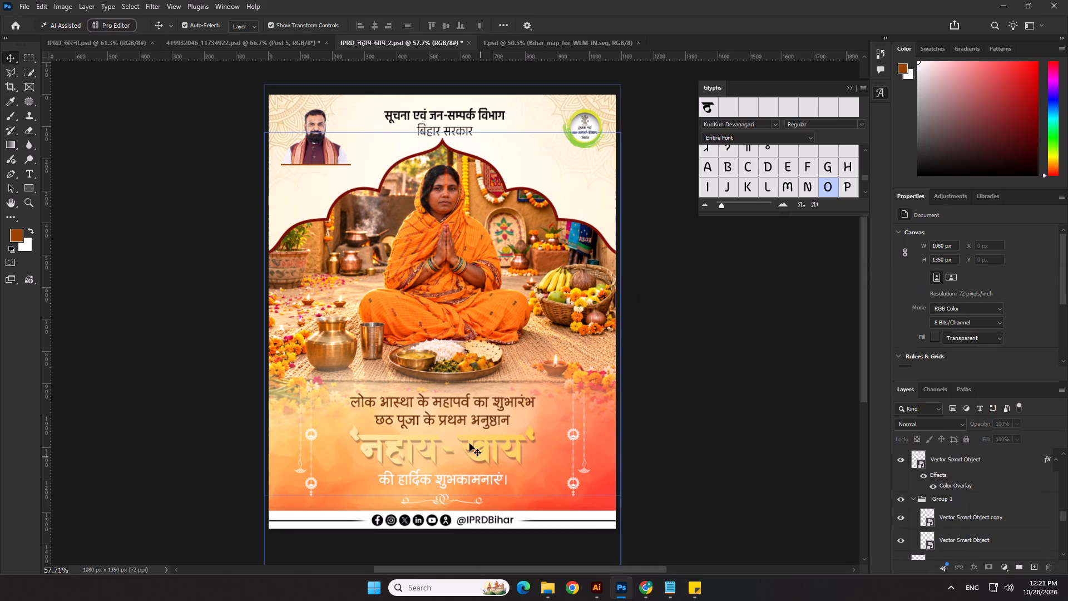
Set the first colour stop of the नहाय-खाय title's Gradient Overlay to the copied dark red #730d04.
{"action": "left_click", "coordinate": [469, 444]}
{"action": "double_click", "coordinate": [963, 485]}
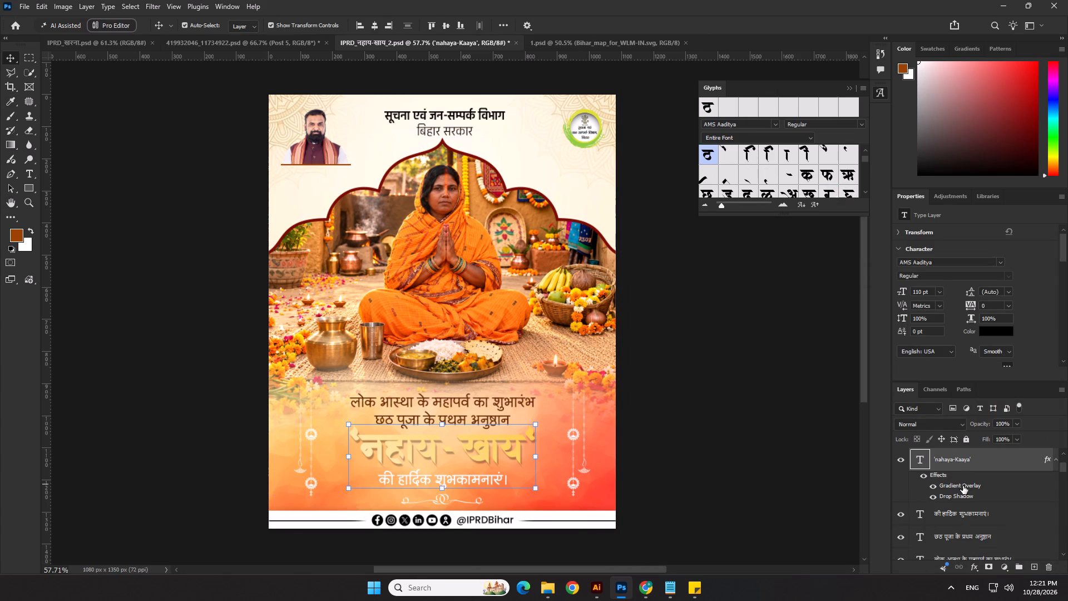
{"action": "left_click", "coordinate": [825, 364]}
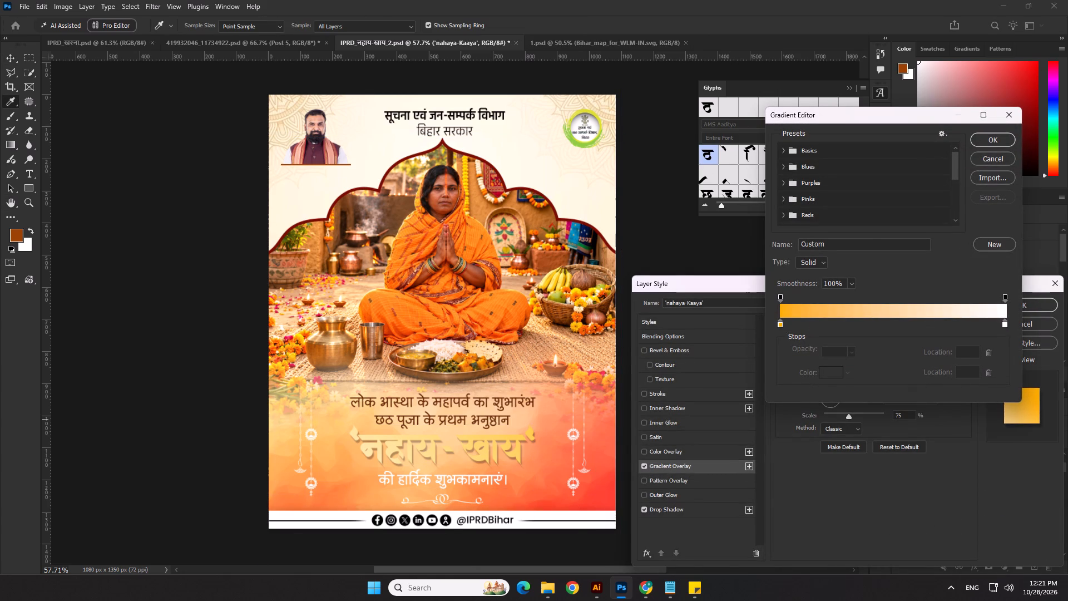
{"action": "left_click", "coordinate": [779, 324]}
{"action": "left_click", "coordinate": [824, 371]}
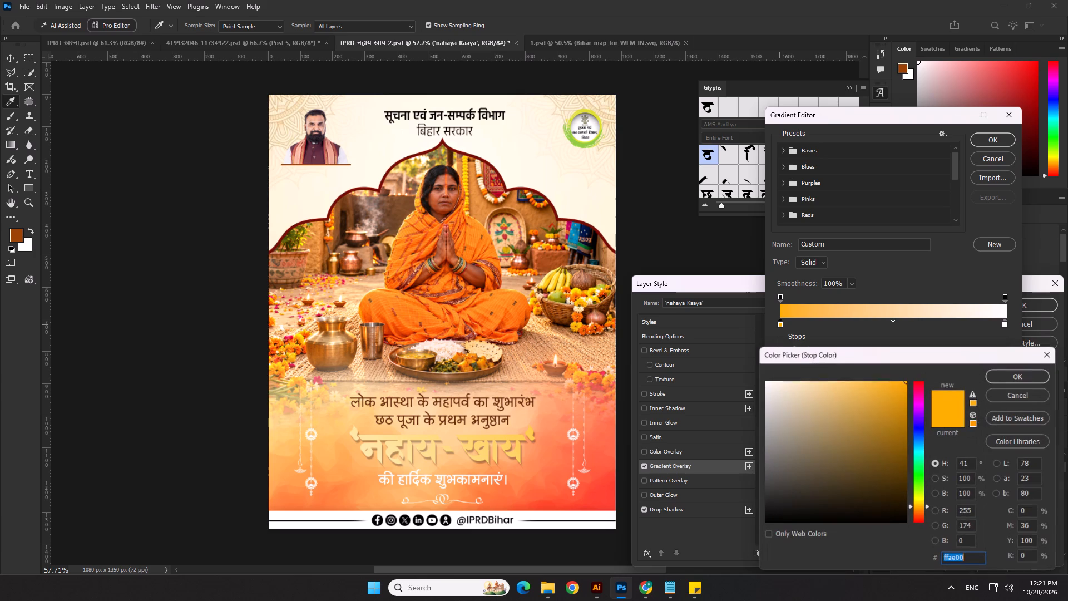
{"action": "key", "text": "ctrl+v"}
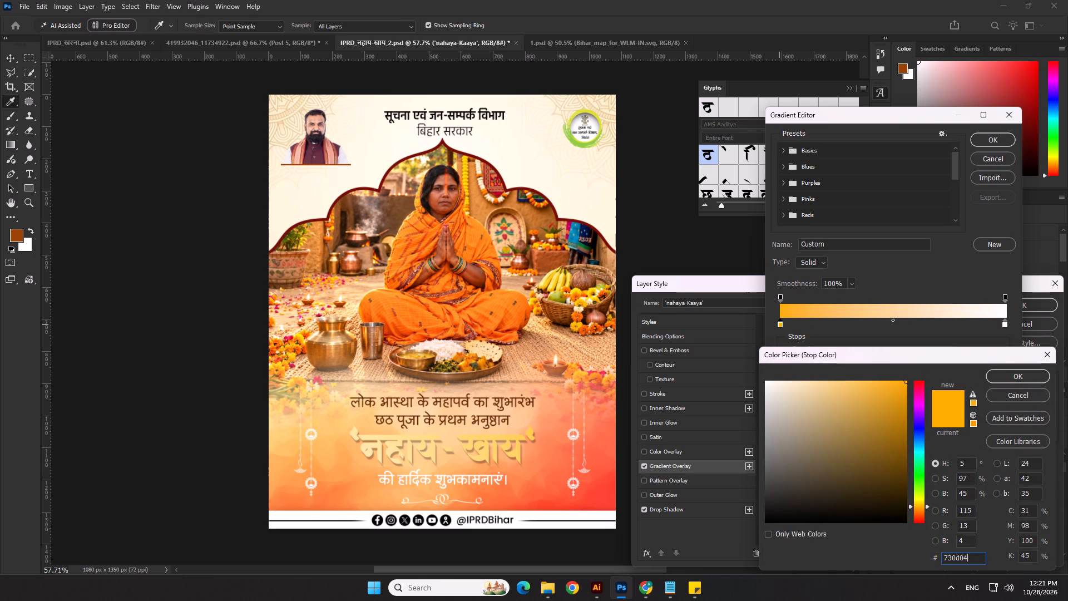
{"action": "left_click", "coordinate": [1023, 373]}
Set the white end stop of the title's gradient to orange #ff9c00 and apply the layer style.
{"action": "left_click", "coordinate": [1004, 322]}
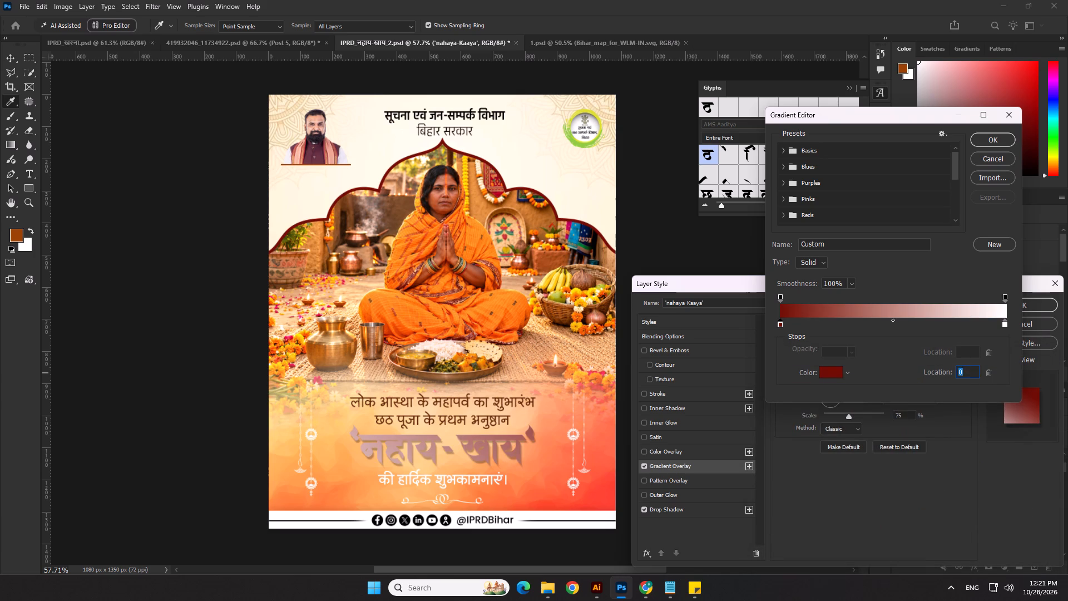
{"action": "left_click", "coordinate": [835, 372]}
{"action": "key", "text": "ctrl+v"}
{"action": "left_click", "coordinate": [899, 415]}
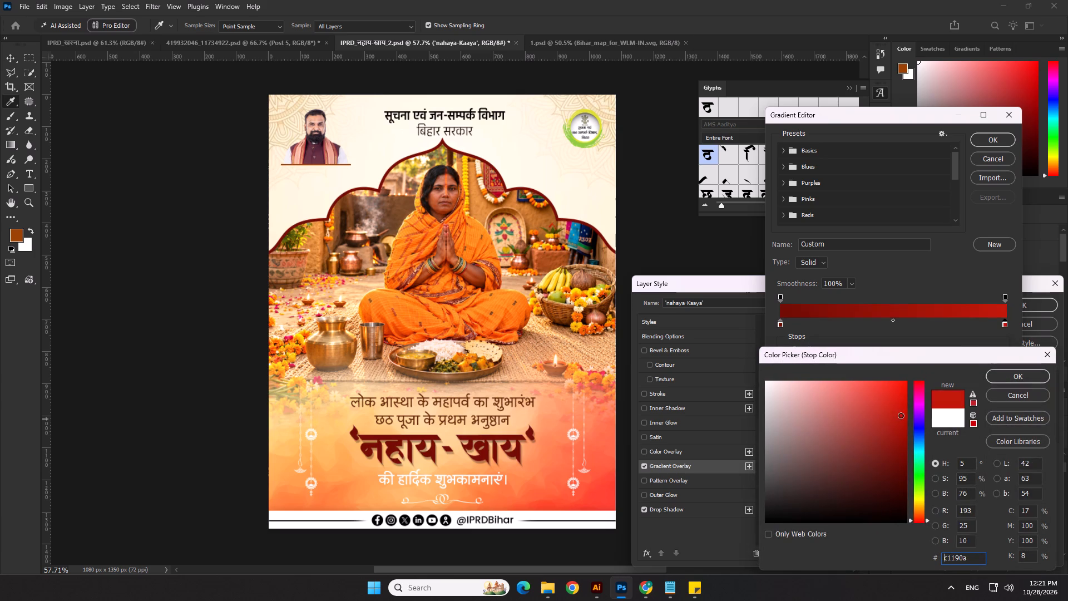
{"action": "left_click_drag", "start_coordinate": [901, 411], "coordinate": [895, 401]}
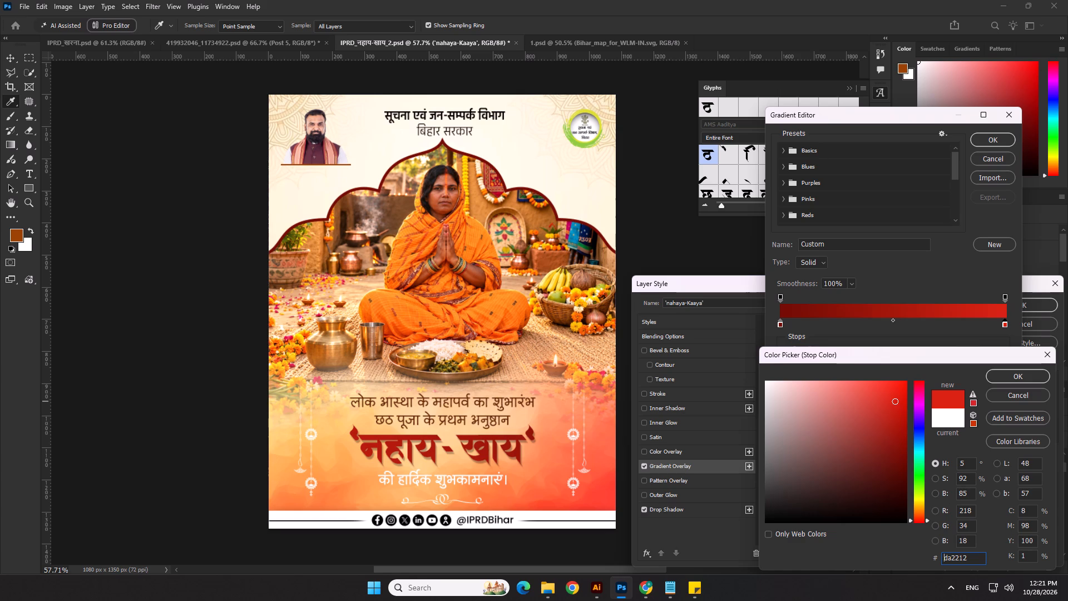
{"action": "left_click_drag", "start_coordinate": [916, 400], "coordinate": [917, 394]}
{"action": "left_click_drag", "start_coordinate": [917, 394], "coordinate": [919, 437]}
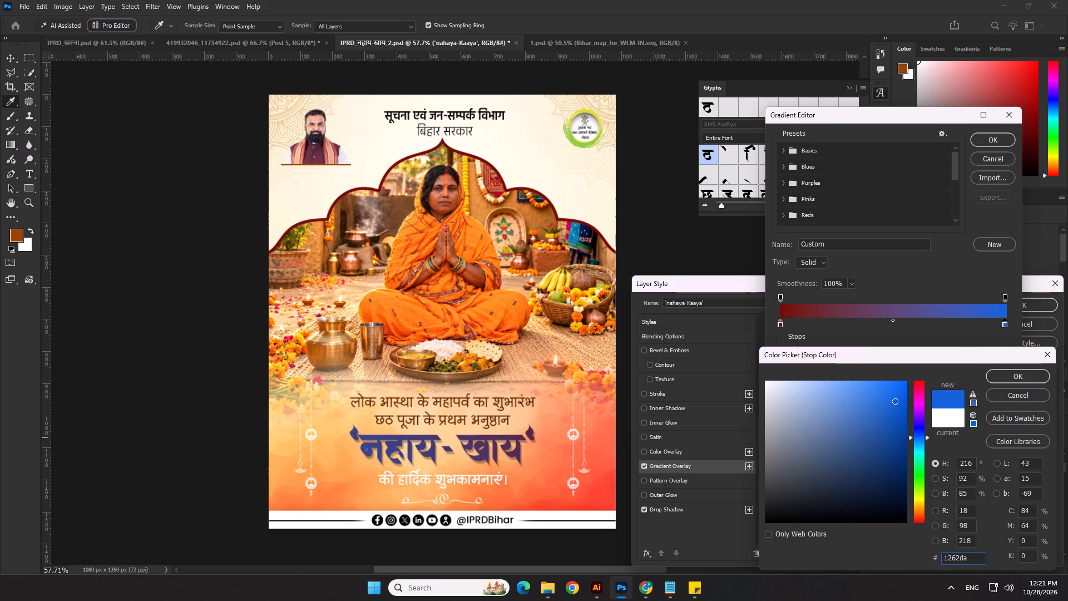
{"action": "left_click_drag", "start_coordinate": [917, 417], "coordinate": [918, 405]}
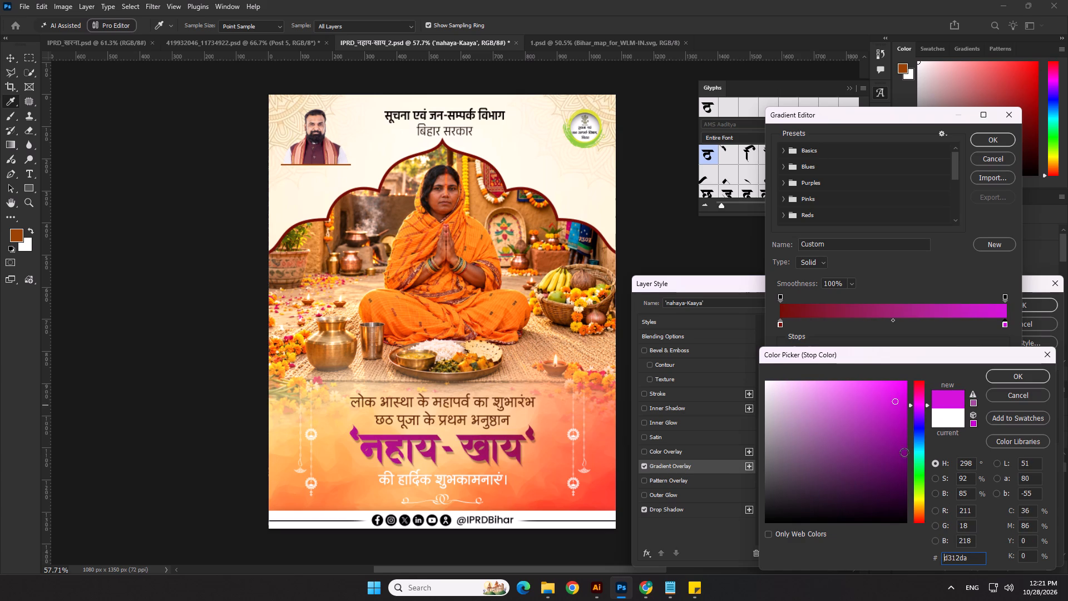
{"action": "left_click", "coordinate": [917, 517]}
{"action": "left_click", "coordinate": [901, 455]}
{"action": "left_click_drag", "start_coordinate": [896, 447], "coordinate": [887, 432]}
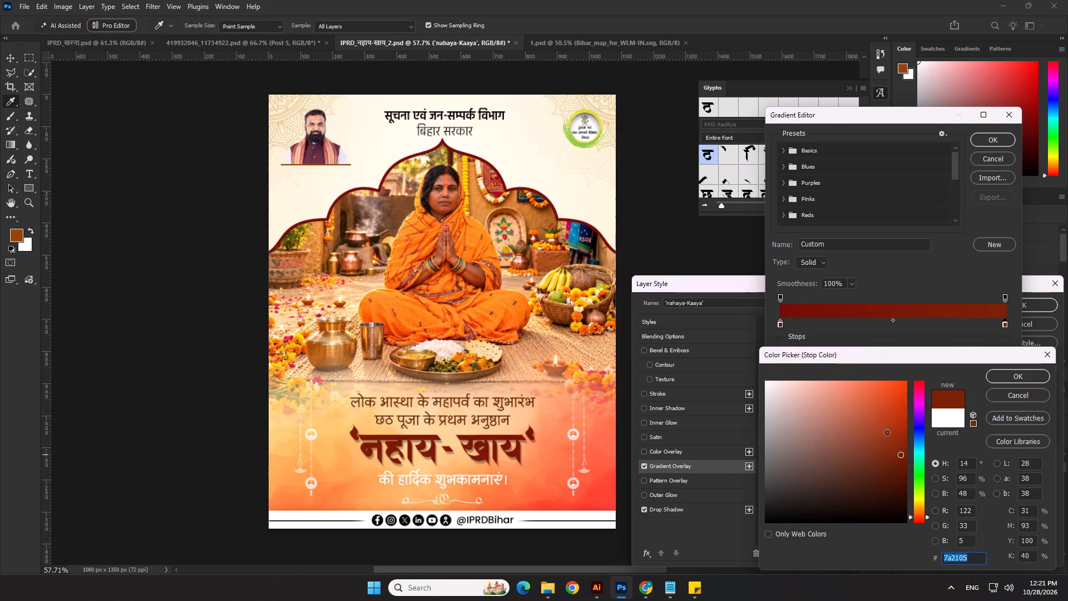
{"action": "left_click_drag", "start_coordinate": [887, 432], "coordinate": [851, 398]}
{"action": "left_click_drag", "start_coordinate": [851, 414], "coordinate": [875, 449]}
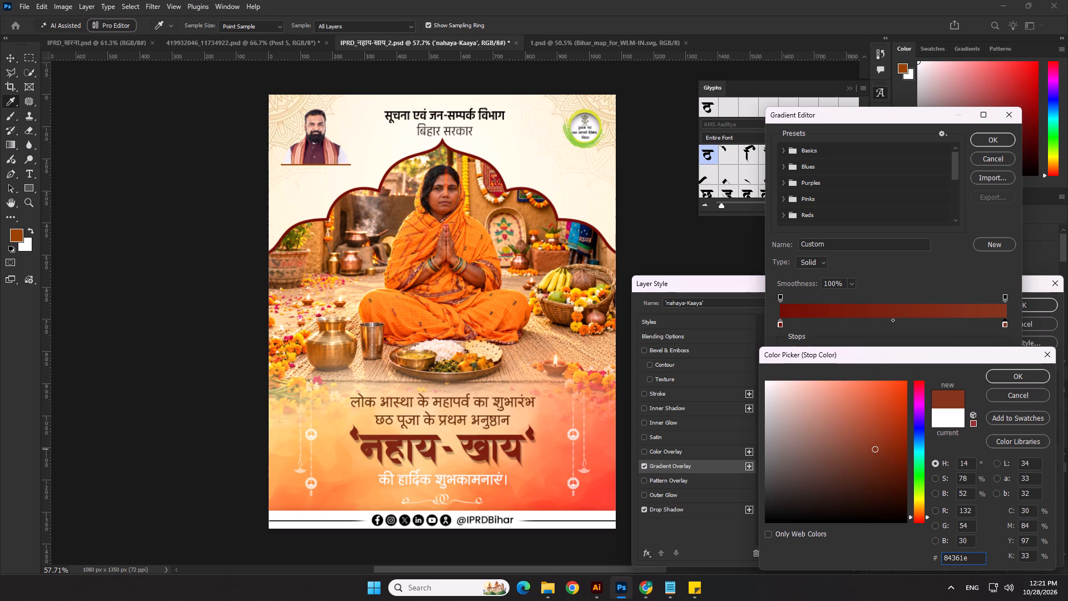
{"action": "left_click", "coordinate": [918, 505]}
{"action": "left_click", "coordinate": [918, 508]}
{"action": "left_click_drag", "start_coordinate": [897, 451], "coordinate": [913, 358]}
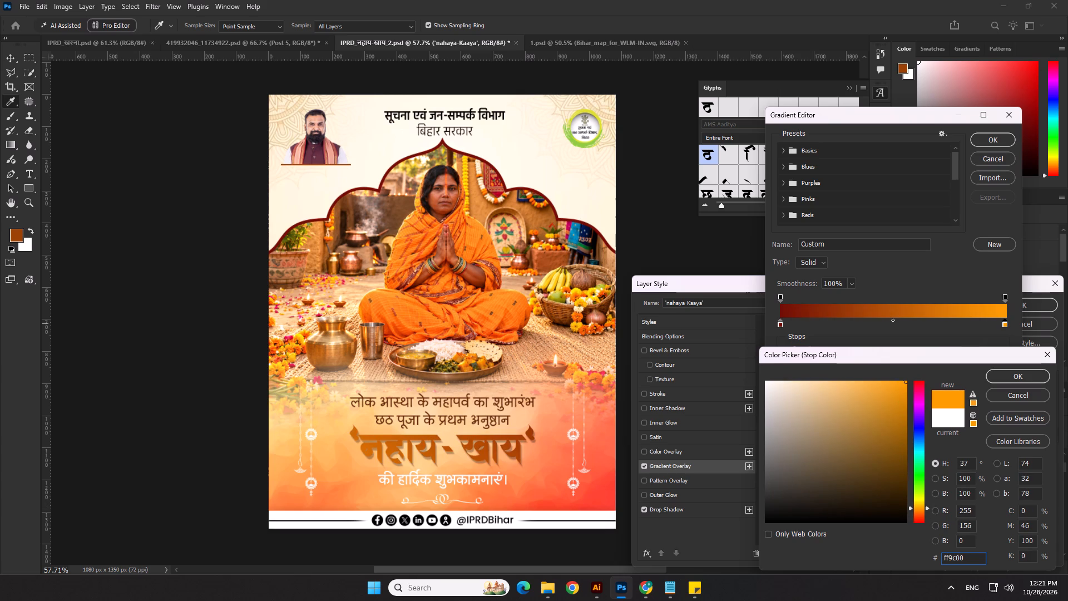
{"action": "left_click", "coordinate": [1000, 376]}
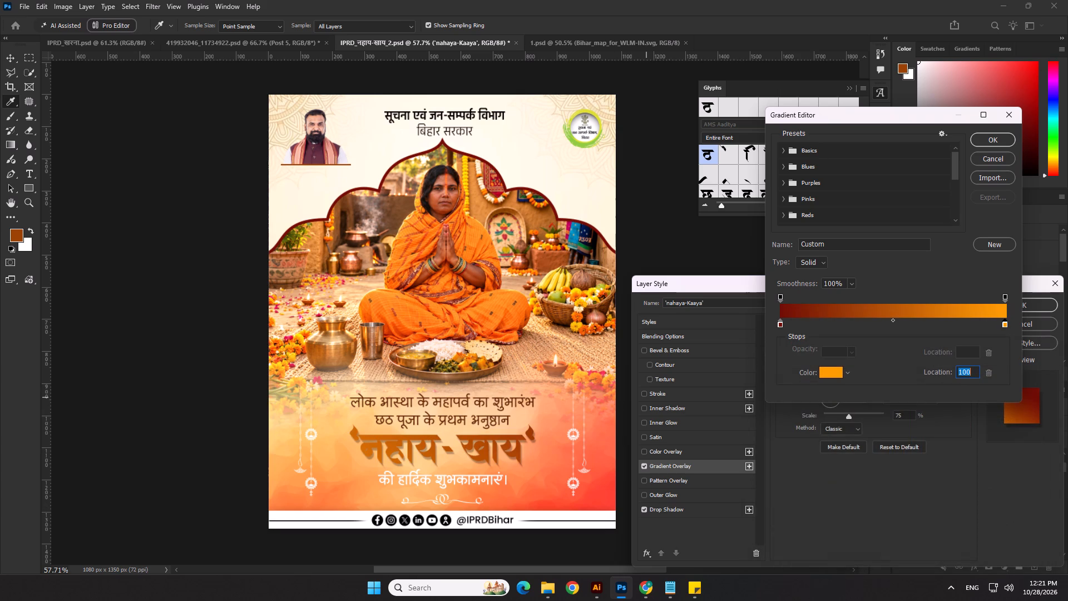
{"action": "left_click", "coordinate": [987, 141]}
{"action": "left_click", "coordinate": [1015, 302]}
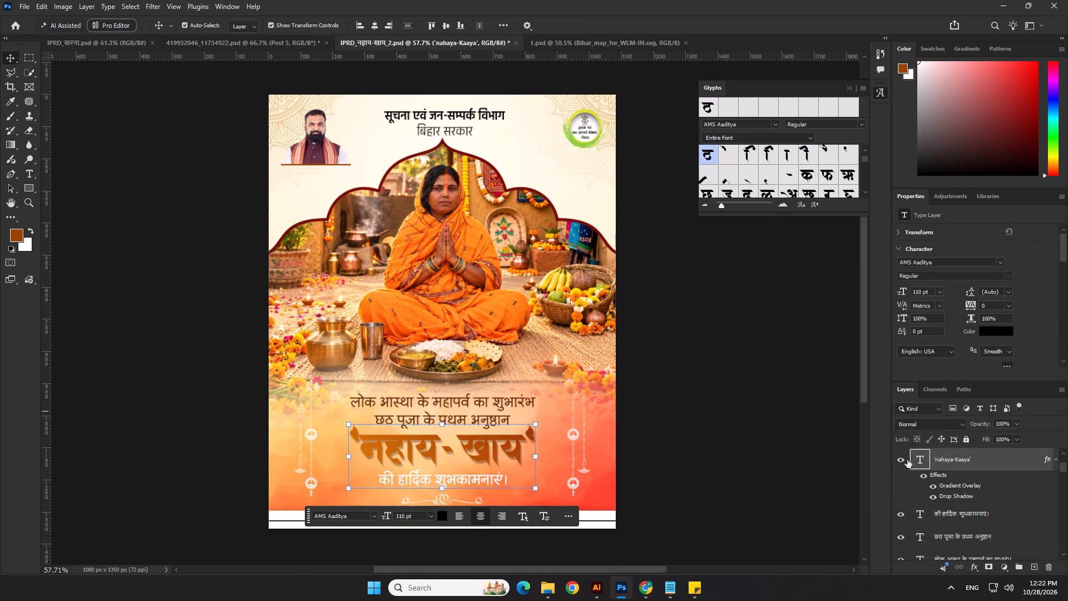
Hide the Drop Shadow effect on the नहाय-खाय title.
{"action": "left_click", "coordinate": [931, 497]}
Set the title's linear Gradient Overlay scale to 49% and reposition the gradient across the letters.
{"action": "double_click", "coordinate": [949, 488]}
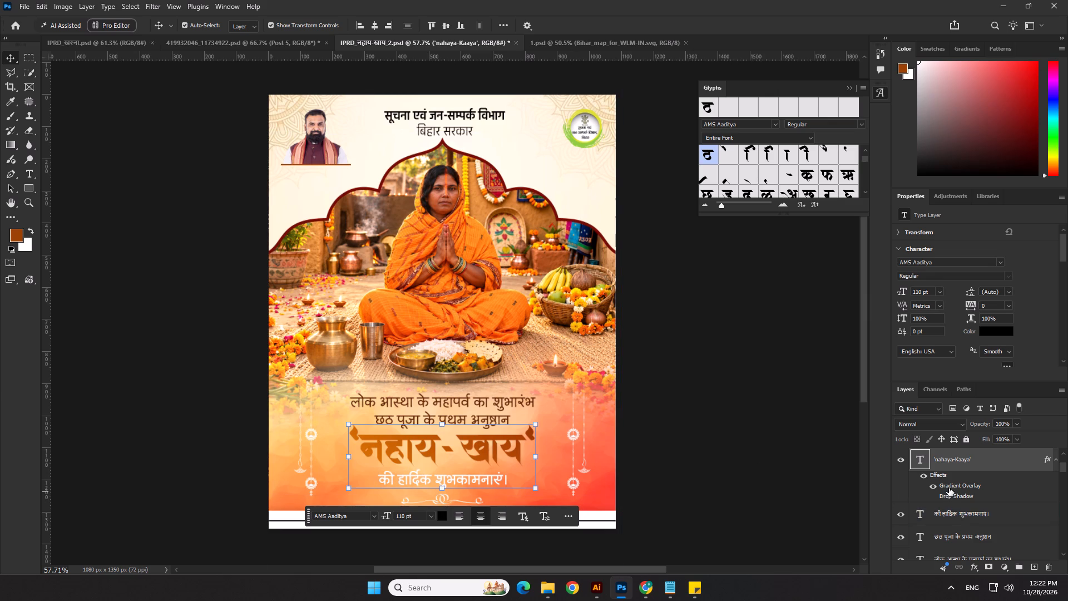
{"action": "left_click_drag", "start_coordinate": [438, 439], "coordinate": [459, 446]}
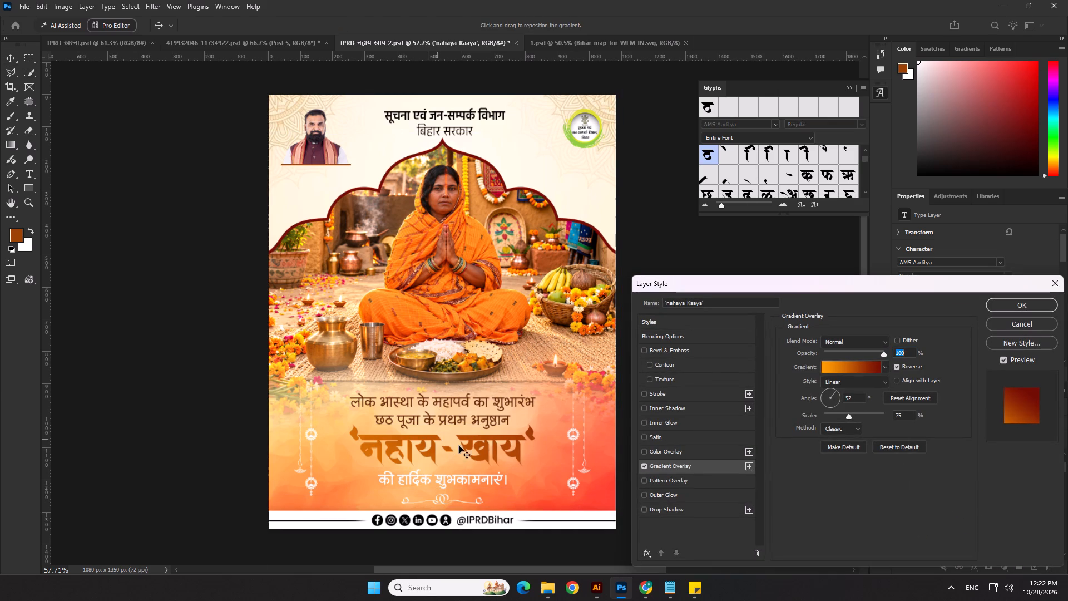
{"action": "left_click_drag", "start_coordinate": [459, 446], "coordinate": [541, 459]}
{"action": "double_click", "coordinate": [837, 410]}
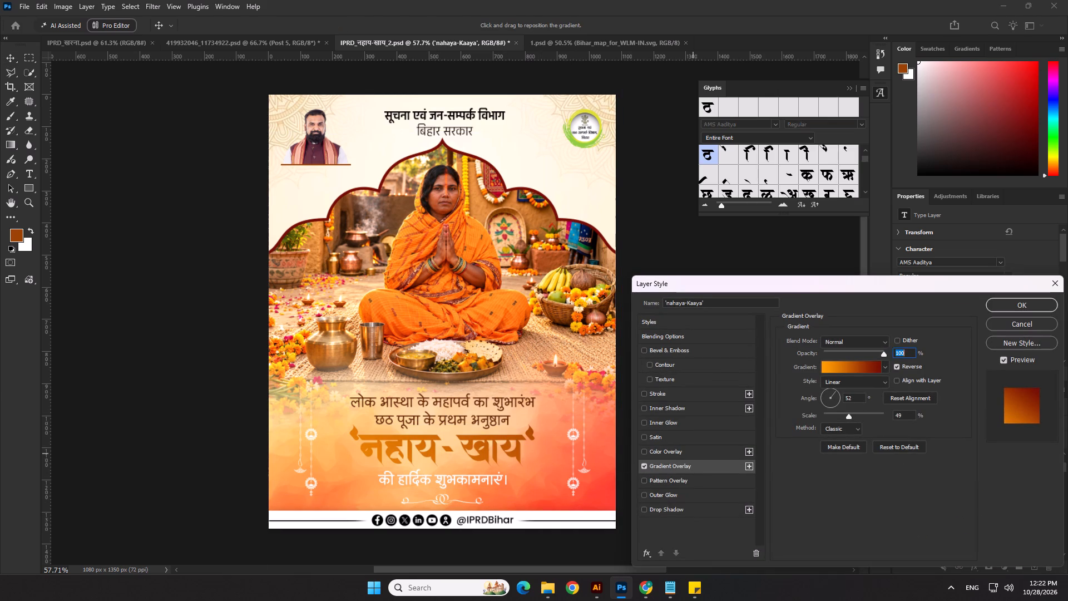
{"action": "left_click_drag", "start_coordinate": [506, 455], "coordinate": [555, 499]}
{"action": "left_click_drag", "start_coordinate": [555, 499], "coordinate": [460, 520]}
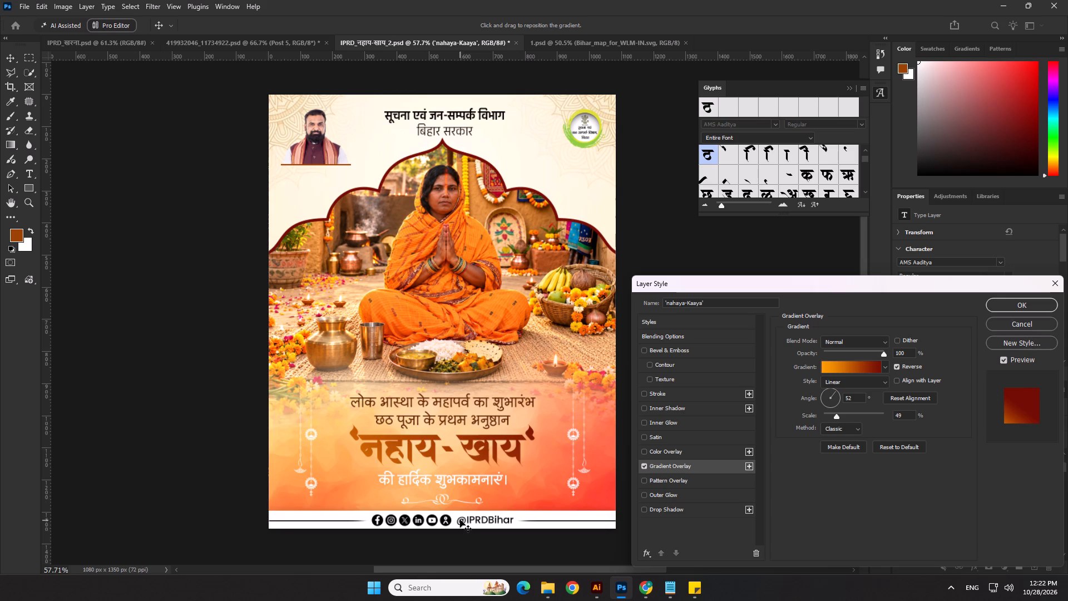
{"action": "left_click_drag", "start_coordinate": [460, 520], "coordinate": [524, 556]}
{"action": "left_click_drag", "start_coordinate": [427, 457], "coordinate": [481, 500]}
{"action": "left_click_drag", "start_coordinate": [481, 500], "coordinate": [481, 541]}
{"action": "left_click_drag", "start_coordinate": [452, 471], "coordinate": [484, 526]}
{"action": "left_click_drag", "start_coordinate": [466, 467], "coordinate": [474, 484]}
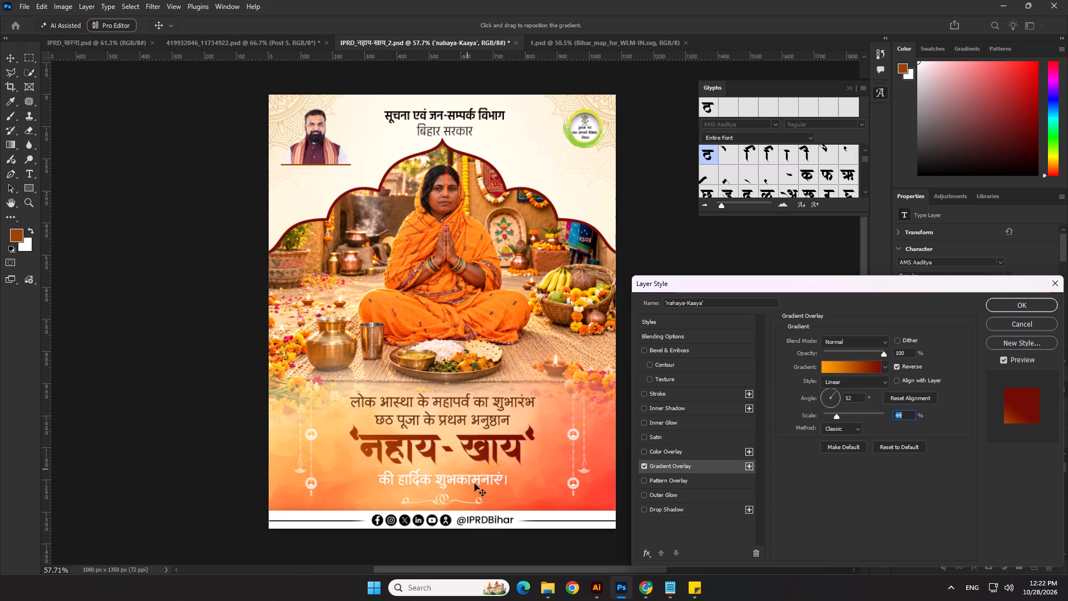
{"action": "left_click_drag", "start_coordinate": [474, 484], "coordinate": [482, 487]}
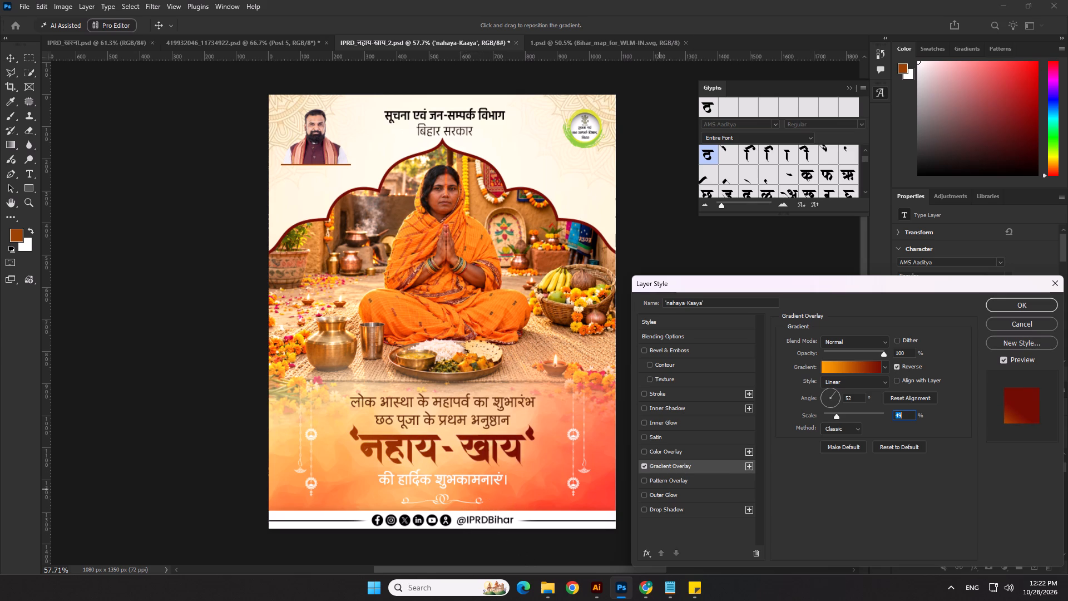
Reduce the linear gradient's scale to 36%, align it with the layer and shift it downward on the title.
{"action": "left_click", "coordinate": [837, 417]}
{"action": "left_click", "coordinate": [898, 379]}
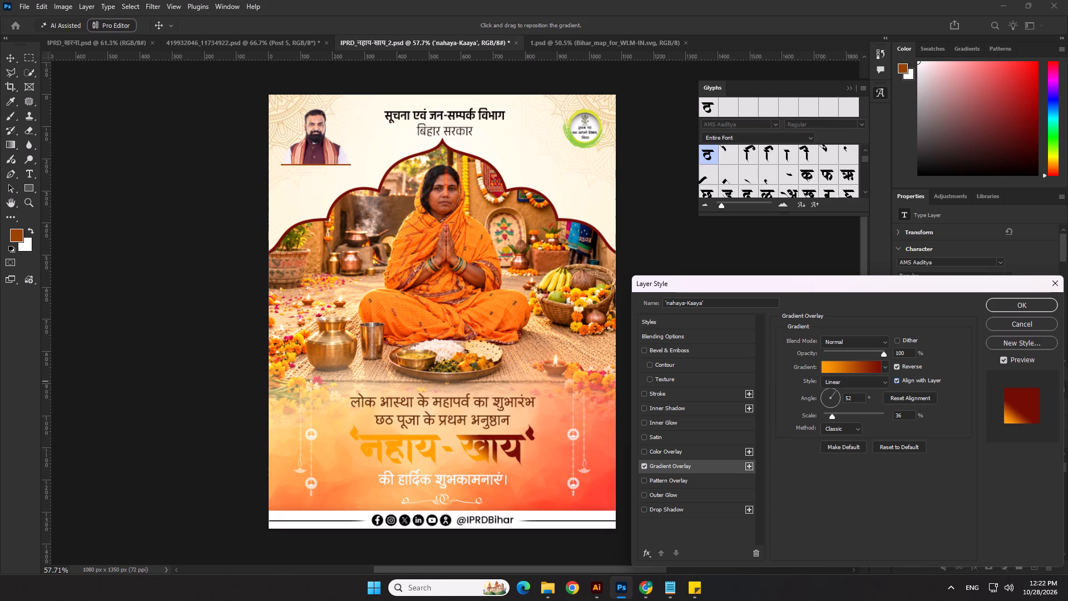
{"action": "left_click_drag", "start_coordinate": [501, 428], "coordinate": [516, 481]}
Switch the title's gradient style to Radial, reposition it, set its scale to 150% and turn off Align with Layer.
{"action": "left_click", "coordinate": [830, 385]}
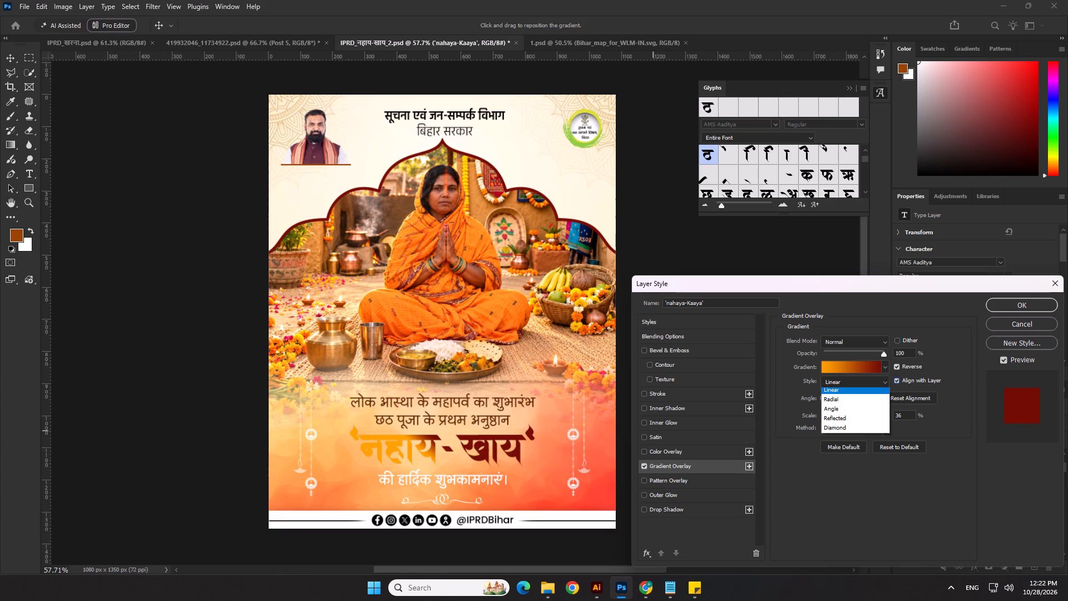
{"action": "left_click", "coordinate": [833, 403]}
{"action": "left_click_drag", "start_coordinate": [474, 457], "coordinate": [452, 373]}
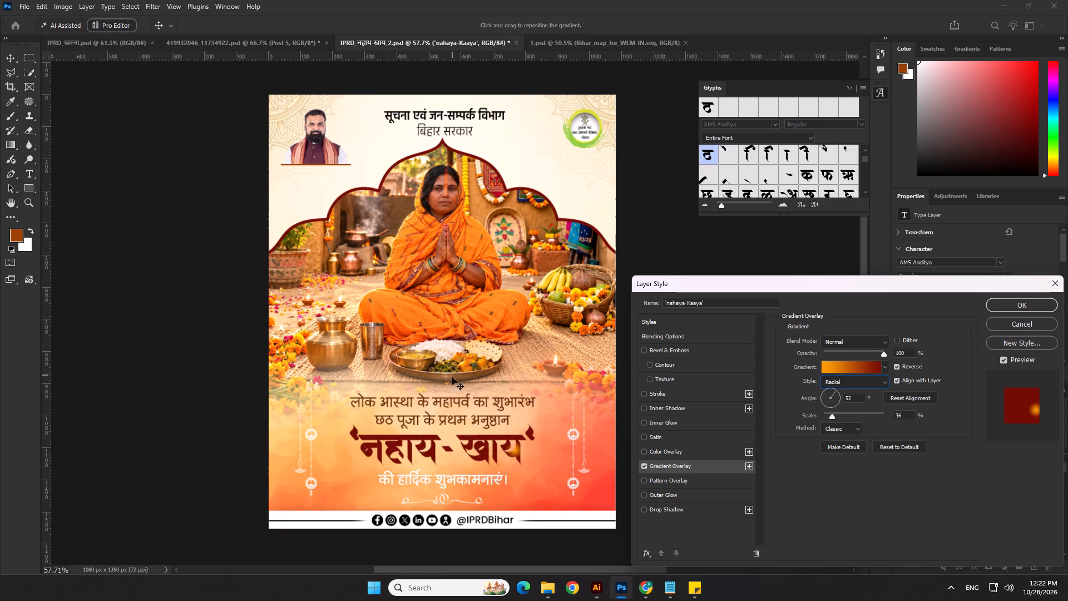
{"action": "left_click_drag", "start_coordinate": [475, 436], "coordinate": [398, 451]}
{"action": "left_click", "coordinate": [852, 414]}
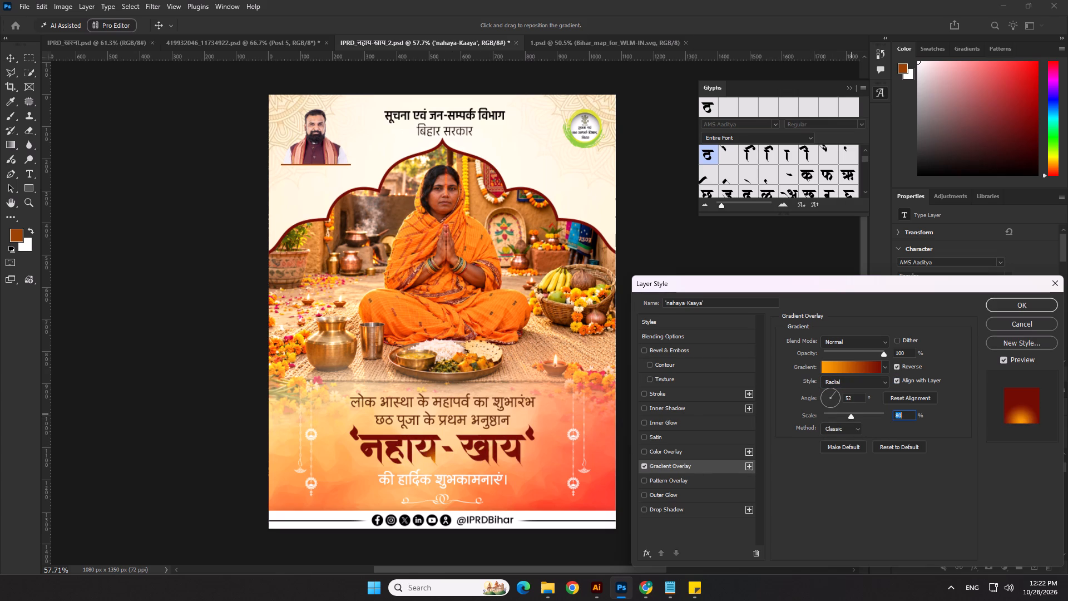
{"action": "left_click_drag", "start_coordinate": [857, 413], "coordinate": [896, 410]}
{"action": "left_click", "coordinate": [895, 380]}
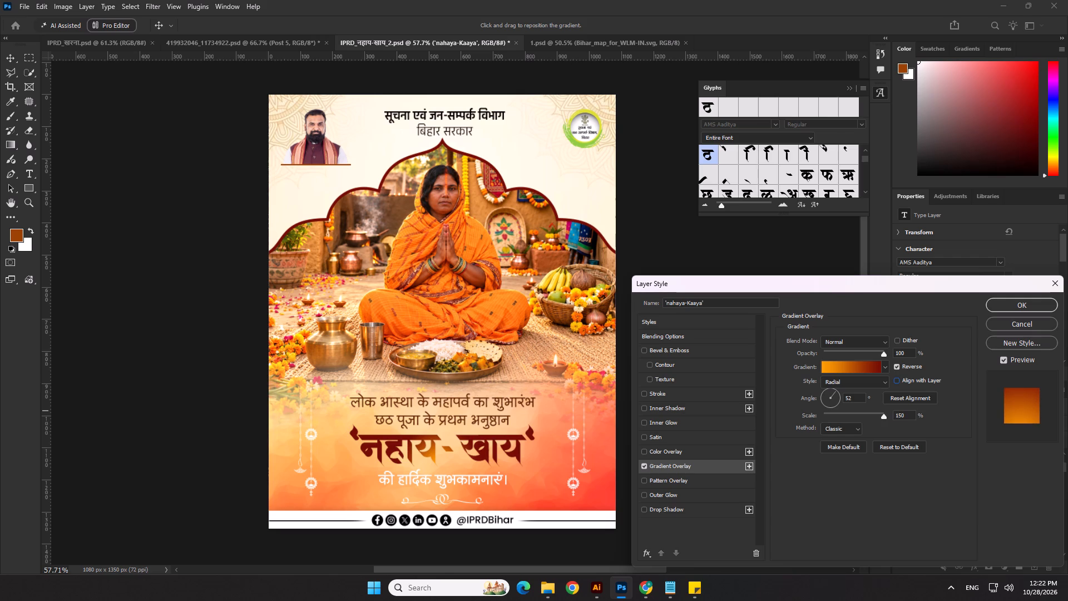
Set the radial gradient's scale to 57%, reposition it on the title for a mostly dark red fill, and apply the style.
{"action": "left_click", "coordinate": [851, 415]}
{"action": "left_click_drag", "start_coordinate": [462, 432], "coordinate": [462, 495]}
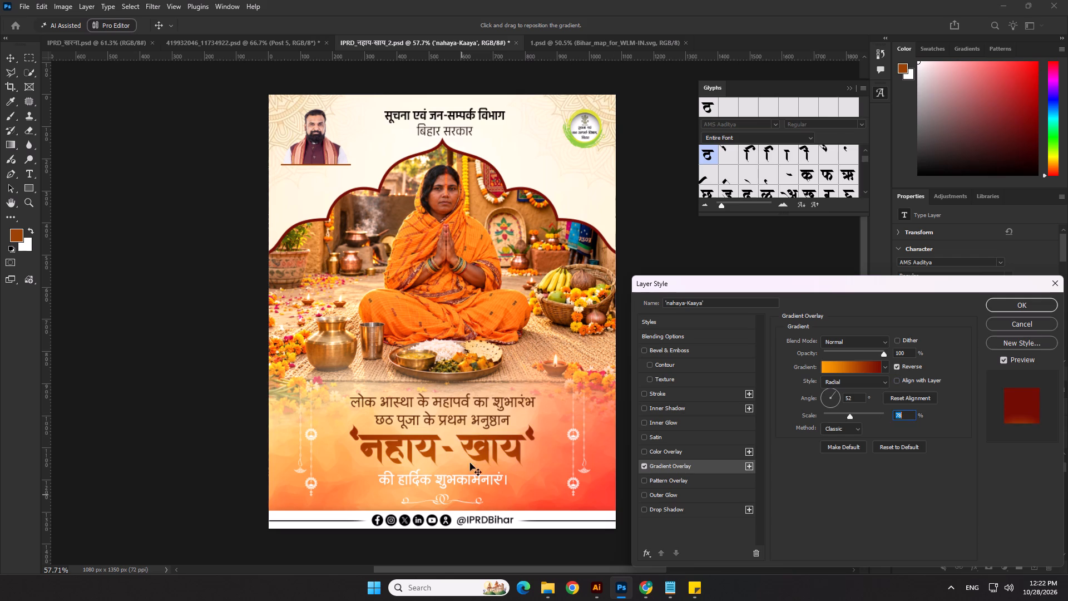
{"action": "left_click_drag", "start_coordinate": [471, 455], "coordinate": [467, 481]}
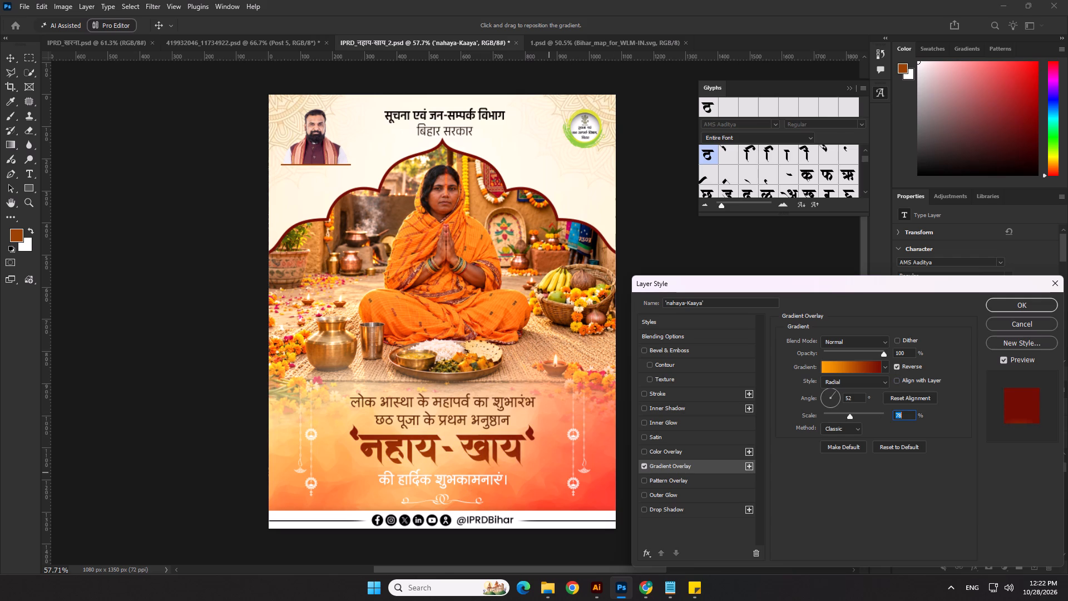
{"action": "left_click", "coordinate": [841, 413]}
{"action": "left_click_drag", "start_coordinate": [505, 420], "coordinate": [512, 393]}
{"action": "left_click_drag", "start_coordinate": [512, 393], "coordinate": [515, 388]}
{"action": "scroll", "coordinate": [390, 322], "scroll_direction": "down", "scroll_amount": 4}
{"action": "left_click", "coordinate": [993, 299]}
{"action": "scroll", "coordinate": [505, 378], "scroll_direction": "down", "scroll_amount": 4}
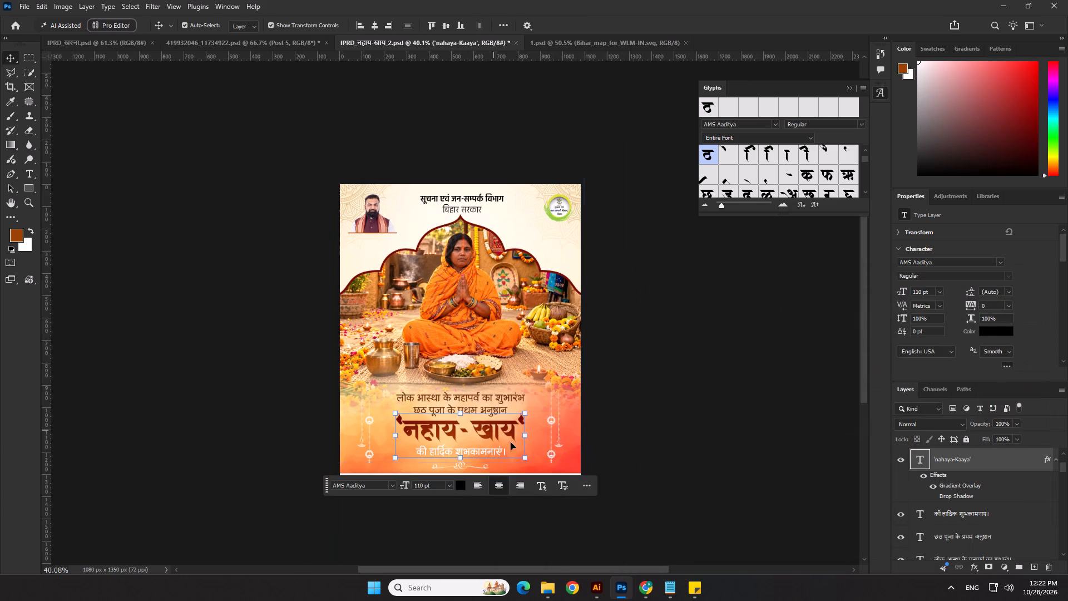
{"action": "left_click", "coordinate": [650, 470]}
Recolour both lines above the title, लोक आस्था के महापर्व का शुभारंभ and छठ पूजा के प्रथम अनुष्ठान, to dark red #730d04.
{"action": "scroll", "coordinate": [447, 408], "scroll_direction": "up", "scroll_amount": 2}
{"action": "left_click", "coordinate": [472, 410]}
{"action": "scroll", "coordinate": [533, 398], "scroll_direction": "up", "scroll_amount": 5}
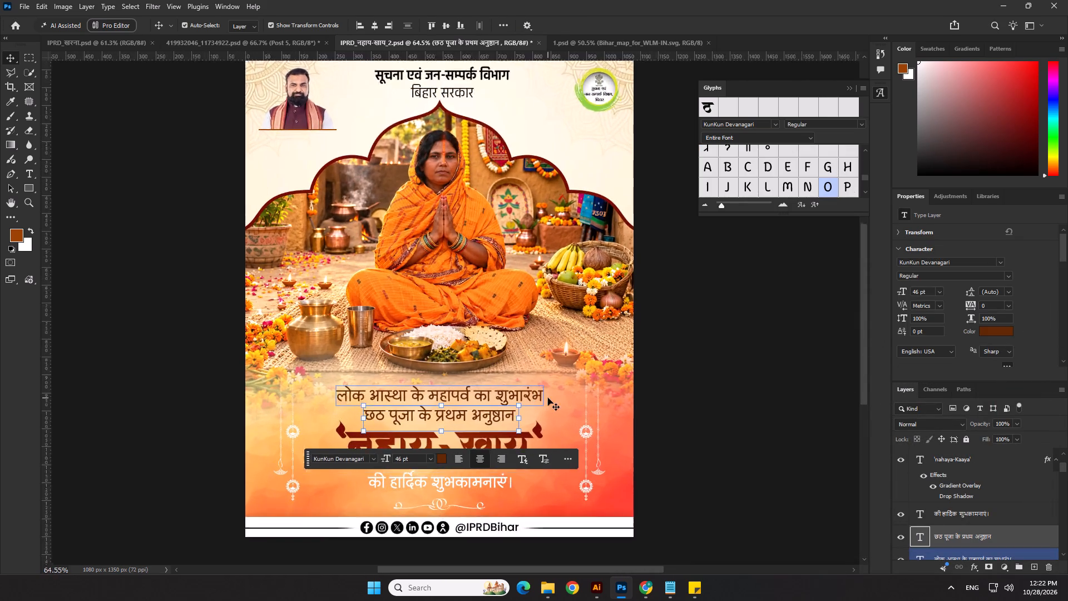
{"action": "scroll", "coordinate": [548, 398], "scroll_direction": "up", "scroll_amount": 1}
{"action": "left_click", "coordinate": [533, 391], "text": "shift"}
{"action": "left_click", "coordinate": [992, 331]}
{"action": "key", "text": "ctrl+v"}
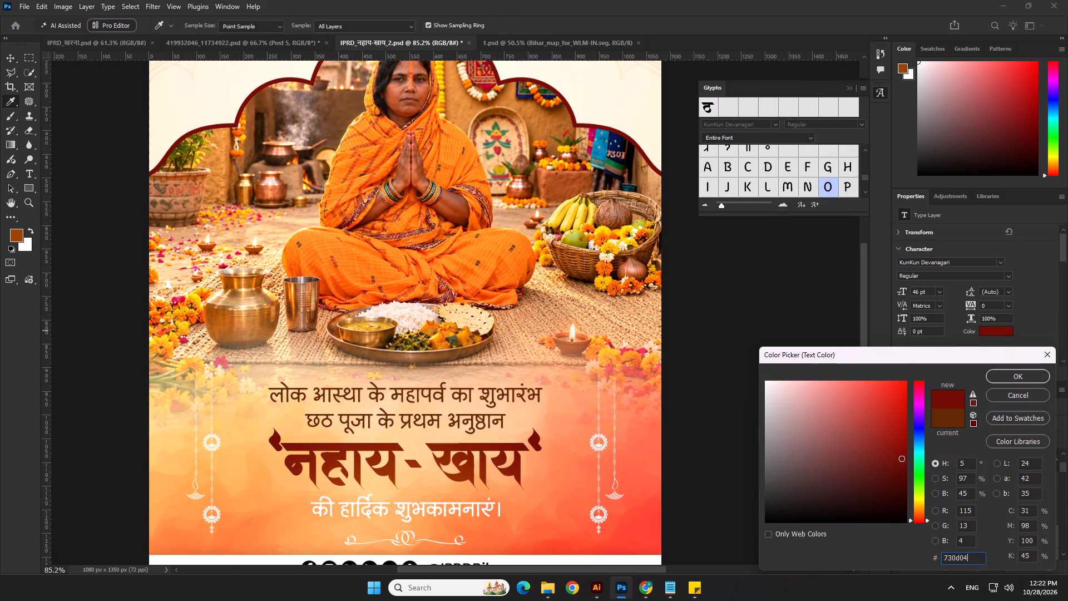
{"action": "left_click", "coordinate": [993, 373]}
{"action": "left_click", "coordinate": [806, 439]}
{"action": "scroll", "coordinate": [443, 526], "scroll_direction": "up", "scroll_amount": 1}
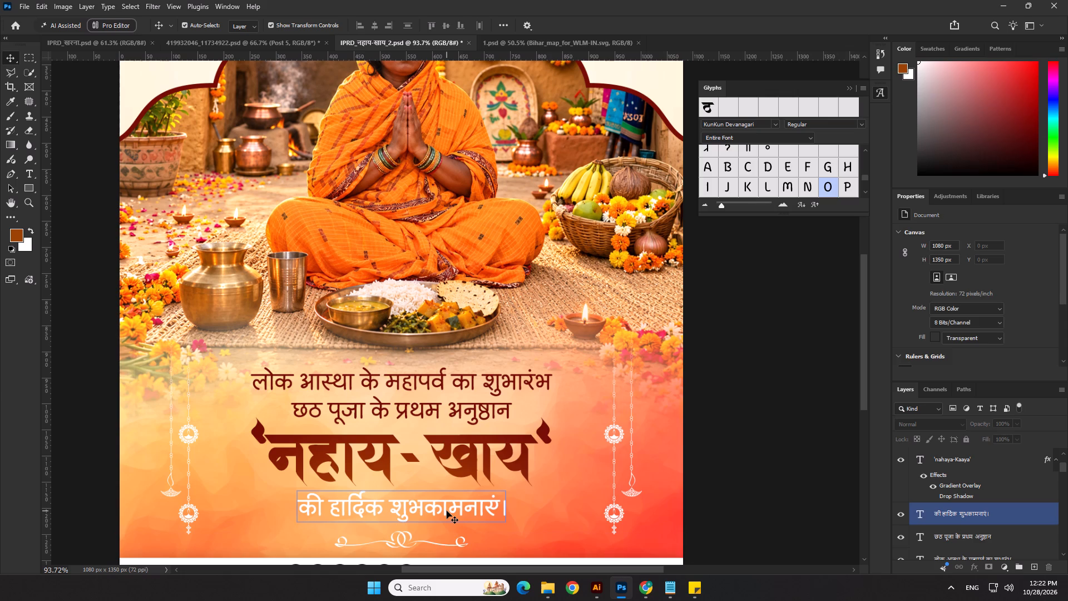
Recolour the greeting line की हार्दिक शुभकामनाएं। below the title to dark red #730d04.
{"action": "left_click", "coordinate": [447, 511]}
{"action": "left_click", "coordinate": [990, 327]}
{"action": "key", "text": "ctrl+v"}
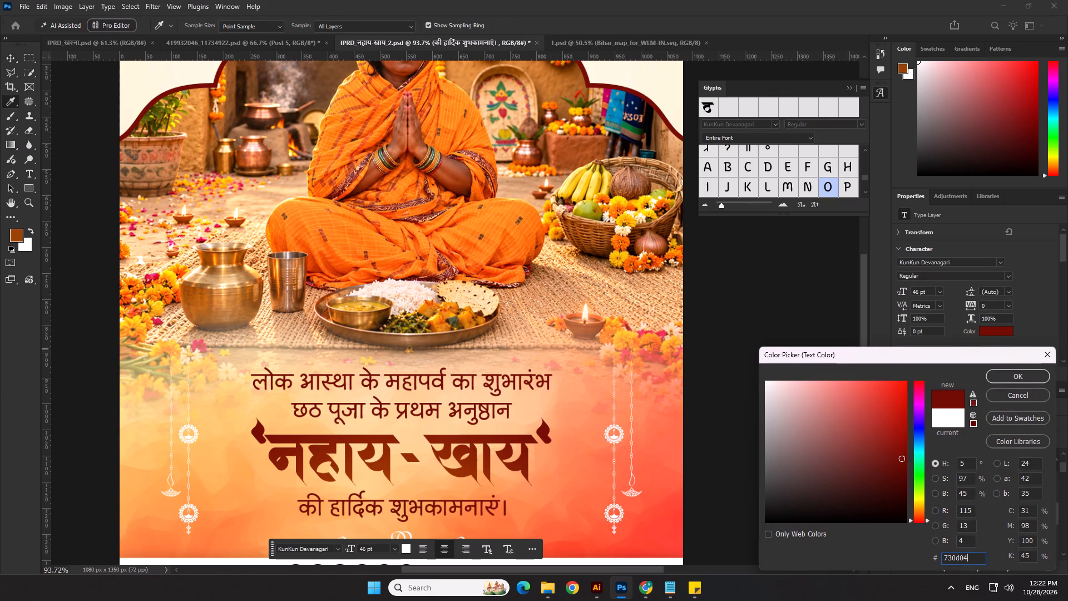
{"action": "left_click", "coordinate": [993, 376]}
{"action": "left_click", "coordinate": [819, 453]}
Open the flourish below the greeting line in Illustrator, fill it with #730d04, save it and return to the Photoshop poster.
{"action": "scroll", "coordinate": [435, 501], "scroll_direction": "down", "scroll_amount": 1}
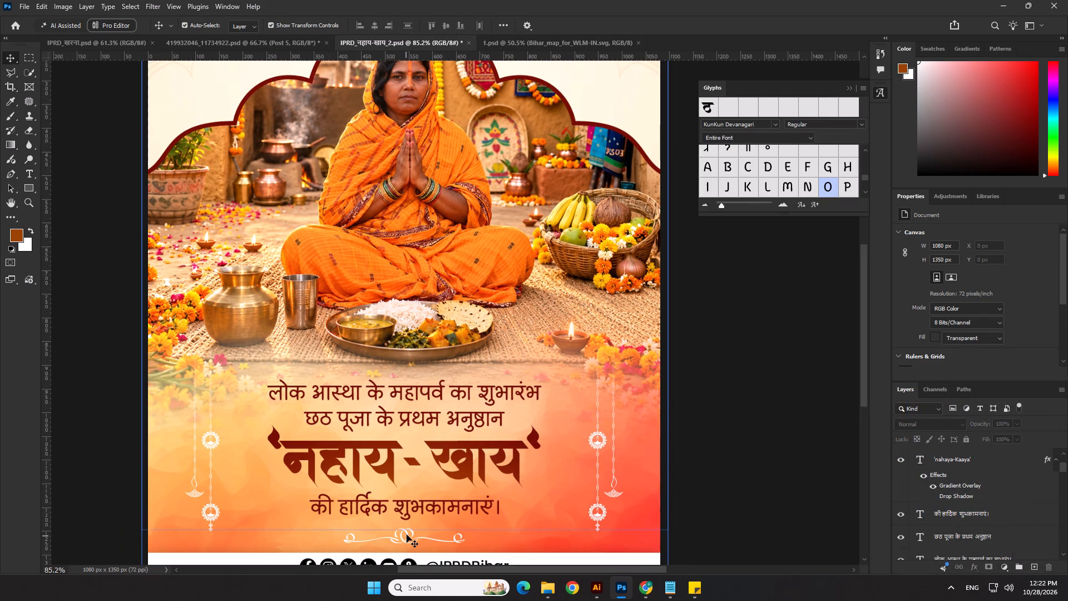
{"action": "left_click", "coordinate": [407, 533]}
{"action": "double_click", "coordinate": [924, 464]}
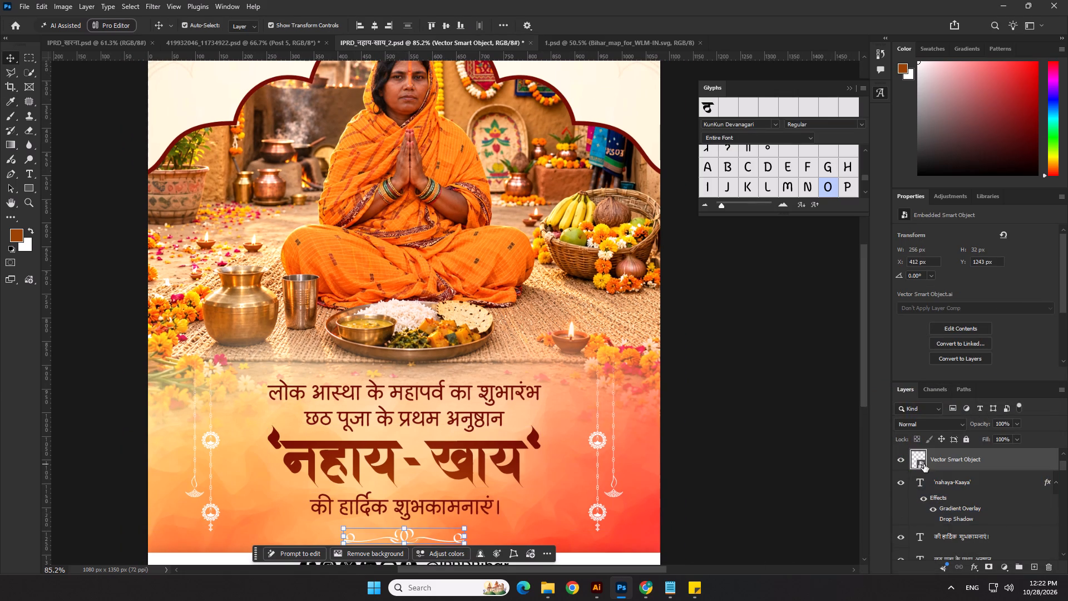
{"action": "scroll", "coordinate": [555, 285], "scroll_direction": "down", "scroll_amount": 3}
{"action": "left_click_drag", "start_coordinate": [217, 164], "coordinate": [728, 396]}
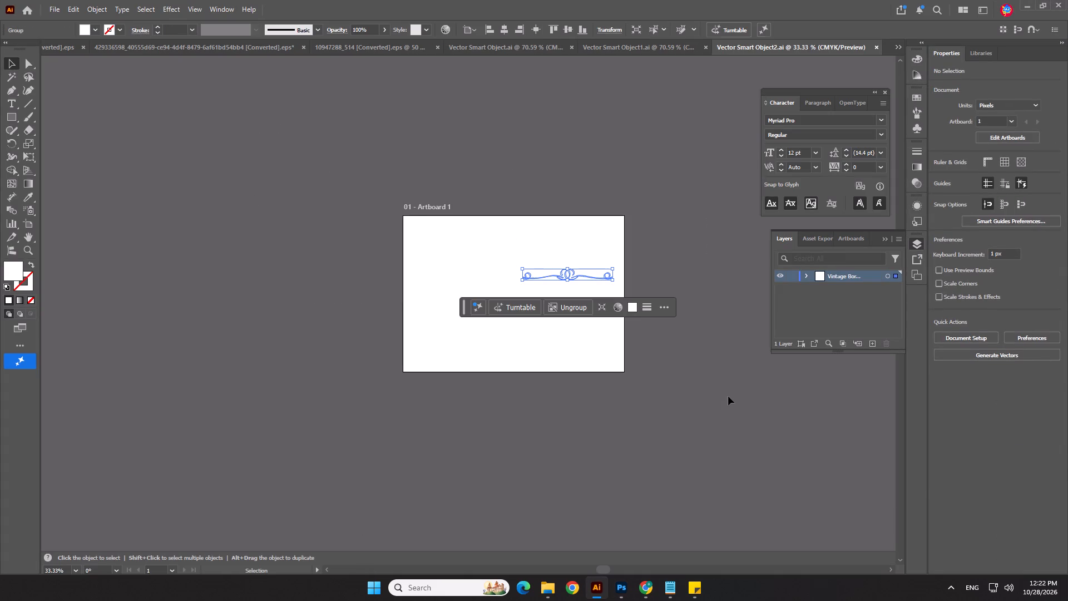
{"action": "double_click", "coordinate": [18, 264]}
{"action": "key", "text": "ctrl+v"}
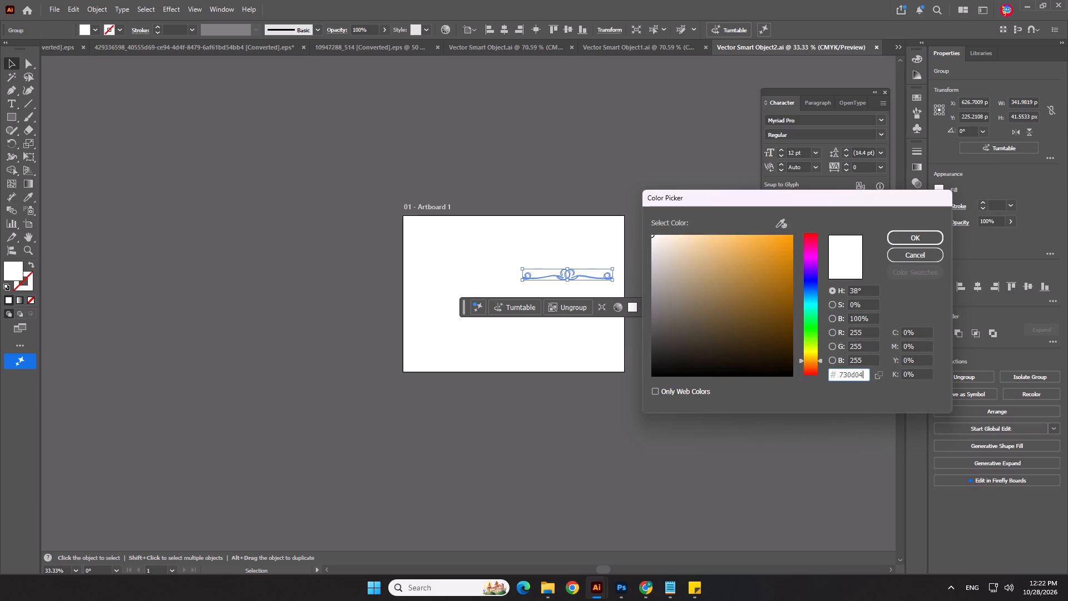
{"action": "left_click", "coordinate": [897, 232]}
{"action": "left_click", "coordinate": [743, 362]}
{"action": "key", "text": "ctrl+a"}
{"action": "key", "text": "ctrl+a"}
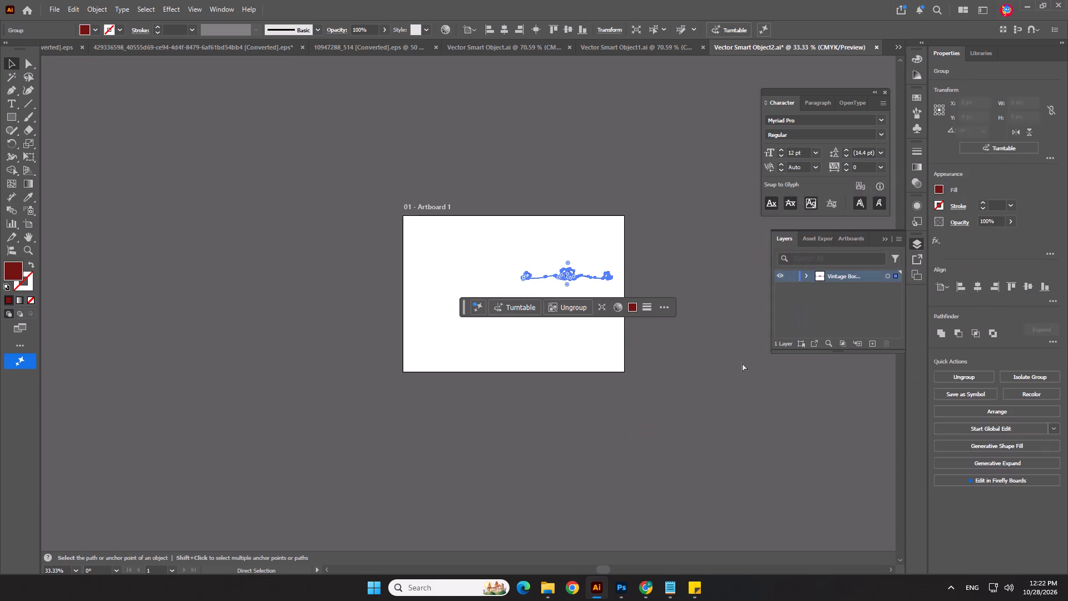
{"action": "key", "text": "ctrl+s"}
{"action": "key", "text": "ctrl+s"}
{"action": "left_click", "coordinate": [714, 408]}
{"action": "key", "text": "alt+Tab"}
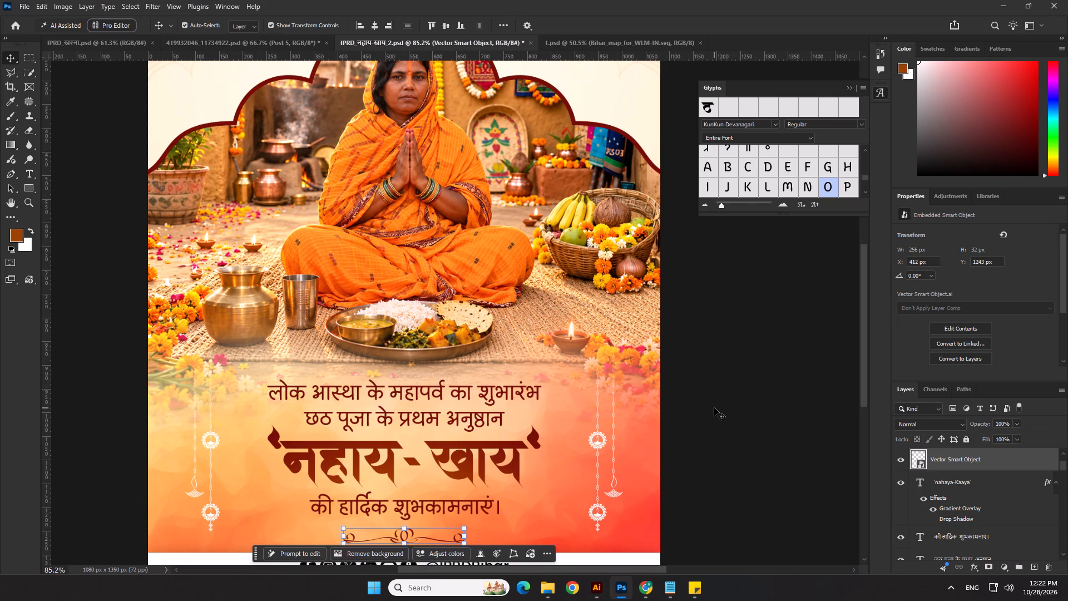
{"action": "left_click", "coordinate": [715, 408]}
{"action": "scroll", "coordinate": [659, 410], "scroll_direction": "down", "scroll_amount": 5}
{"action": "left_click", "coordinate": [702, 413]}
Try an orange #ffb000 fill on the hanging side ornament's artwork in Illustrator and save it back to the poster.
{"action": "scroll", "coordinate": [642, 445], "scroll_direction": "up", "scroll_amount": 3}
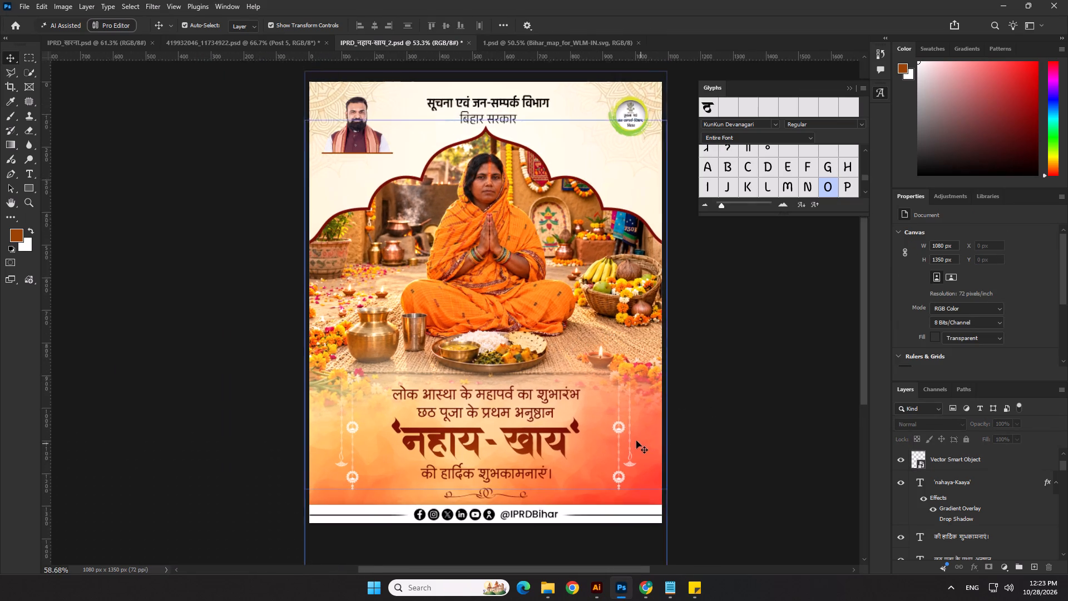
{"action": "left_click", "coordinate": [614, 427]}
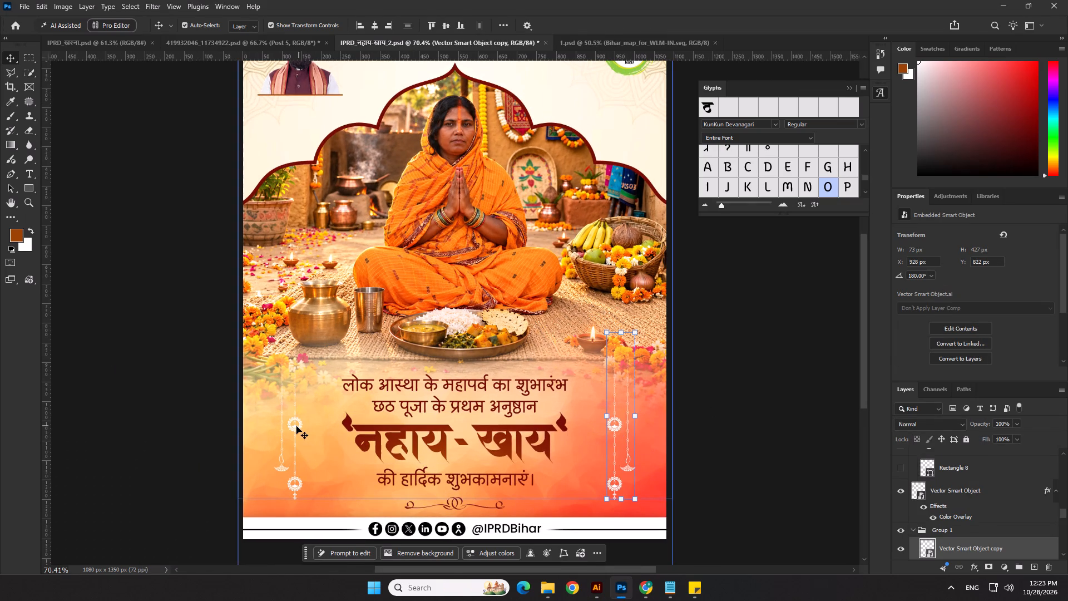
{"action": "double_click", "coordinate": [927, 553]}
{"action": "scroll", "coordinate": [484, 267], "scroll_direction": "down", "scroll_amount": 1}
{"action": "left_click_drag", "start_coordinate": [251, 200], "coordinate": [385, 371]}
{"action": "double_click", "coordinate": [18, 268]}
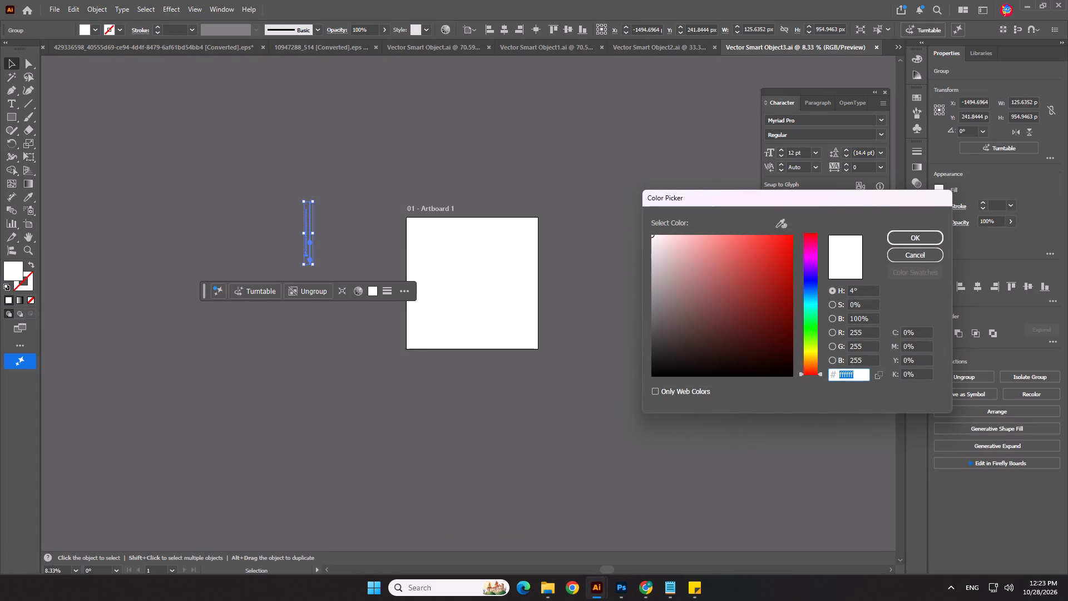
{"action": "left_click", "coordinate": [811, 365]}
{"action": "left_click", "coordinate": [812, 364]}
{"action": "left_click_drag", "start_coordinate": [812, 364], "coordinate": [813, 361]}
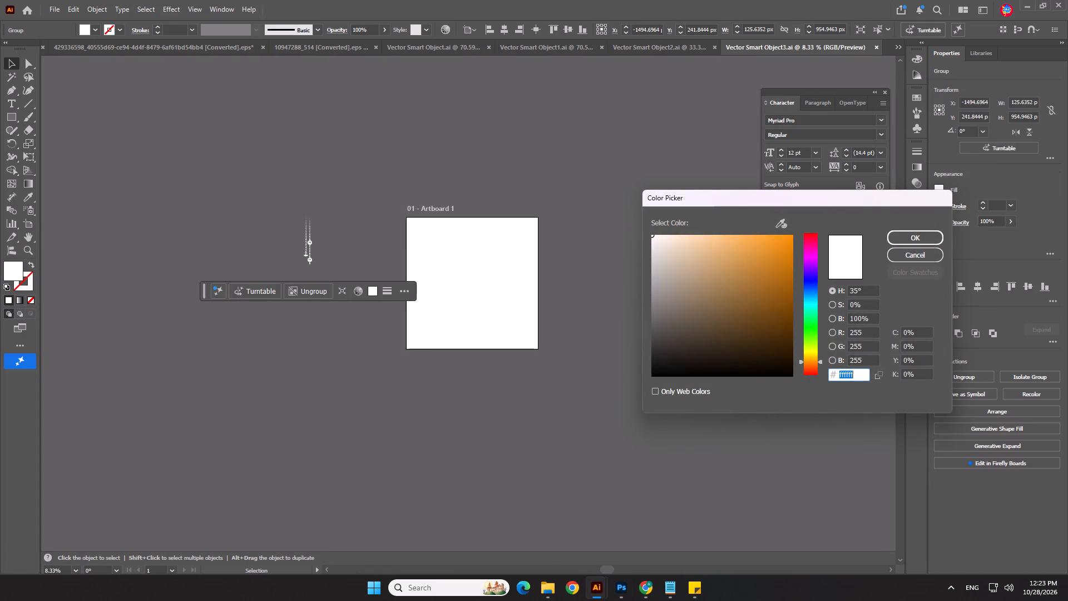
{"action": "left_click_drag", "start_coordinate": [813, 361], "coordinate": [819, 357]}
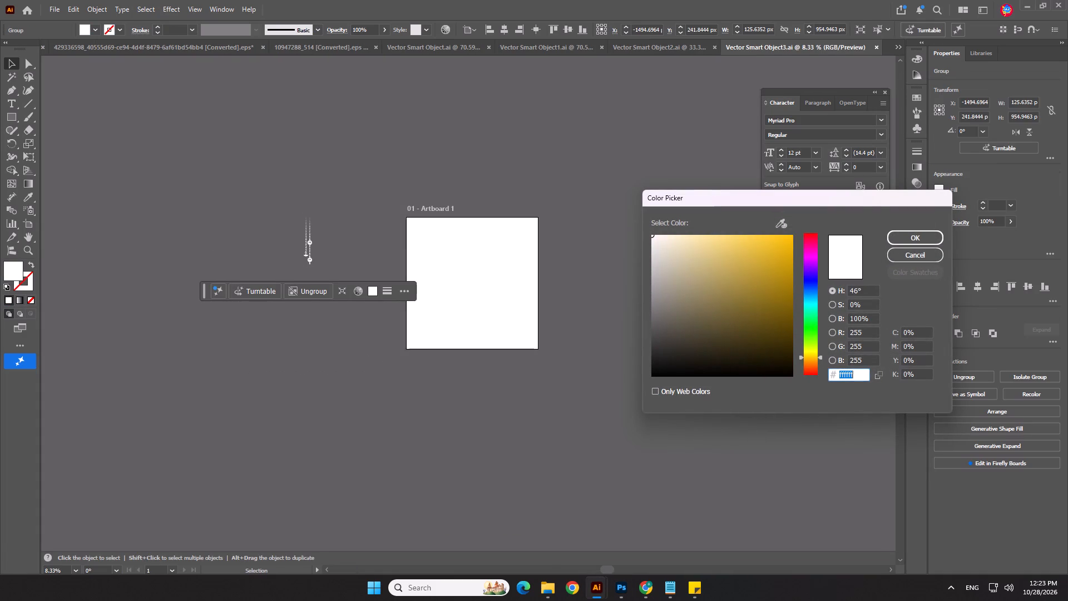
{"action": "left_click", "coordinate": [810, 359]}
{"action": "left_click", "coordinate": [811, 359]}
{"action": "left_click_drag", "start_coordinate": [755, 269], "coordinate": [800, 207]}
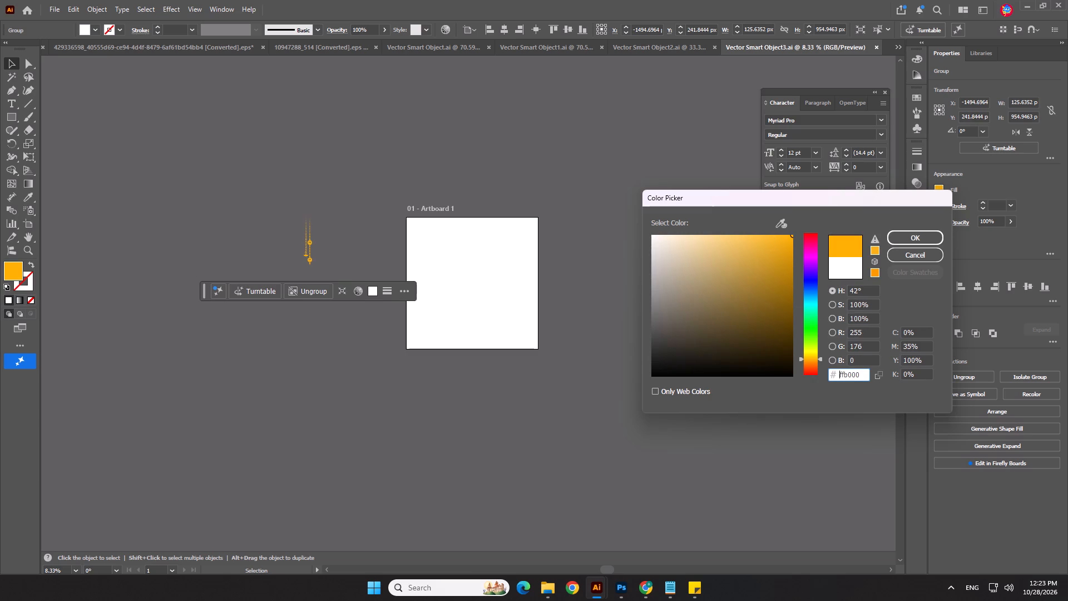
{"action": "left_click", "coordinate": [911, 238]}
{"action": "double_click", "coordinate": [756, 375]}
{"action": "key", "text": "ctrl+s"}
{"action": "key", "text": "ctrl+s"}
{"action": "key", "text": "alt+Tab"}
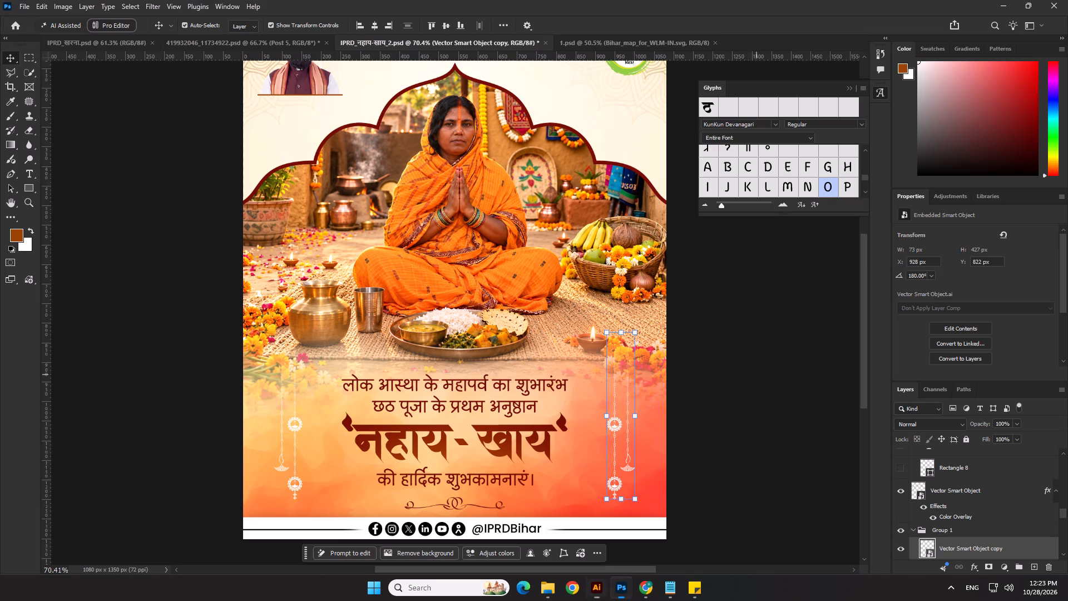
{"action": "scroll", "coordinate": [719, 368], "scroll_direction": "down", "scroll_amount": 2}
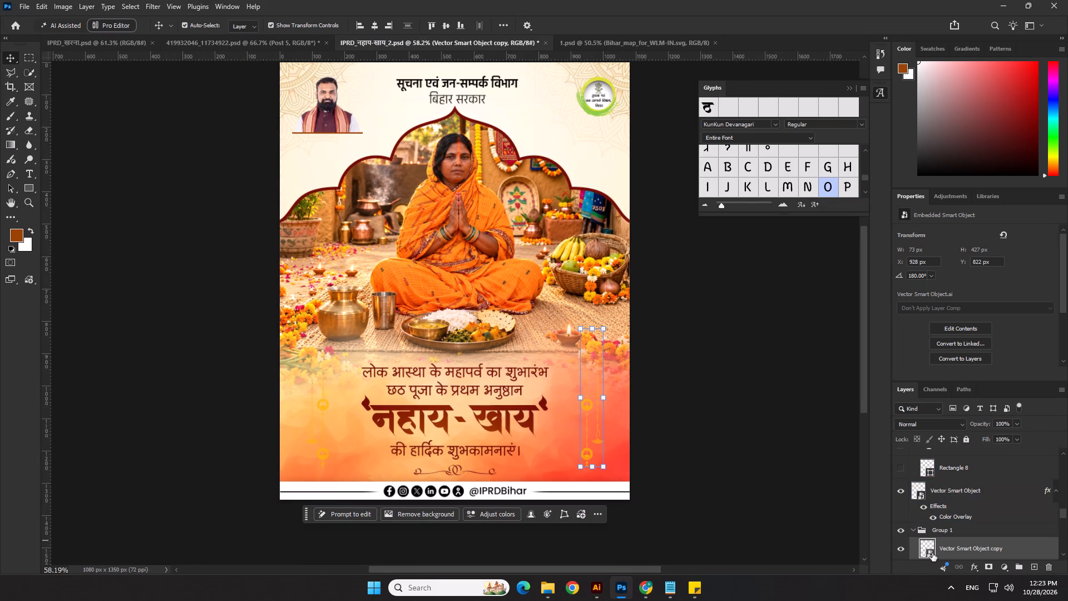
Fill the hanging side ornament's artwork with dark red #730d04 in Illustrator, save it and return to the poster.
{"action": "double_click", "coordinate": [931, 554]}
{"action": "left_click_drag", "start_coordinate": [270, 171], "coordinate": [398, 354]}
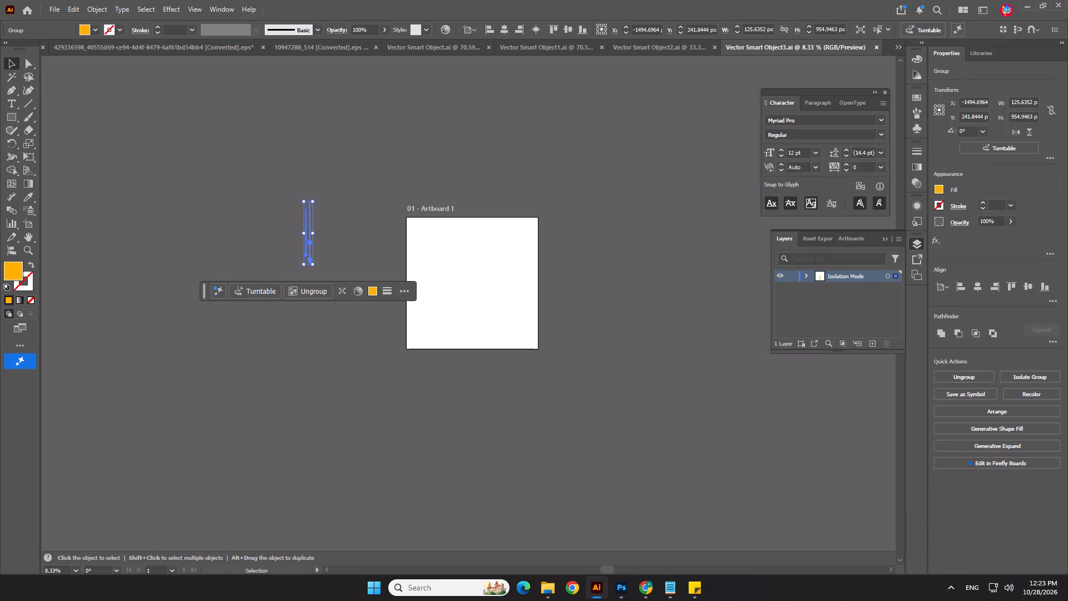
{"action": "double_click", "coordinate": [14, 272]}
{"action": "key", "text": "ctrl+v"}
{"action": "left_click", "coordinate": [920, 242]}
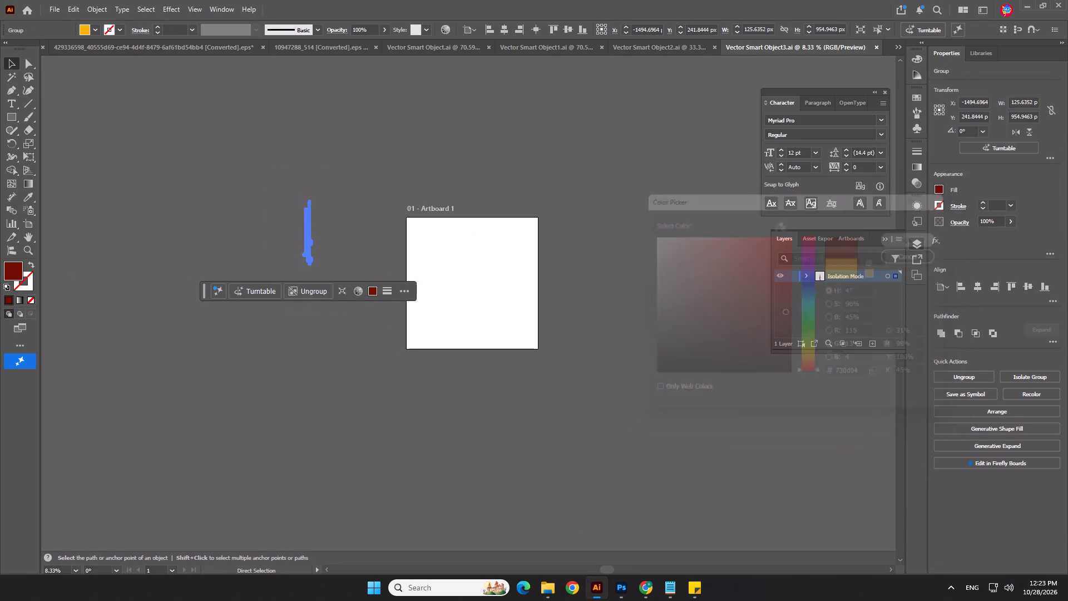
{"action": "left_click", "coordinate": [813, 357]}
{"action": "key", "text": "ctrl+s"}
{"action": "key", "text": "ctrl+s"}
{"action": "key", "text": "ctrl+s"}
{"action": "key", "text": "alt+Tab"}
{"action": "scroll", "coordinate": [617, 369], "scroll_direction": "down", "scroll_amount": 4}
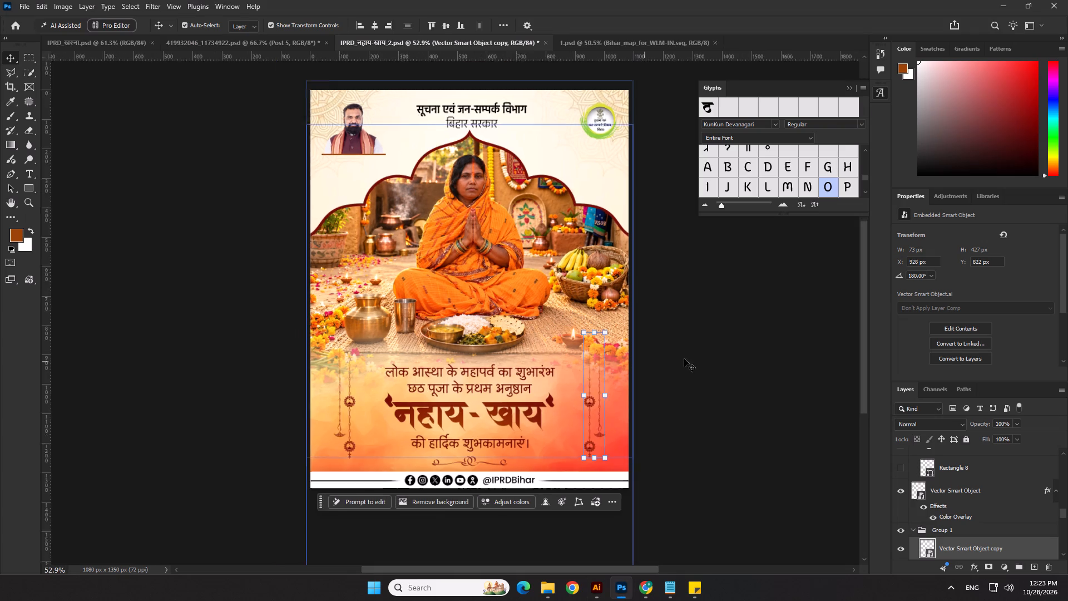
Deselect the ornament and save the नहाय-खाय poster.
{"action": "left_click", "coordinate": [726, 363]}
{"action": "scroll", "coordinate": [715, 361], "scroll_direction": "down", "scroll_amount": 1}
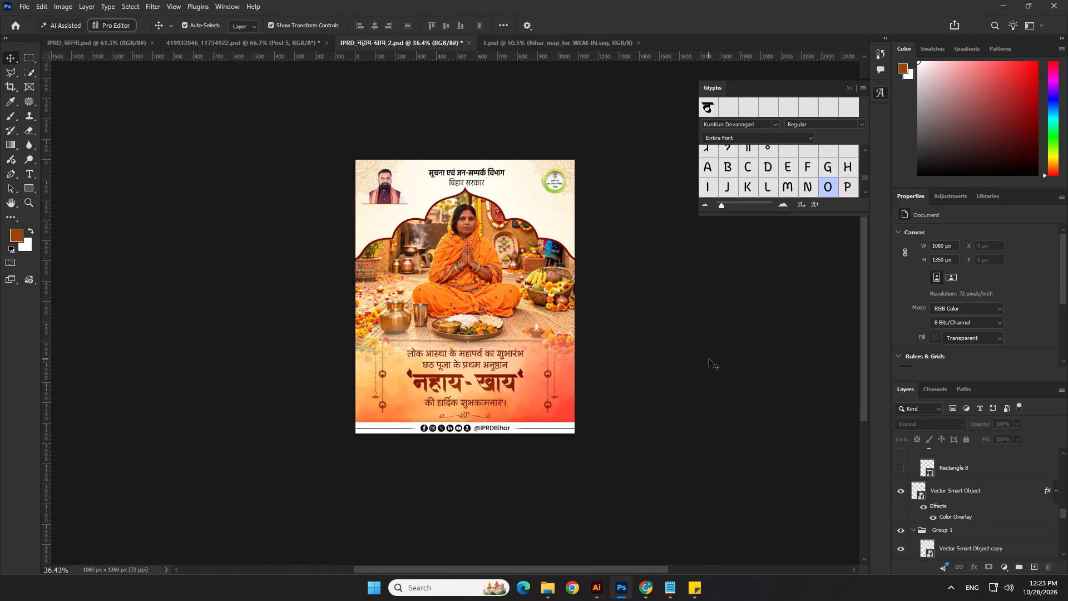
{"action": "left_click", "coordinate": [709, 359]}
{"action": "scroll", "coordinate": [589, 218], "scroll_direction": "up", "scroll_amount": 1}
{"action": "left_click", "coordinate": [665, 292]}
{"action": "key", "text": "ctrl+s"}
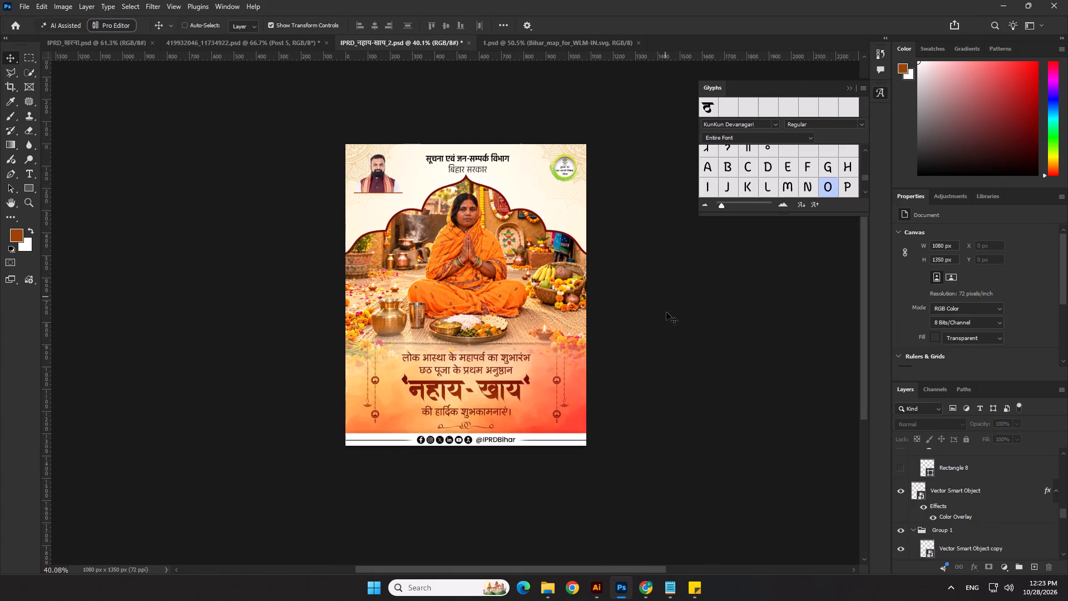
Open the Generative Fill 2 smart object, brighten Layer 8 around the woman with a large Dodge brush, save and close it.
{"action": "left_click", "coordinate": [484, 239]}
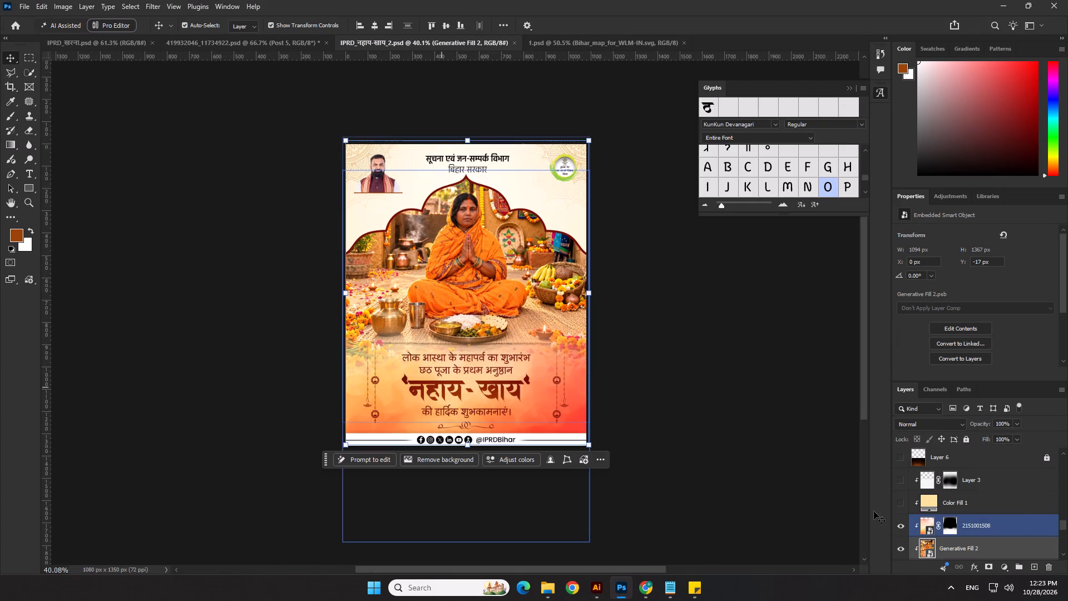
{"action": "double_click", "coordinate": [930, 556]}
{"action": "left_click", "coordinate": [473, 262]}
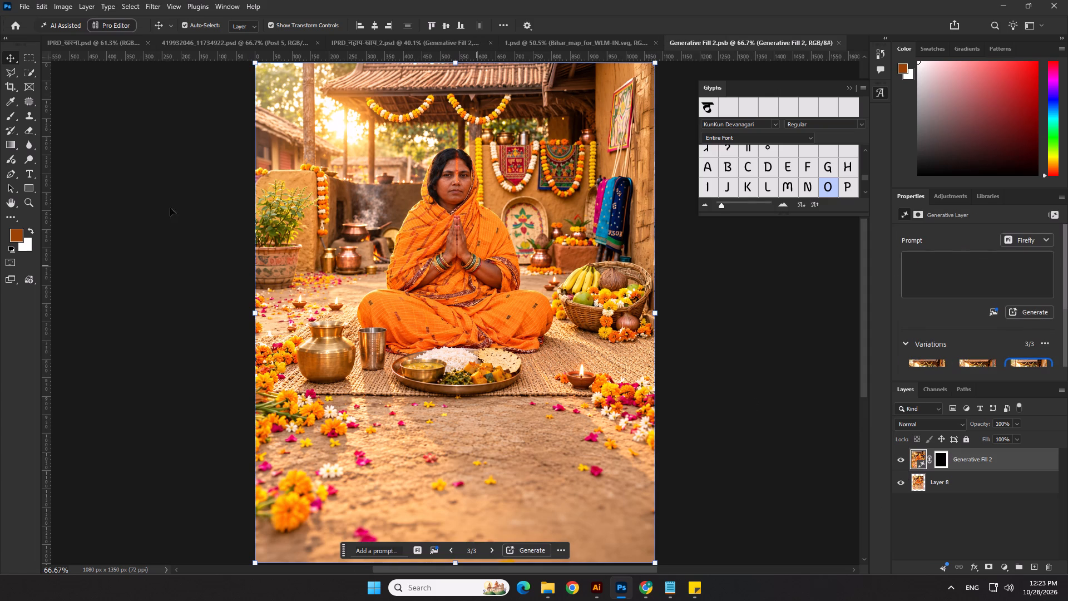
{"action": "left_click", "coordinate": [29, 158]}
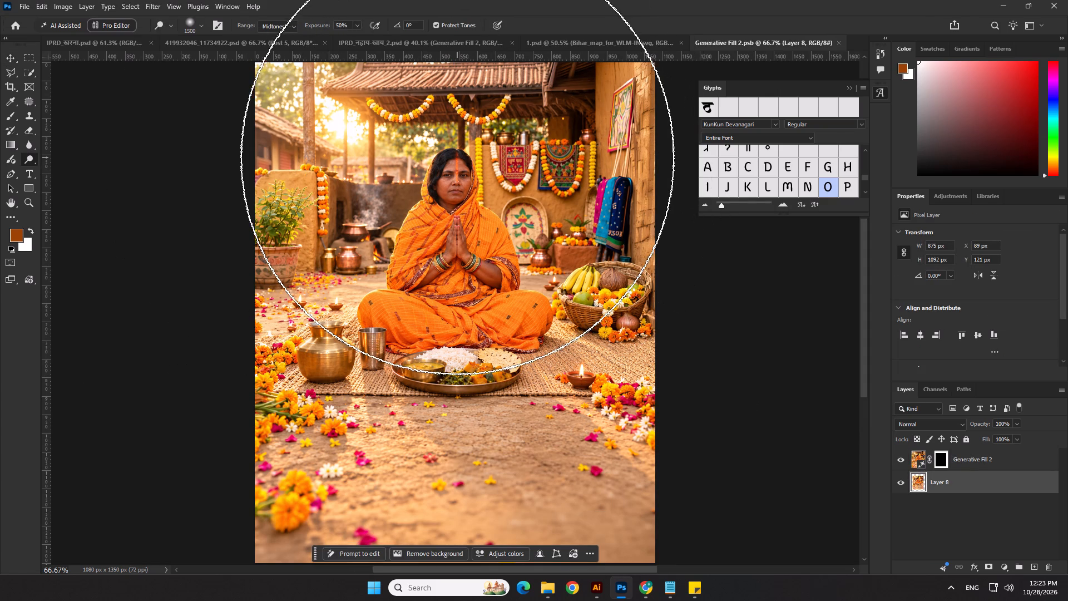
{"action": "left_click", "coordinate": [457, 157]}
{"action": "scroll", "coordinate": [494, 253], "scroll_direction": "down", "scroll_amount": 4}
{"action": "left_click", "coordinate": [469, 170]}
{"action": "key", "text": "ctrl+s"}
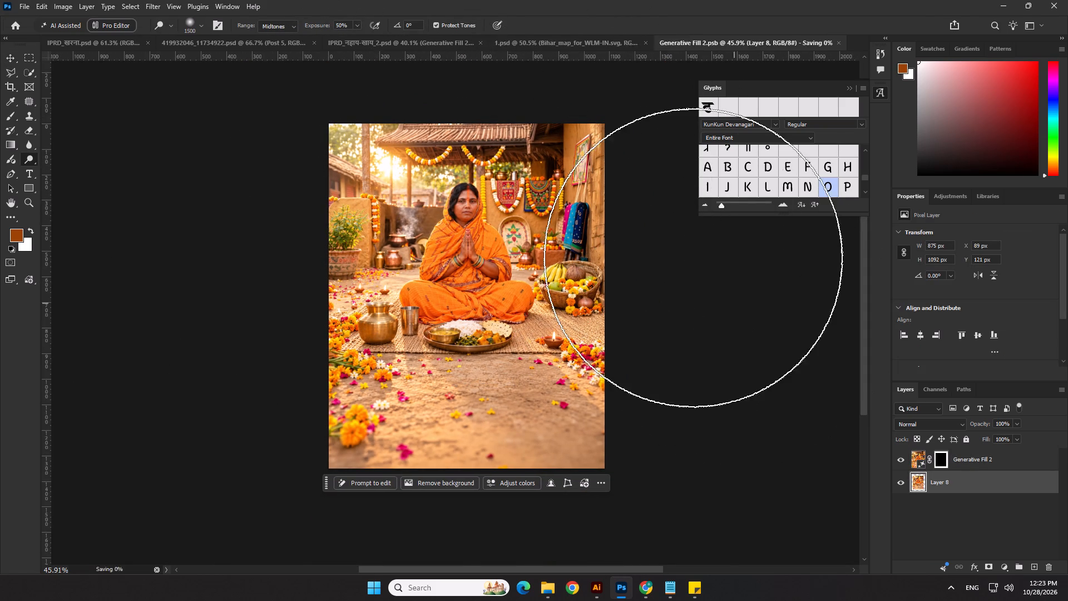
{"action": "left_click", "coordinate": [840, 42]}
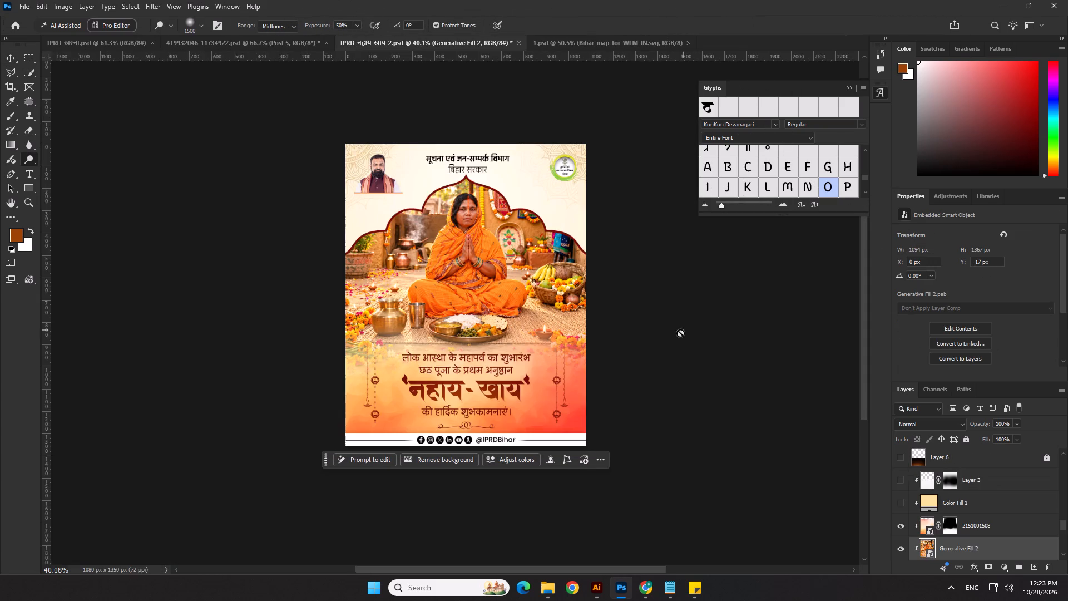
Switch back to the Move tool, deselect the photo and save the poster.
{"action": "scroll", "coordinate": [680, 333], "scroll_direction": "down", "scroll_amount": 2}
{"action": "left_click", "coordinate": [12, 57]}
{"action": "left_click", "coordinate": [151, 189]}
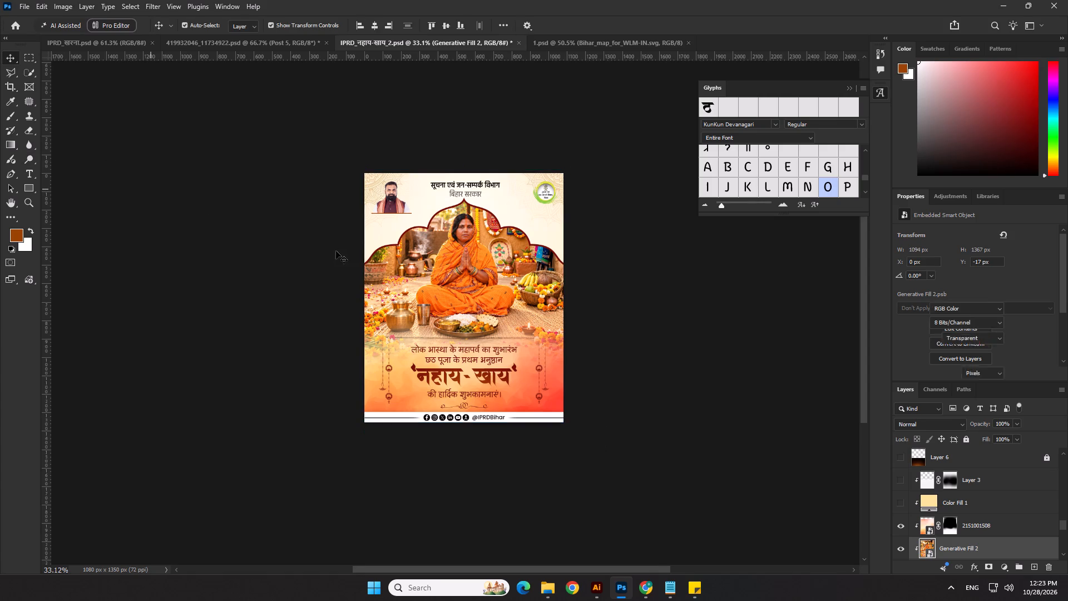
{"action": "scroll", "coordinate": [581, 347], "scroll_direction": "up", "scroll_amount": 2}
{"action": "key", "text": "ctrl+s"}
Centre the line लोक आस्था के महापर्व का शुभारंभ and the नहाय - खाय title horizontally on the poster.
{"action": "left_click", "coordinate": [748, 379]}
{"action": "scroll", "coordinate": [748, 379], "scroll_direction": "up", "scroll_amount": 1}
{"action": "scroll", "coordinate": [681, 377], "scroll_direction": "up", "scroll_amount": 1}
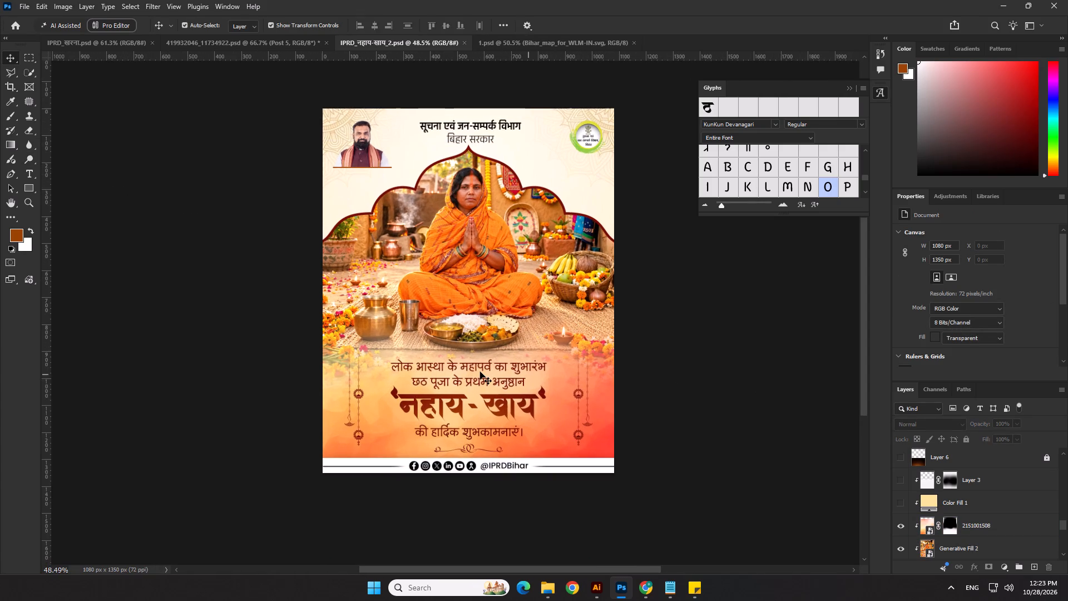
{"action": "left_click", "coordinate": [479, 372]}
{"action": "left_click", "coordinate": [376, 26]}
{"action": "left_click", "coordinate": [191, 396]}
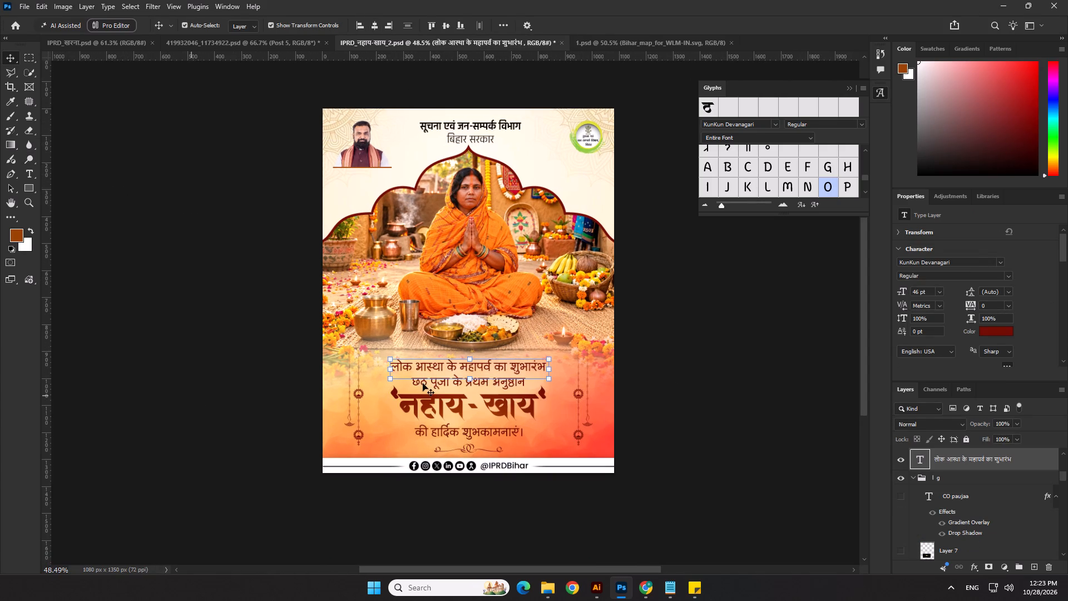
{"action": "left_click", "coordinate": [498, 386]}
{"action": "left_click", "coordinate": [689, 386]}
{"action": "left_click", "coordinate": [530, 404]}
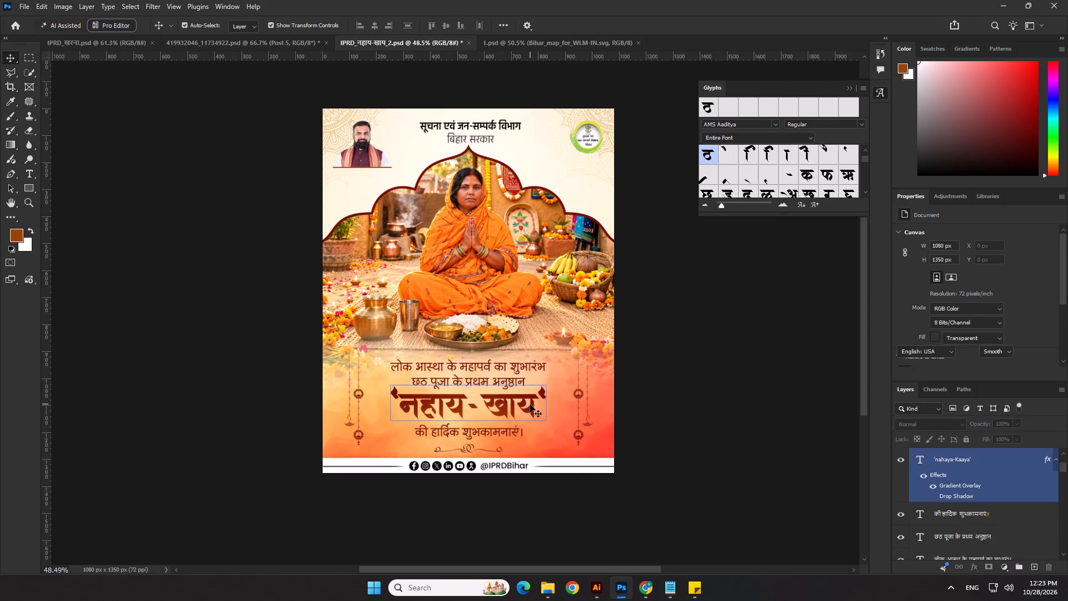
{"action": "left_click", "coordinate": [377, 23]}
{"action": "left_click", "coordinate": [219, 322]}
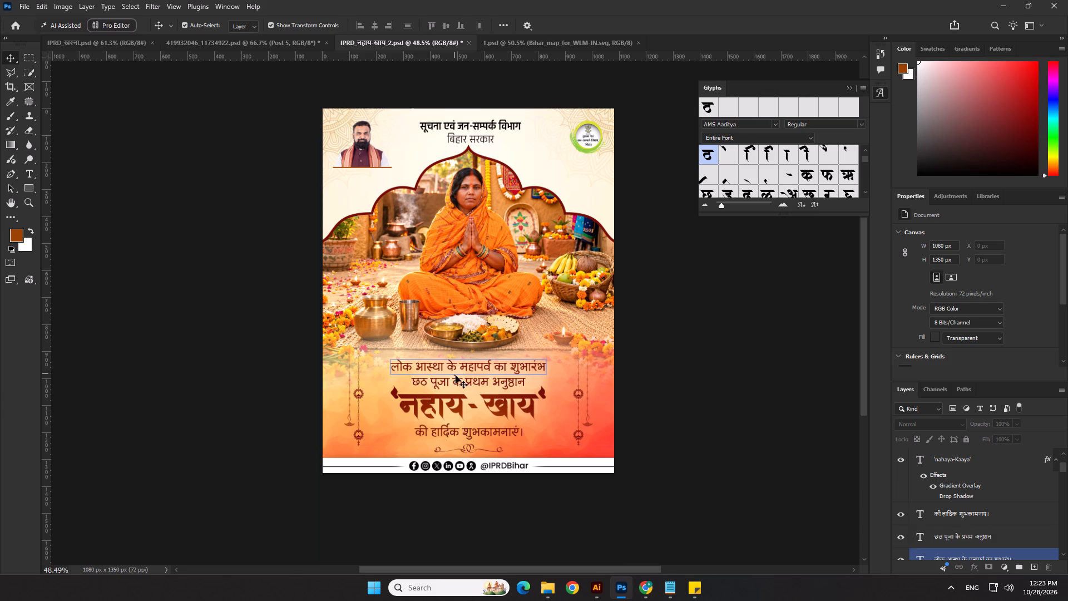
Centre the lines छठ पूजा के प्रथम अनुष्ठान and की हार्दिक शुभकामनाएं। horizontally on the poster.
{"action": "left_click", "coordinate": [456, 376]}
{"action": "left_click", "coordinate": [372, 24]}
{"action": "left_click", "coordinate": [189, 258]}
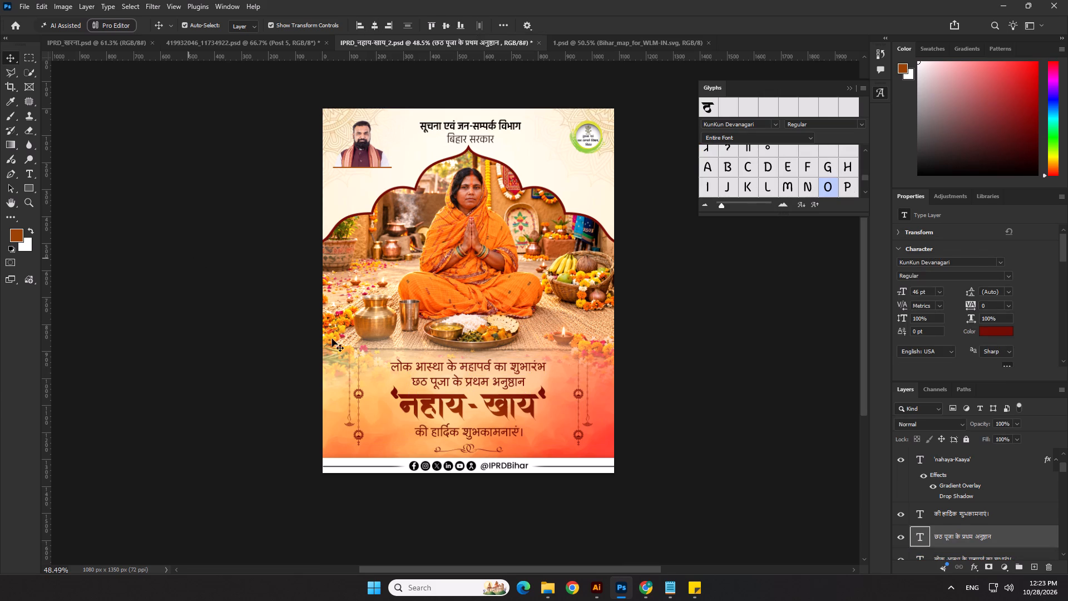
{"action": "left_click", "coordinate": [471, 435]}
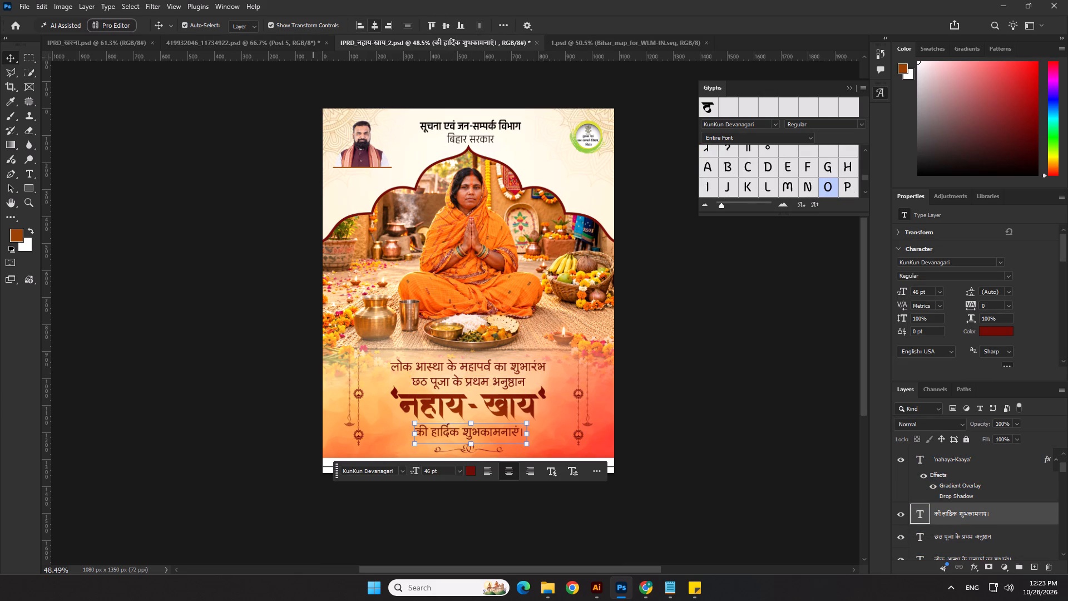
{"action": "left_click", "coordinate": [373, 26]}
{"action": "left_click", "coordinate": [165, 351]}
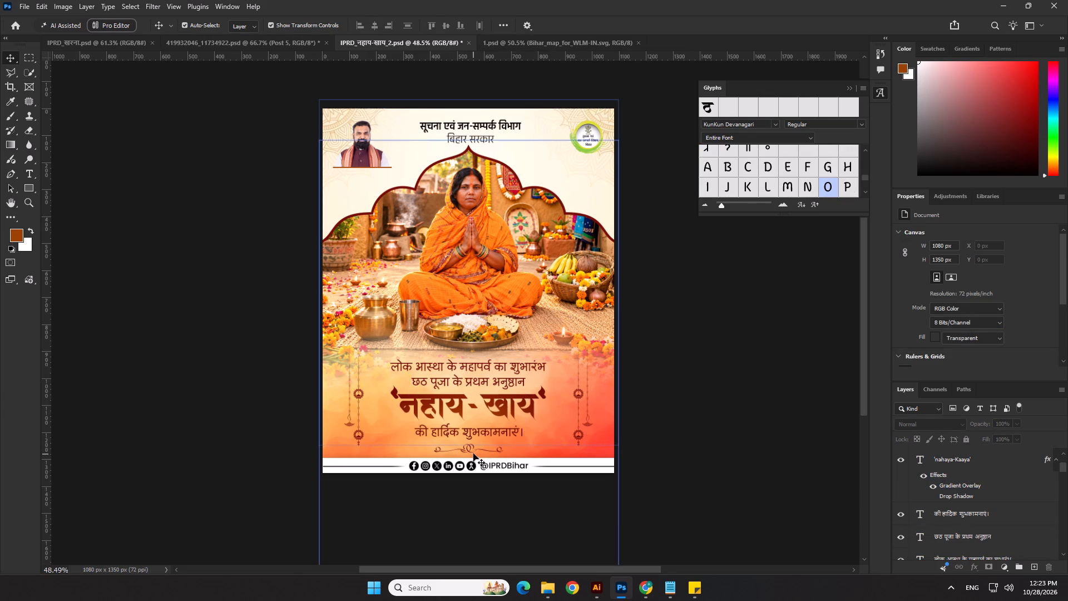
Centre the scroll ornament below की हार्दिक शुभकामनाएं। horizontally on the poster, deselect it and save the file.
{"action": "left_click", "coordinate": [474, 450]}
{"action": "left_click", "coordinate": [802, 466]}
{"action": "scroll", "coordinate": [491, 462], "scroll_direction": "up", "scroll_amount": 2}
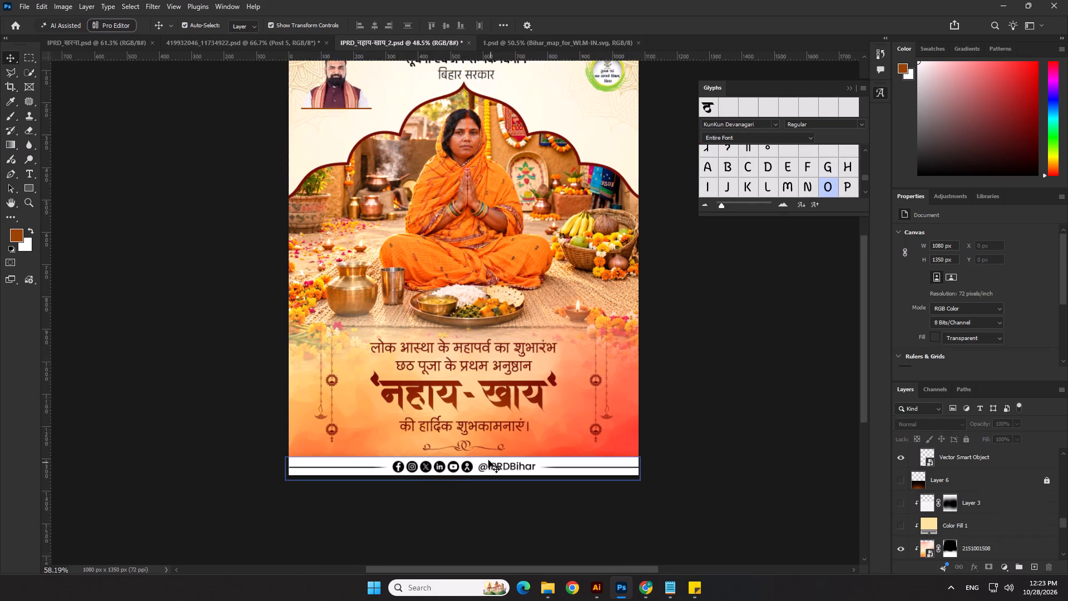
{"action": "scroll", "coordinate": [488, 460], "scroll_direction": "up", "scroll_amount": 3}
{"action": "left_click", "coordinate": [473, 442]}
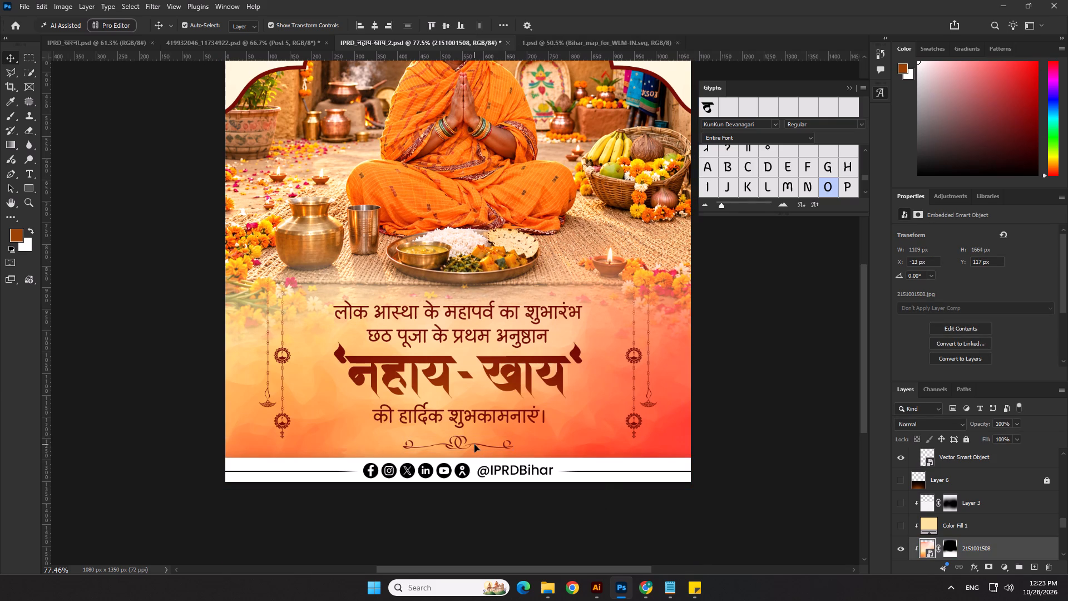
{"action": "left_click", "coordinate": [474, 445]}
{"action": "left_click", "coordinate": [557, 513]}
{"action": "left_click", "coordinate": [503, 447]}
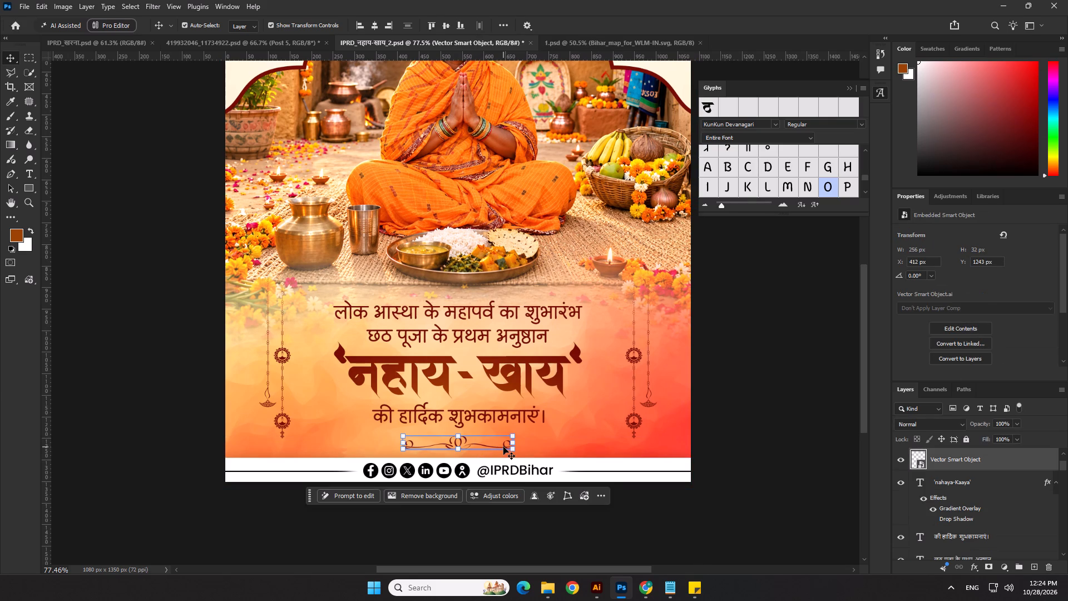
{"action": "left_click", "coordinate": [376, 24]}
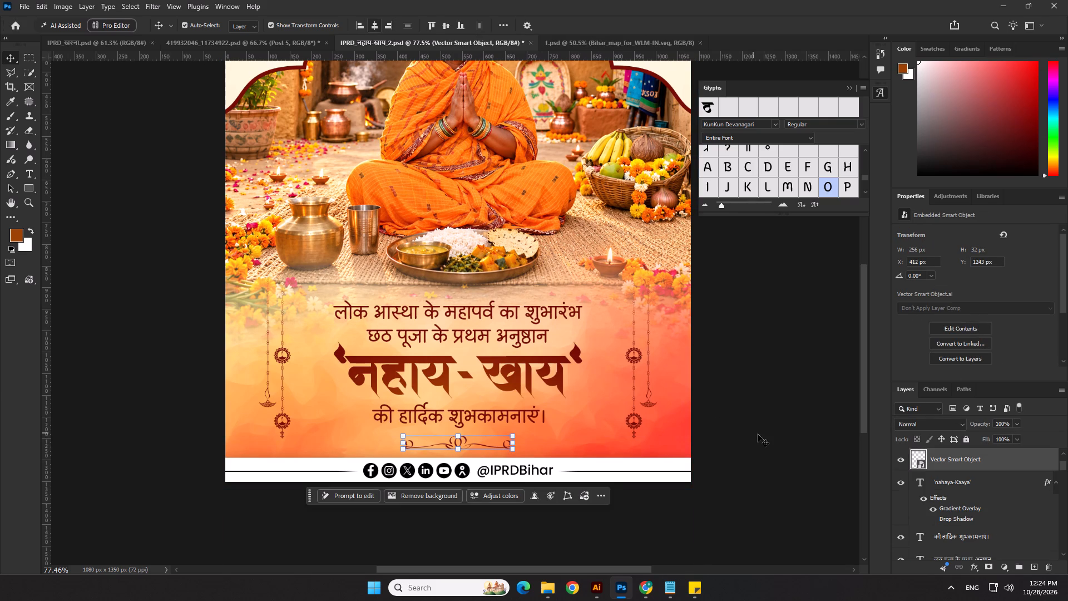
{"action": "left_click", "coordinate": [758, 434]}
{"action": "scroll", "coordinate": [547, 446], "scroll_direction": "down", "scroll_amount": 9}
{"action": "key", "text": "ctrl+s"}
Recolour the thin line under the portrait, Rectangle 7, with the recently used dark red fill and save the poster.
{"action": "left_click", "coordinate": [275, 357]}
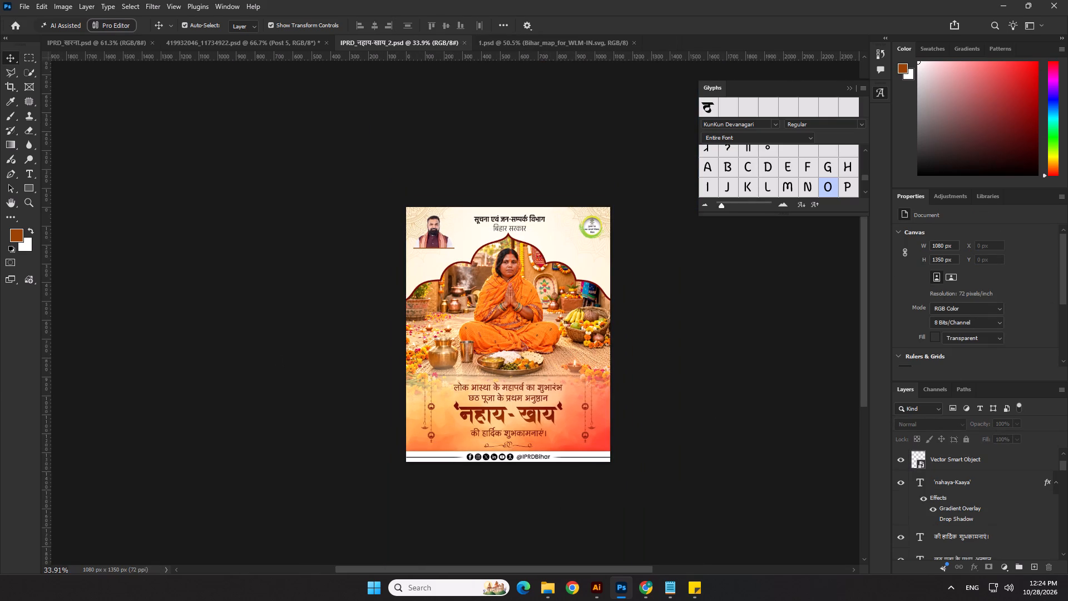
{"action": "scroll", "coordinate": [478, 206], "scroll_direction": "up", "scroll_amount": 10}
{"action": "left_click", "coordinate": [452, 249]}
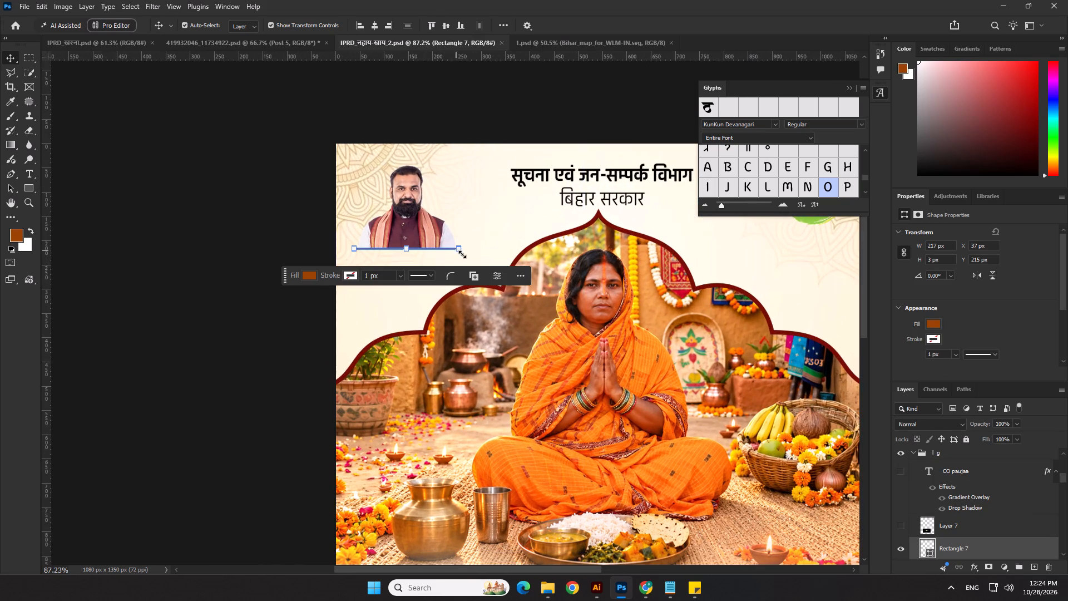
{"action": "left_click", "coordinate": [936, 326]}
{"action": "left_click", "coordinate": [908, 380]}
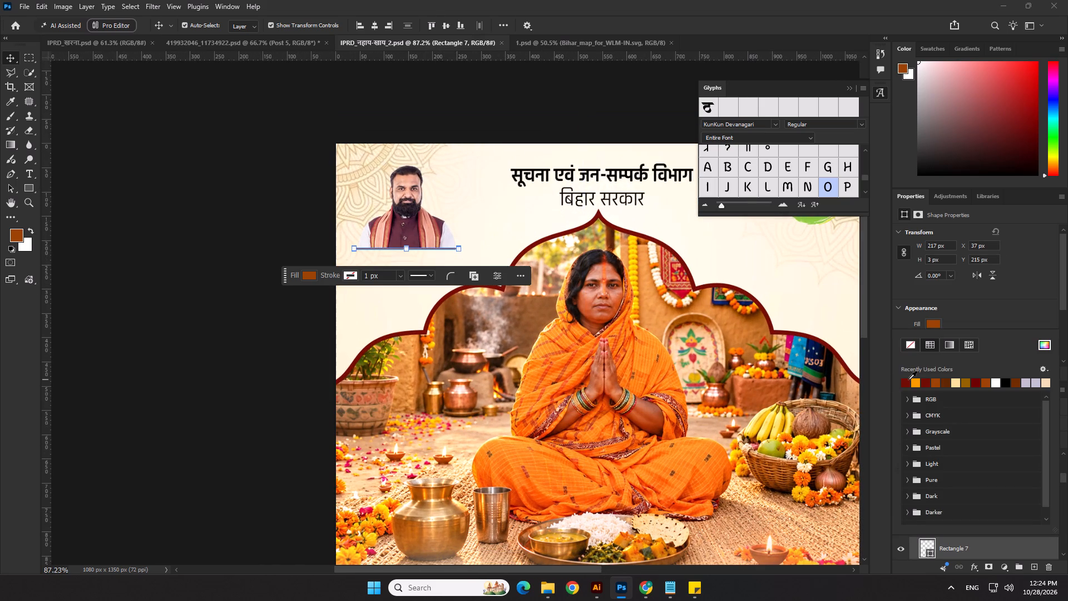
{"action": "left_click", "coordinate": [192, 338]}
{"action": "scroll", "coordinate": [210, 325], "scroll_direction": "down", "scroll_amount": 5}
{"action": "key", "text": "ctrl+s"}
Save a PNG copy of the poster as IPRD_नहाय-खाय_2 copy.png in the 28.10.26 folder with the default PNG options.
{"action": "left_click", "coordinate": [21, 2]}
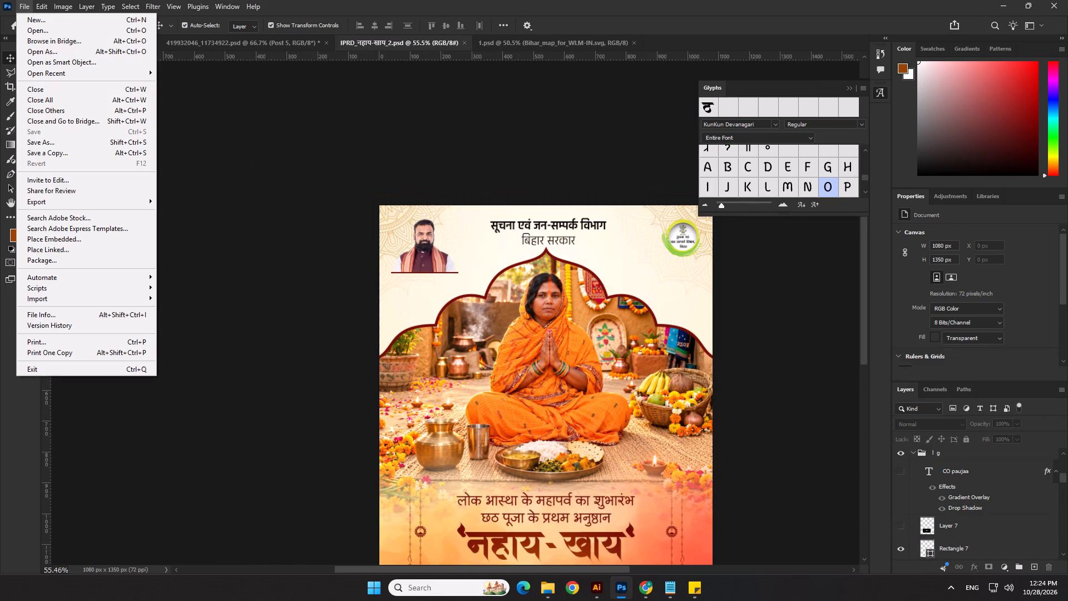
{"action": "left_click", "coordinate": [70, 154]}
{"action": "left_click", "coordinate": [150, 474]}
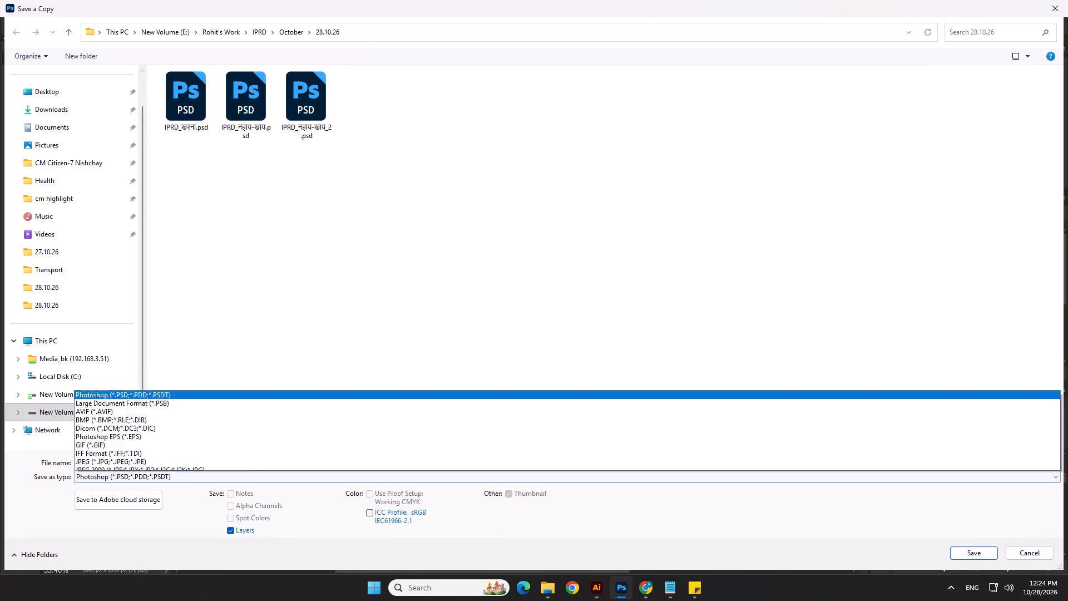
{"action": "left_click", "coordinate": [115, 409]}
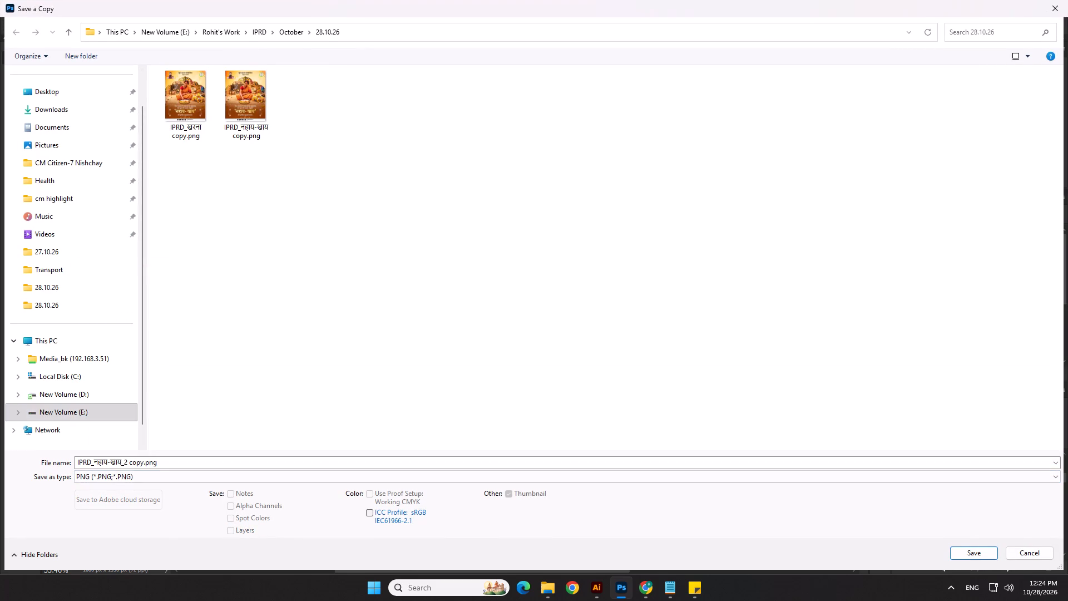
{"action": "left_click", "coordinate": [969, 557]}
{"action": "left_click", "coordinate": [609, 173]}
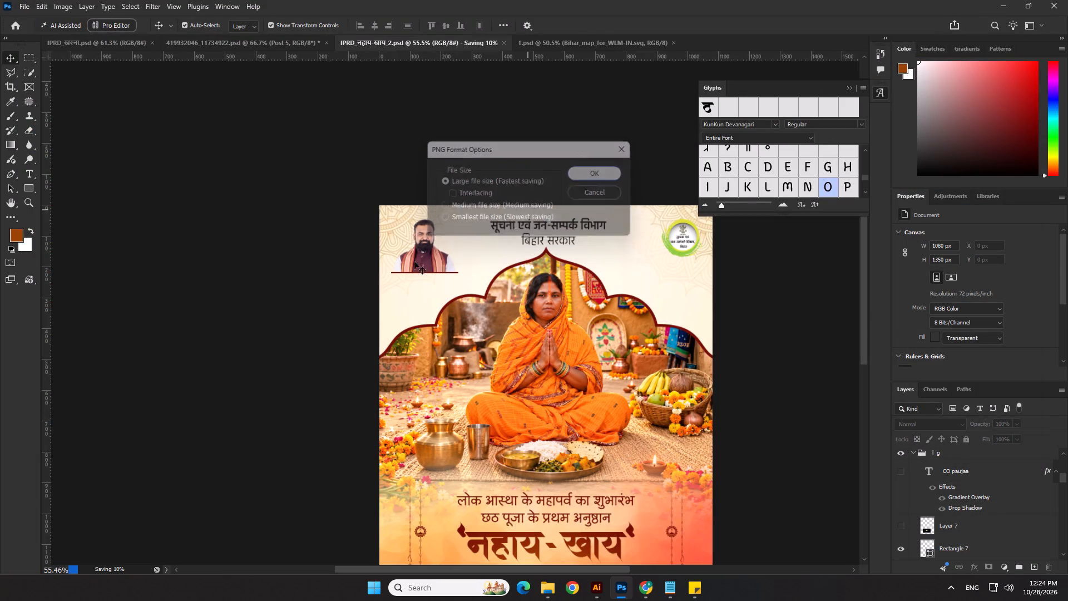
Look over the whole नहाय-खाय poster once its PNG copy has been written and save the layered file.
{"action": "left_click", "coordinate": [275, 316]}
{"action": "scroll", "coordinate": [263, 244], "scroll_direction": "down", "scroll_amount": 5}
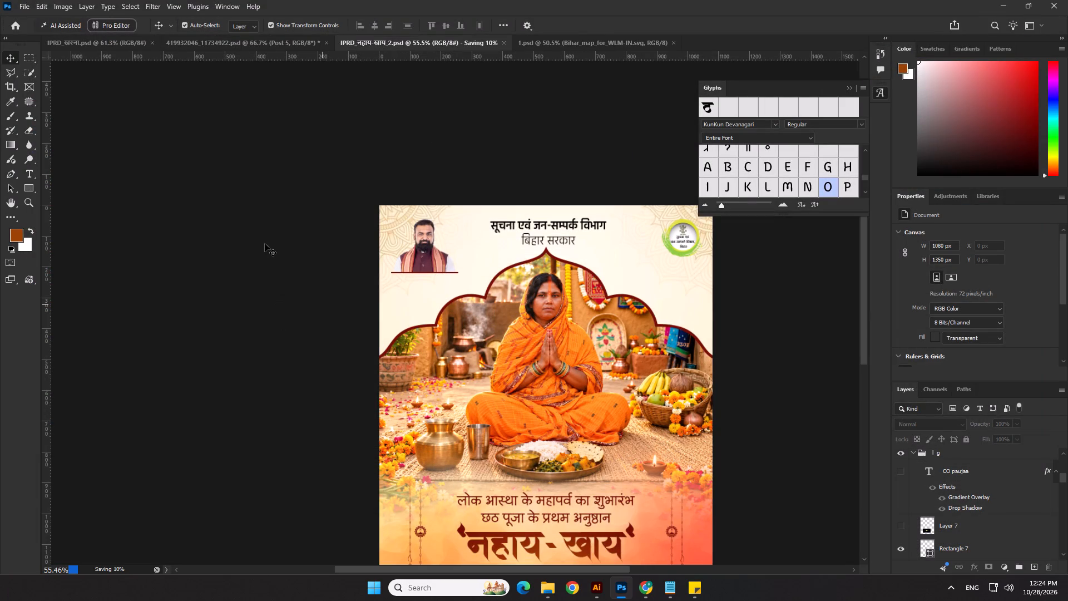
{"action": "scroll", "coordinate": [265, 244], "scroll_direction": "down", "scroll_amount": 6}
{"action": "scroll", "coordinate": [305, 223], "scroll_direction": "down", "scroll_amount": 1}
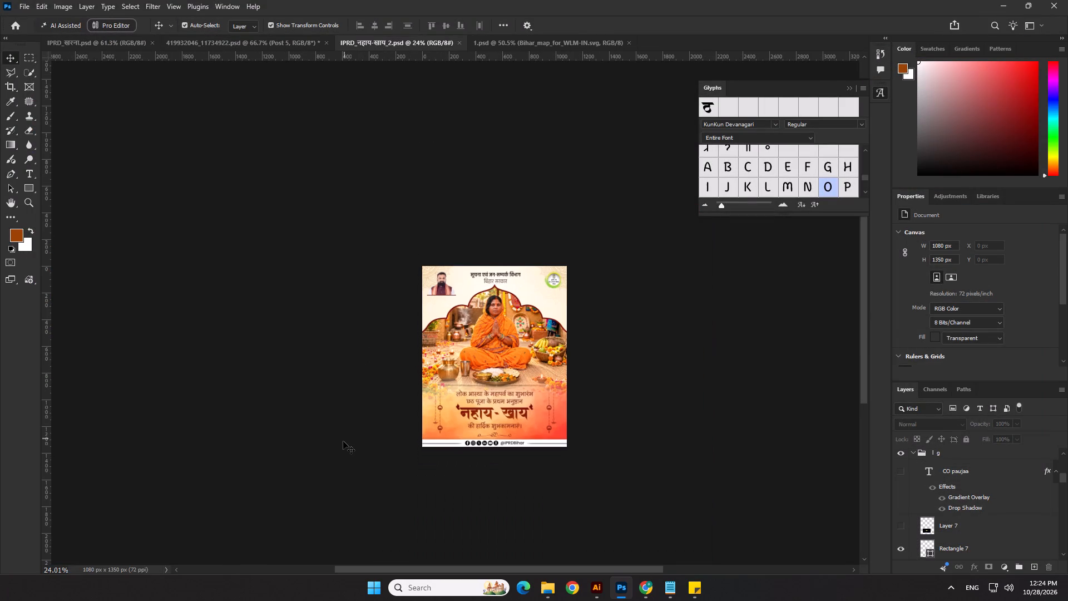
{"action": "left_click", "coordinate": [343, 441]}
{"action": "scroll", "coordinate": [525, 446], "scroll_direction": "up", "scroll_amount": 6}
{"action": "left_click", "coordinate": [673, 425]}
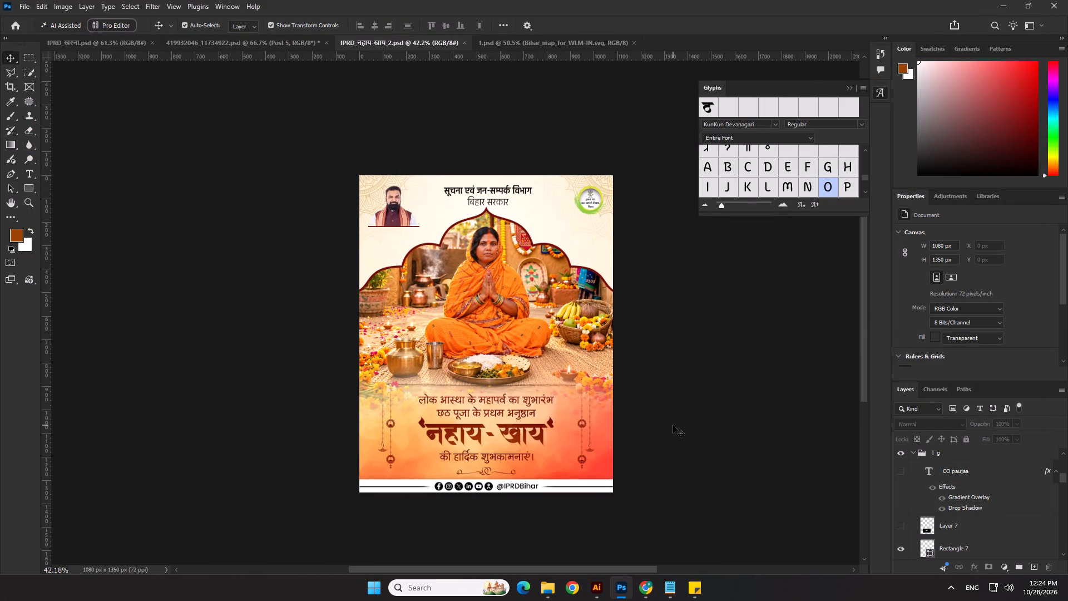
{"action": "scroll", "coordinate": [673, 425], "scroll_direction": "down", "scroll_amount": 4}
{"action": "key", "text": "ctrl+s"}
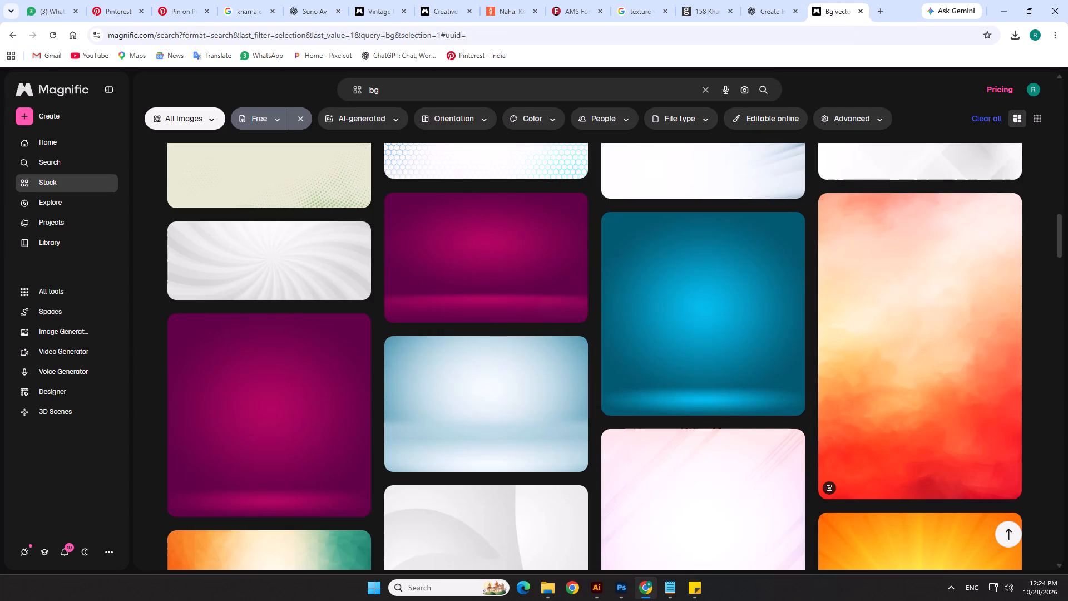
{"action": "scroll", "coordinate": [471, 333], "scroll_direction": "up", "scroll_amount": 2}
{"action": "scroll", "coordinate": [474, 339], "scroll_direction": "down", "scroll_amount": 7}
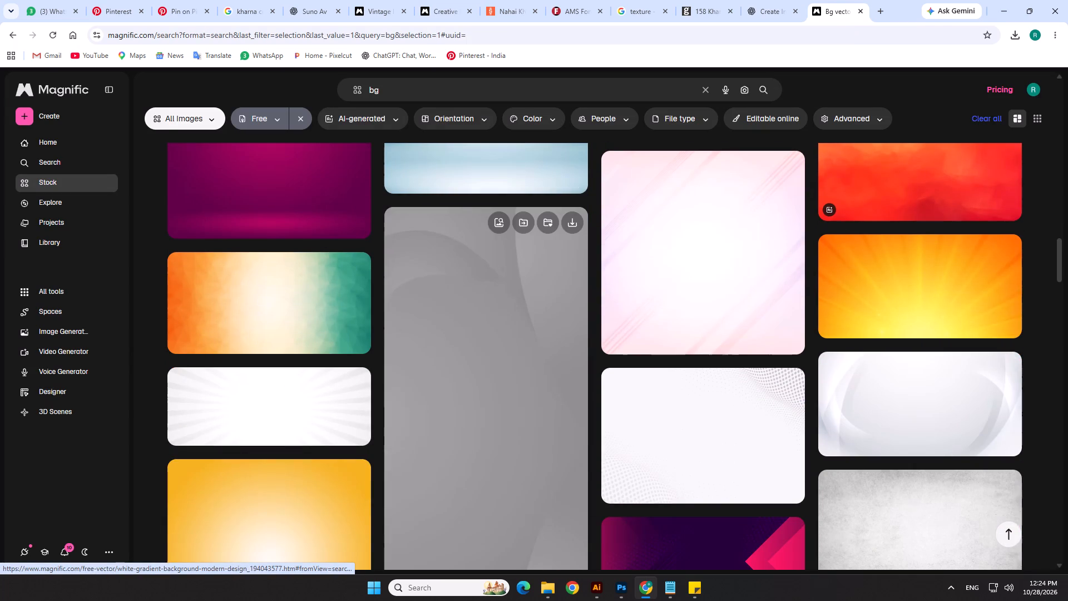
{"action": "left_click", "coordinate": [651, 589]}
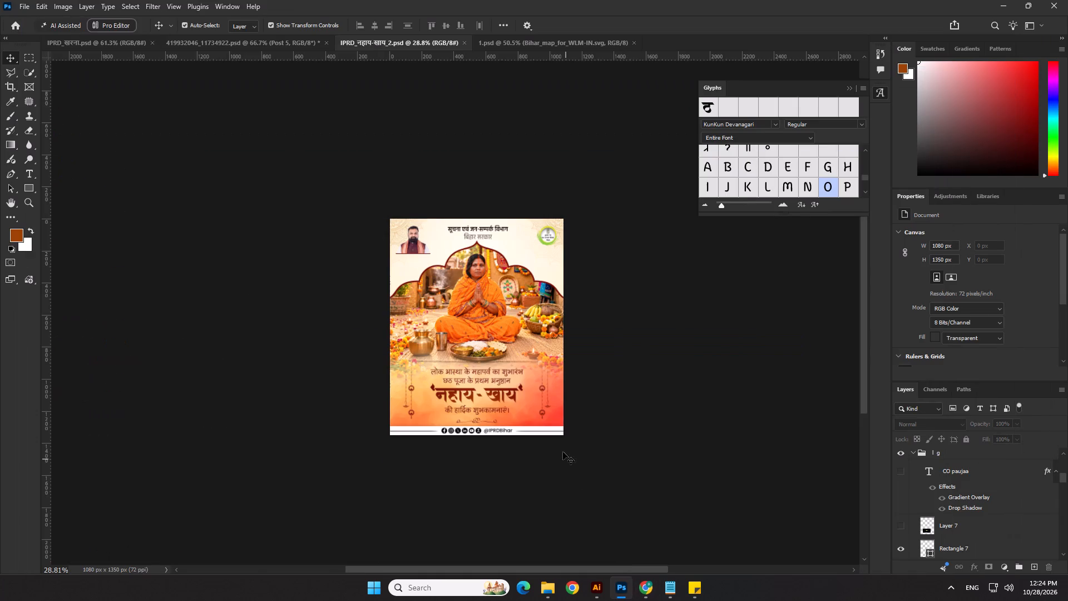
{"action": "left_click", "coordinate": [557, 418]}
{"action": "scroll", "coordinate": [964, 552], "scroll_direction": "down", "scroll_amount": 1}
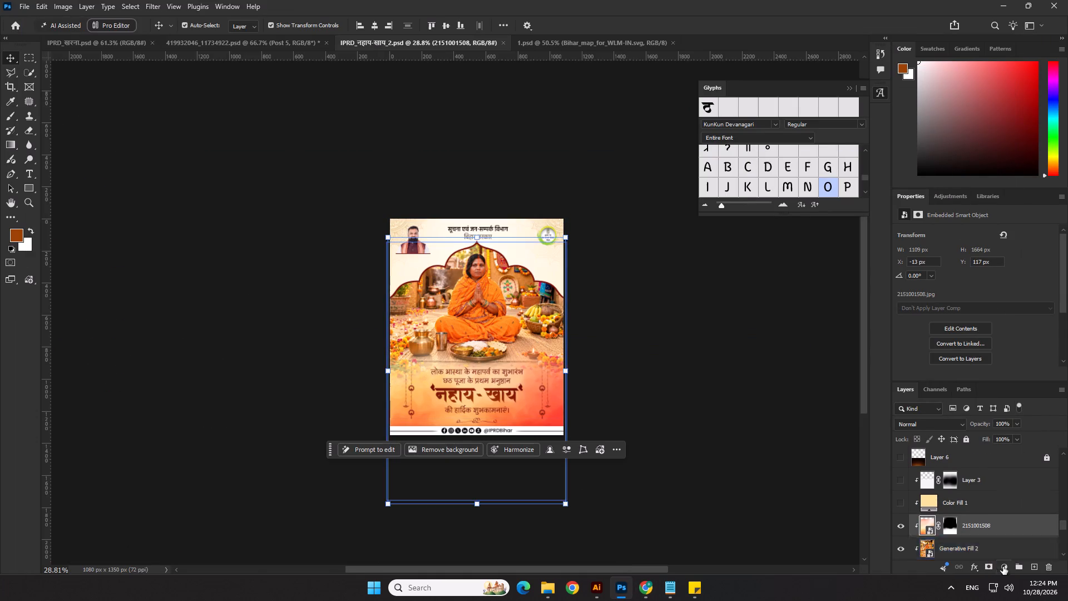
{"action": "left_click", "coordinate": [1003, 566]}
{"action": "left_click", "coordinate": [1004, 392]}
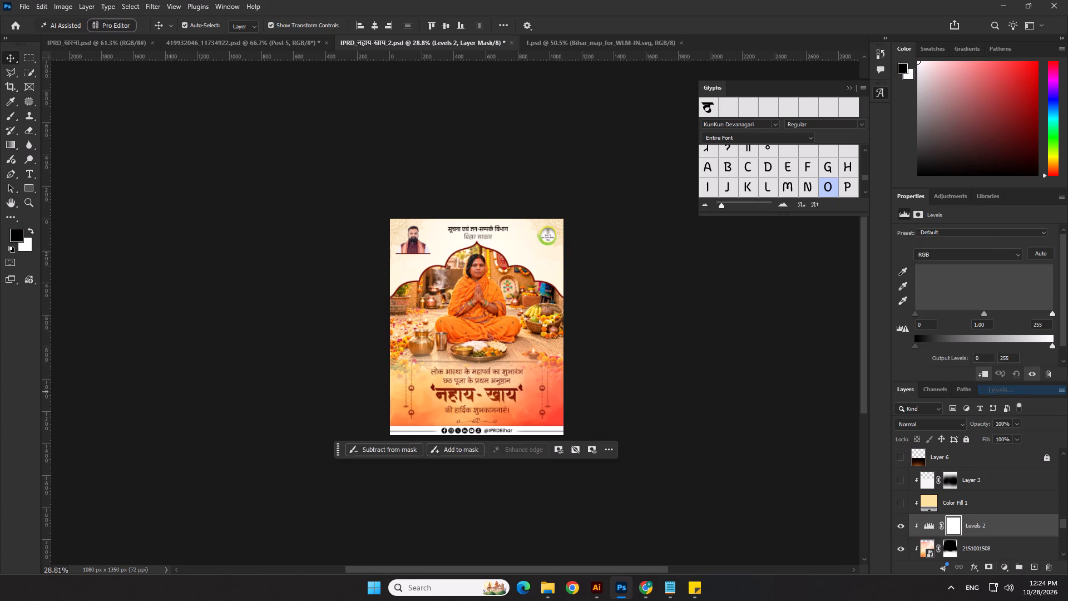
{"action": "scroll", "coordinate": [973, 366], "scroll_direction": "down", "scroll_amount": 2}
{"action": "left_click_drag", "start_coordinate": [916, 302], "coordinate": [928, 302]}
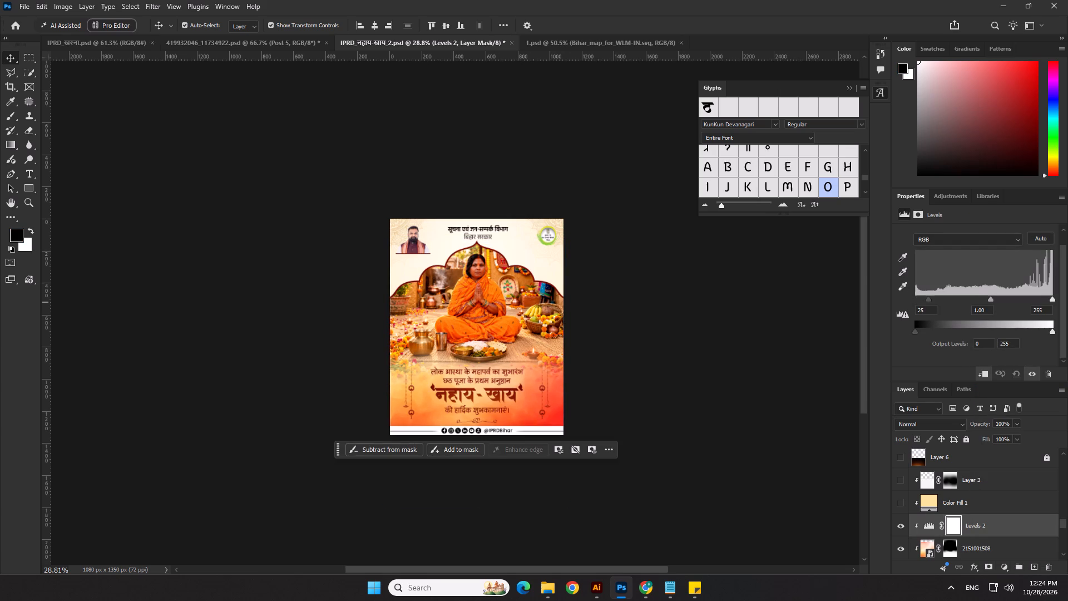
{"action": "left_click_drag", "start_coordinate": [928, 302], "coordinate": [936, 302]}
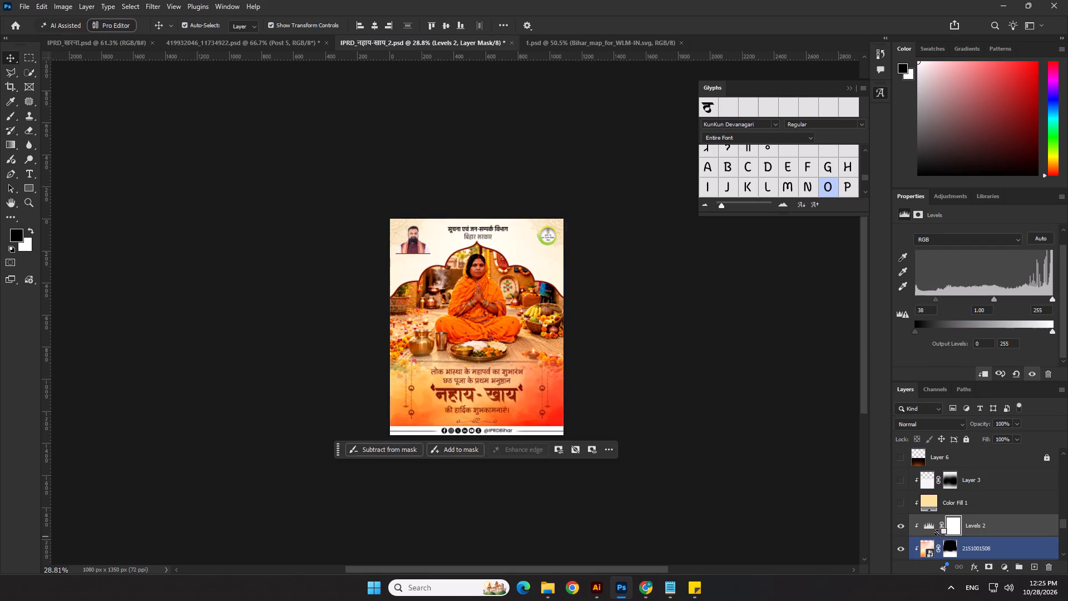
{"action": "scroll", "coordinate": [931, 541], "scroll_direction": "down", "scroll_amount": 2}
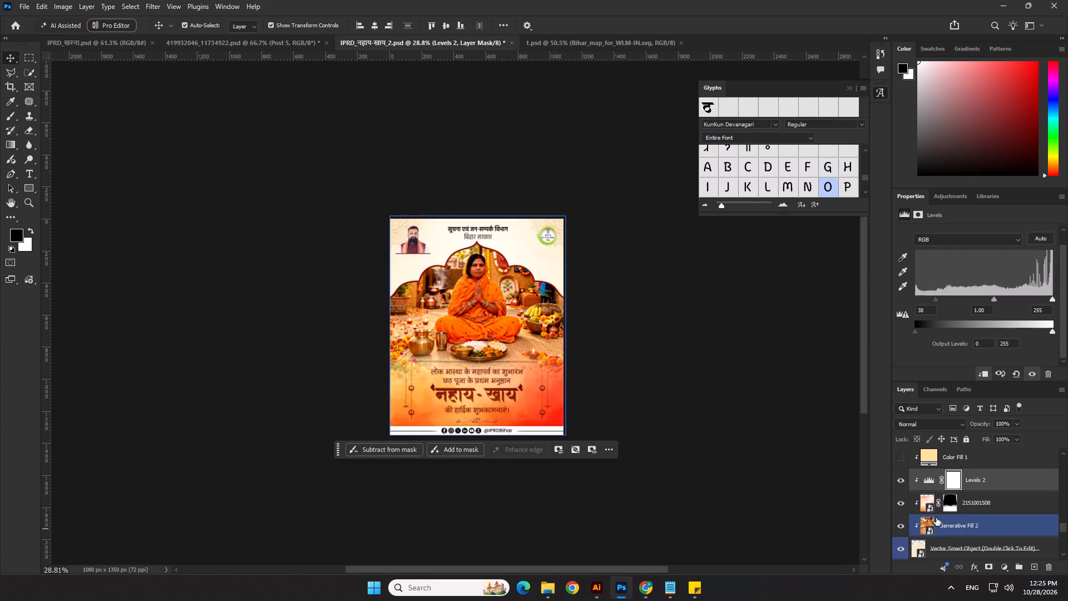
{"action": "left_click", "coordinate": [1005, 503], "text": "ctrl"}
{"action": "left_click", "coordinate": [1005, 486], "text": "ctrl"}
{"action": "left_click", "coordinate": [1005, 486], "text": "ctrl"}
{"action": "right_click", "coordinate": [999, 482], "text": "ctrl"}
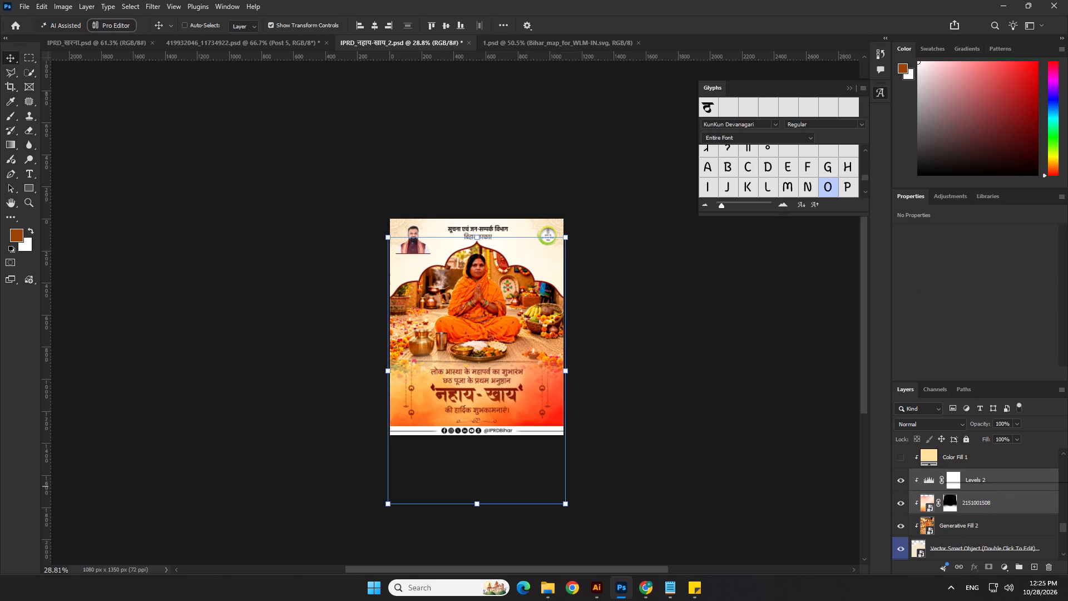
{"action": "left_click", "coordinate": [983, 413]}
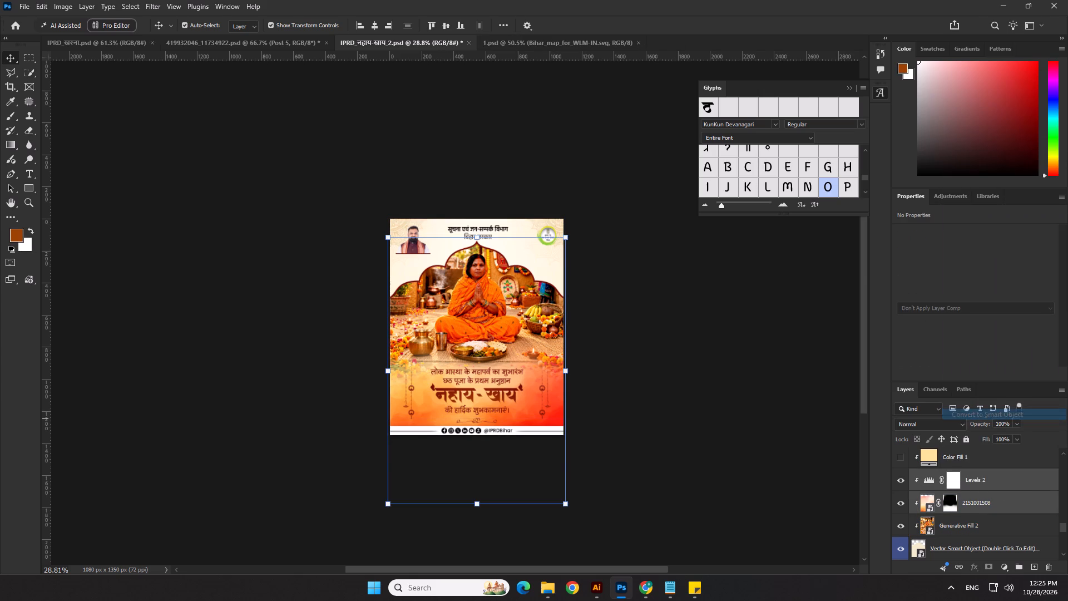
{"action": "left_click", "coordinate": [765, 437]}
{"action": "scroll", "coordinate": [737, 433], "scroll_direction": "up", "scroll_amount": 2}
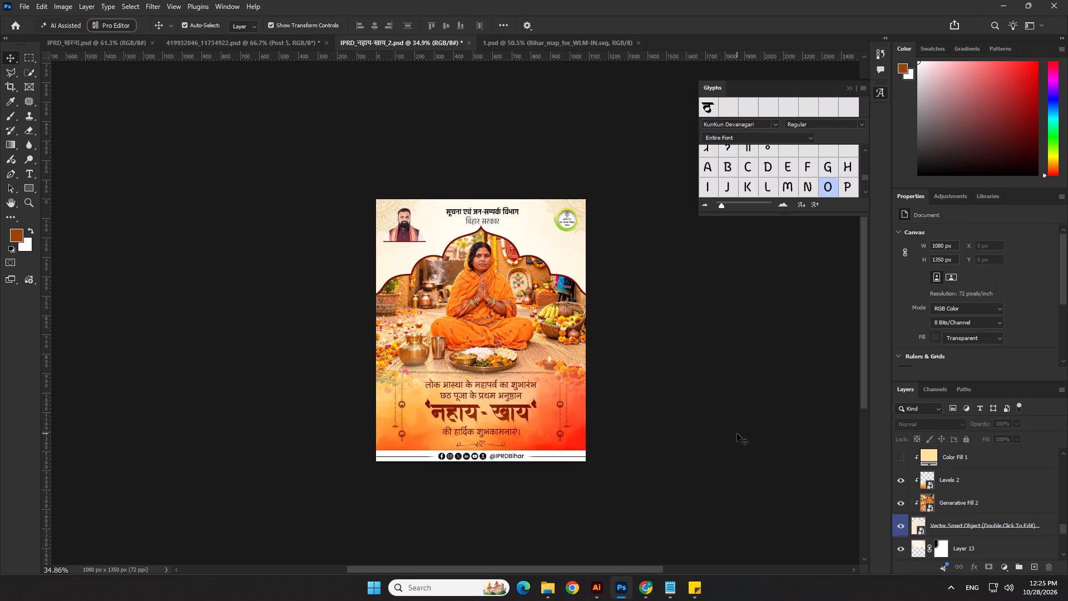
{"action": "key", "text": "ctrl+s"}
{"action": "left_click", "coordinate": [737, 433]}
Set the black input level of the topmost Levels 1 adjustment to 4 and save the poster.
{"action": "scroll", "coordinate": [543, 417], "scroll_direction": "up", "scroll_amount": 9}
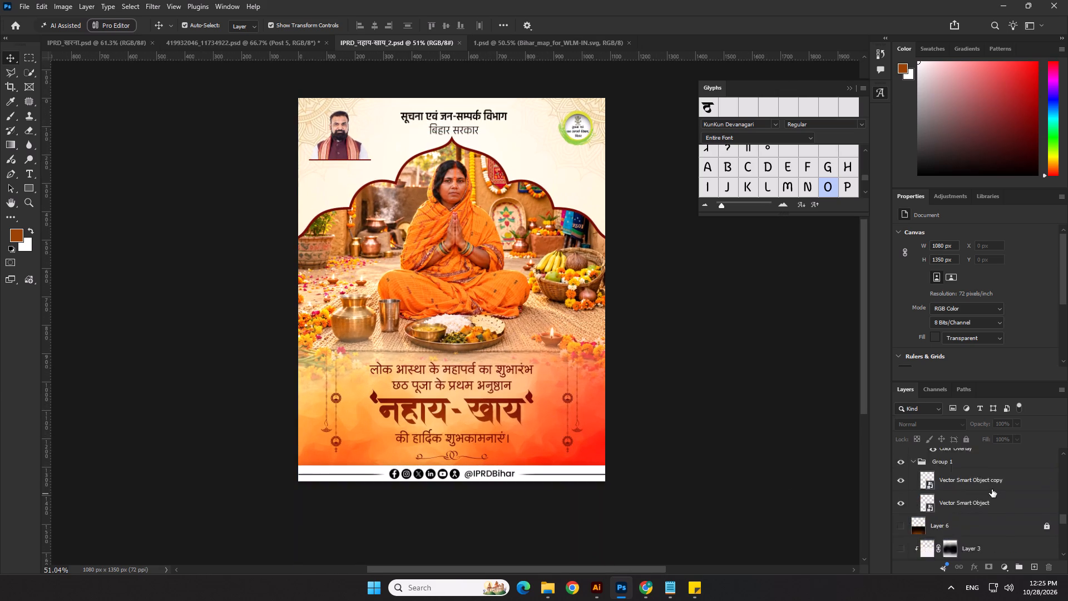
{"action": "scroll", "coordinate": [992, 489], "scroll_direction": "up", "scroll_amount": 20}
{"action": "scroll", "coordinate": [992, 489], "scroll_direction": "up", "scroll_amount": 5}
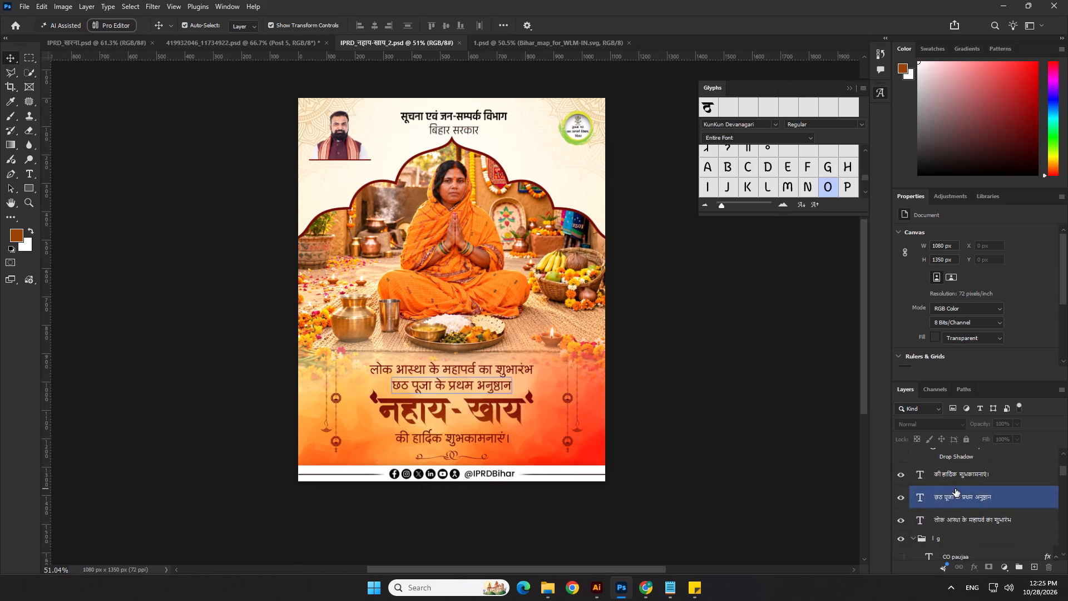
{"action": "scroll", "coordinate": [955, 489], "scroll_direction": "up", "scroll_amount": 4}
{"action": "scroll", "coordinate": [954, 492], "scroll_direction": "down", "scroll_amount": 6}
{"action": "scroll", "coordinate": [951, 496], "scroll_direction": "up", "scroll_amount": 5}
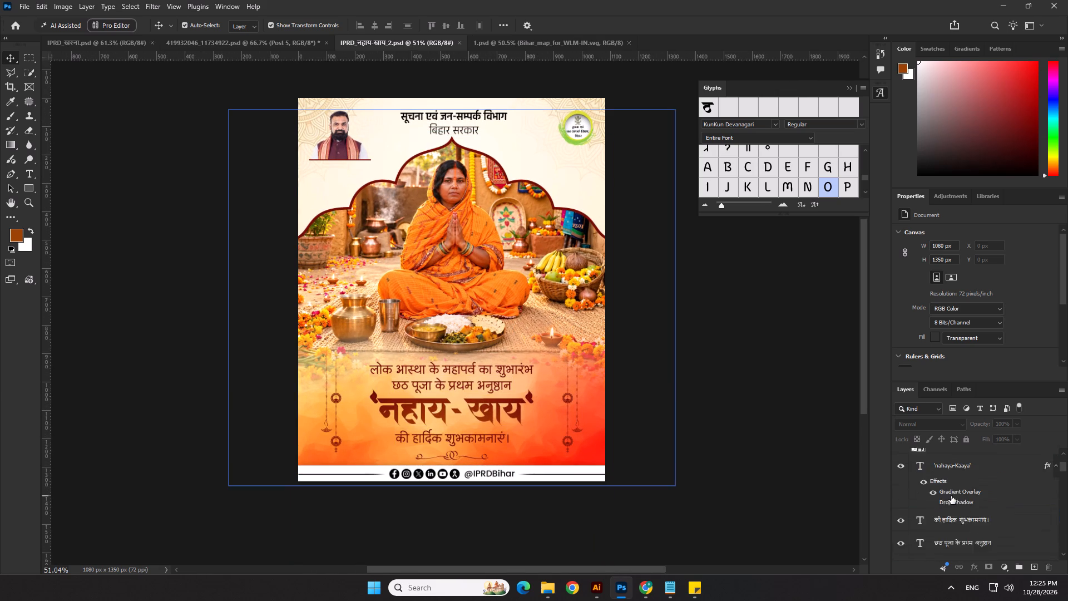
{"action": "scroll", "coordinate": [951, 496], "scroll_direction": "up", "scroll_amount": 5}
{"action": "left_click", "coordinate": [924, 460]}
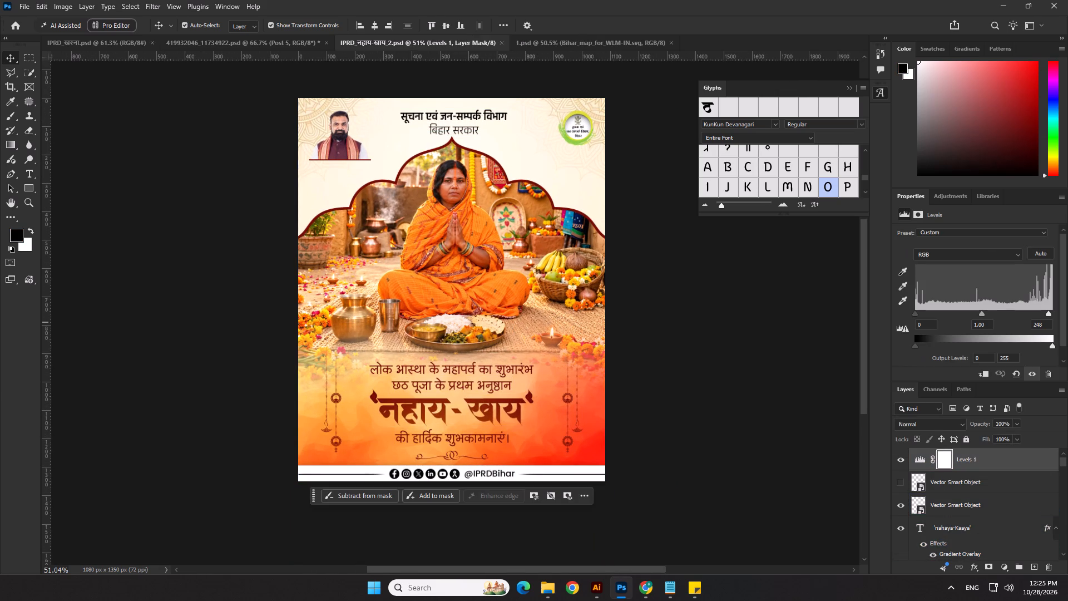
{"action": "left_click", "coordinate": [917, 314]}
{"action": "left_click", "coordinate": [917, 314]}
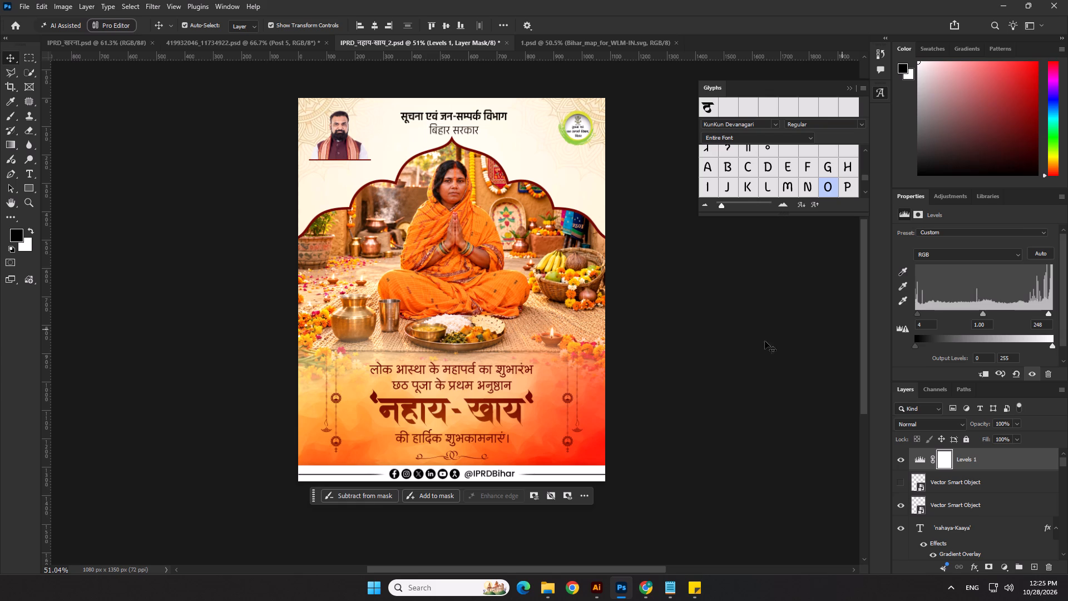
{"action": "left_click", "coordinate": [729, 348]}
{"action": "scroll", "coordinate": [706, 366], "scroll_direction": "down", "scroll_amount": 5}
{"action": "key", "text": "ctrl+s"}
Save a PNG copy of the poster as IPRD_नहाय-खाय_2 copy.png, replacing the existing file.
{"action": "left_click", "coordinate": [24, 9]}
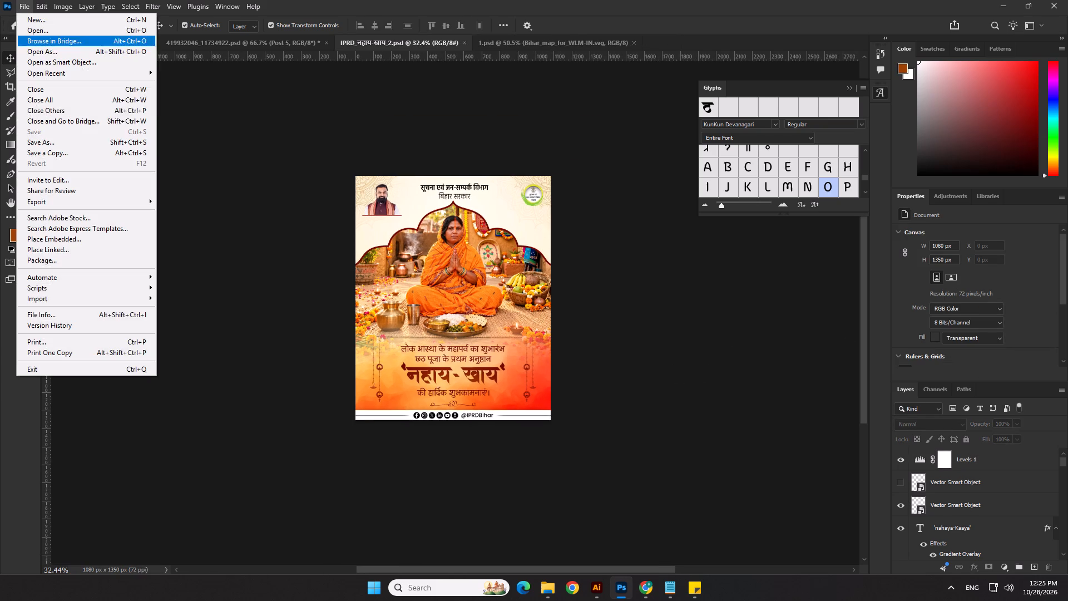
{"action": "left_click", "coordinate": [50, 154]}
{"action": "left_click", "coordinate": [176, 478]}
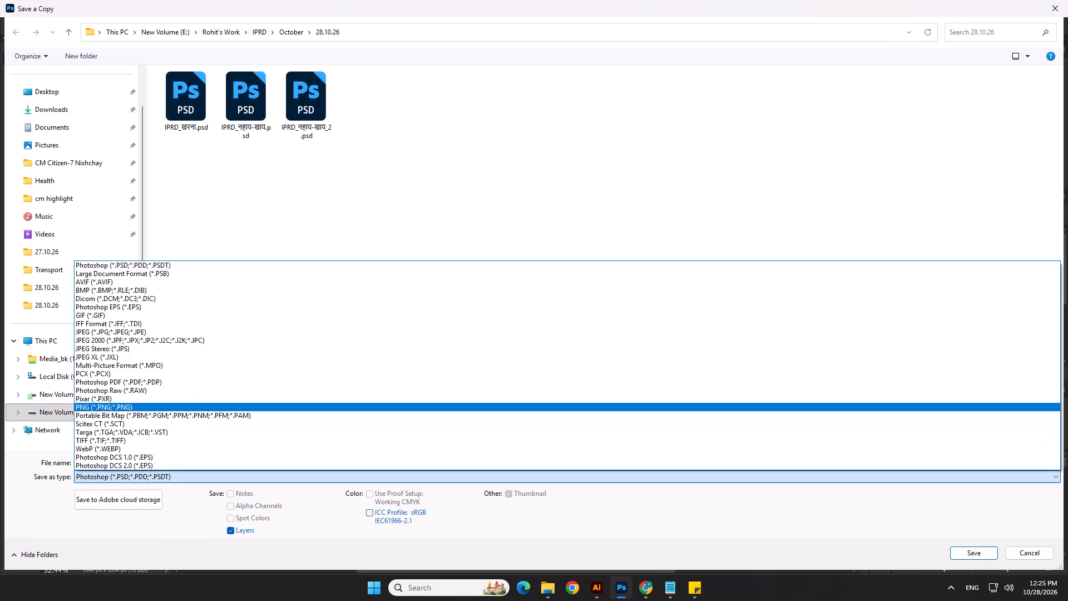
{"action": "left_click", "coordinate": [146, 408]}
{"action": "left_click", "coordinate": [973, 549]}
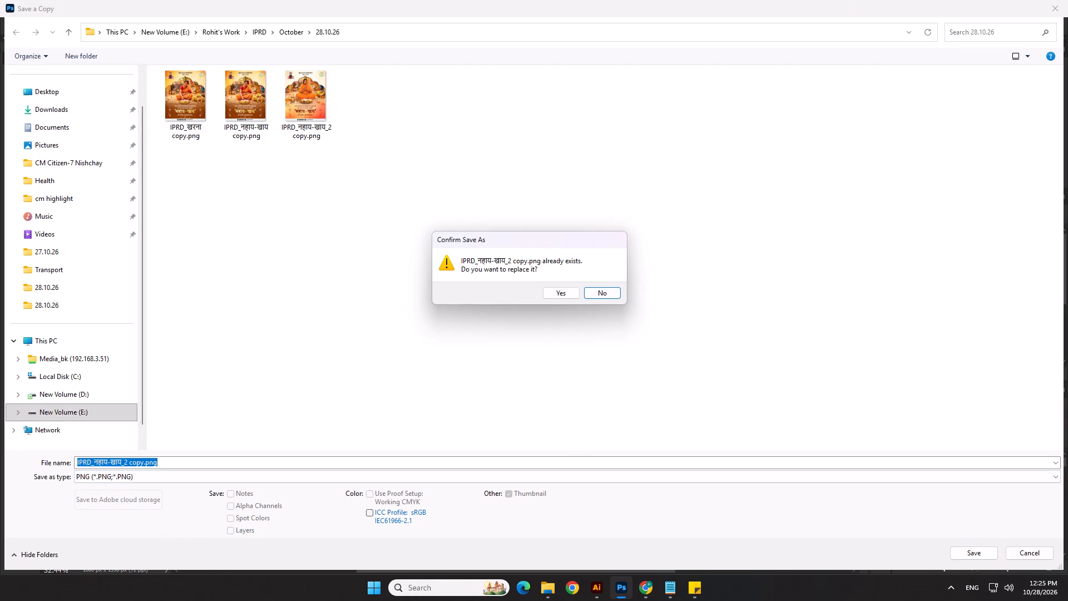
{"action": "left_click", "coordinate": [553, 285]}
{"action": "left_click", "coordinate": [555, 291]}
{"action": "left_click", "coordinate": [622, 179]}
{"action": "left_click", "coordinate": [676, 365]}
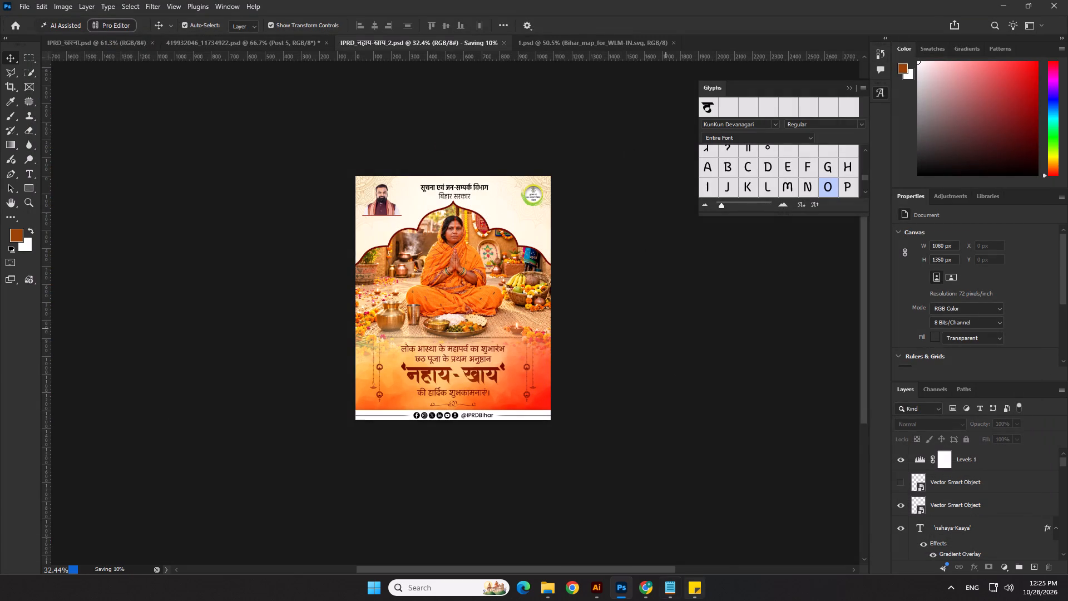
Switch to Chrome and look through the Getty Images results for kharna for a photo of devotees worshipping.
{"action": "left_click", "coordinate": [671, 593]}
{"action": "left_click", "coordinate": [639, 593]}
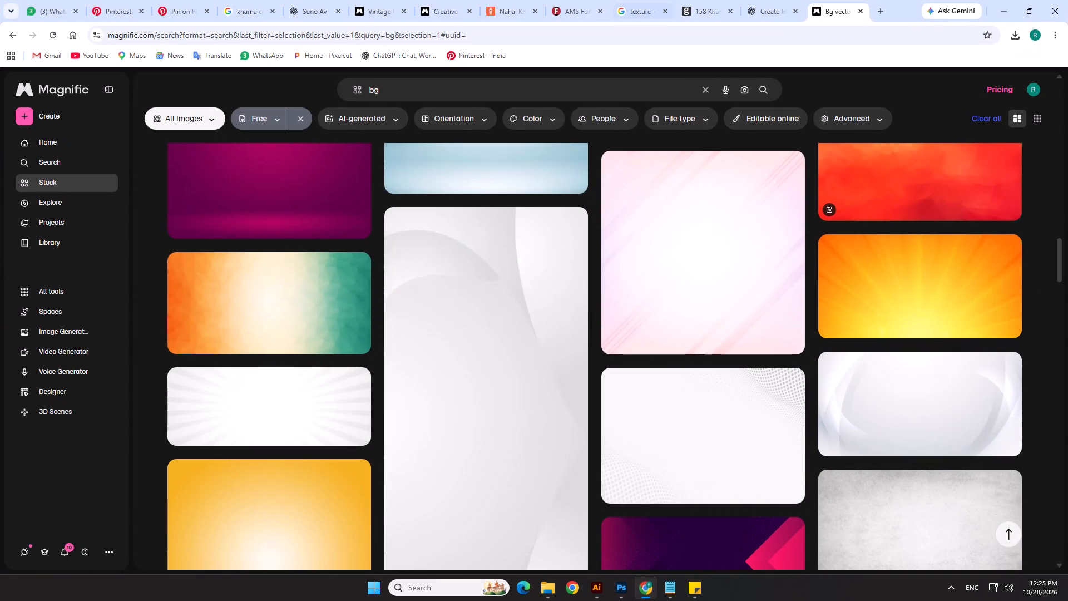
{"action": "left_click", "coordinate": [689, 0]}
{"action": "scroll", "coordinate": [525, 247], "scroll_direction": "up", "scroll_amount": 5}
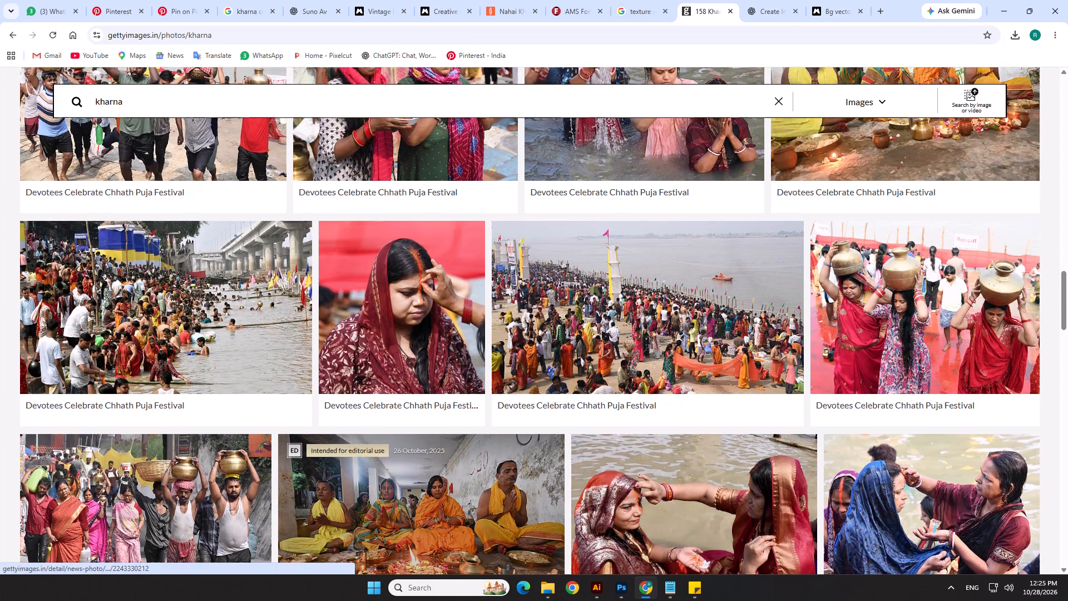
{"action": "scroll", "coordinate": [525, 247], "scroll_direction": "up", "scroll_amount": 6}
{"action": "scroll", "coordinate": [522, 232], "scroll_direction": "down", "scroll_amount": 12}
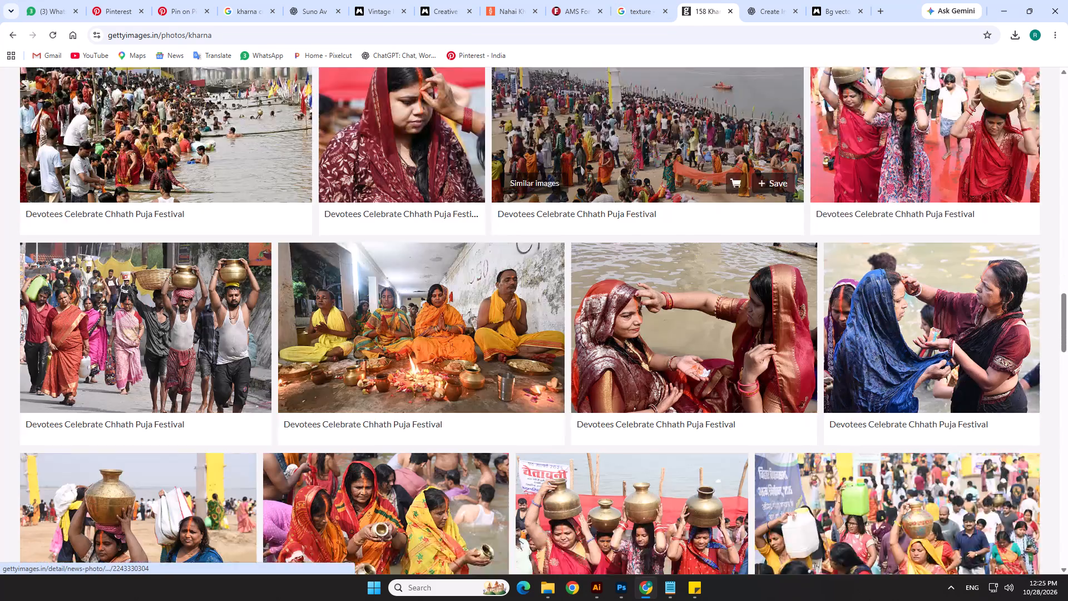
{"action": "scroll", "coordinate": [512, 233], "scroll_direction": "down", "scroll_amount": 11}
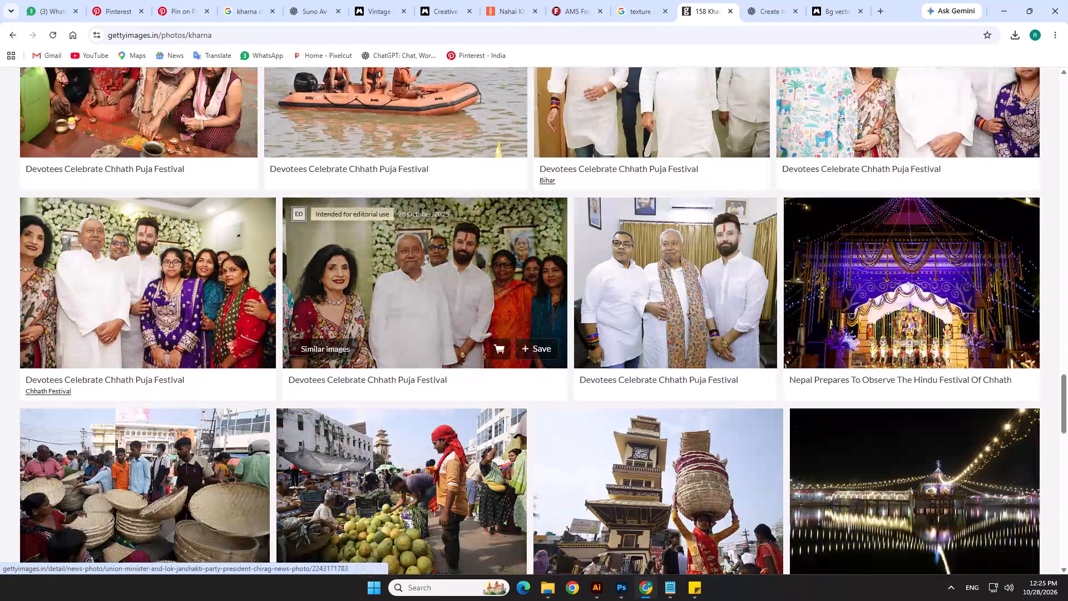
{"action": "scroll", "coordinate": [512, 233], "scroll_direction": "down", "scroll_amount": 9}
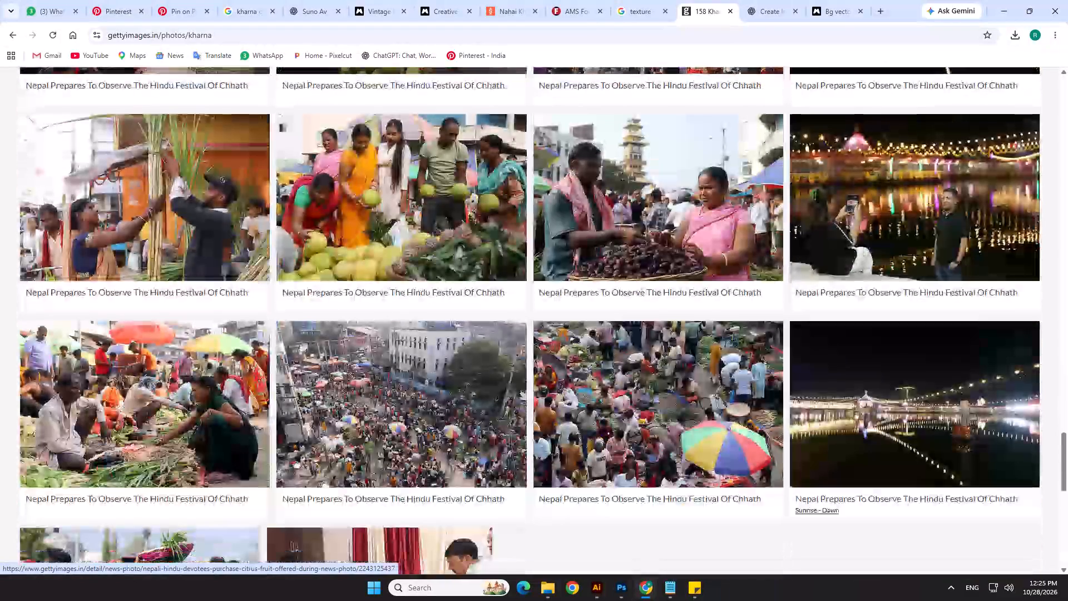
{"action": "scroll", "coordinate": [512, 233], "scroll_direction": "up", "scroll_amount": 14}
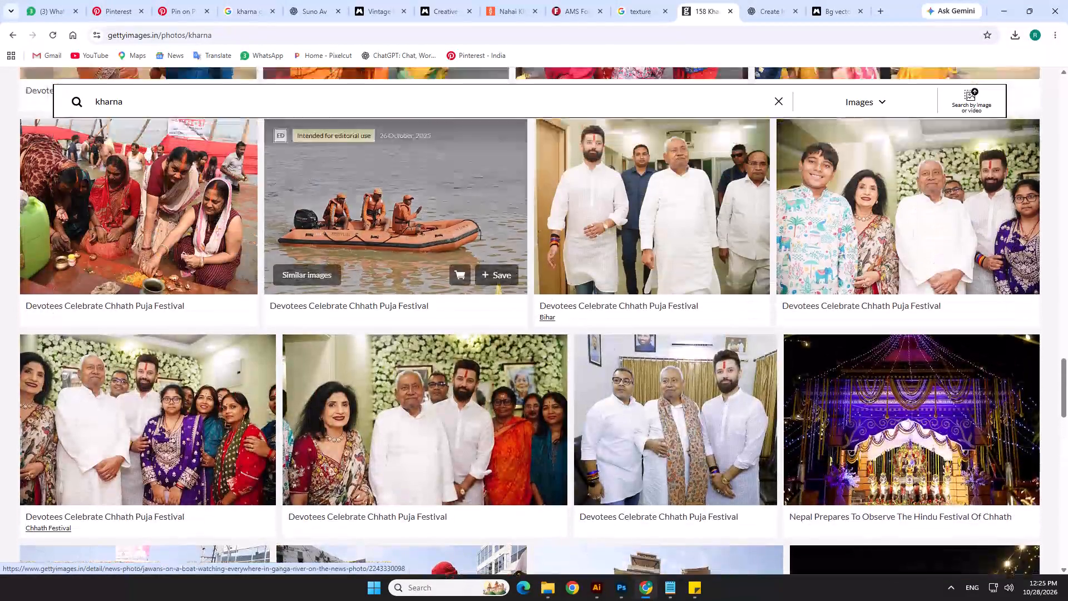
{"action": "scroll", "coordinate": [512, 233], "scroll_direction": "up", "scroll_amount": 7}
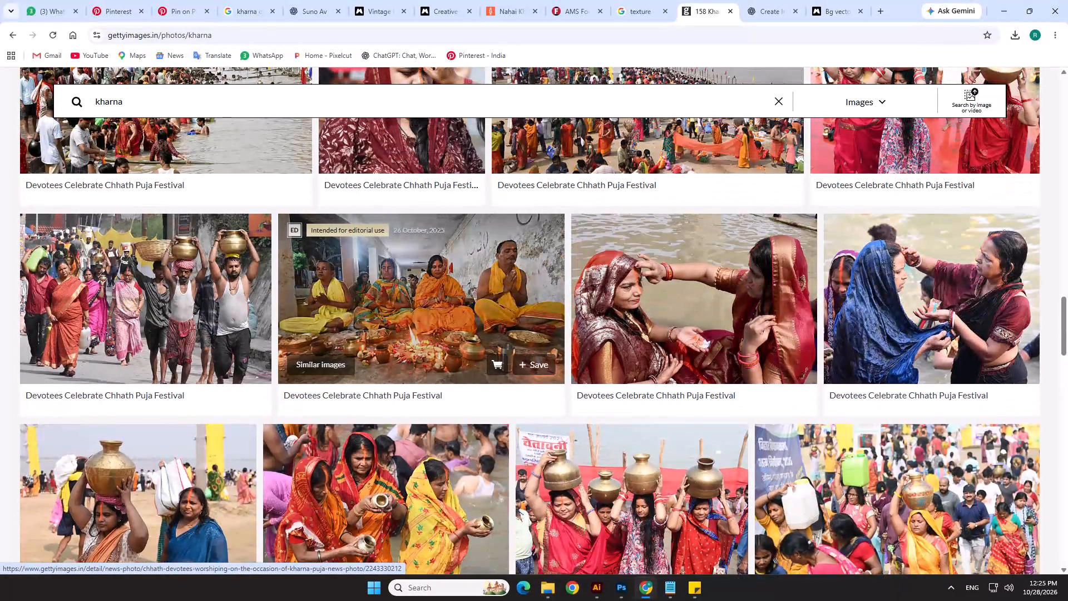
{"action": "left_click", "coordinate": [453, 277]}
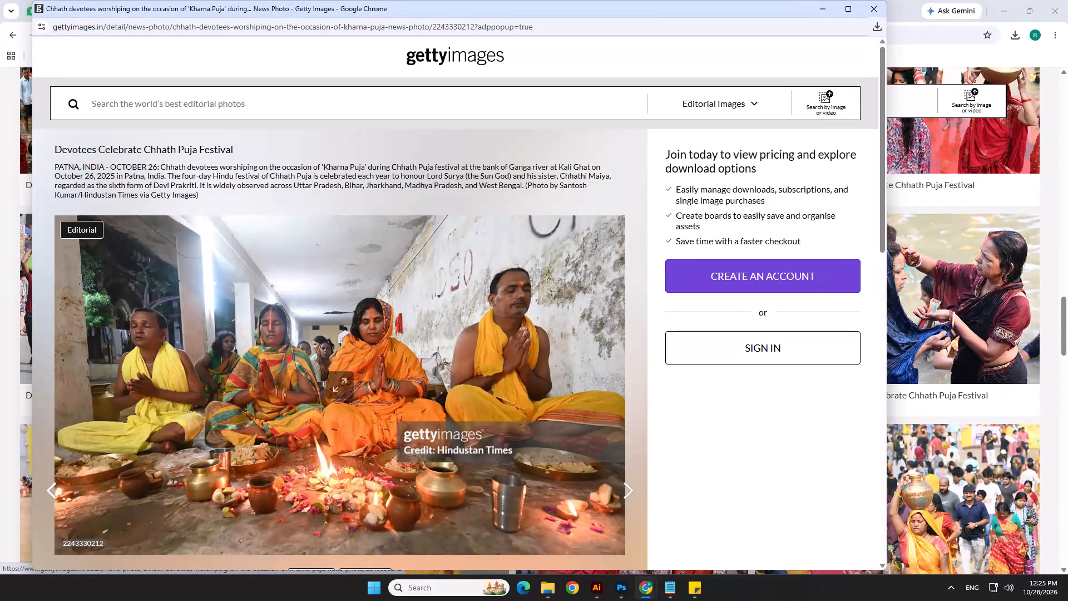
{"action": "right_click", "coordinate": [413, 319]}
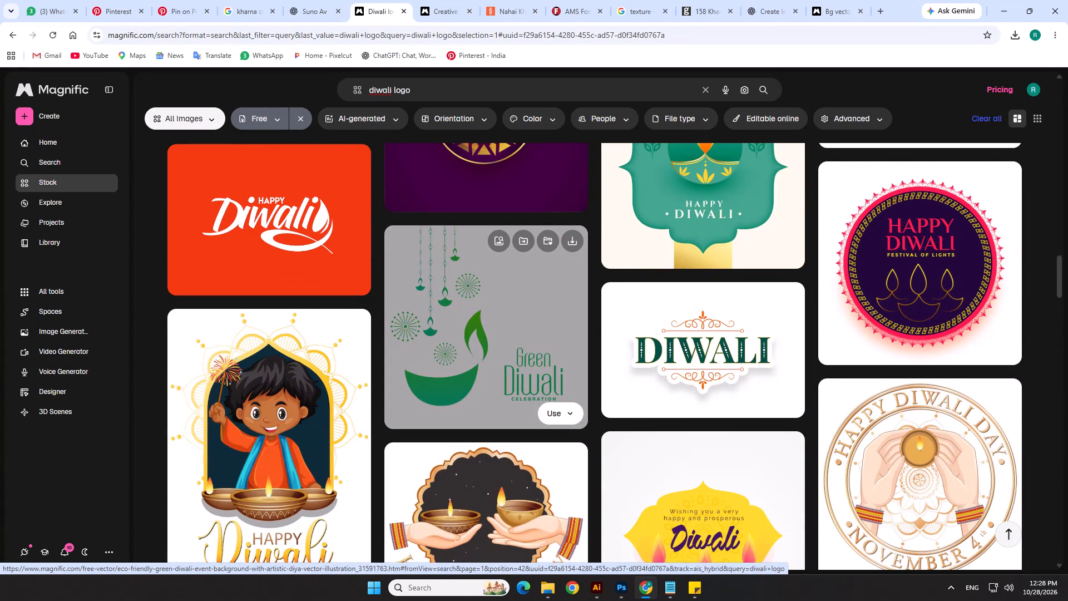
{"action": "scroll", "coordinate": [407, 299], "scroll_direction": "down", "scroll_amount": 4}
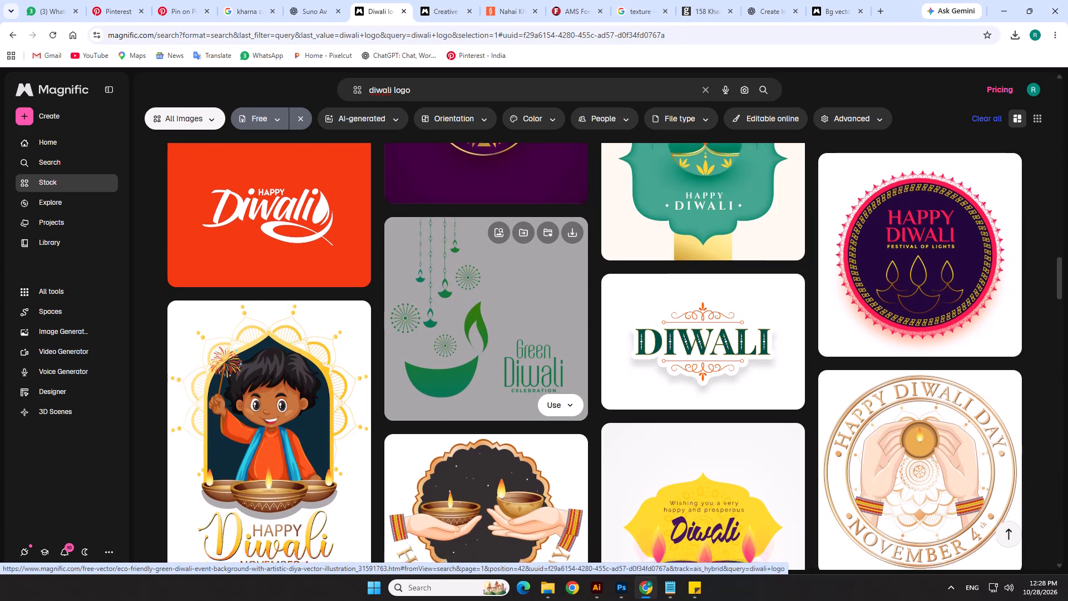
{"action": "scroll", "coordinate": [407, 299], "scroll_direction": "down", "scroll_amount": 9}
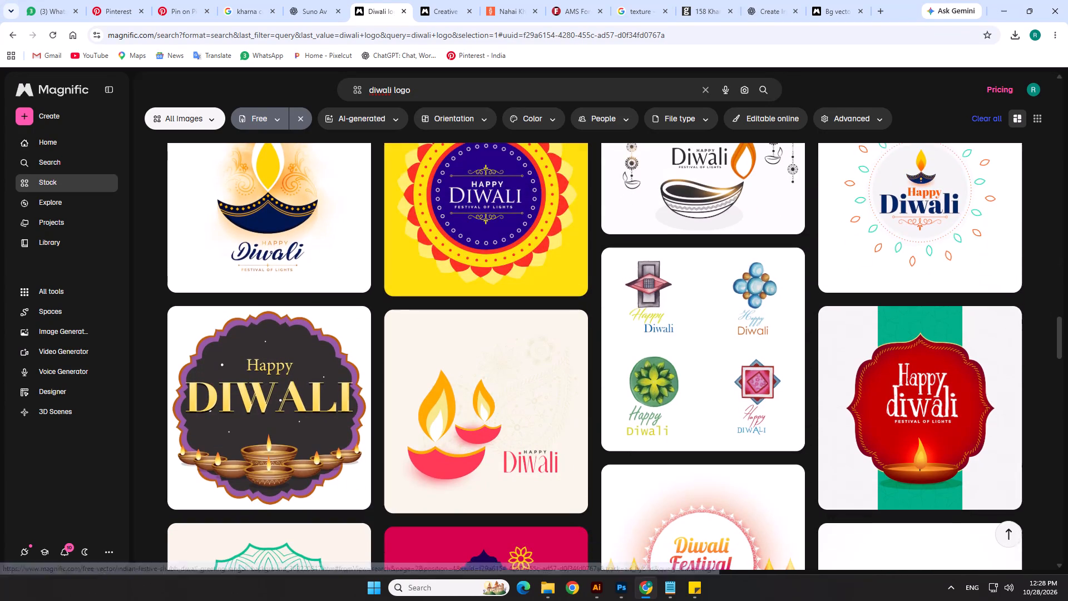
{"action": "scroll", "coordinate": [404, 297], "scroll_direction": "down", "scroll_amount": 3}
{"action": "scroll", "coordinate": [404, 297], "scroll_direction": "up", "scroll_amount": 3}
{"action": "scroll", "coordinate": [917, 380], "scroll_direction": "up", "scroll_amount": 4}
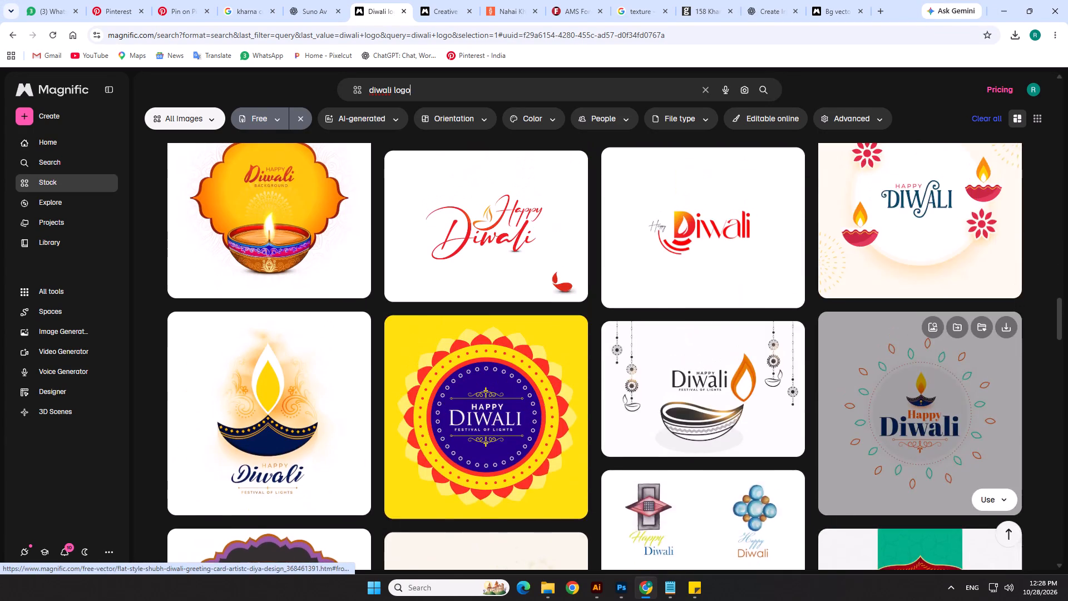
{"action": "scroll", "coordinate": [914, 378], "scroll_direction": "up", "scroll_amount": 4}
{"action": "scroll", "coordinate": [821, 374], "scroll_direction": "up", "scroll_amount": 4}
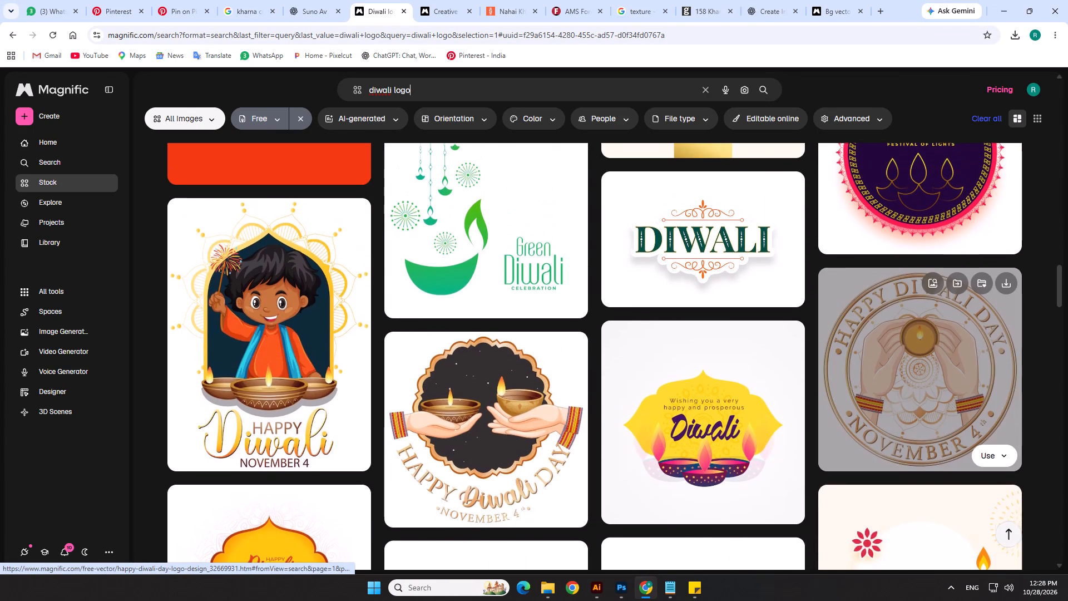
{"action": "scroll", "coordinate": [821, 374], "scroll_direction": "up", "scroll_amount": 5}
{"action": "scroll", "coordinate": [641, 346], "scroll_direction": "up", "scroll_amount": 6}
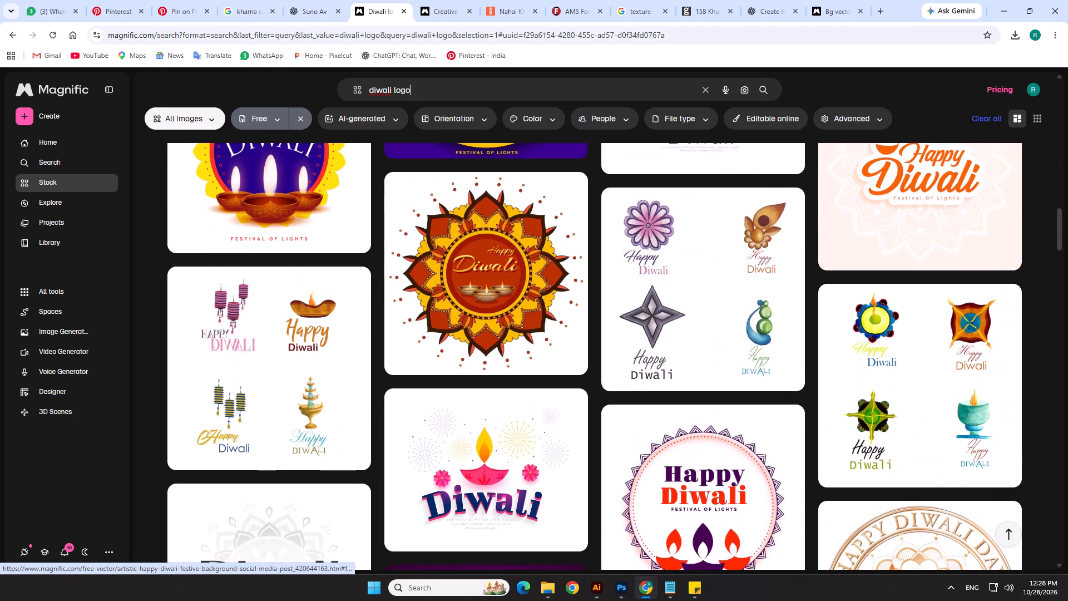
{"action": "scroll", "coordinate": [641, 346], "scroll_direction": "up", "scroll_amount": 6}
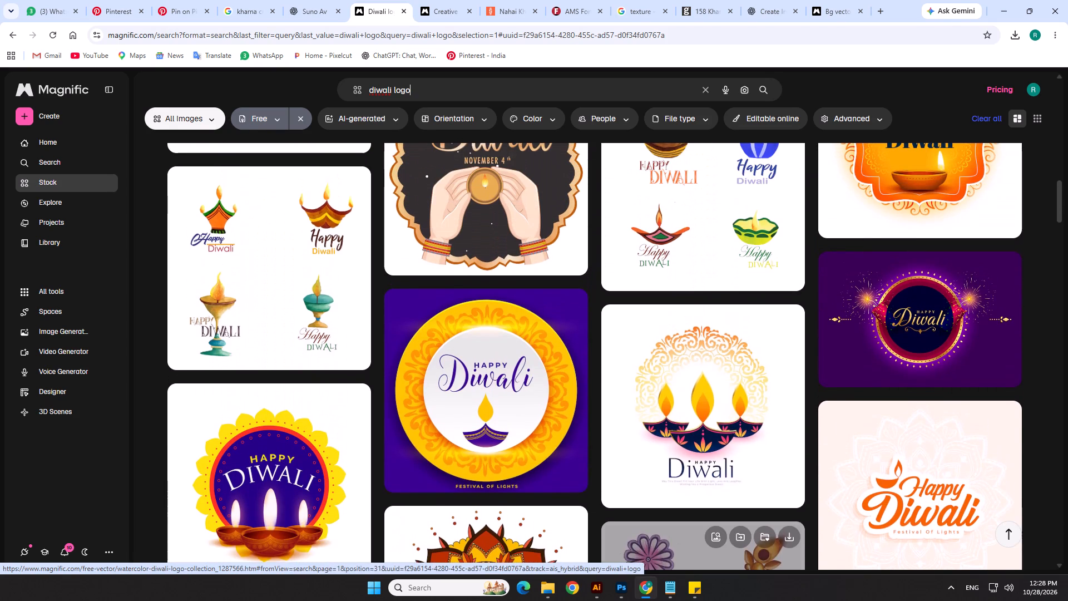
{"action": "scroll", "coordinate": [641, 346], "scroll_direction": "up", "scroll_amount": 9}
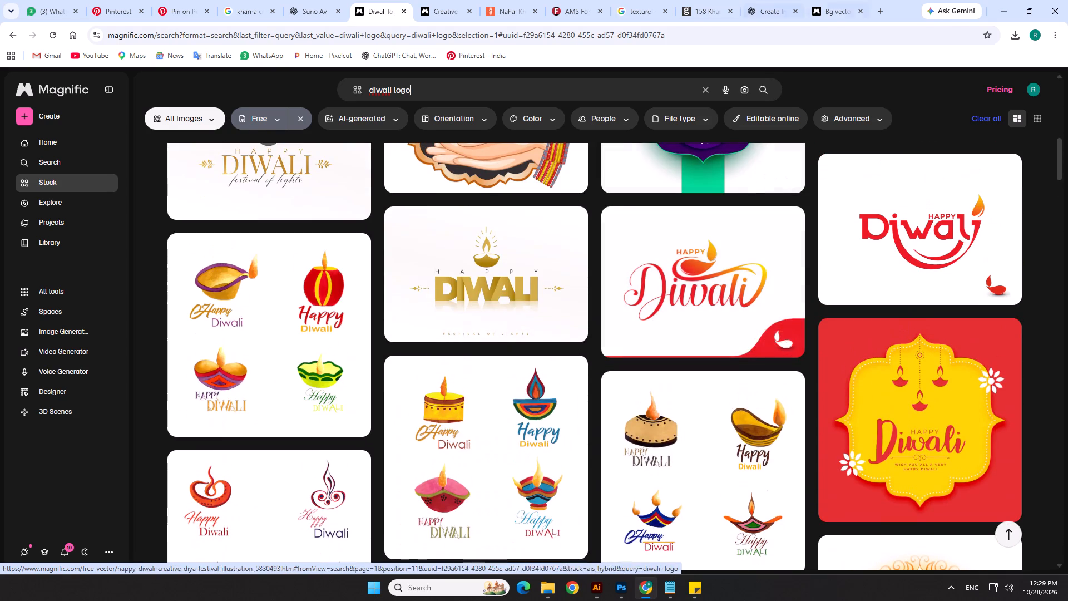
Search Pinterest for "diwali logo" and browse the resulting pins for lettering and logo ideas.
{"action": "left_click", "coordinate": [167, 0]}
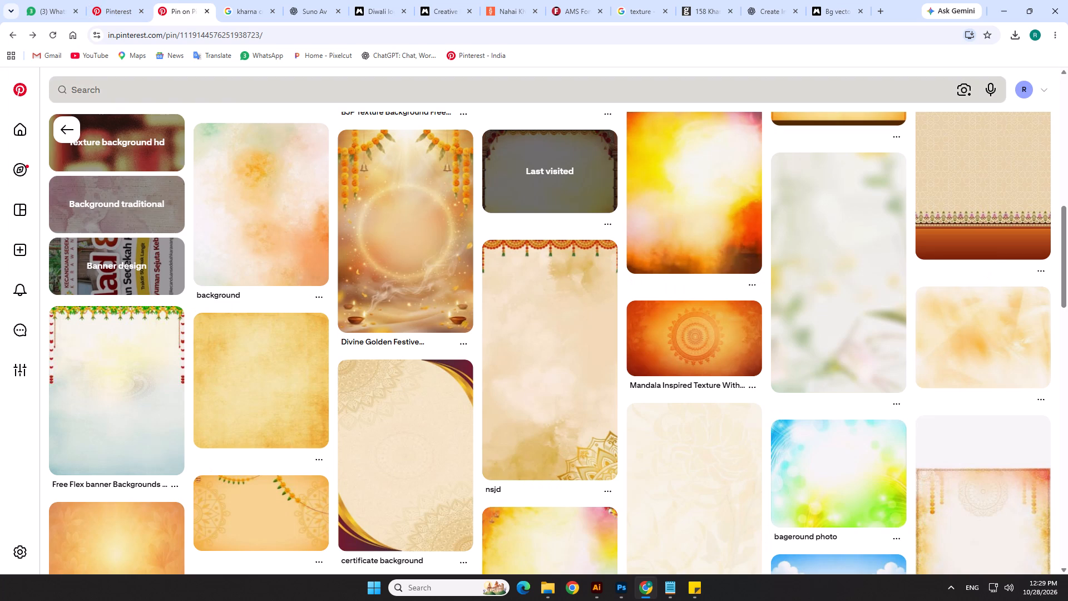
{"action": "left_click", "coordinate": [255, 96]}
{"action": "type", "text": "diwali logo"}
{"action": "key", "text": "Return"}
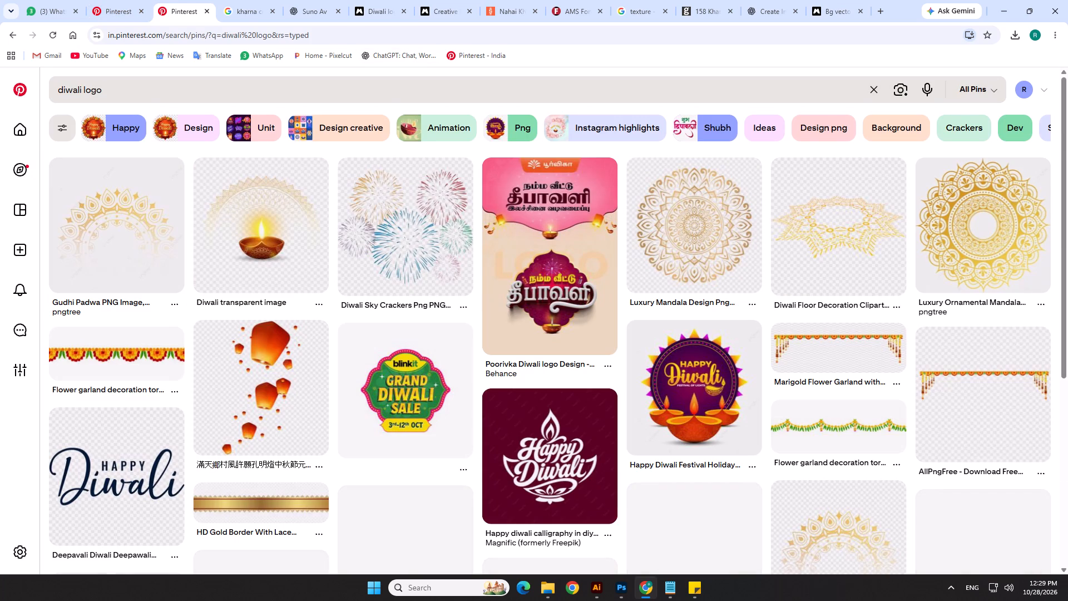
{"action": "scroll", "coordinate": [667, 319], "scroll_direction": "down", "scroll_amount": 6}
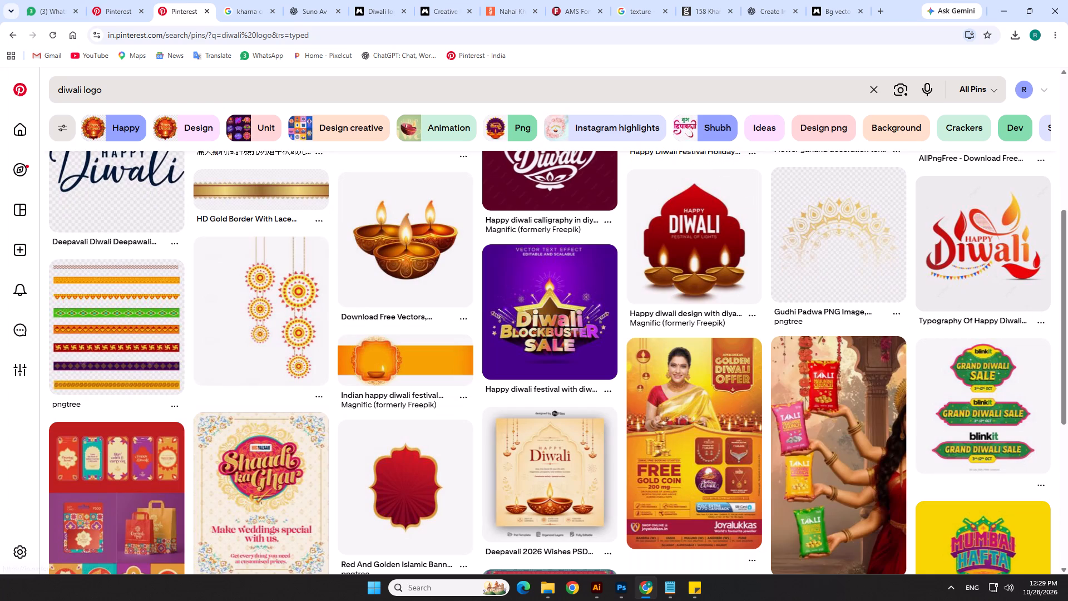
{"action": "scroll", "coordinate": [681, 331], "scroll_direction": "down", "scroll_amount": 7}
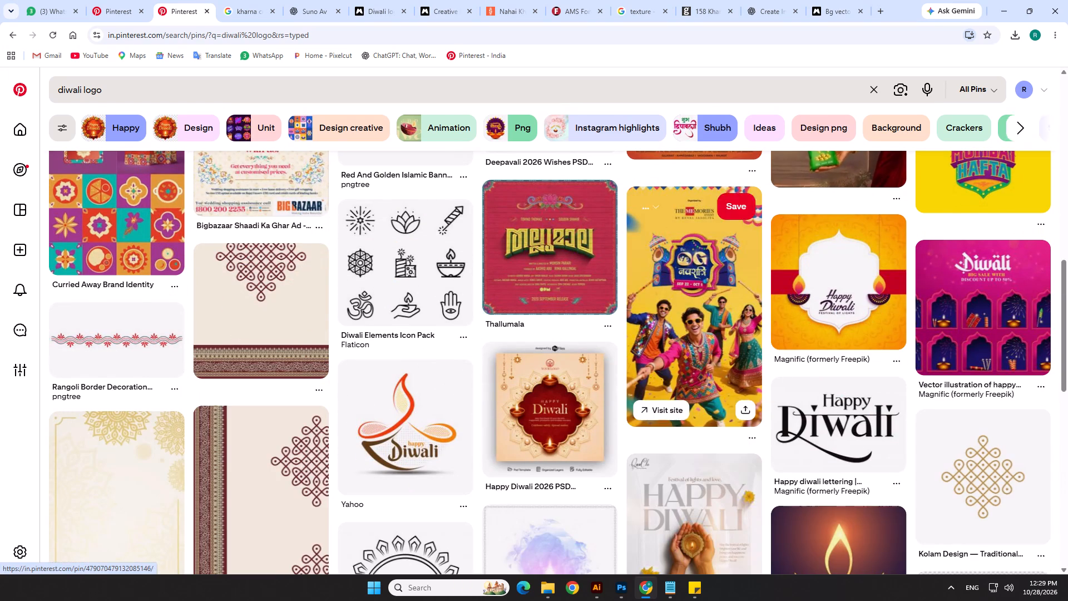
Search Shutterstock photos for "diwali logo" from the open Nahai Khai photo page.
{"action": "left_click", "coordinate": [493, 0]}
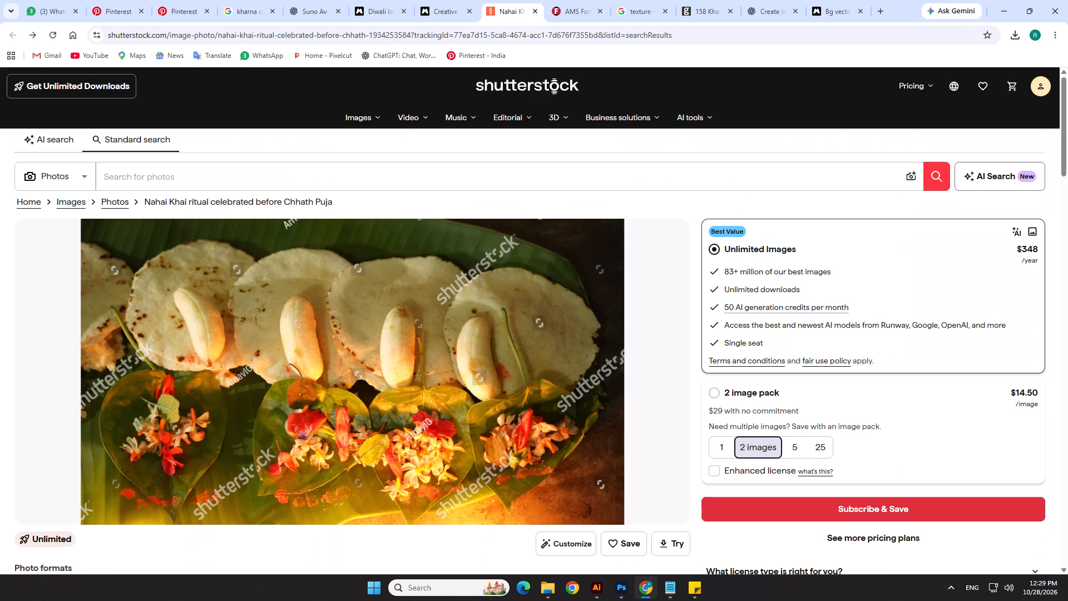
{"action": "left_click", "coordinate": [352, 185]}
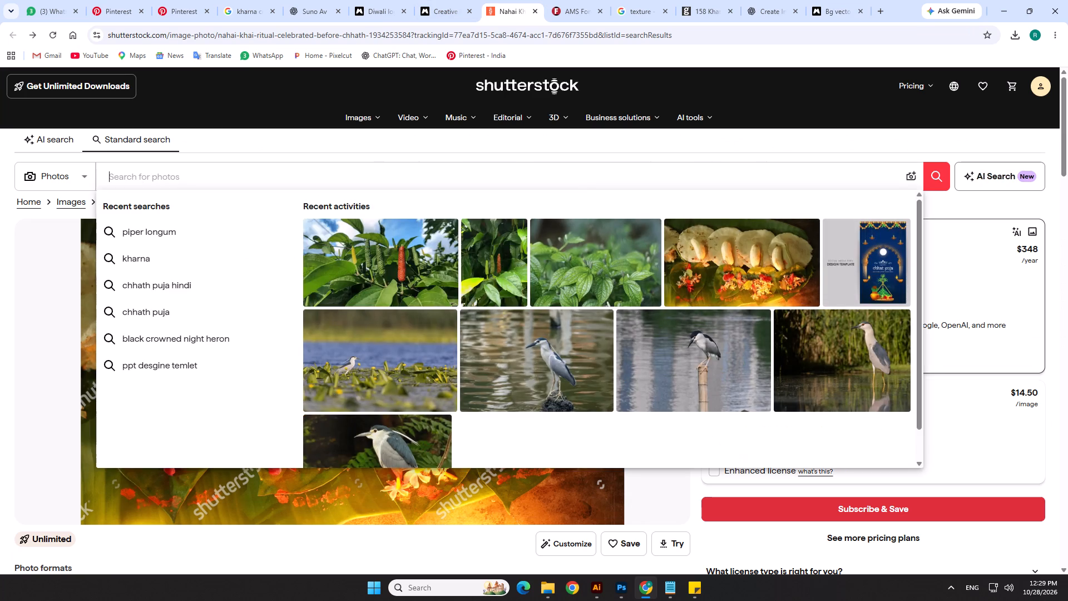
{"action": "type", "text": "diwali lgo"}
{"action": "key", "text": "BackSpace"}
{"action": "key", "text": "BackSpace"}
{"action": "type", "text": "ogo"}
{"action": "key", "text": "Return"}
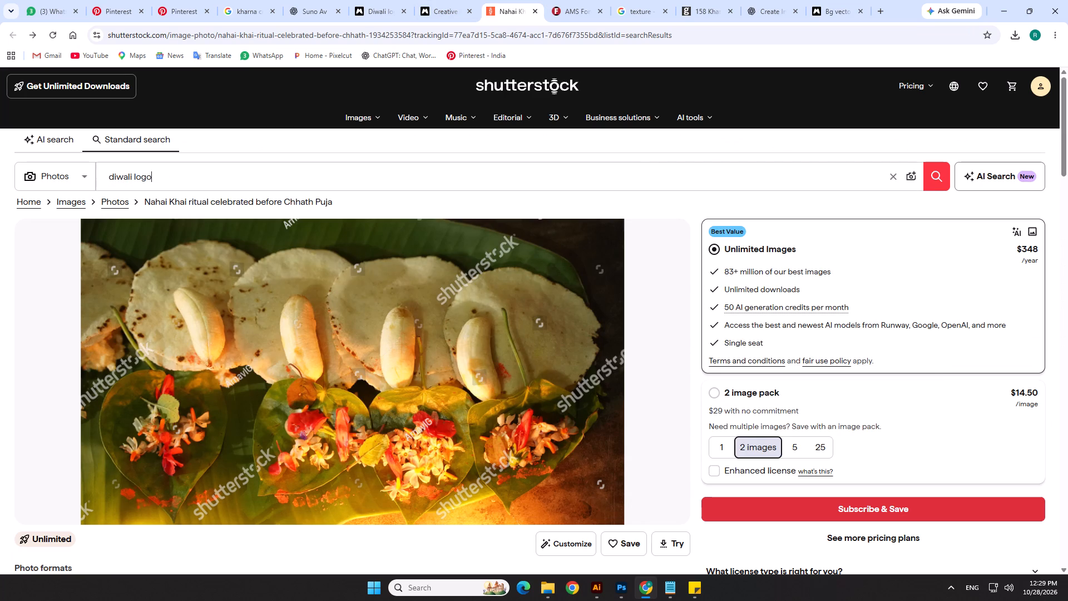
{"action": "scroll", "coordinate": [487, 367], "scroll_direction": "down", "scroll_amount": 3}
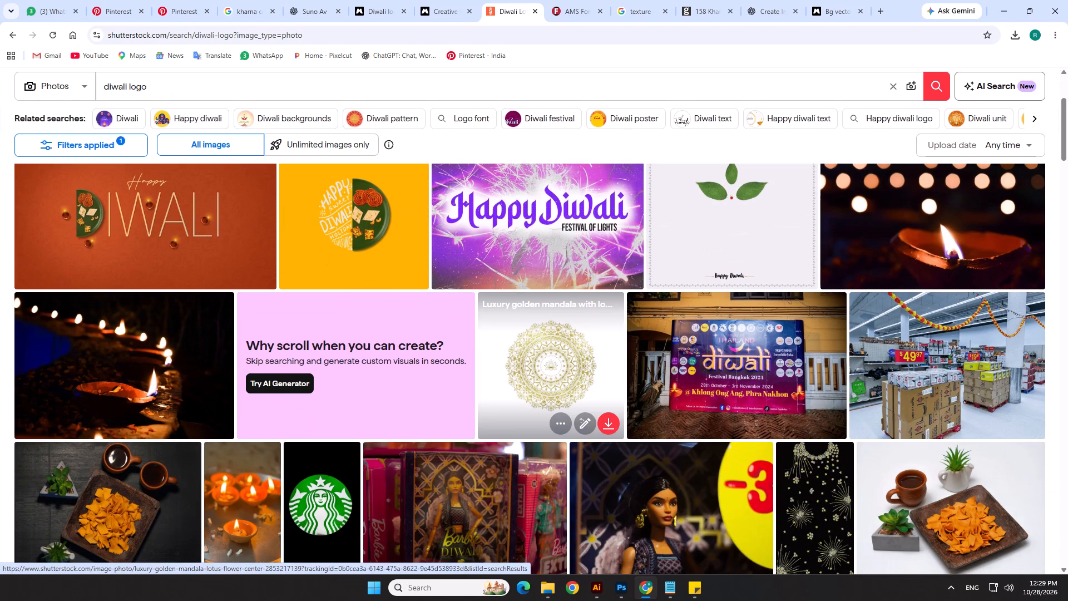
{"action": "scroll", "coordinate": [780, 349], "scroll_direction": "down", "scroll_amount": 2}
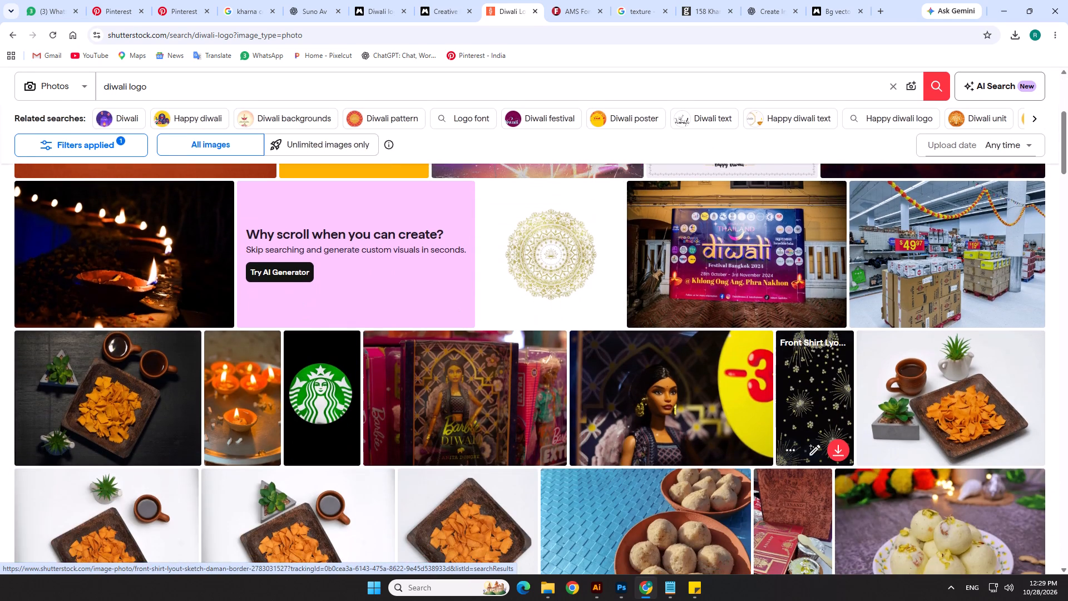
{"action": "scroll", "coordinate": [773, 362], "scroll_direction": "up", "scroll_amount": 5}
{"action": "scroll", "coordinate": [758, 378], "scroll_direction": "down", "scroll_amount": 2}
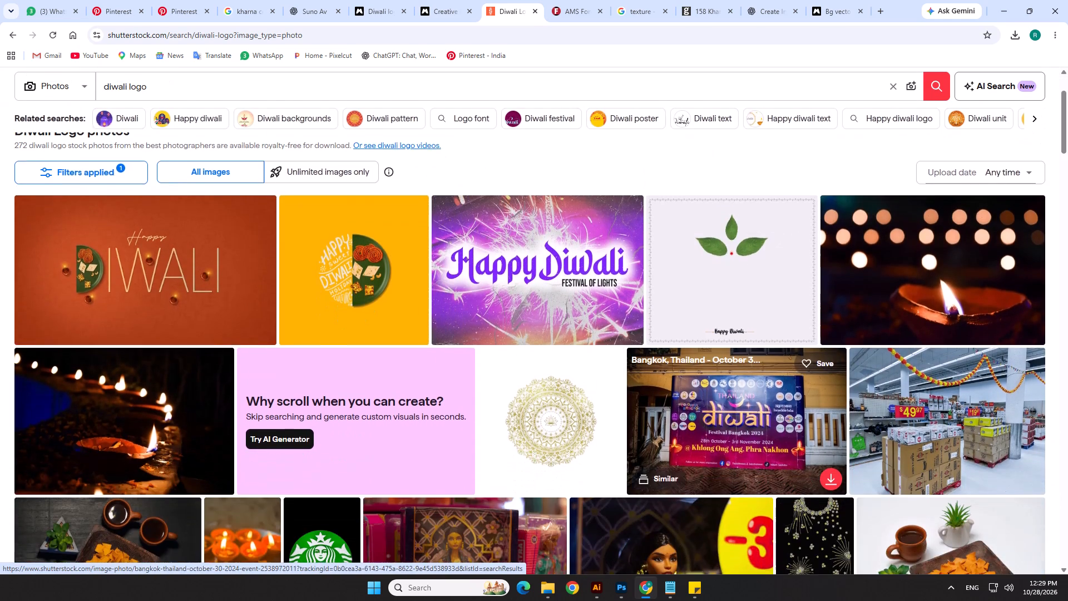
{"action": "scroll", "coordinate": [754, 380], "scroll_direction": "down", "scroll_amount": 12}
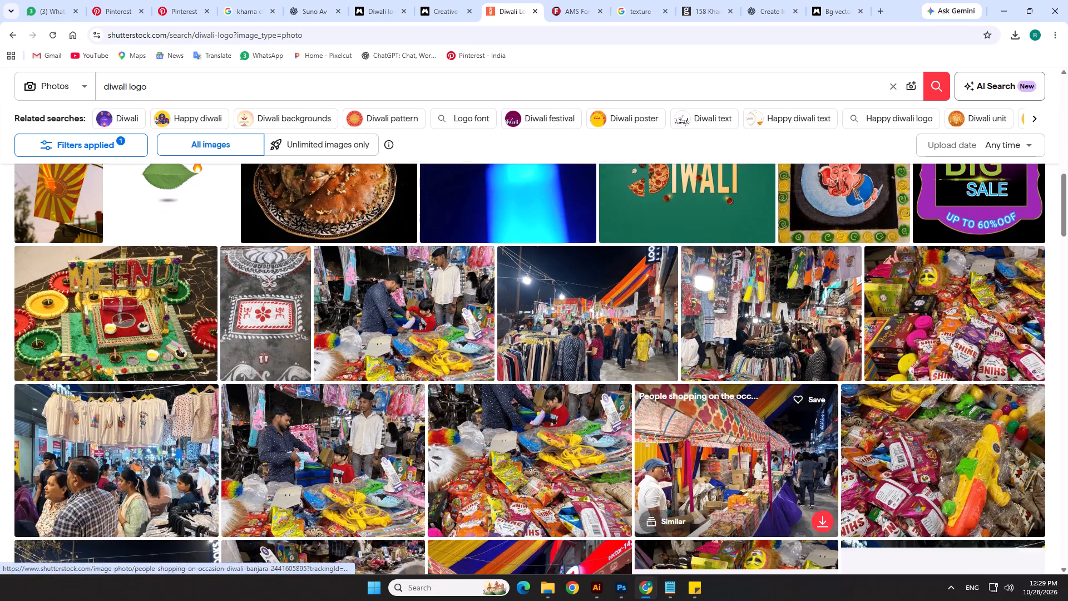
{"action": "scroll", "coordinate": [750, 386], "scroll_direction": "up", "scroll_amount": 2}
{"action": "scroll", "coordinate": [382, 278], "scroll_direction": "down", "scroll_amount": 5}
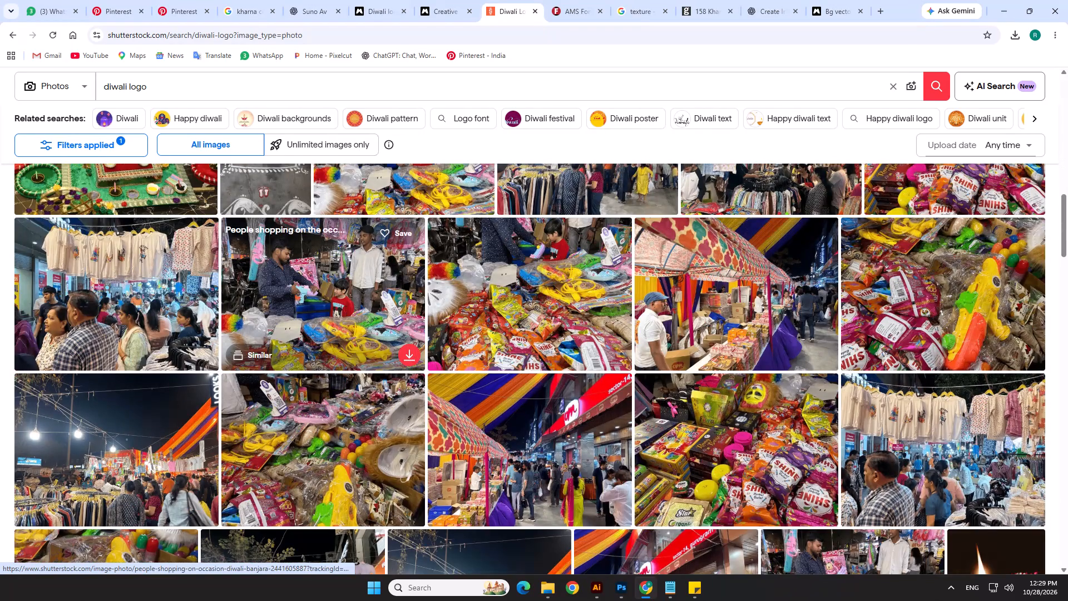
{"action": "scroll", "coordinate": [550, 339], "scroll_direction": "down", "scroll_amount": 9}
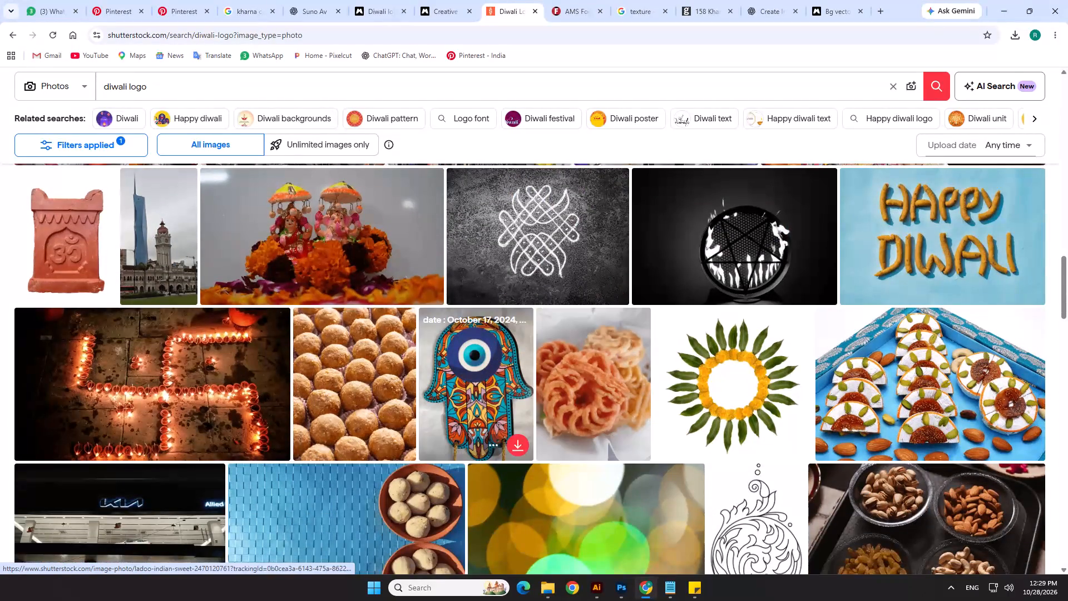